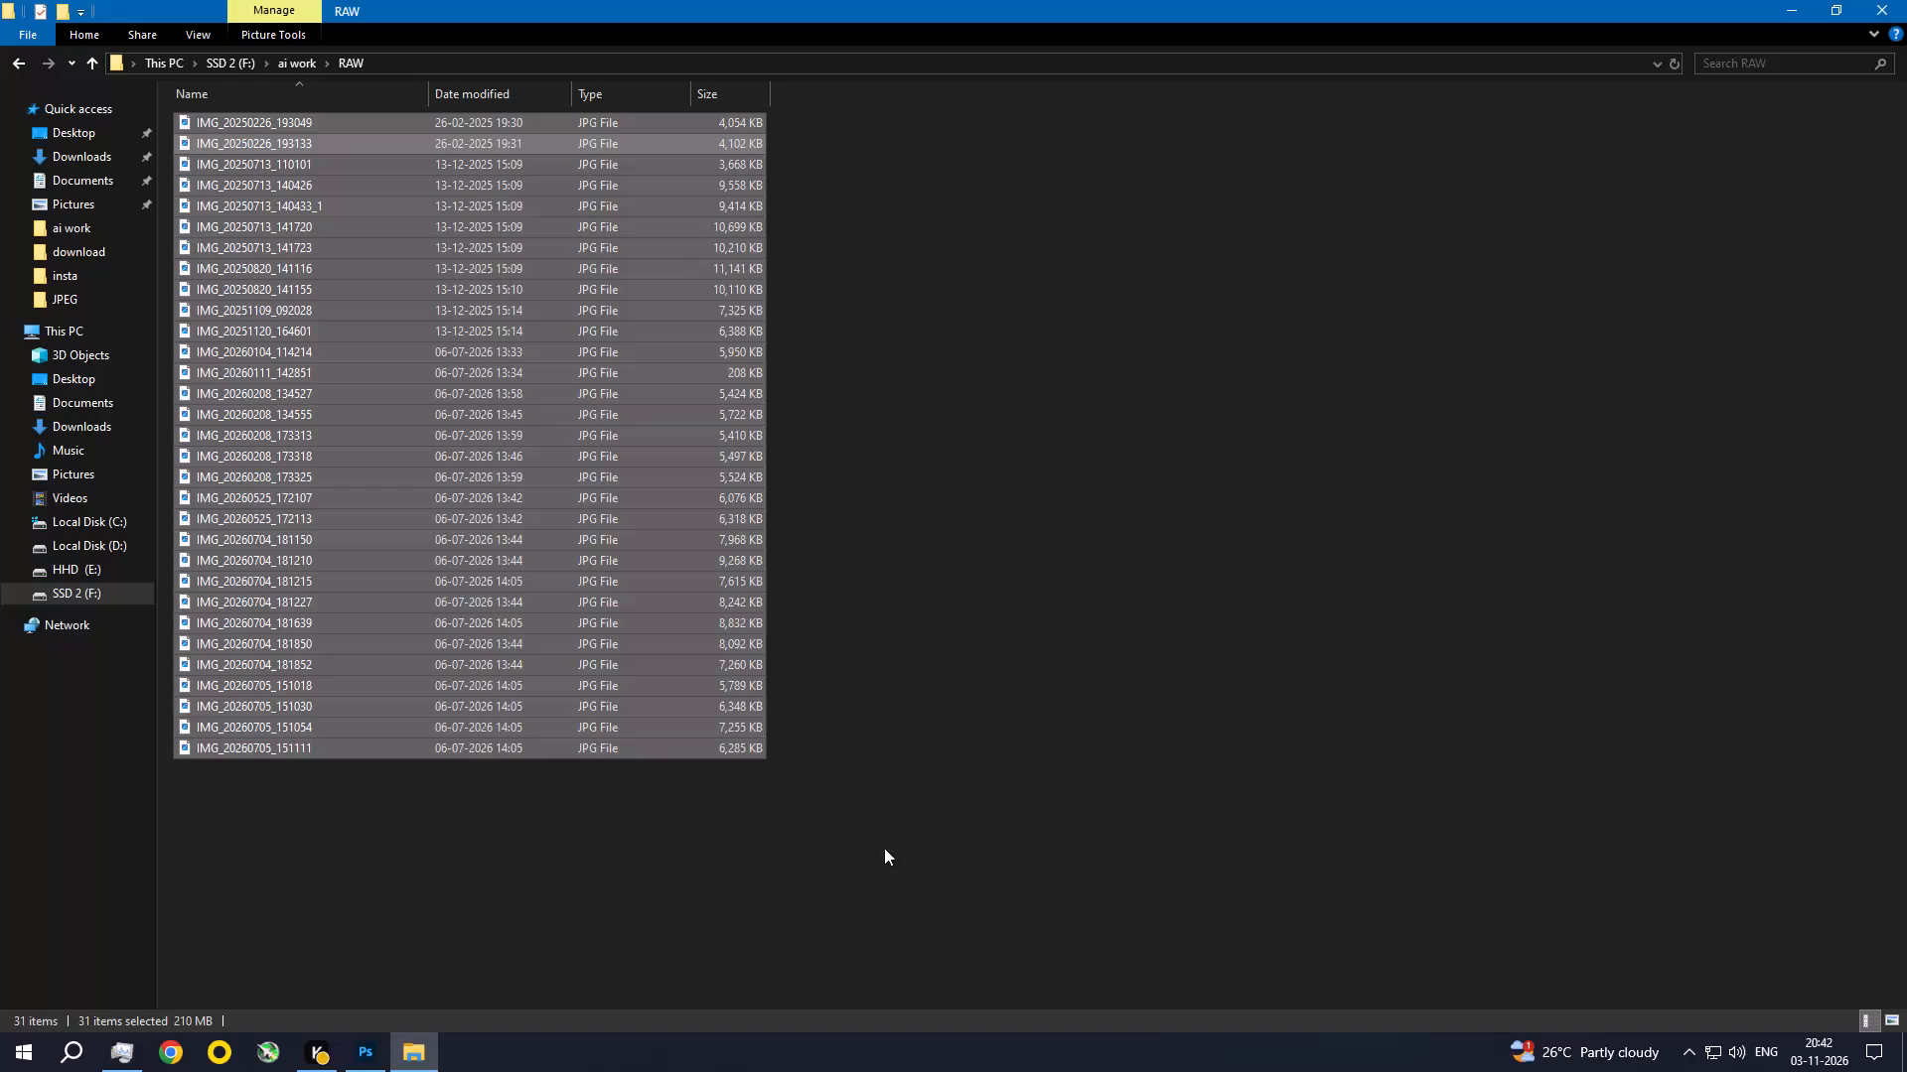
Show the RAW folder's photos as large icons and clear the current file selection.
left_click(202, 27)
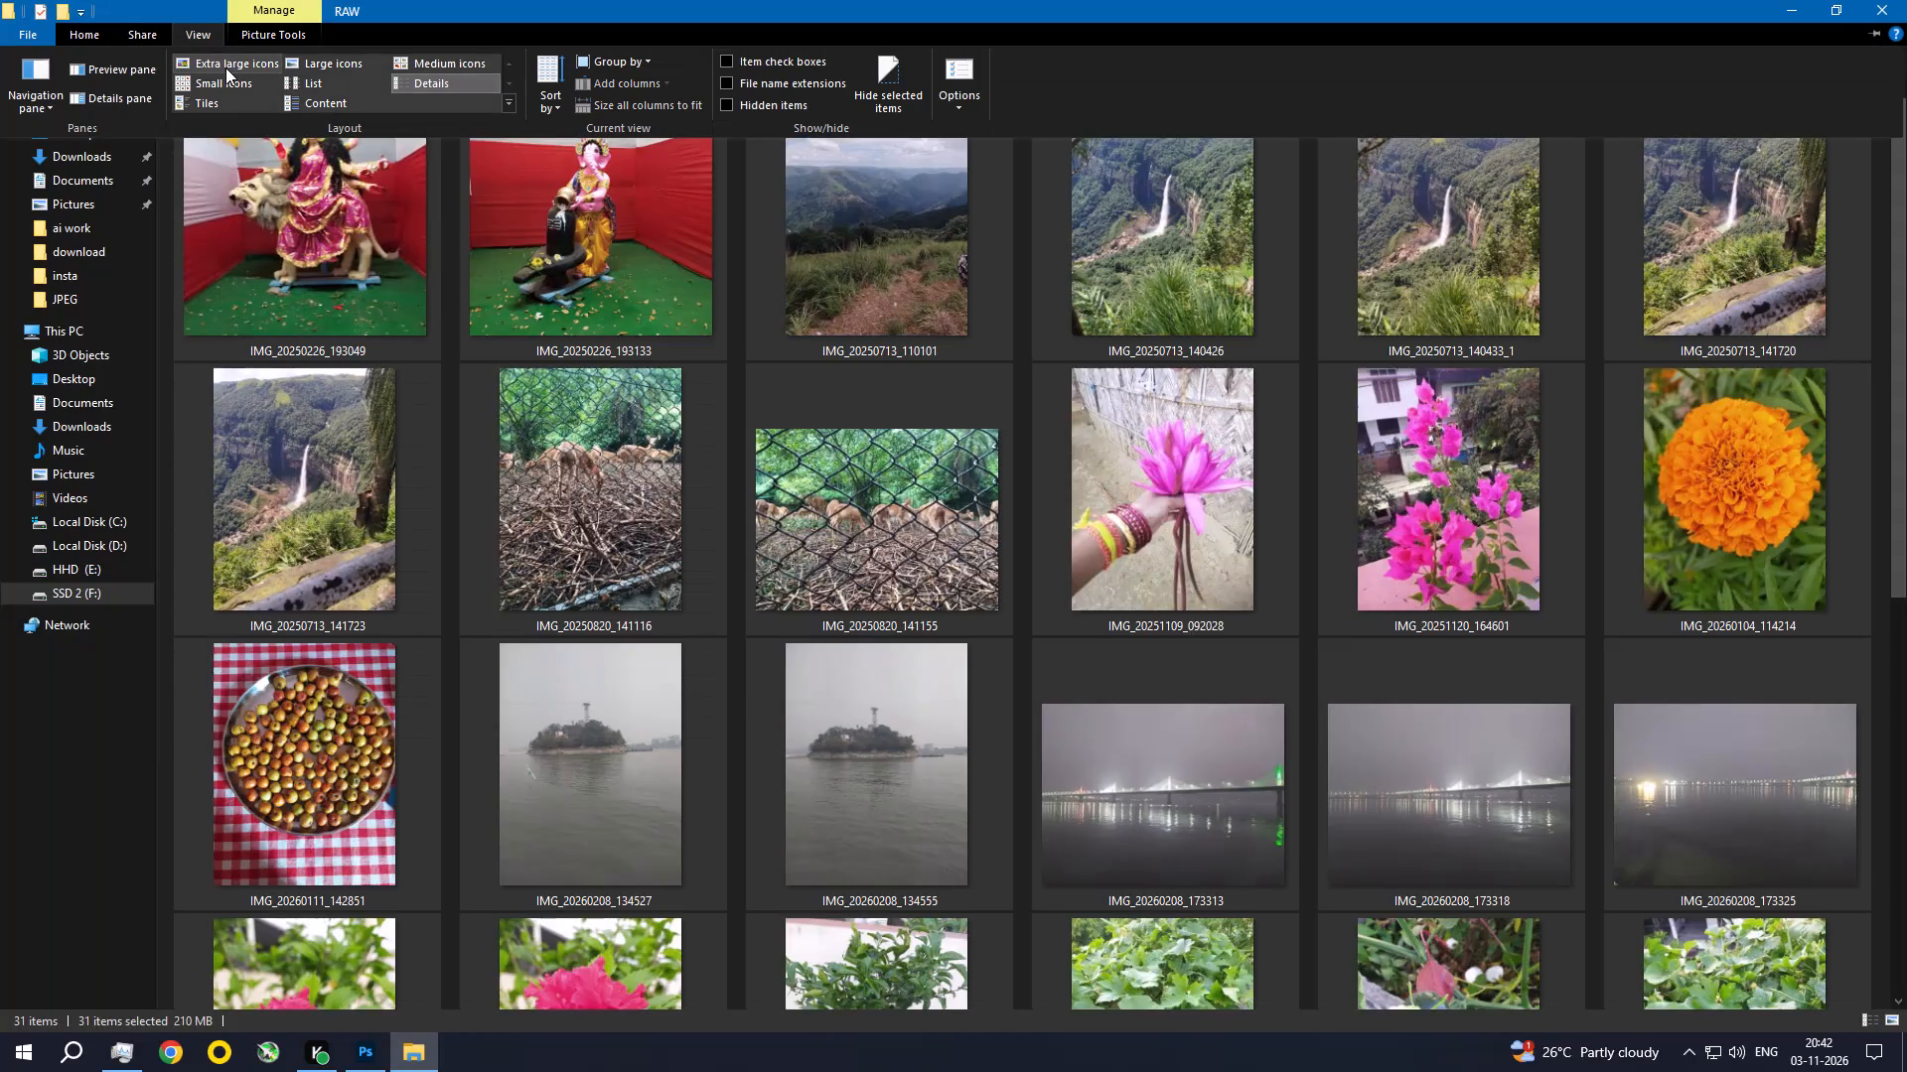
left_click(320, 65)
left_click(467, 594)
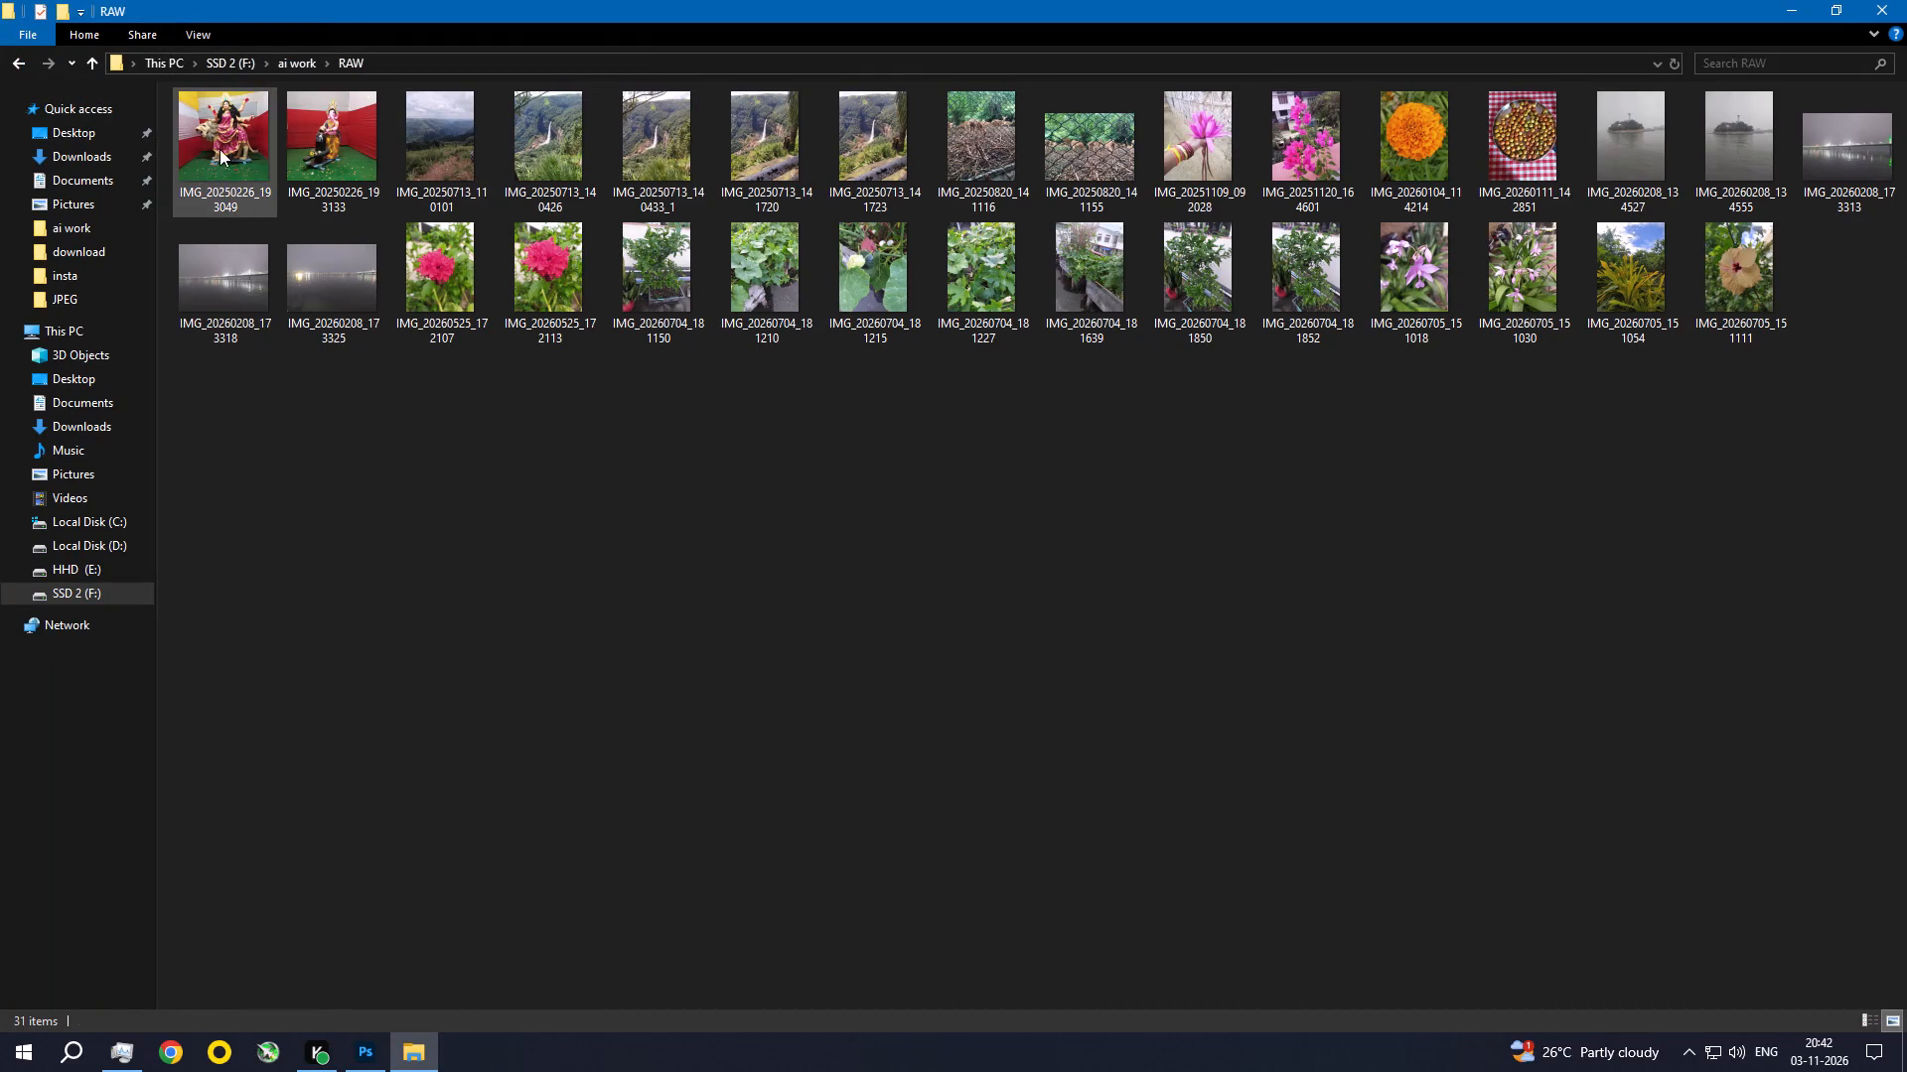
Open the first 16 photos of the RAW folder, IMG_20250226_193049 through IMG_20260208_173313, in Photoshop.
left_click(220, 149)
left_click(1870, 149, "shift")
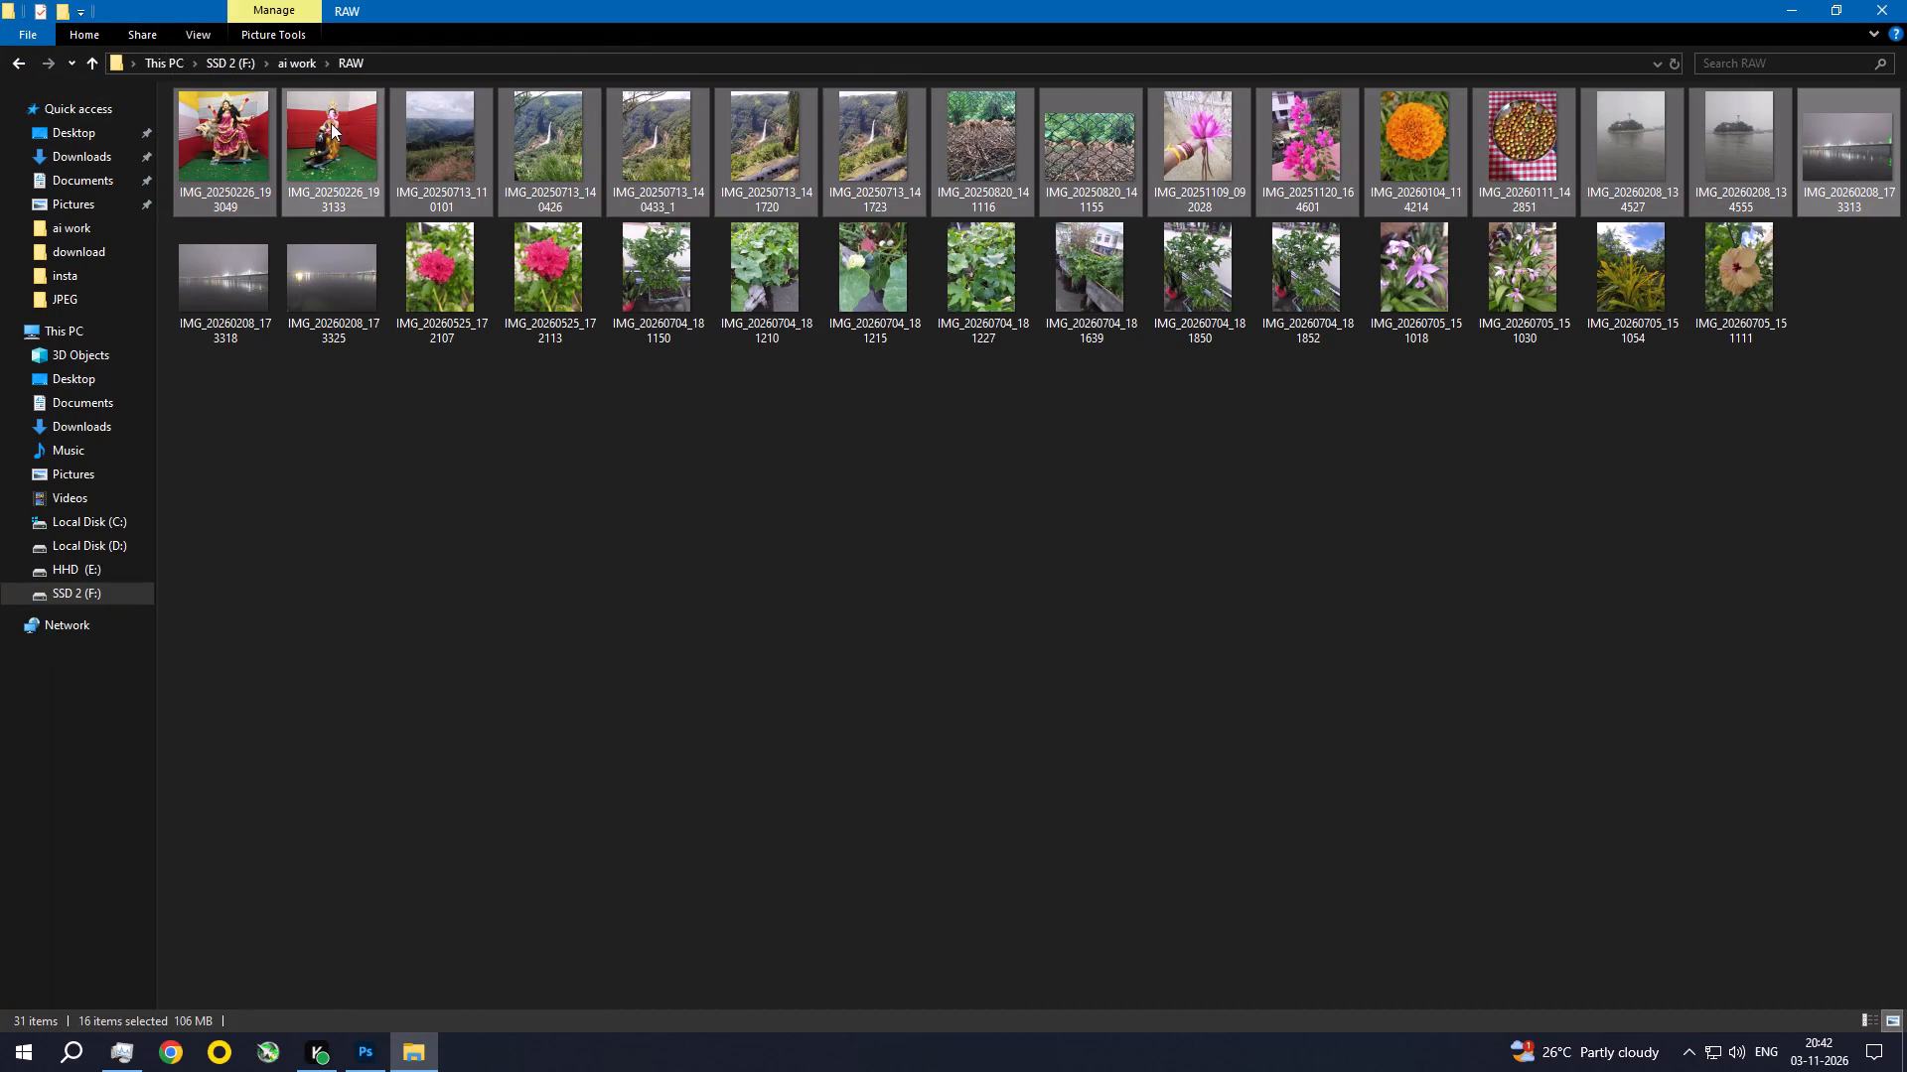
left_click_drag(236, 139, 1090, 798)
key("alt+Tab")
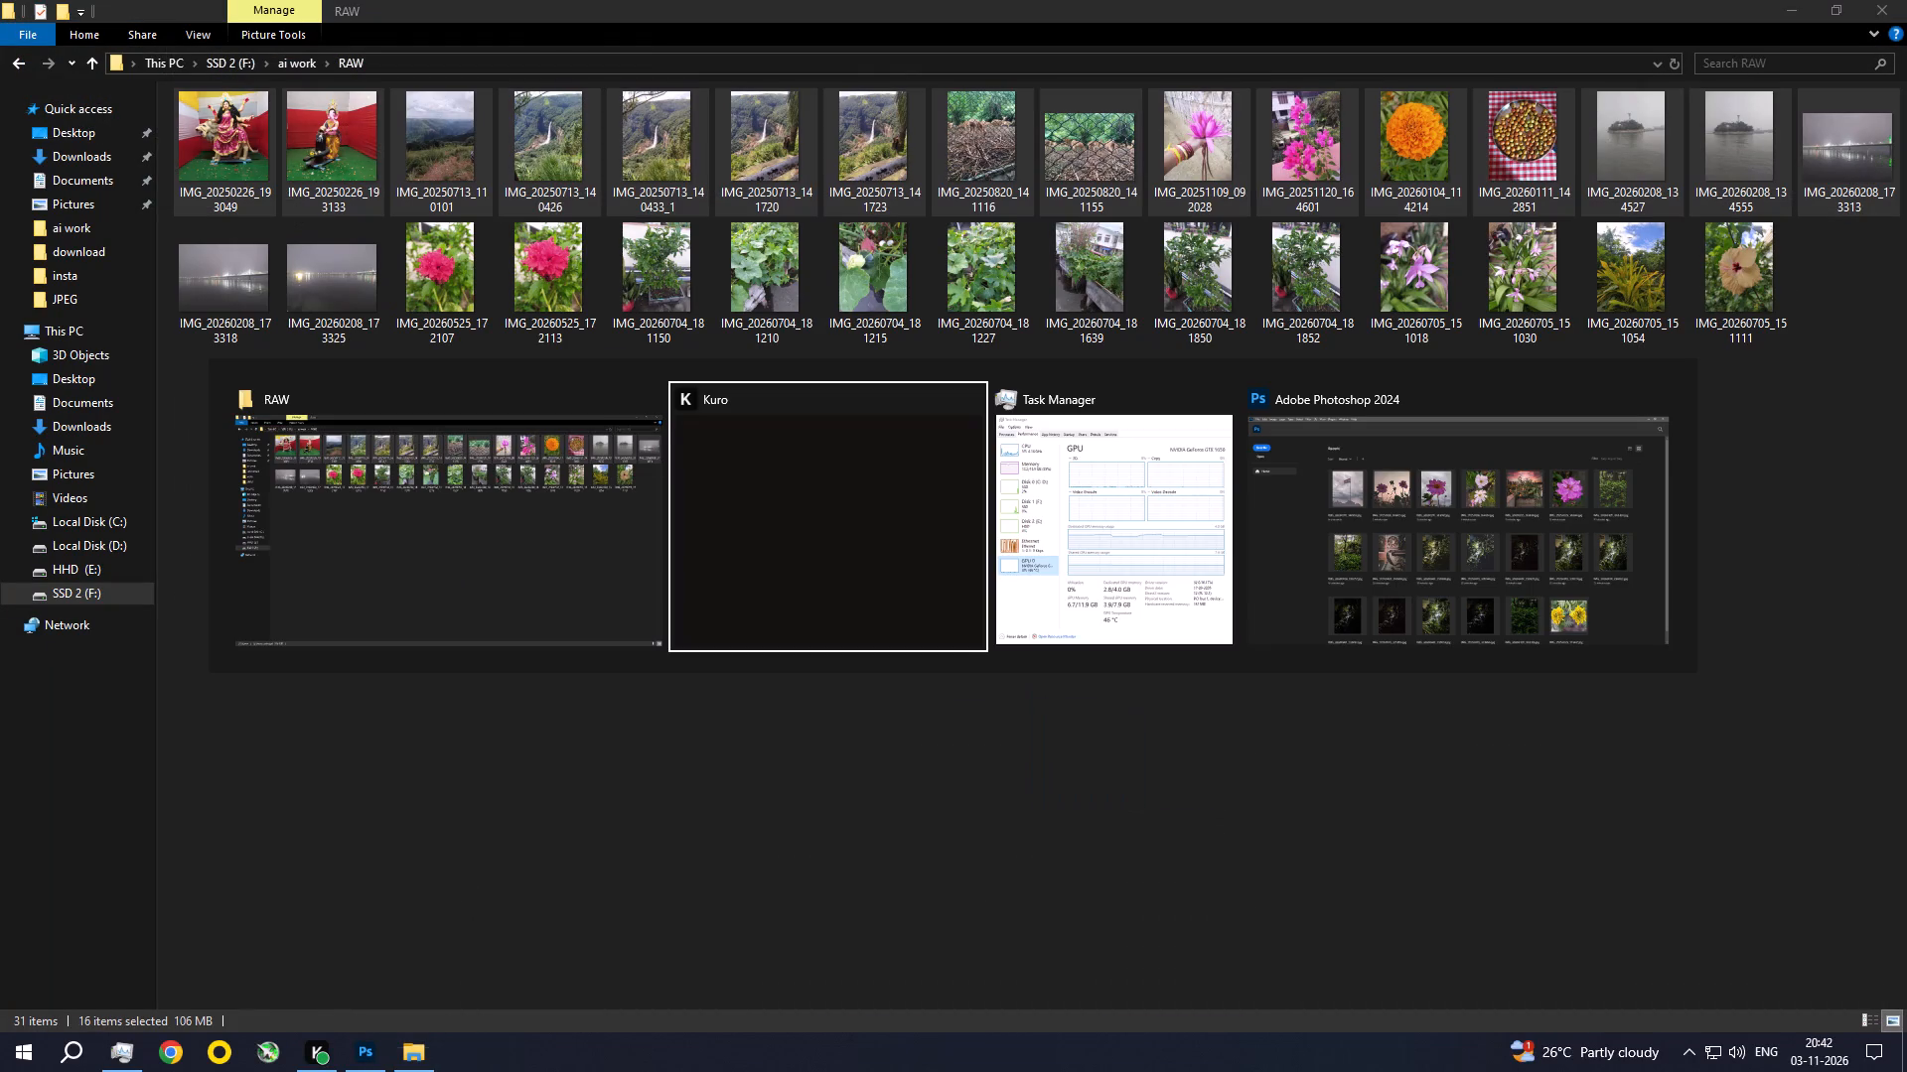
left_click_drag(1090, 798, 1095, 798)
key("alt+Tab")
key("alt+Tab")
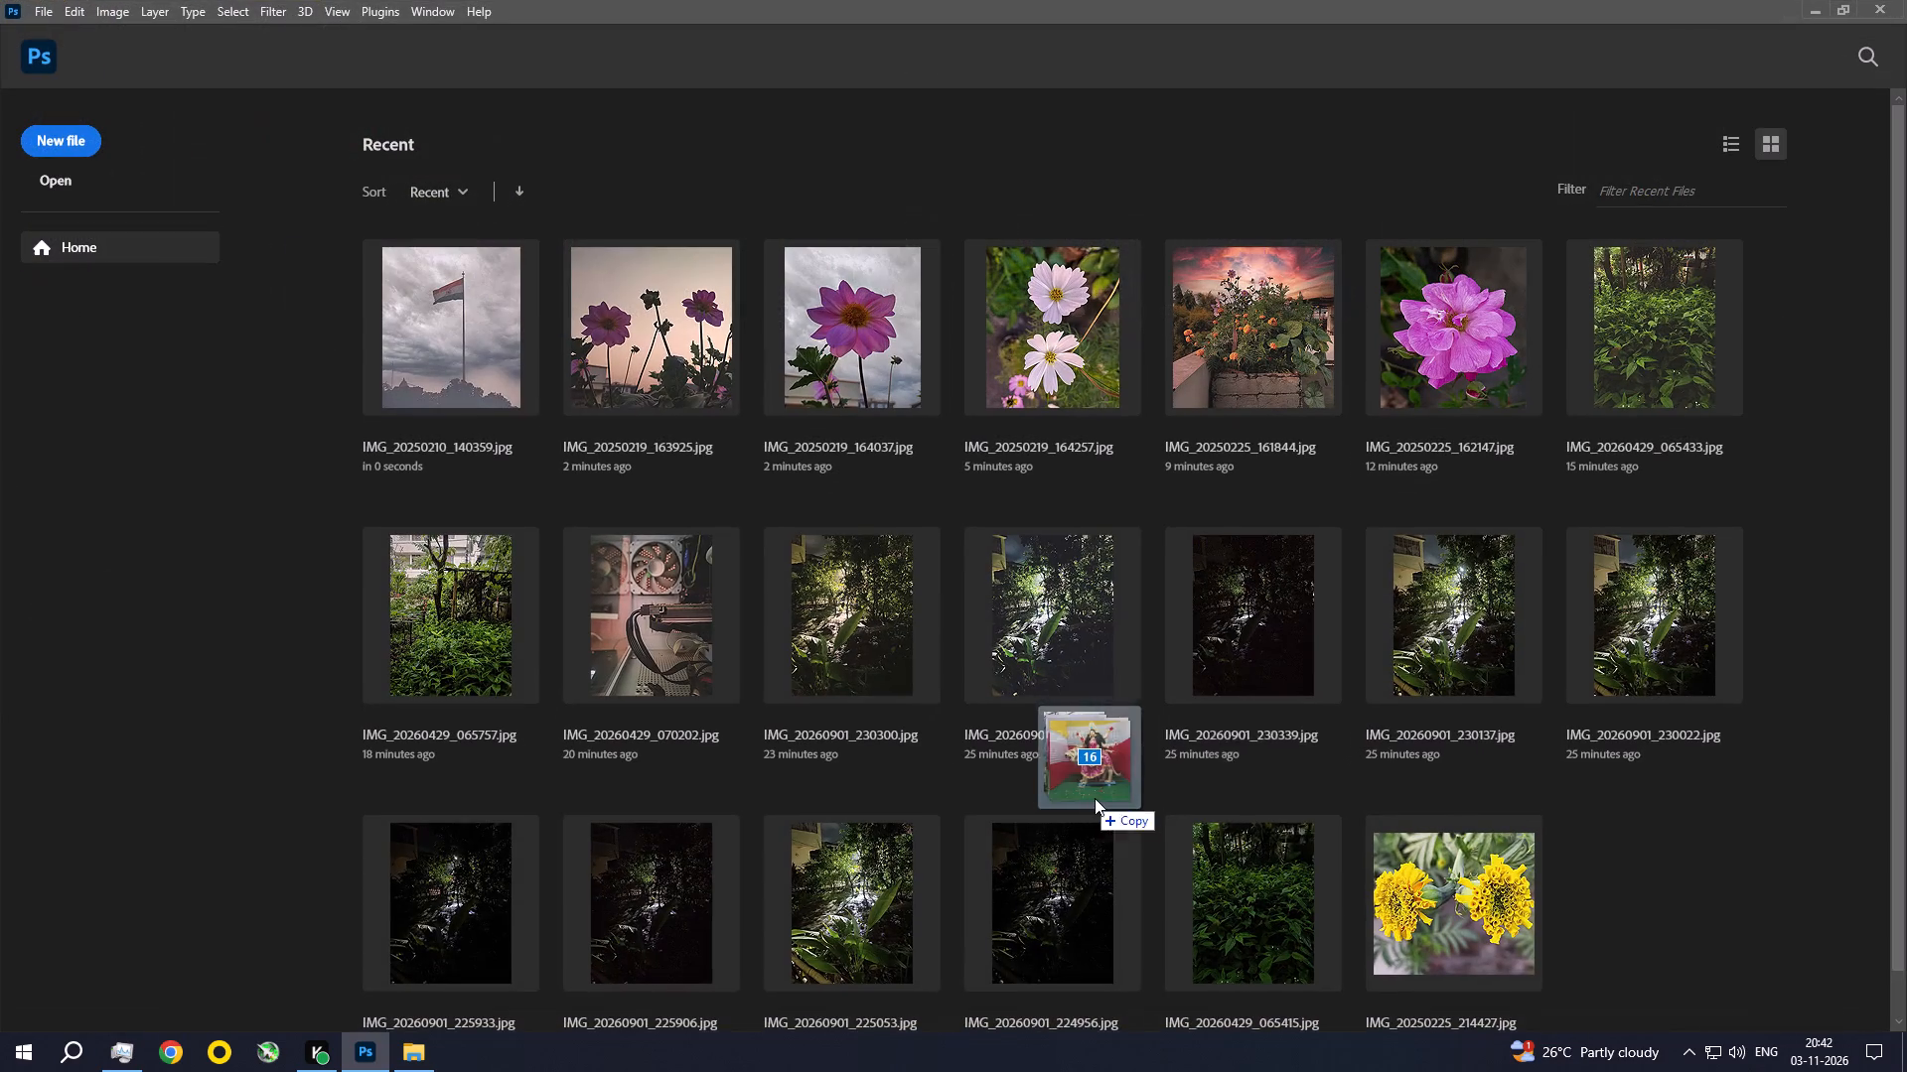
left_click_drag(1095, 798, 1693, 931)
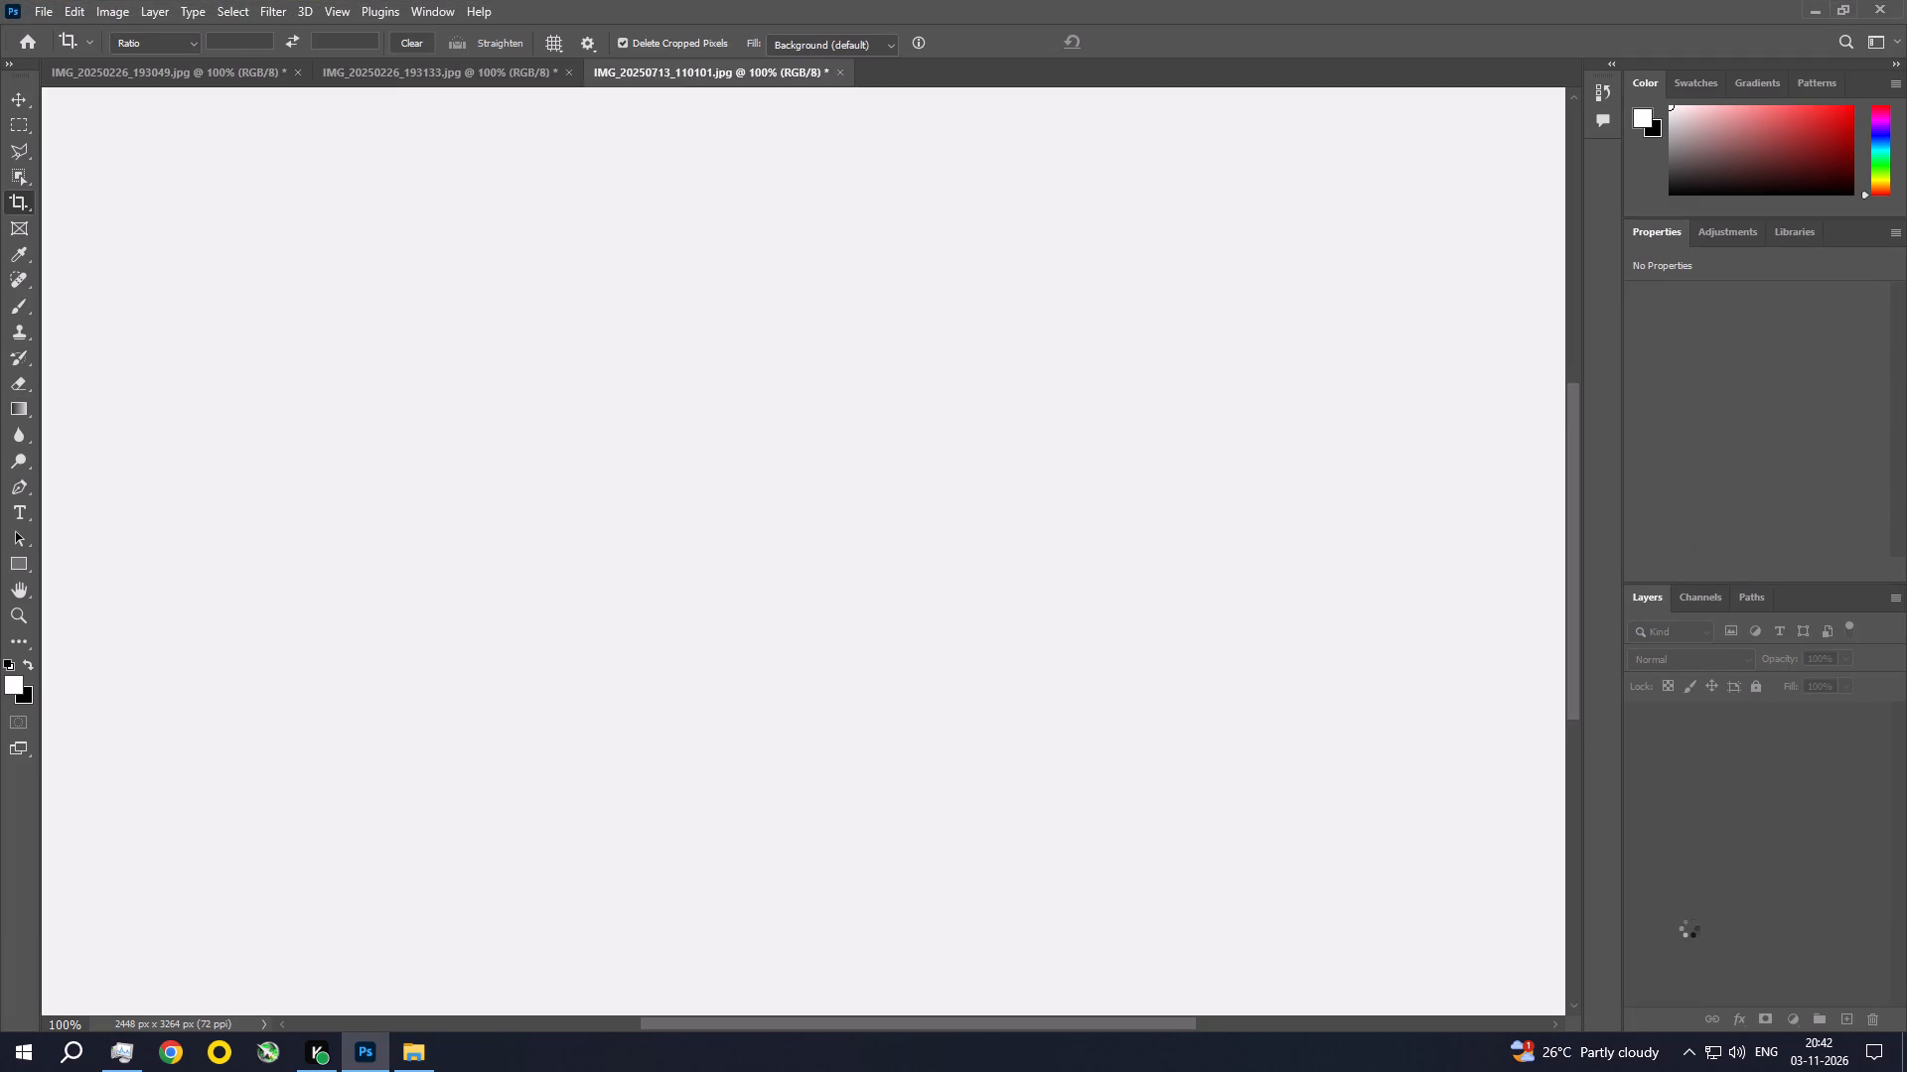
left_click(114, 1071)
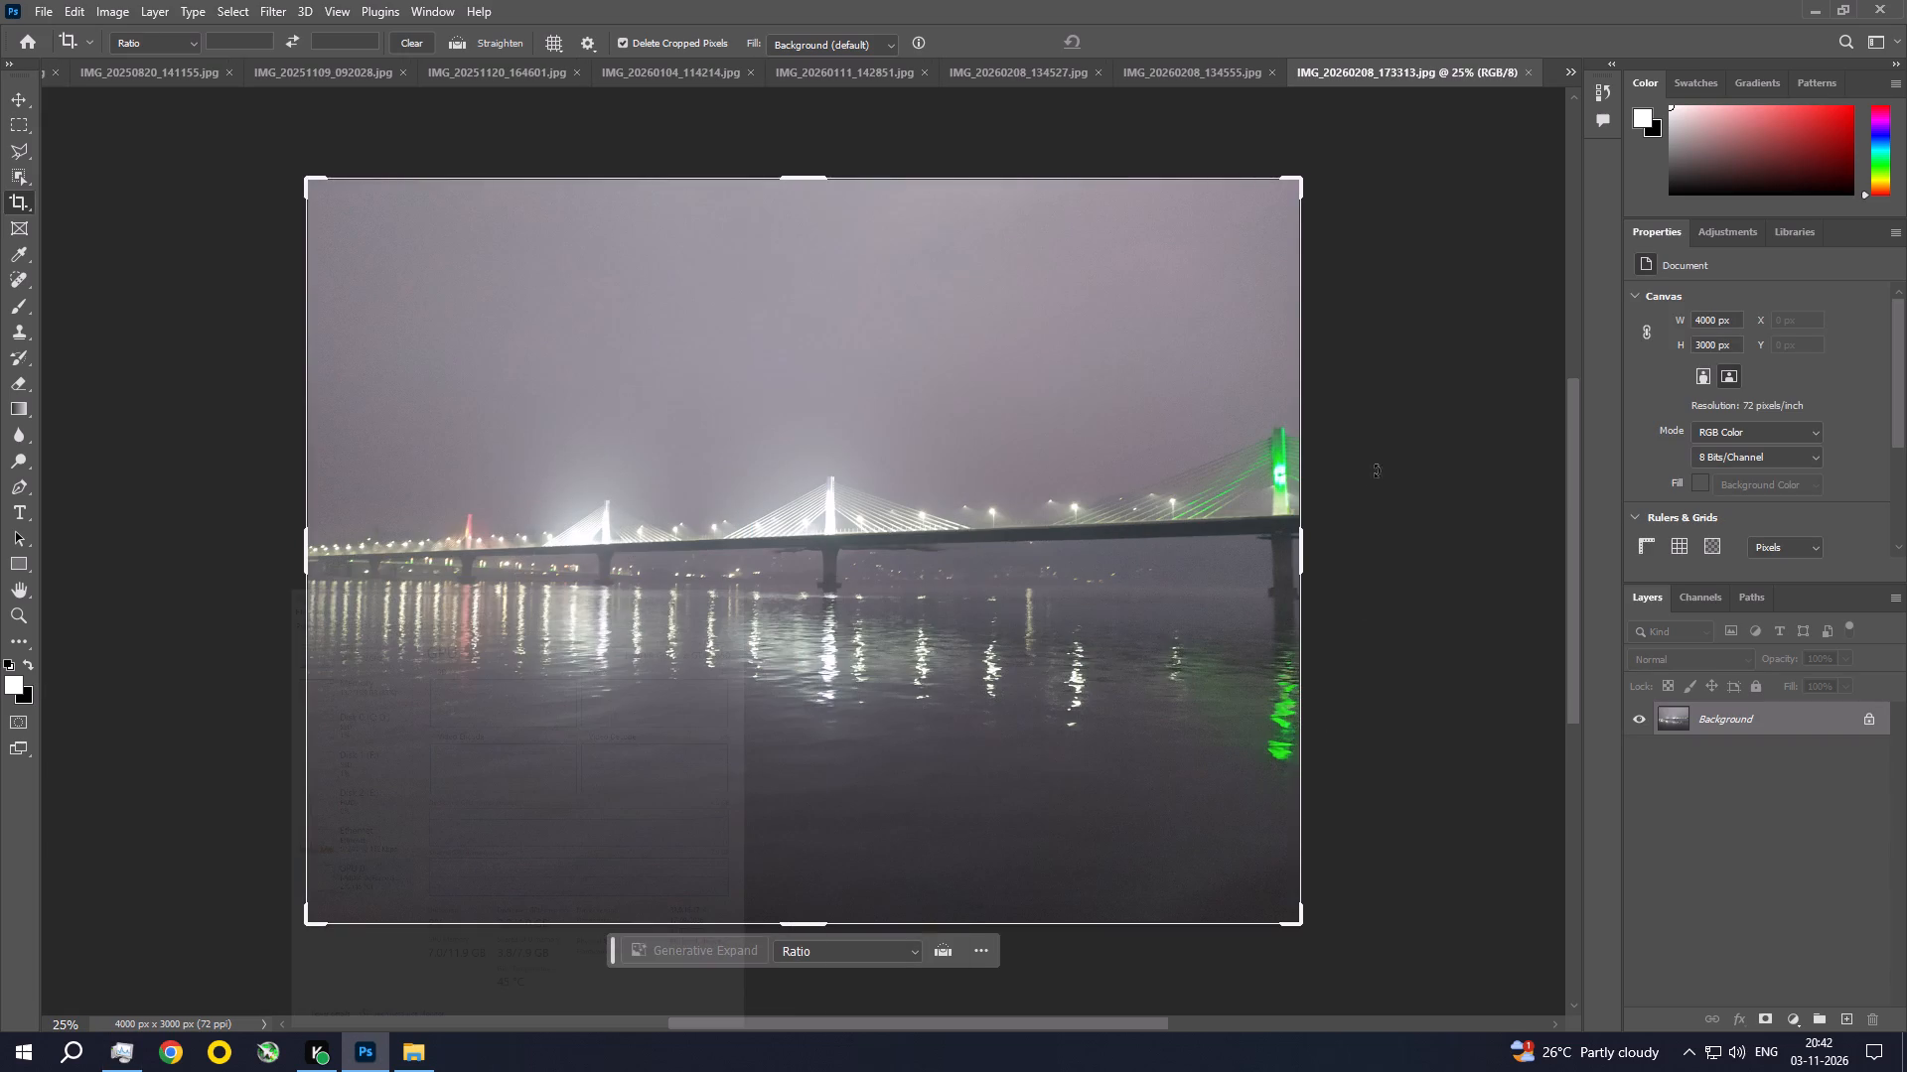
Rotate the crop slightly to level the bridge in IMG_20260208_173313.jpg and apply it at about 3867 x 2900 px.
left_click_drag(1392, 407, 1391, 410)
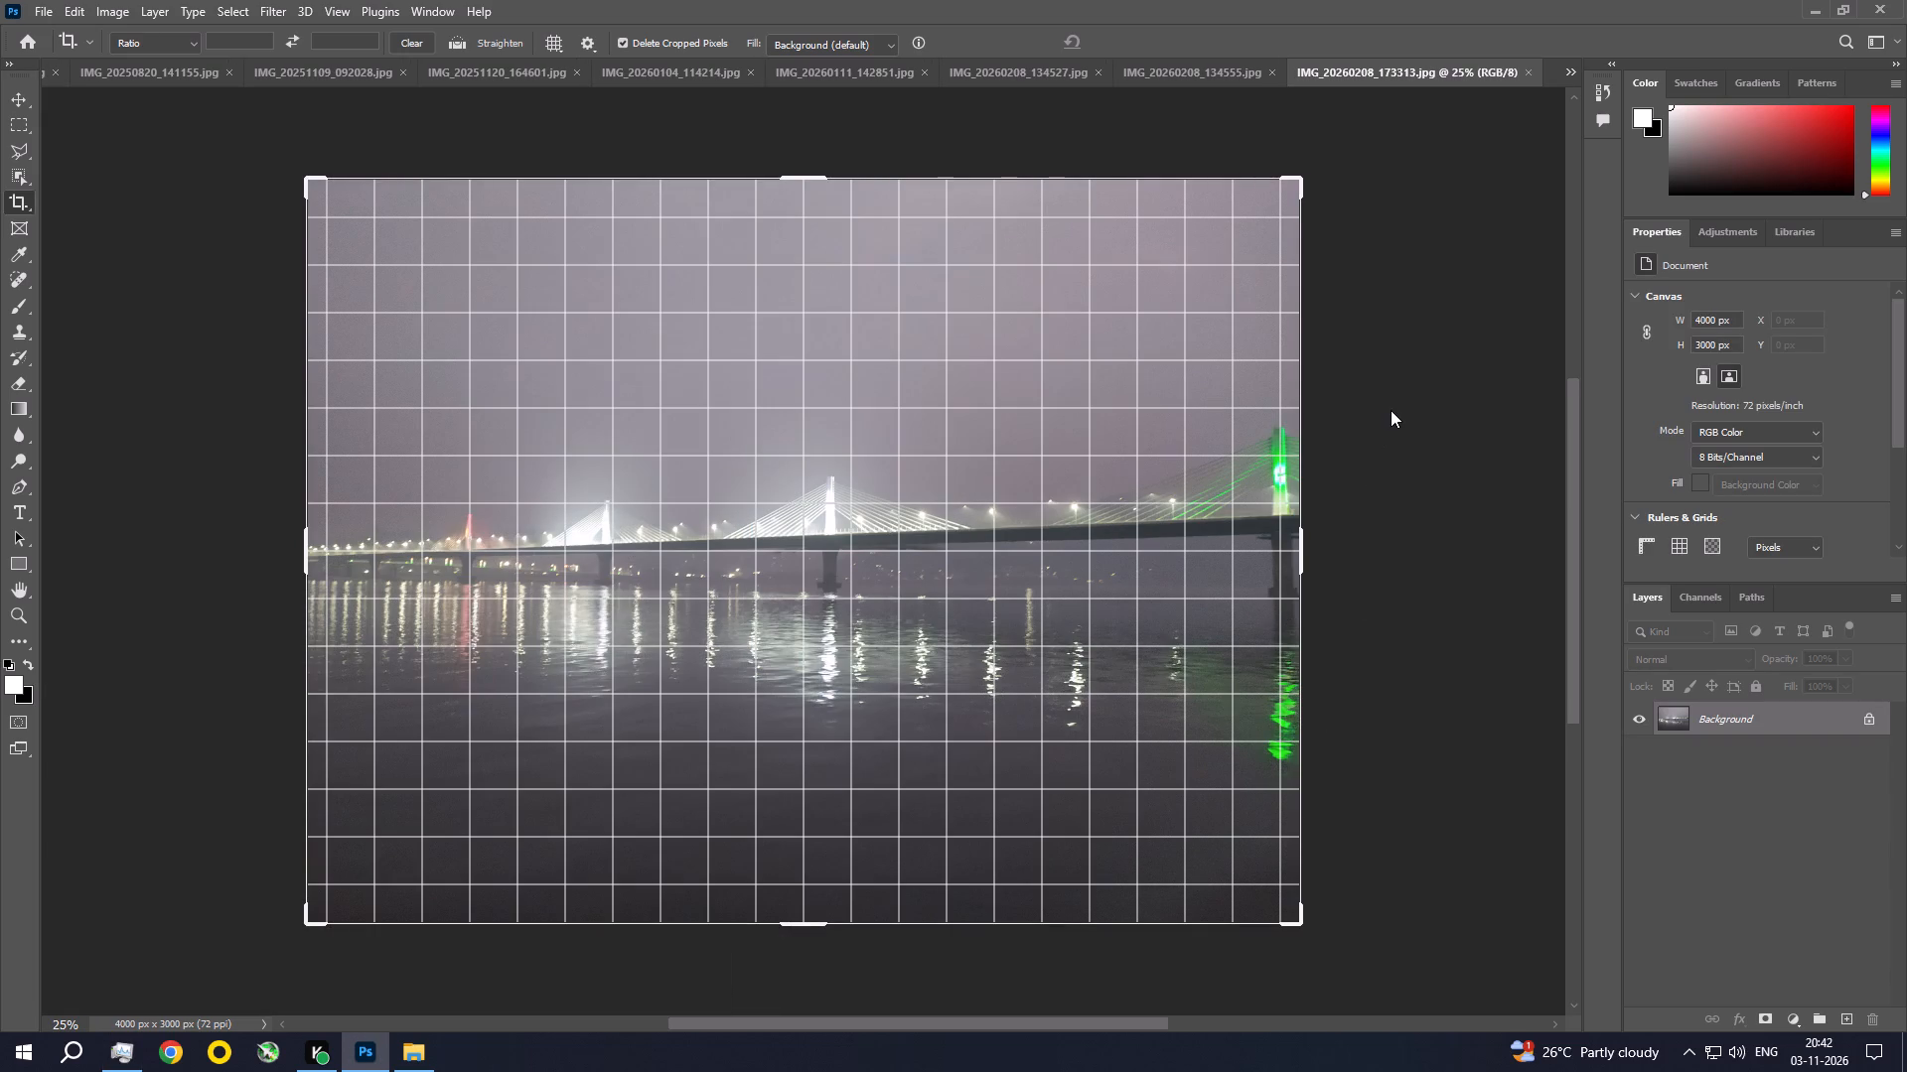
left_click_drag(1391, 410, 1384, 425)
double_click(887, 622)
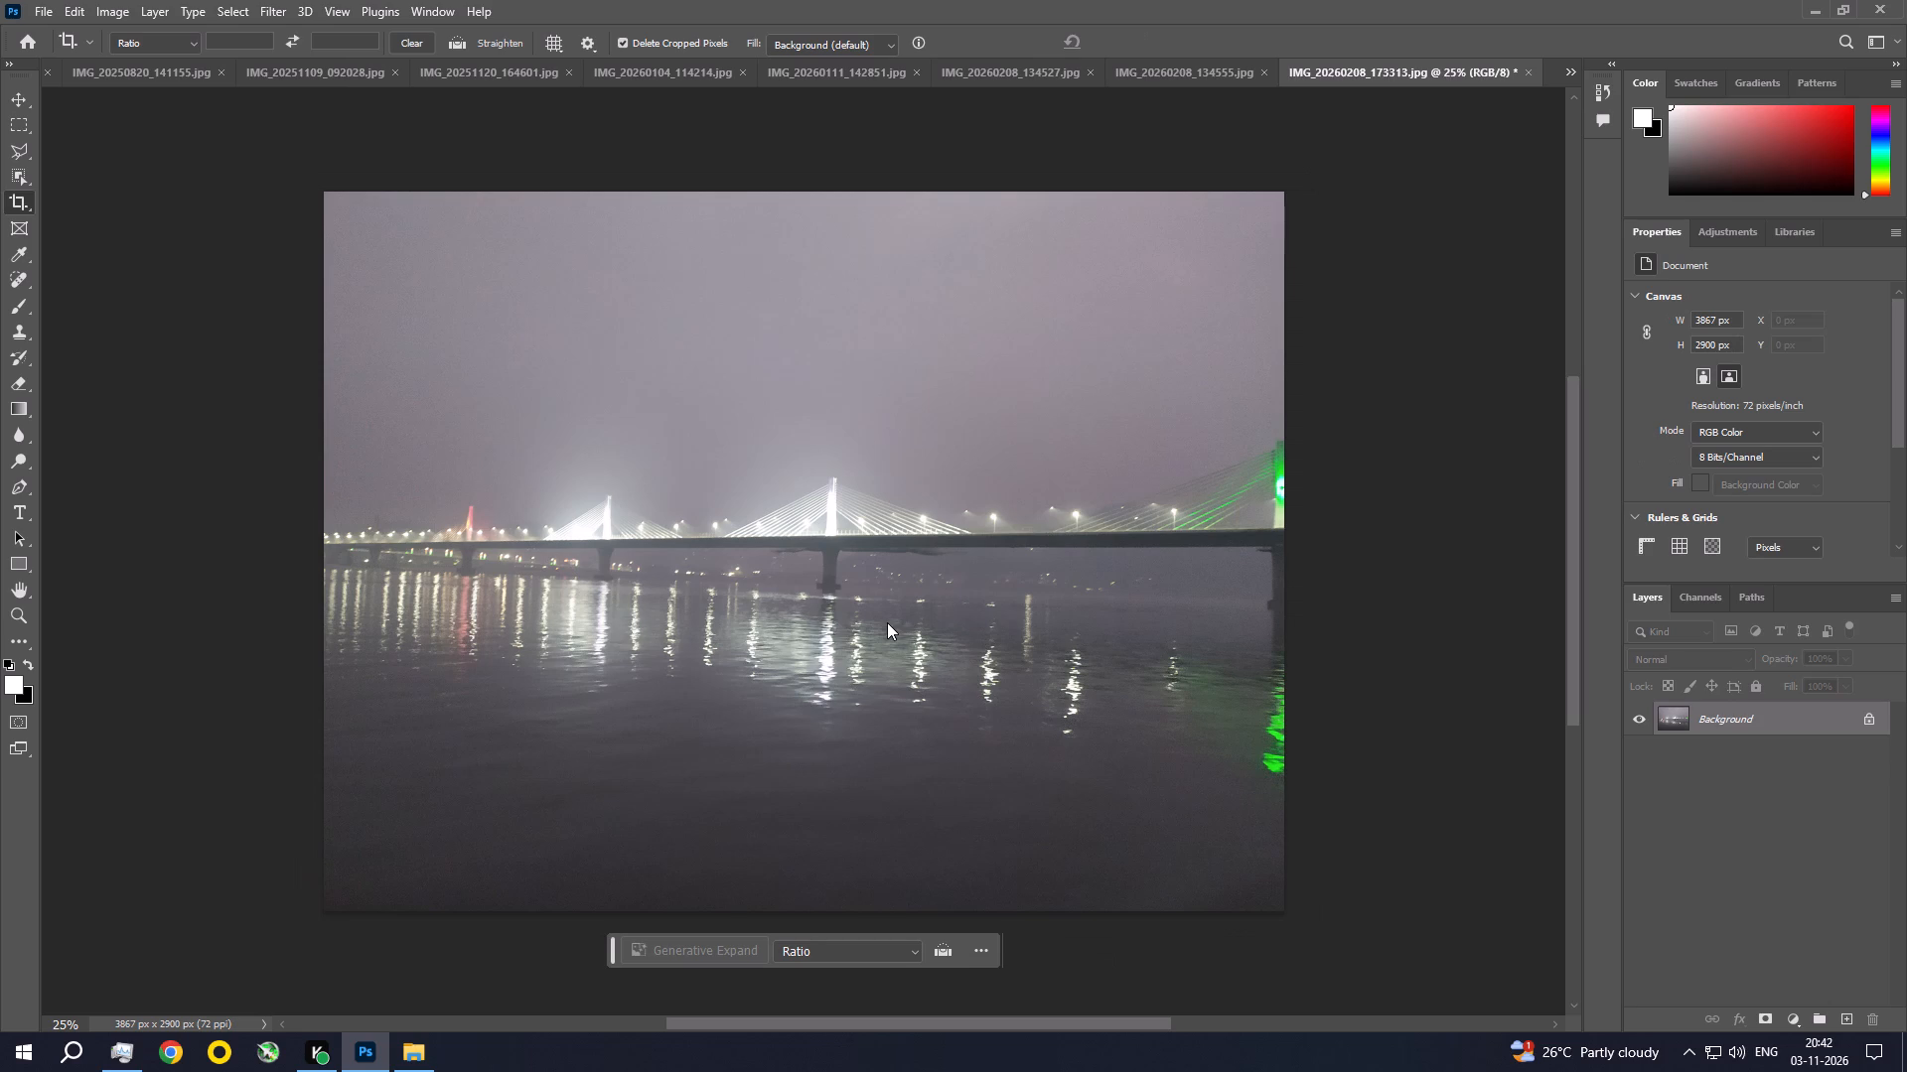
Open the Camera Raw Filter on the straightened bridge photo.
left_click(331, 8)
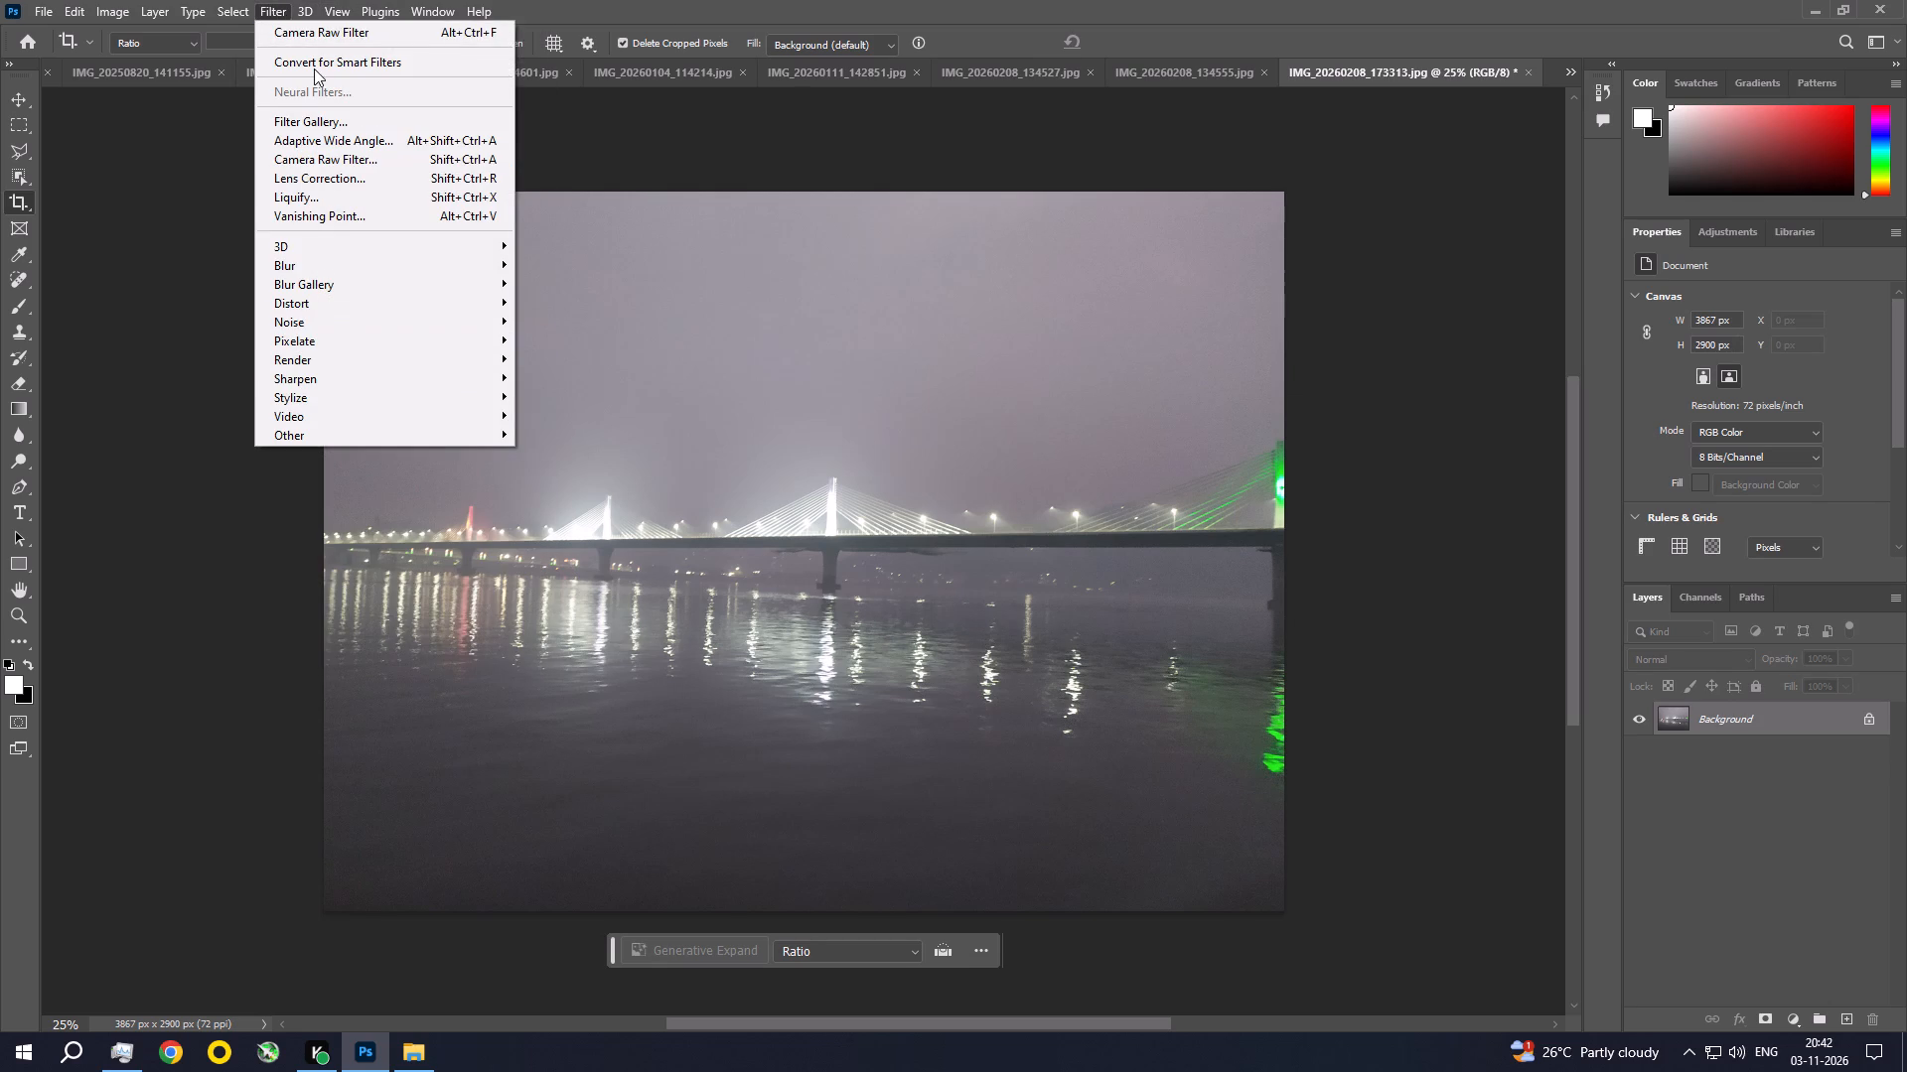
left_click(343, 158)
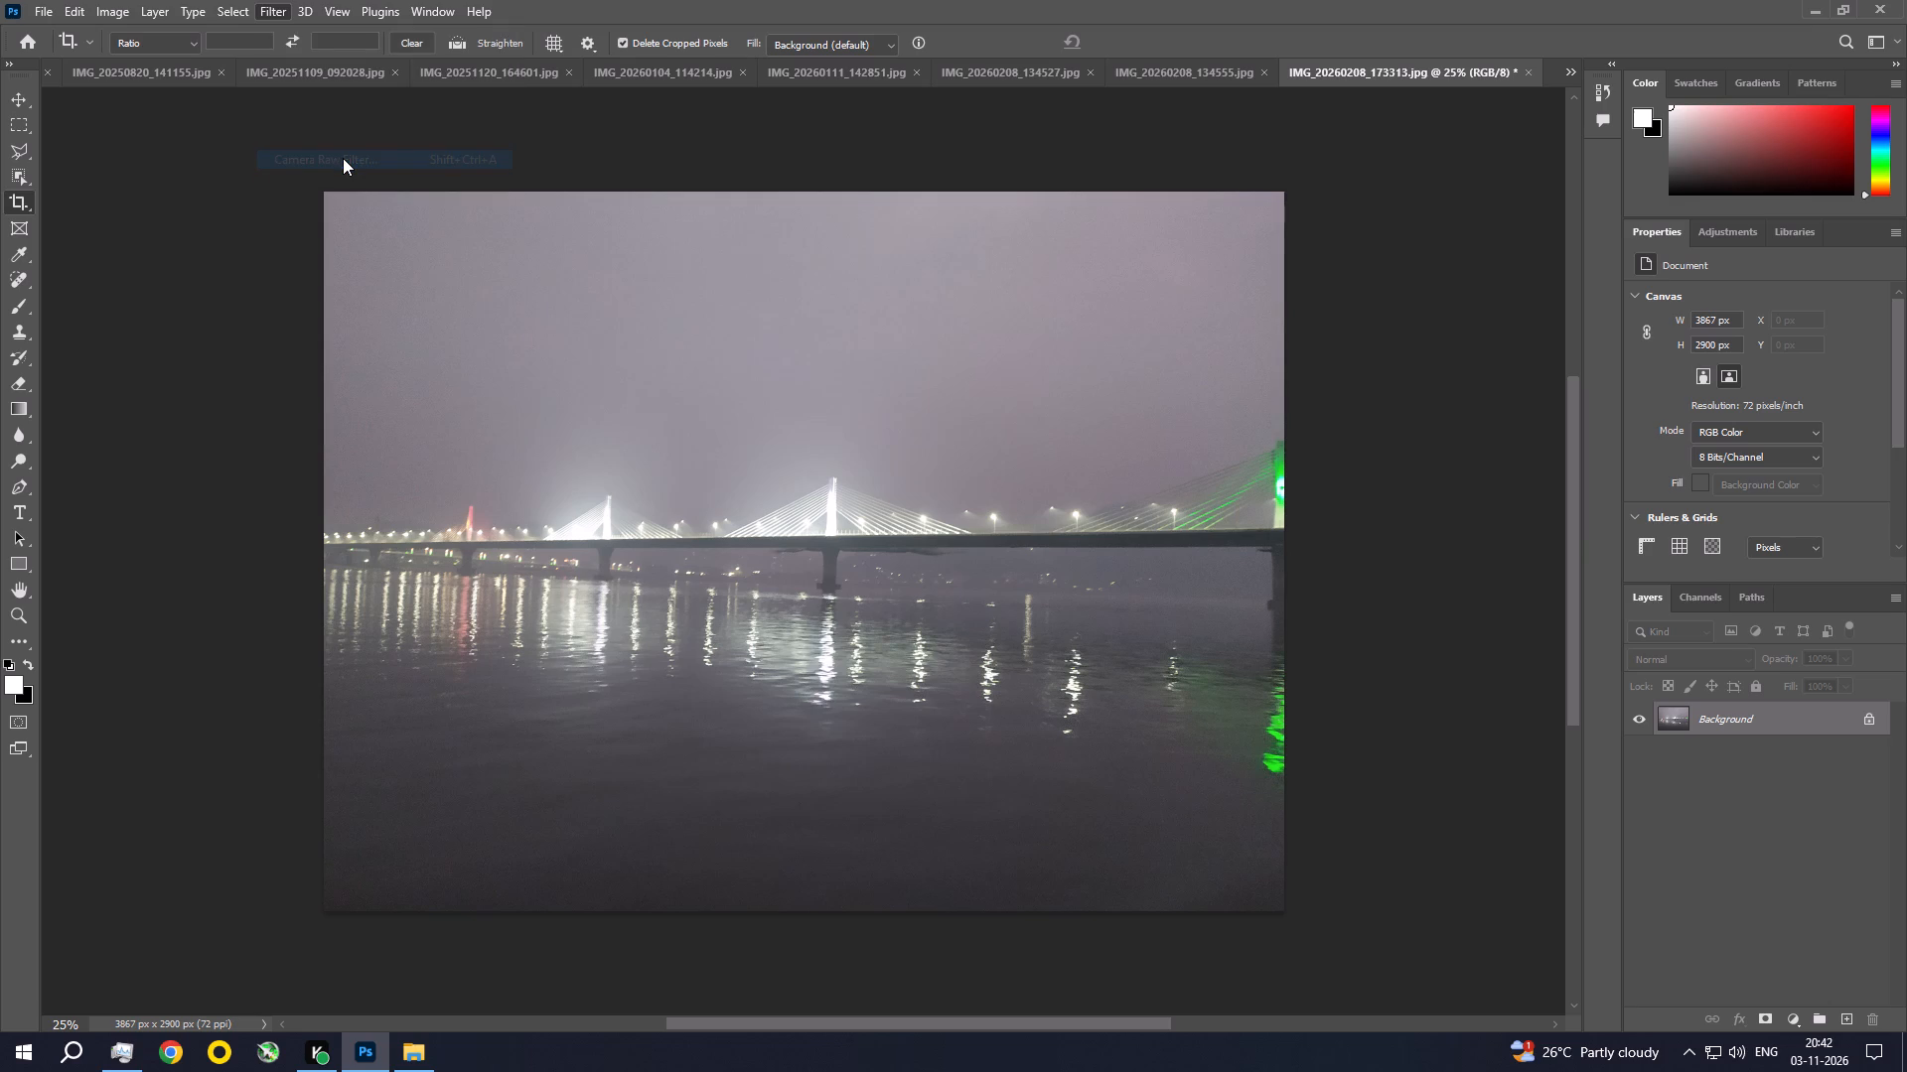
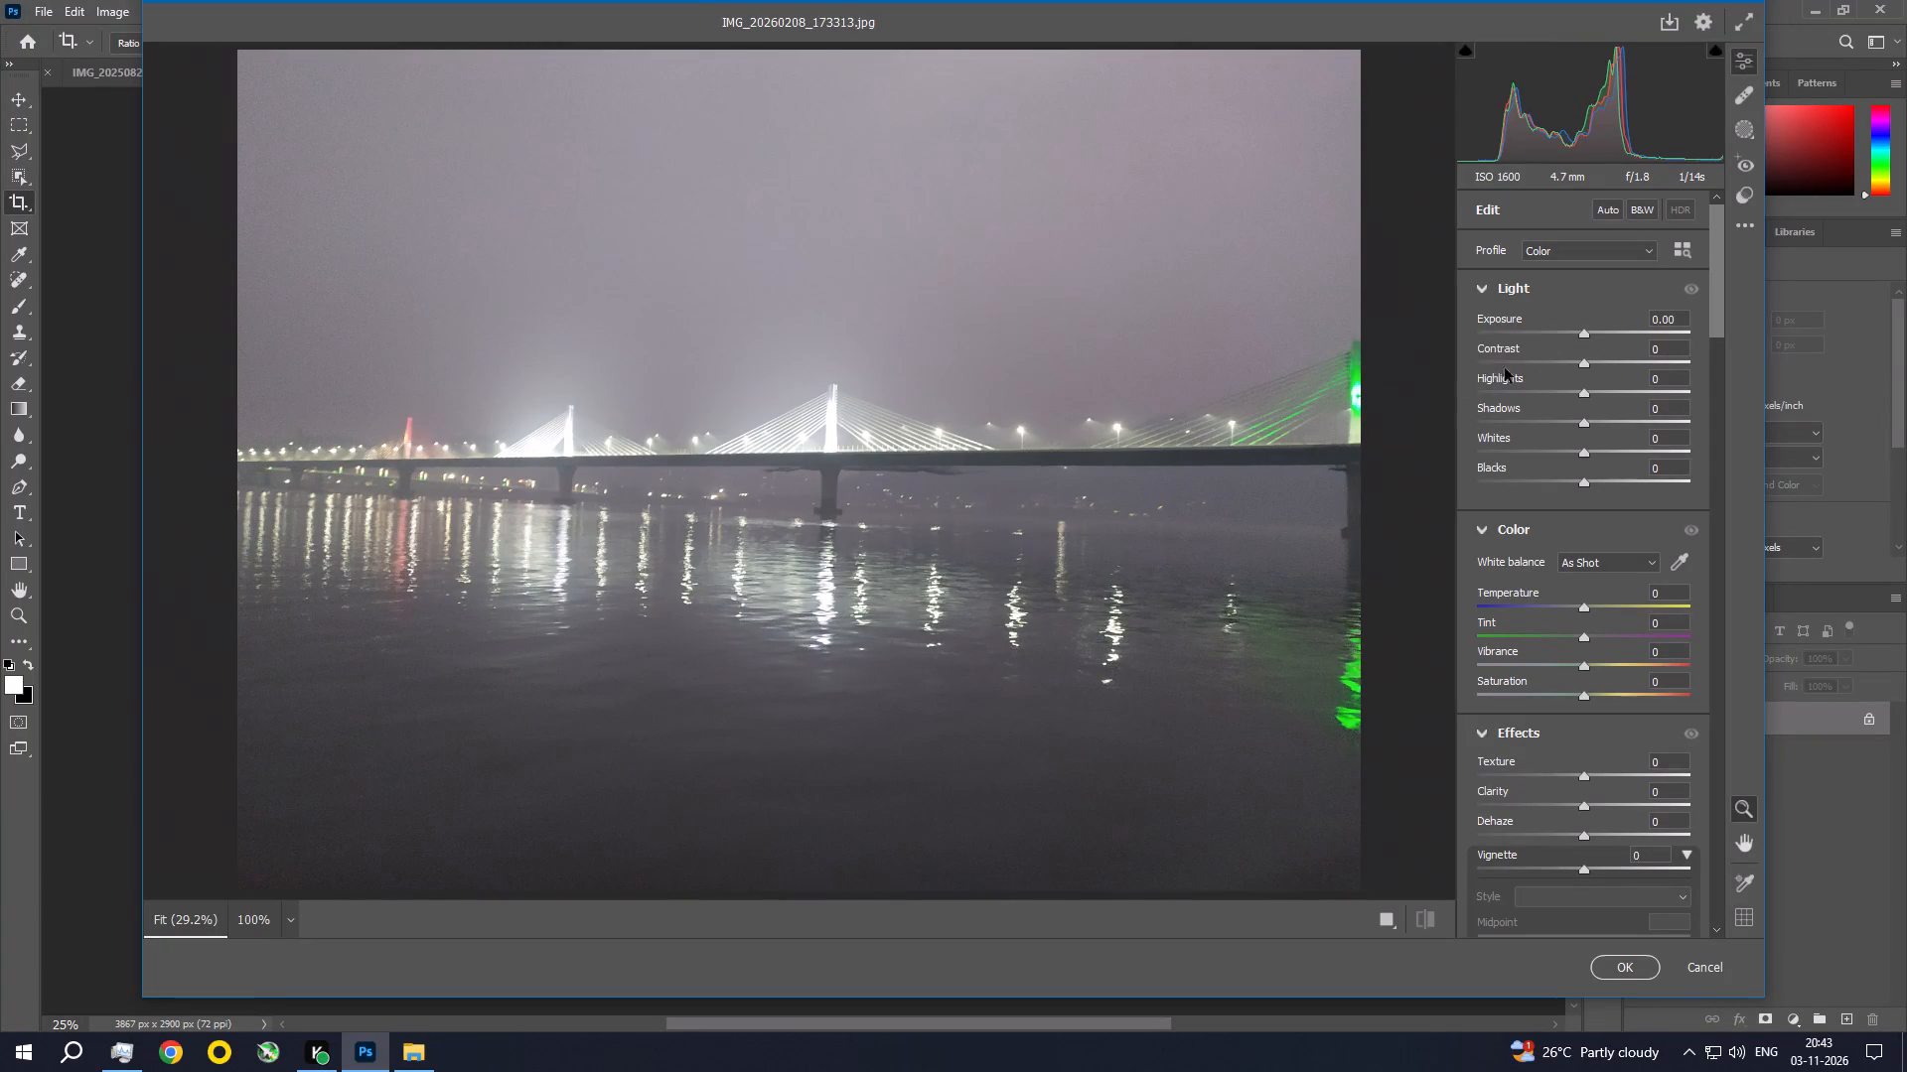
Adjust the bridge photo's light to contrast +10, exposure about -0.35 and highlights about -18.
left_click_drag(1586, 339, 1596, 338)
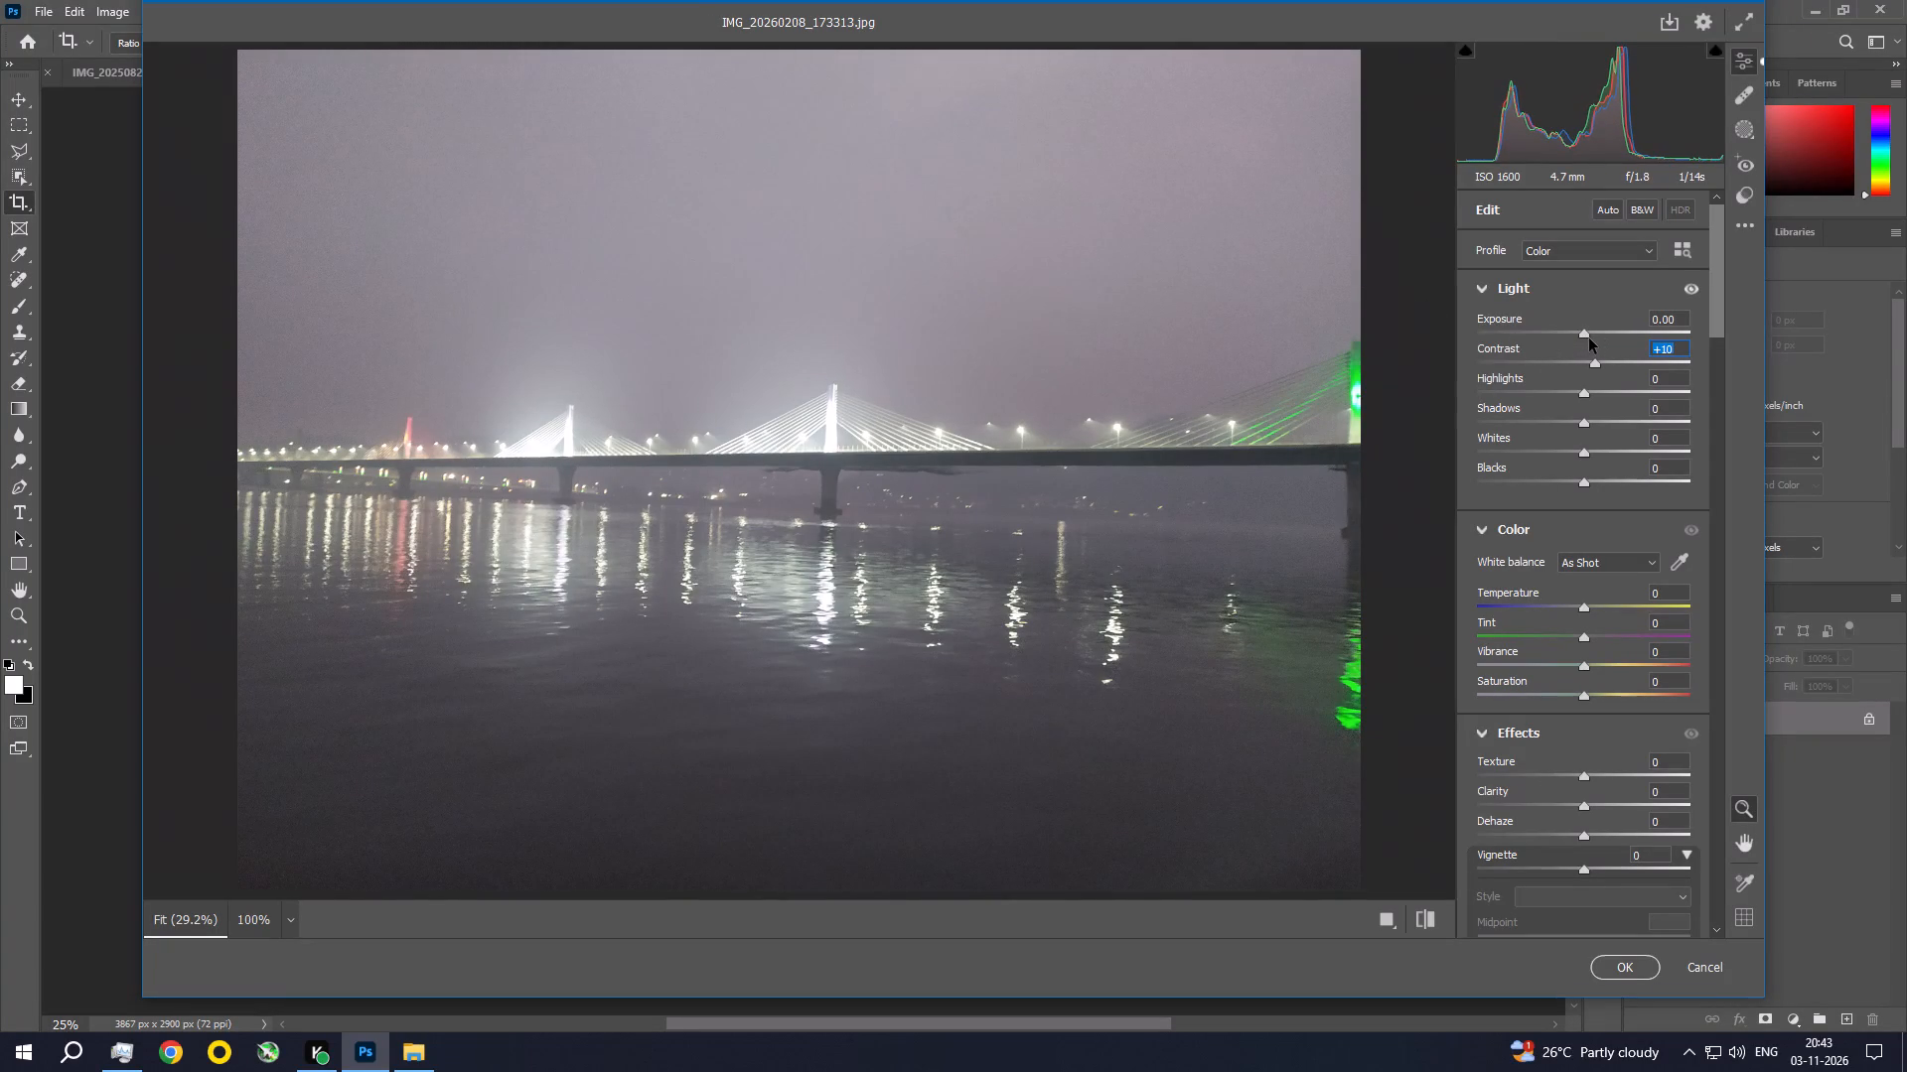
left_click(1581, 337)
left_click_drag(1588, 335, 1578, 336)
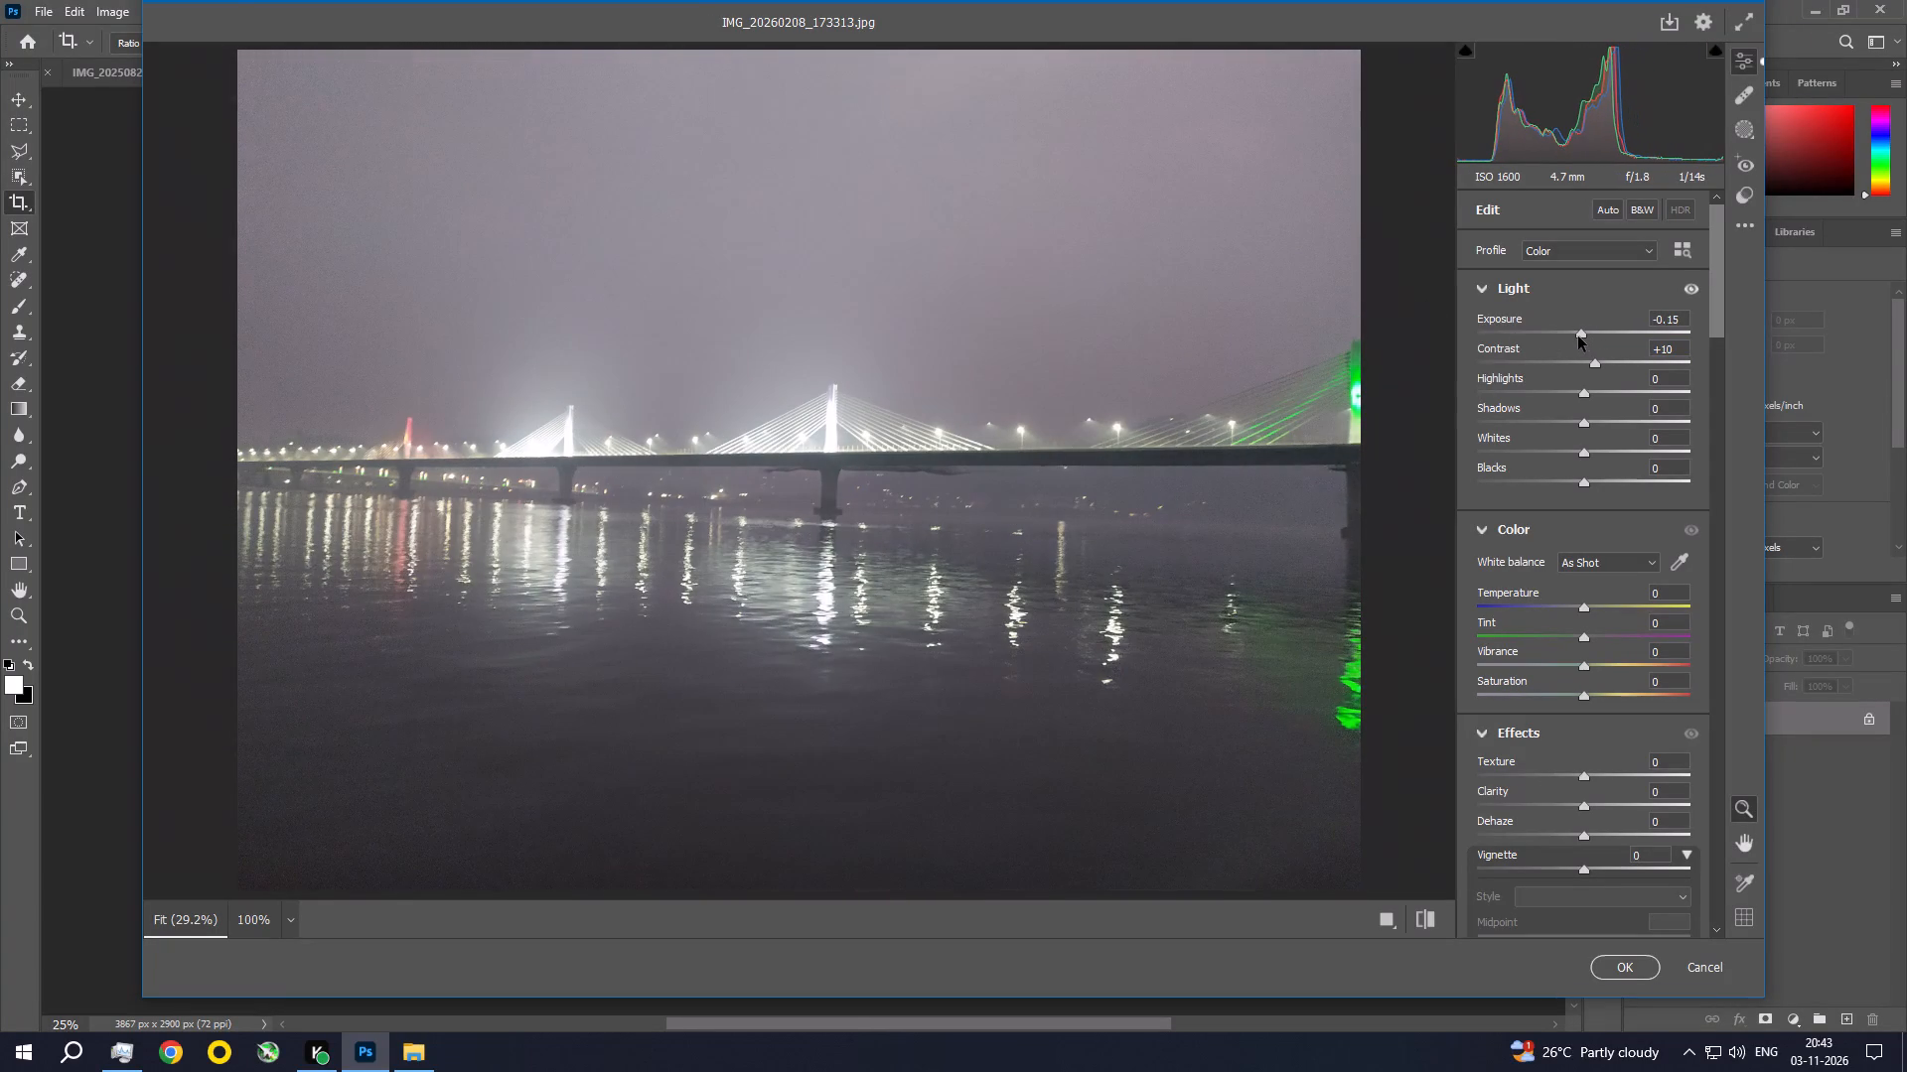
left_click_drag(1578, 336, 1574, 337)
left_click_drag(1585, 395, 1572, 393)
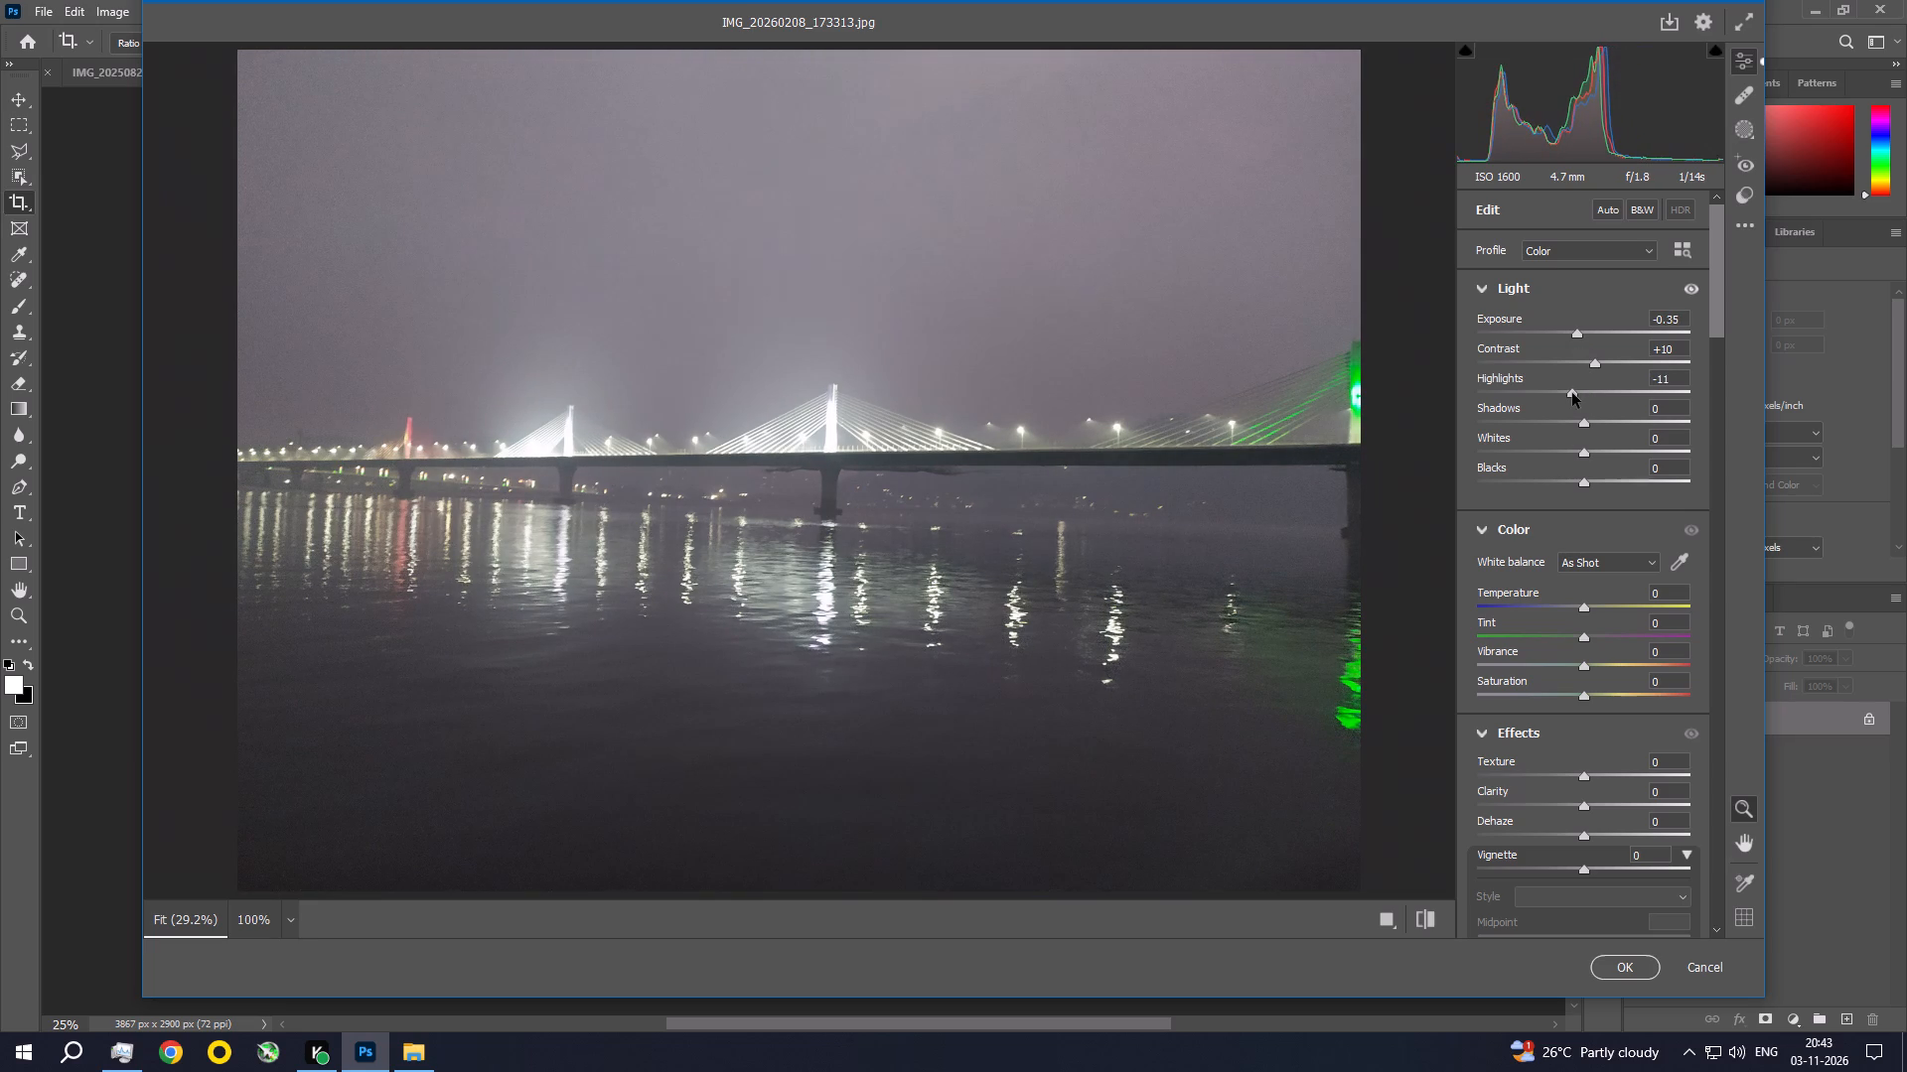
left_click_drag(1572, 393, 1566, 393)
Shape the parametric tone curve with highlights about -31 and lights about -22.
left_click_drag(1718, 289, 1713, 349)
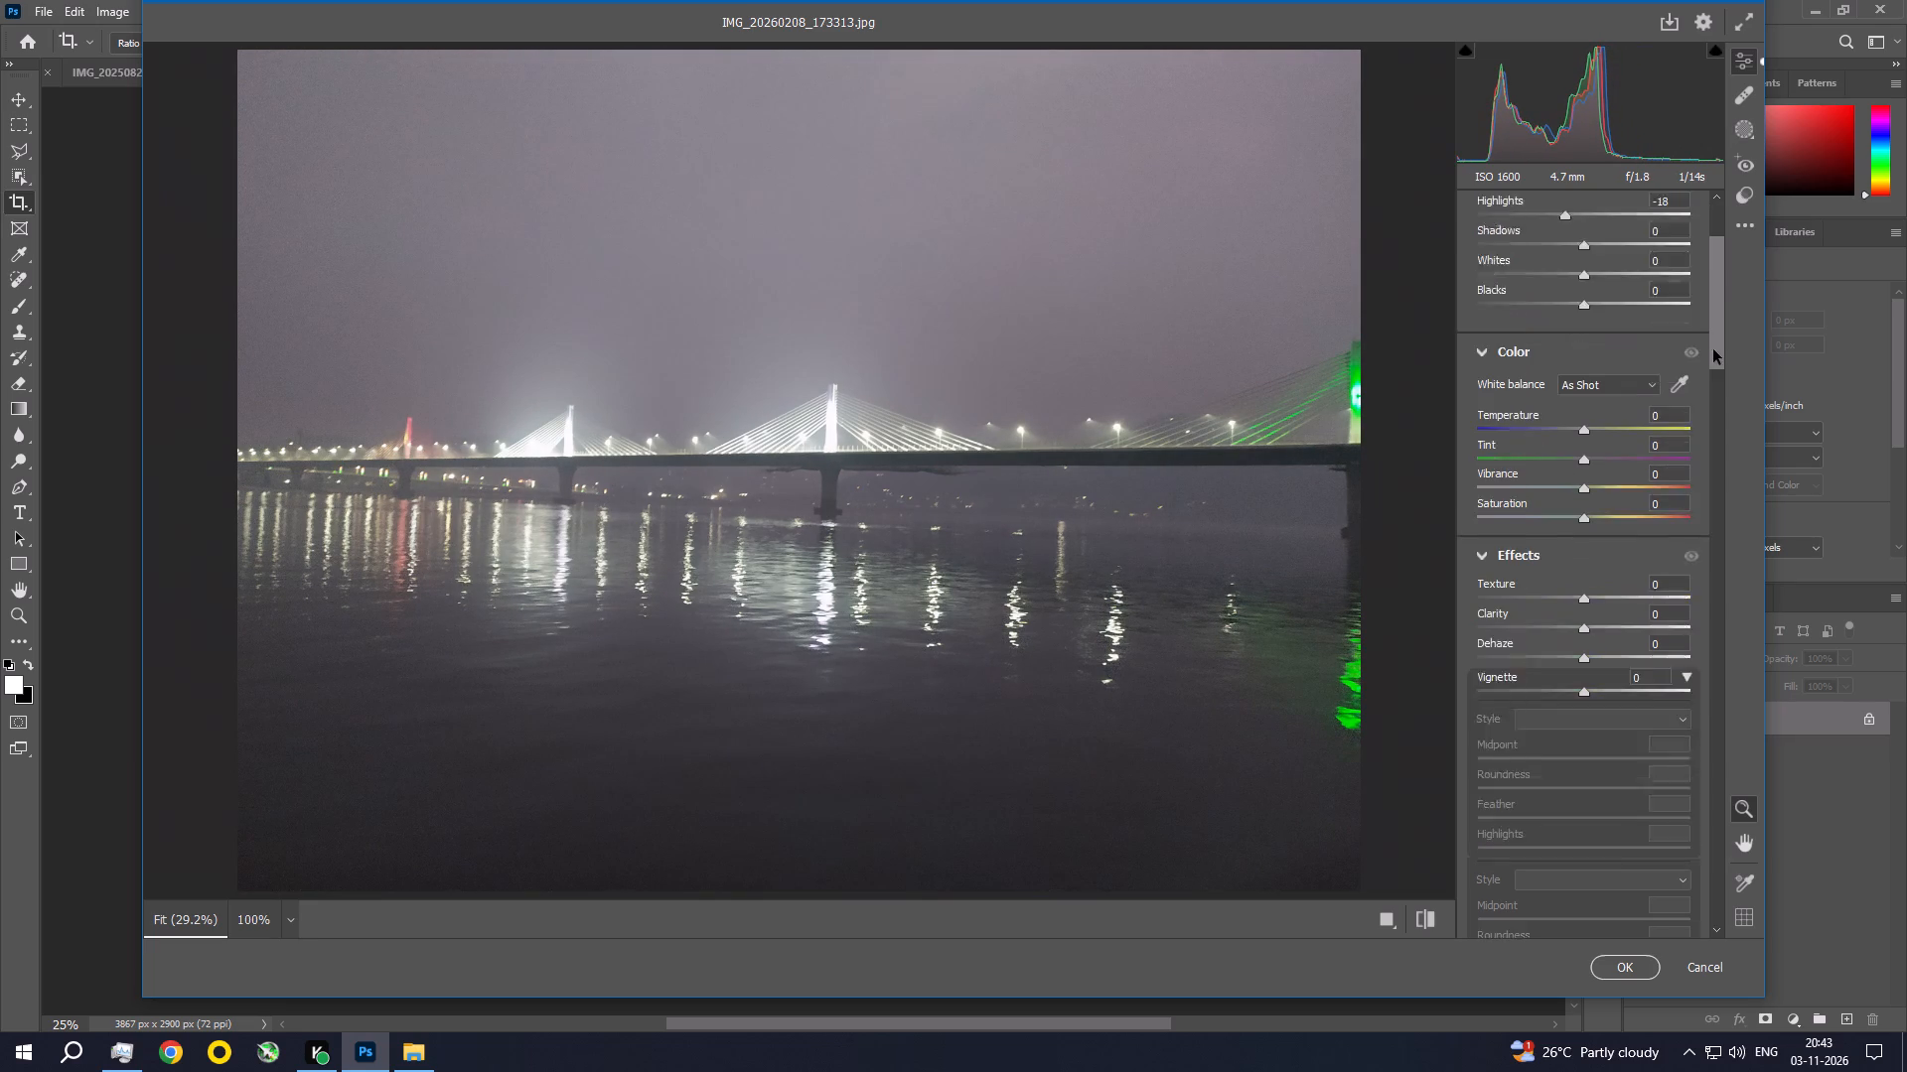
left_click_drag(1713, 349, 1702, 446)
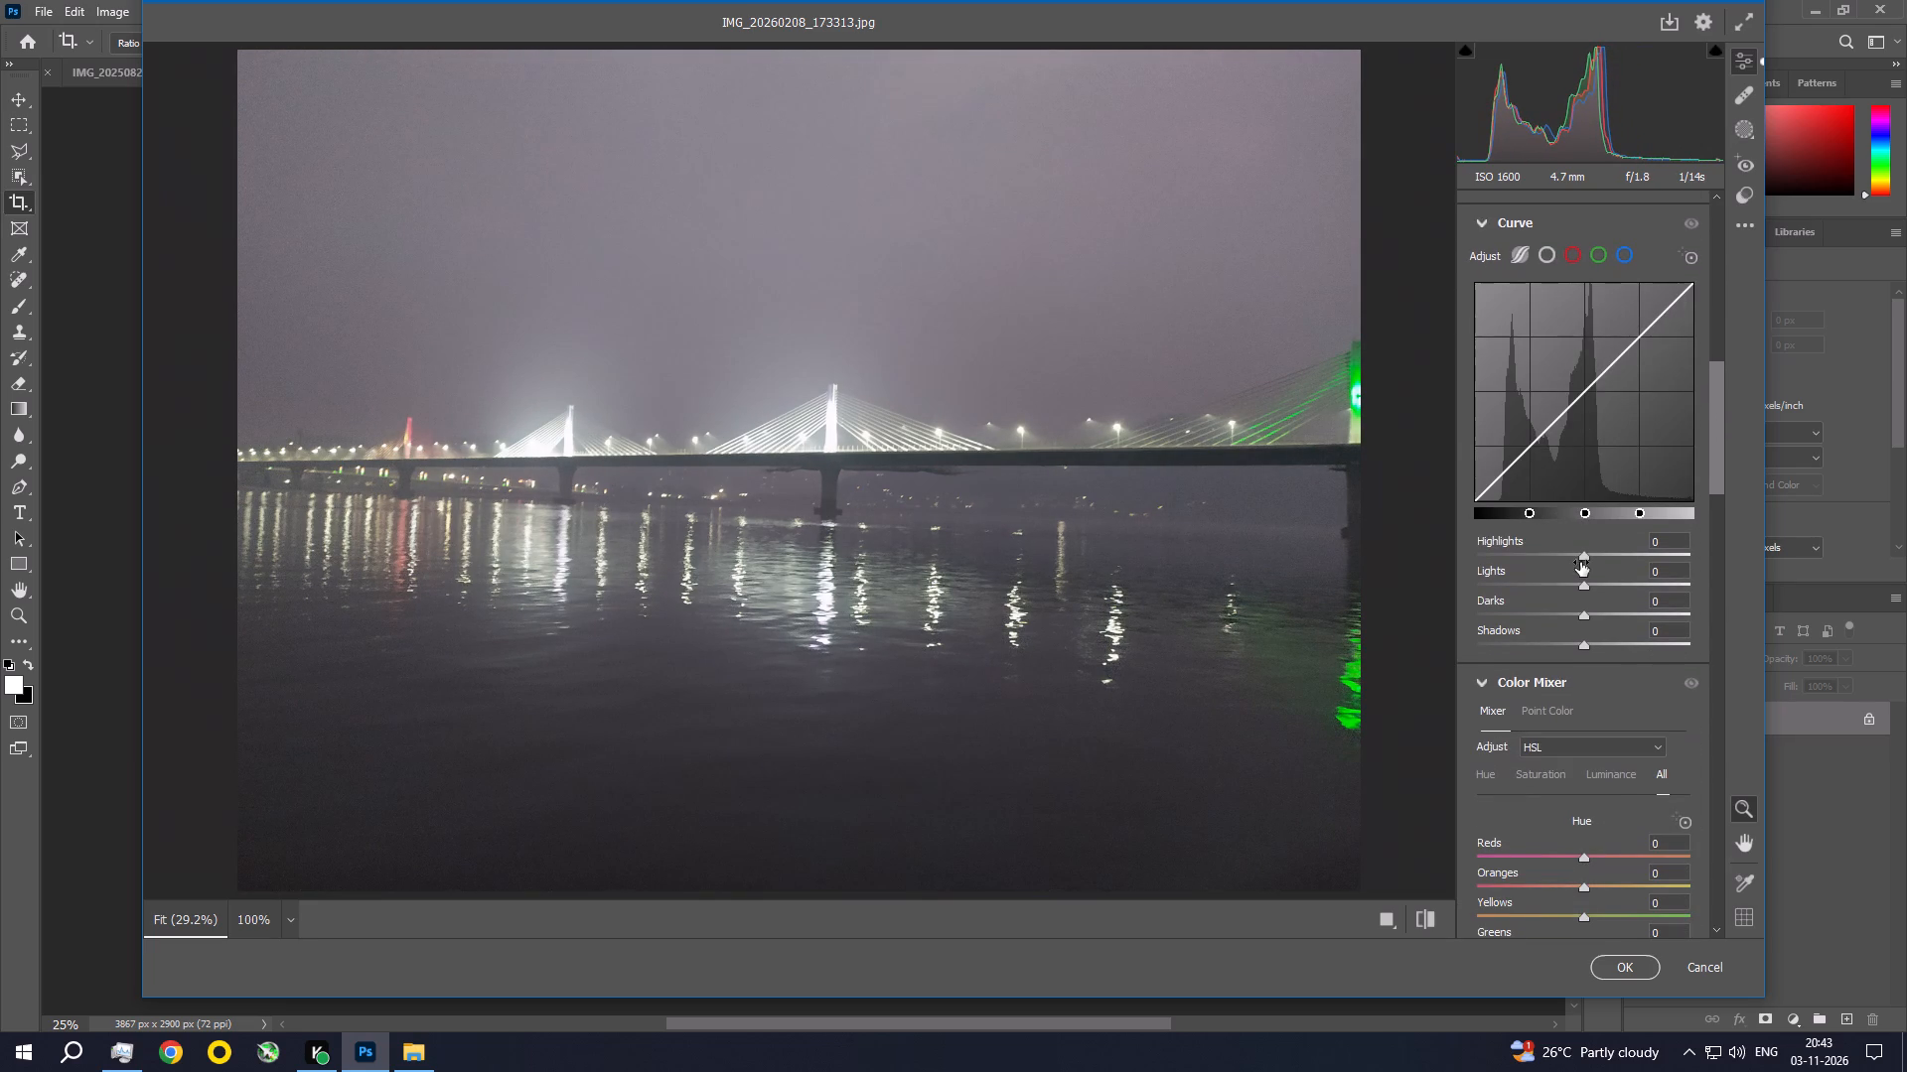
left_click_drag(1583, 558, 1568, 557)
left_click_drag(1568, 557, 1550, 555)
left_click_drag(1585, 583, 1603, 591)
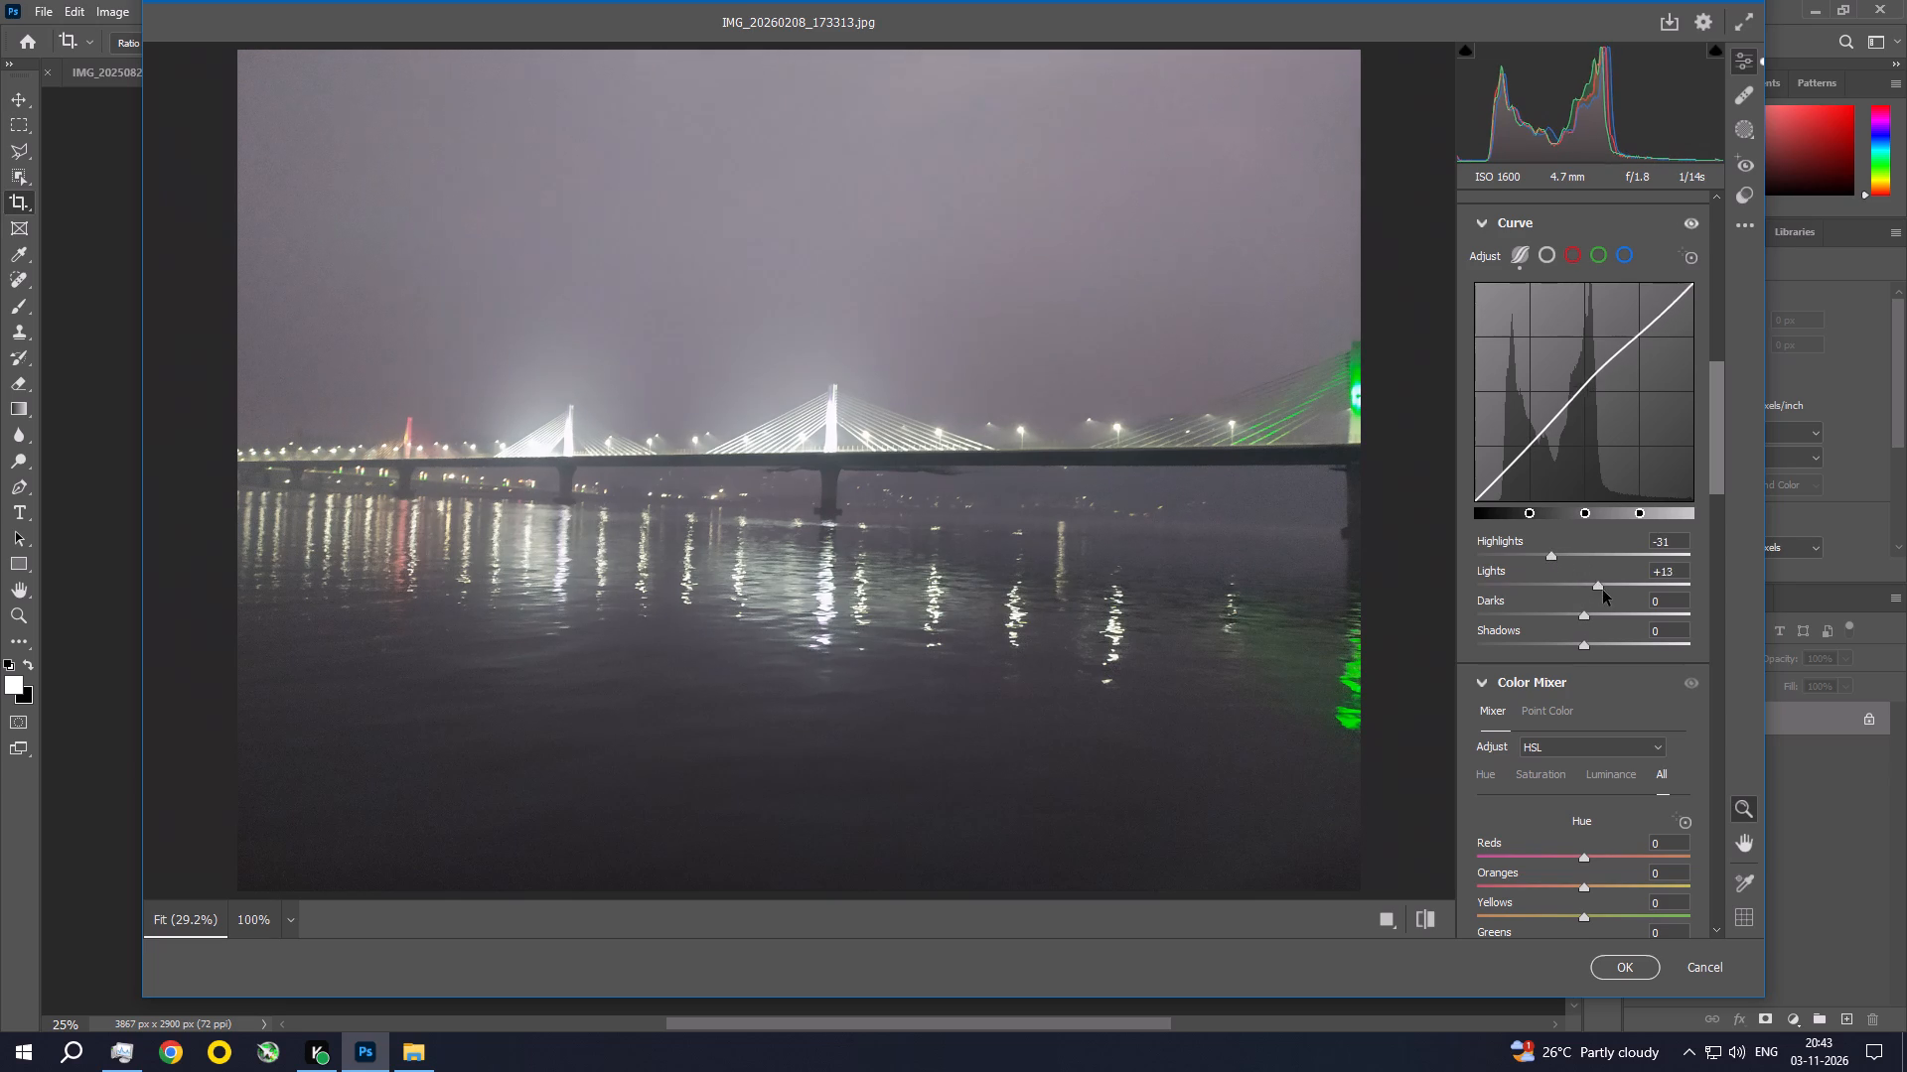
left_click_drag(1603, 591, 1561, 587)
In the HSL color mixer, set greens saturation to +17 and yellows luminance to -27, and raise greens luminance.
left_click_drag(1721, 454, 1721, 472)
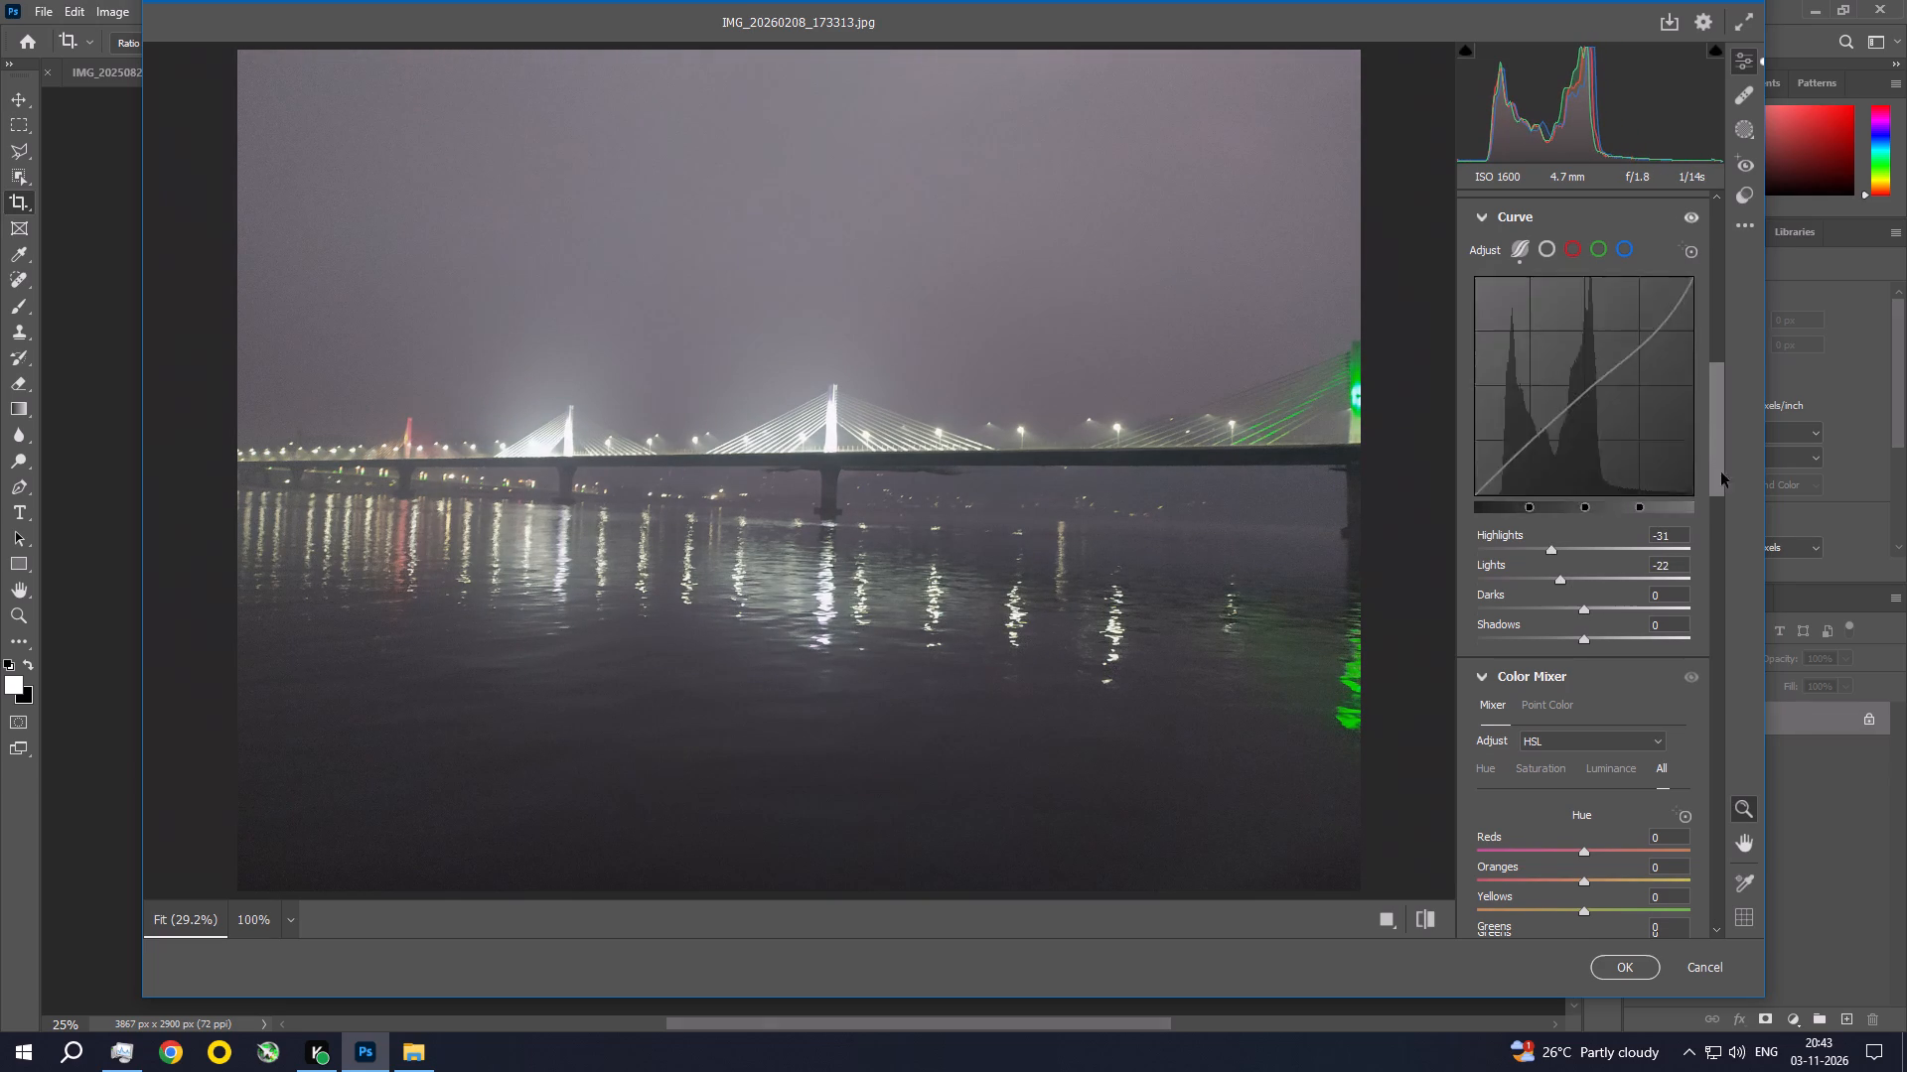
left_click_drag(1721, 472, 1721, 548)
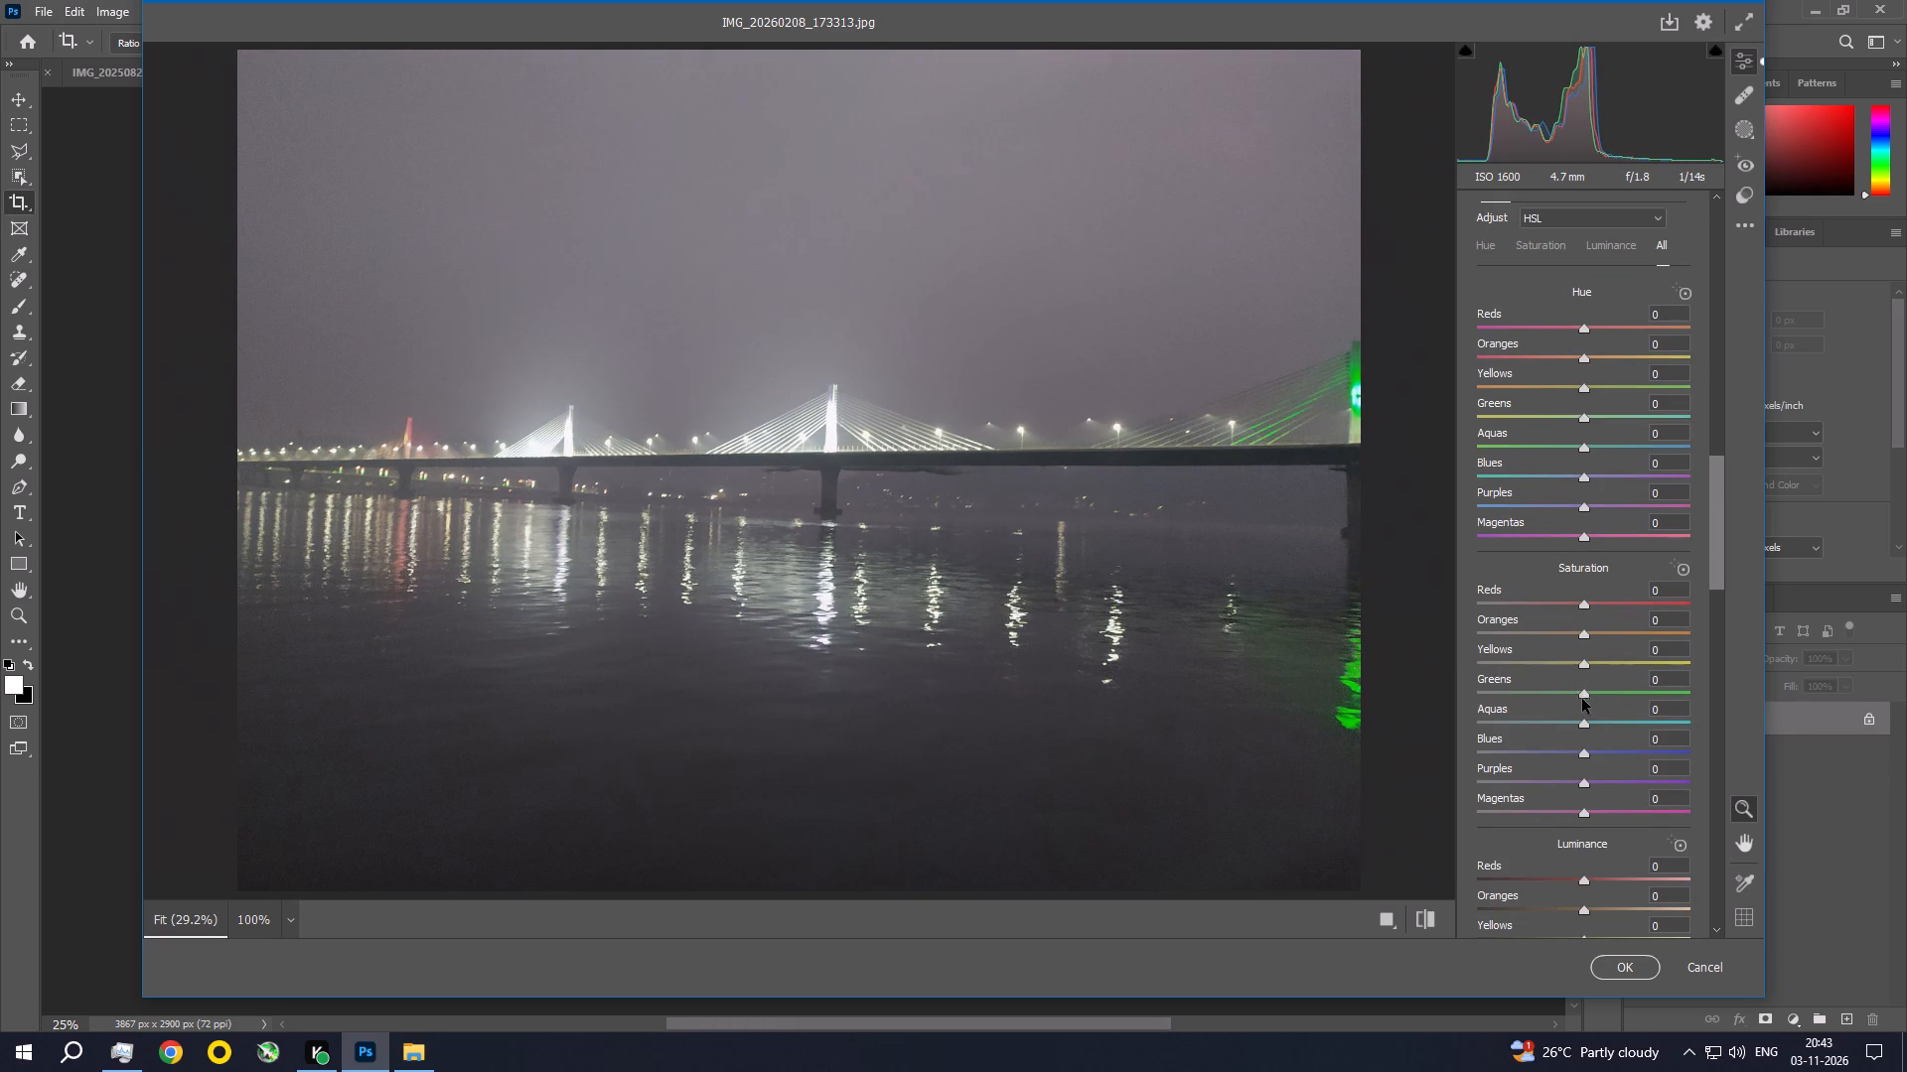
left_click_drag(1586, 694, 1604, 693)
left_click_drag(1717, 544, 1721, 595)
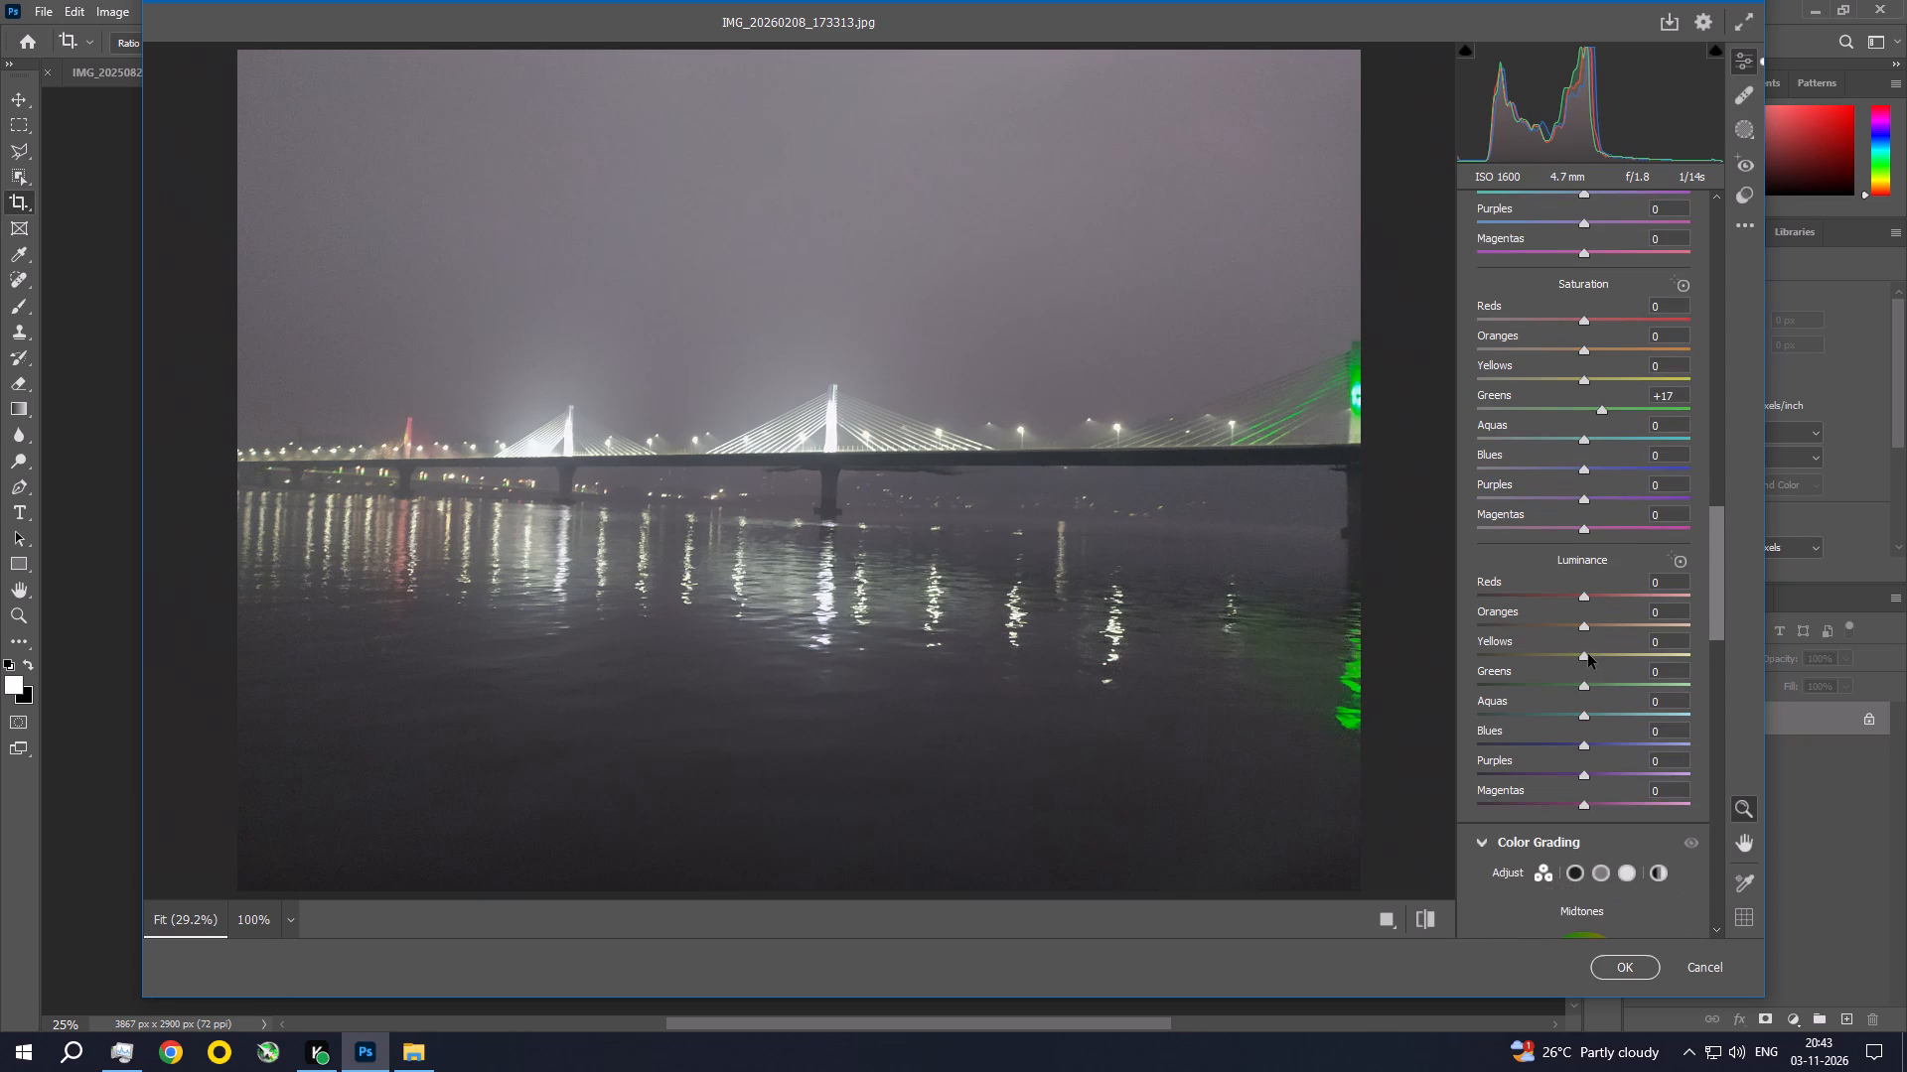
left_click_drag(1581, 653, 1552, 652)
left_click_drag(1587, 686, 1602, 686)
left_click_drag(1602, 686, 1608, 686)
Set noise reduction to 36, color noise reduction to 28 and sharpening to 18, and apply the Camera Raw Filter.
left_click_drag(1711, 585, 1711, 700)
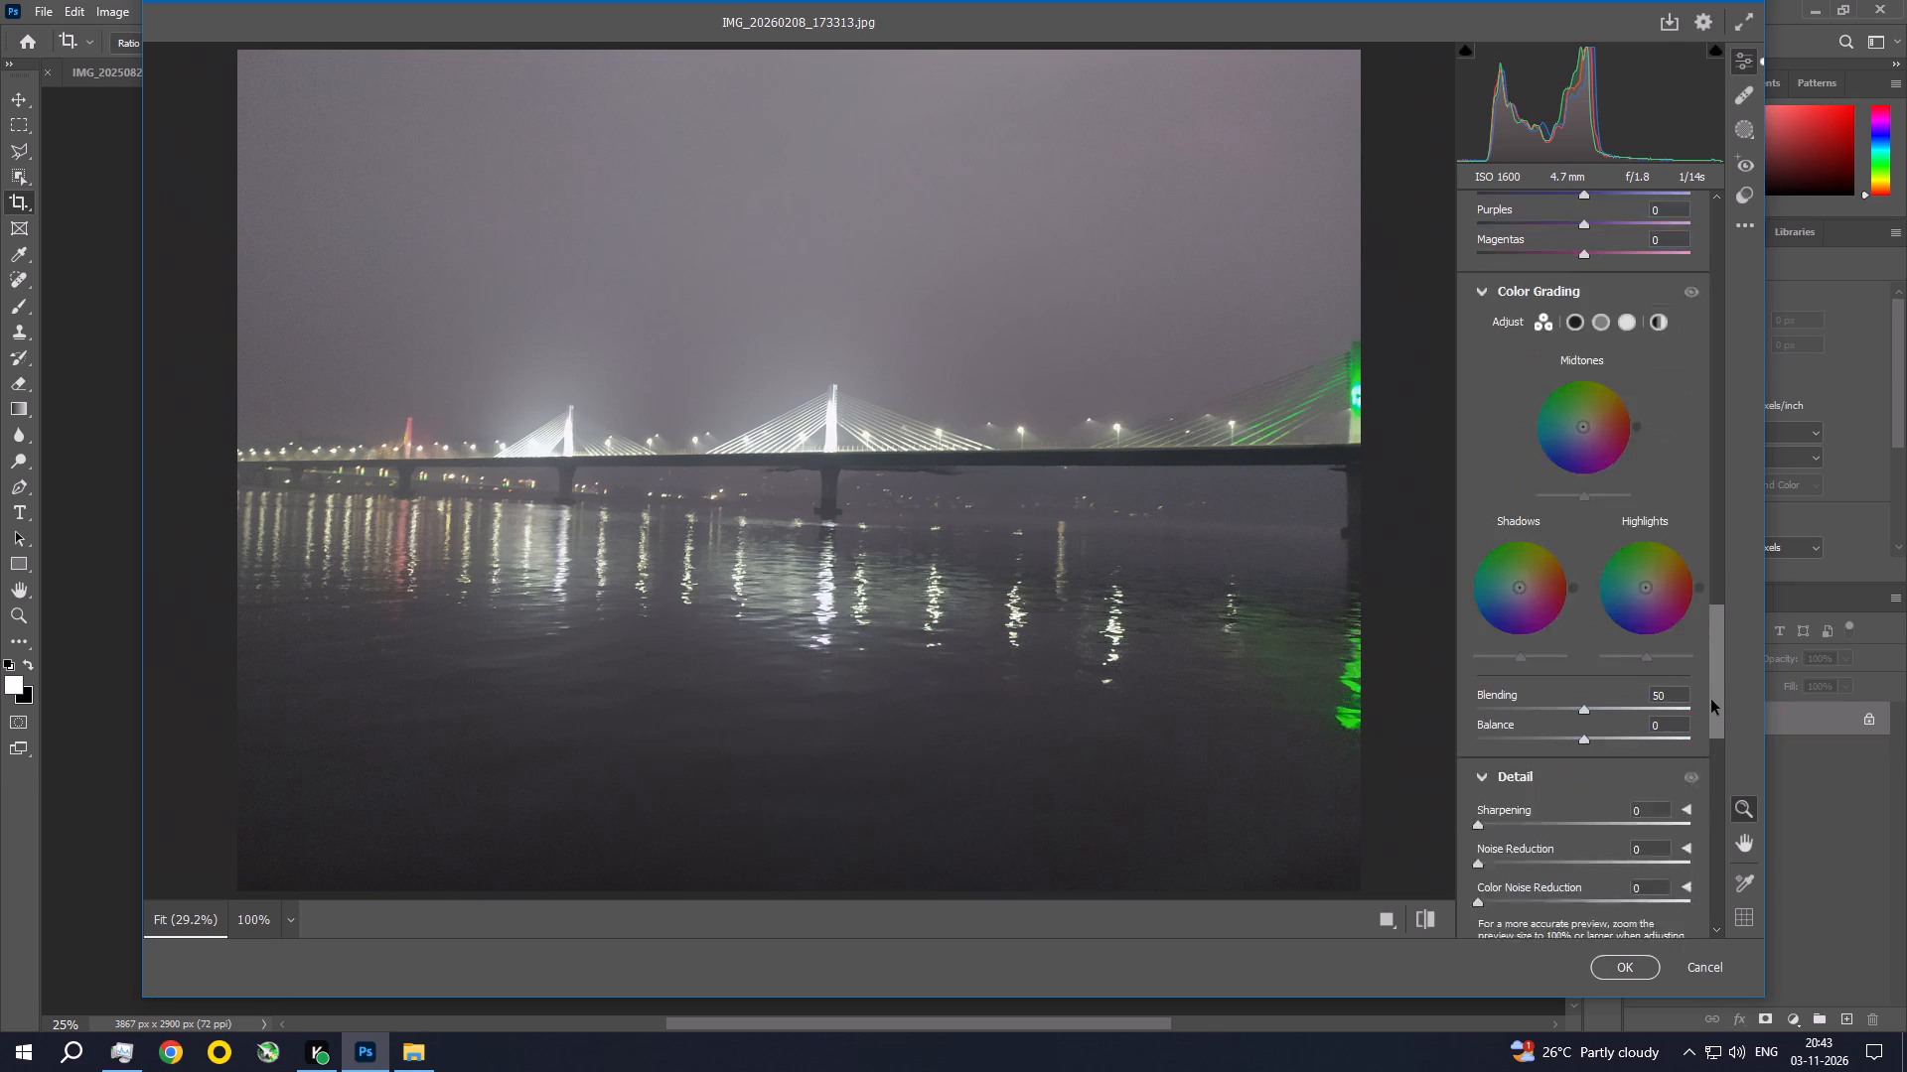
left_click_drag(1711, 700, 1711, 763)
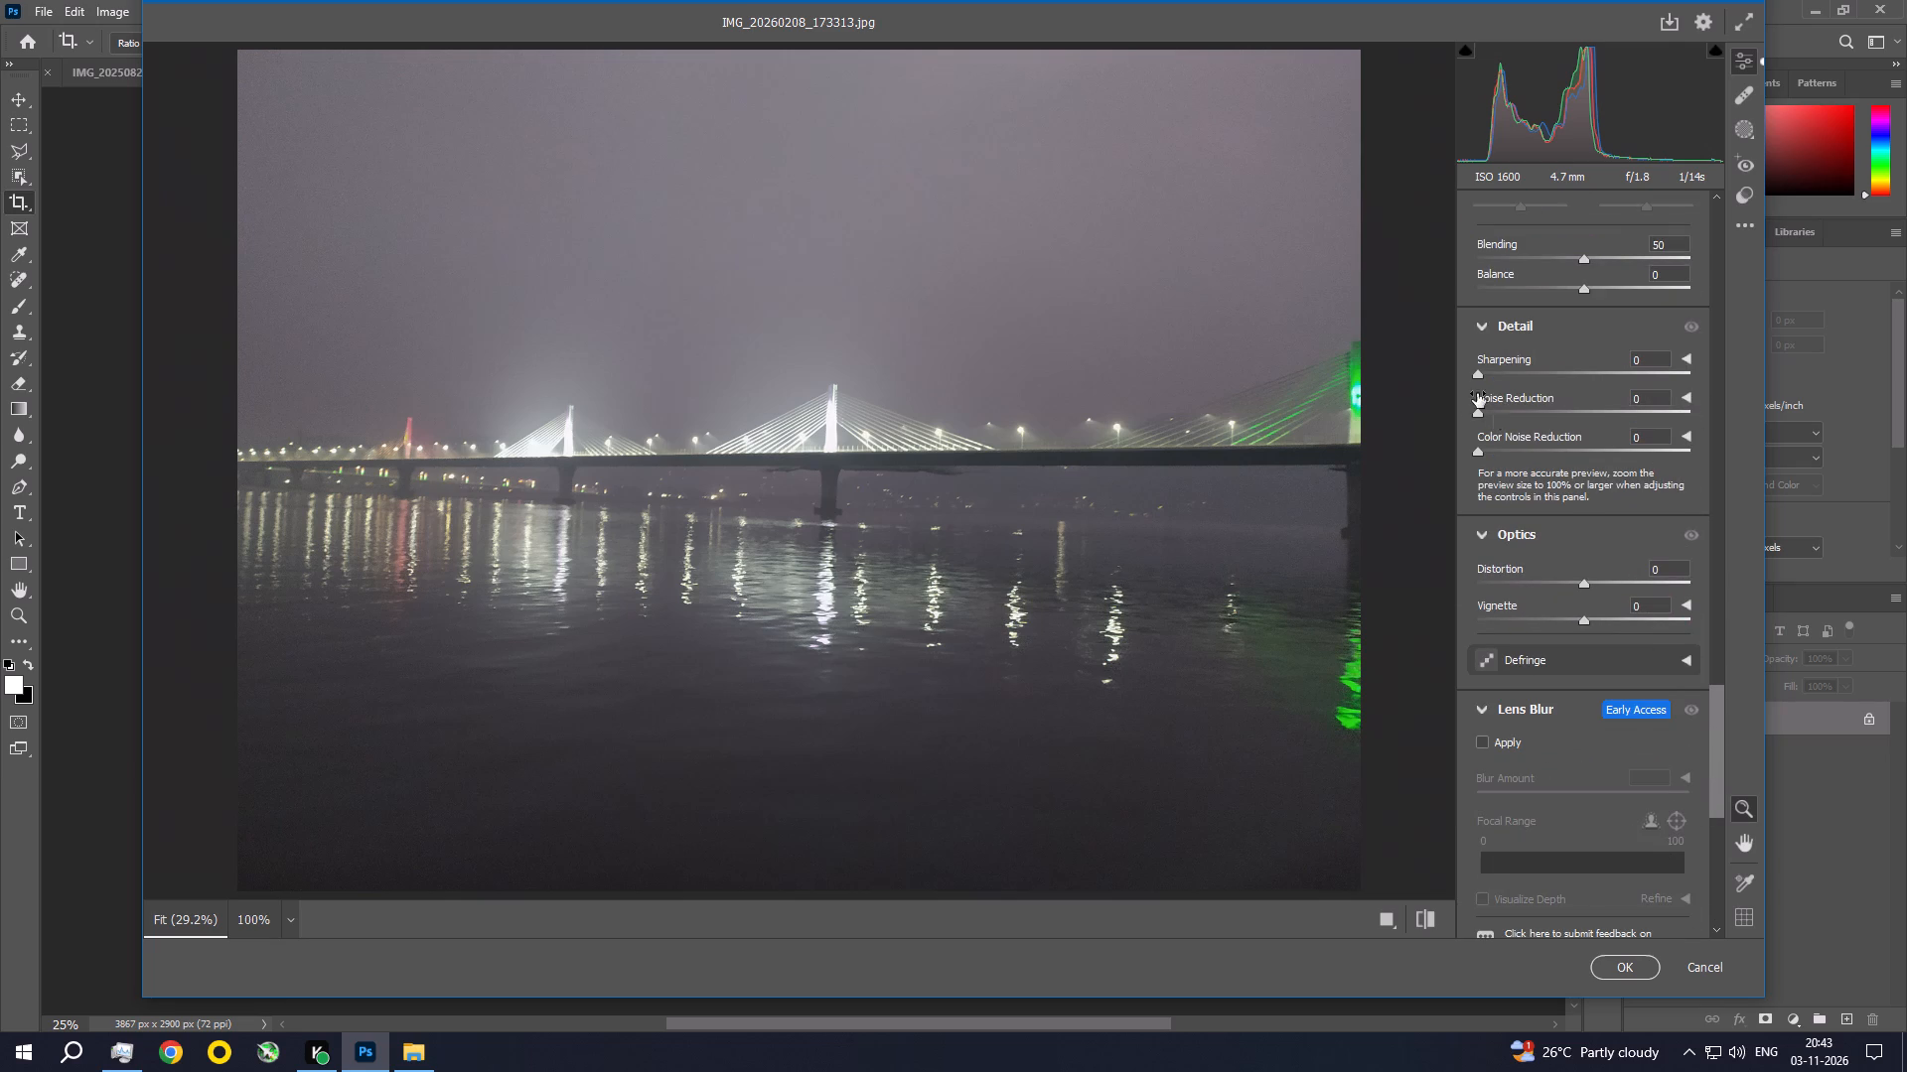
left_click_drag(1494, 415, 1518, 422)
left_click_drag(1513, 456, 1536, 456)
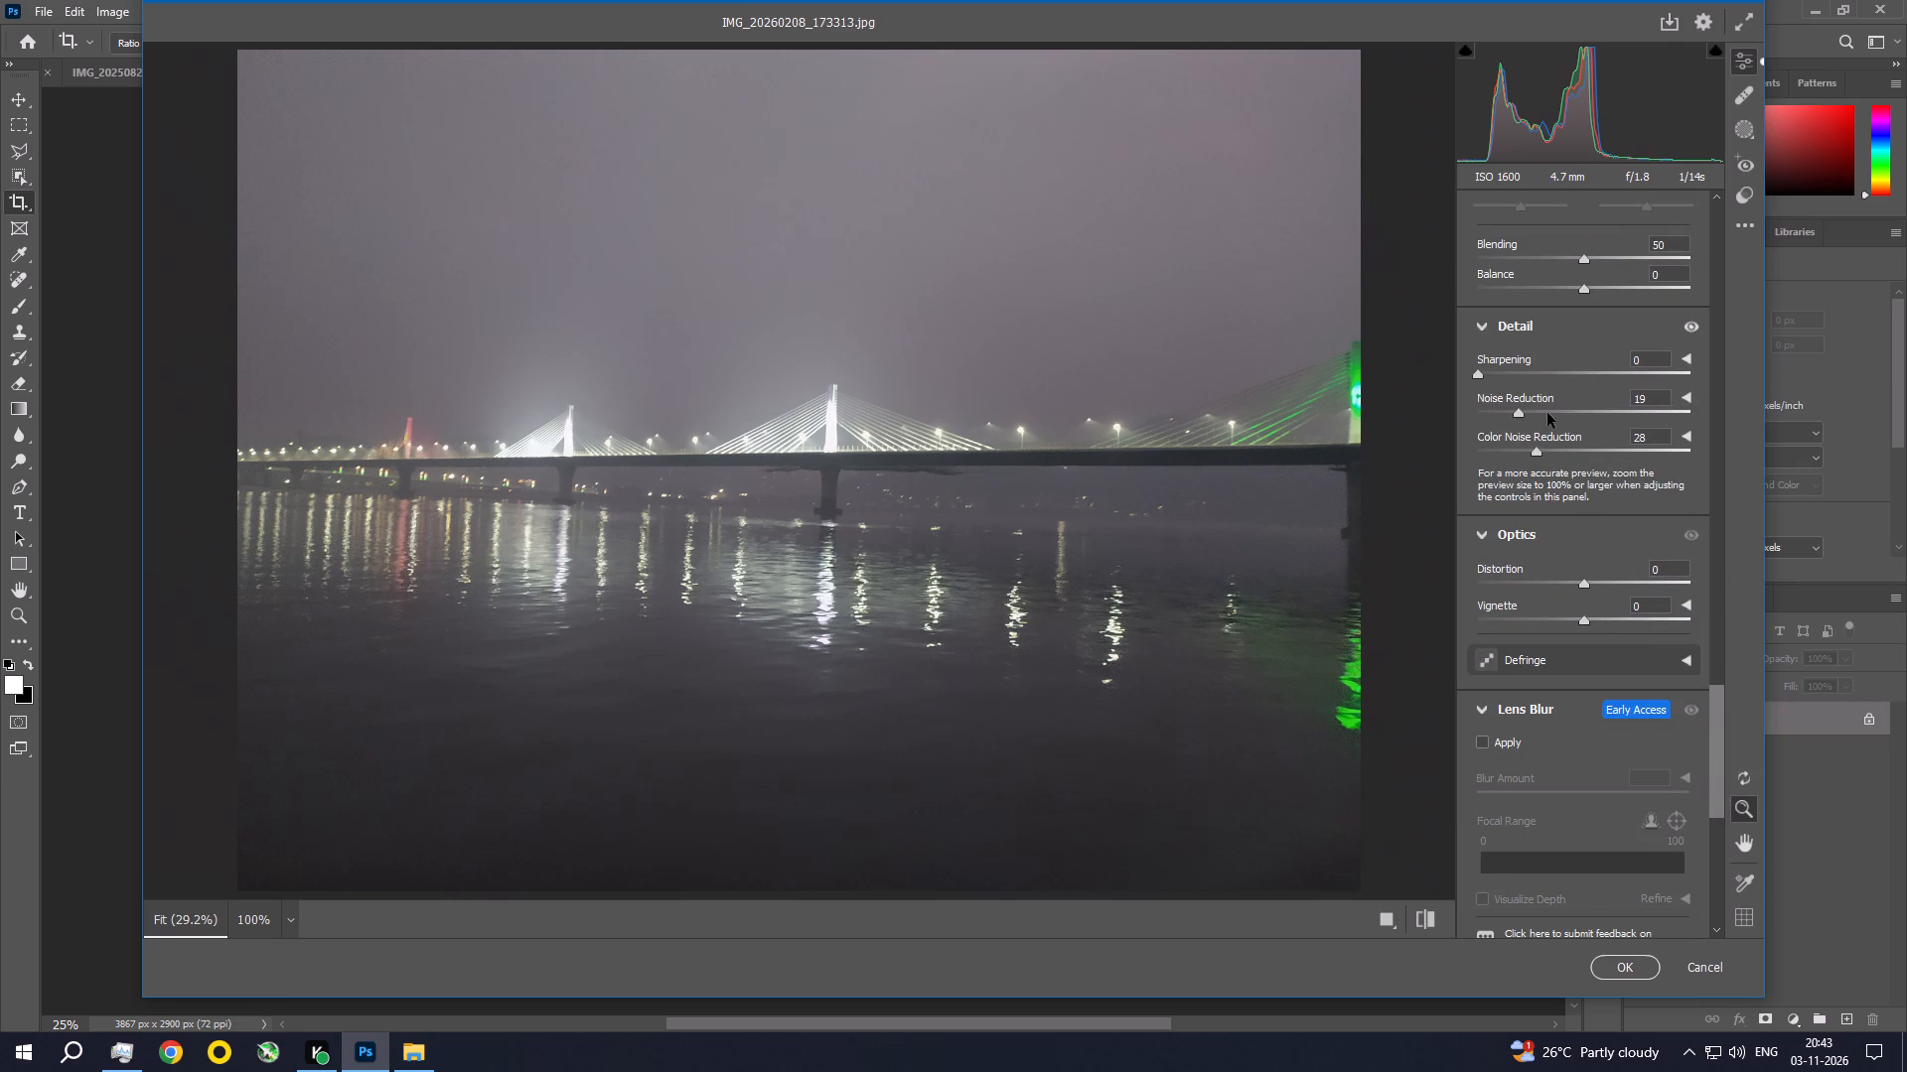
left_click(1548, 412)
left_click(1502, 371)
left_click(1608, 975)
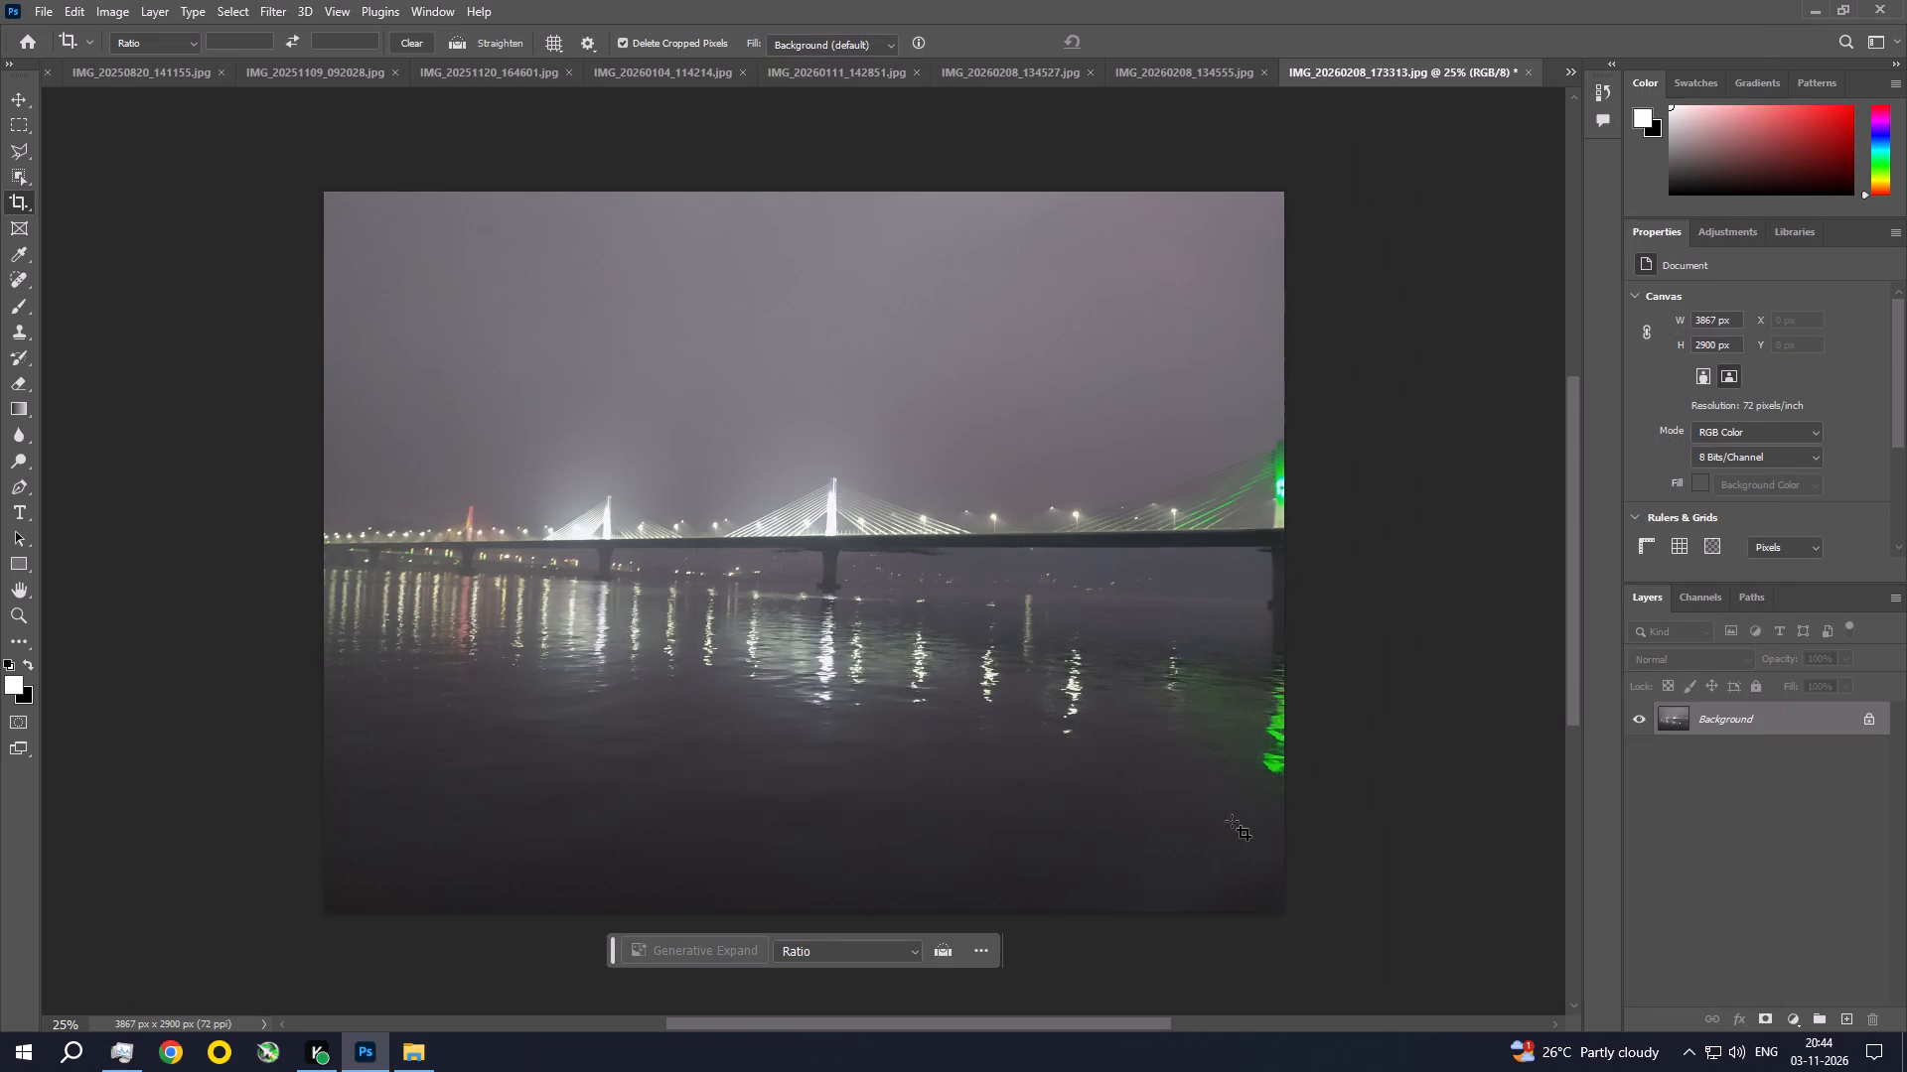
Examine the filtered bridge photo at closer zoom and at full-image view.
key("ctrl+space")
key("ctrl+space")
key("ctrl+space")
key("ctrl+space")
key("ctrl+space")
key("ctrl+space")
key("ctrl+space")
key("ctrl+space")
key("ctrl+space")
key("ctrl+space")
key("ctrl+space")
key("ctrl+space")
key("ctrl+space")
key("ctrl+space")
key("ctrl+space")
left_click(613, 337, "ctrl")
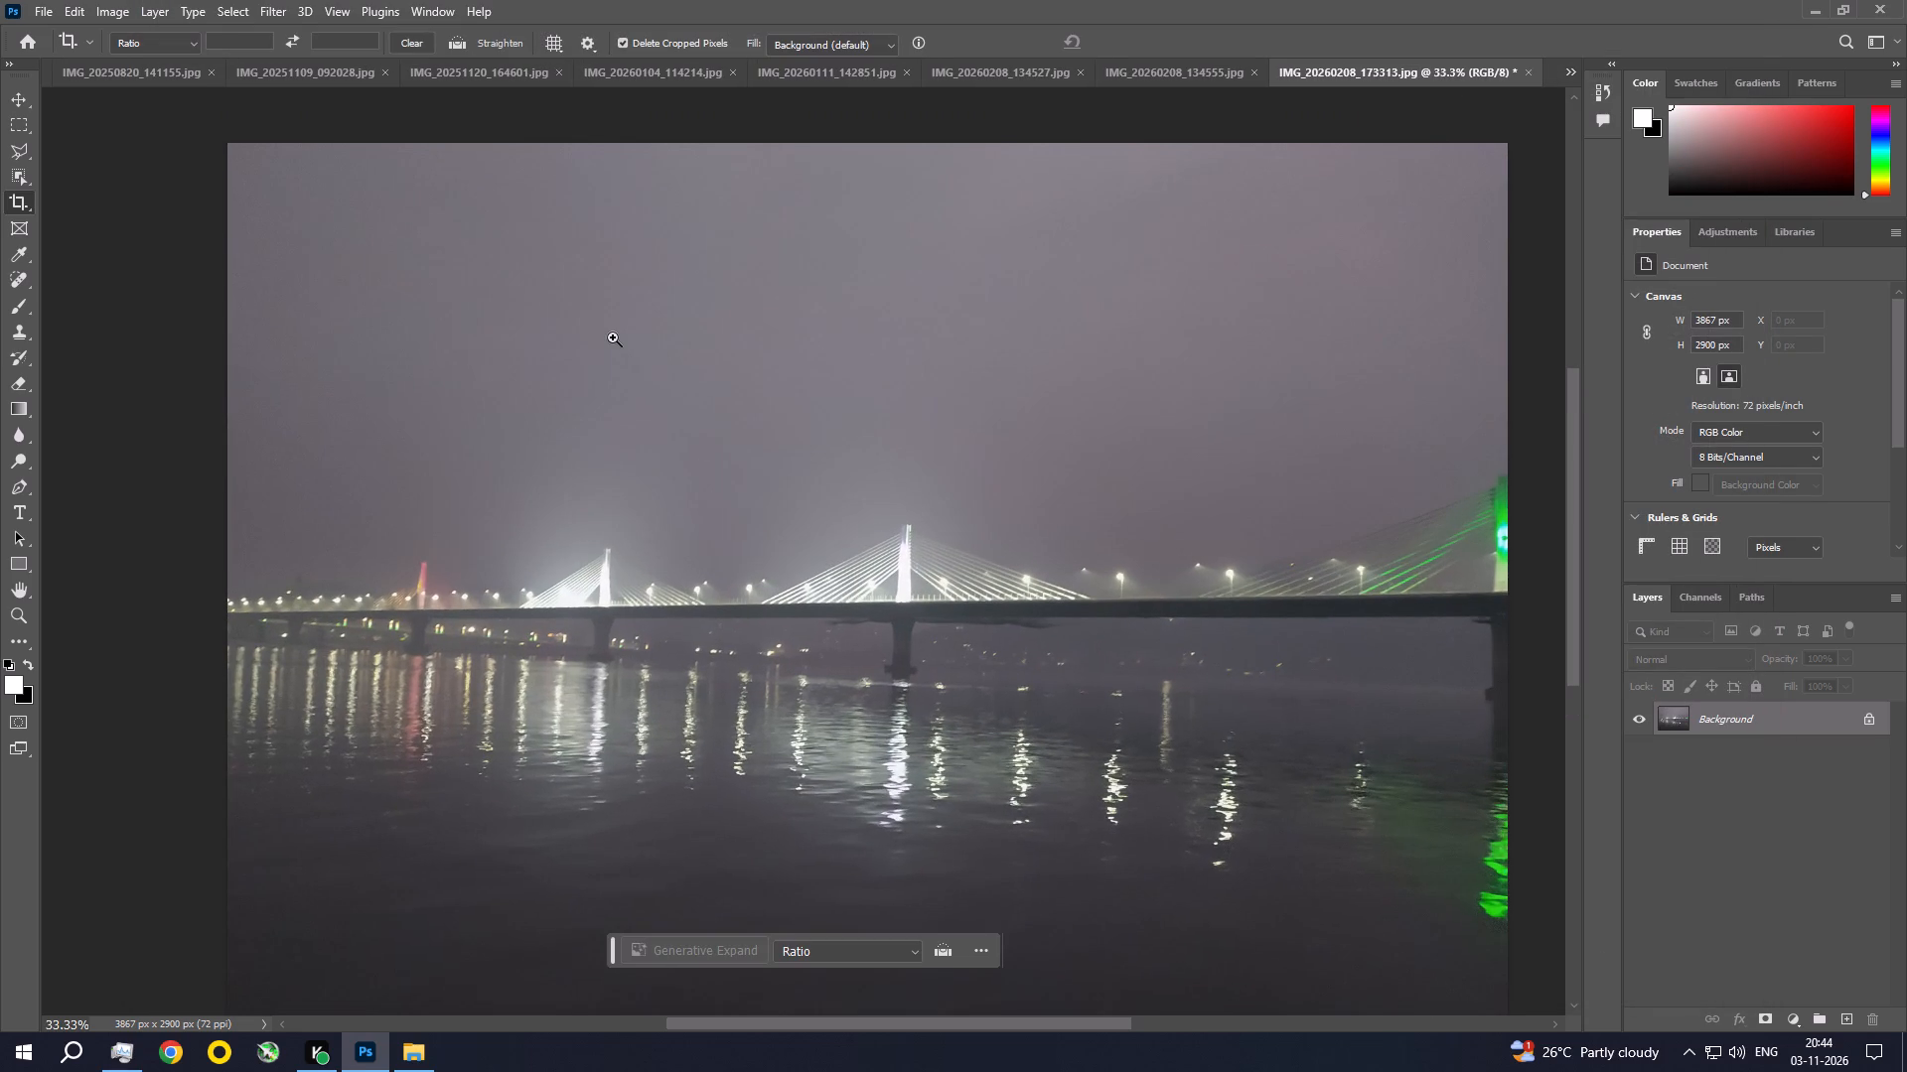
key("ctrl+0")
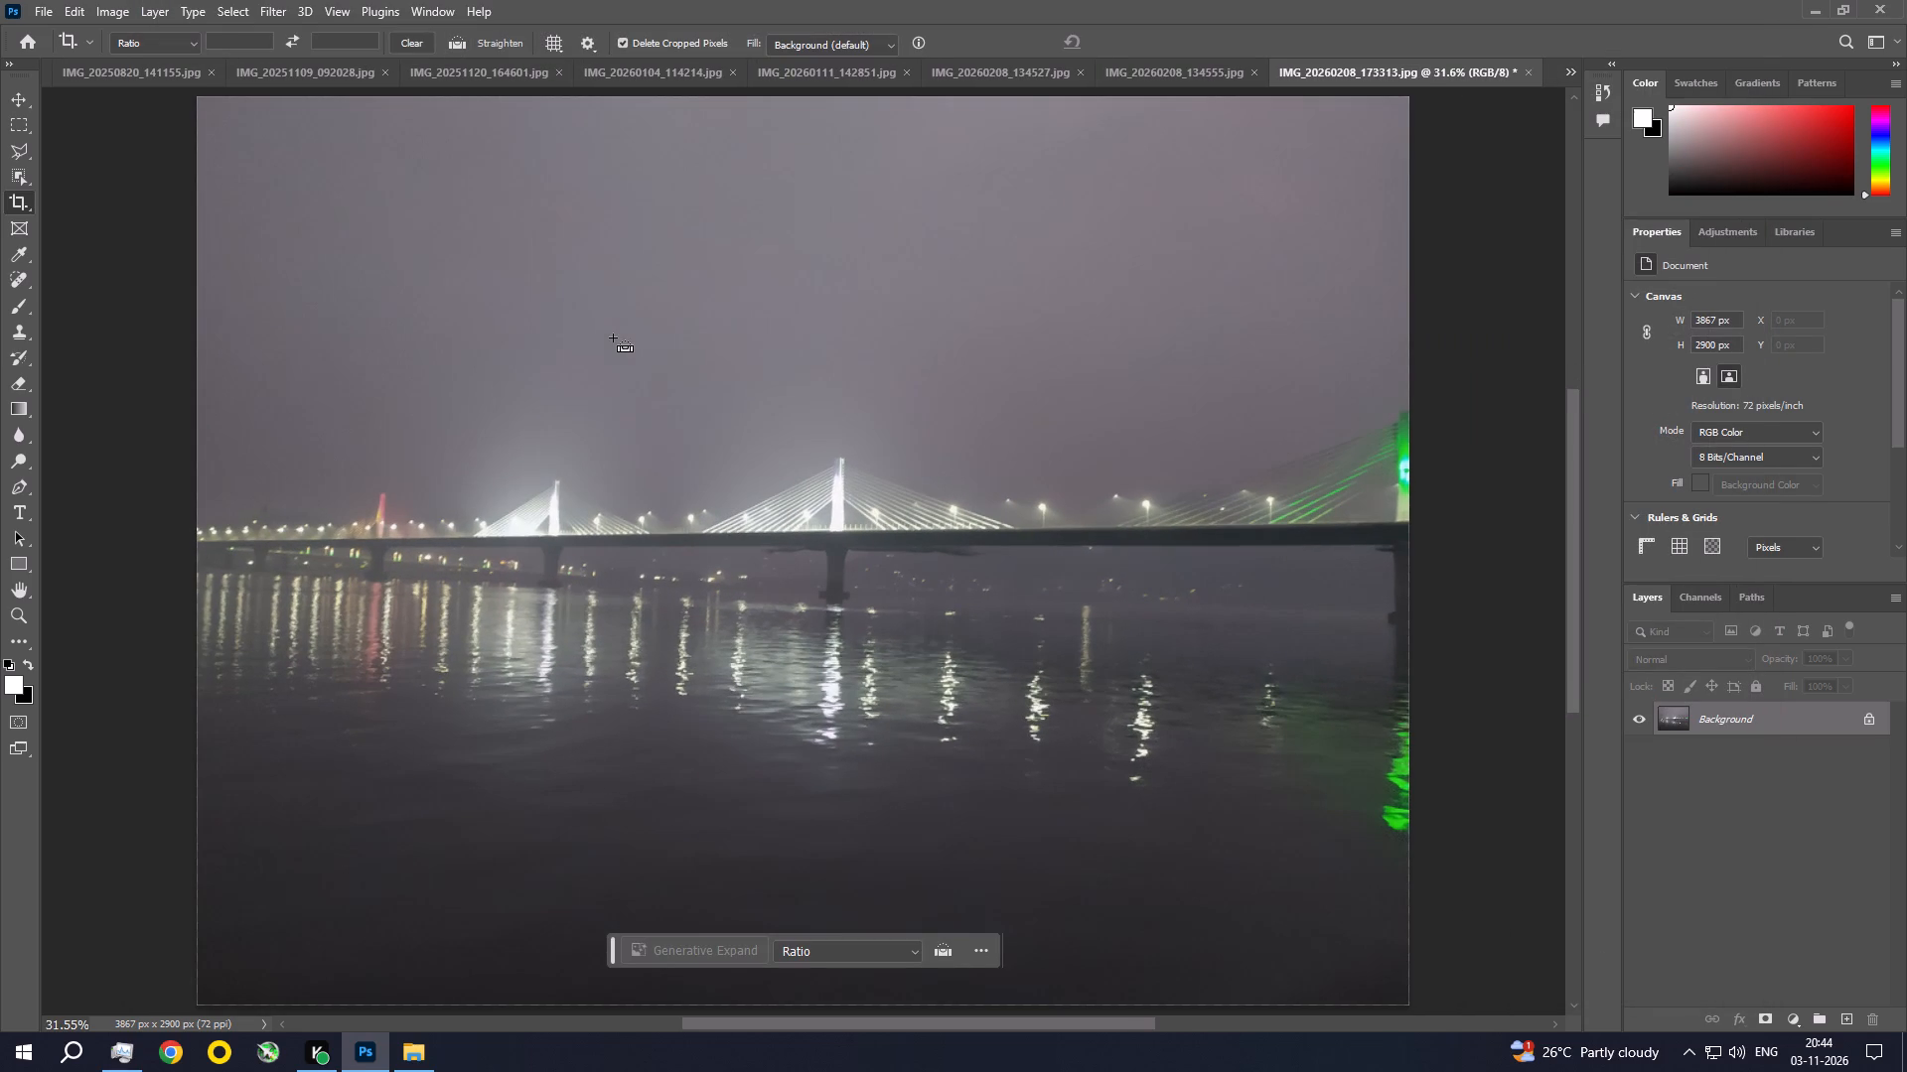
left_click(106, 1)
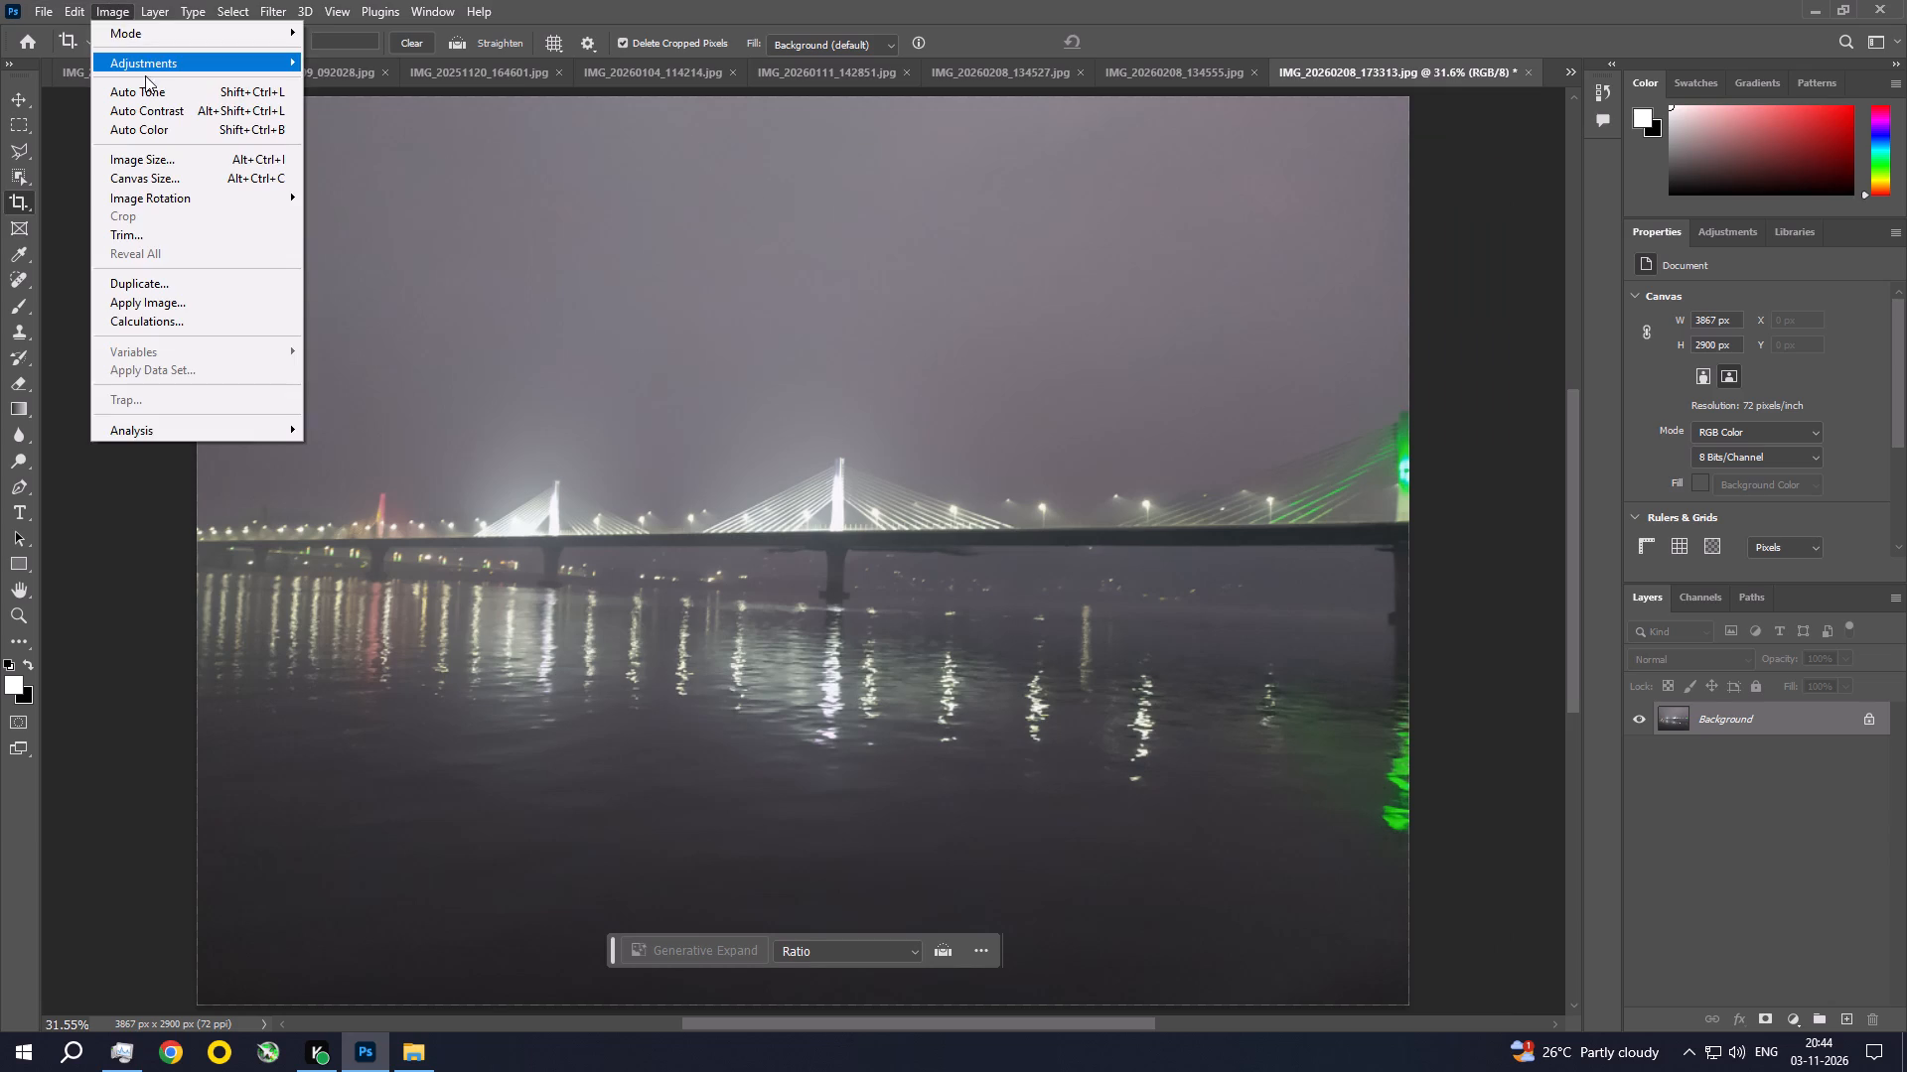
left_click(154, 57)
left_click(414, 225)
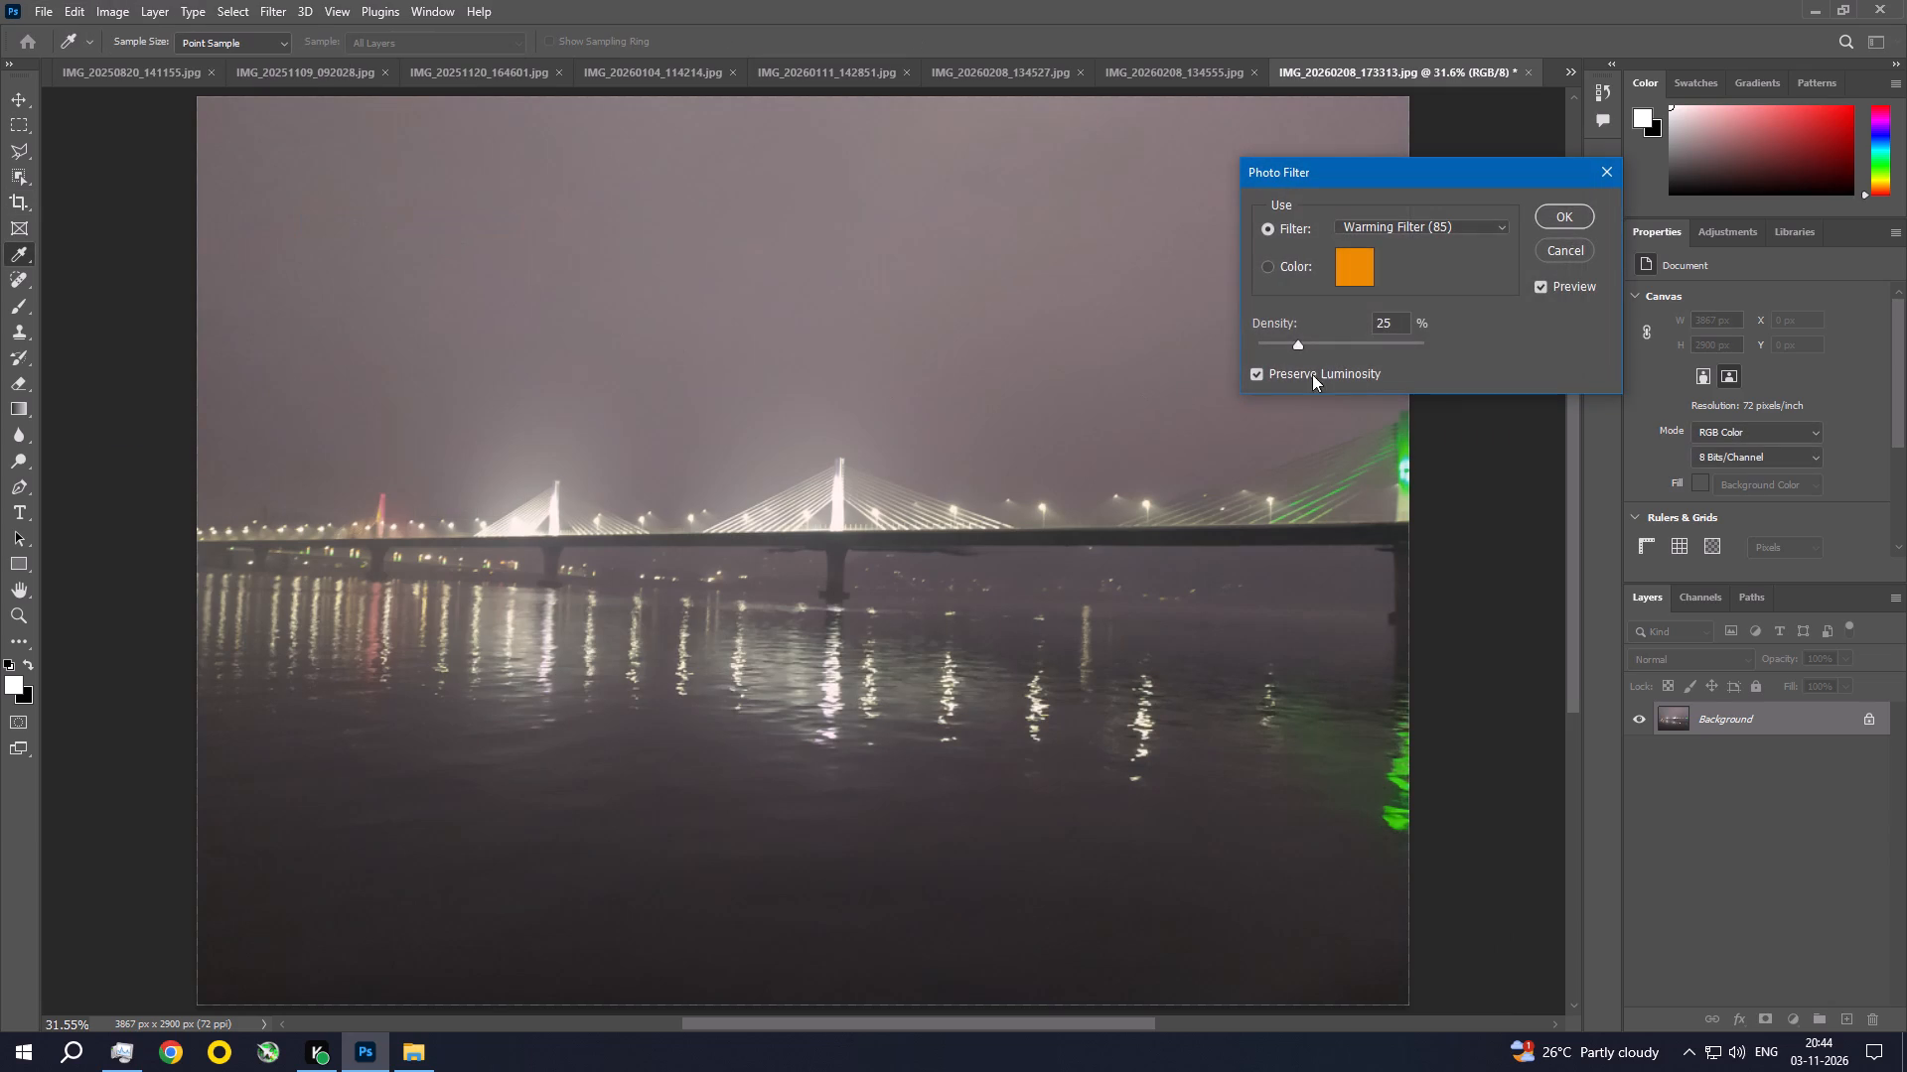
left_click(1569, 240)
Save the bridge photo as a baseline standard JPEG at maximum quality 12 and close it.
key("ctrl+s")
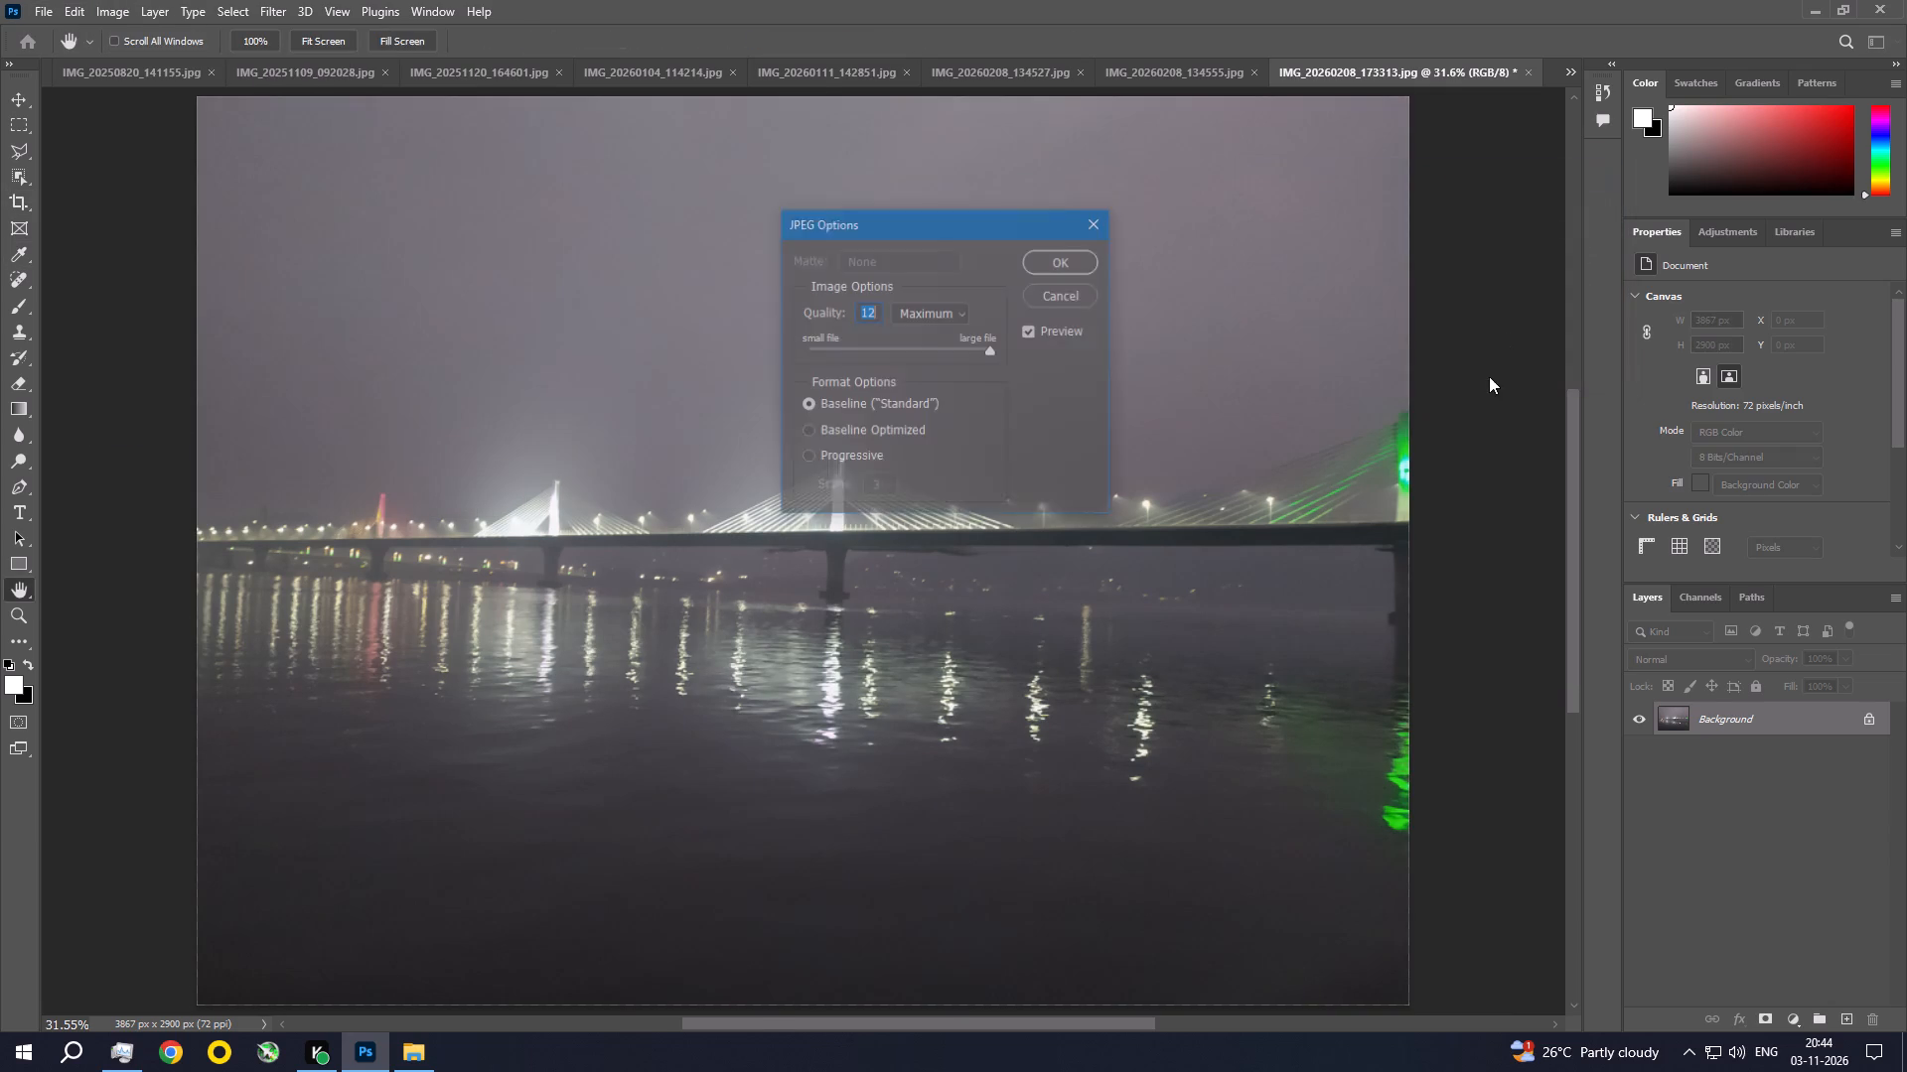
left_click(1045, 259)
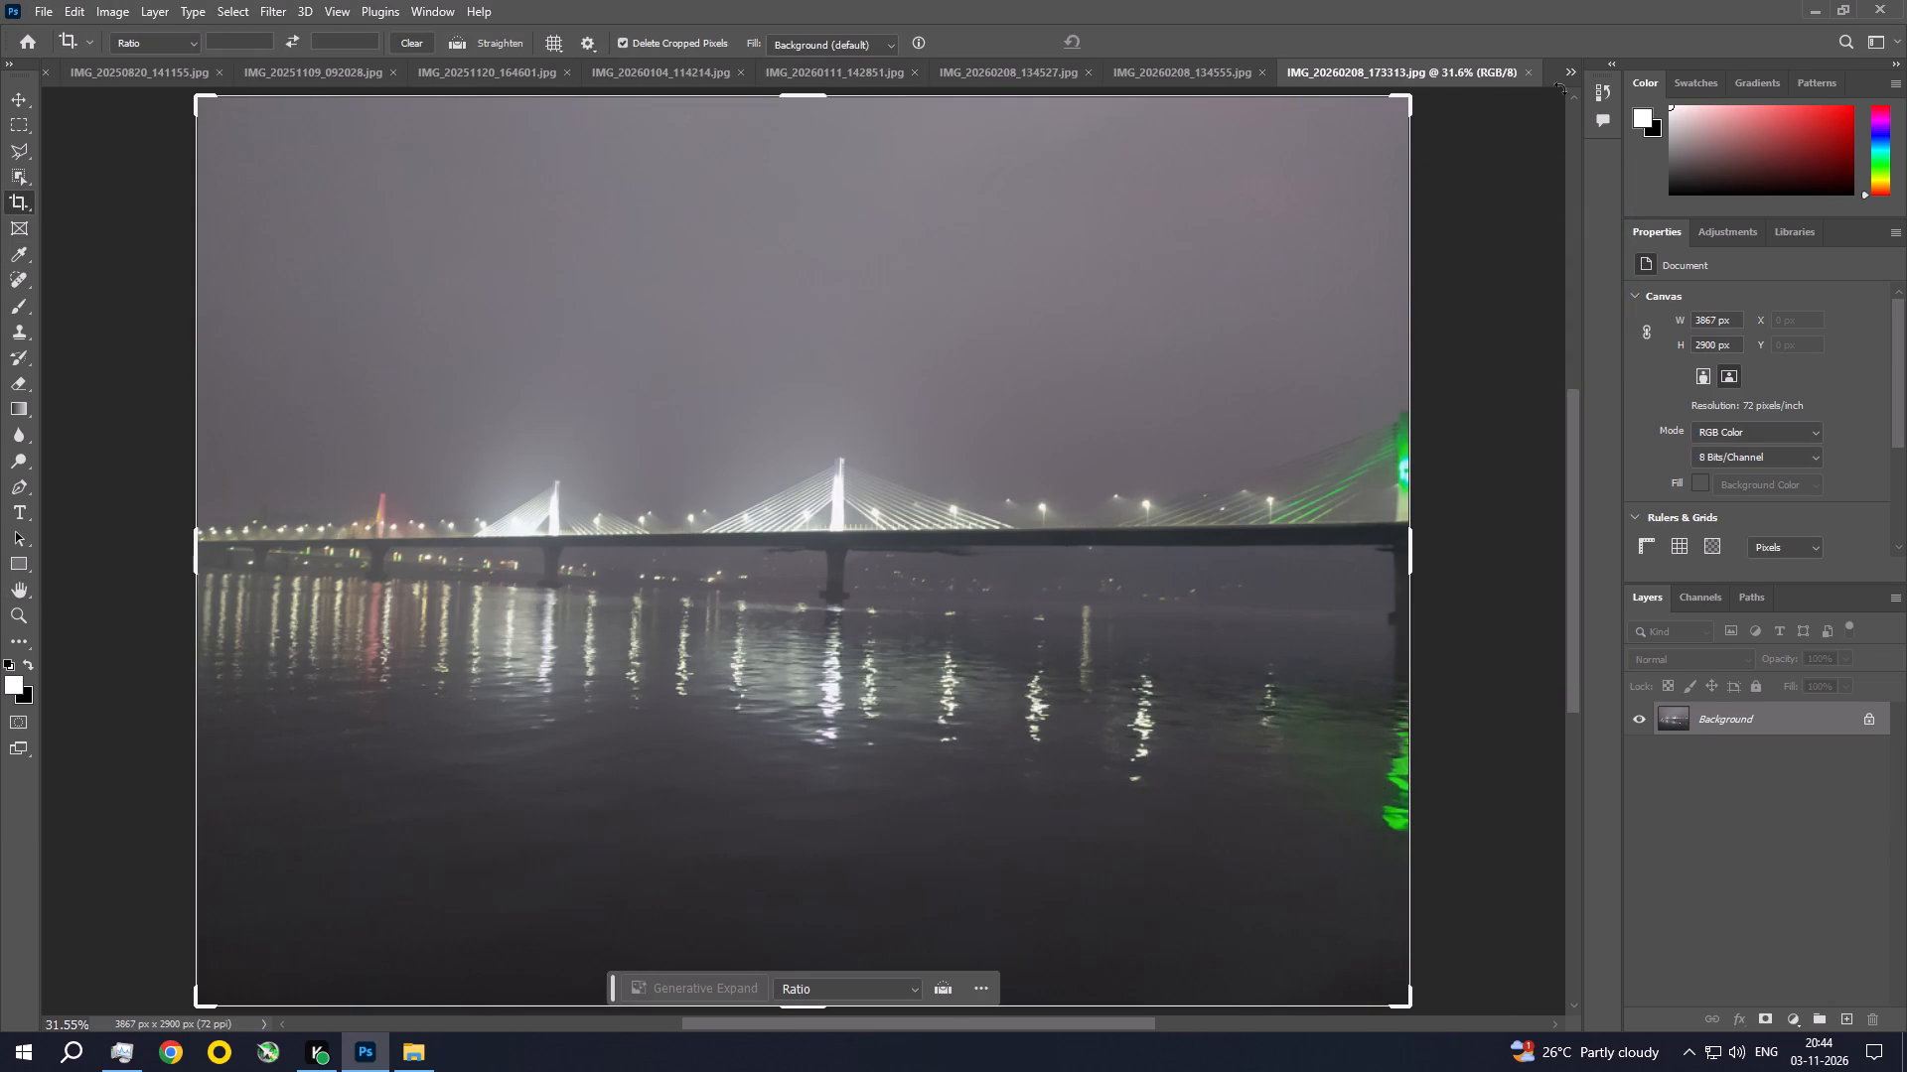
left_click(1531, 74)
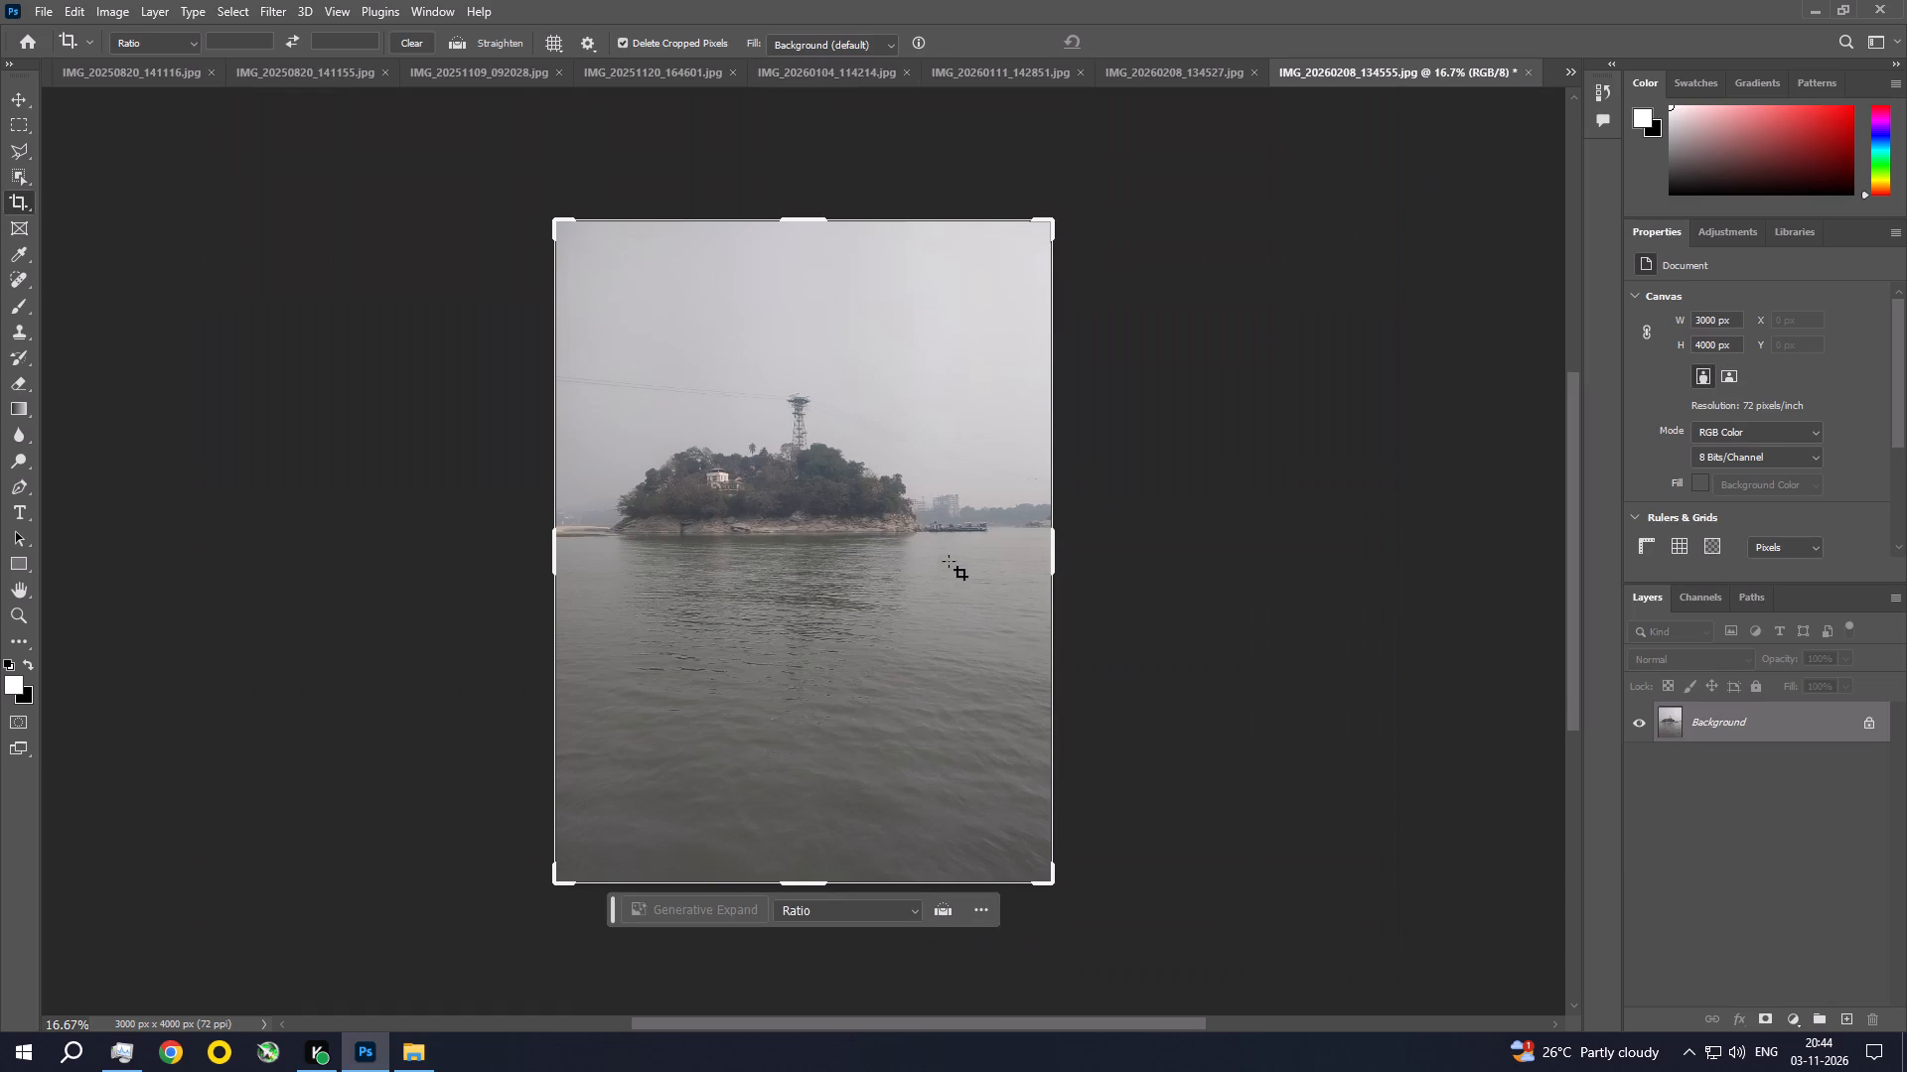
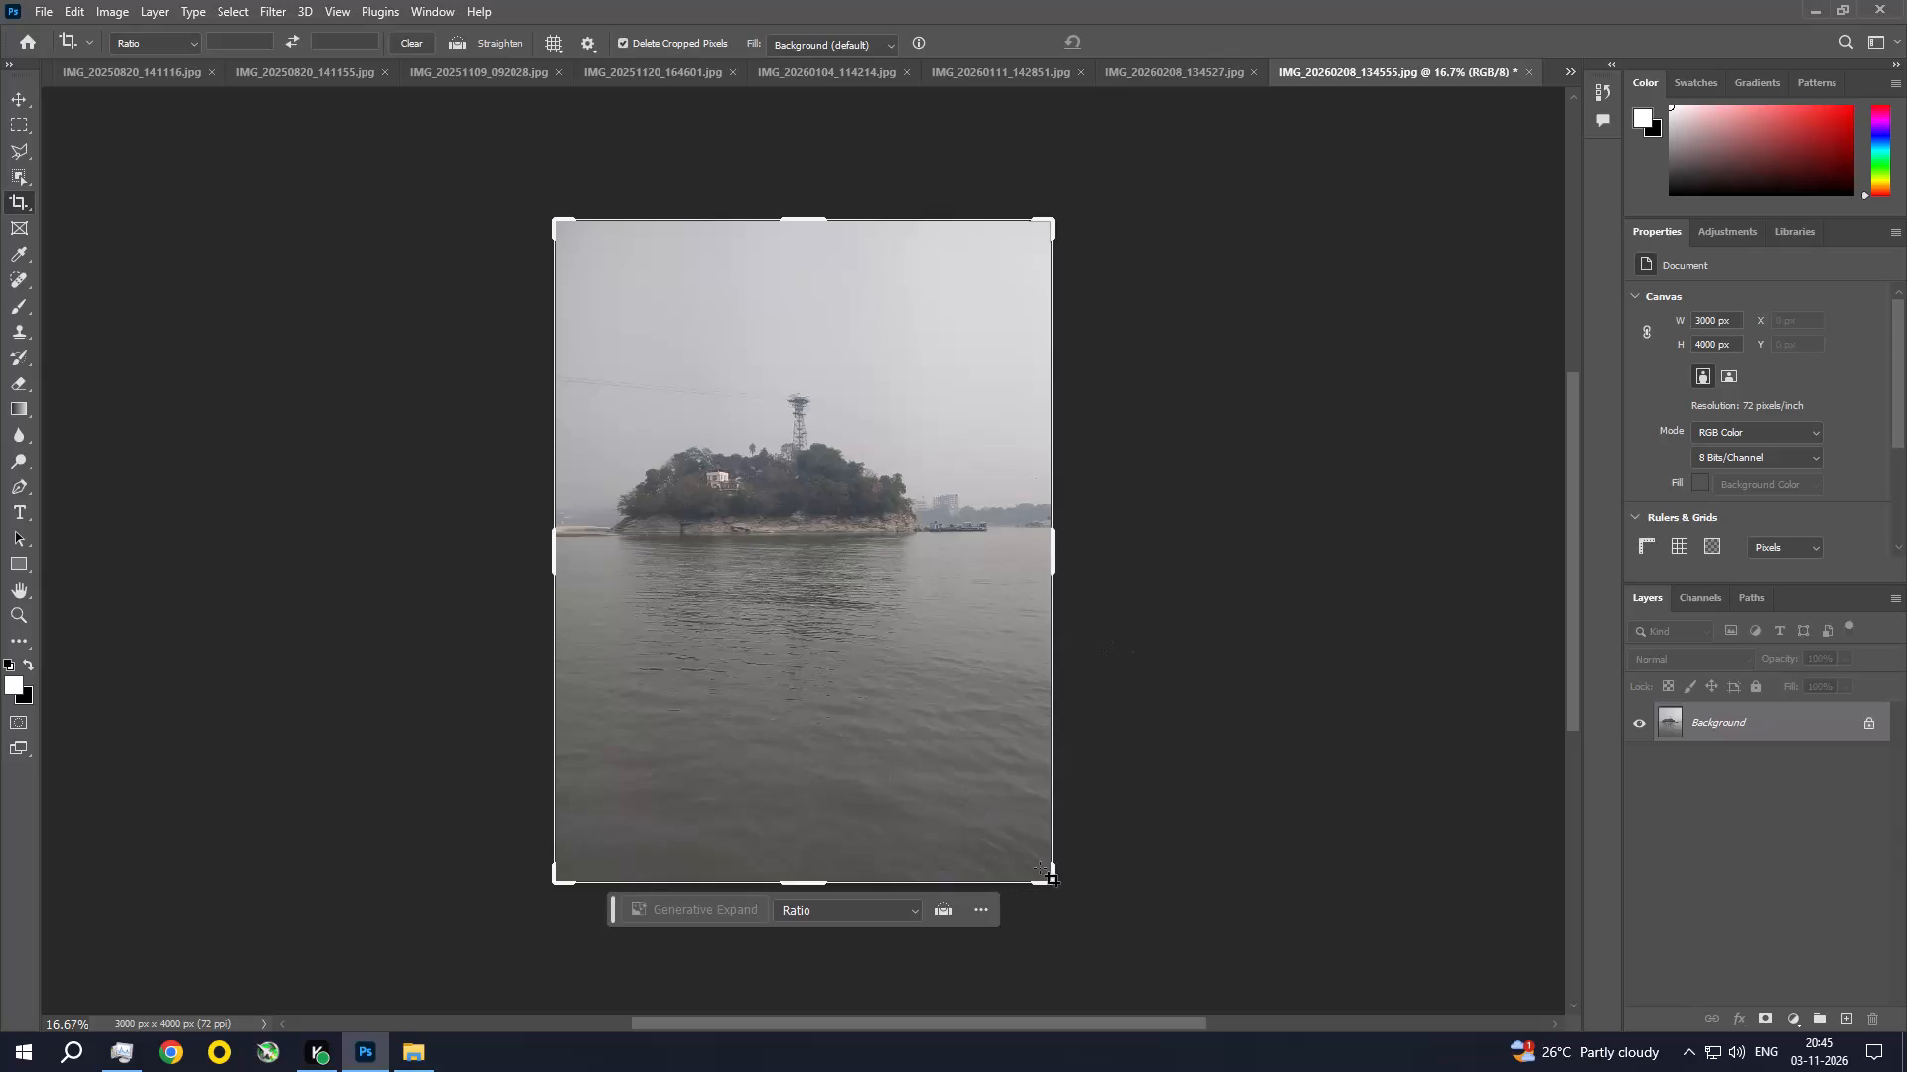
Crop the island photo to about 2592 x 3040 px, trimming mostly the lower water and keeping the island near the centre.
left_click_drag(1046, 881, 1012, 813)
left_click_drag(836, 728, 820, 721)
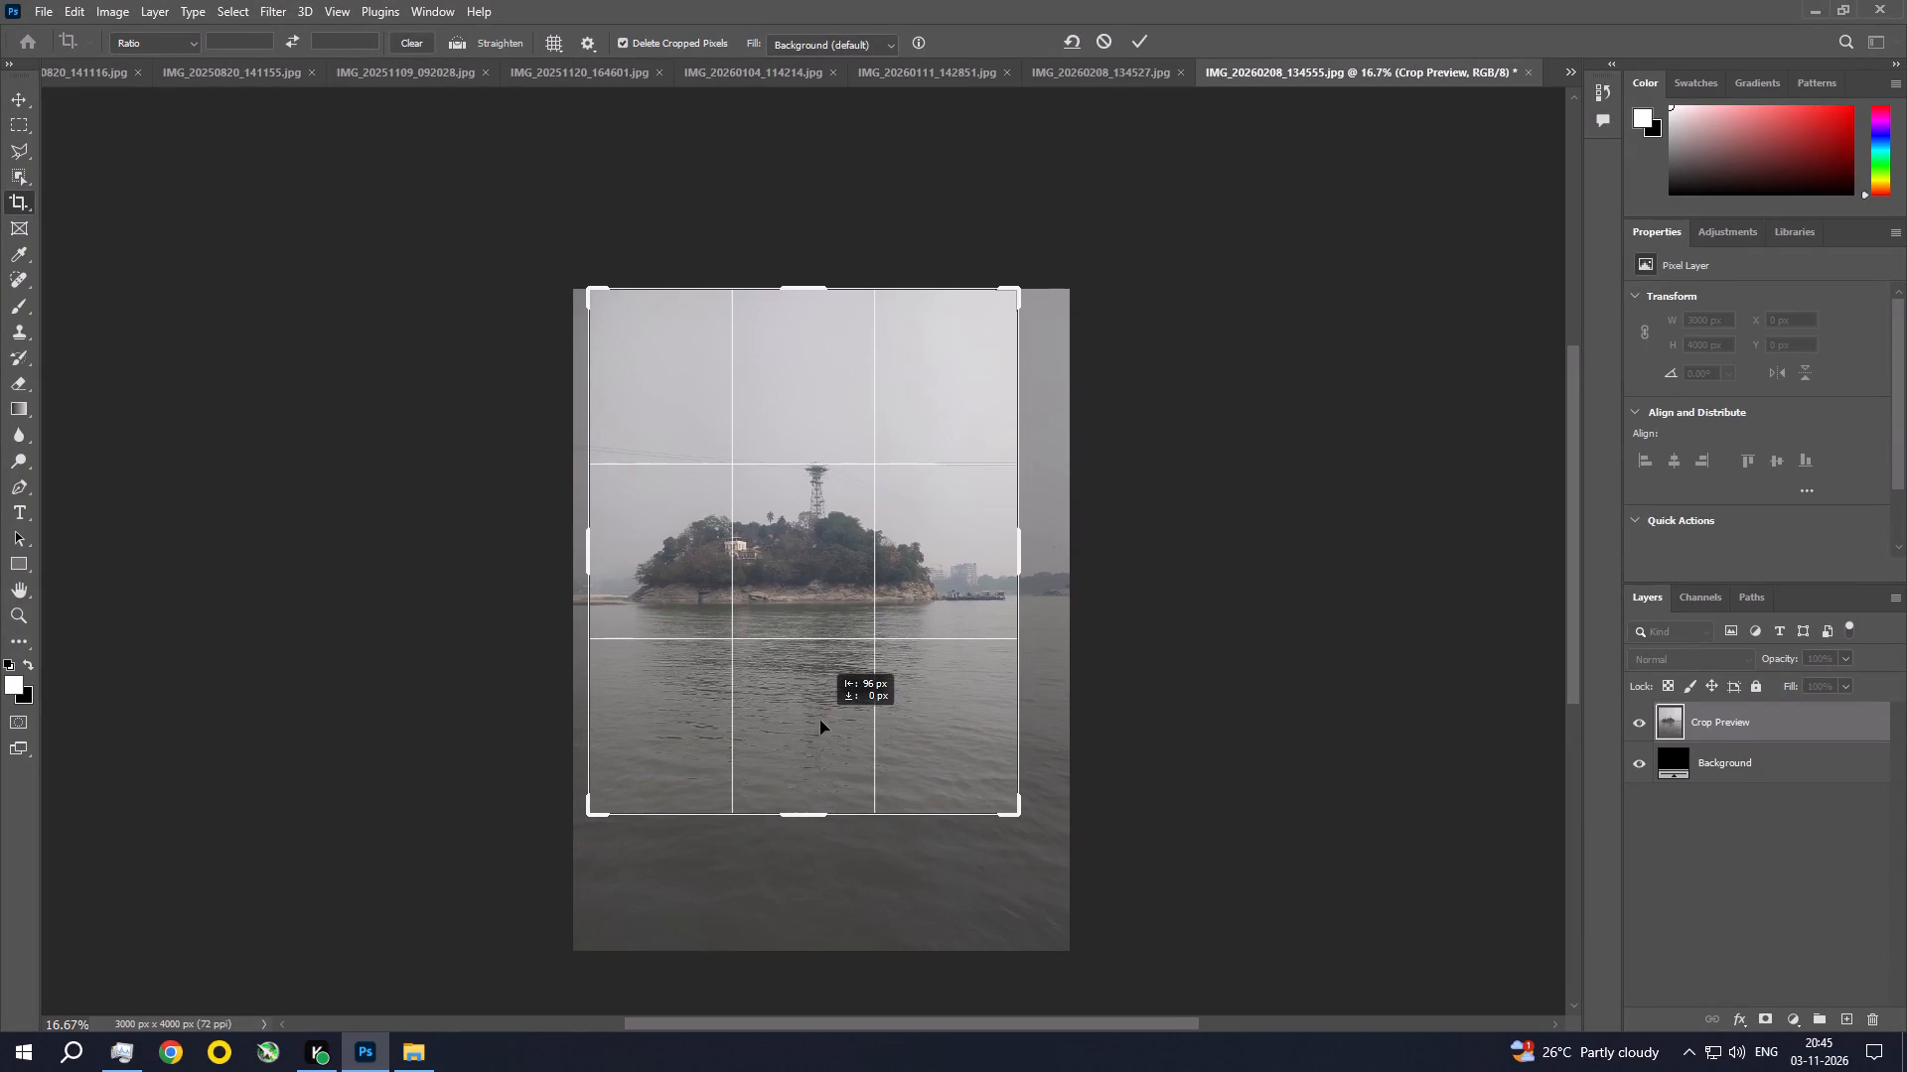
left_click_drag(820, 721, 817, 732)
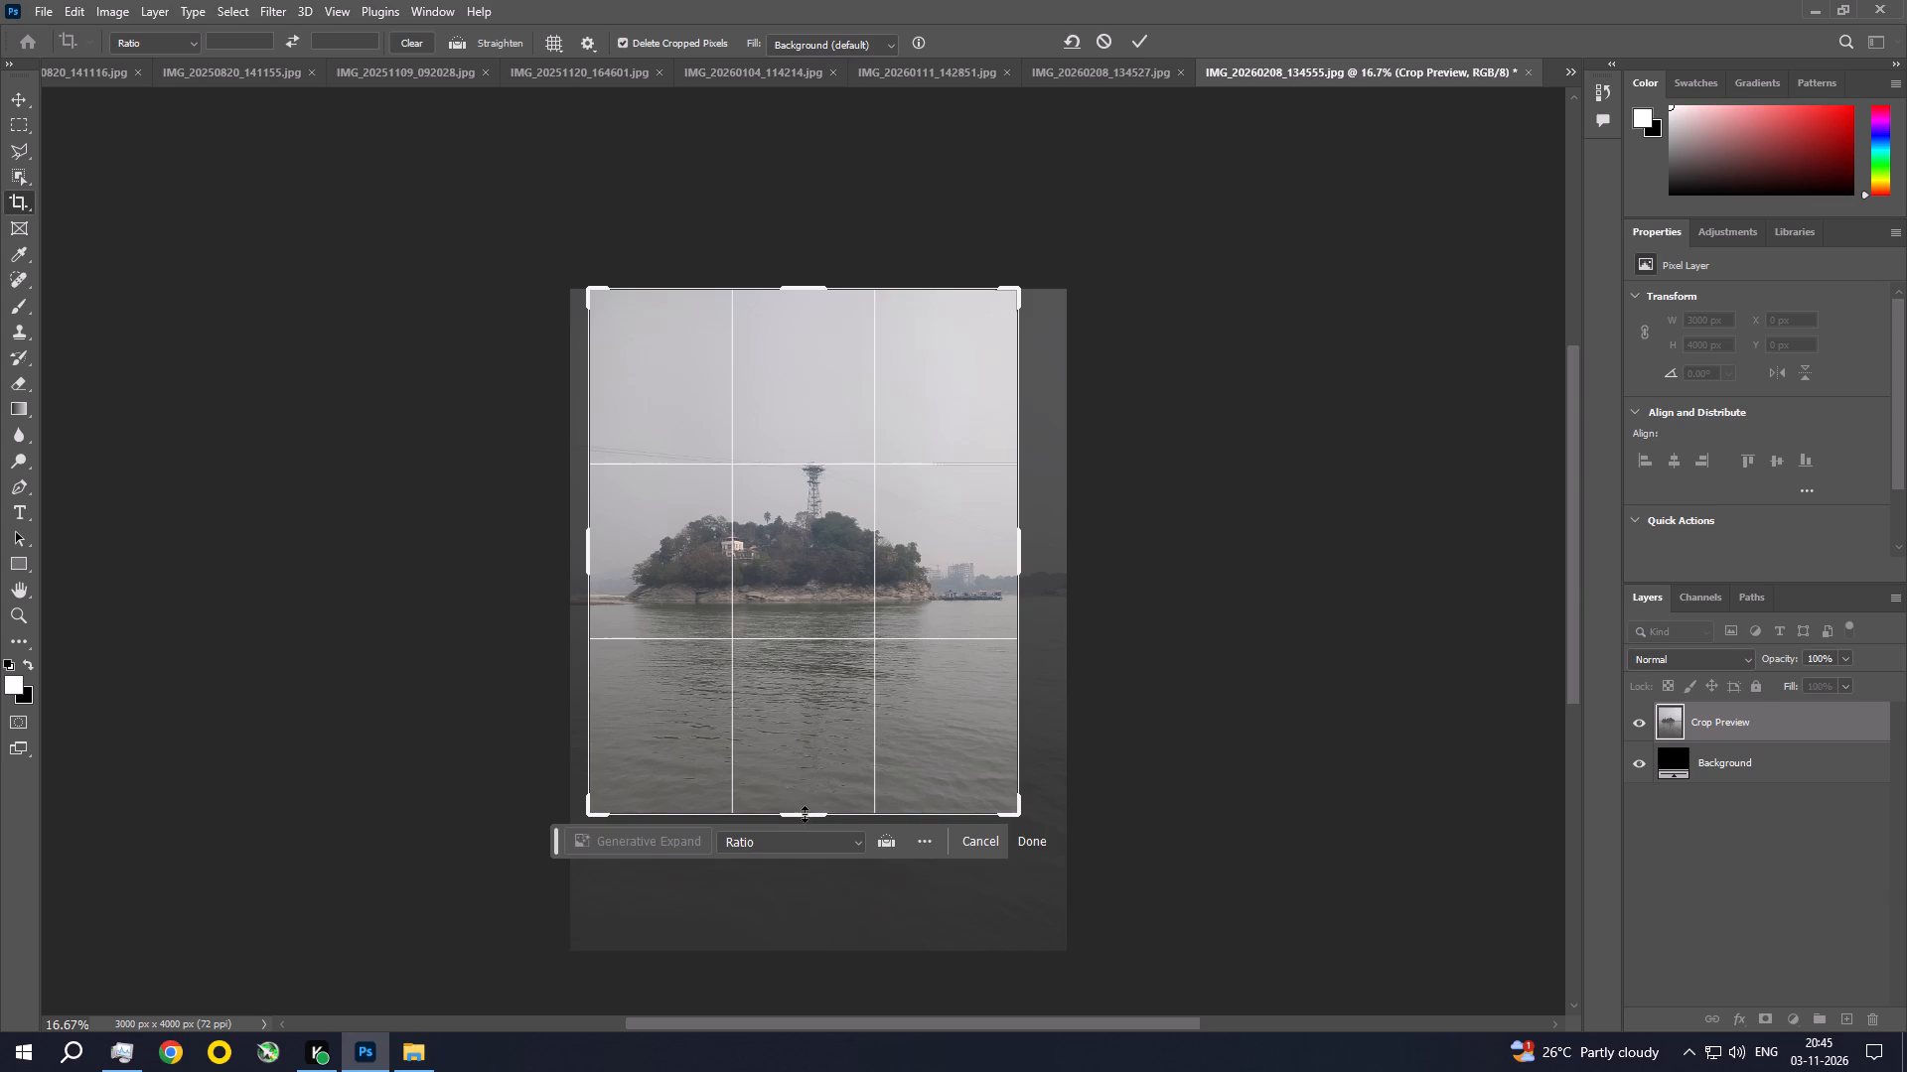
left_click_drag(805, 814, 805, 803)
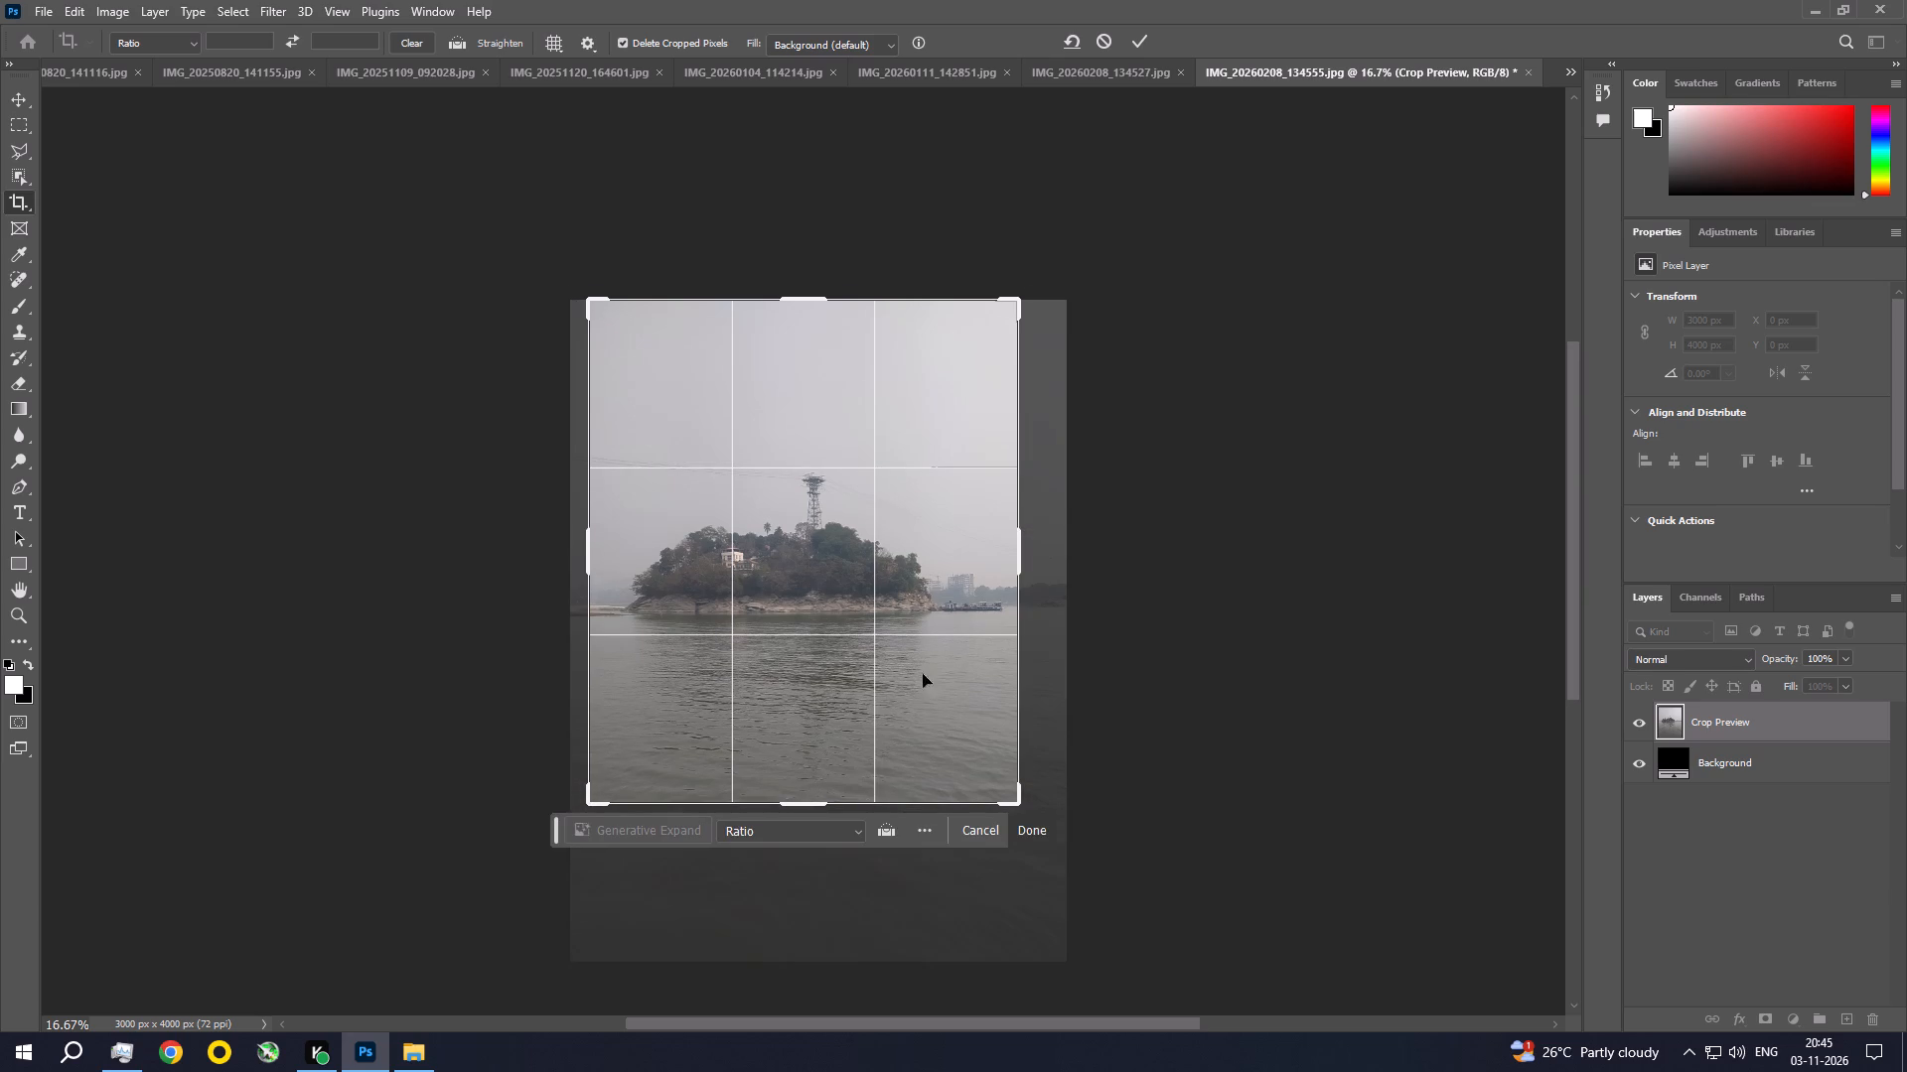
left_click(589, 661)
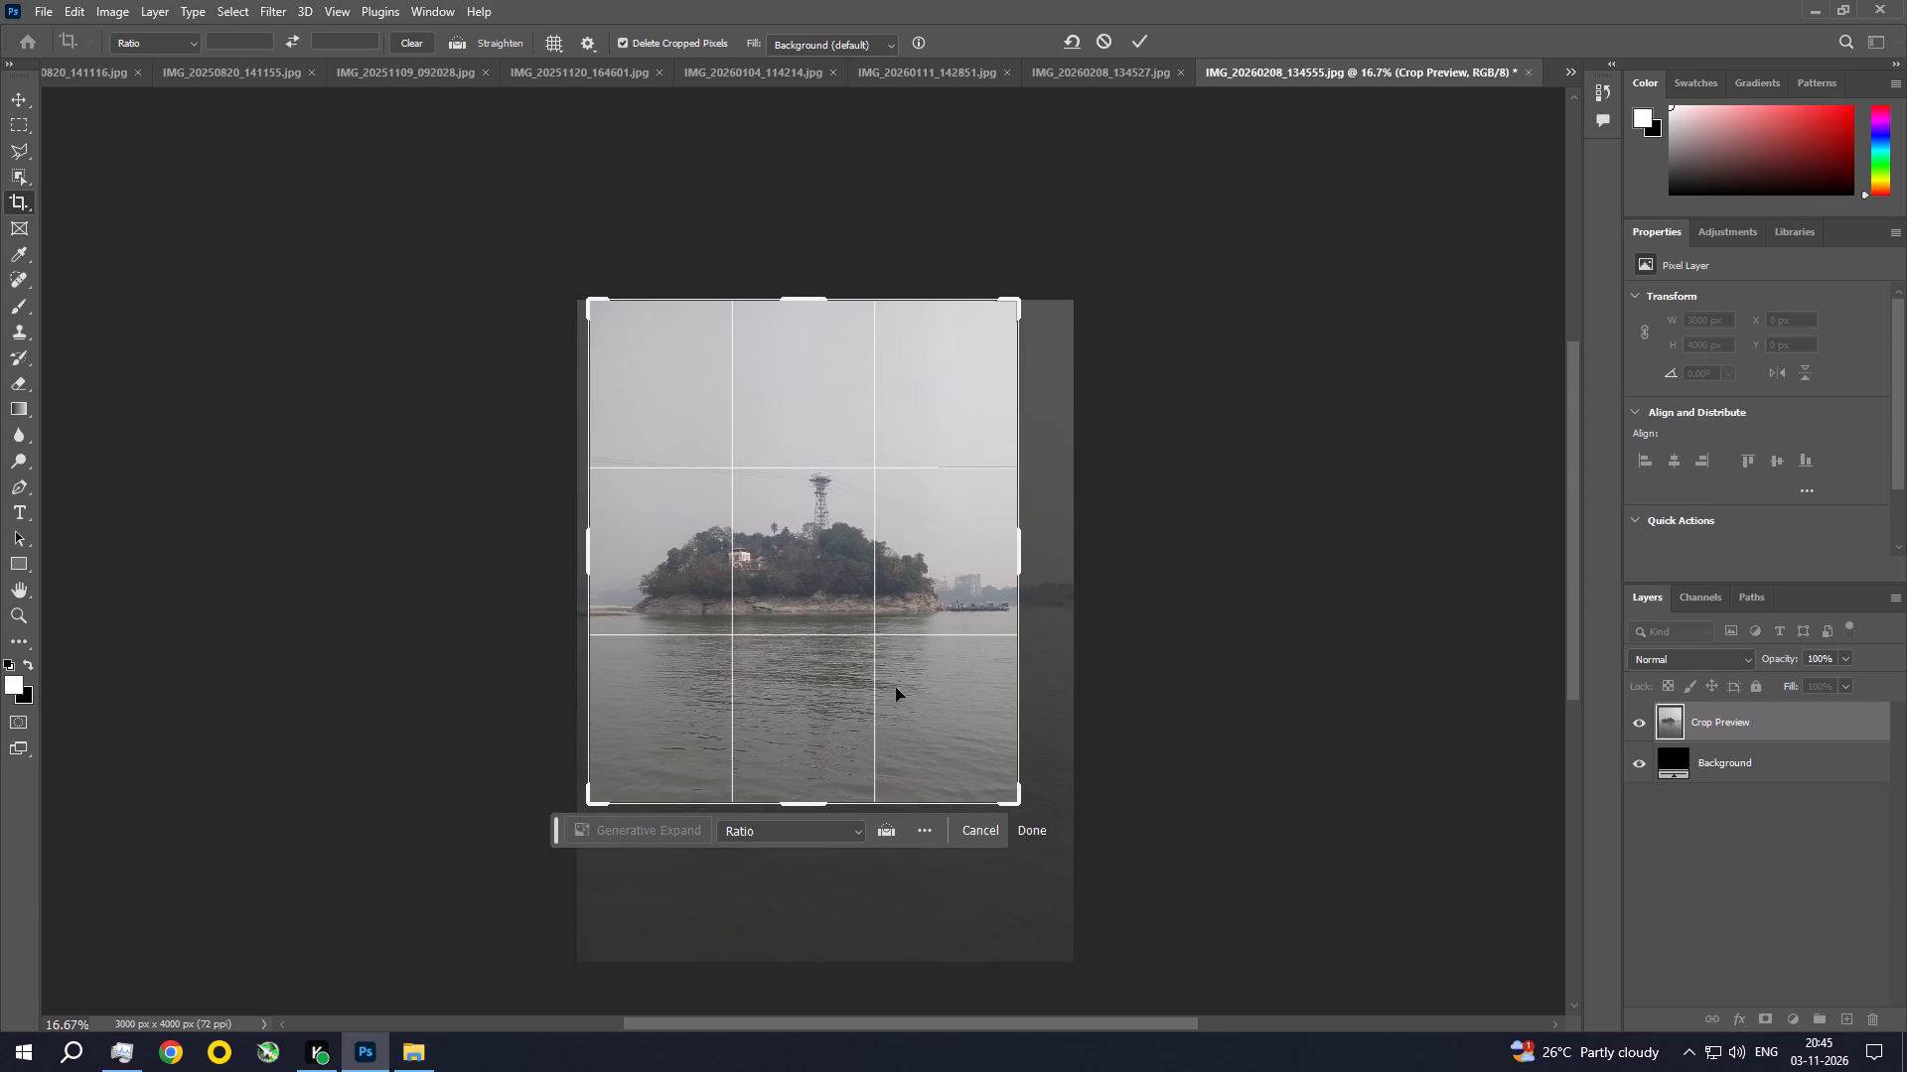
double_click(837, 683)
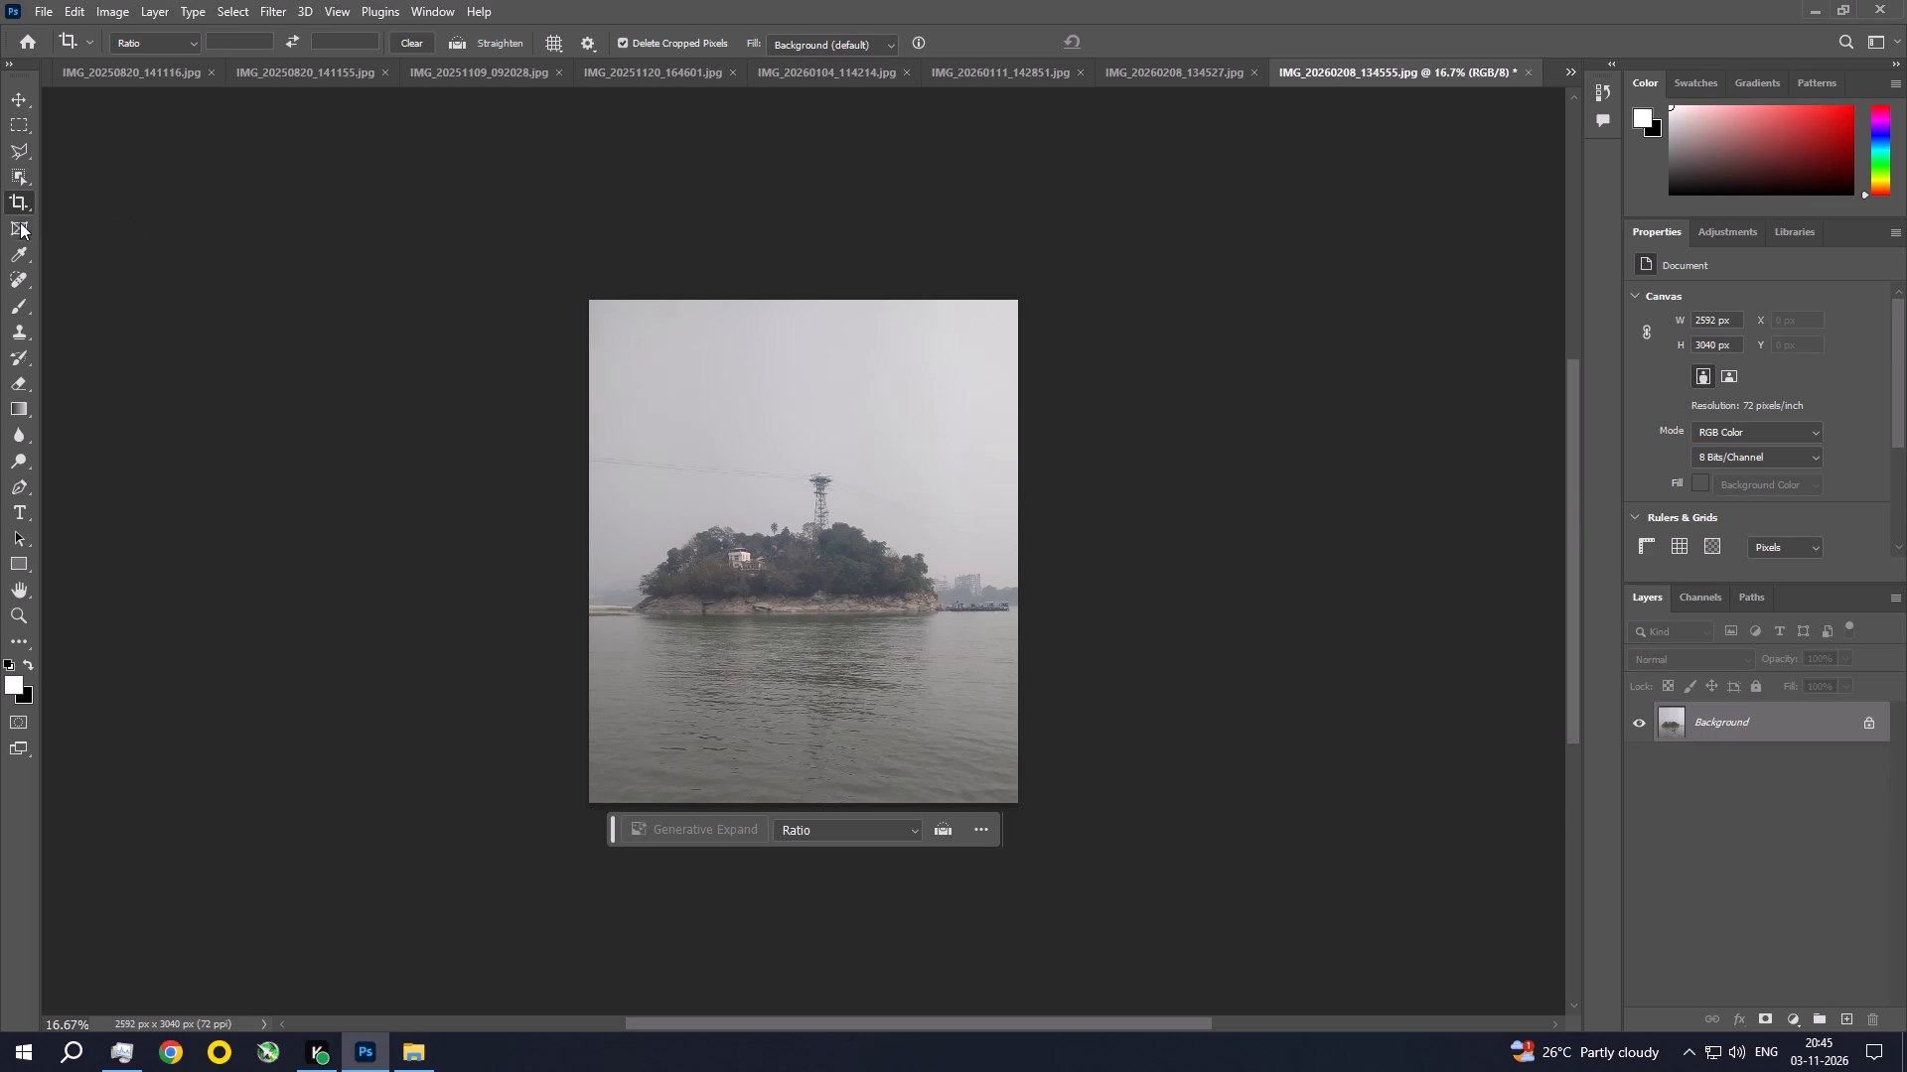
left_click(18, 198)
left_click(710, 568)
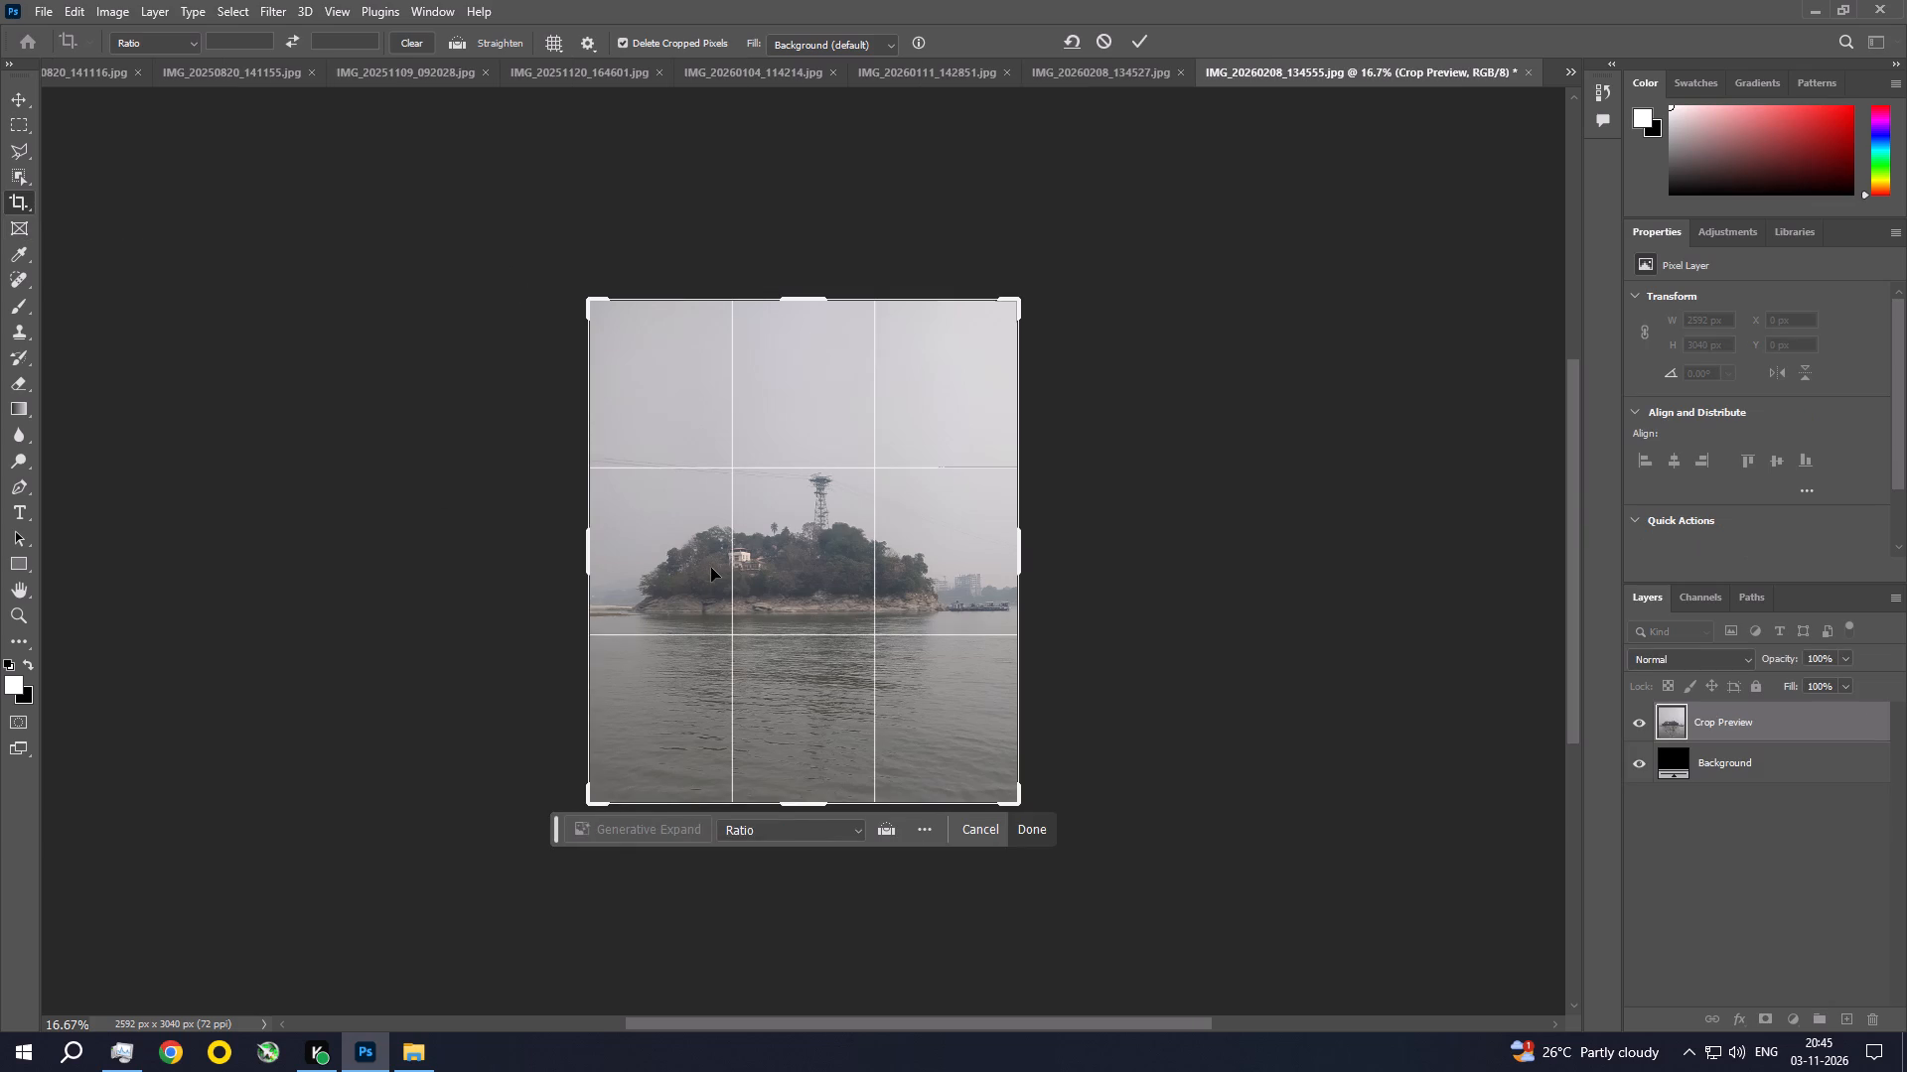
double_click(711, 568)
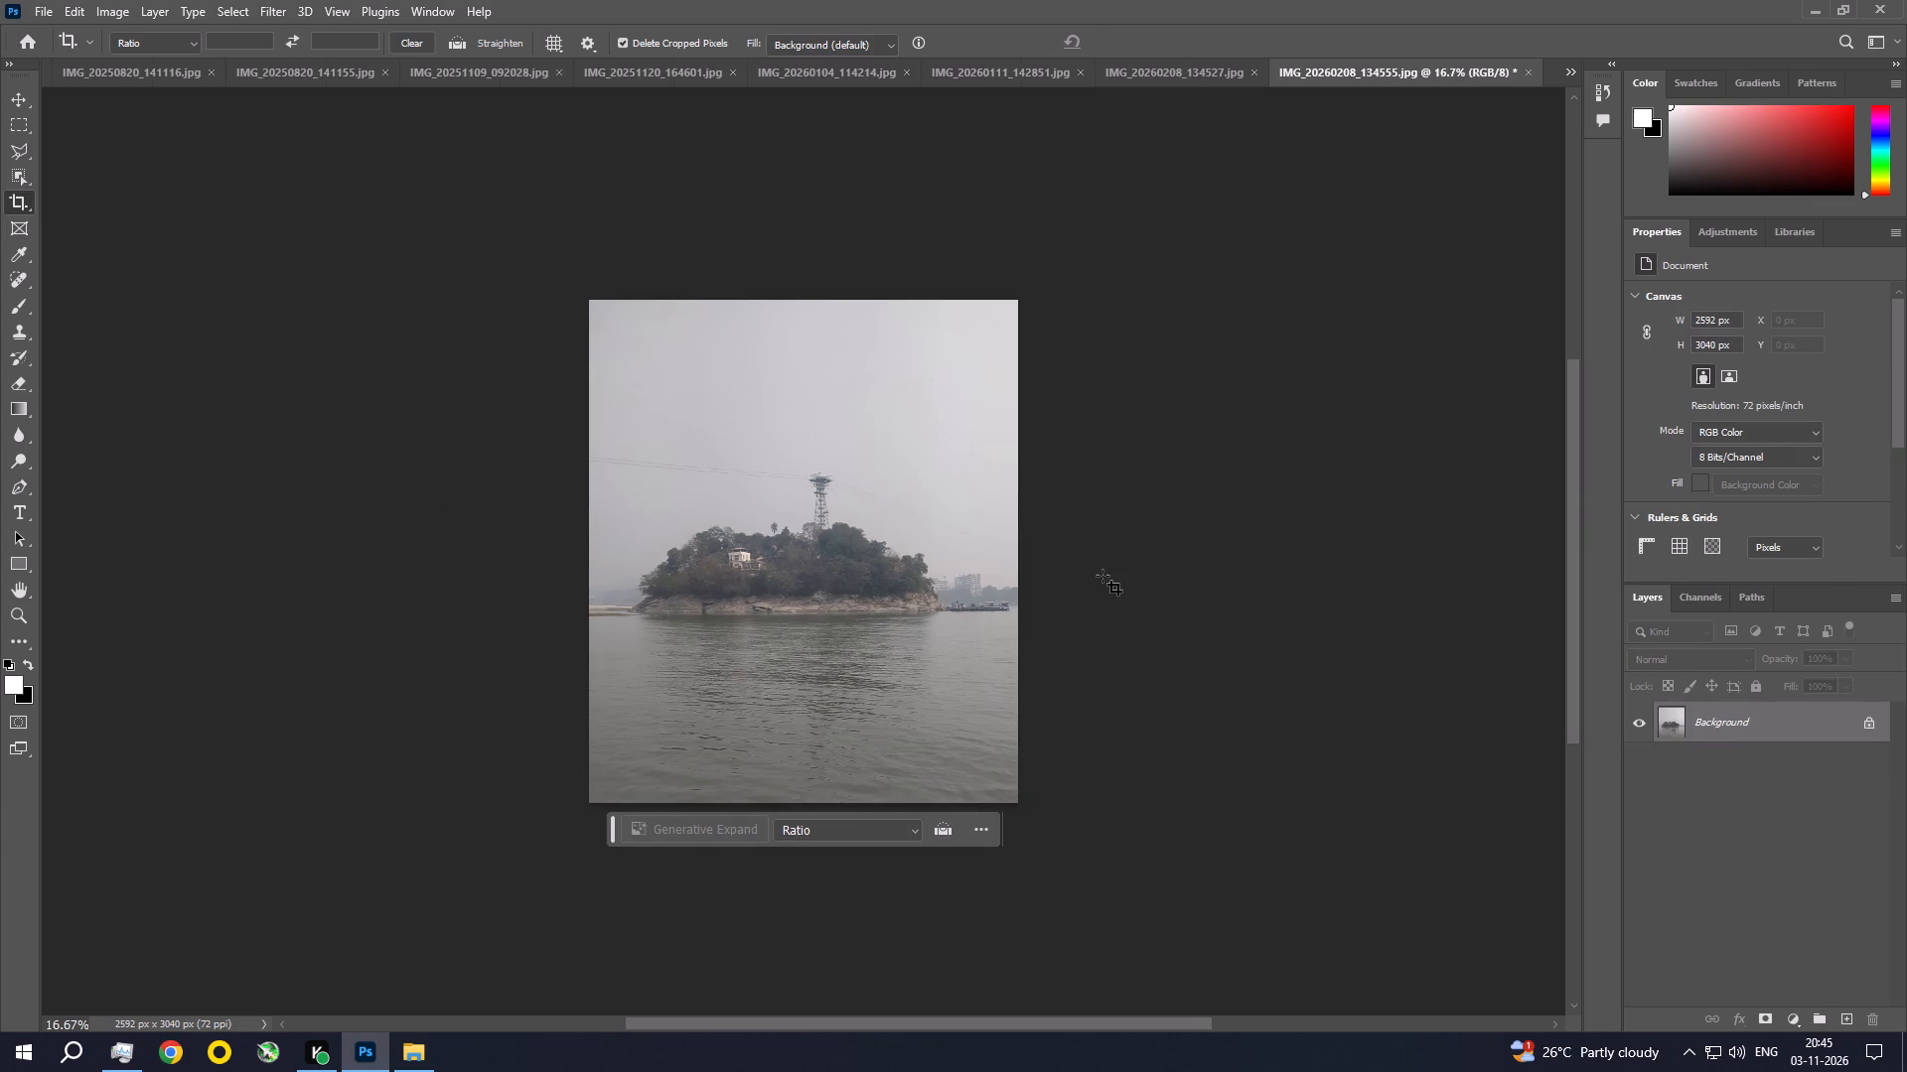
In the Camera Raw Filter, set the island photo's exposure to -0.10, contrast to +17, texture to +15 and clarity to +11.
left_click(291, 13)
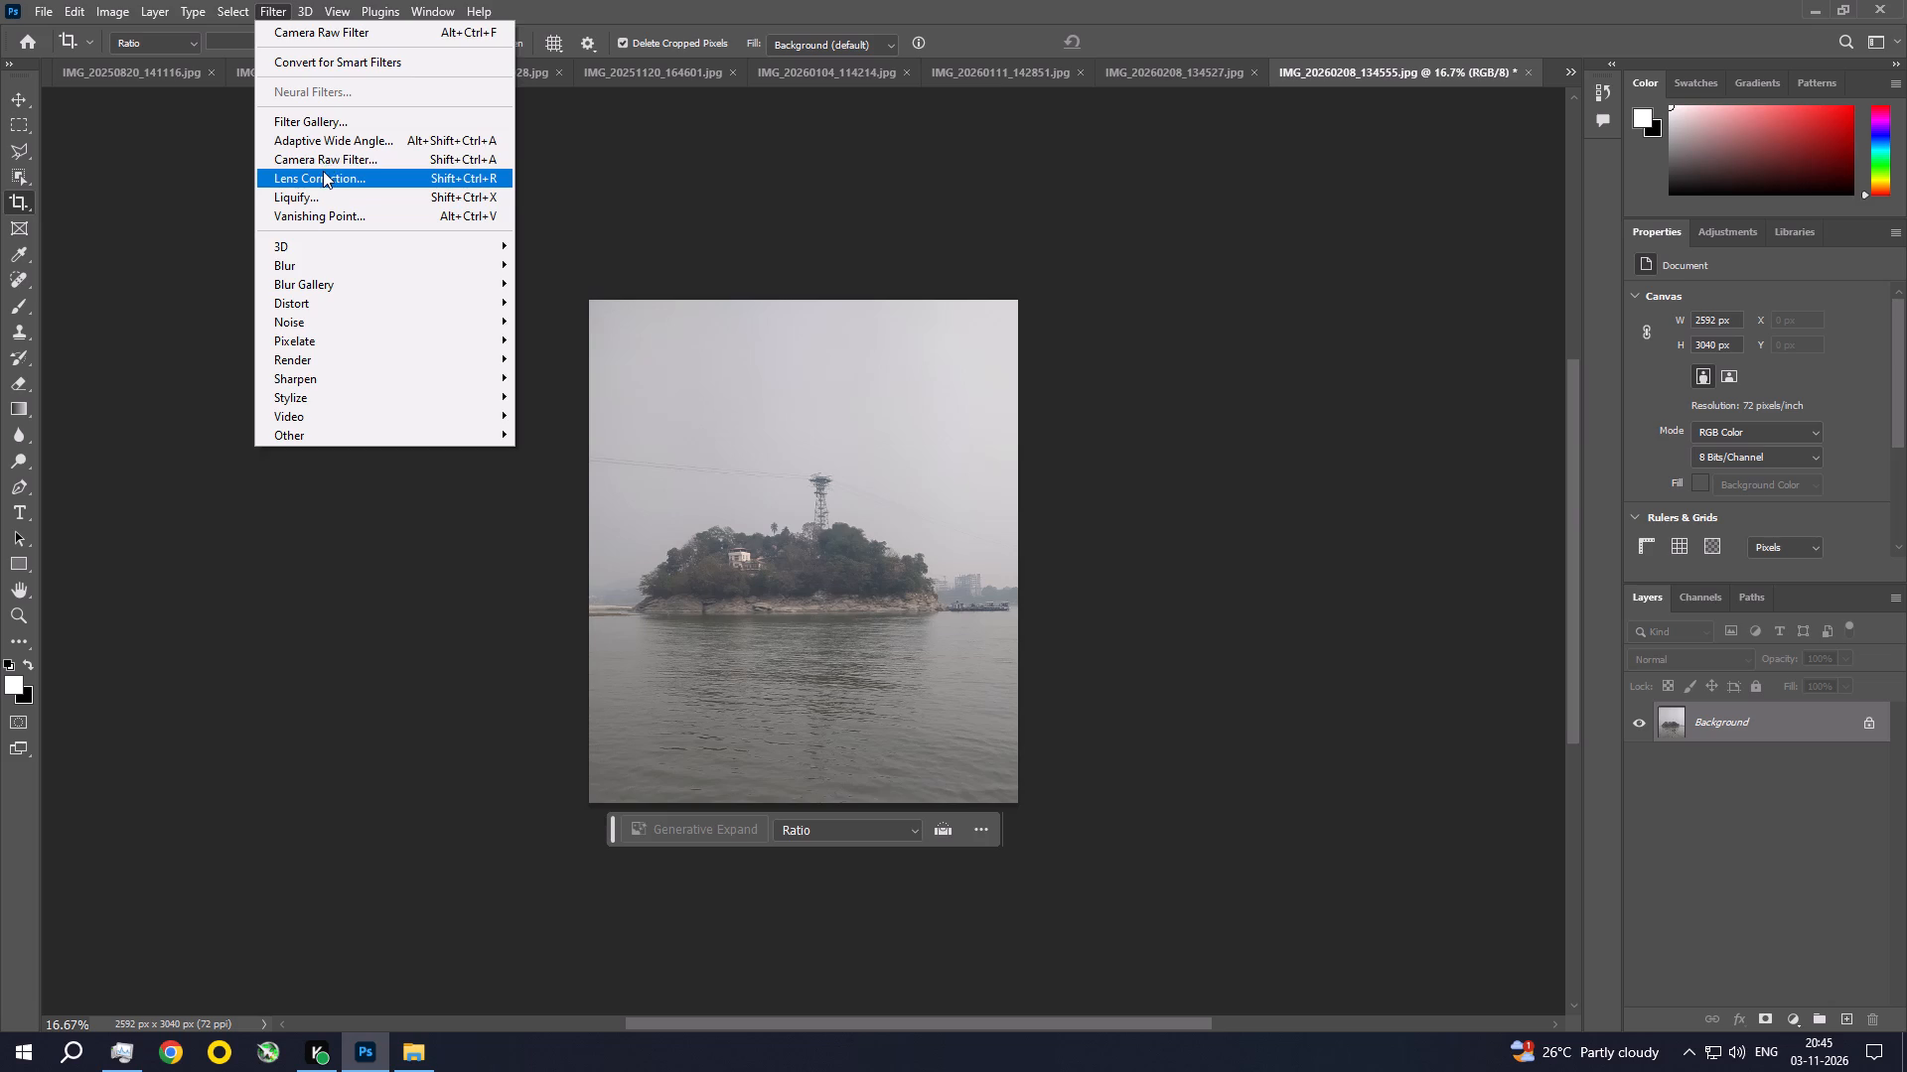
left_click(323, 160)
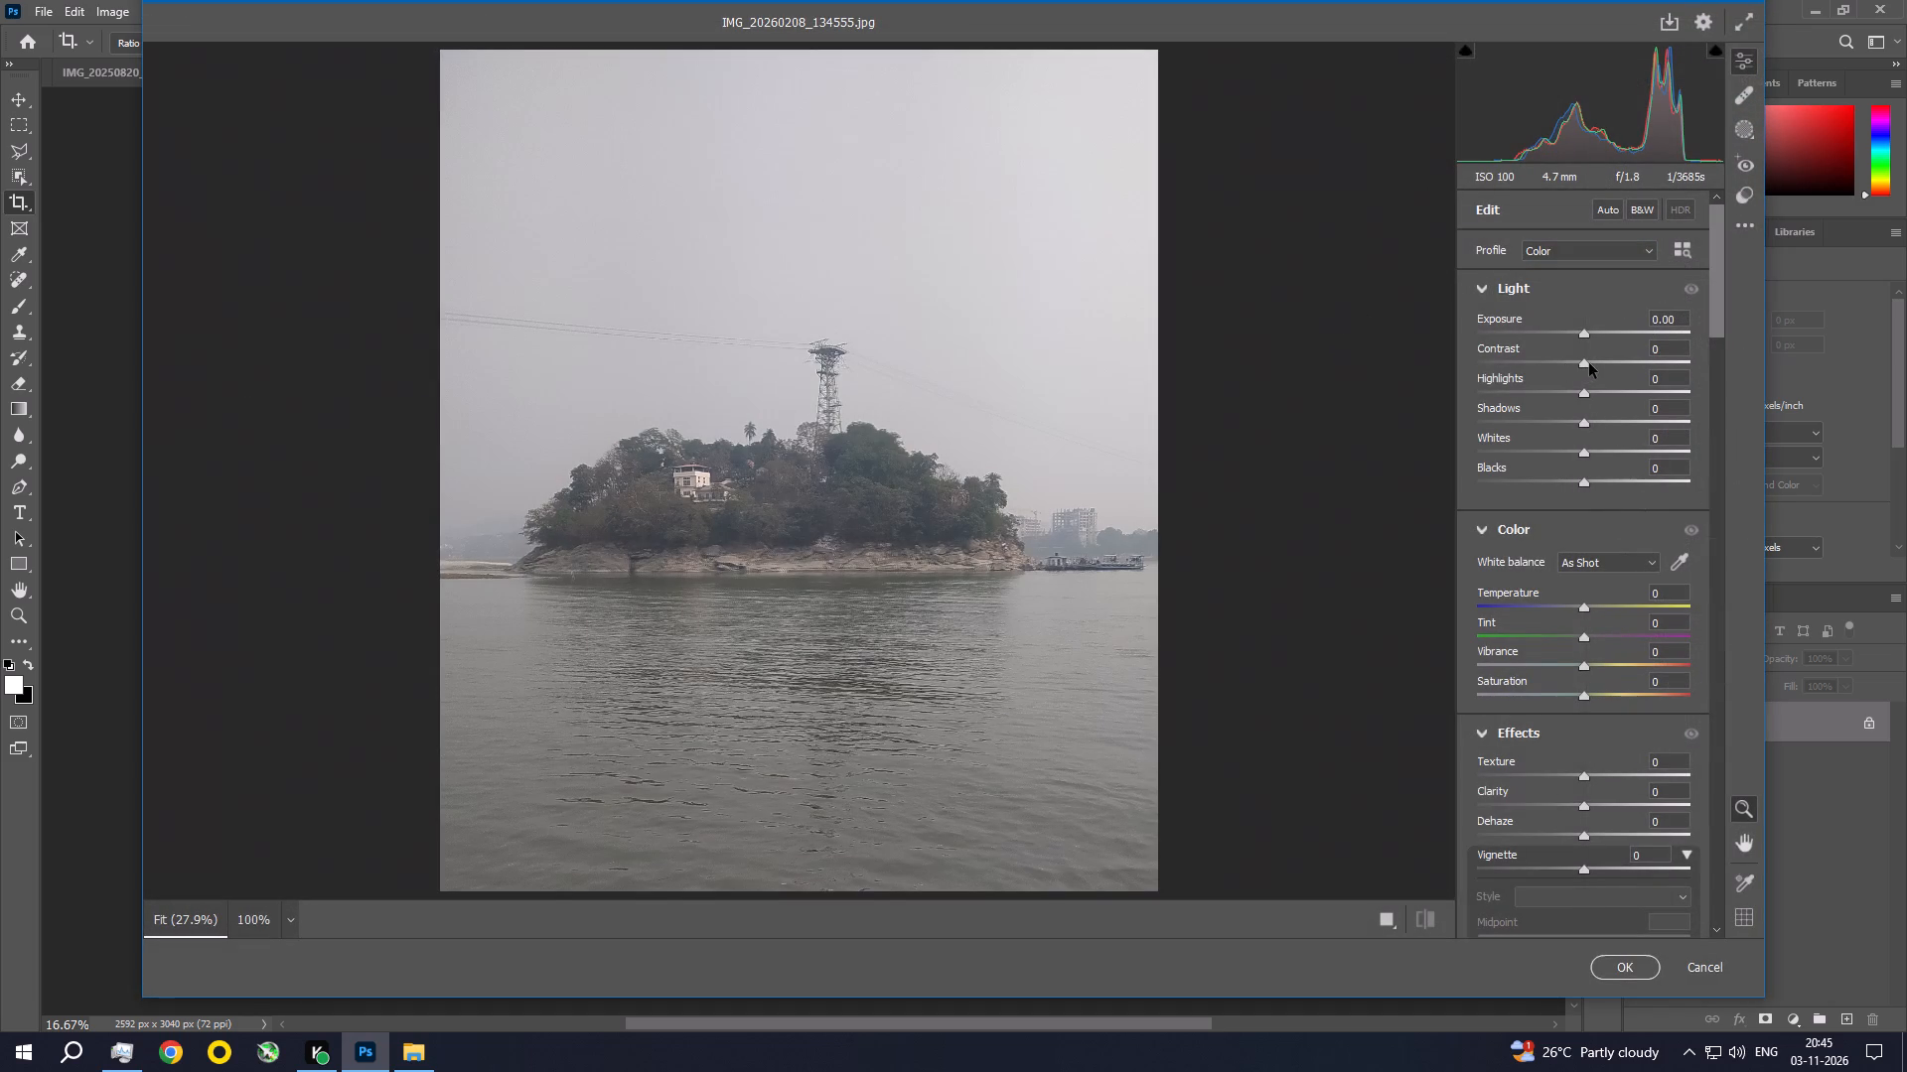
left_click_drag(1589, 363, 1607, 362)
left_click(1587, 335)
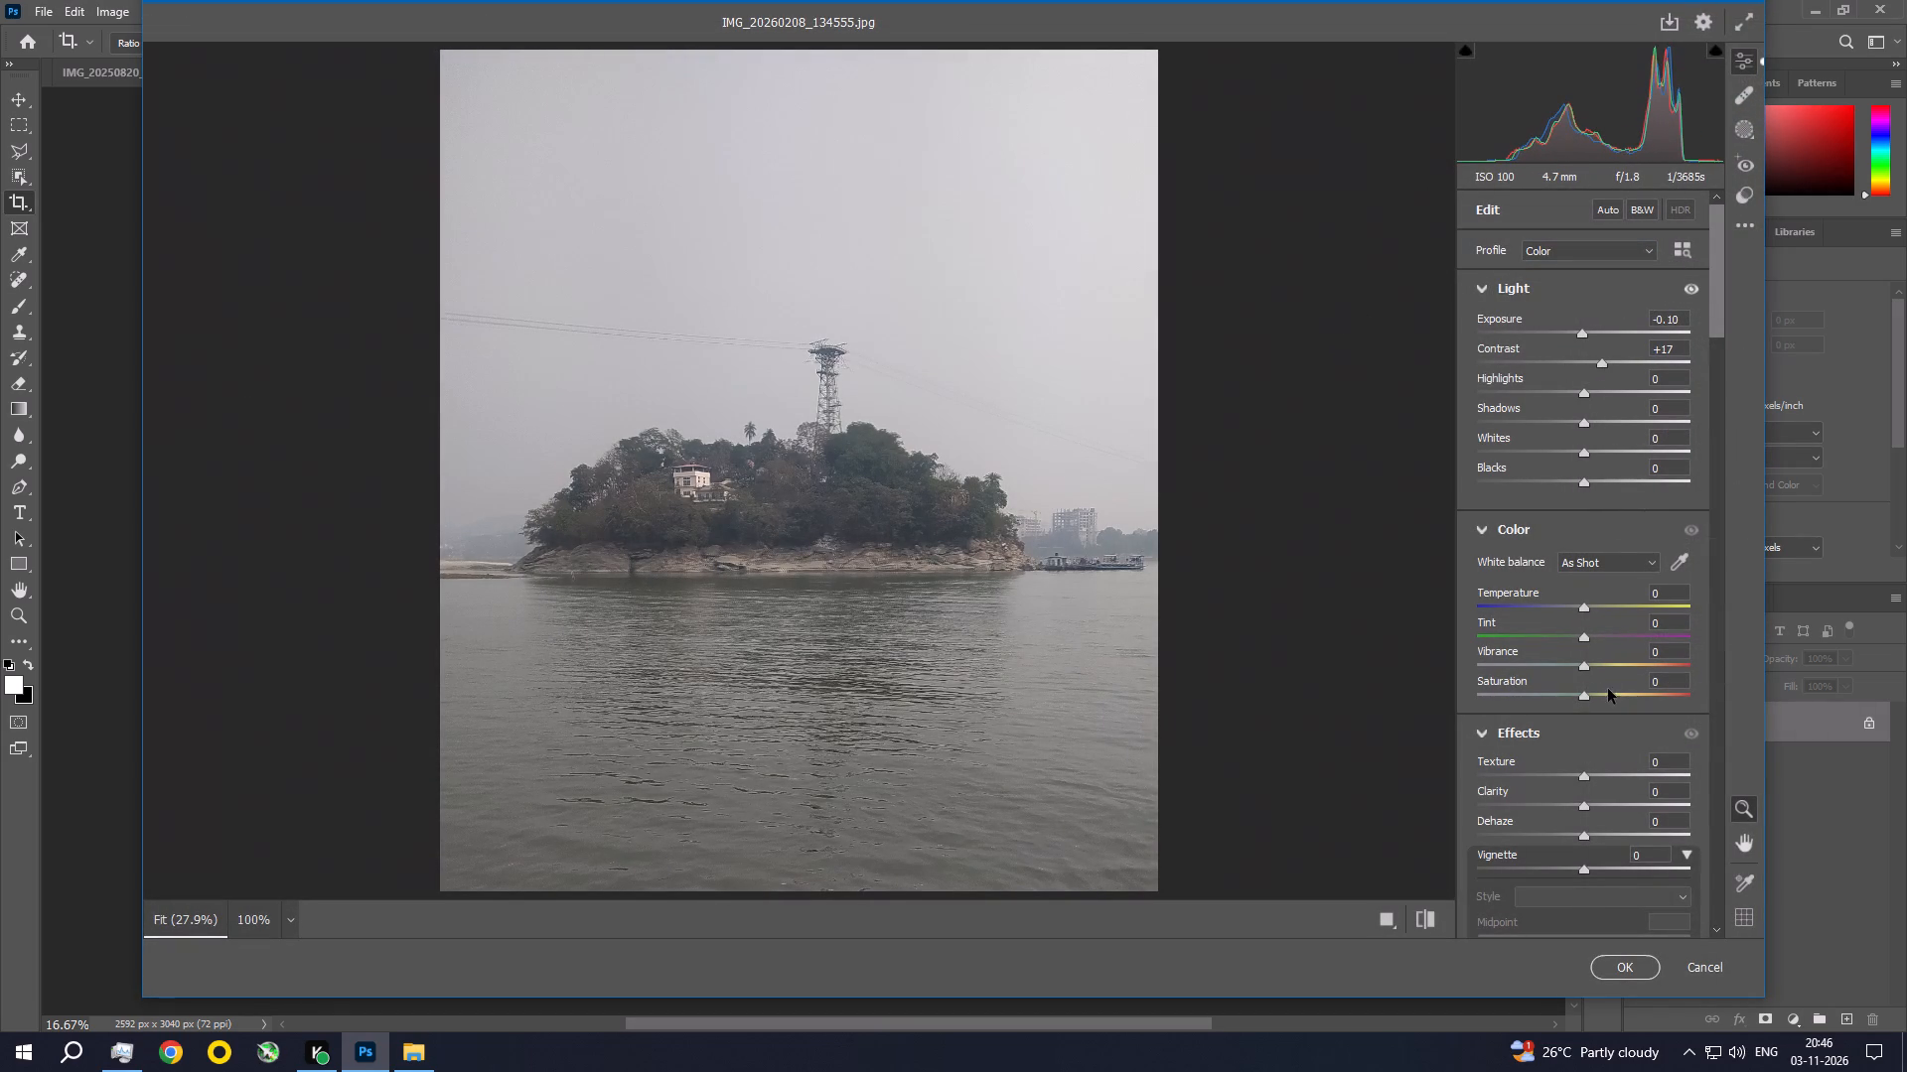
left_click(1591, 778)
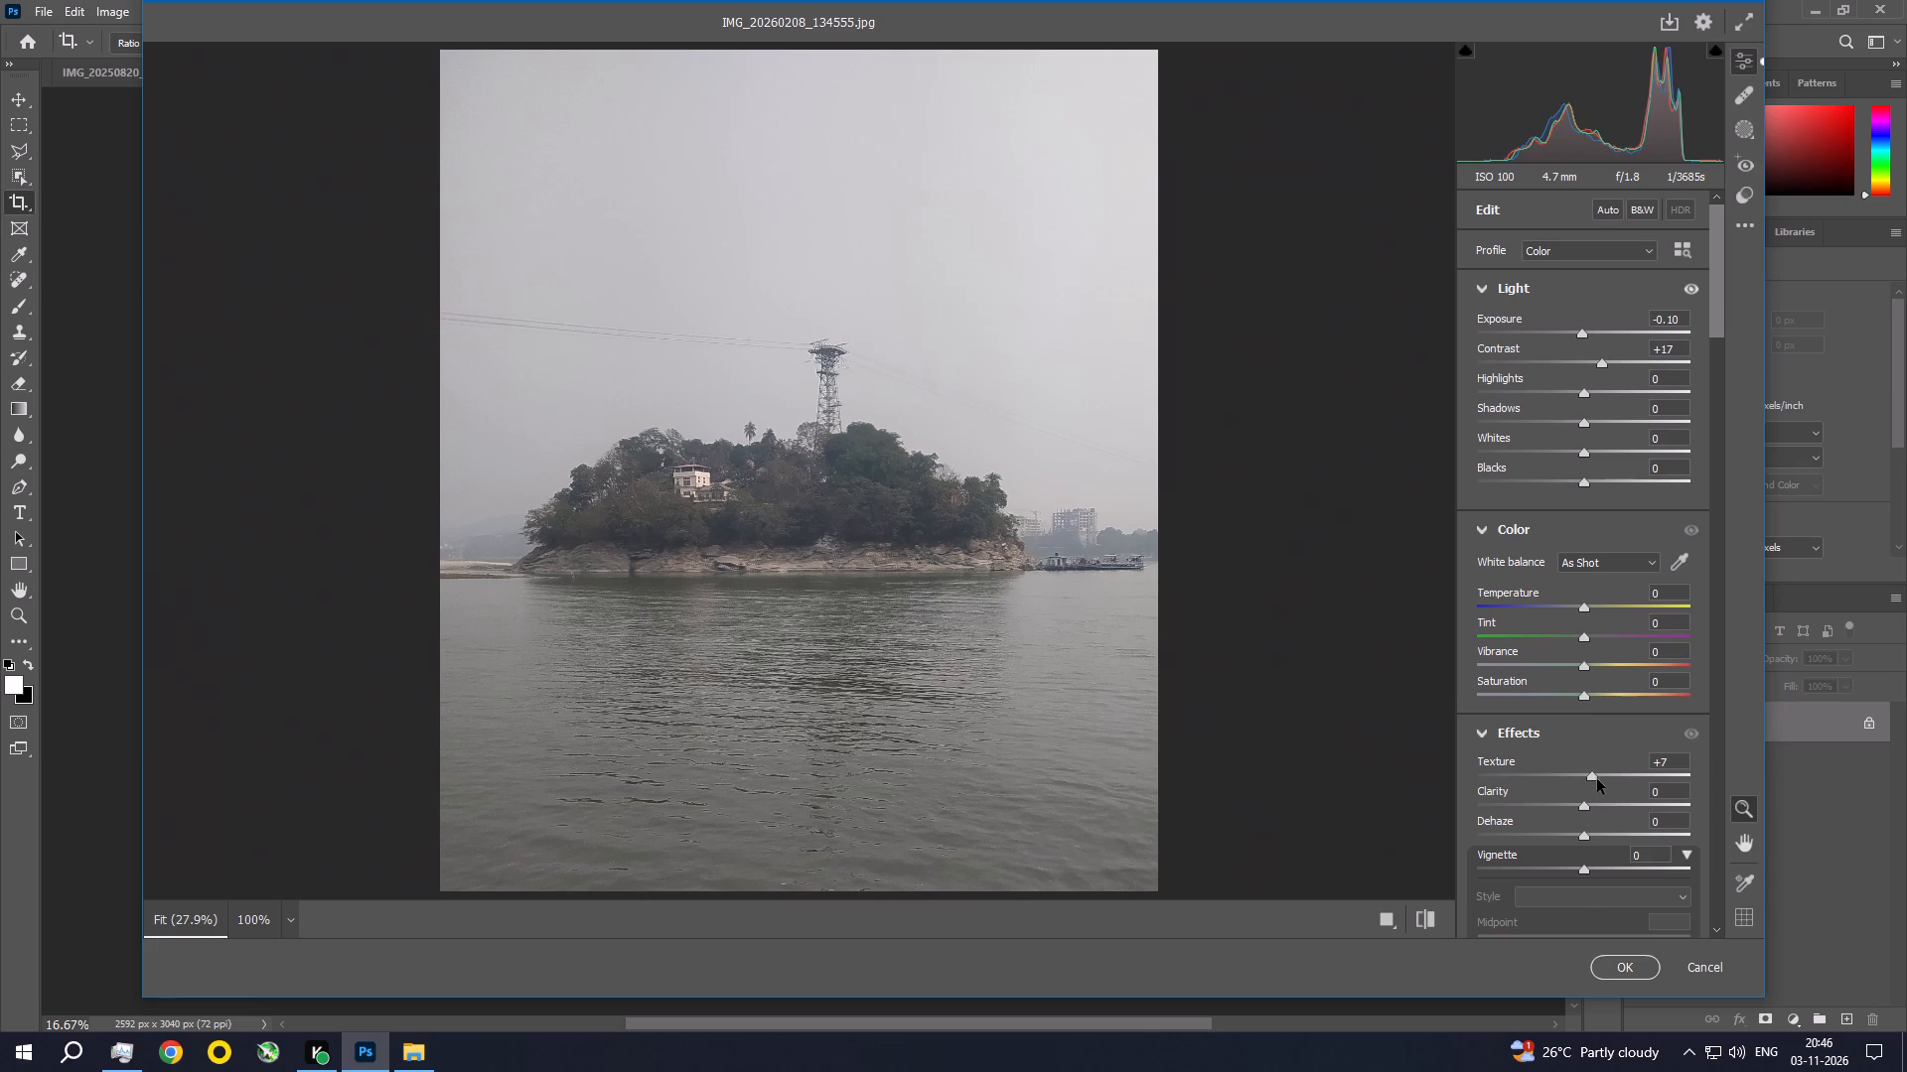
left_click_drag(1584, 805, 1596, 810)
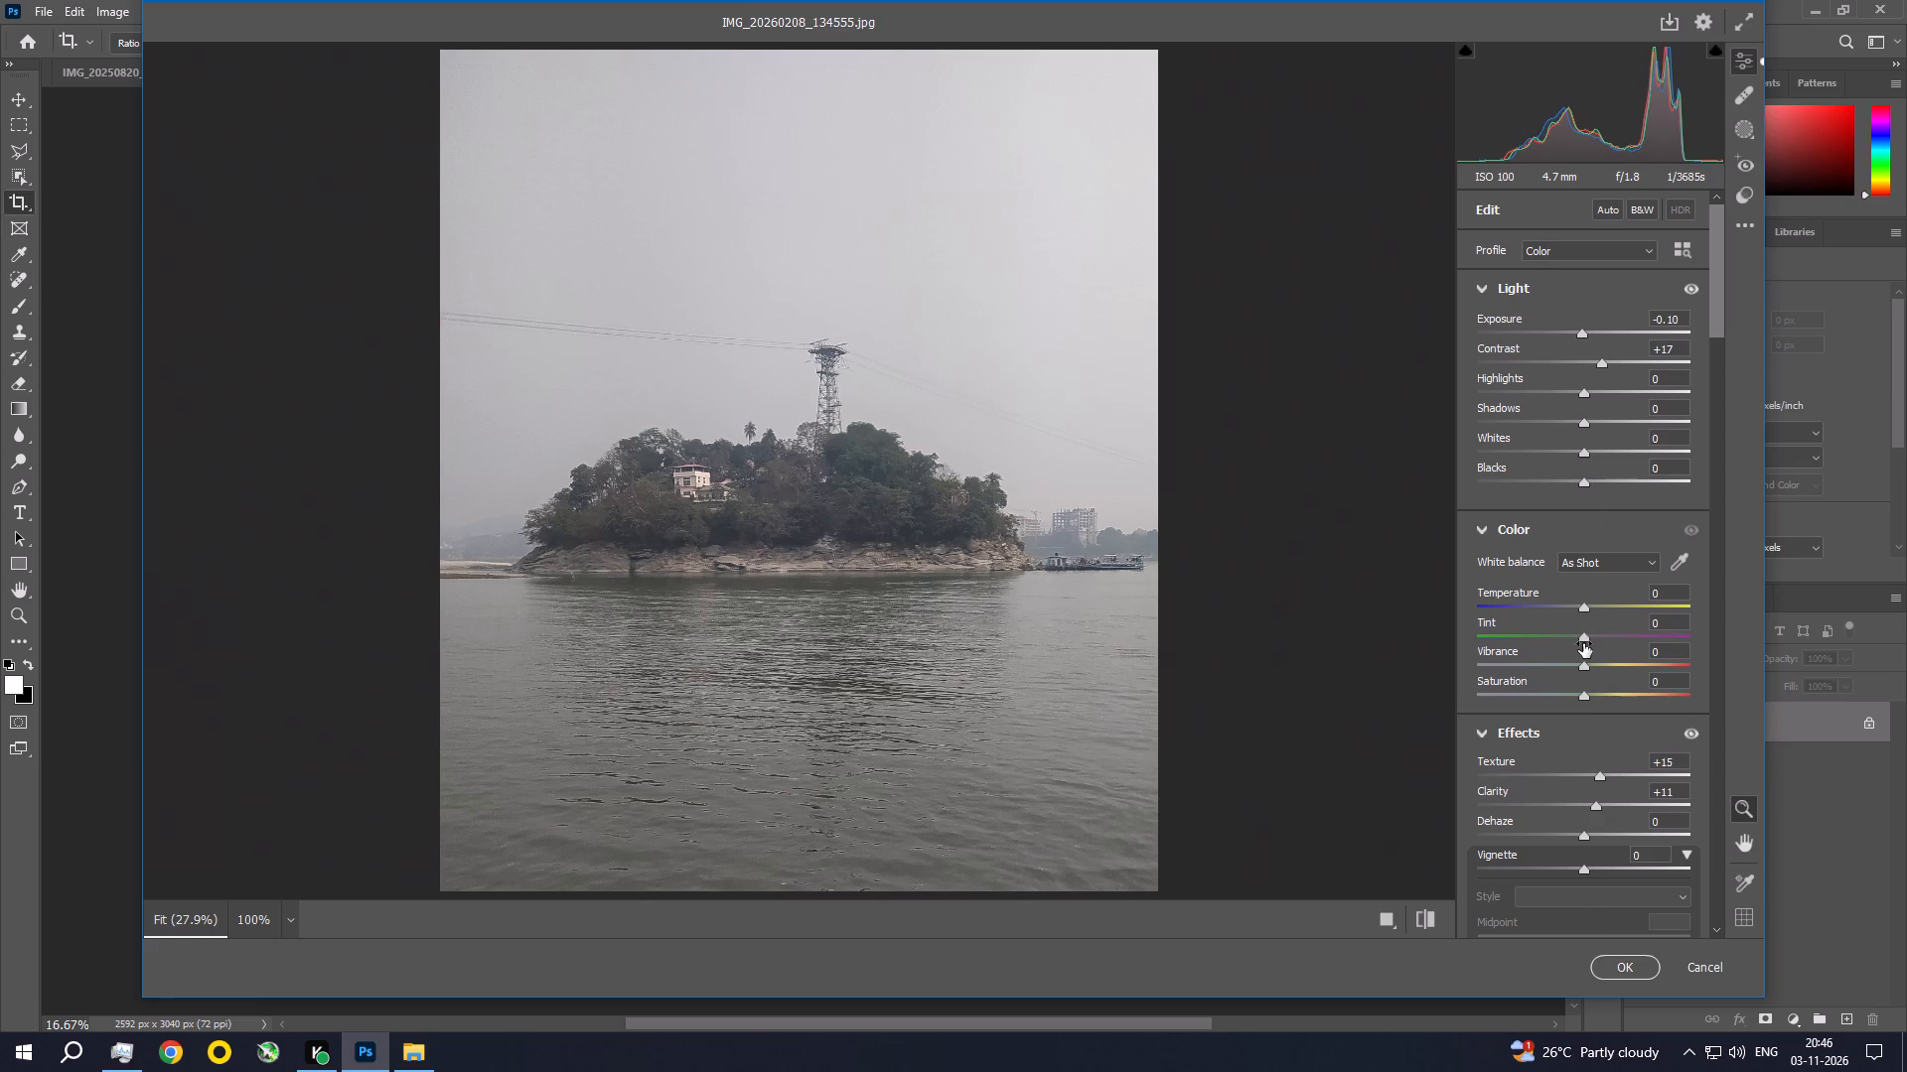
left_click(1582, 607)
Set the parametric curve's highlights to -20 and lights to -18, and apply the Camera Raw Filter.
left_click_drag(1718, 319, 1714, 452)
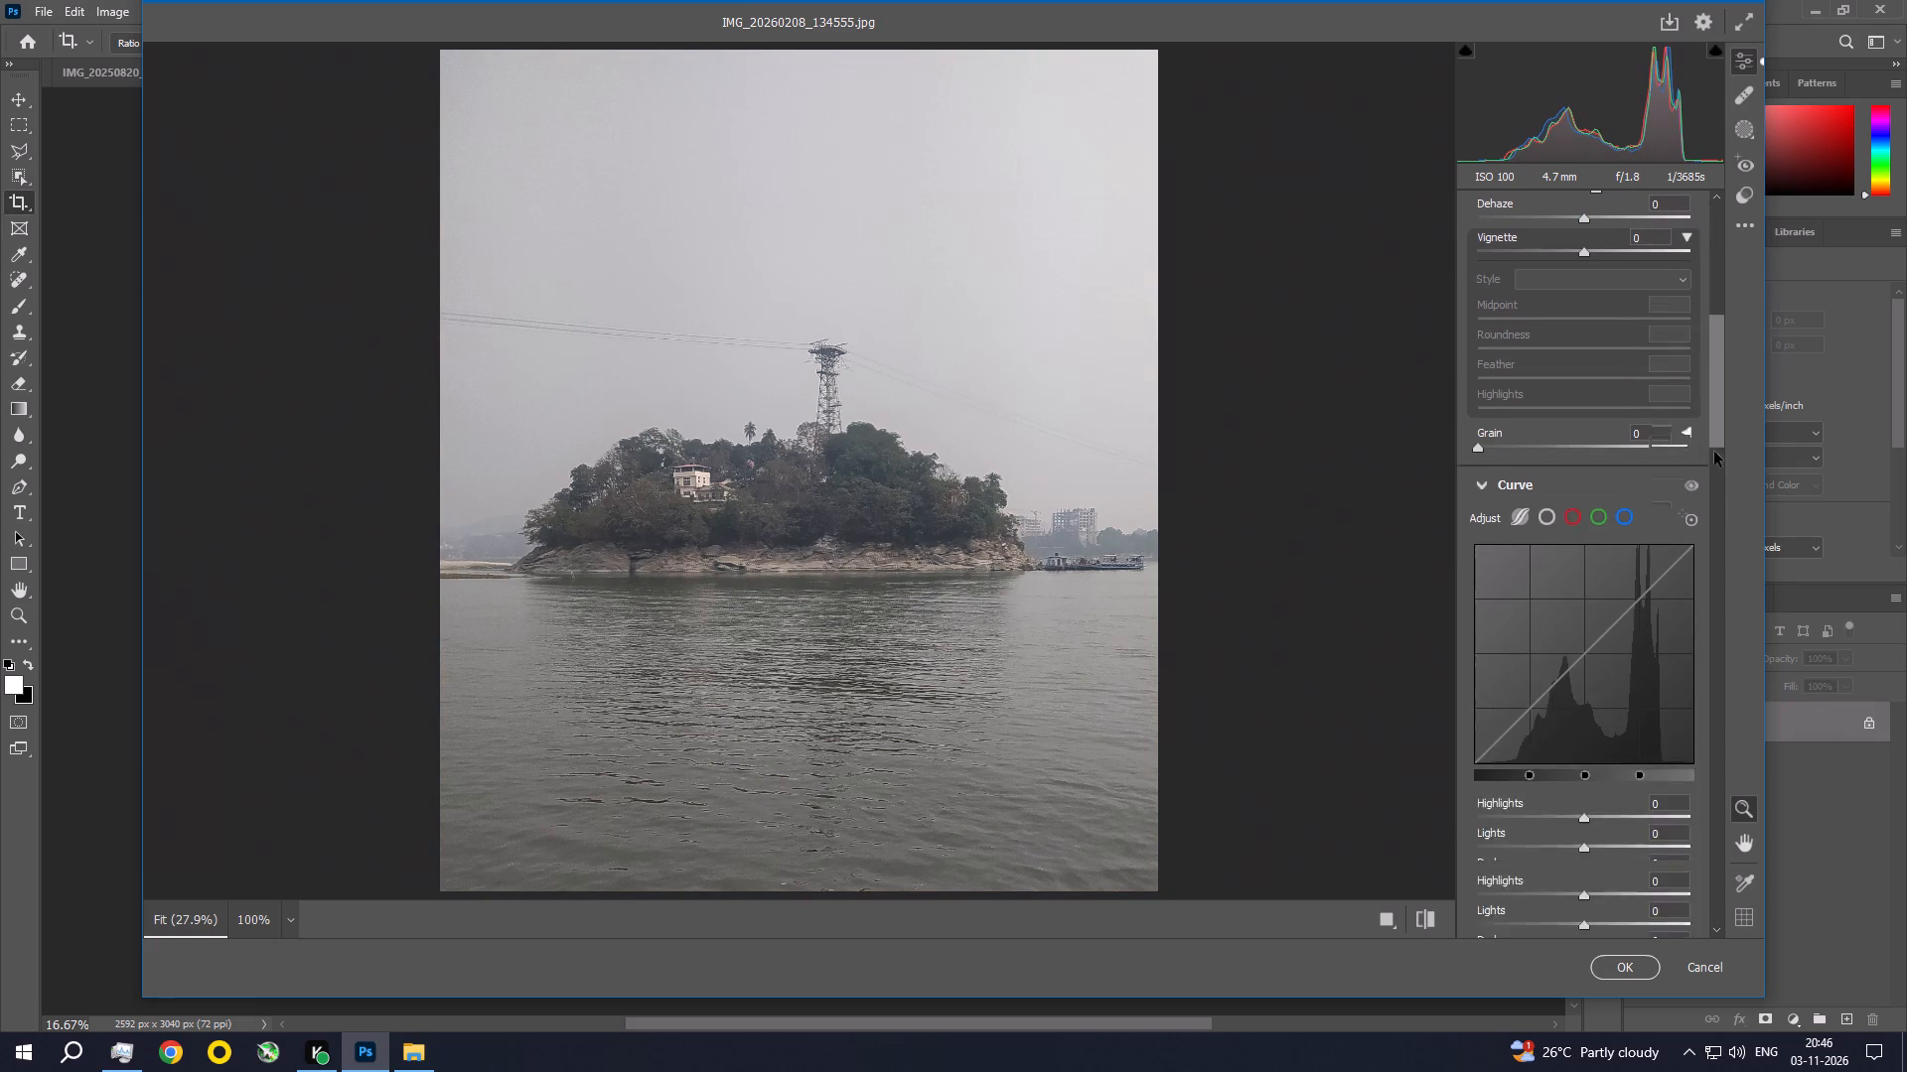
left_click_drag(1714, 452, 1714, 466)
left_click_drag(1584, 612, 1563, 612)
left_click_drag(1585, 638, 1566, 638)
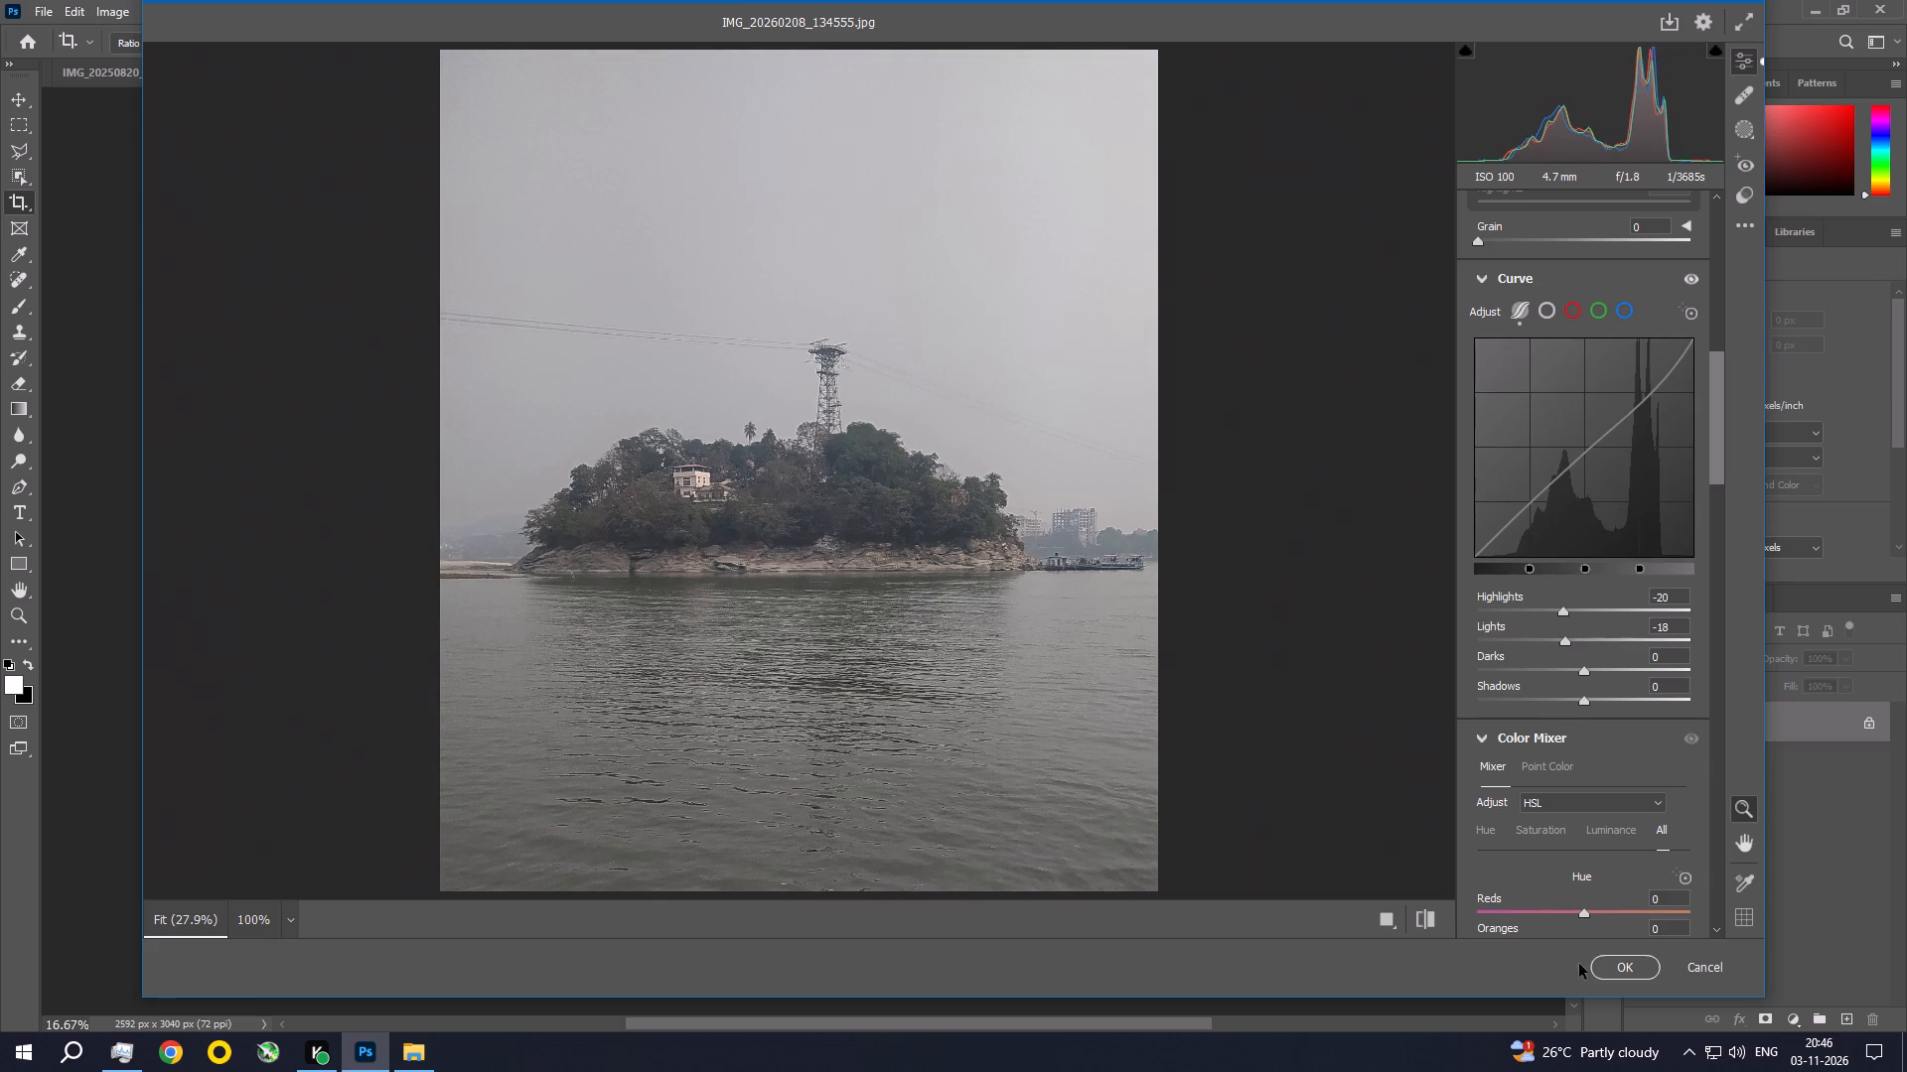
left_click(1617, 961)
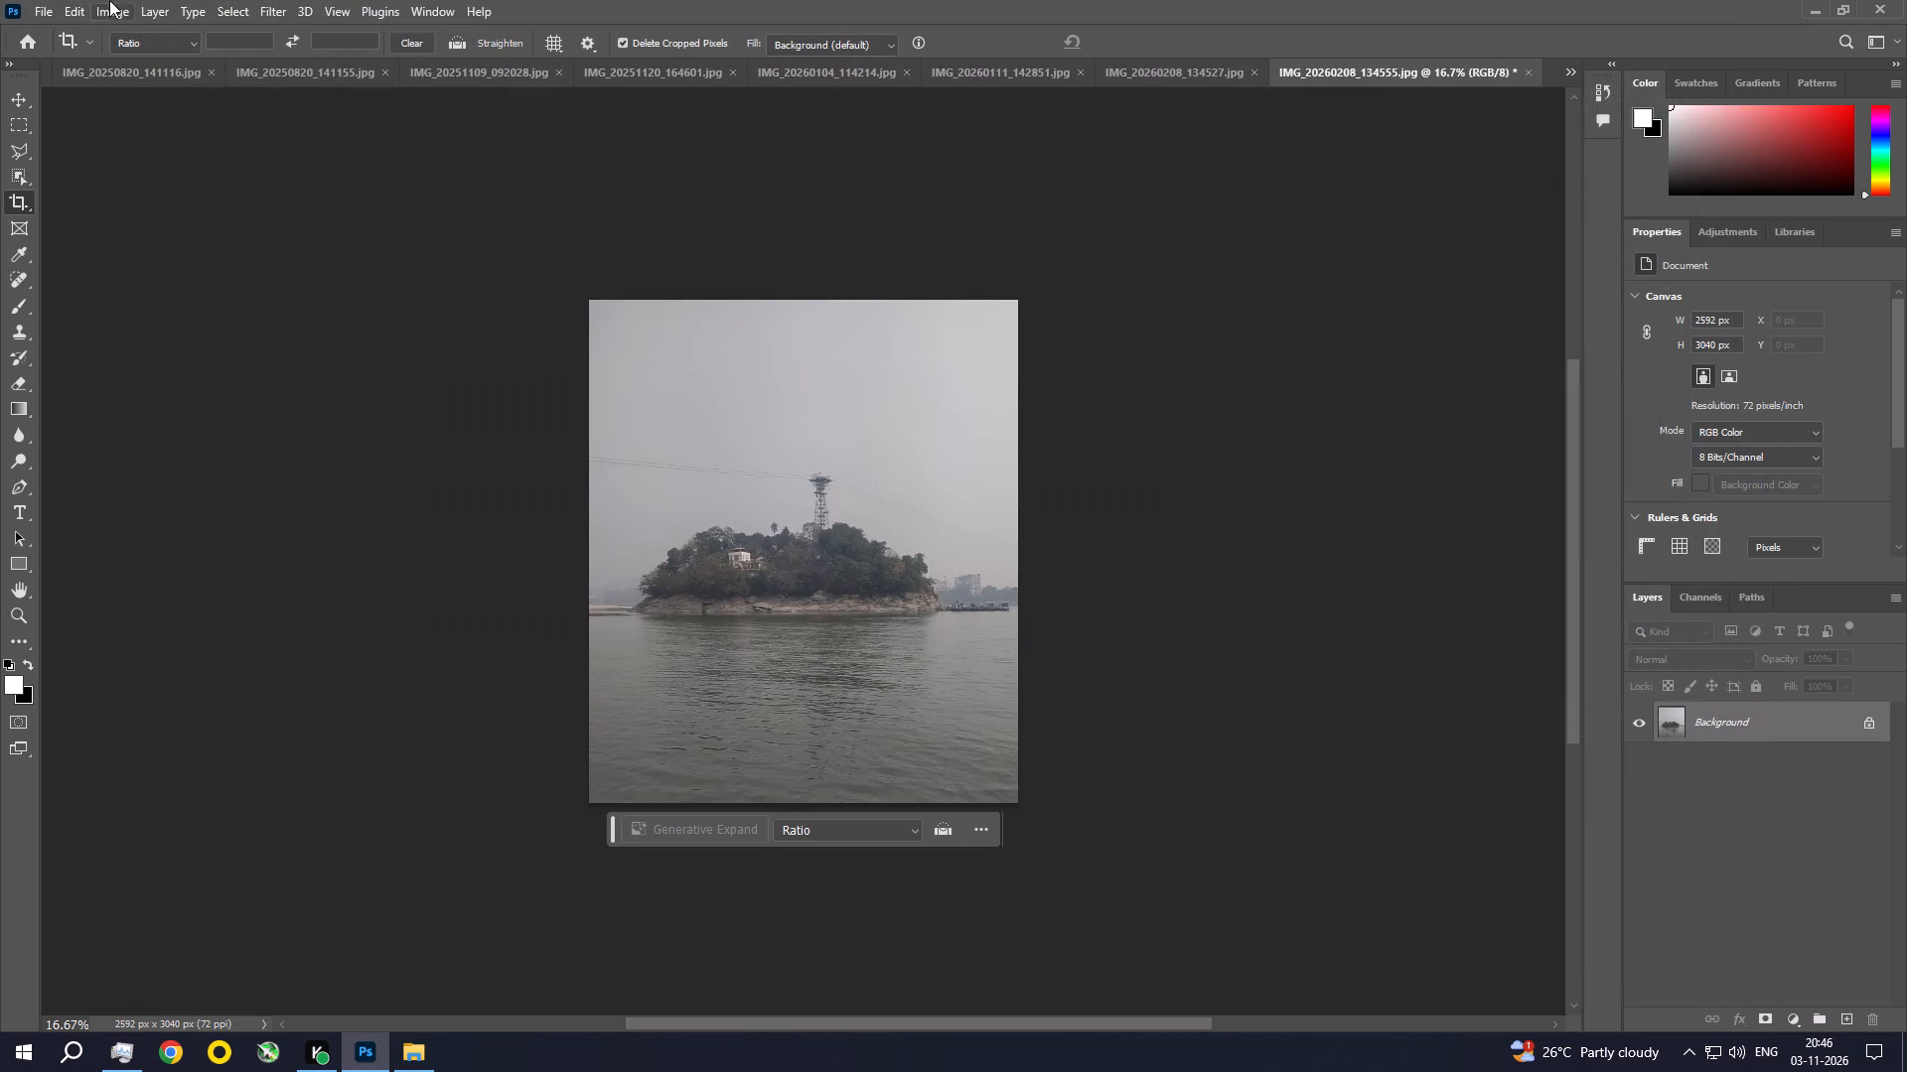
Start Sky Replacement, try several Blue Skies presets, and choose the rainbow sky from the Spectacular group.
left_click(106, 0)
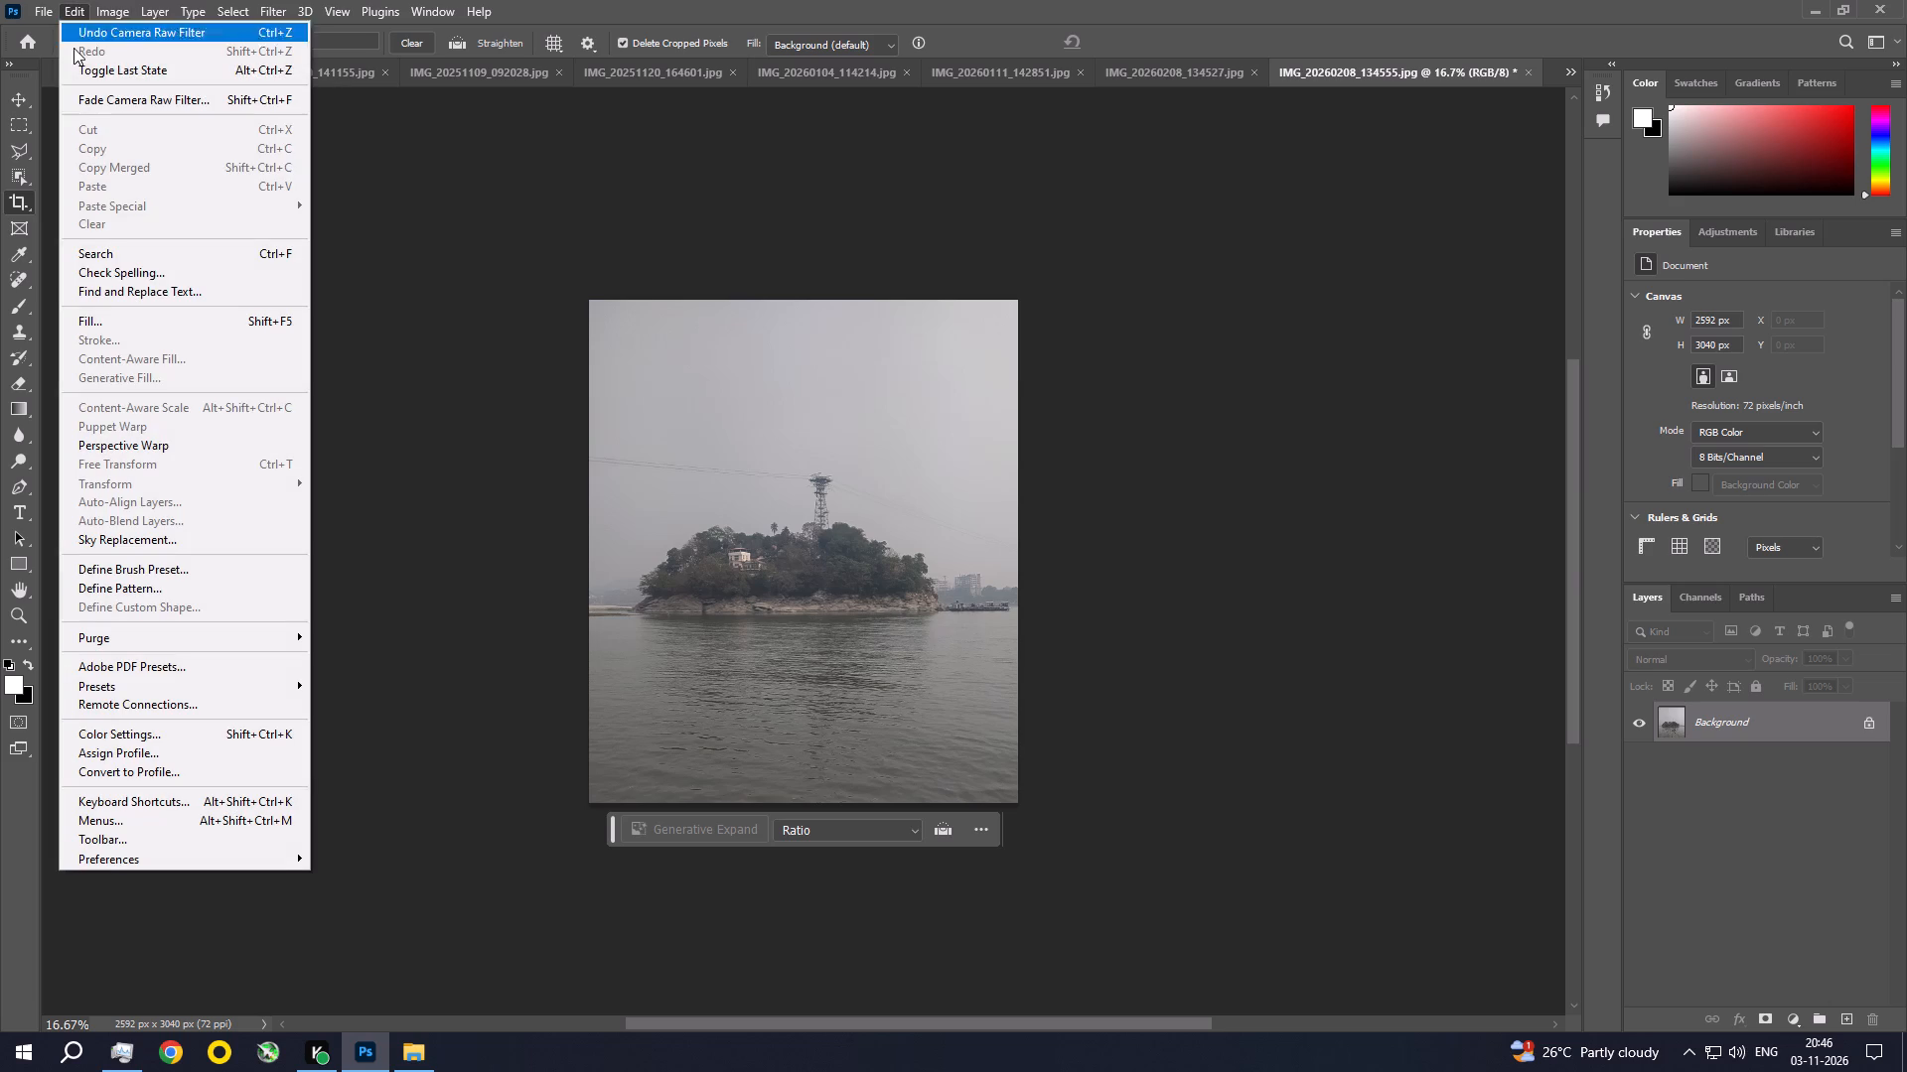
left_click(121, 533)
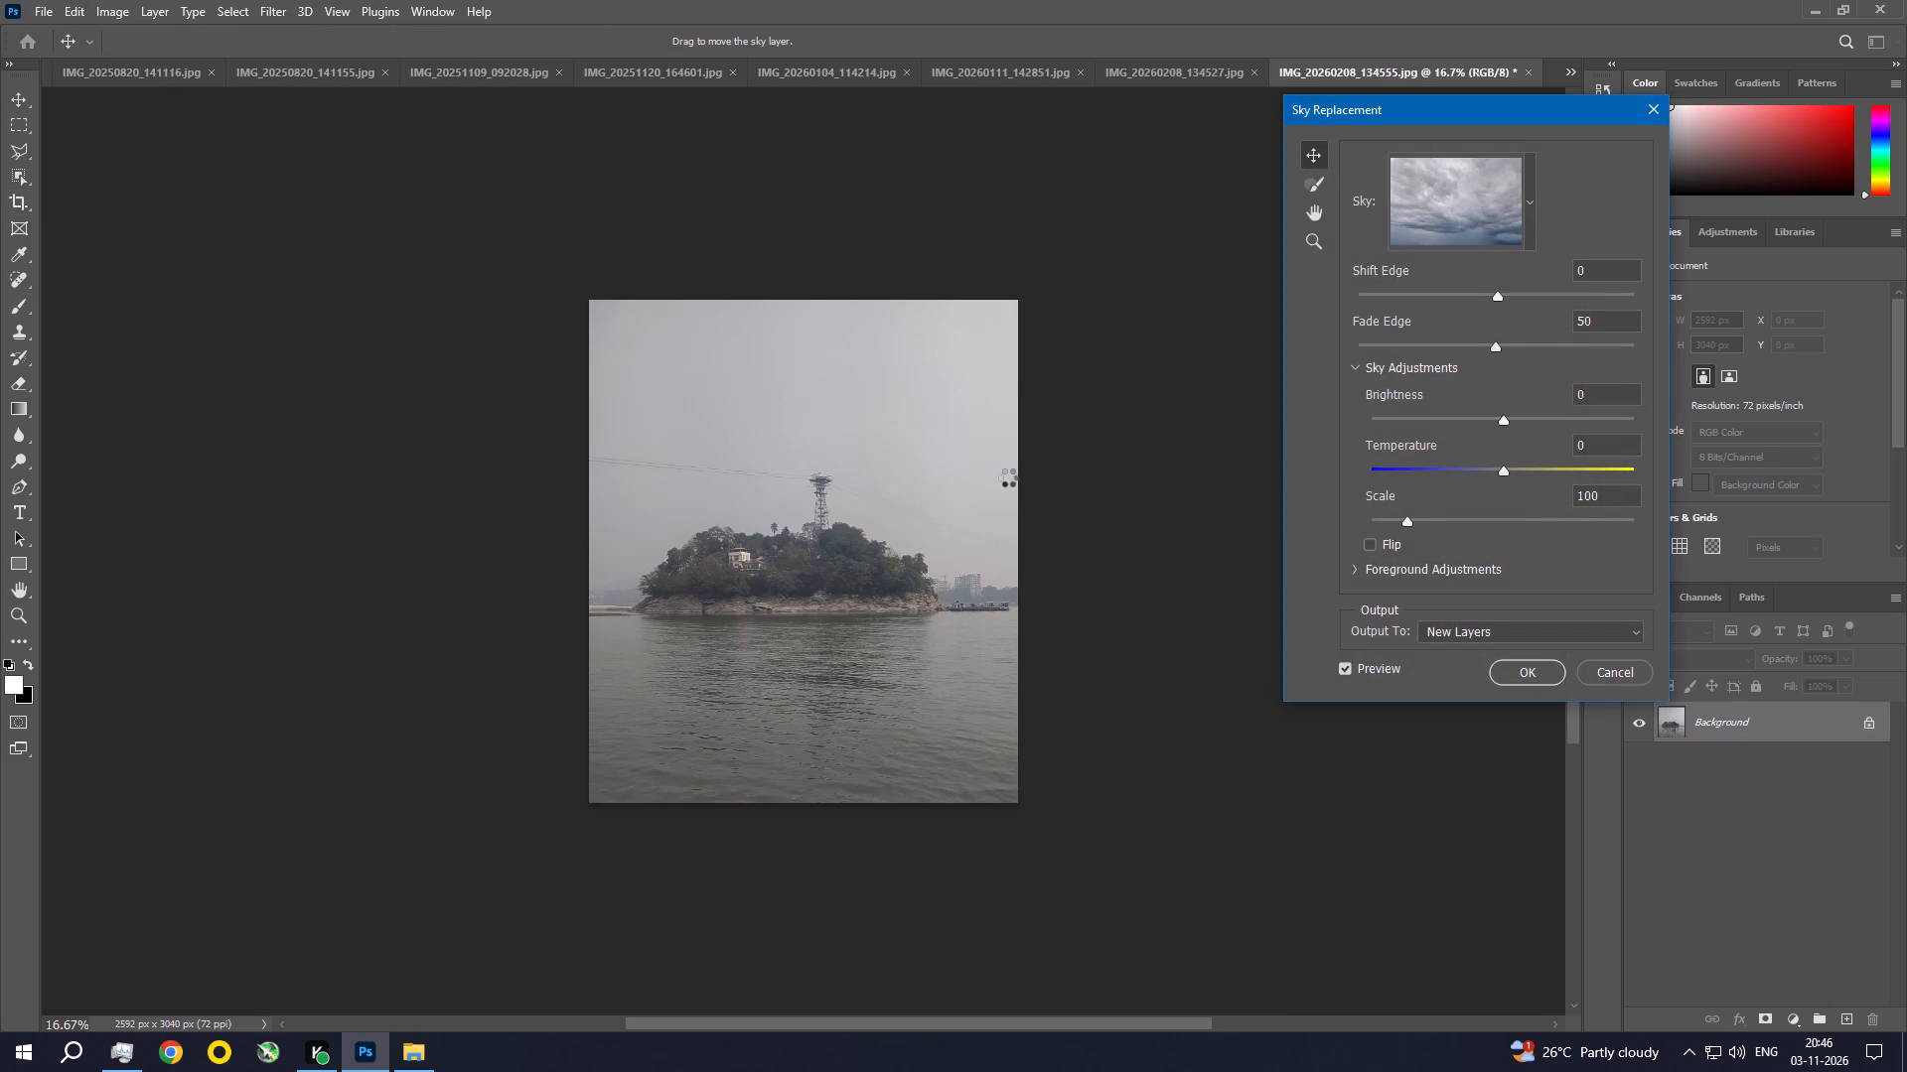
left_click(1530, 217)
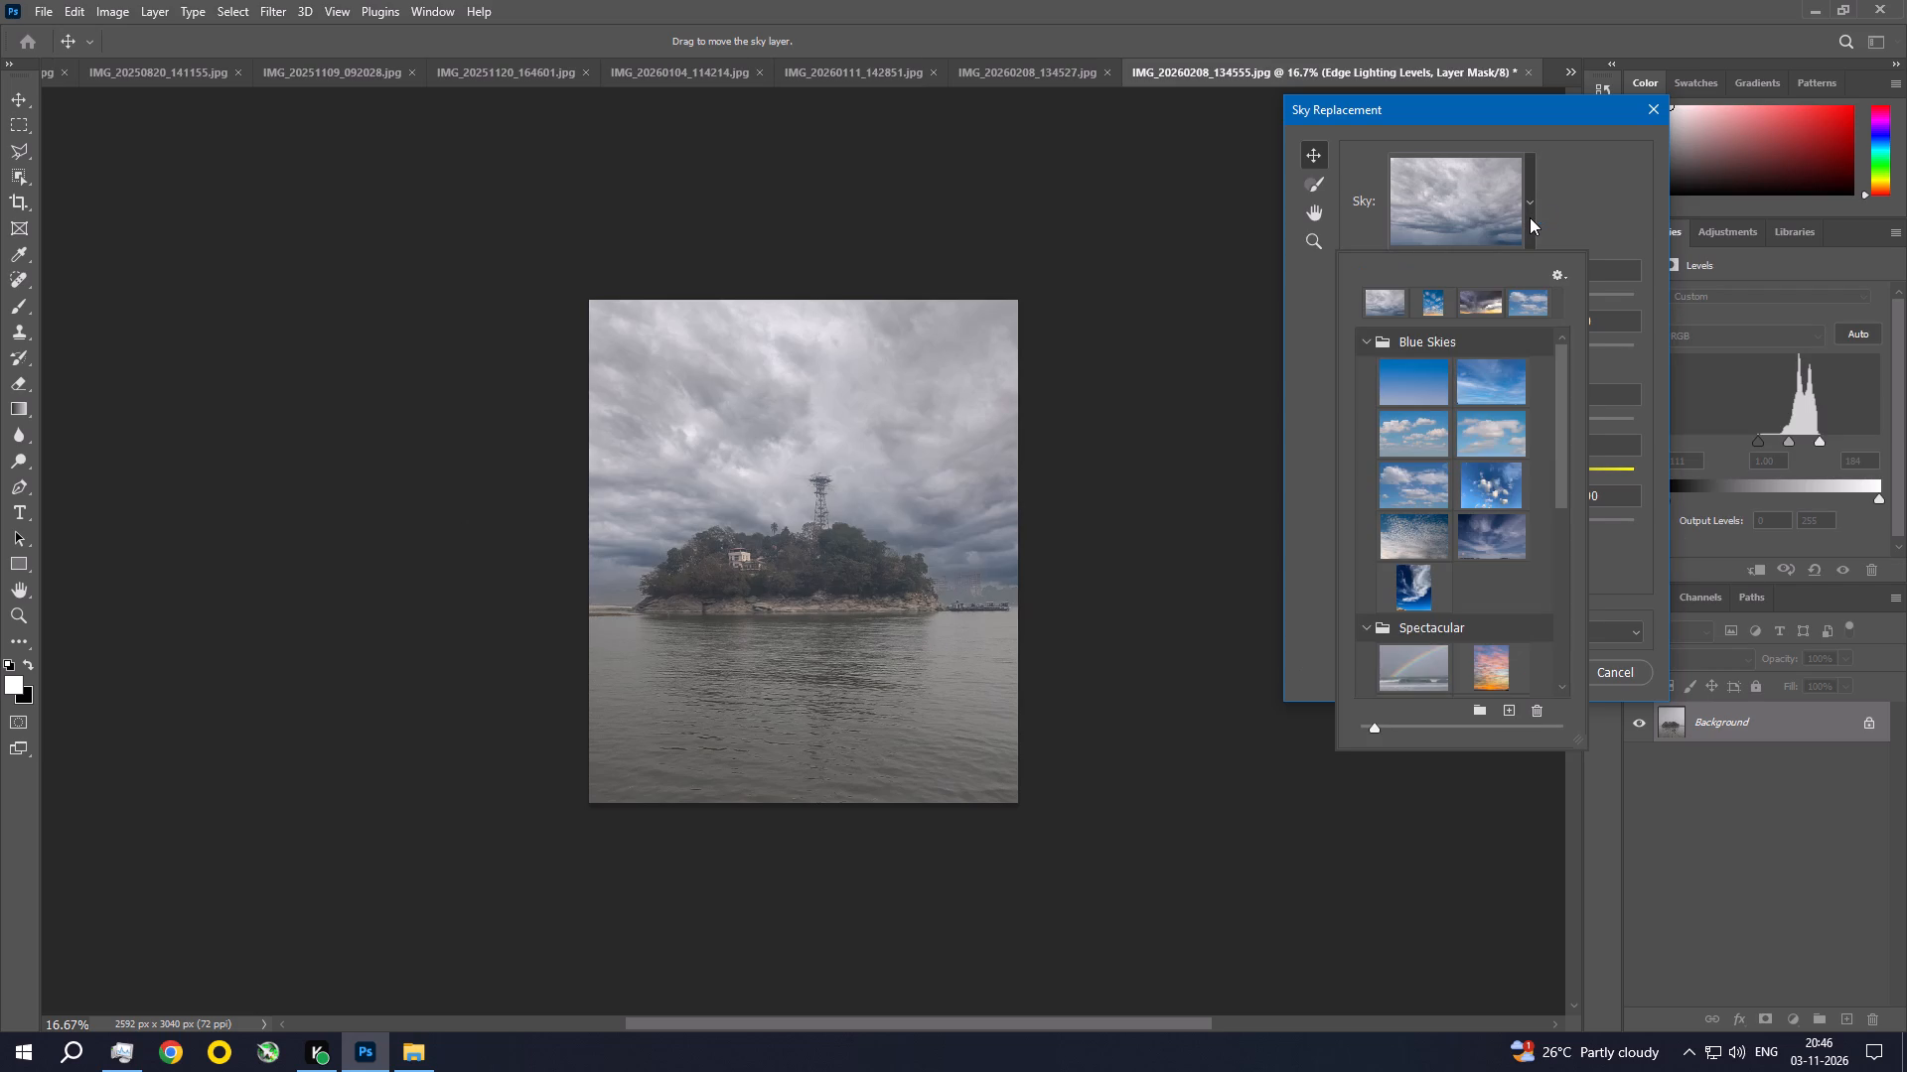
left_click(1437, 392)
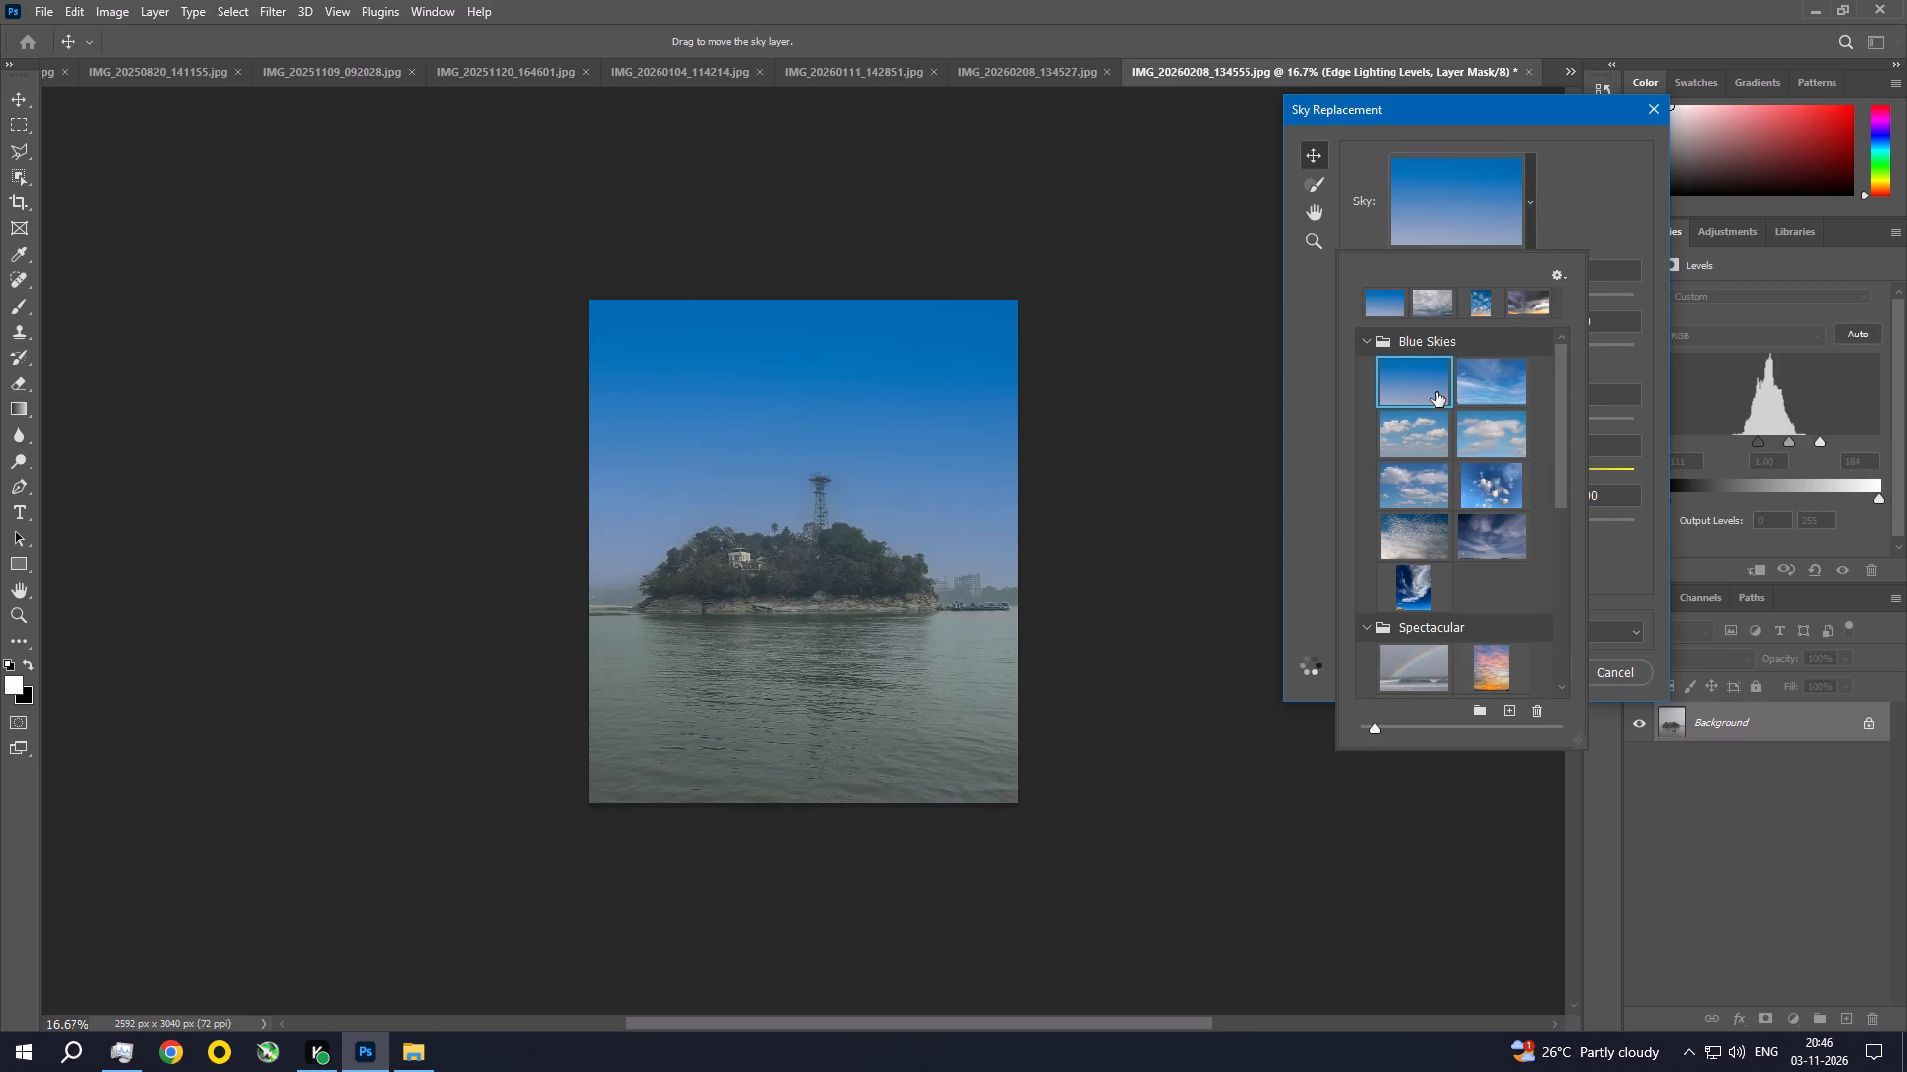
left_click(1495, 531)
left_click(1426, 540)
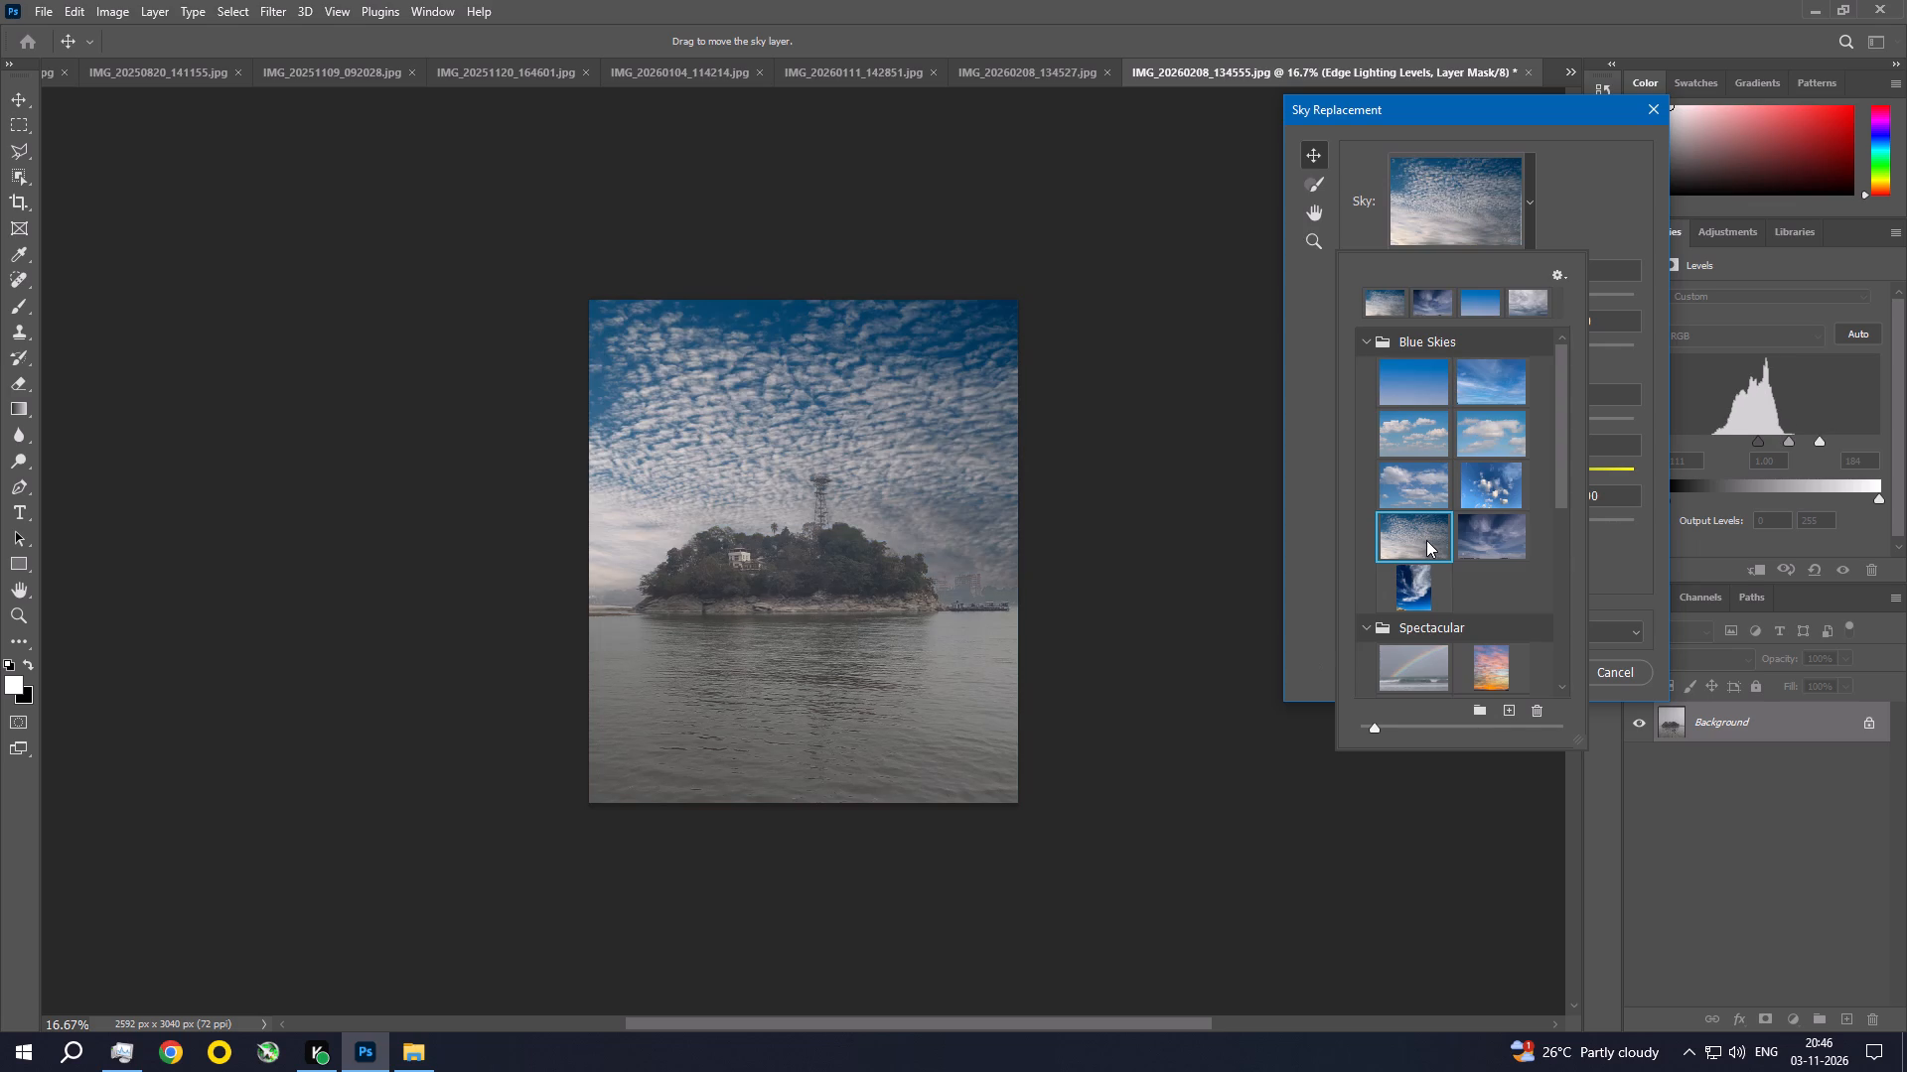
scroll(1426, 540, "down", 3)
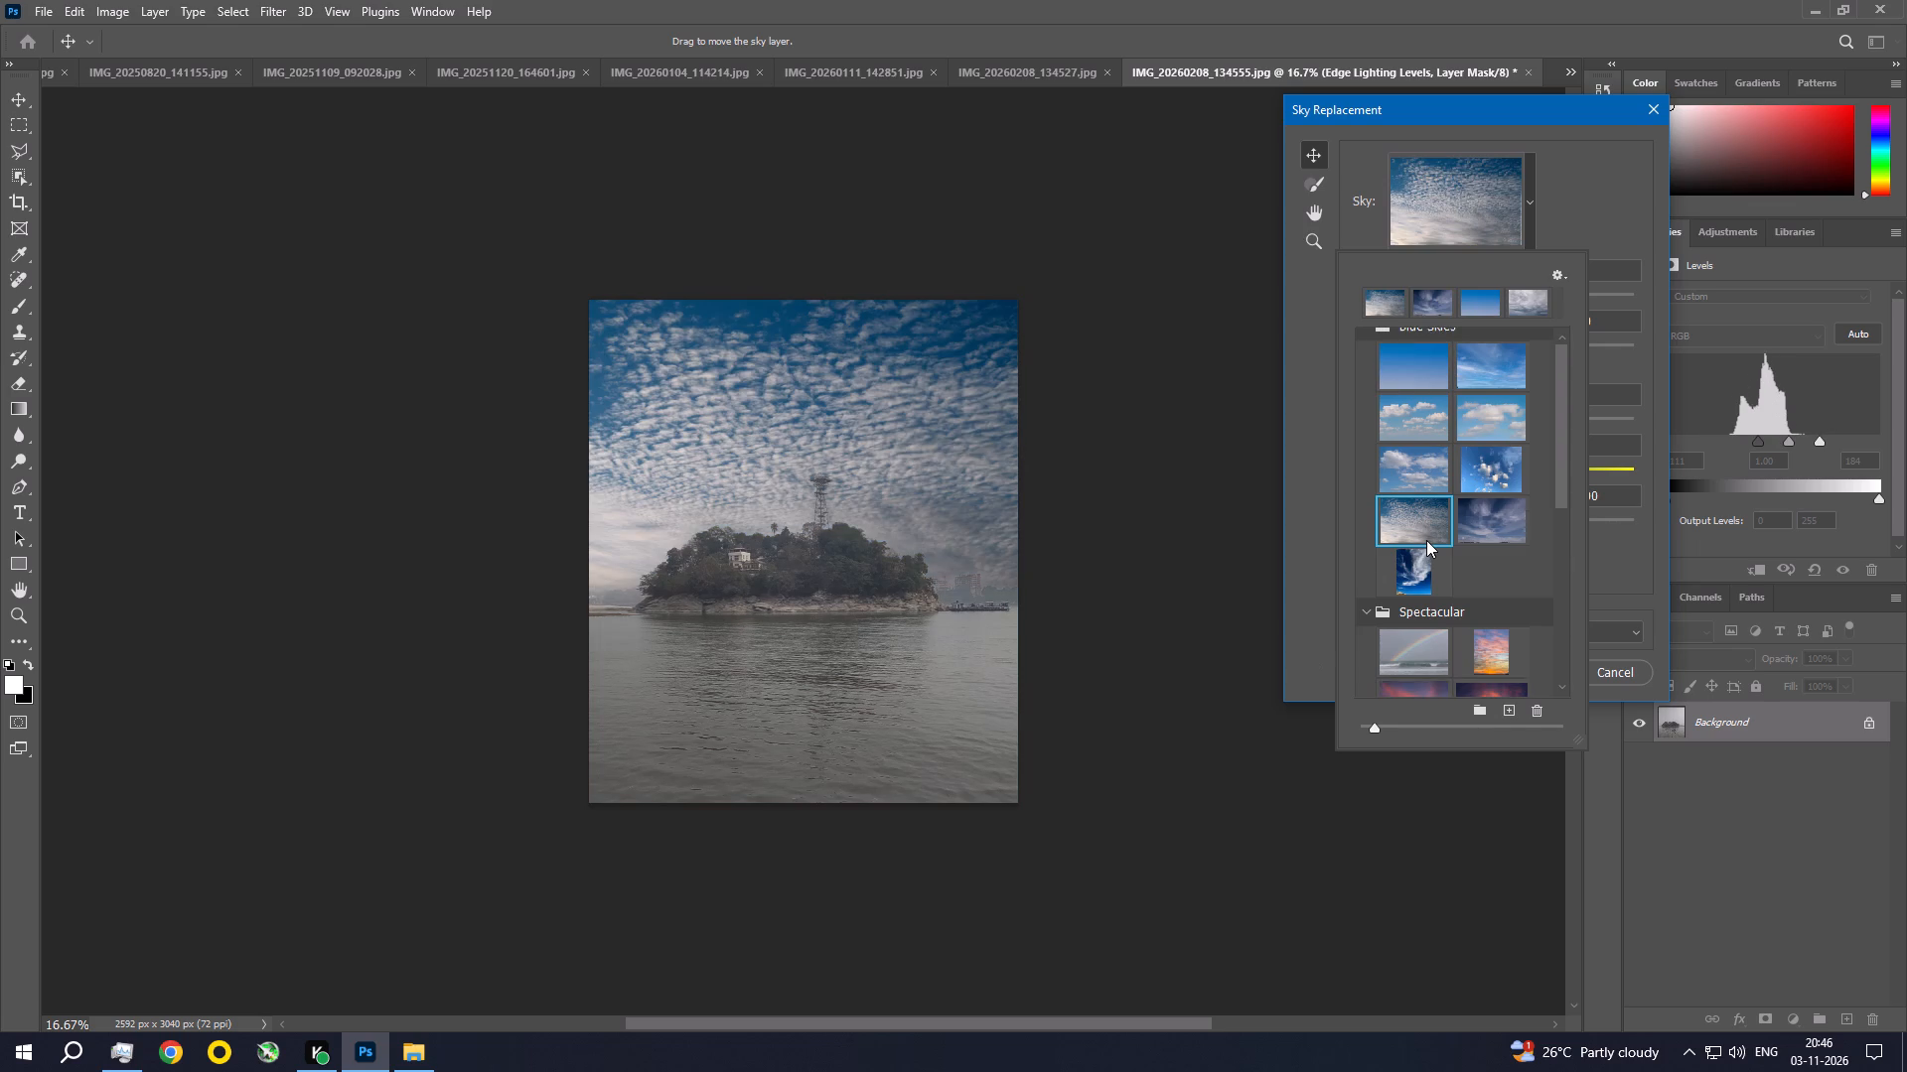
scroll(1426, 540, "down", 7)
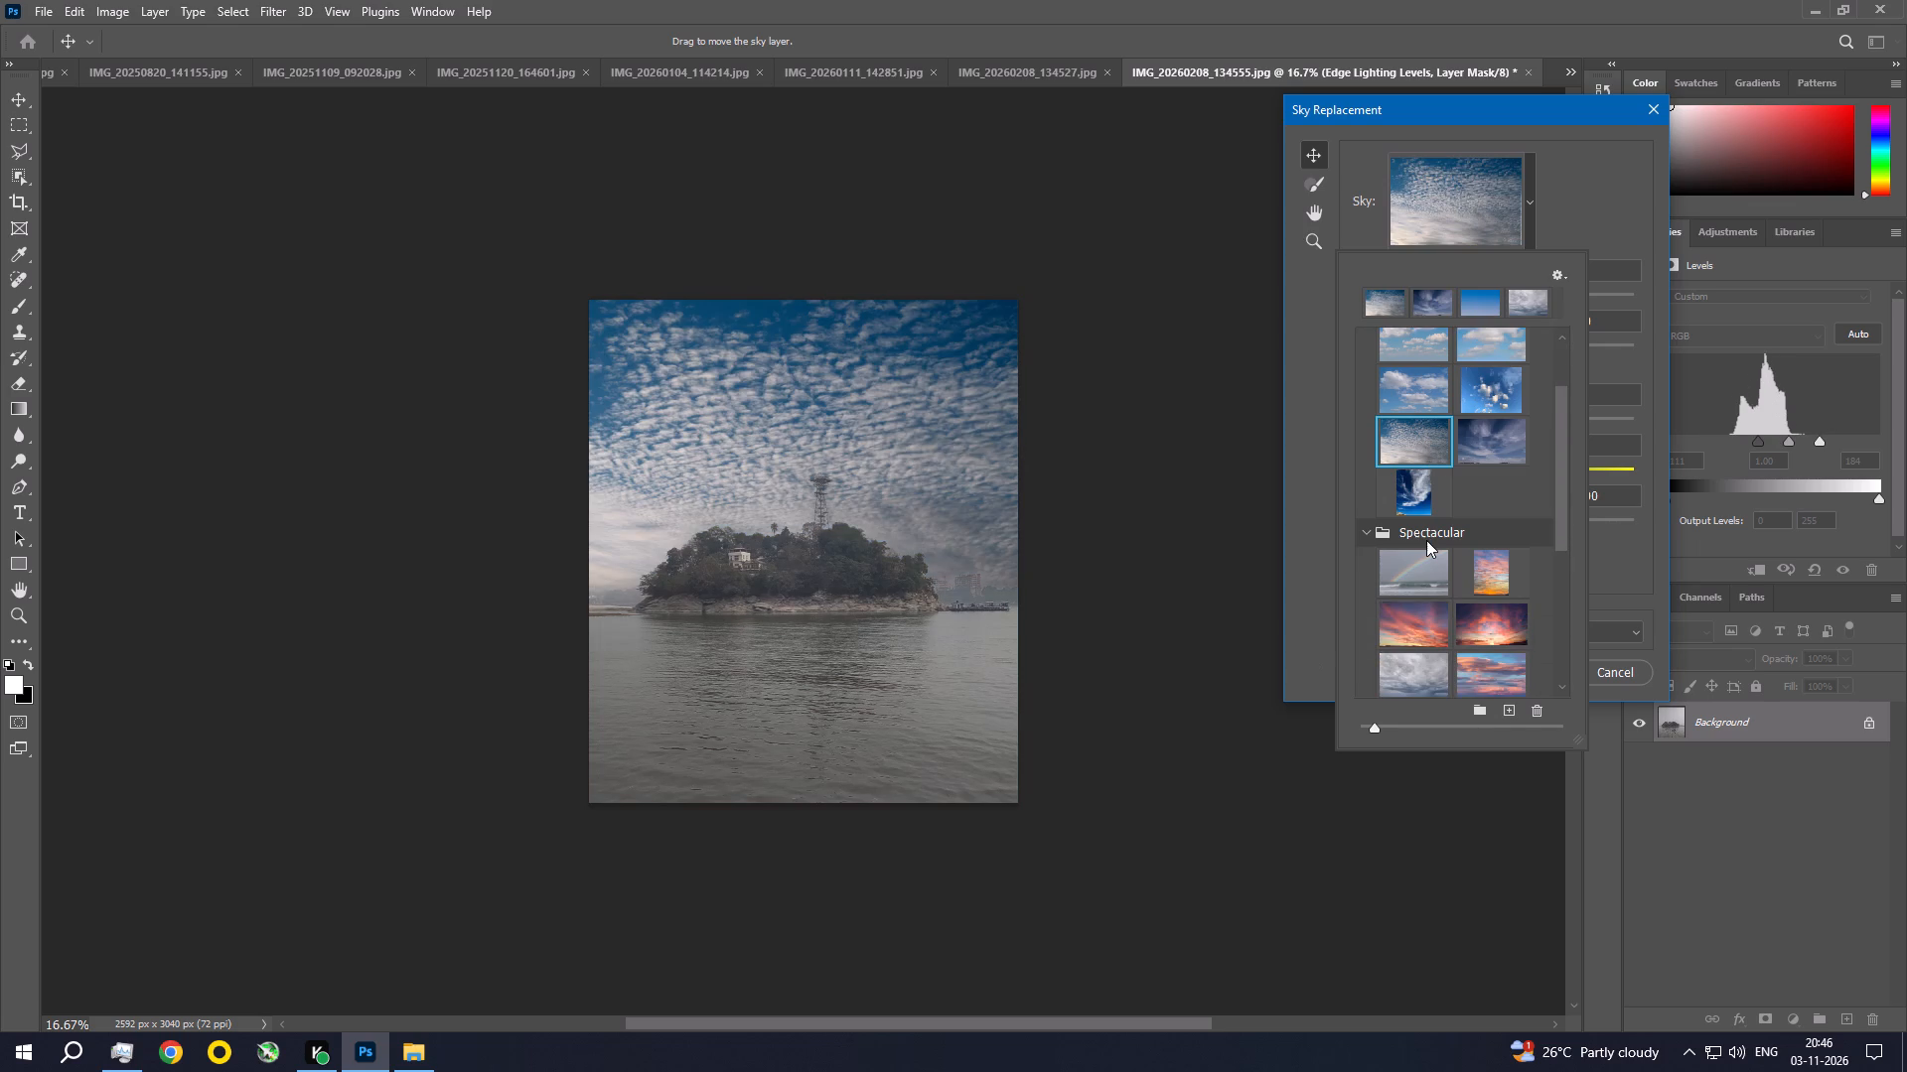
left_click(1418, 509)
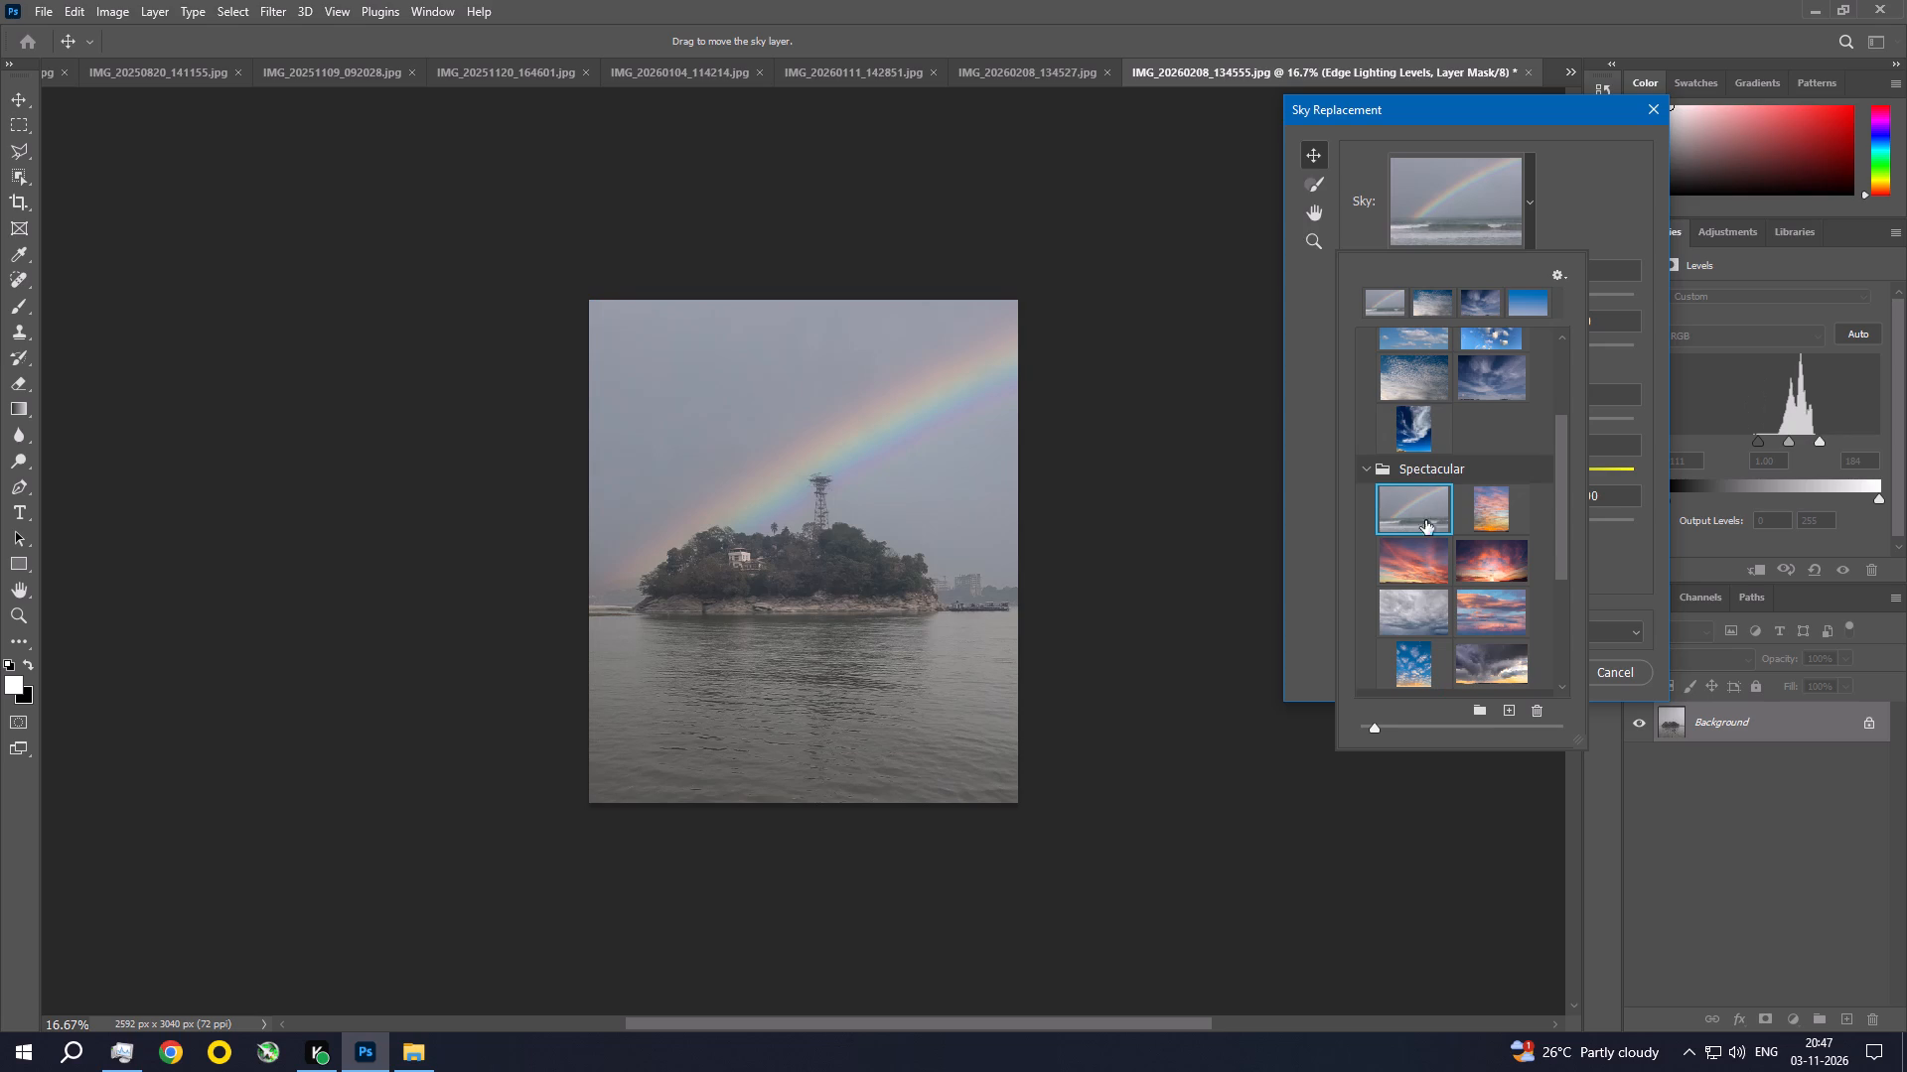
left_click(1618, 581)
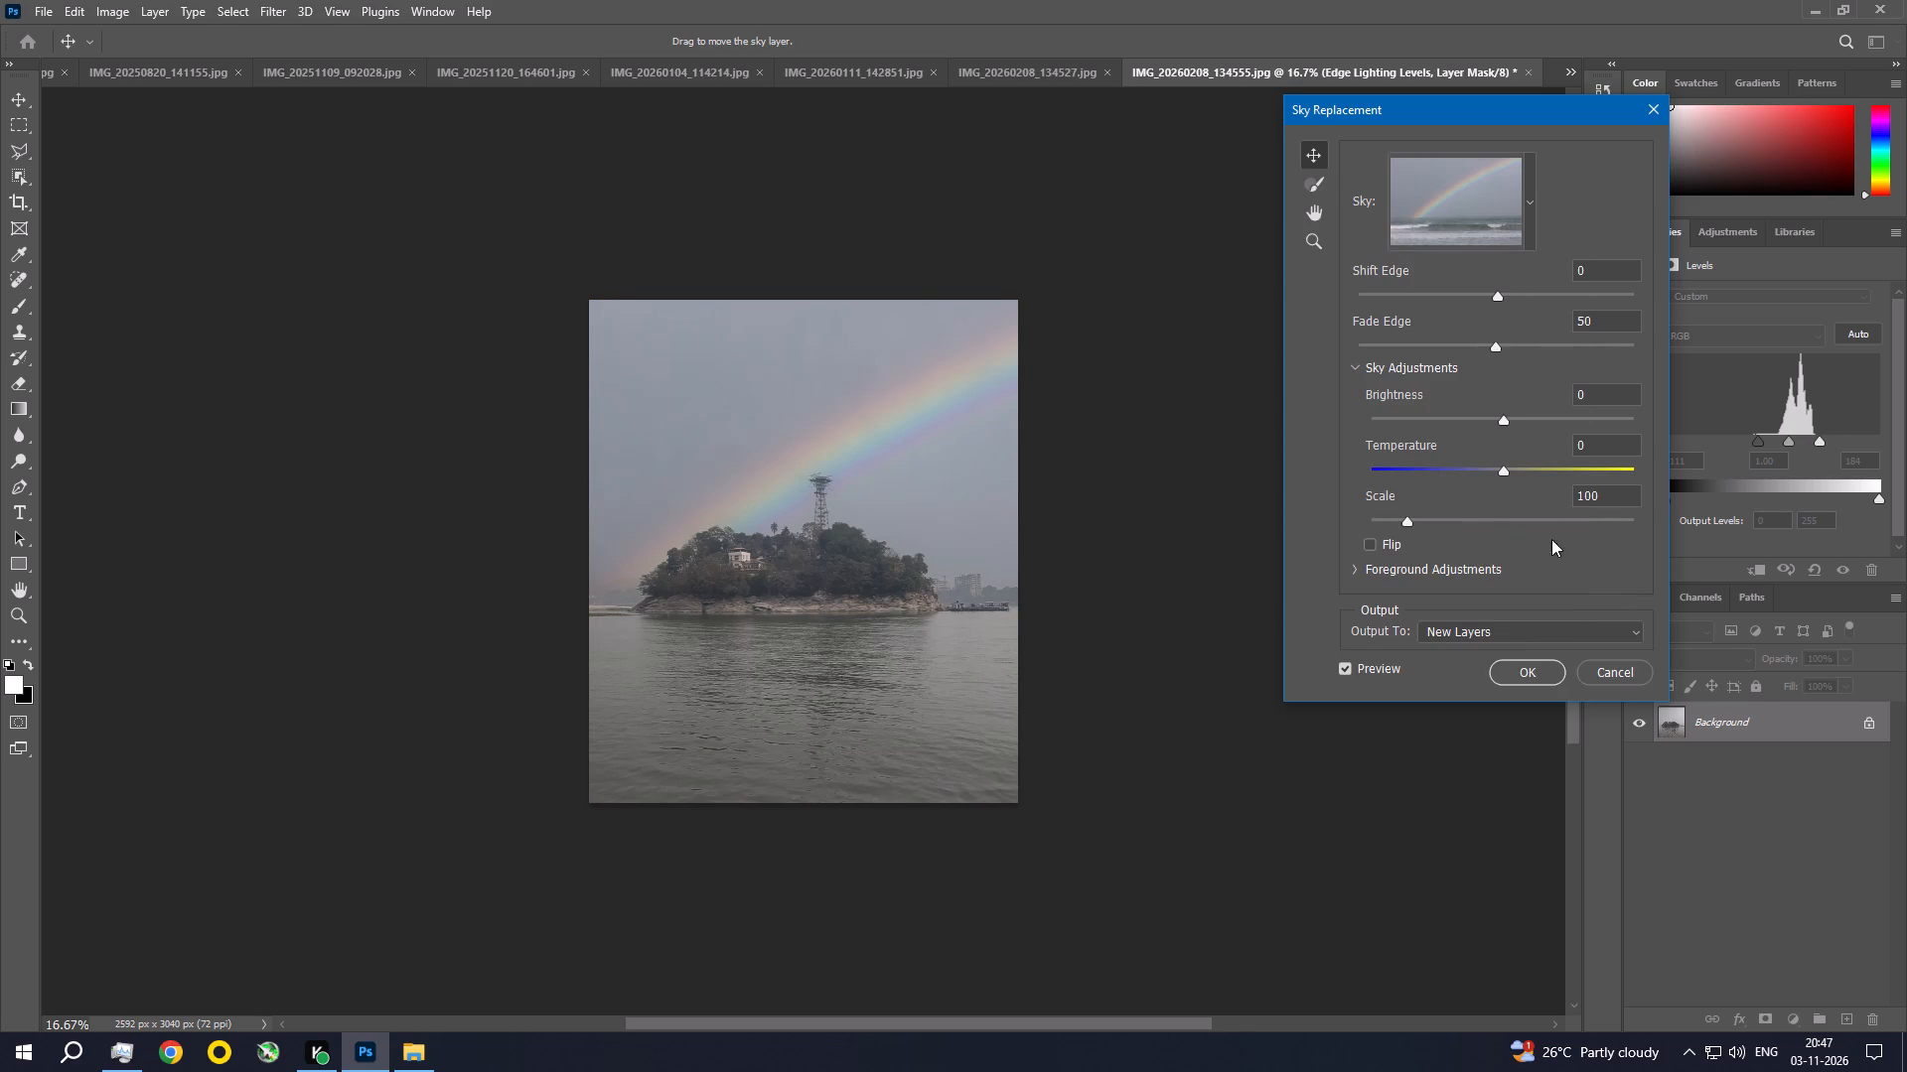
Set the replacement sky's temperature to 22 and scale to 138, and output it to new layers.
left_click_drag(1502, 470, 1531, 463)
left_click_drag(1405, 521, 1431, 520)
left_click_drag(1431, 520, 1437, 520)
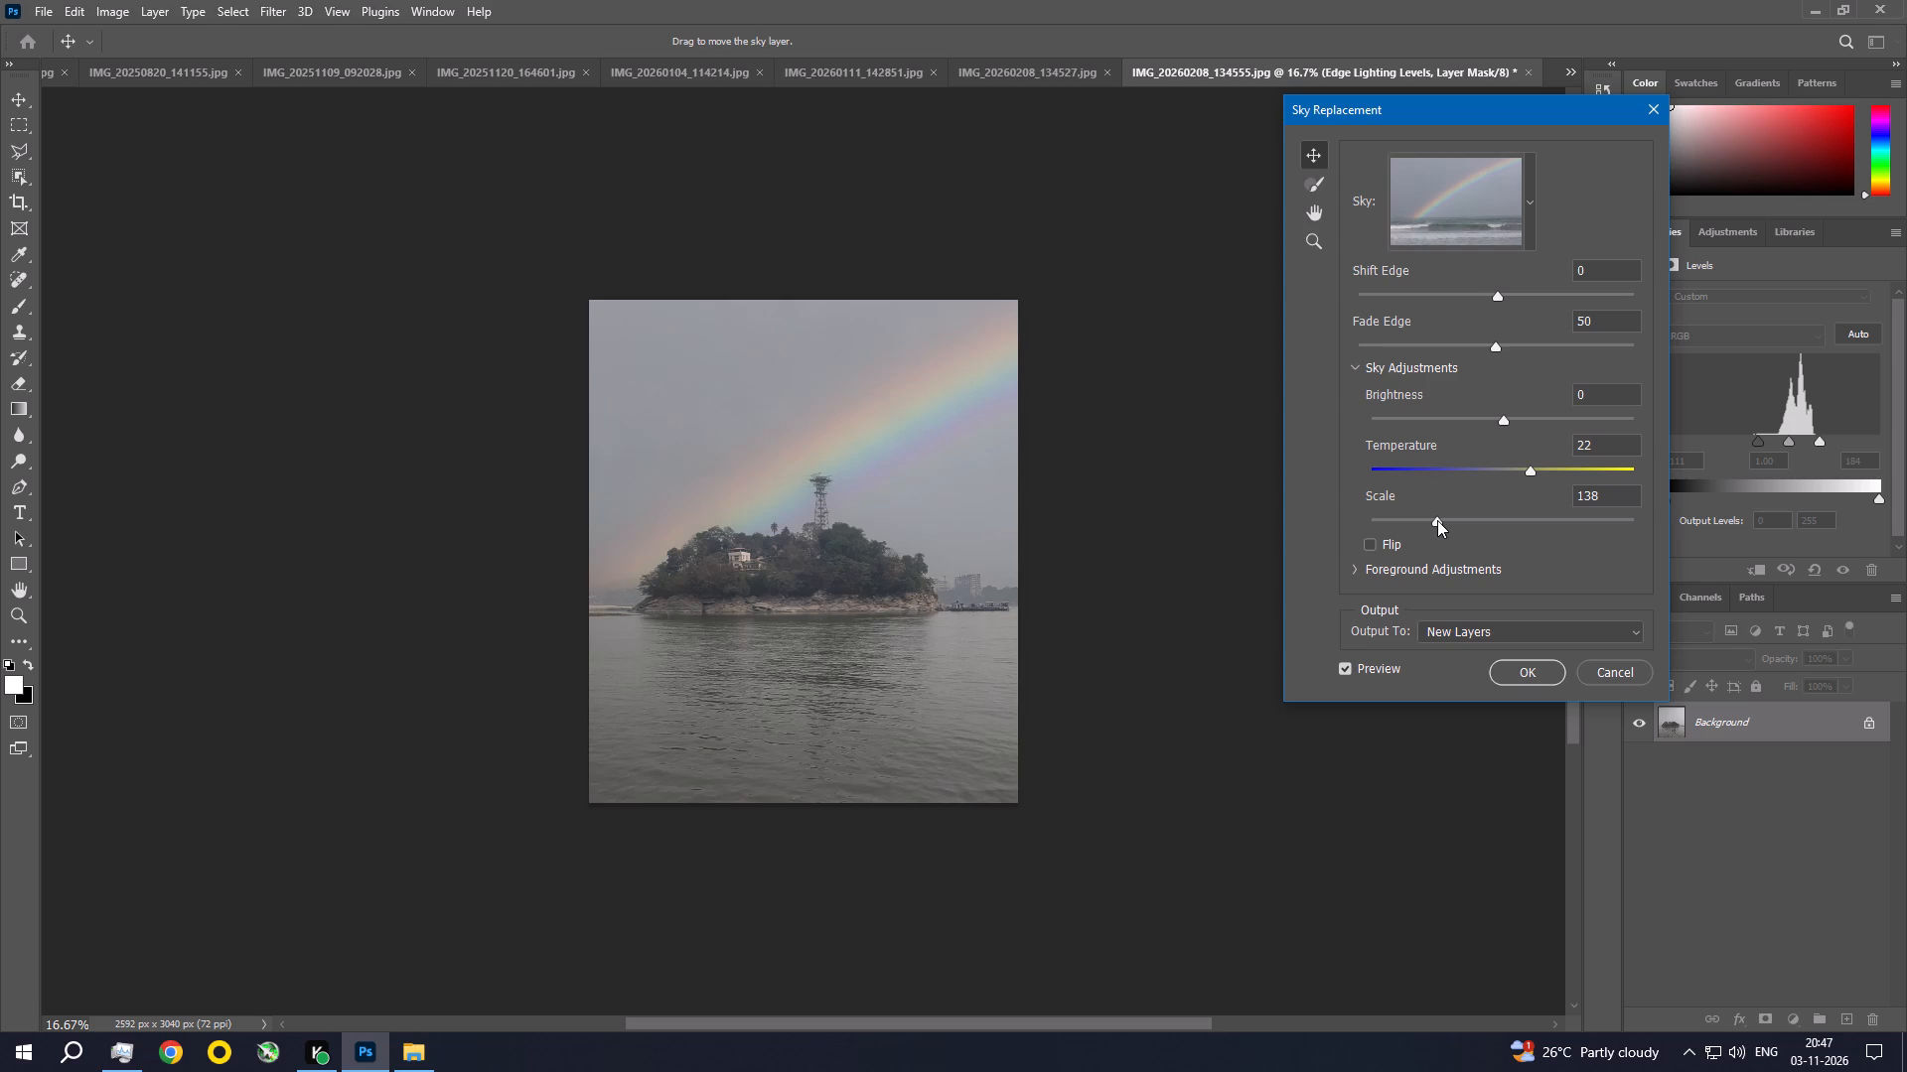
left_click(1517, 666)
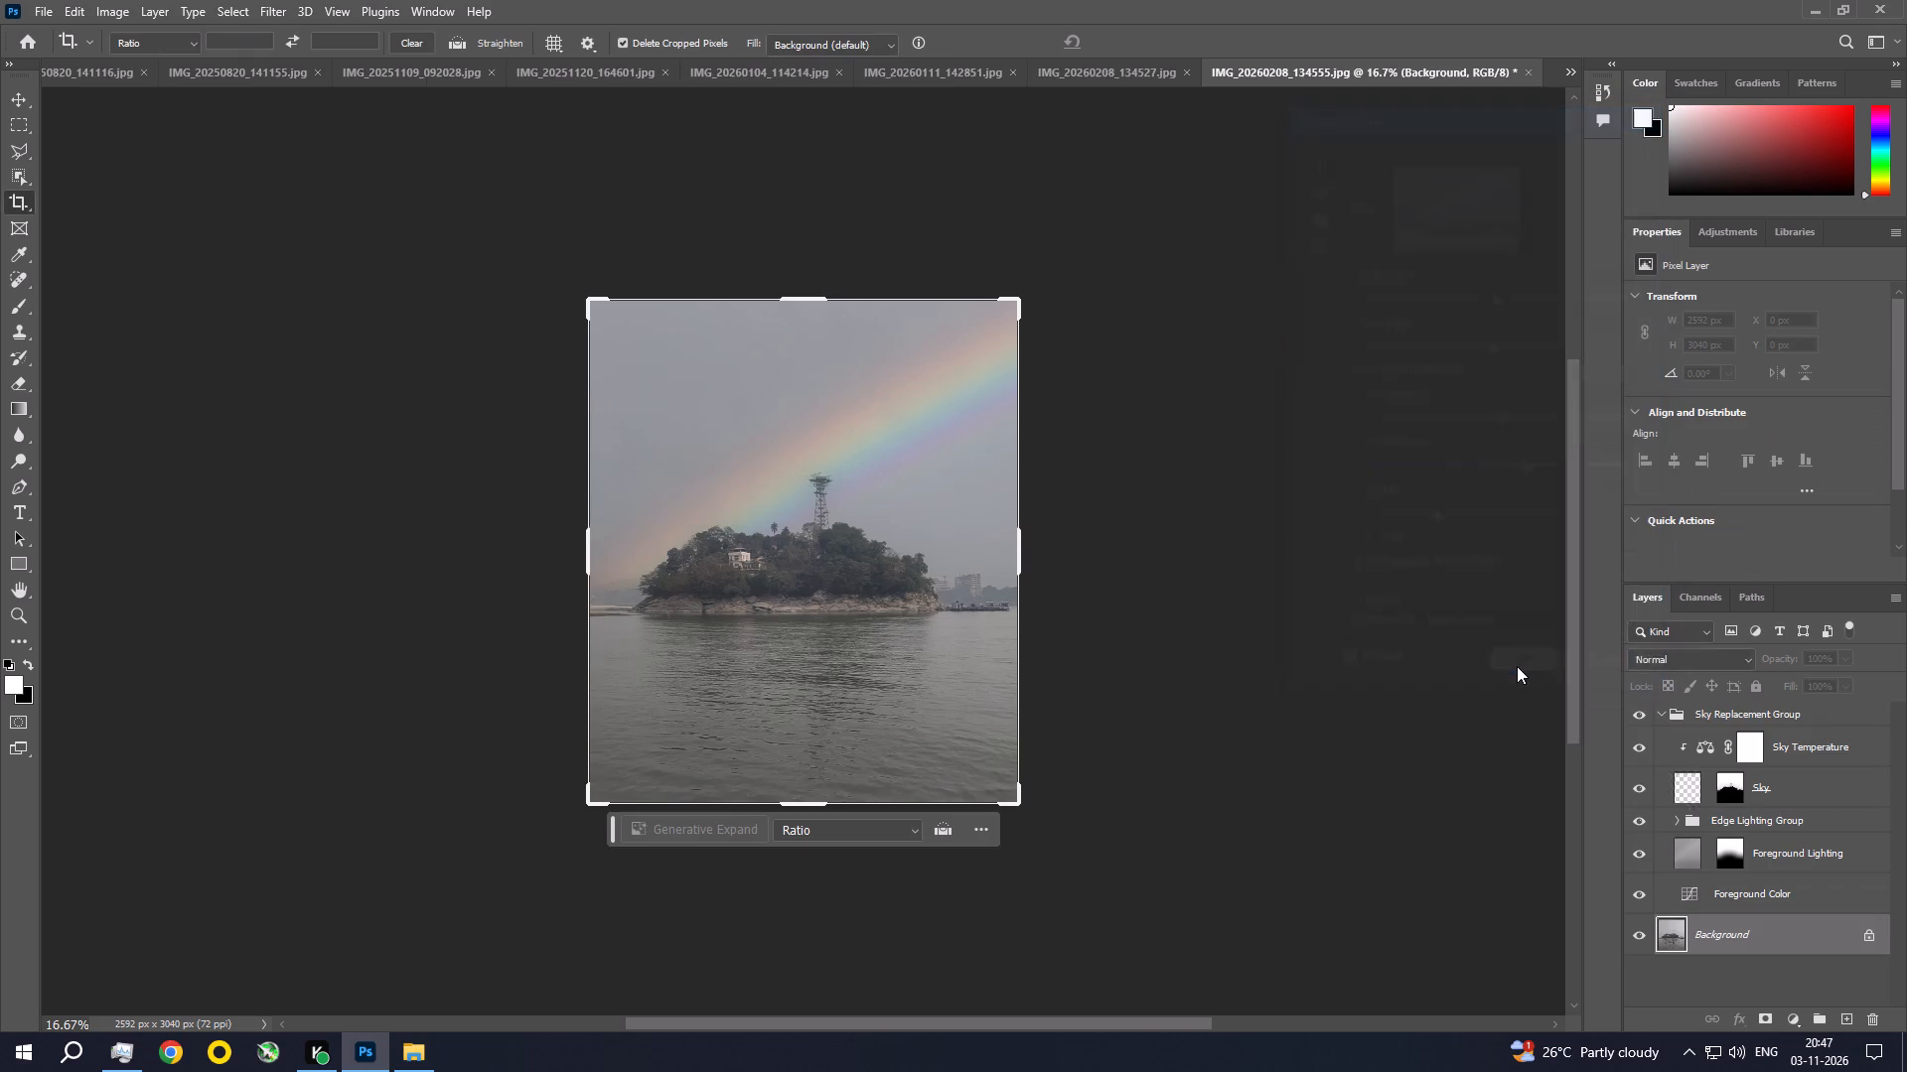
Flatten the sky replacement layers into a single background image.
left_click(165, 0)
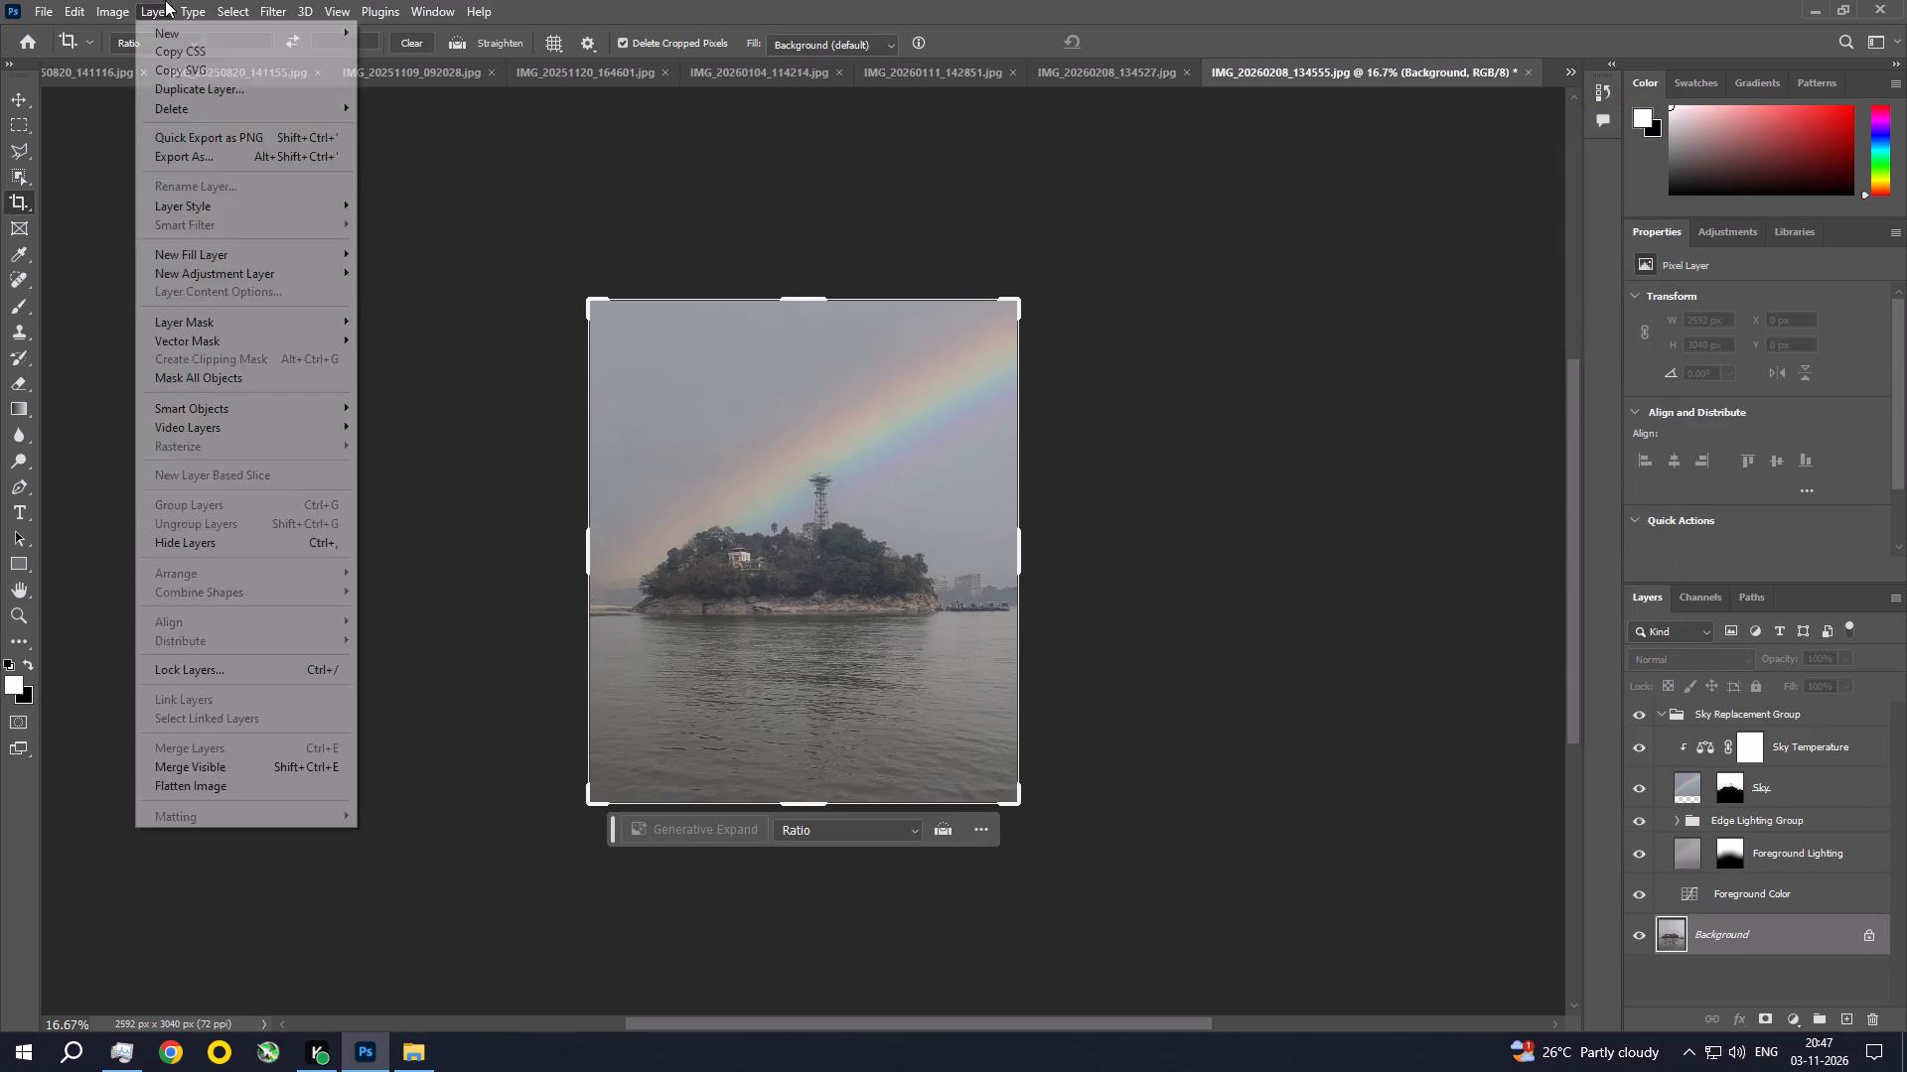
left_click(207, 783)
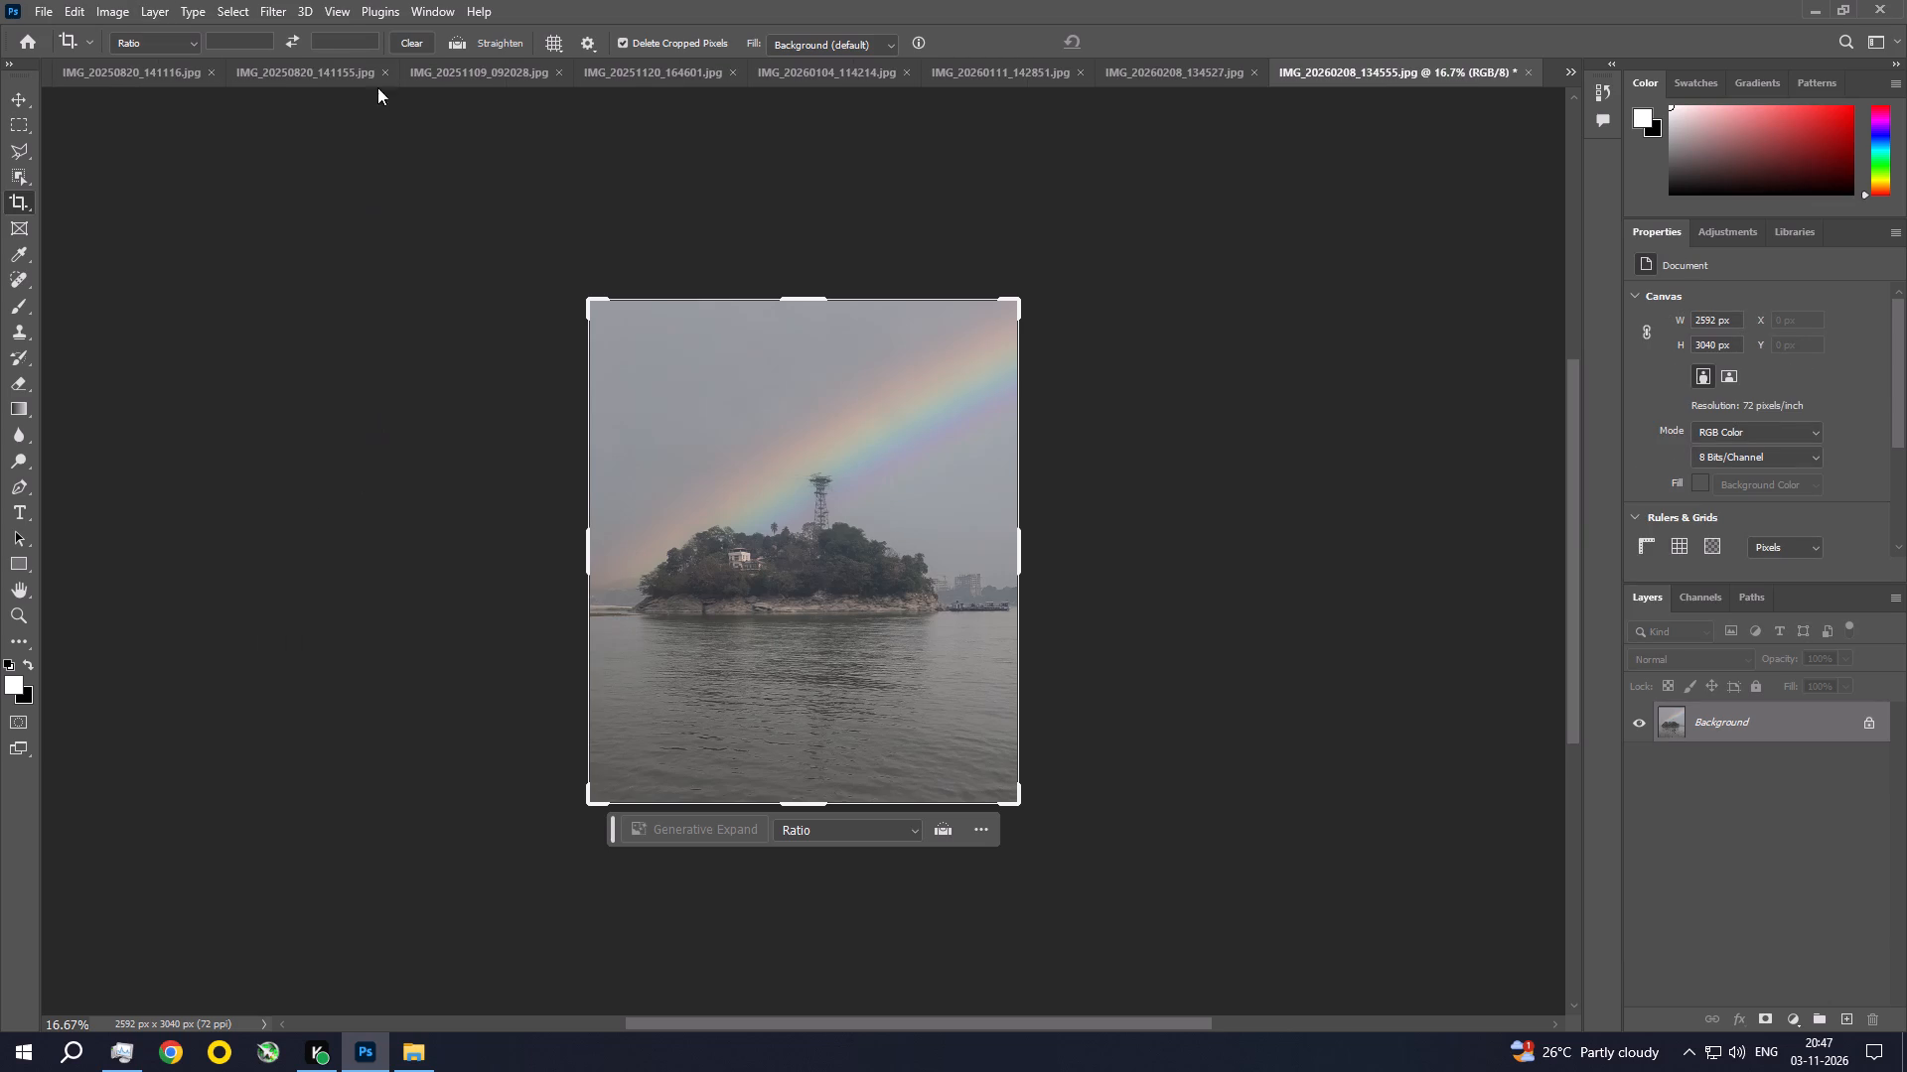
Compare Vintage profiles in the Camera Raw Filter and apply Vintage 01 to the rainbow island photo.
left_click(328, 4)
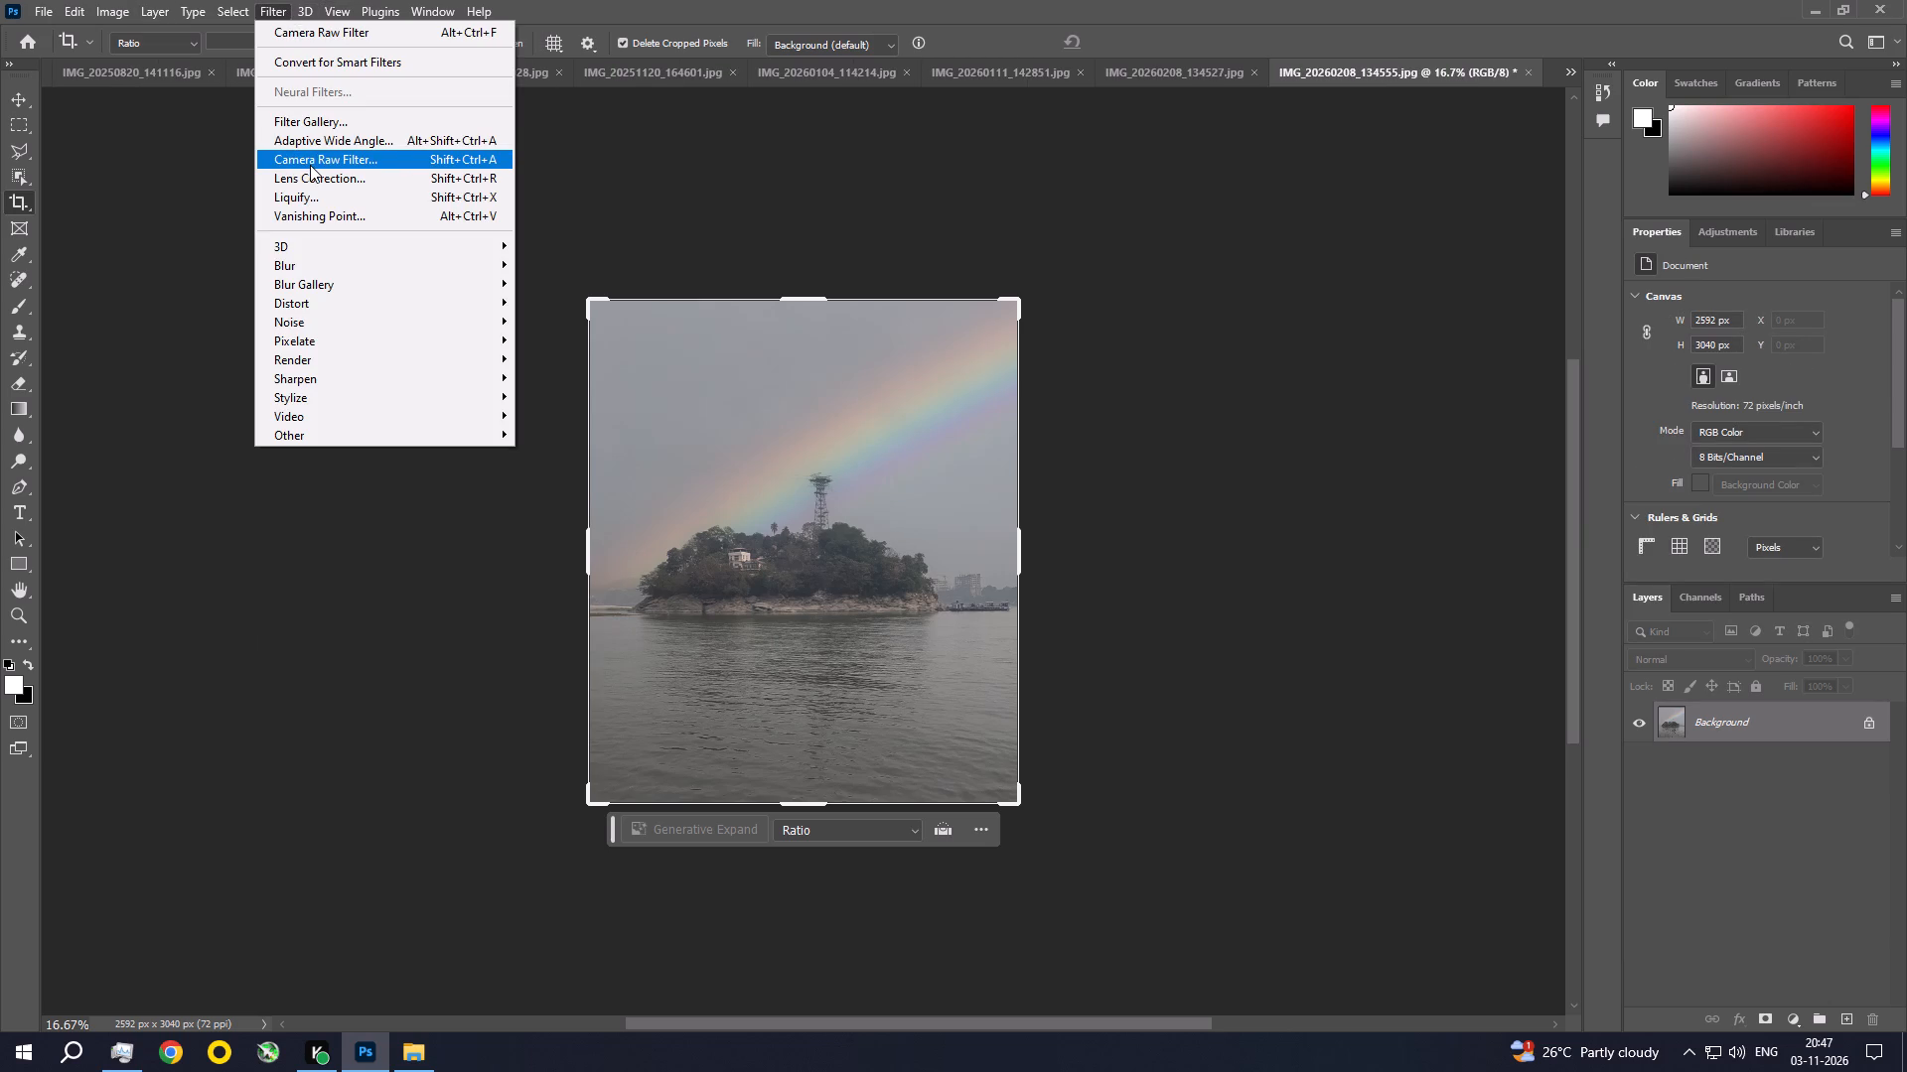
left_click(310, 165)
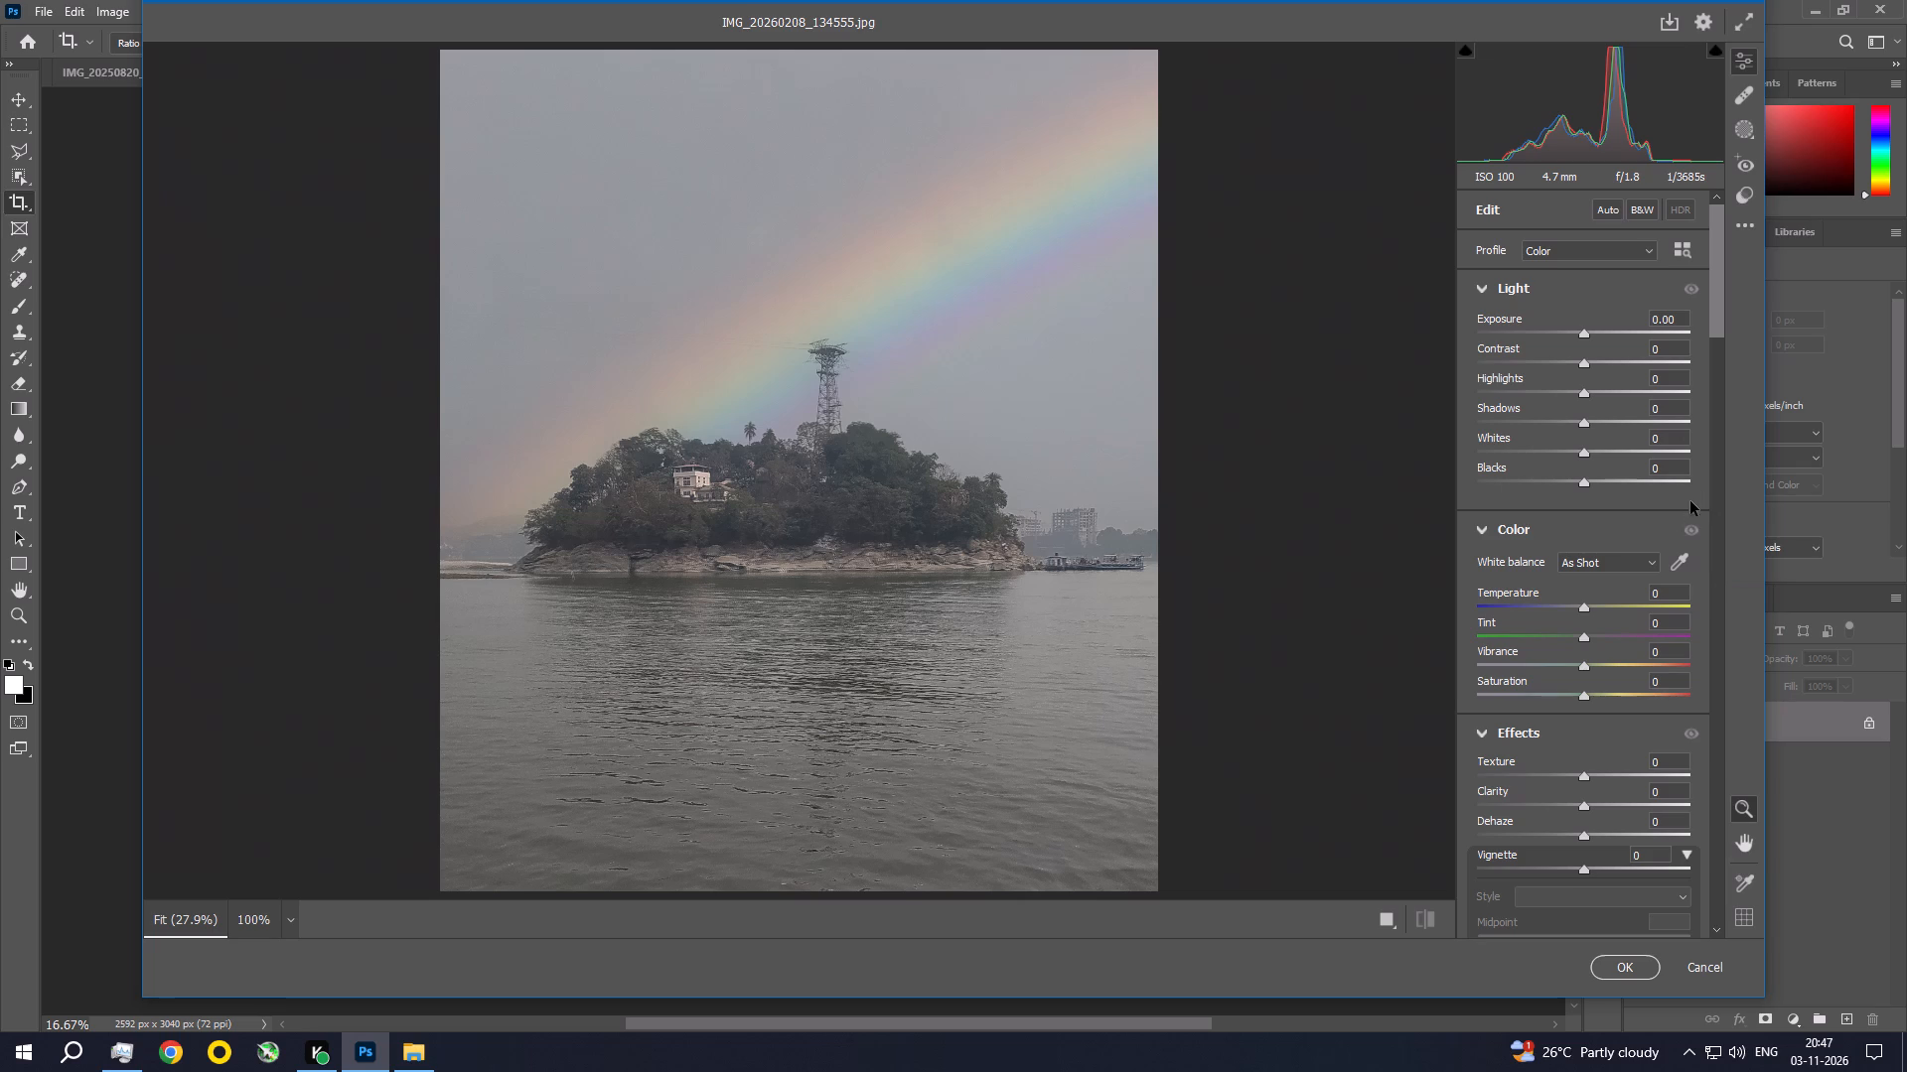
left_click(1682, 253)
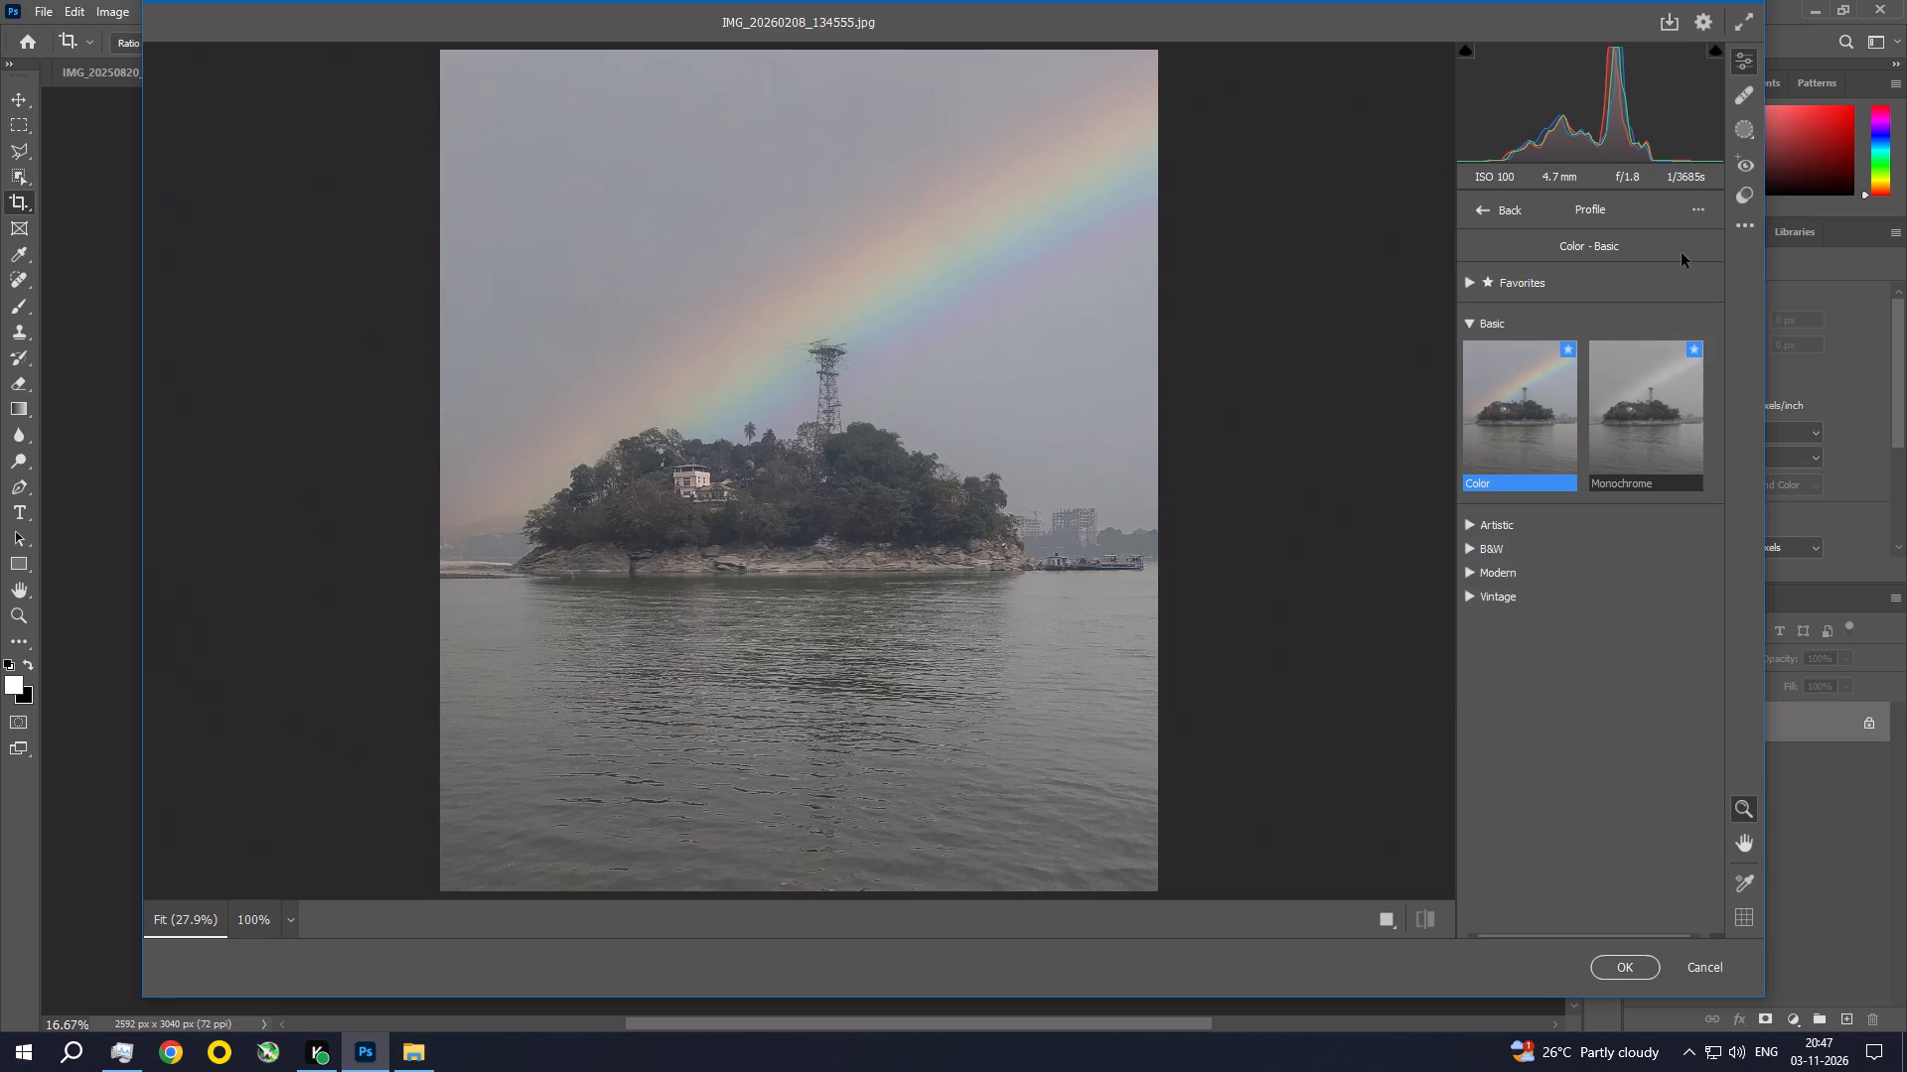
left_click(1473, 596)
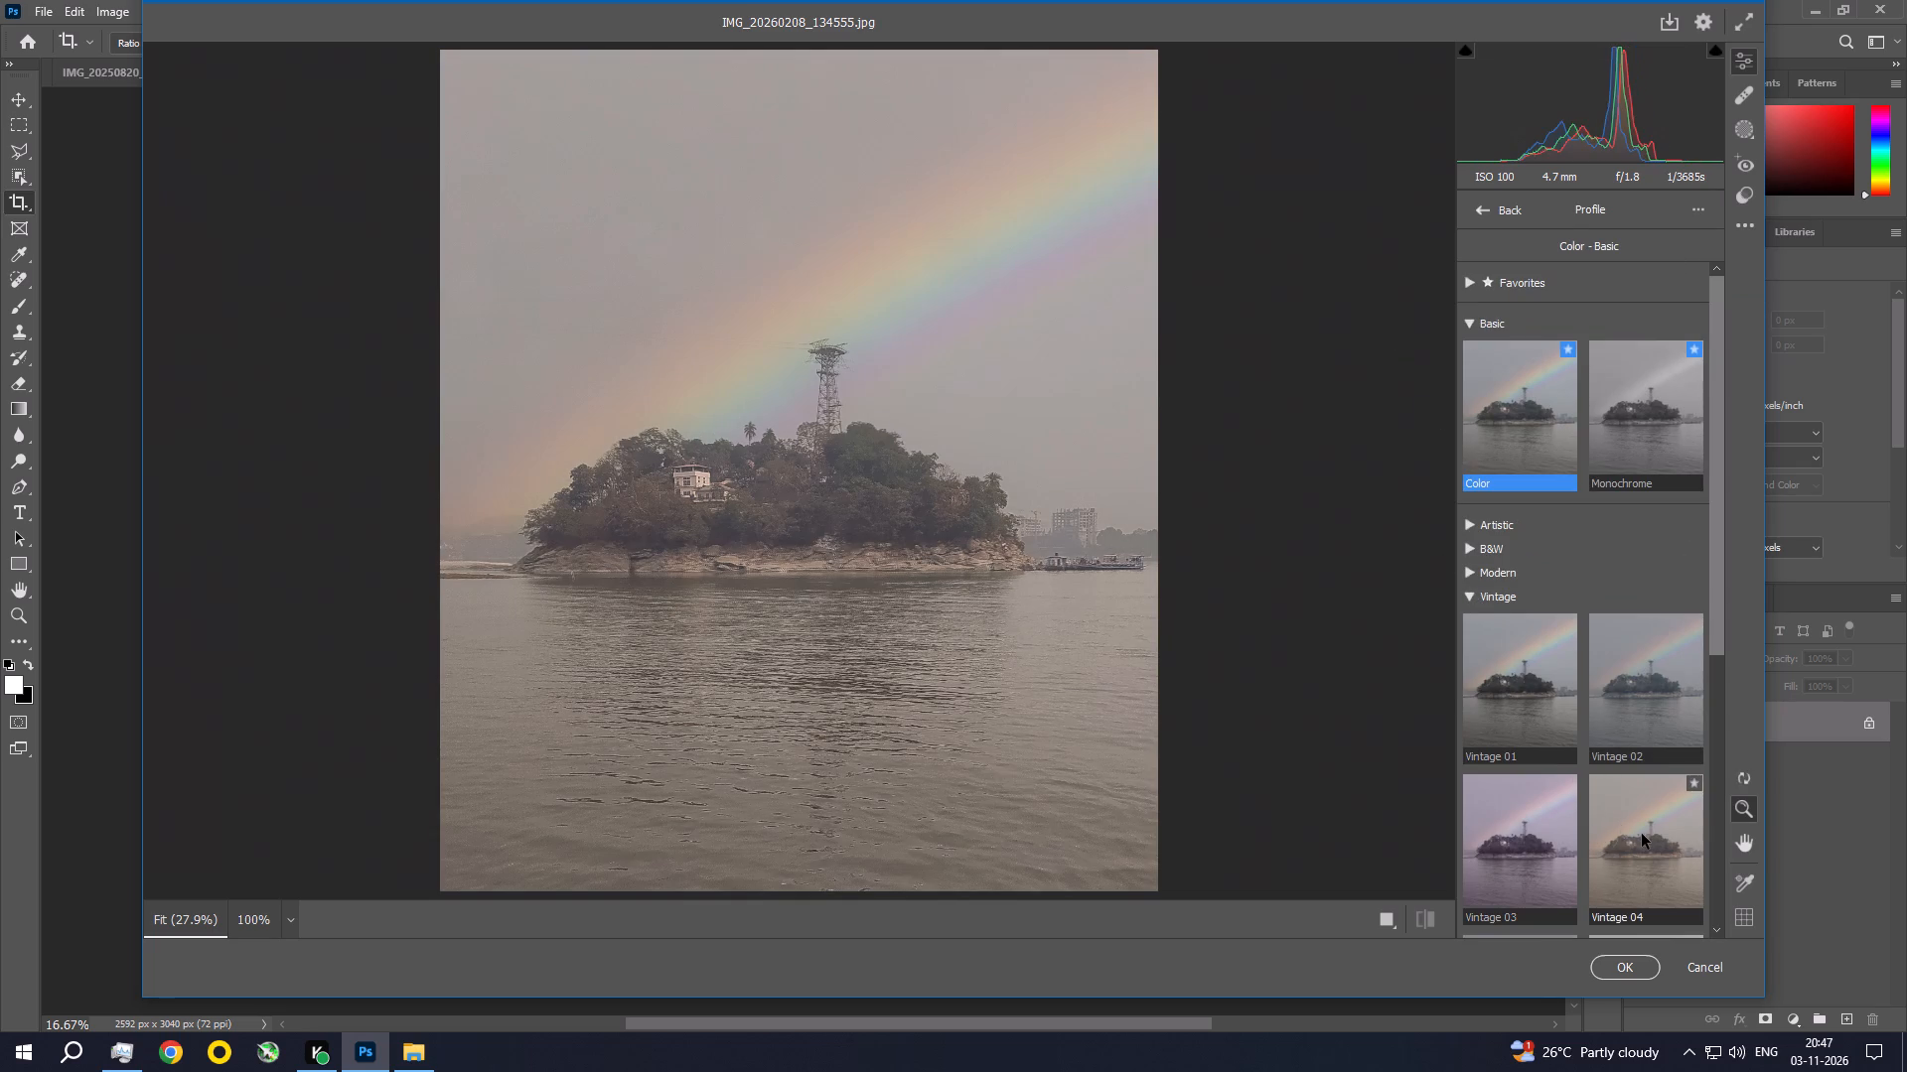
left_click(1637, 719)
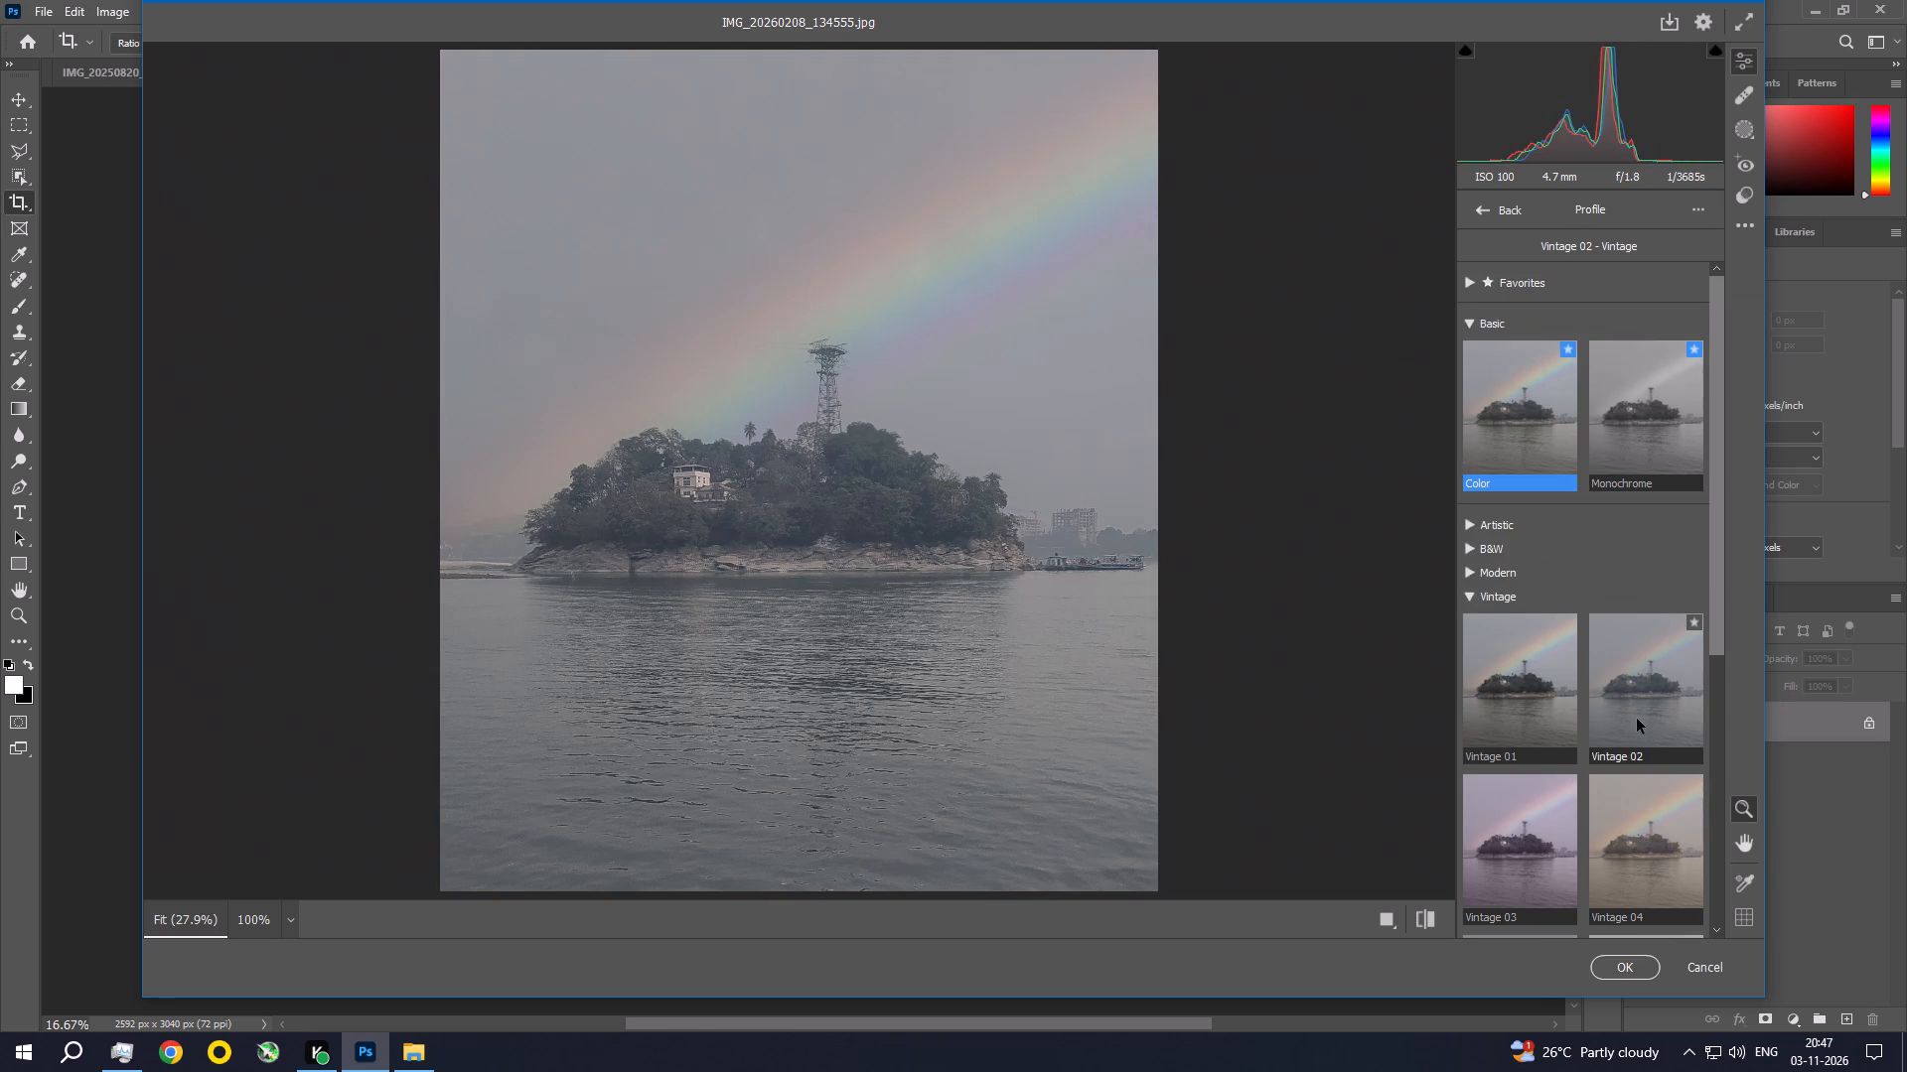
left_click(1544, 724)
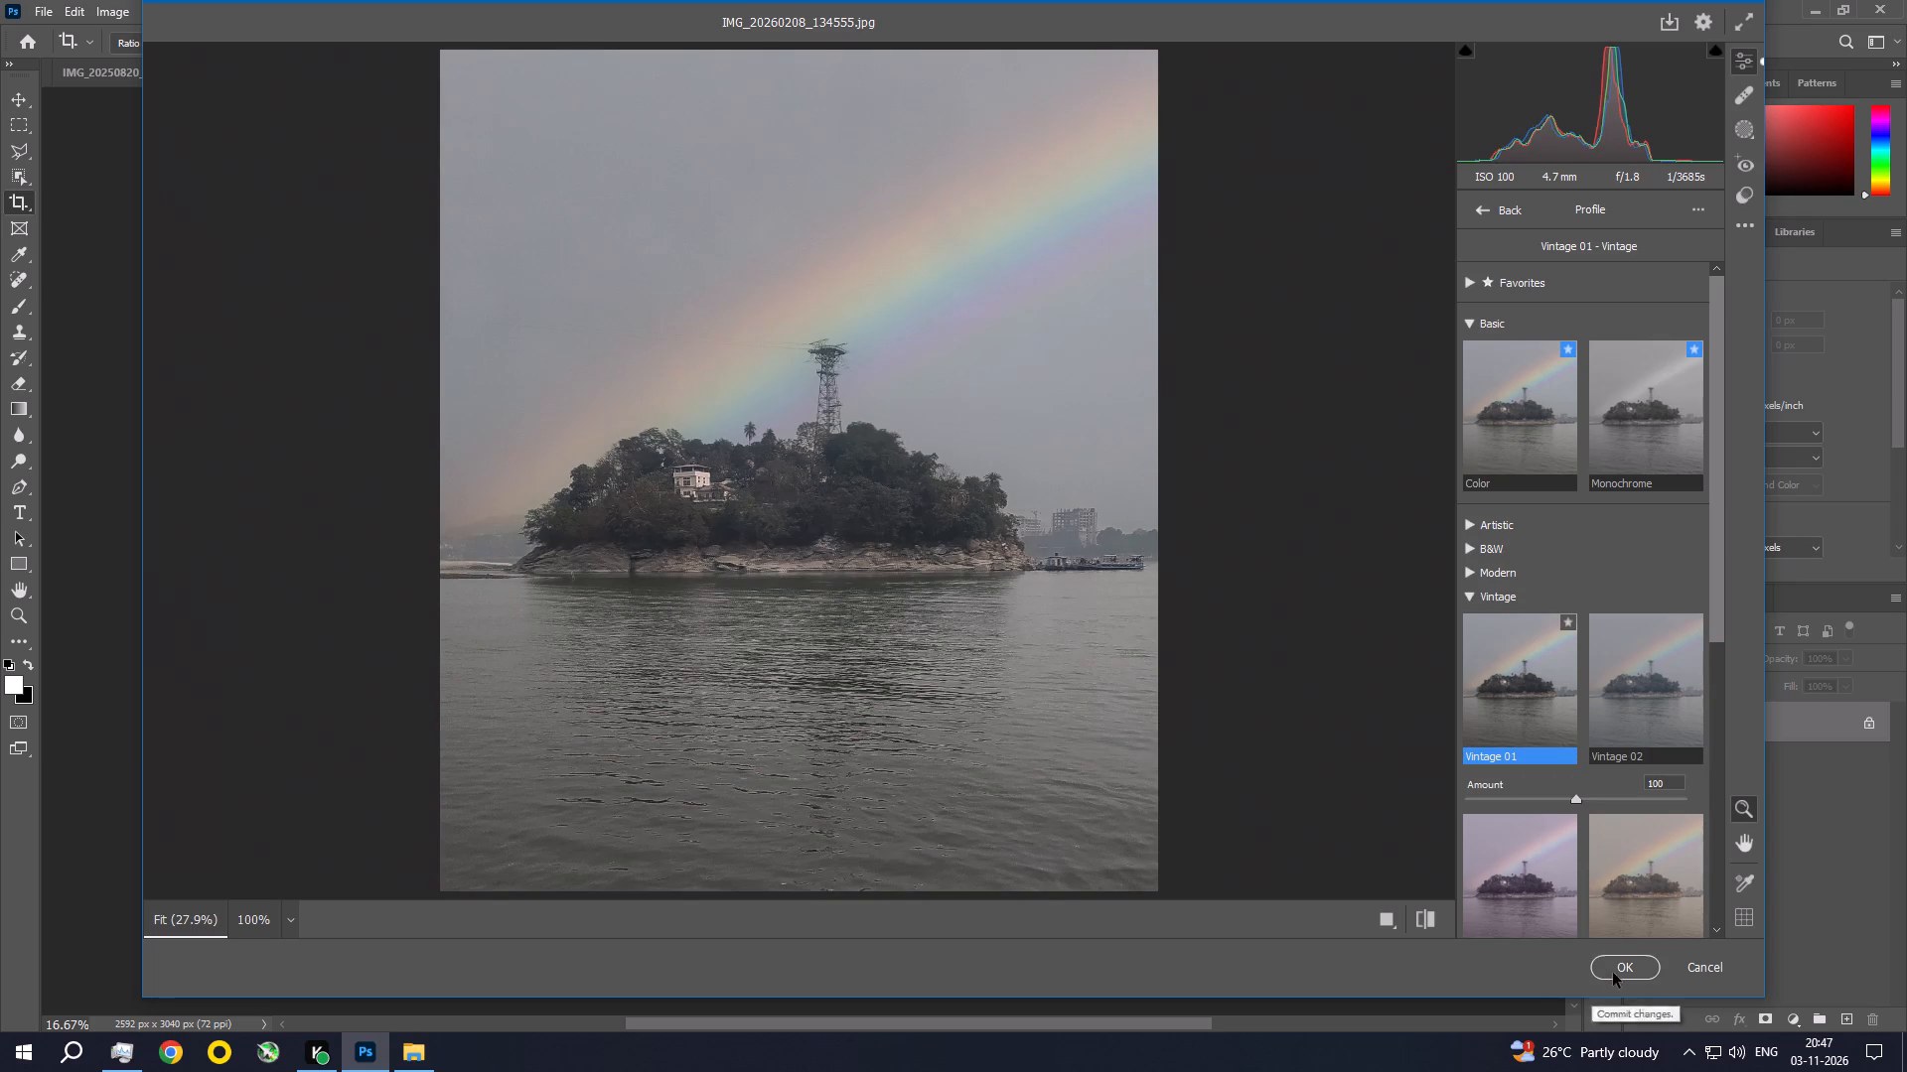
left_click(1613, 973)
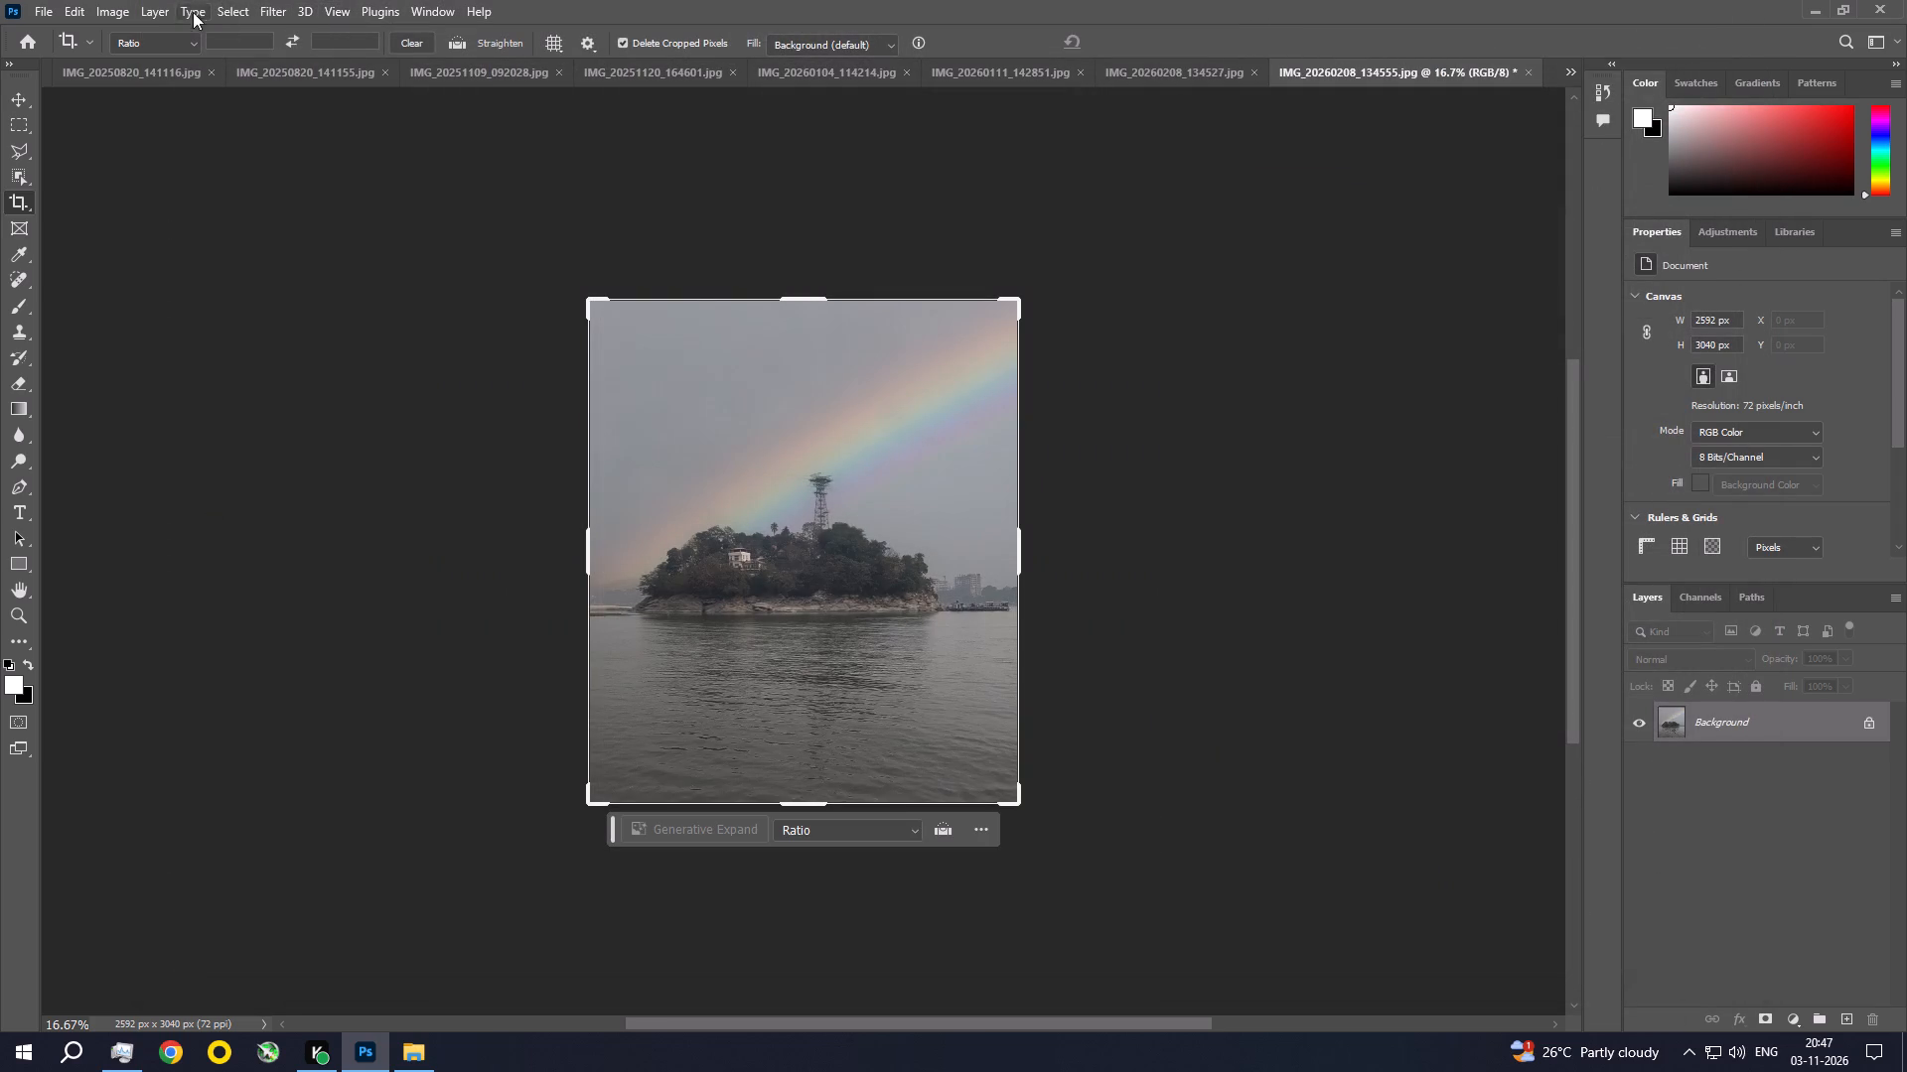
Apply a warm-toned Photo Filter adjustment to the rainbow island photo.
left_click(118, 15)
left_click(148, 63)
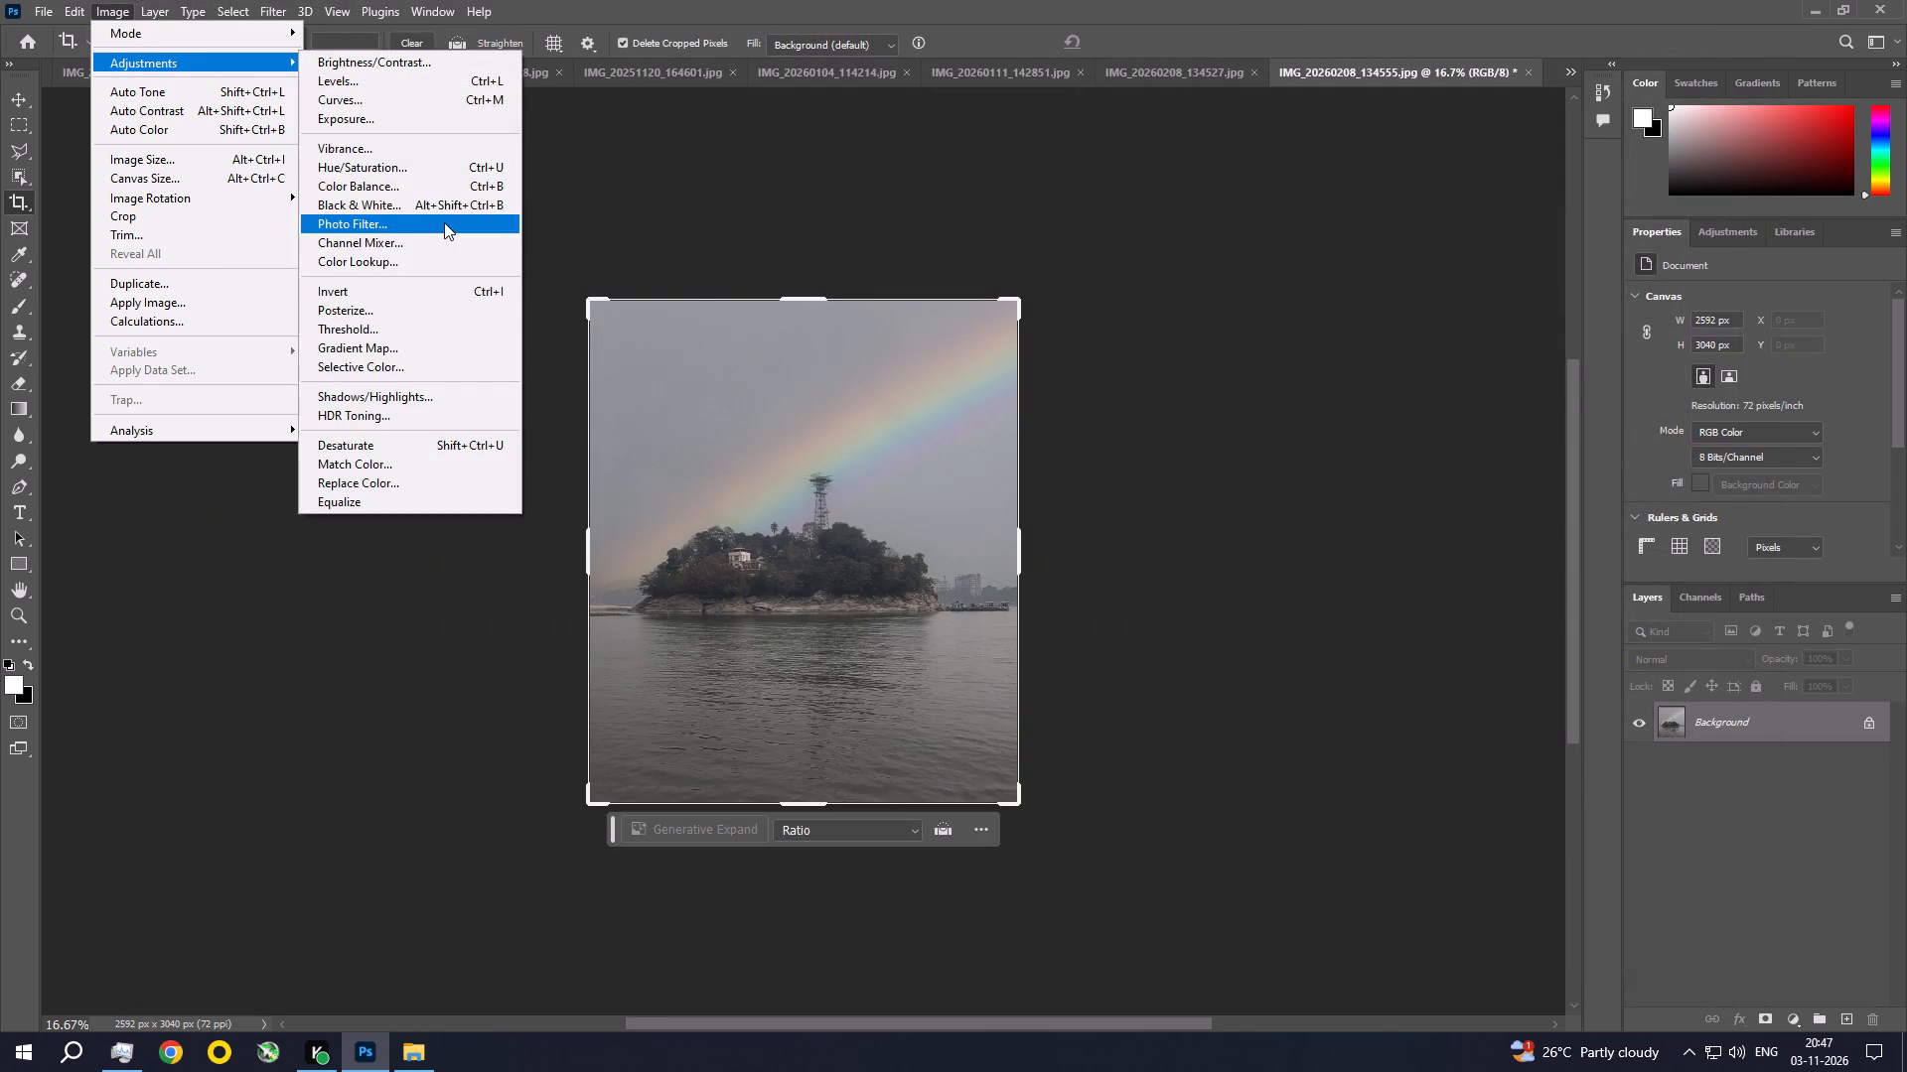
left_click(444, 222)
left_click(1551, 219)
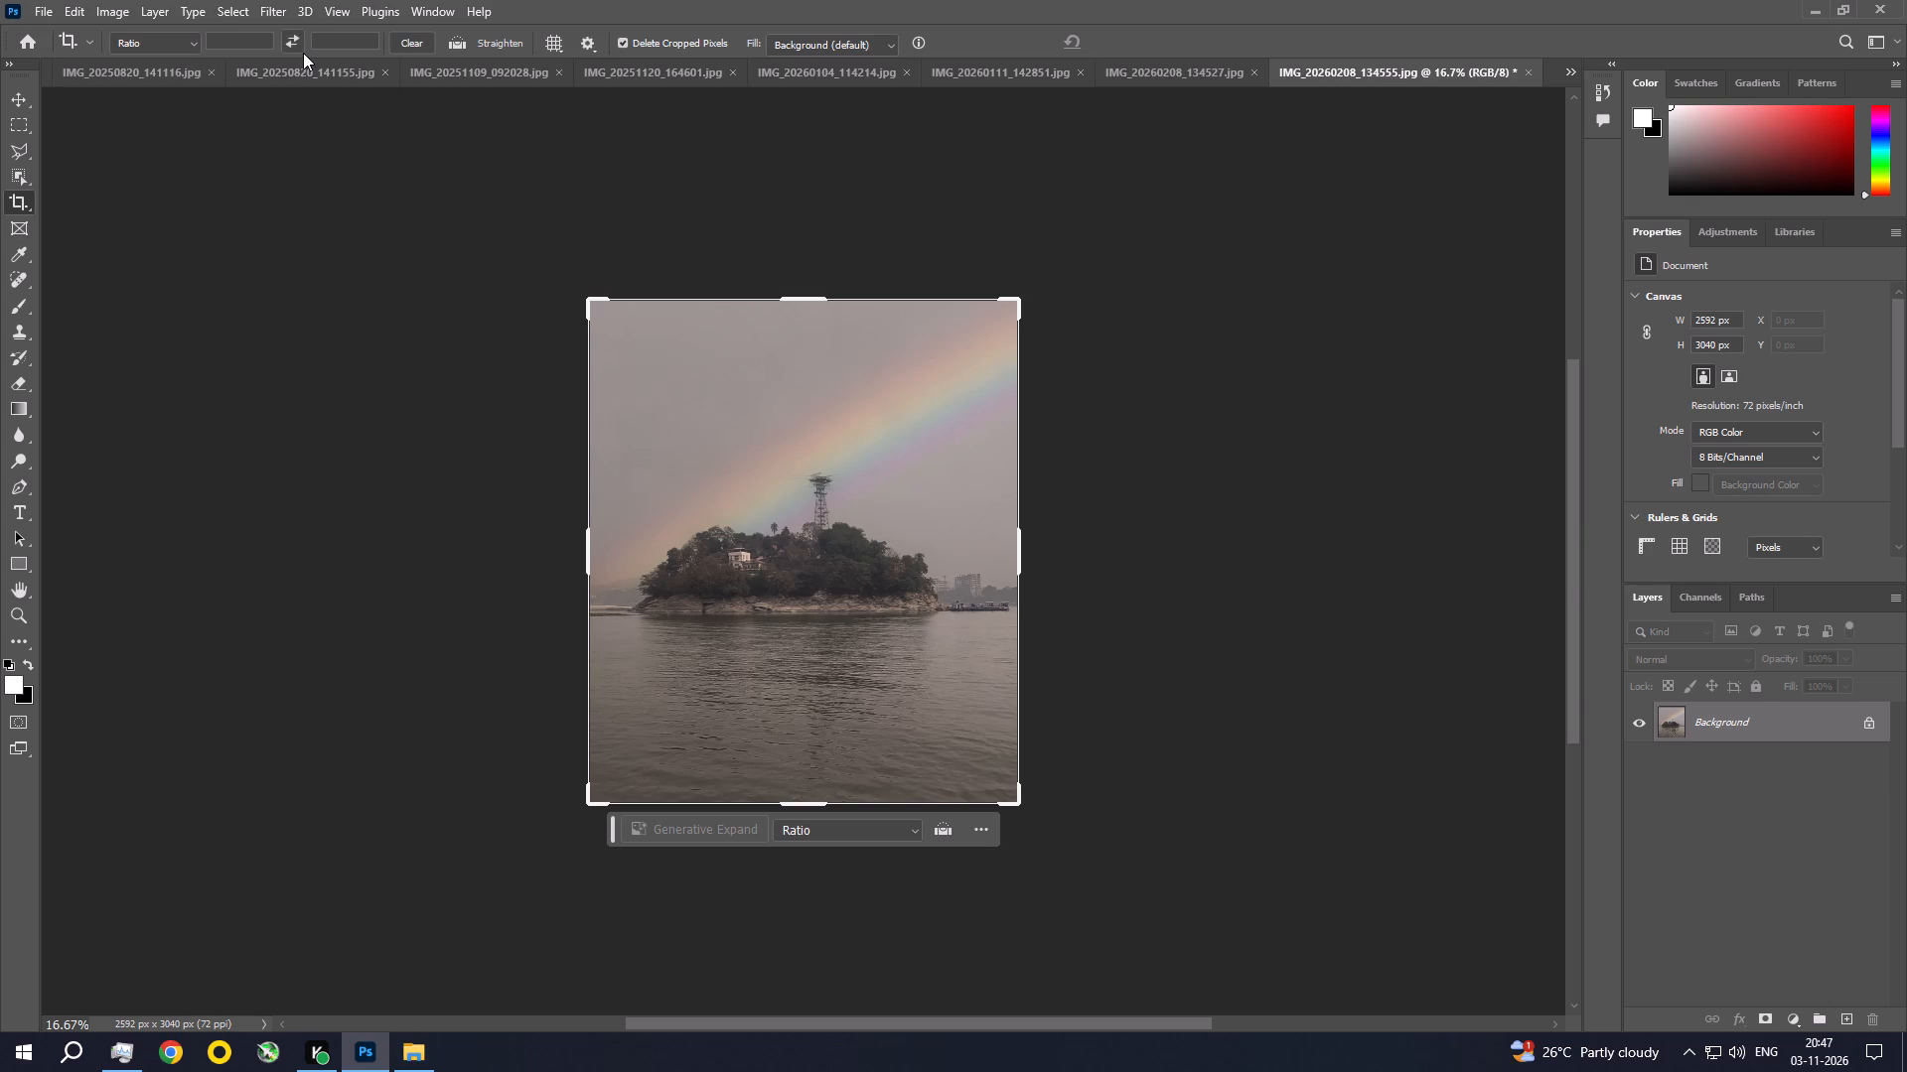
Save the rainbow island photo as a JPEG at quality 12 and close it.
key("ctrl+s")
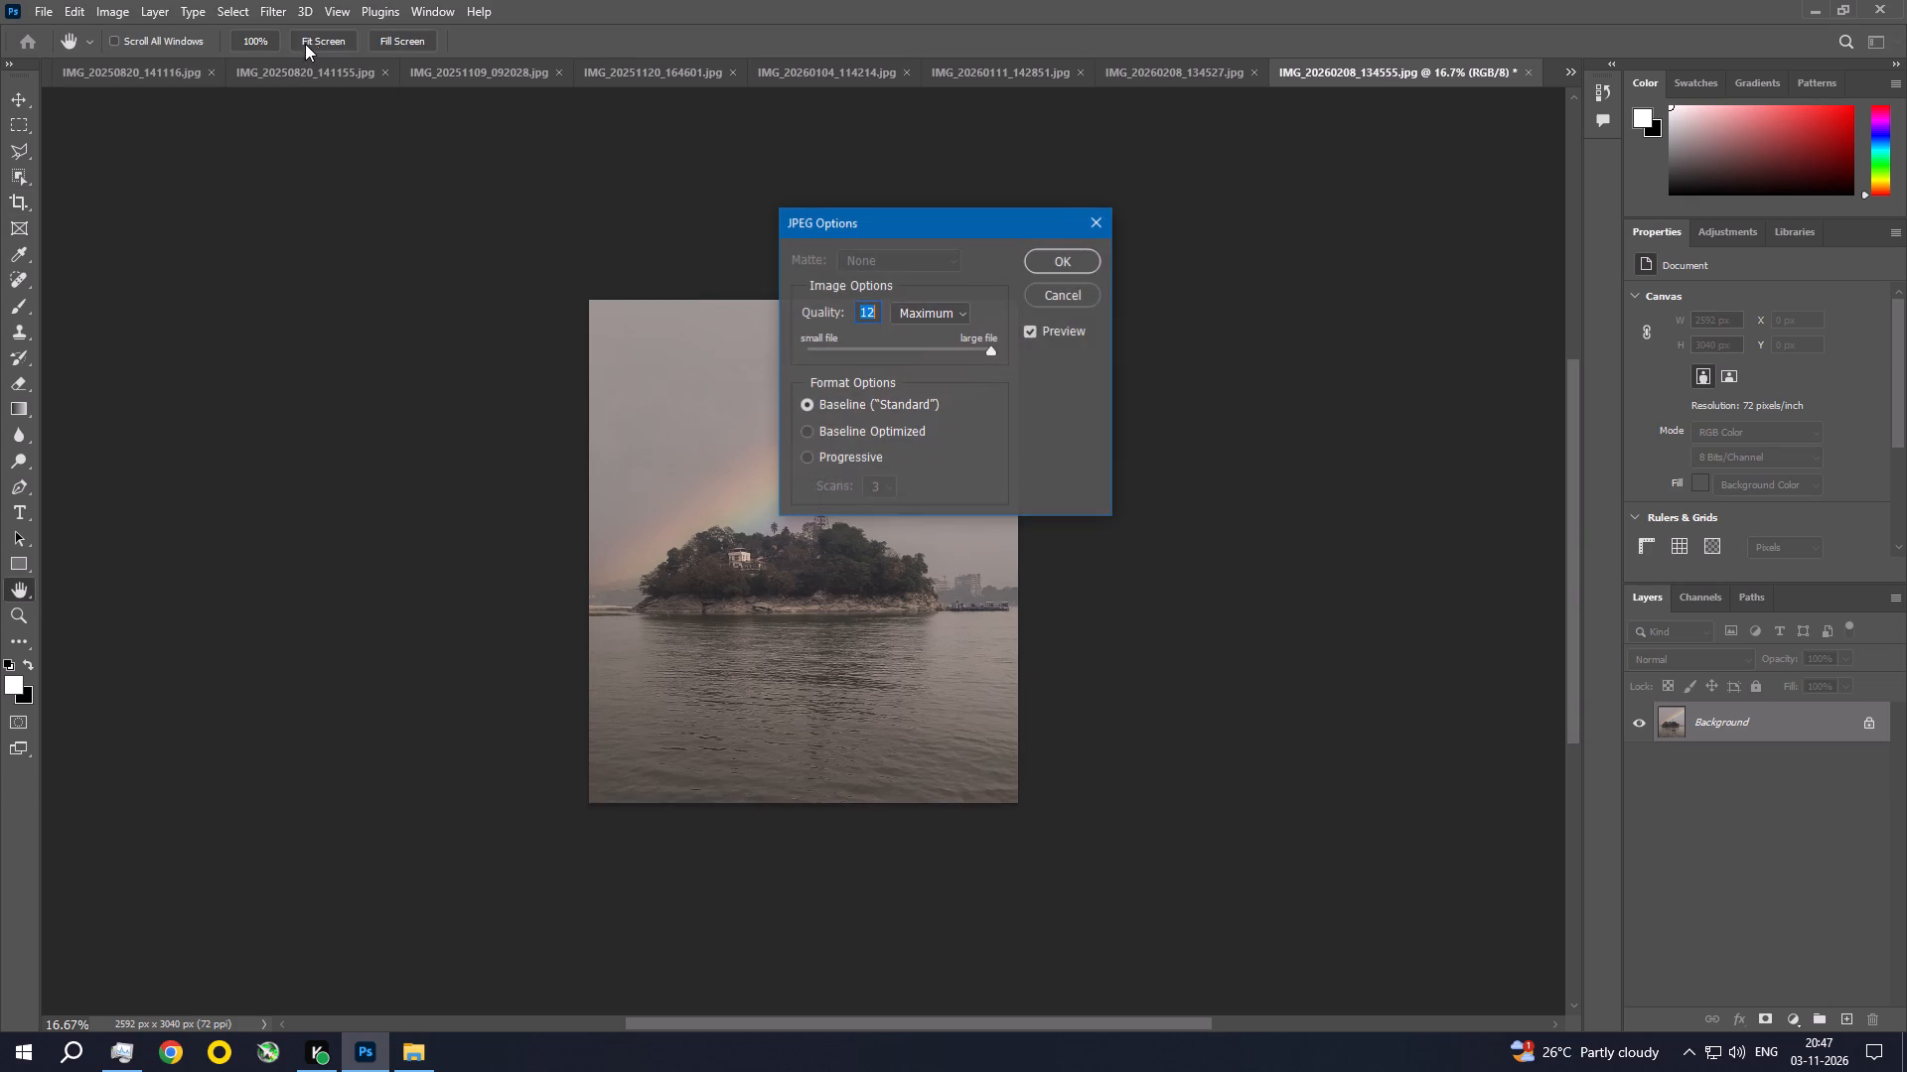
left_click(1049, 265)
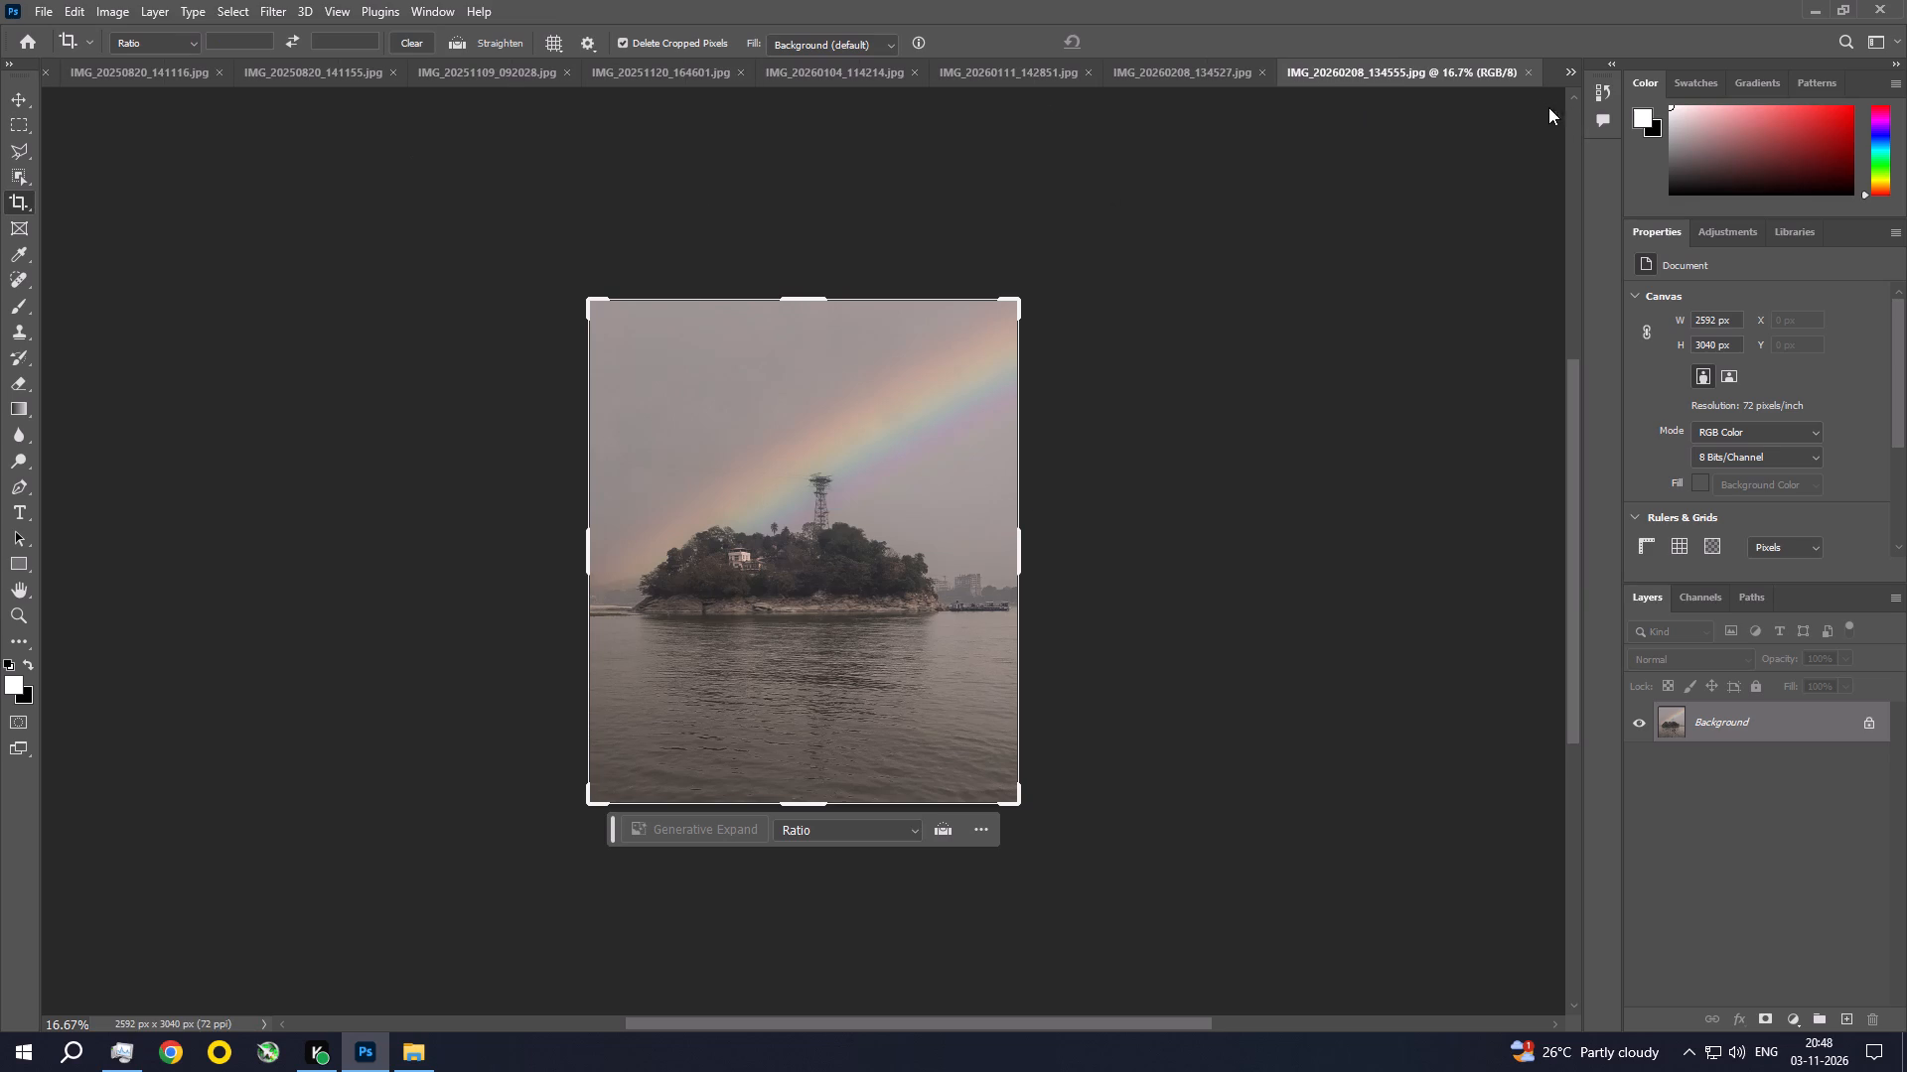
left_click(1527, 73)
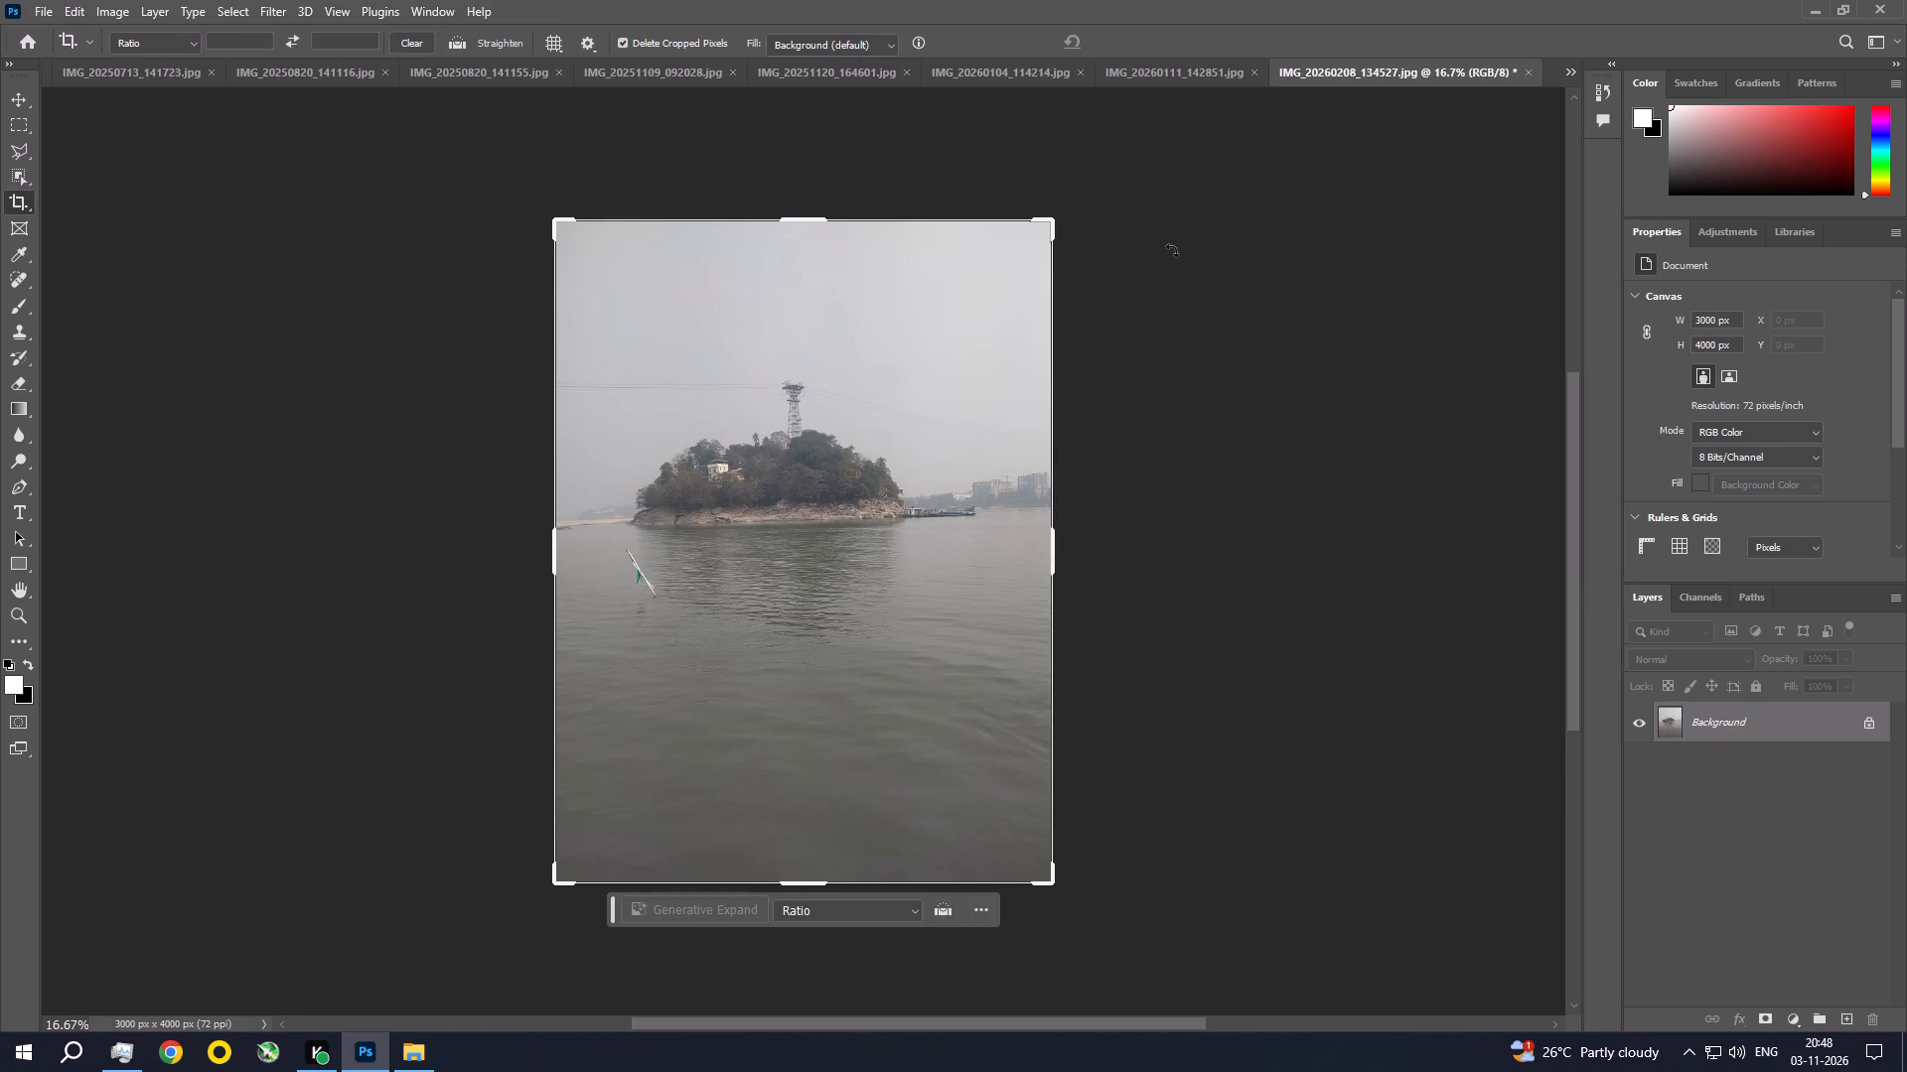
Inspect the slanted pole in the water in IMG_20260208_134527.jpg up close, and close that photo.
key("ctrl+space")
key("ctrl+space")
key("ctrl+space")
key("ctrl+space")
key("ctrl+space")
key("ctrl+space")
key("ctrl+space")
key("ctrl+space")
key("ctrl+space")
key("ctrl+space")
key("ctrl+space")
key("ctrl+space")
key("ctrl+space")
key("ctrl+space")
key("ctrl+space")
key("ctrl+space")
key("ctrl+space")
key("ctrl+space")
key("ctrl+space")
key("ctrl+space")
triple_click(639, 574, "ctrl")
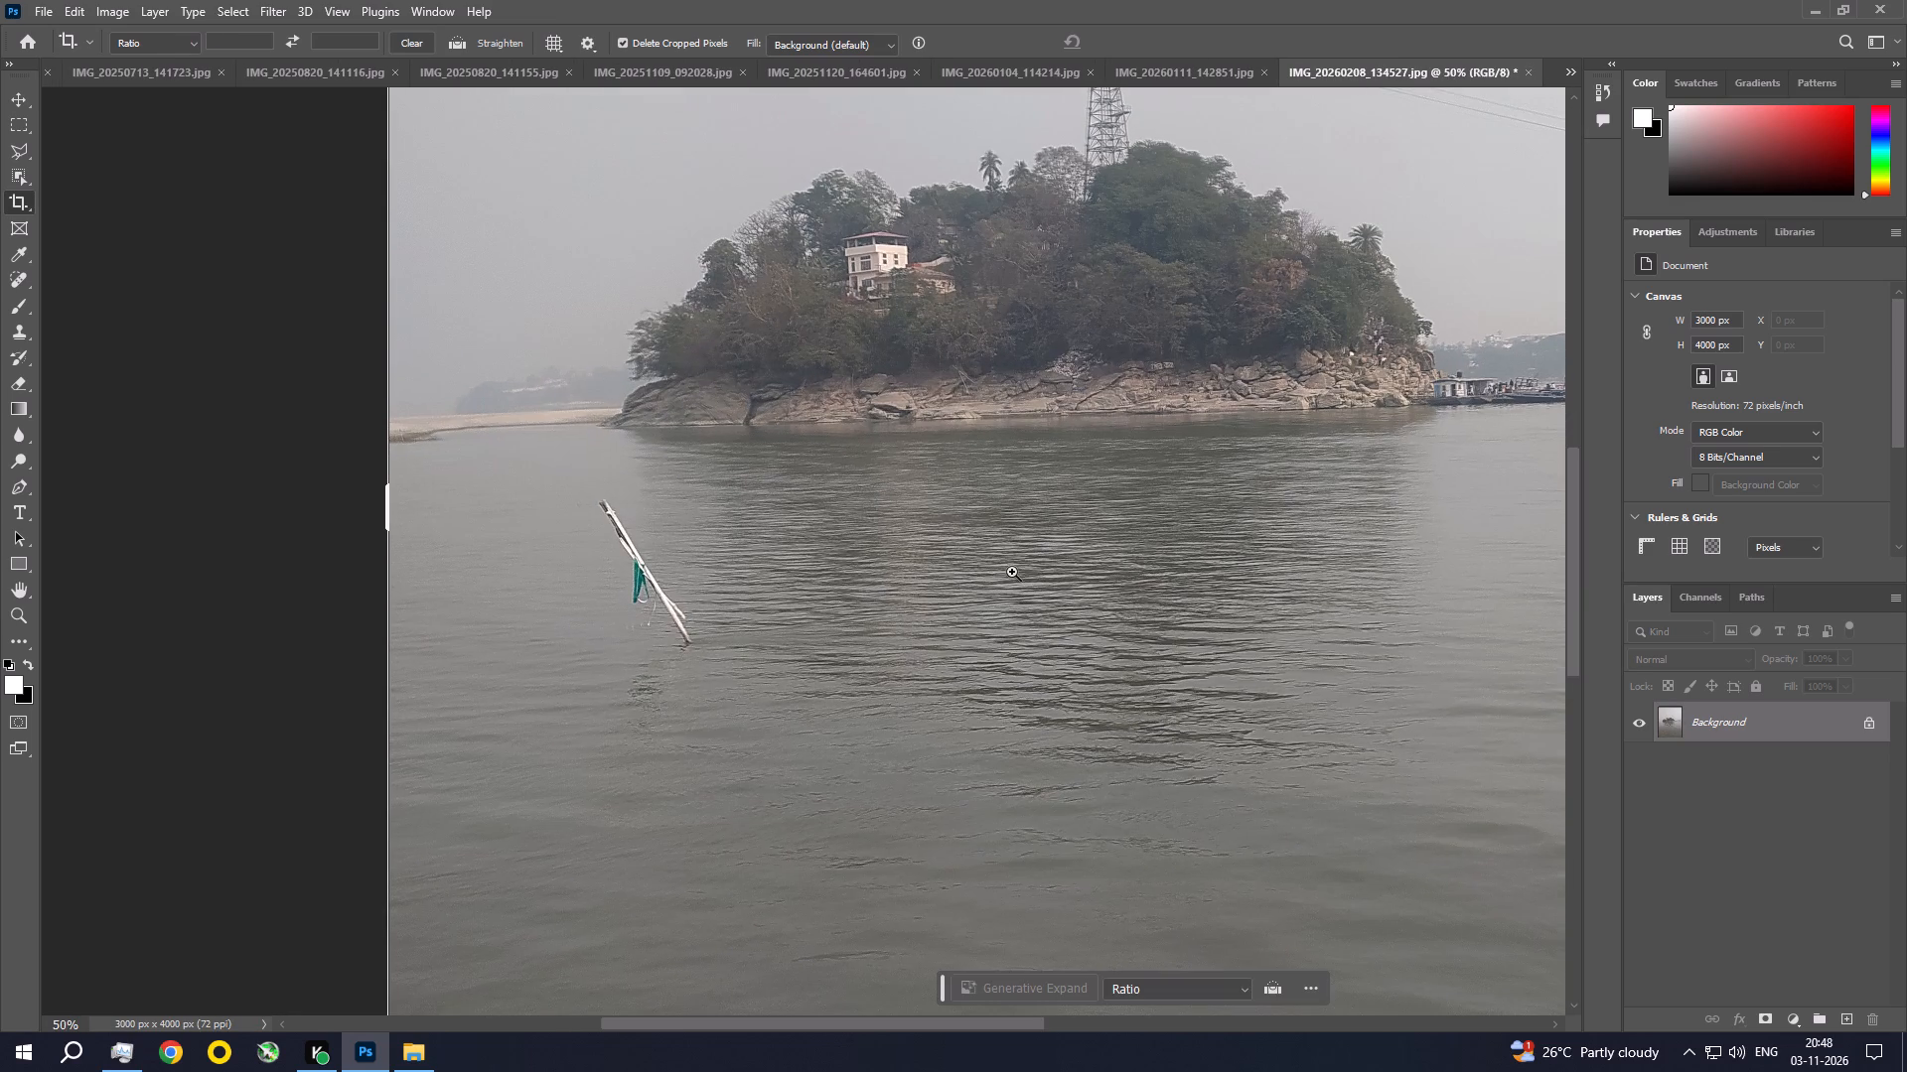
left_click(1526, 72)
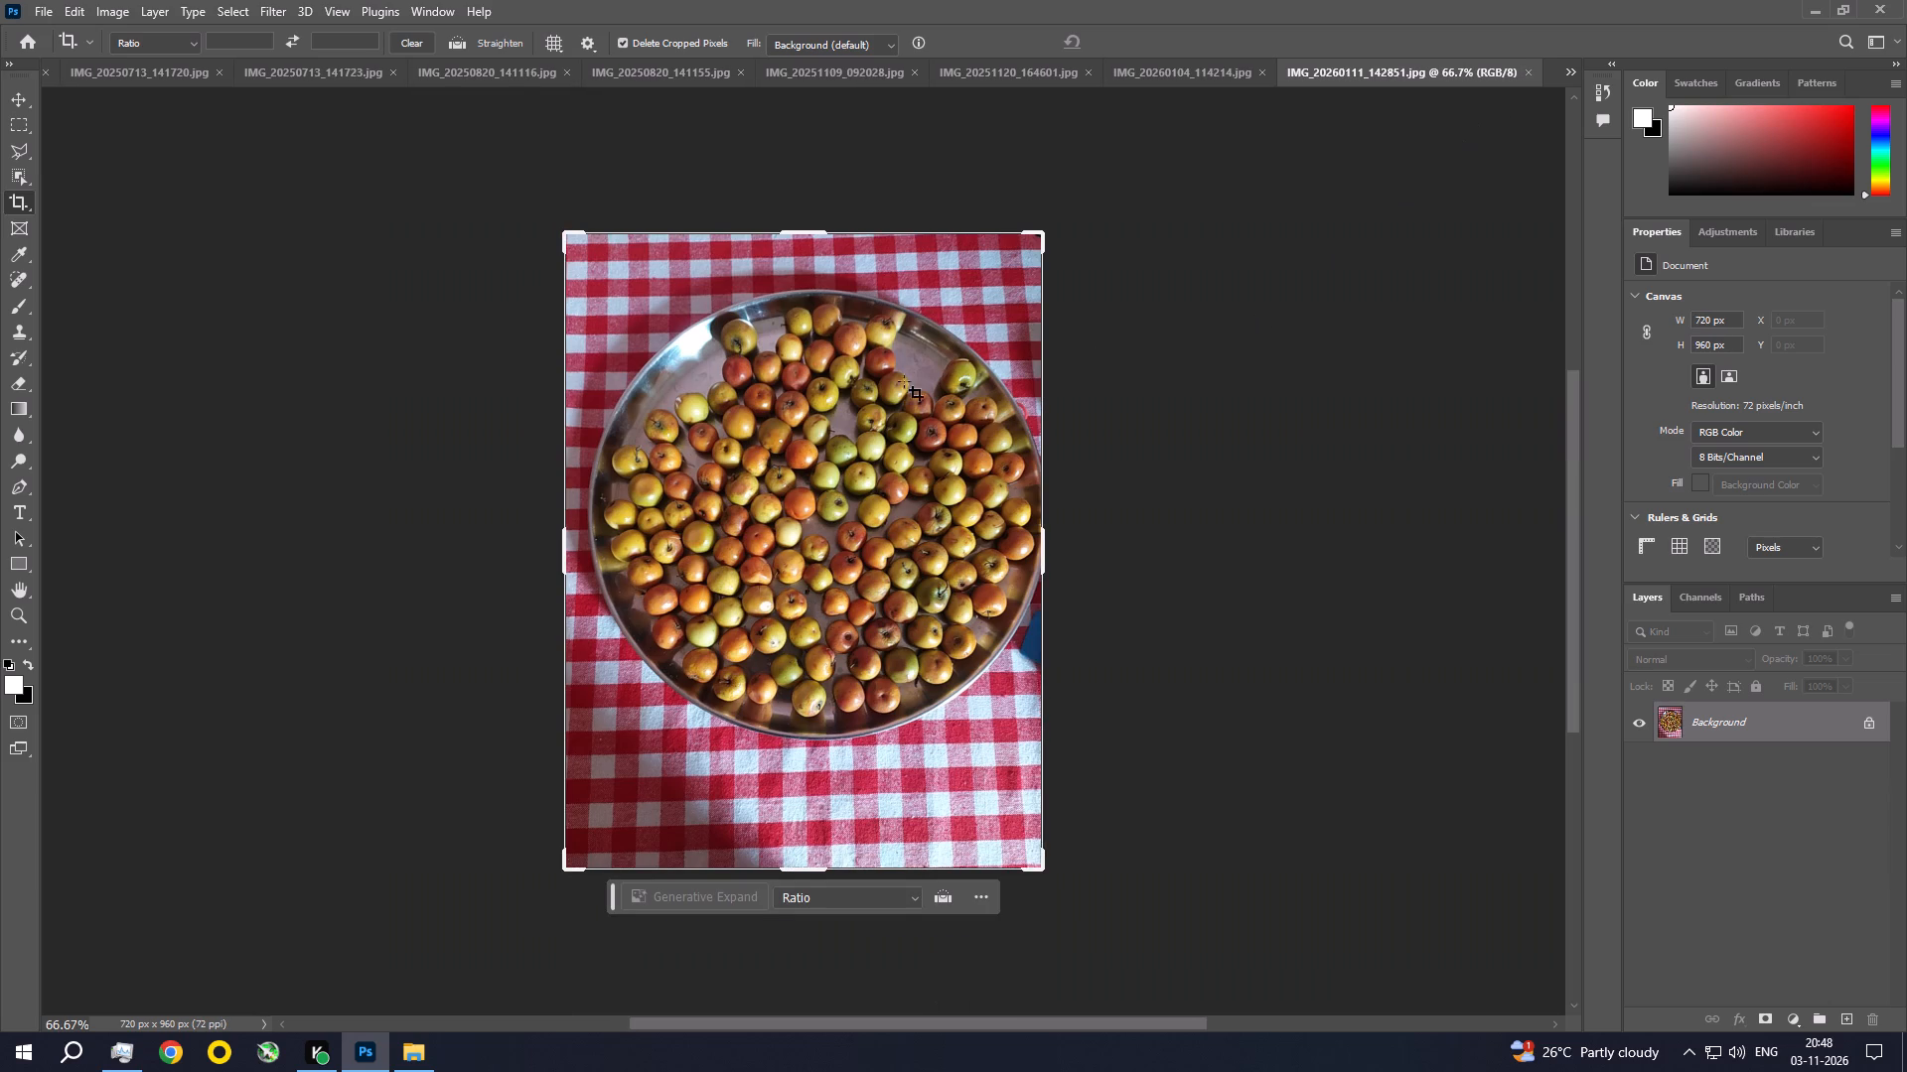
Straighten the fruit plate photo by about 1.3° and crop it to 657 x 853 px.
left_click_drag(1229, 294, 1229, 305)
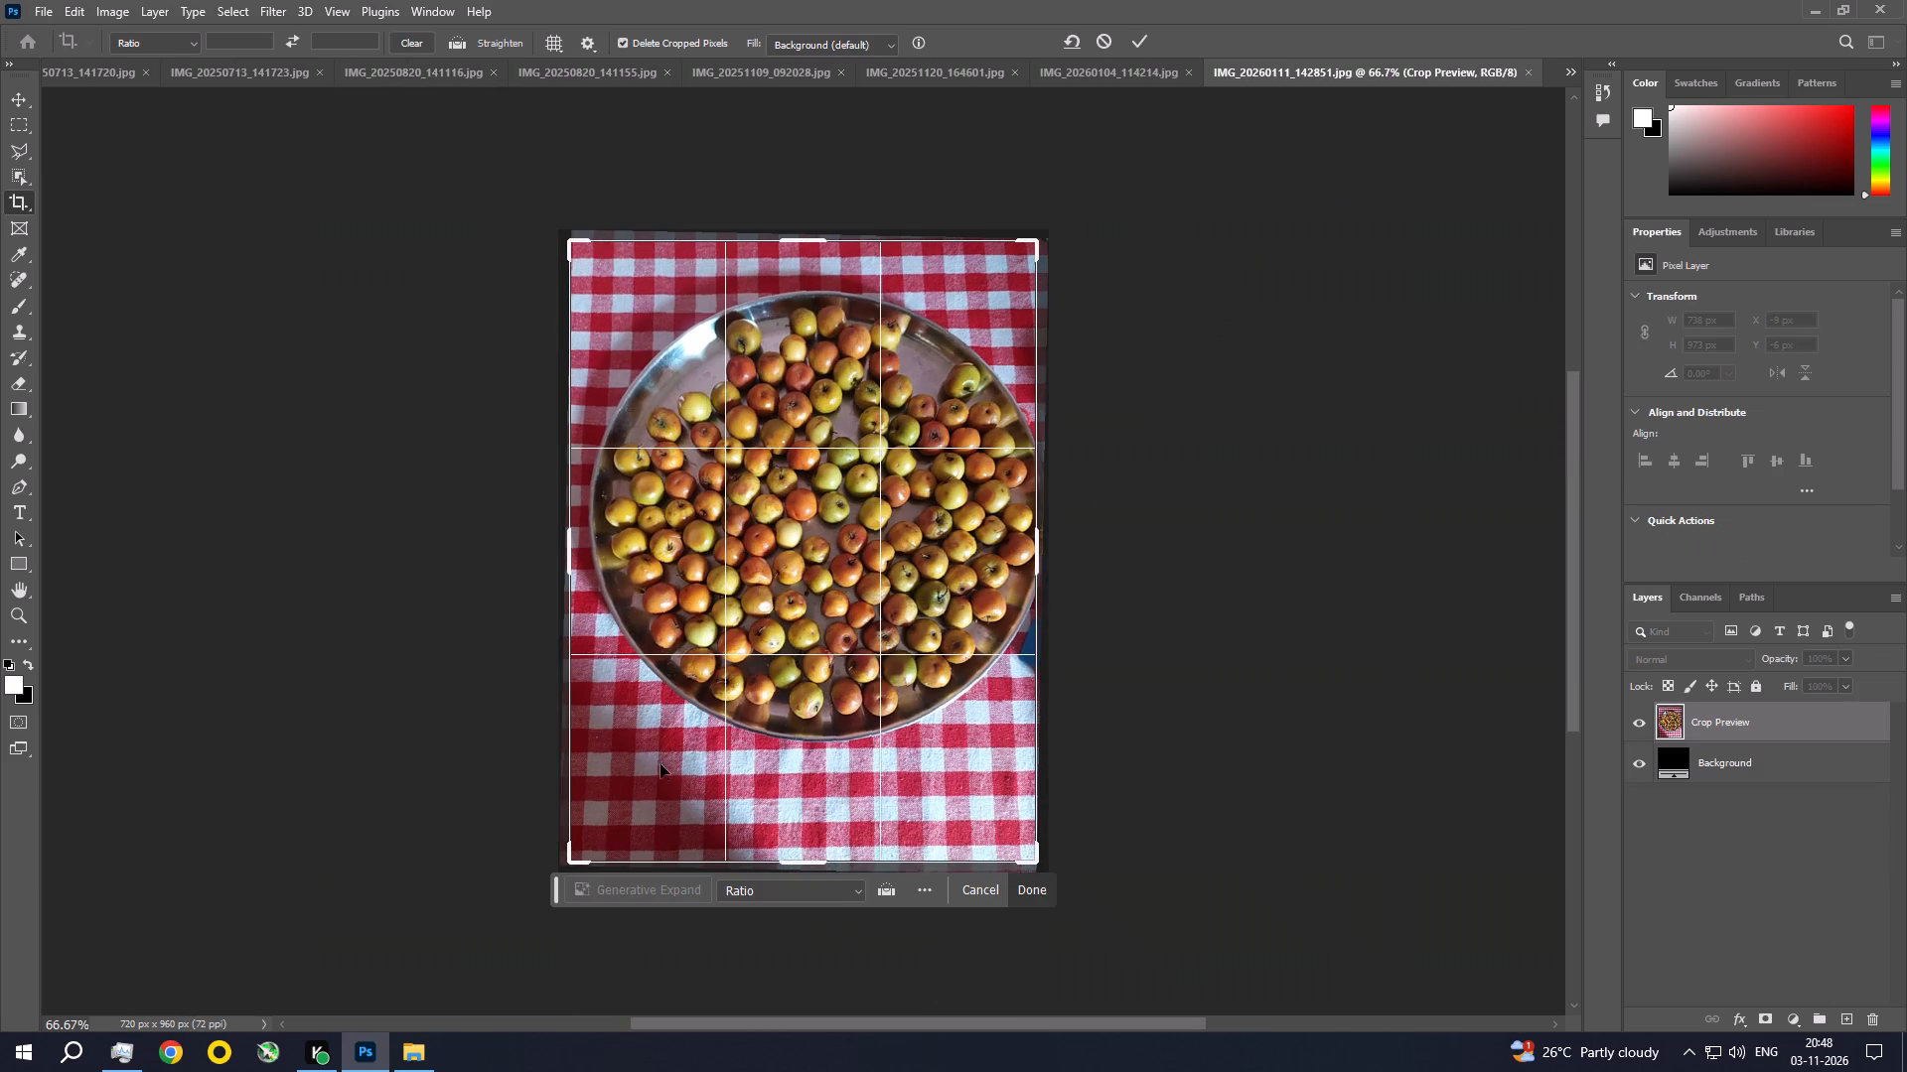
left_click_drag(570, 859, 580, 852)
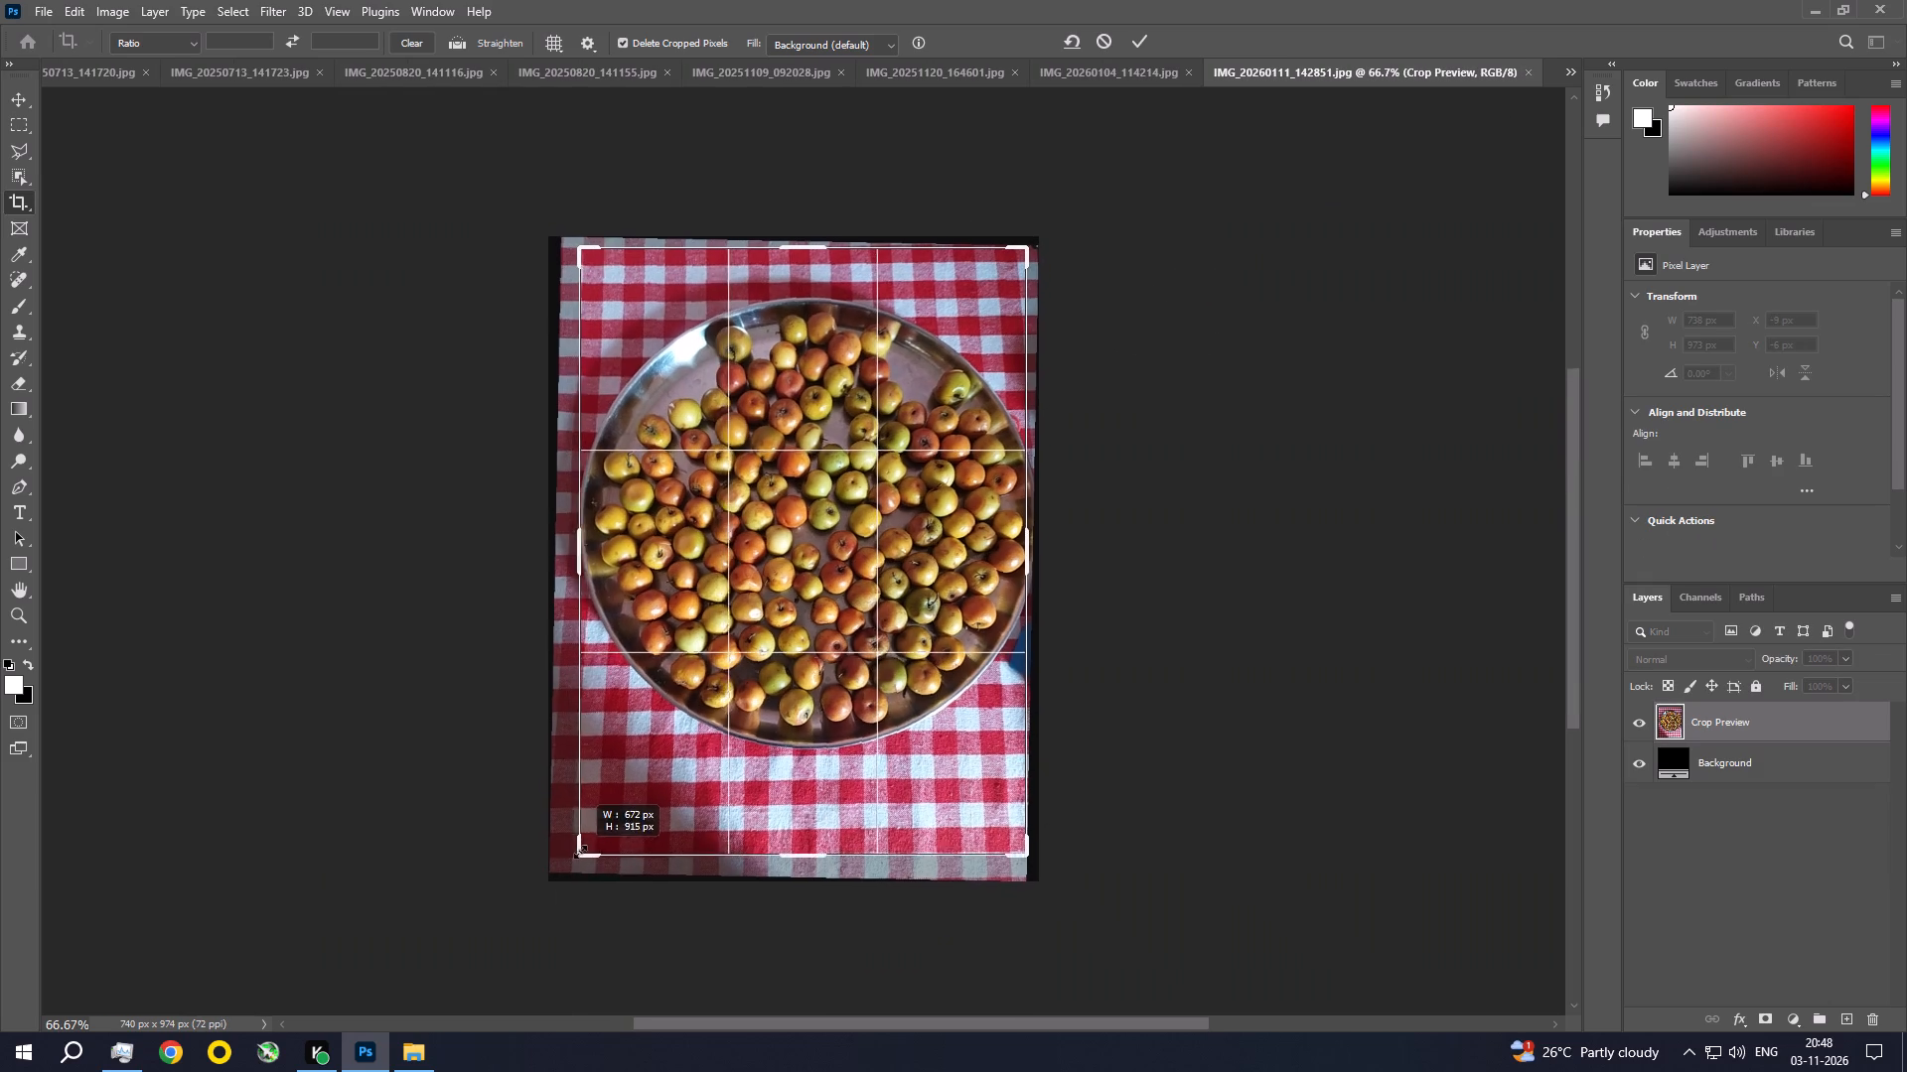
left_click_drag(580, 852, 585, 847)
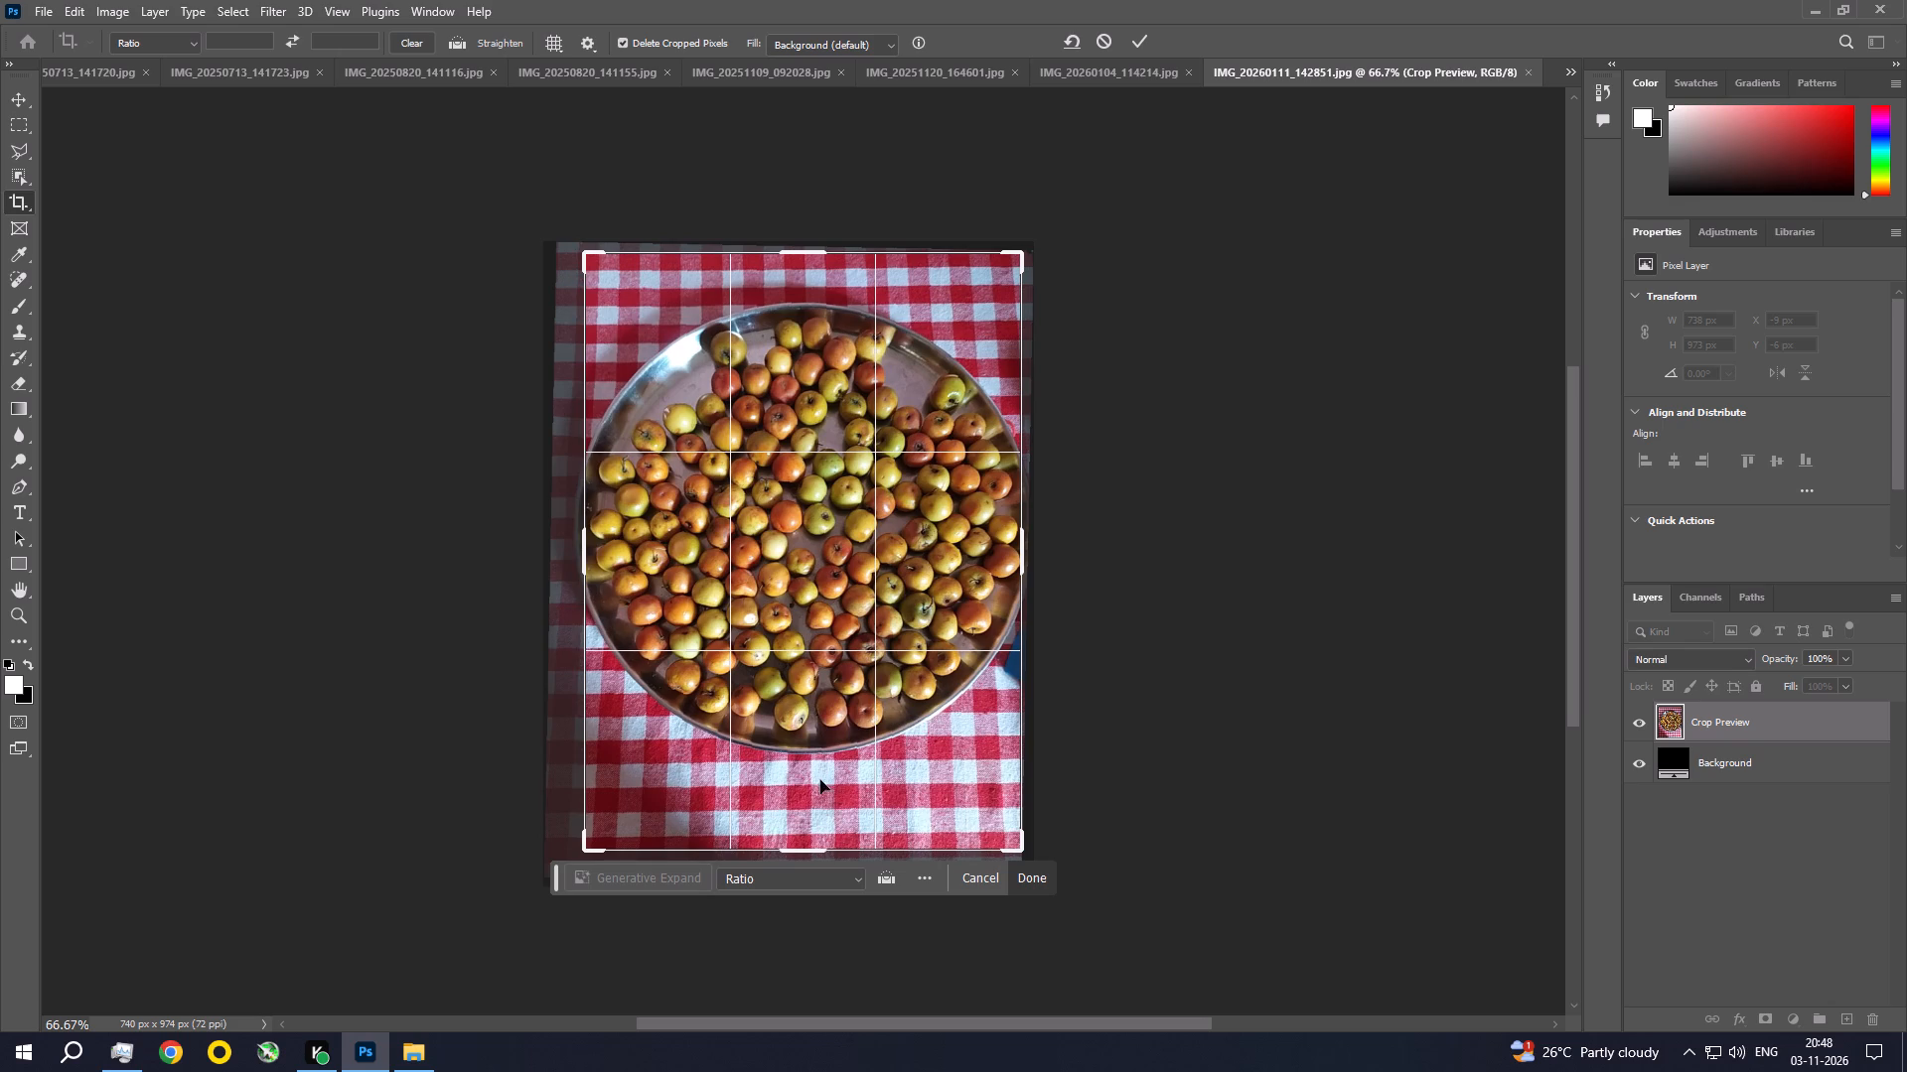
left_click(798, 728)
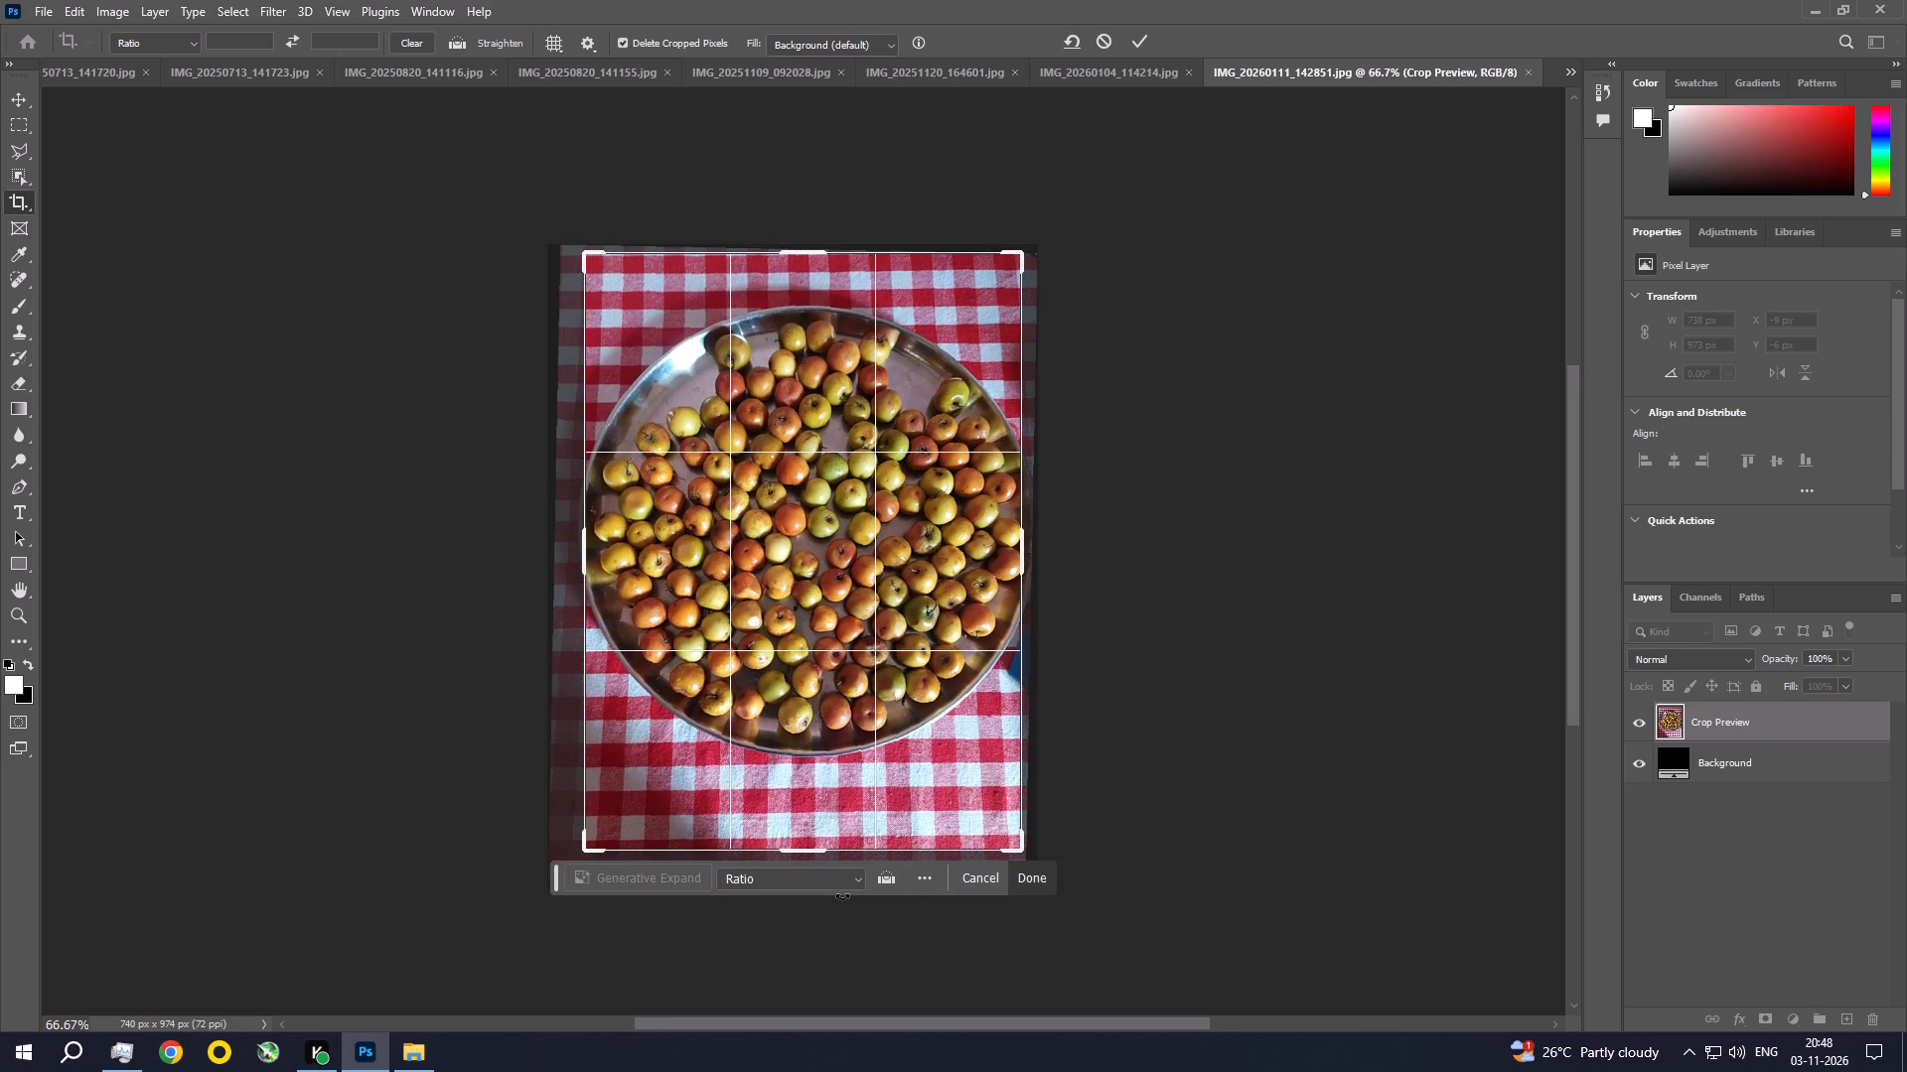
left_click_drag(838, 852, 841, 826)
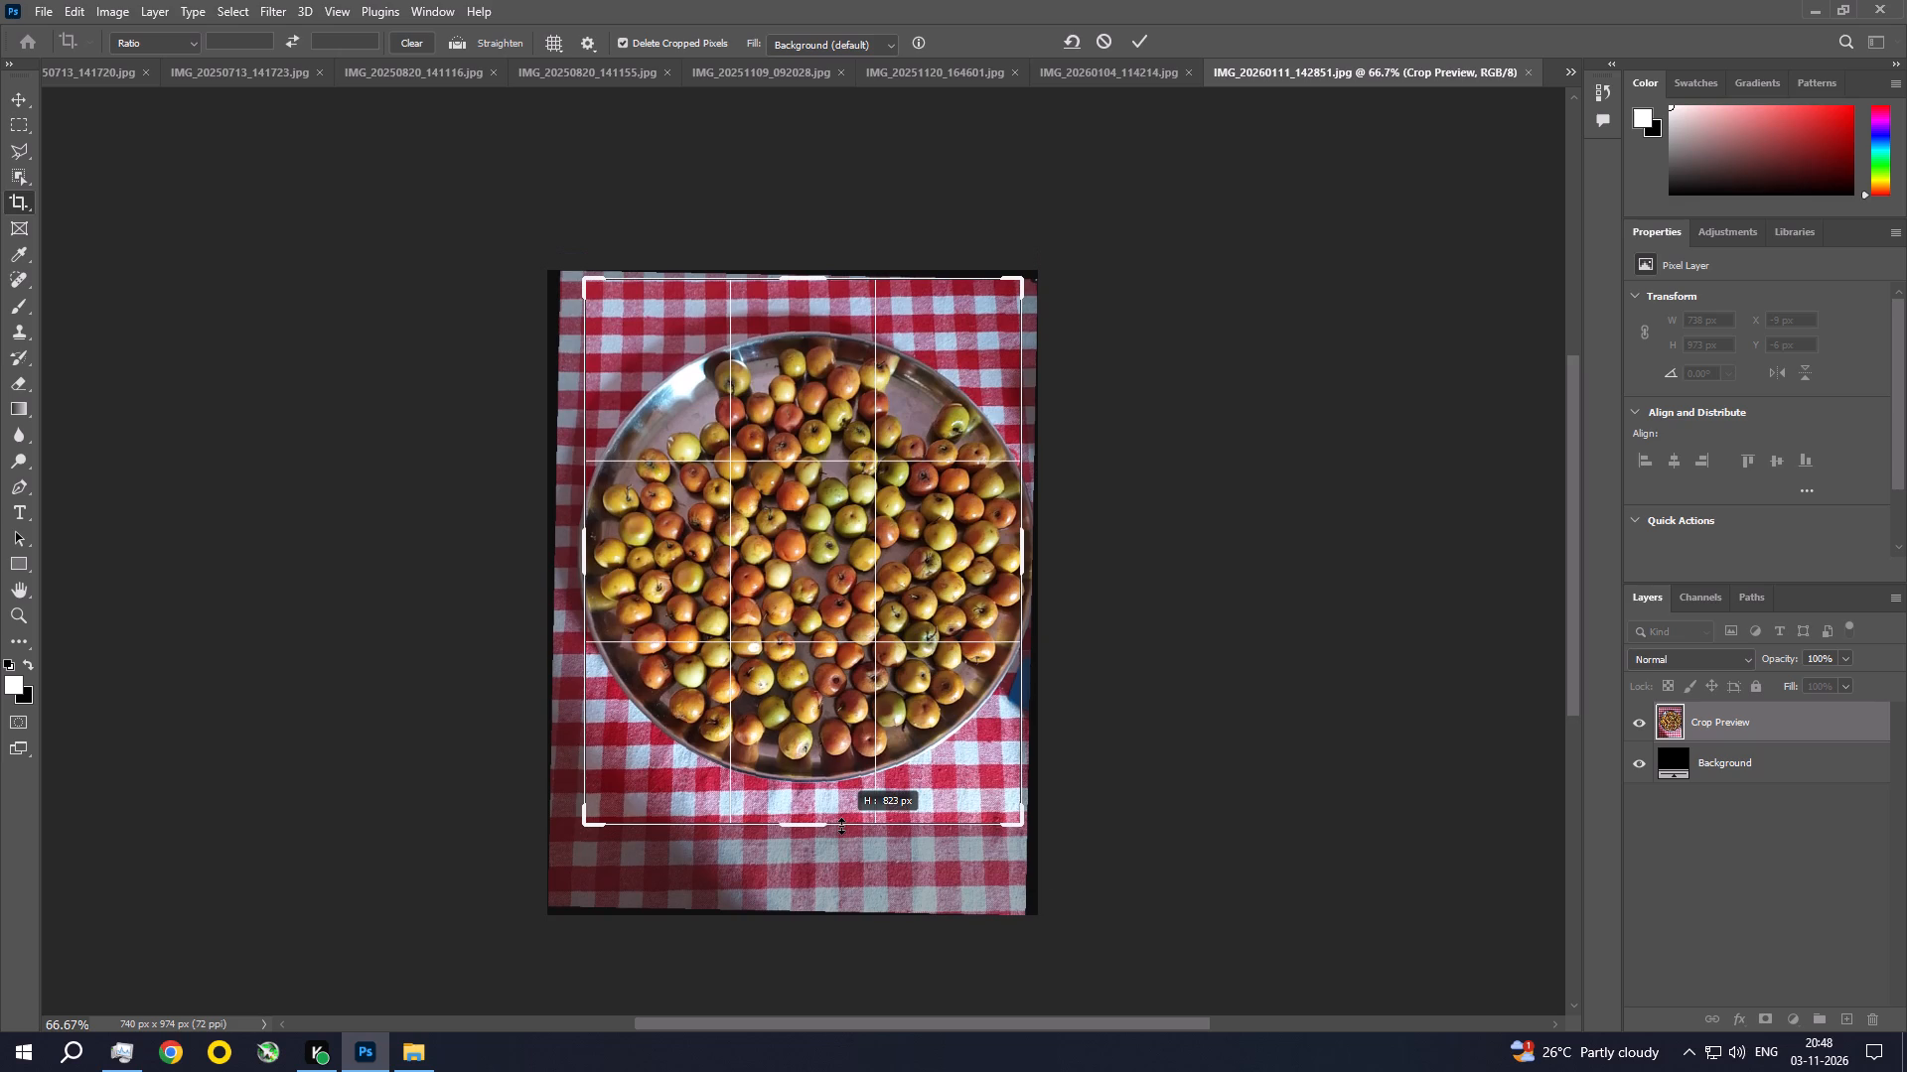
left_click_drag(841, 826, 842, 836)
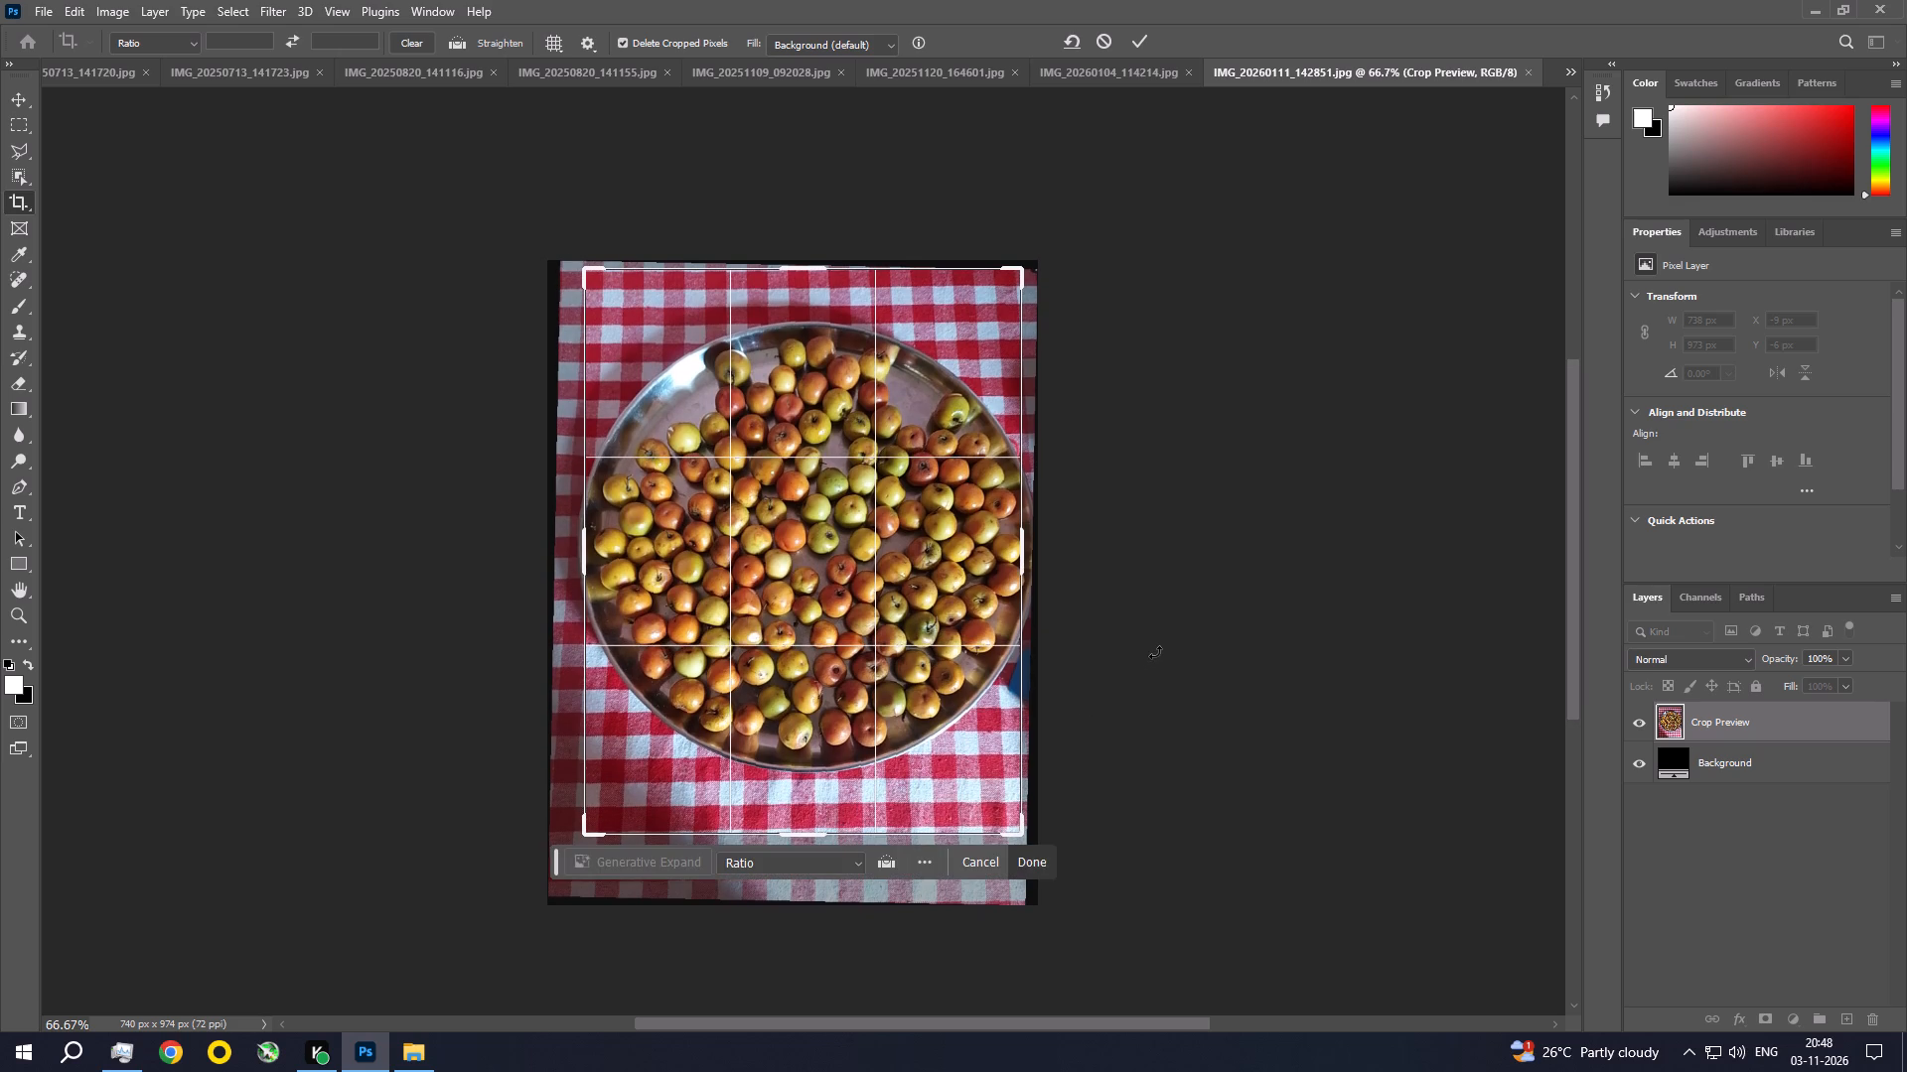
left_click(1155, 652)
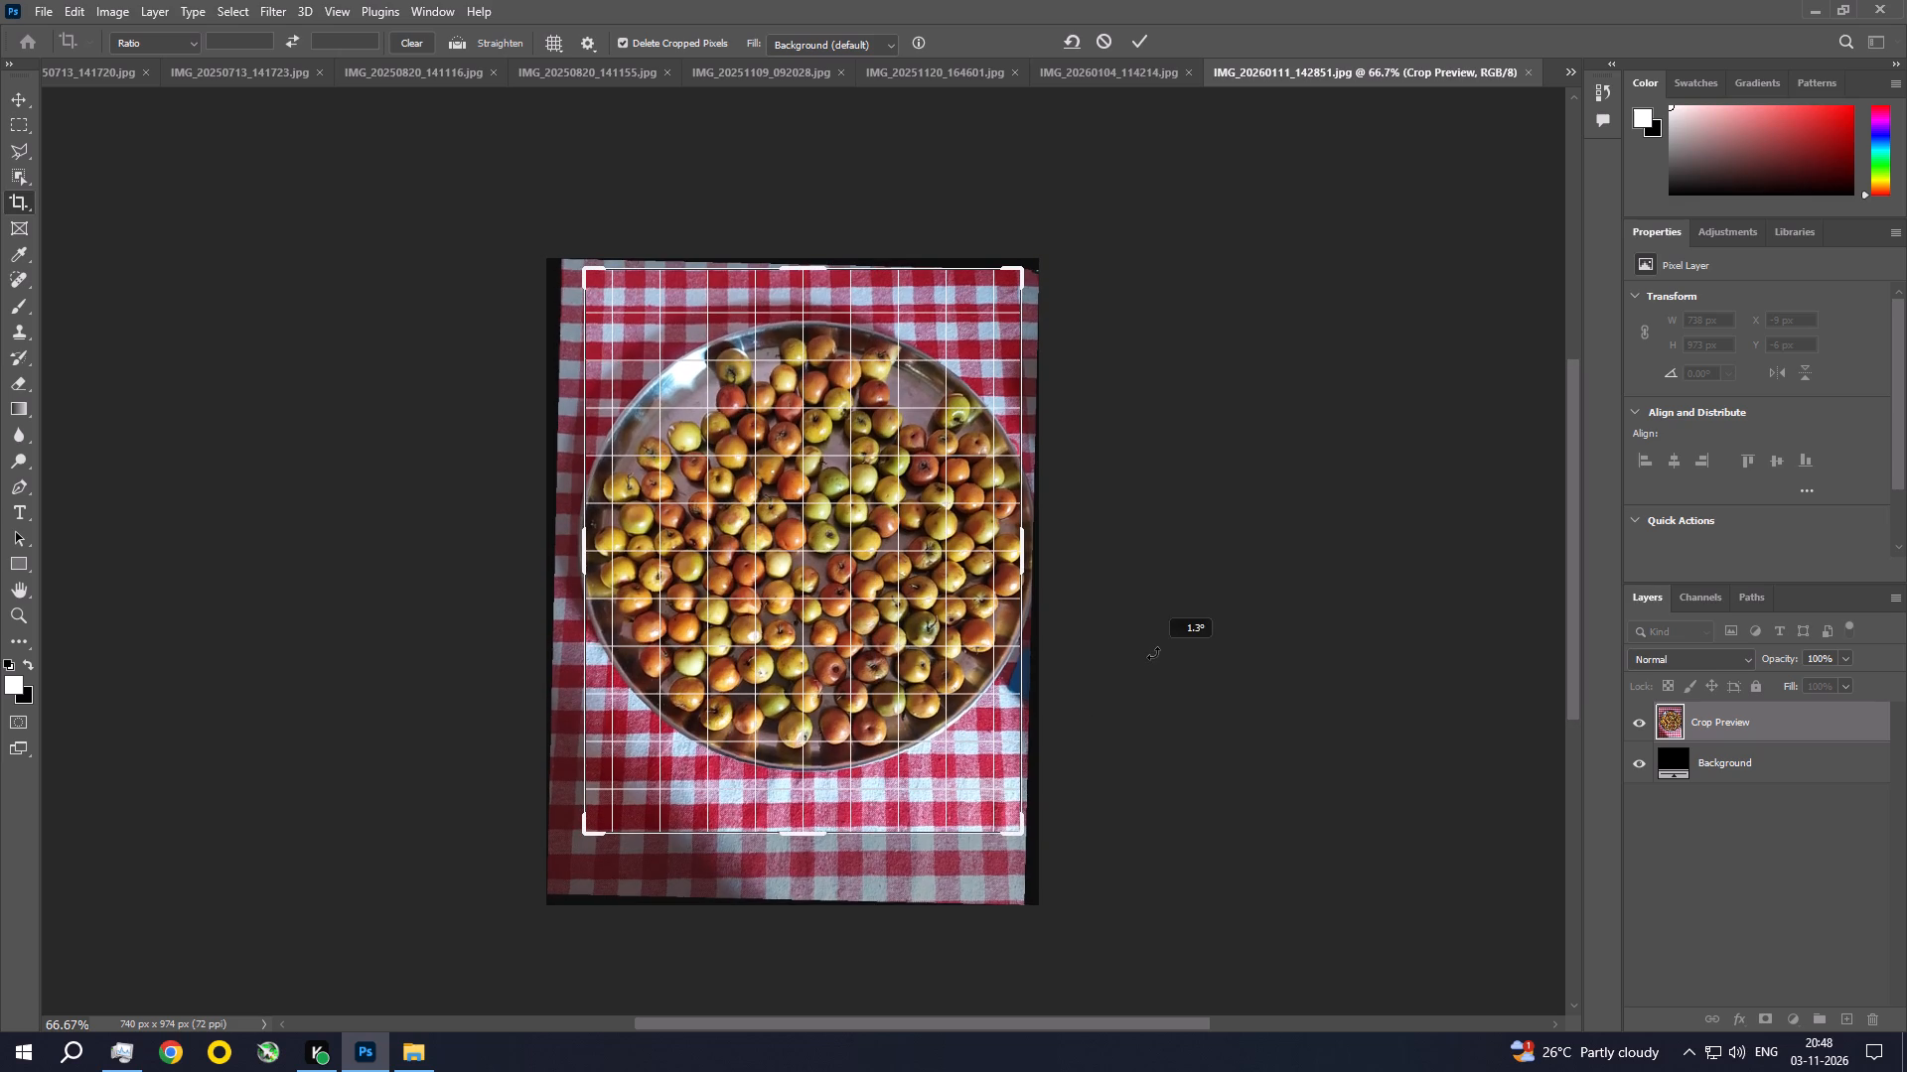
double_click(865, 688)
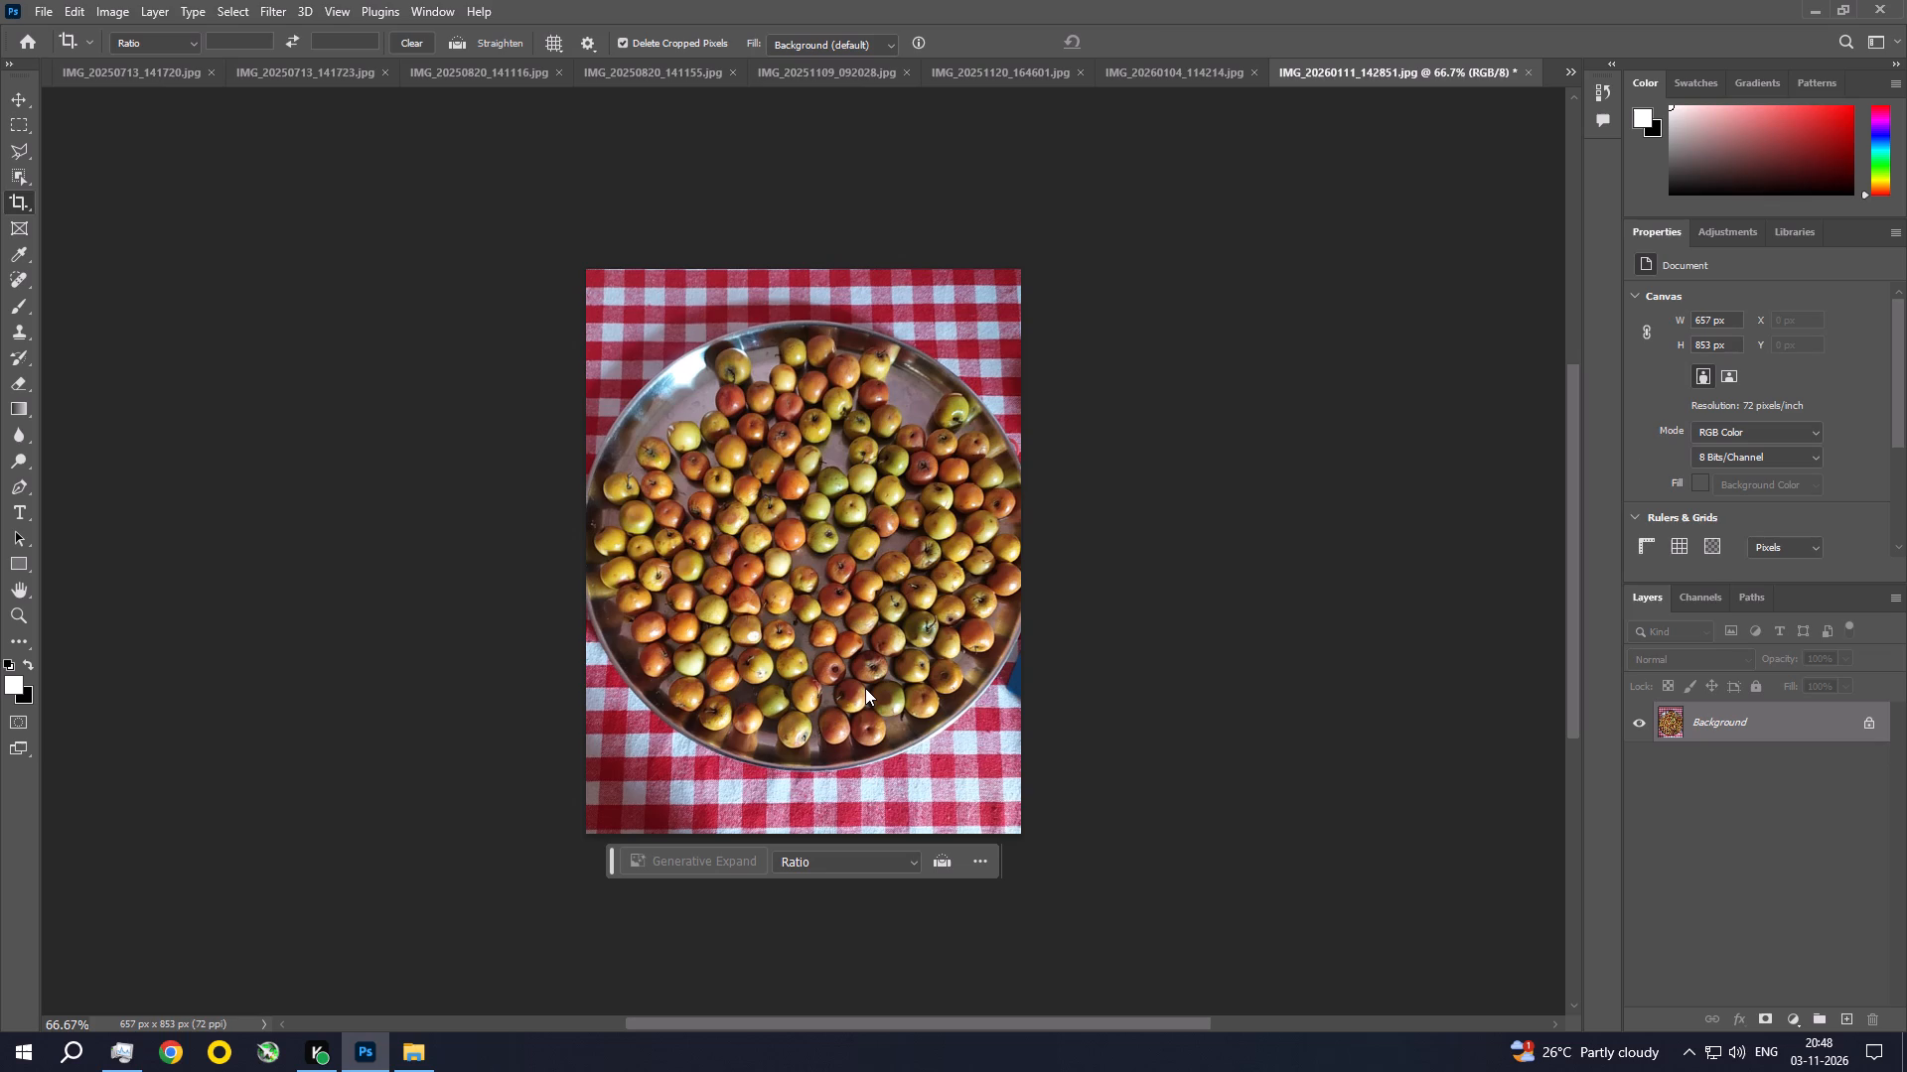
Trim the sides of the fruit plate photo to a width of 645 px with the Crop tool.
left_click(17, 207)
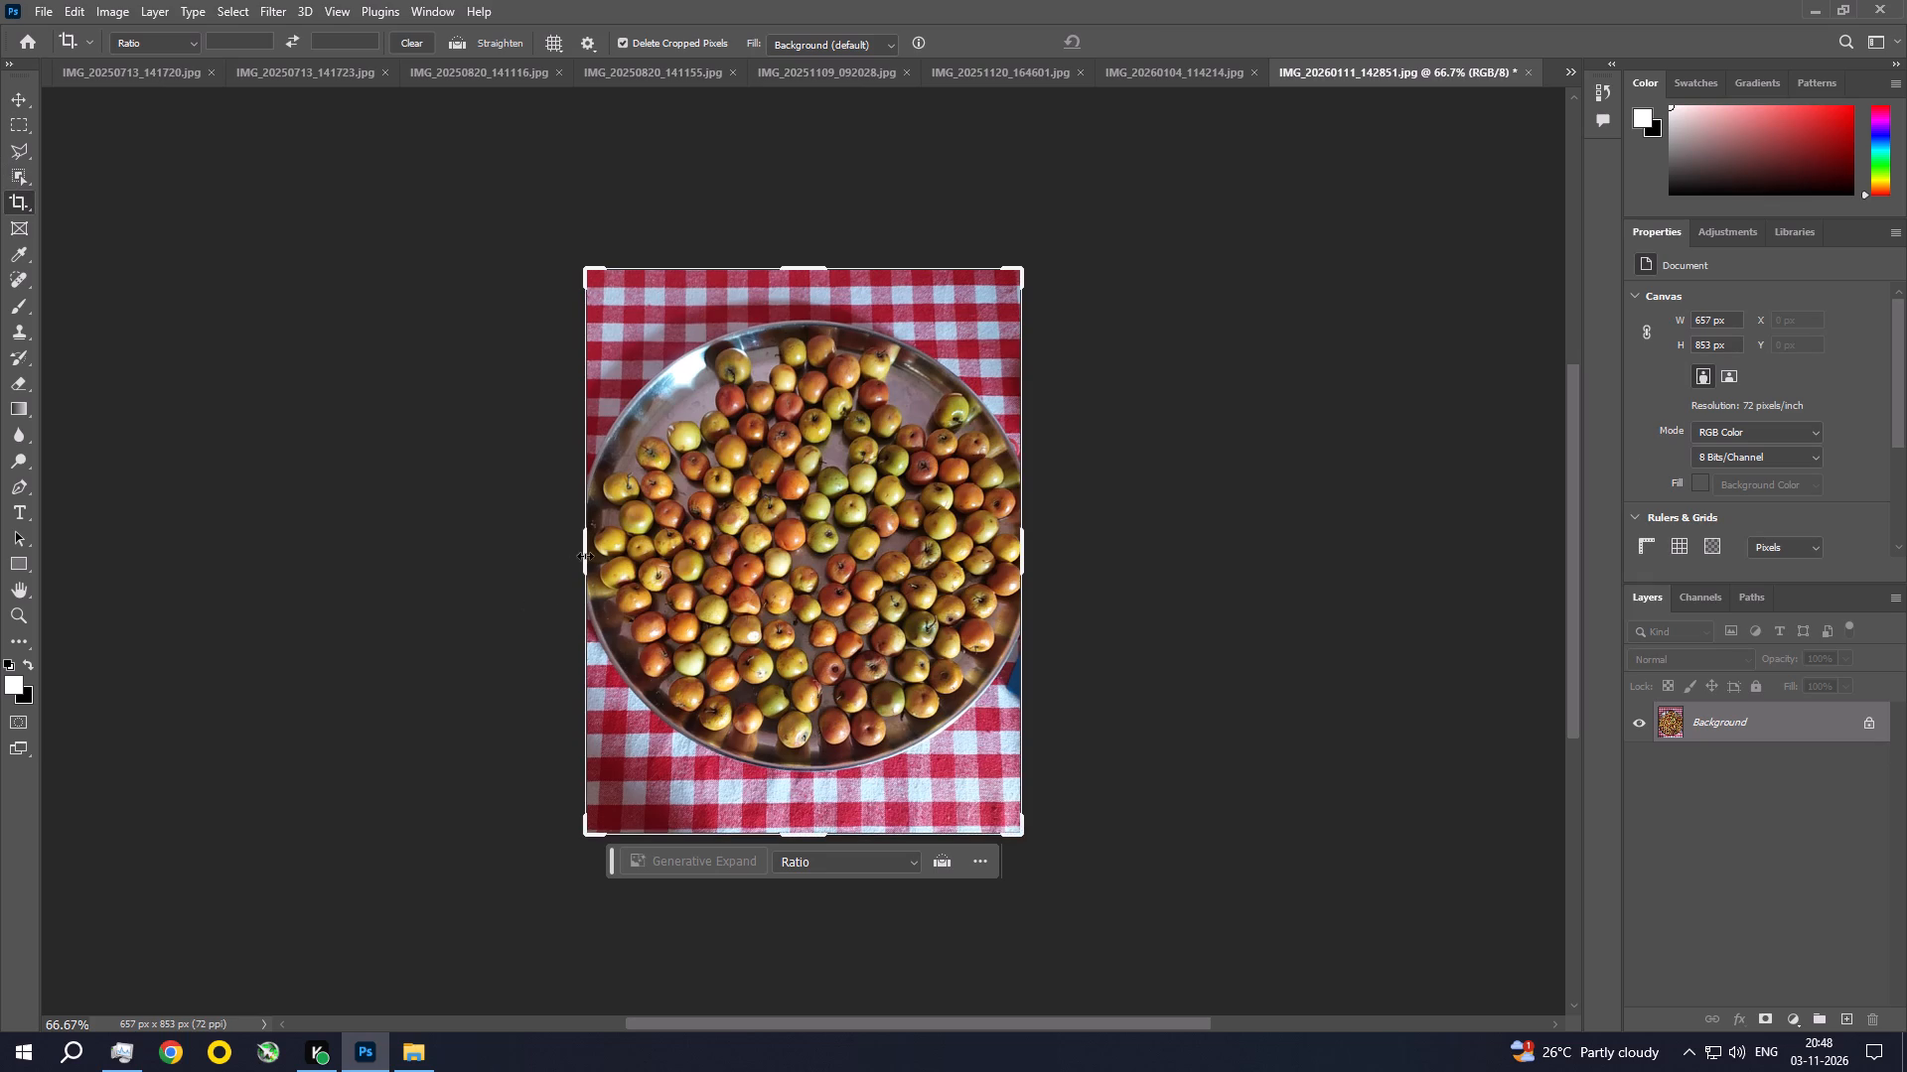
left_click(586, 556)
double_click(764, 518)
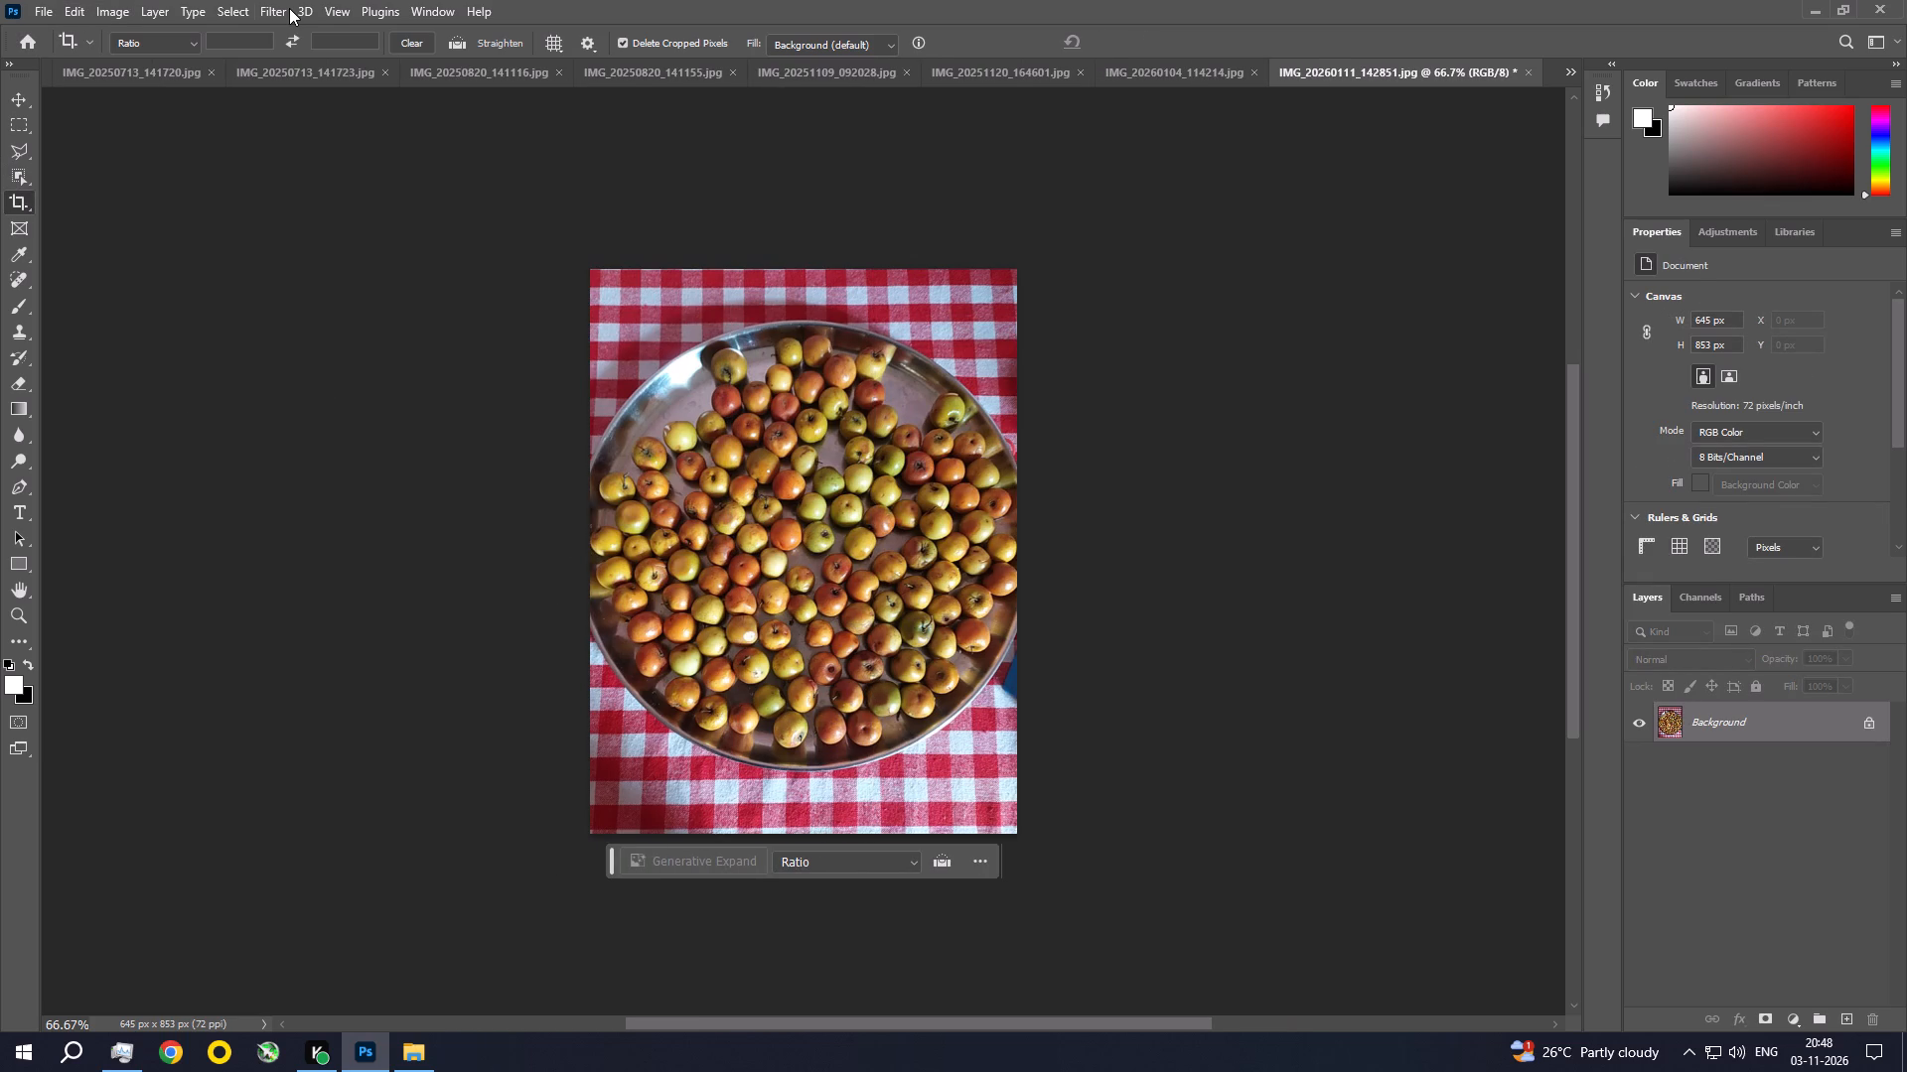
Compare Artistic profiles in the Camera Raw Filter and apply Artistic 05 to the fruit plate photo.
left_click(289, 8)
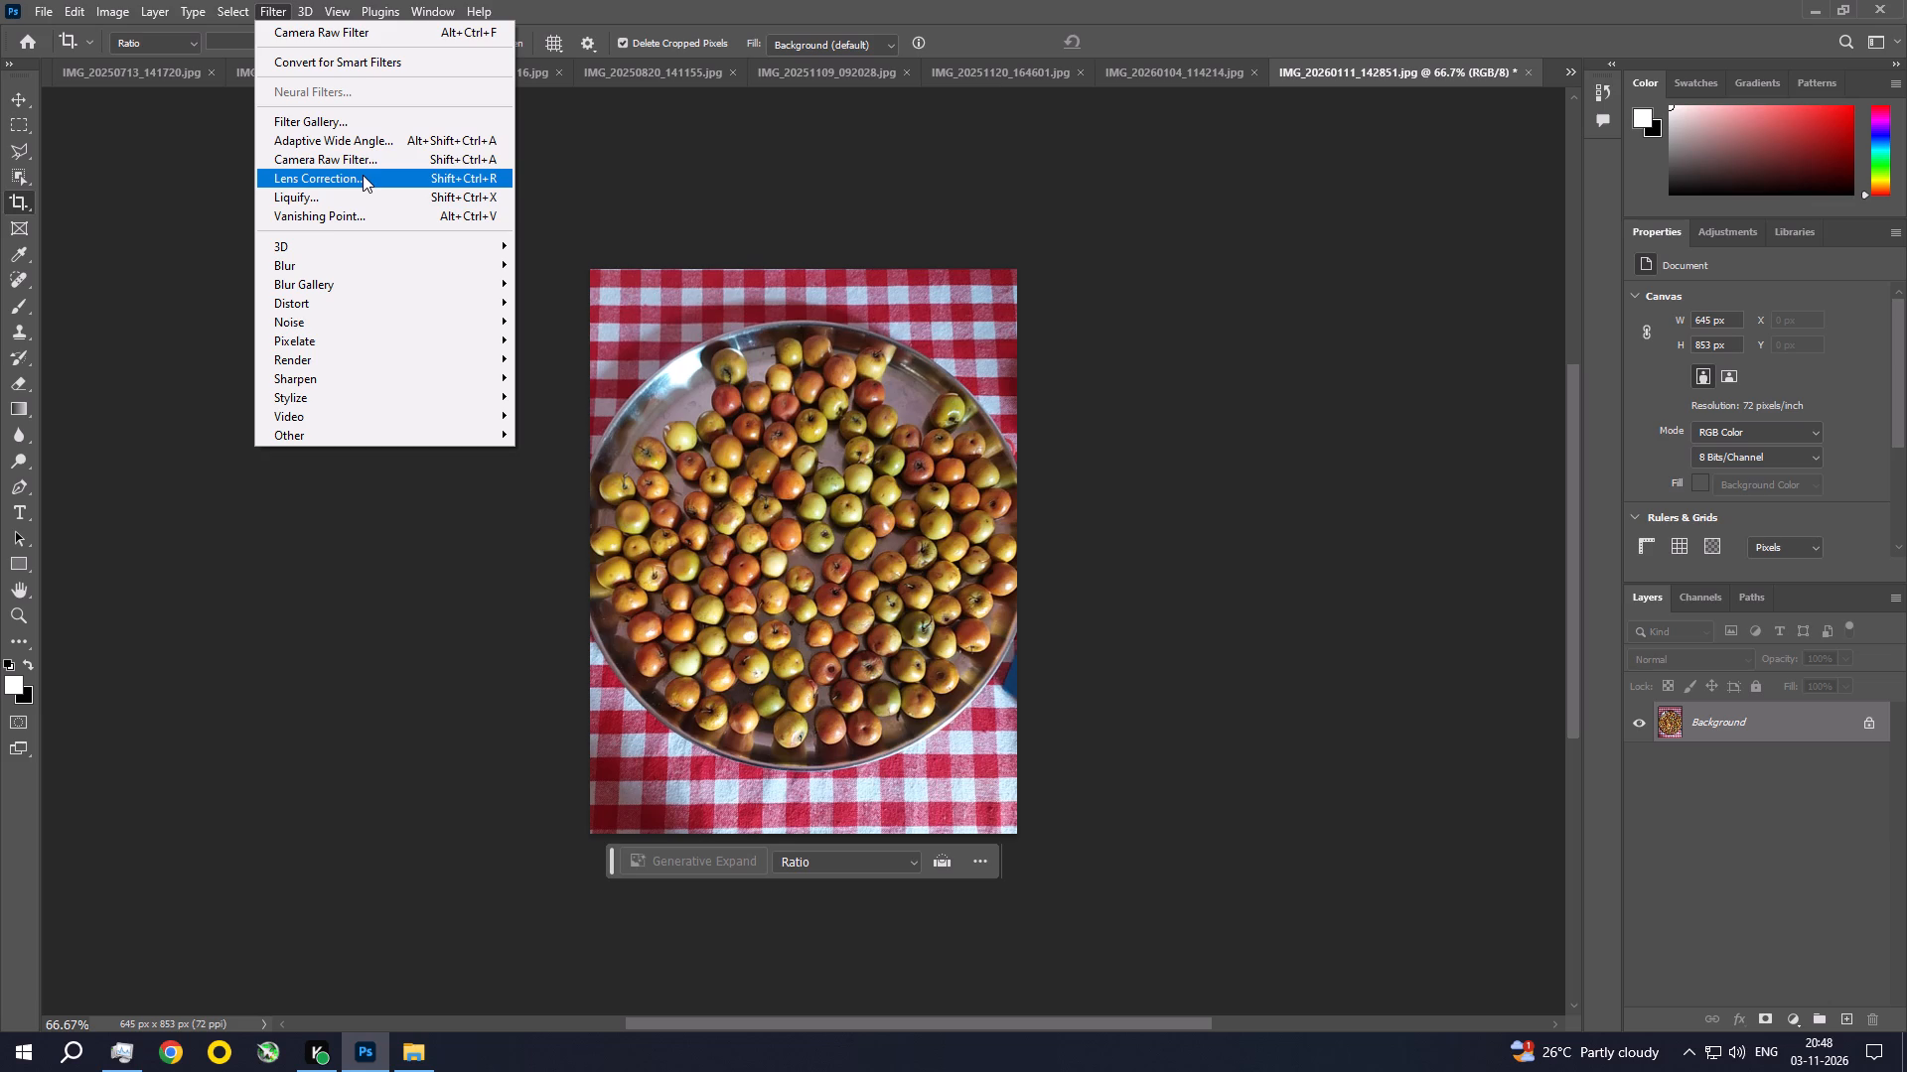
left_click(368, 158)
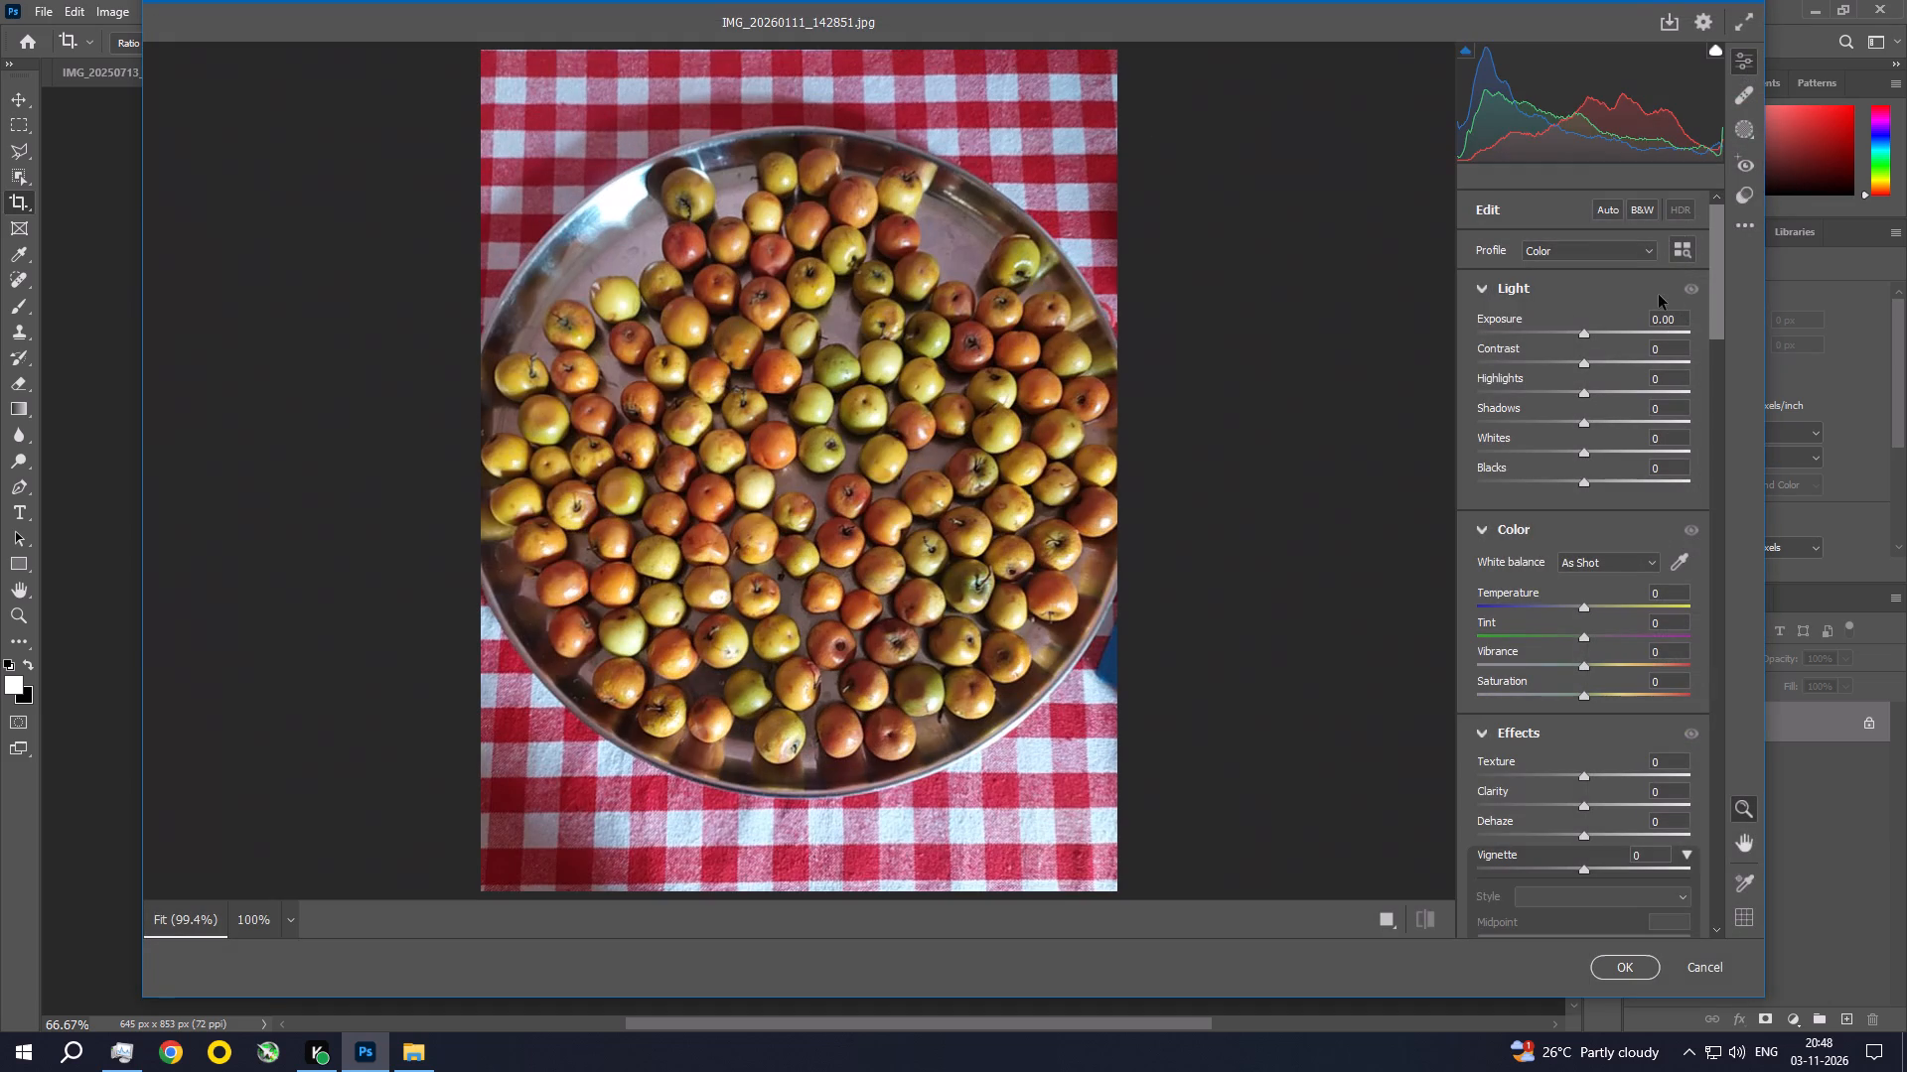
left_click(1614, 251)
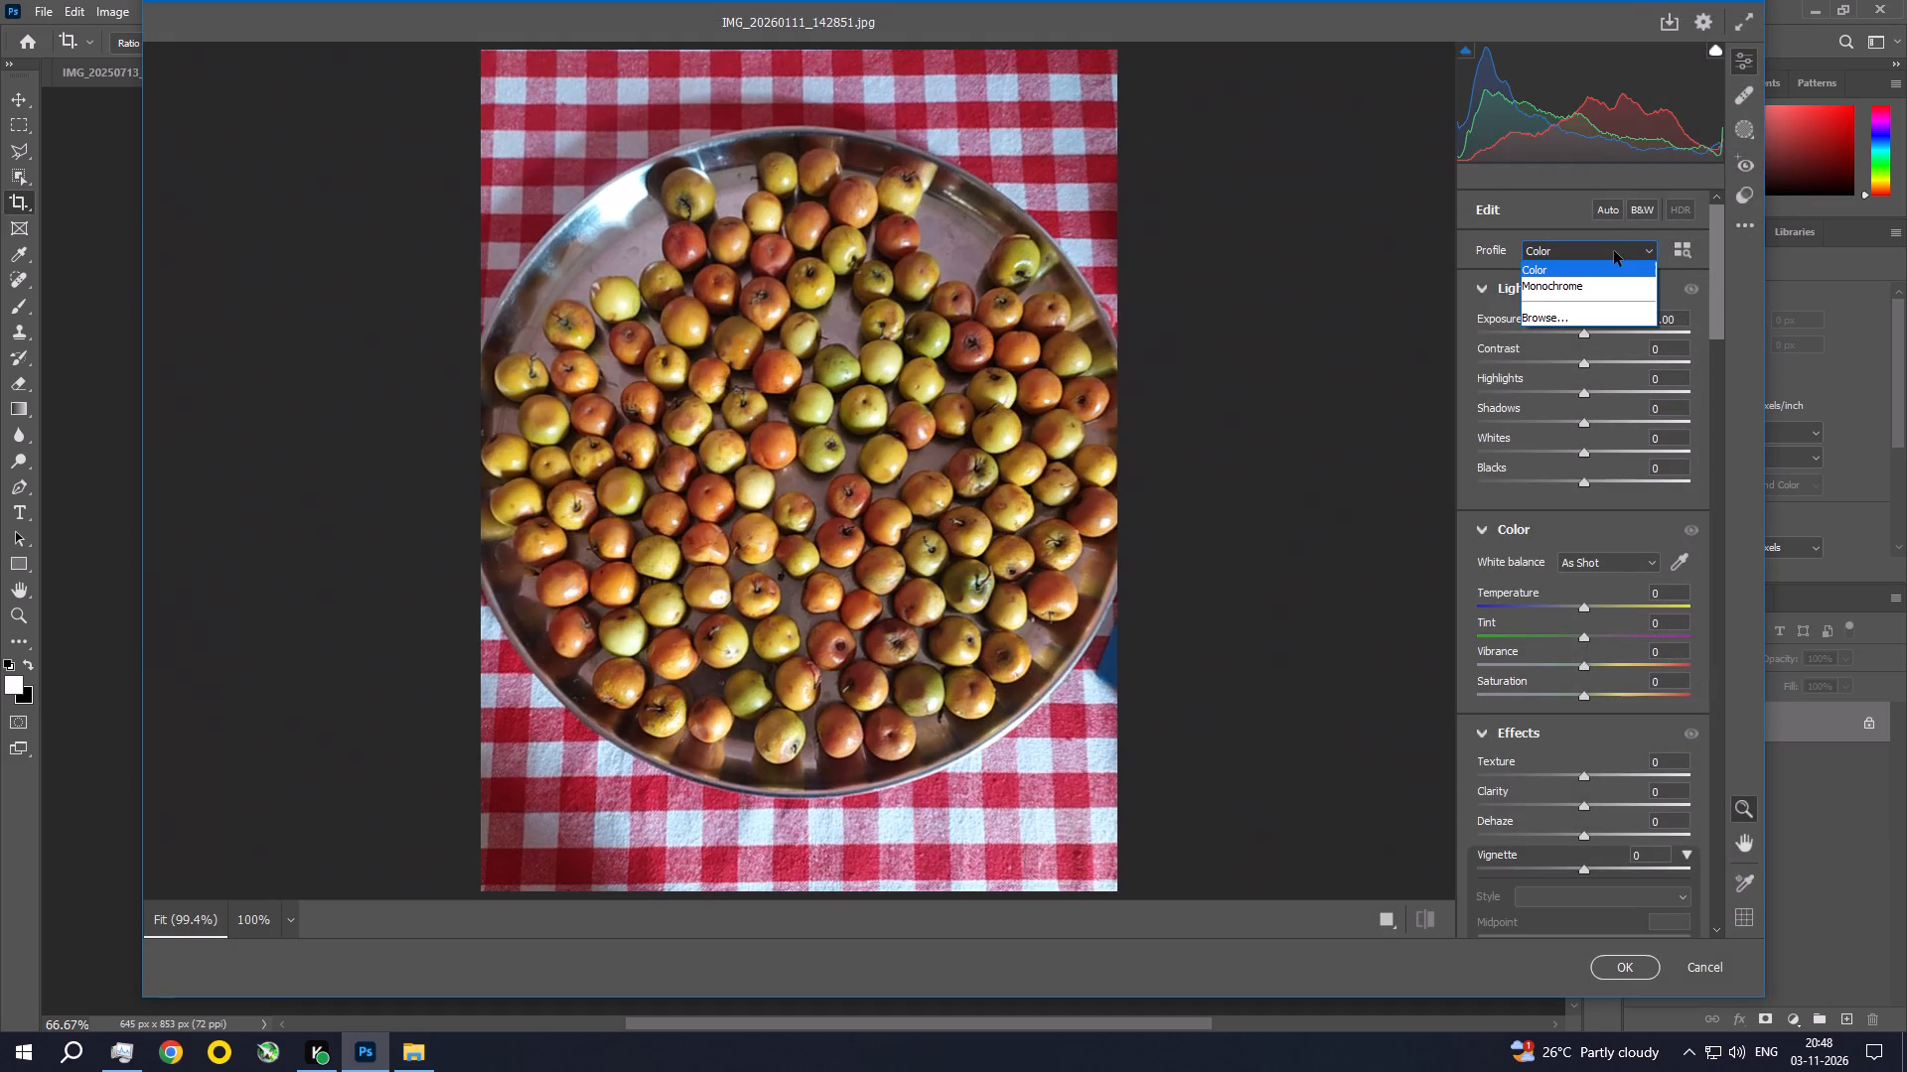
left_click(1679, 246)
left_click(1692, 253)
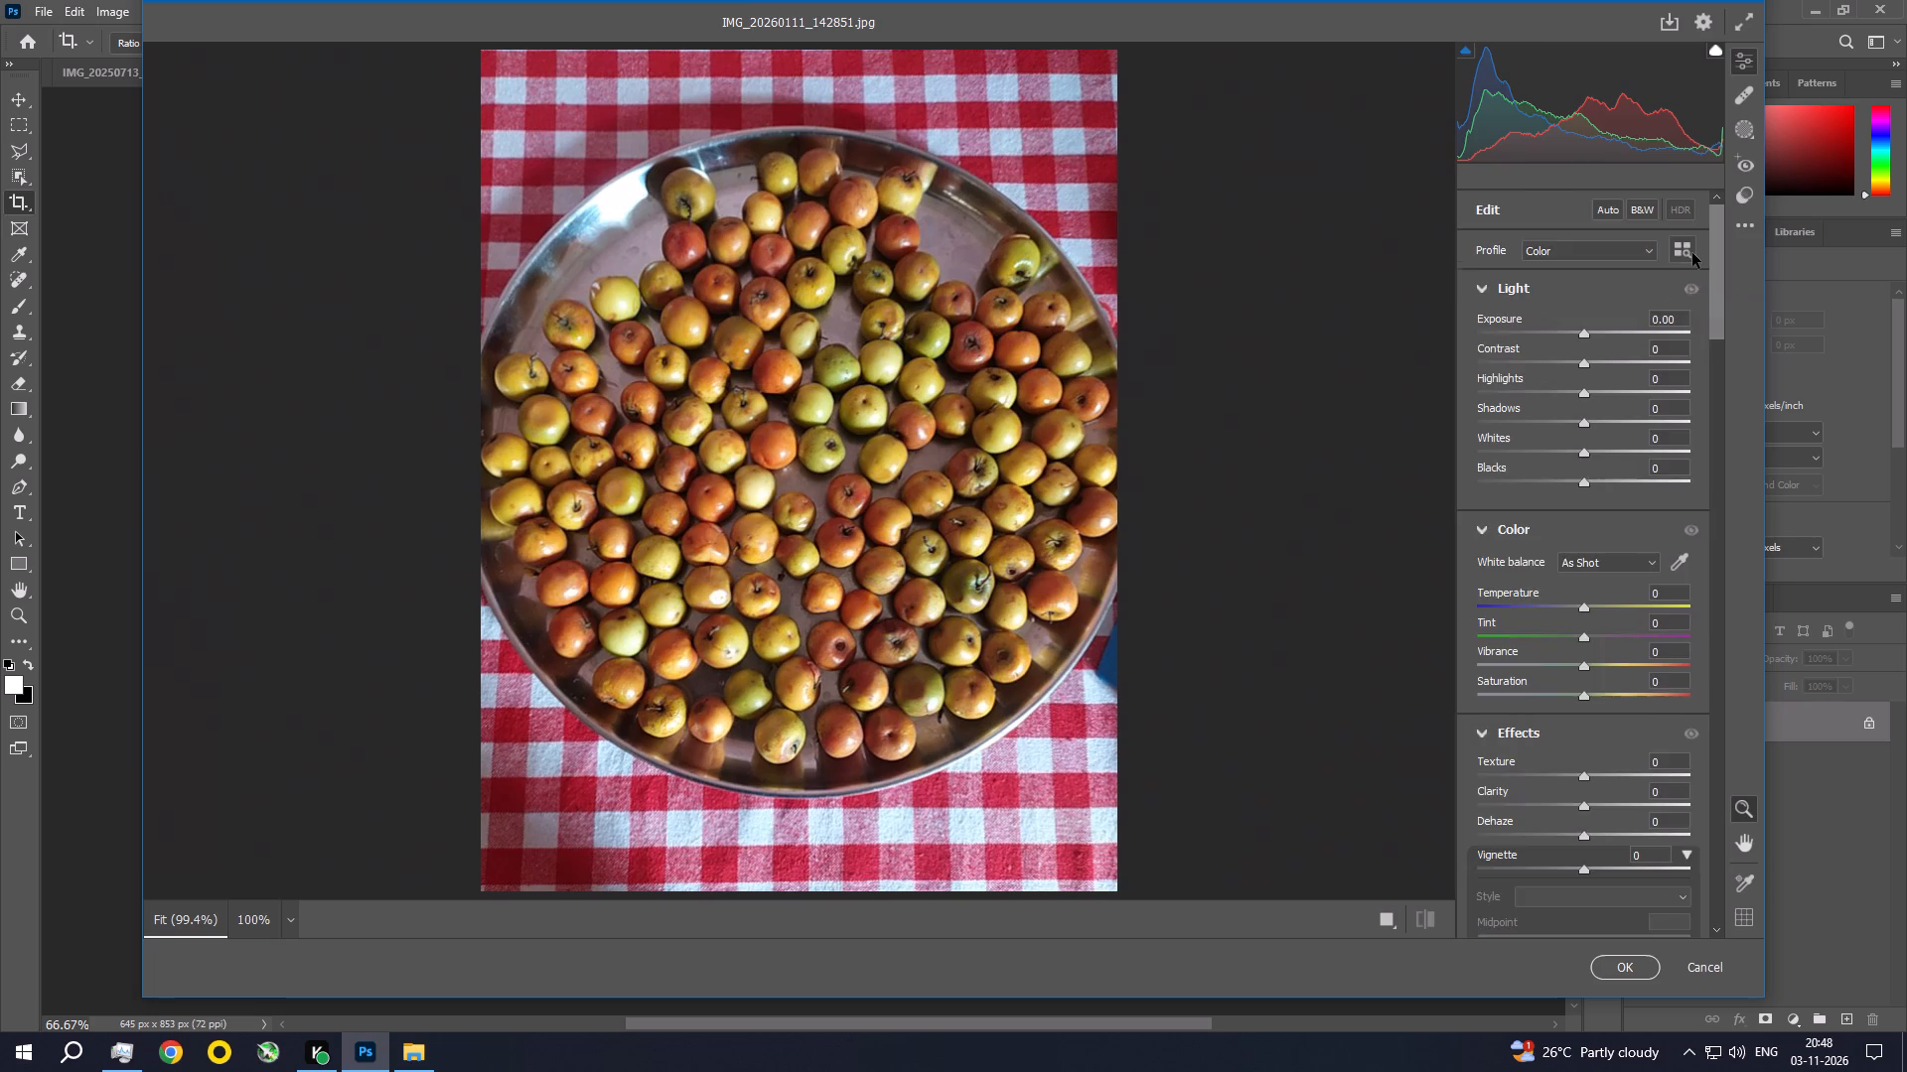
left_click(1470, 541)
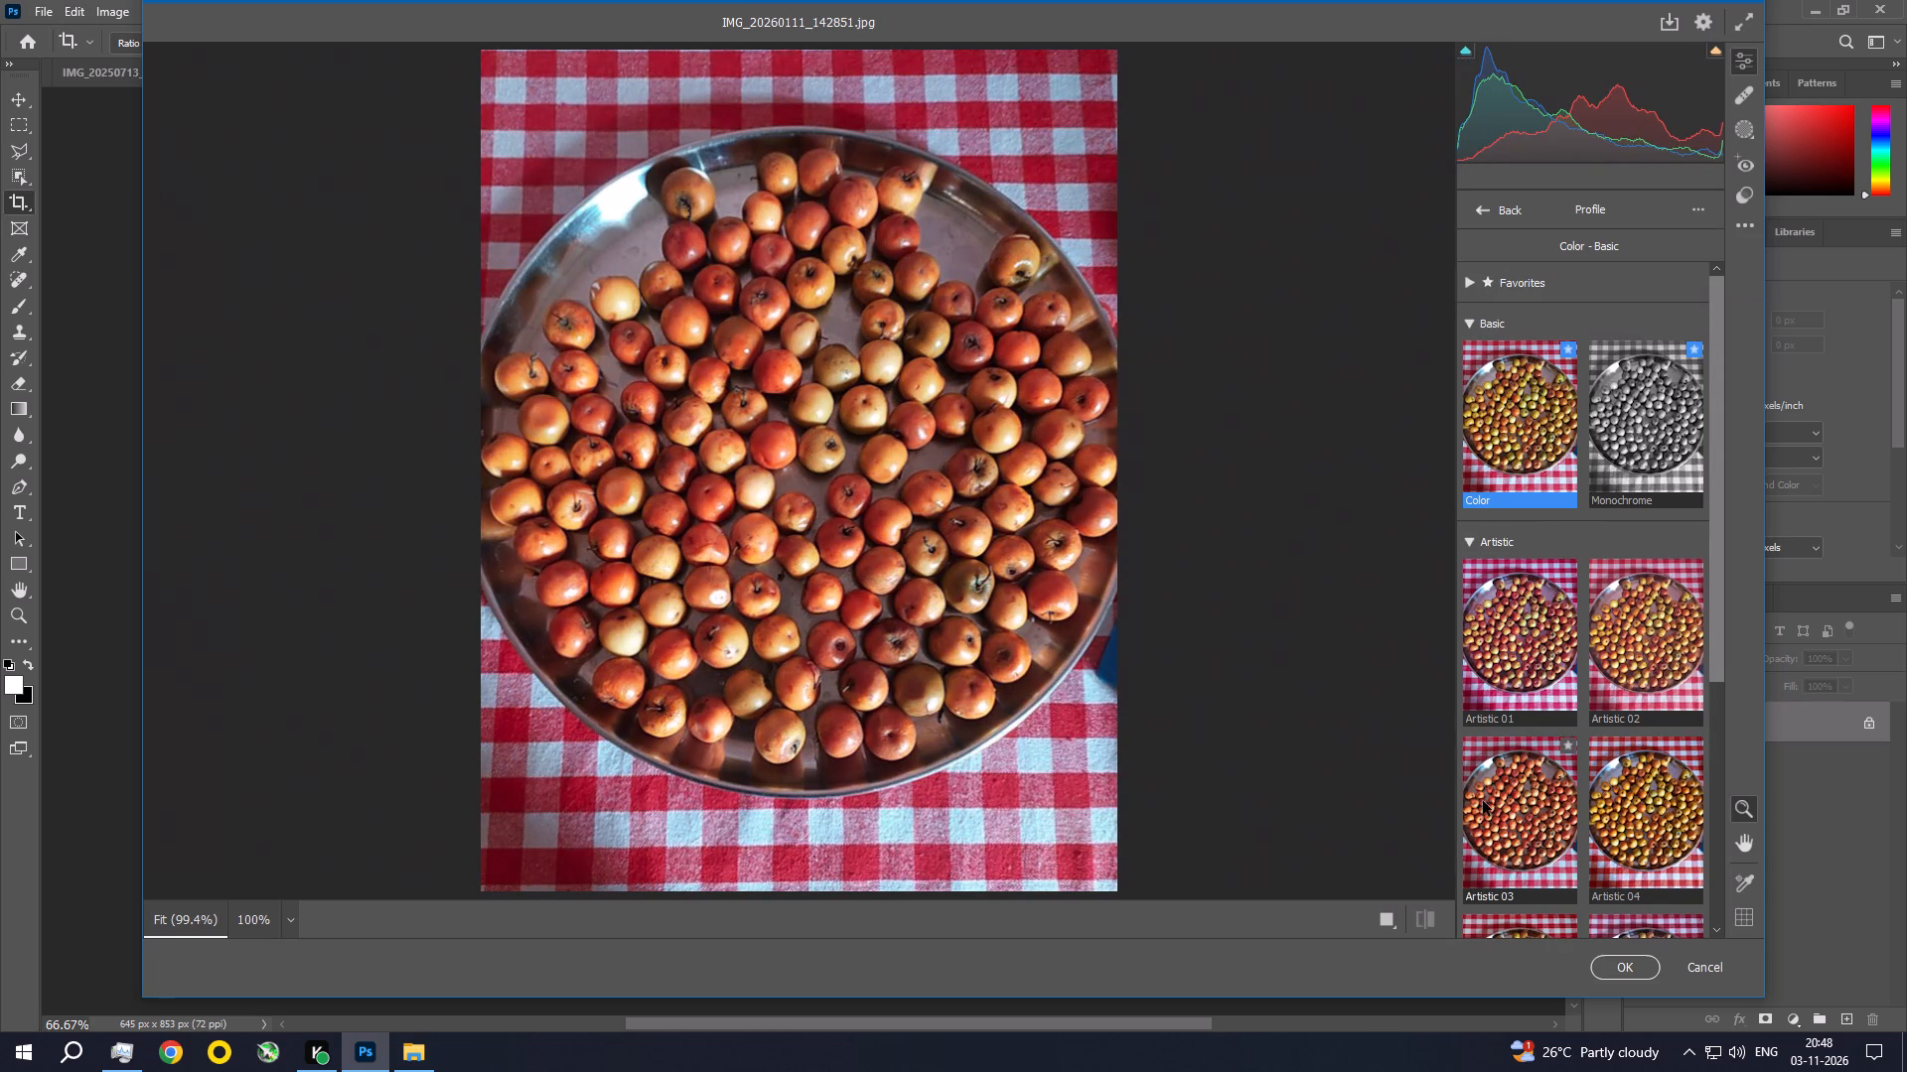
scroll(1565, 850, "down", 1)
scroll(1565, 850, "up", 2)
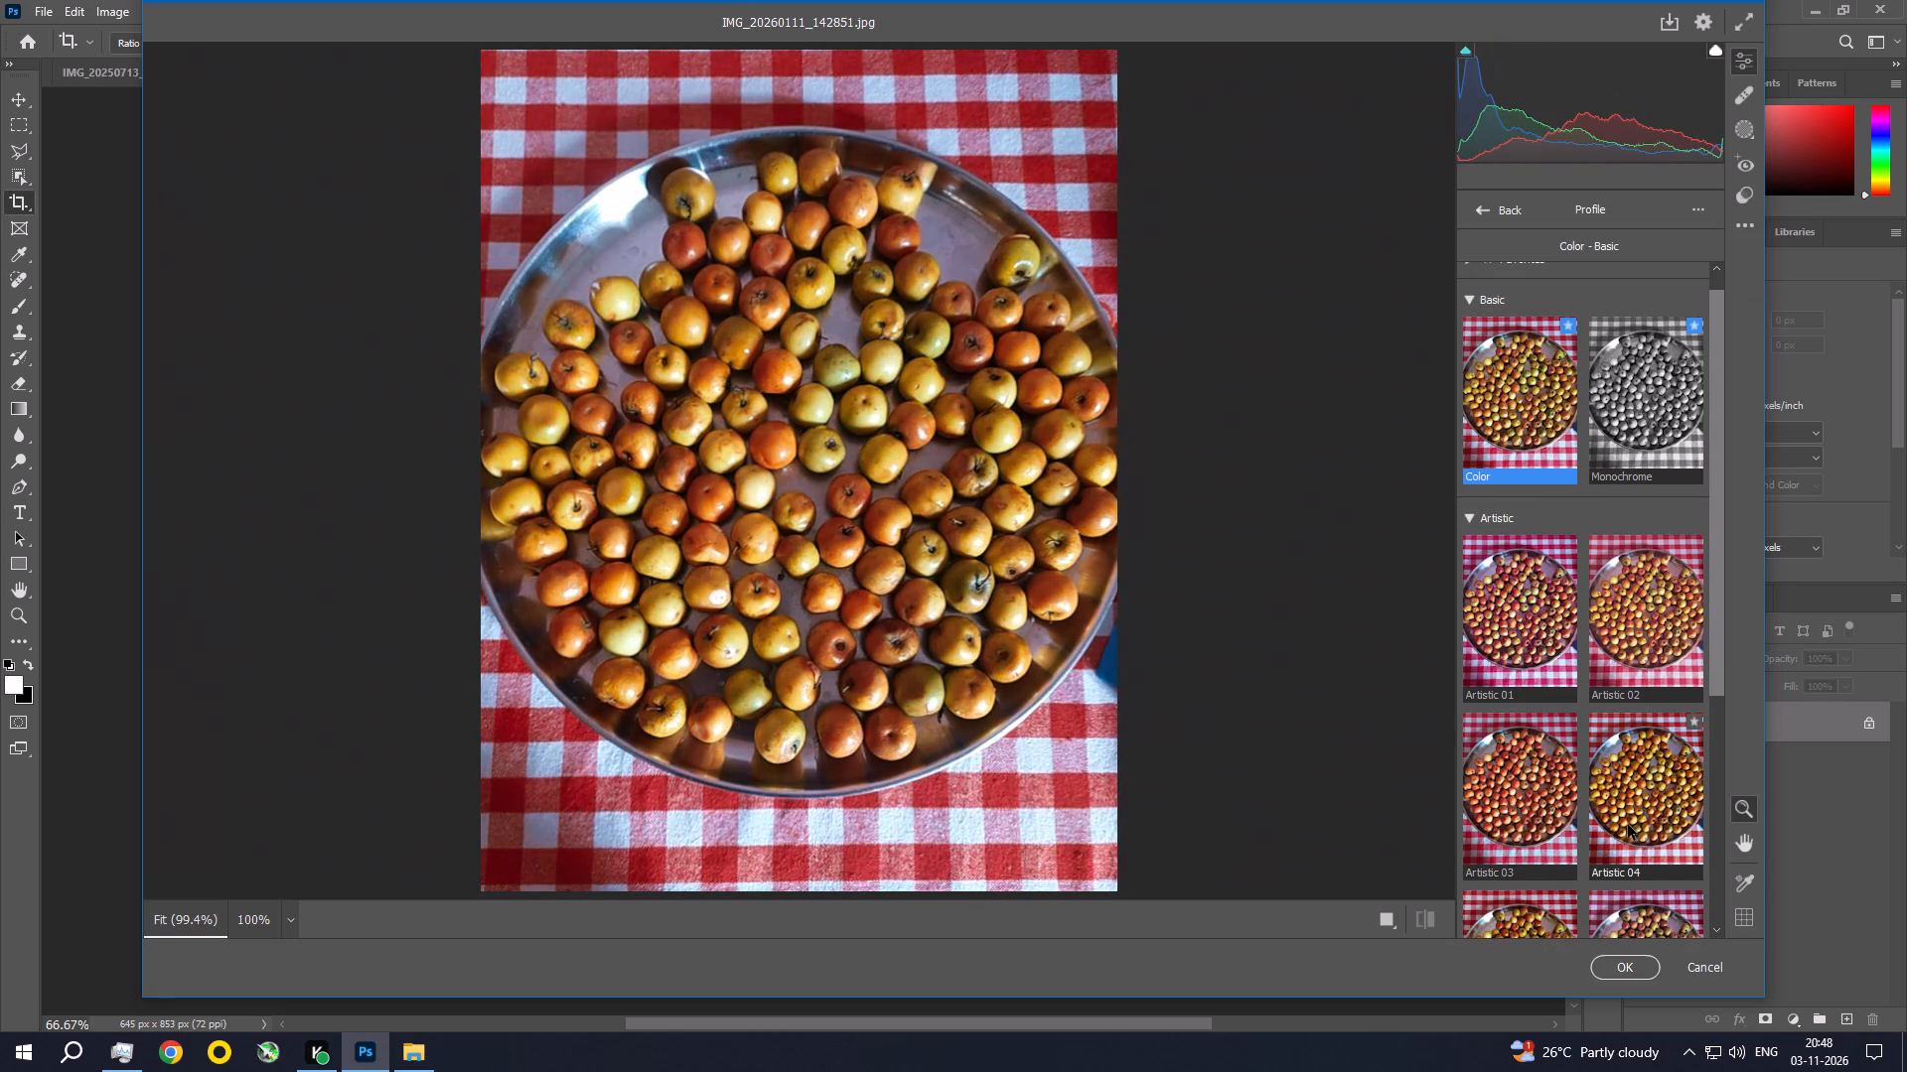
scroll(1628, 825, "down", 1)
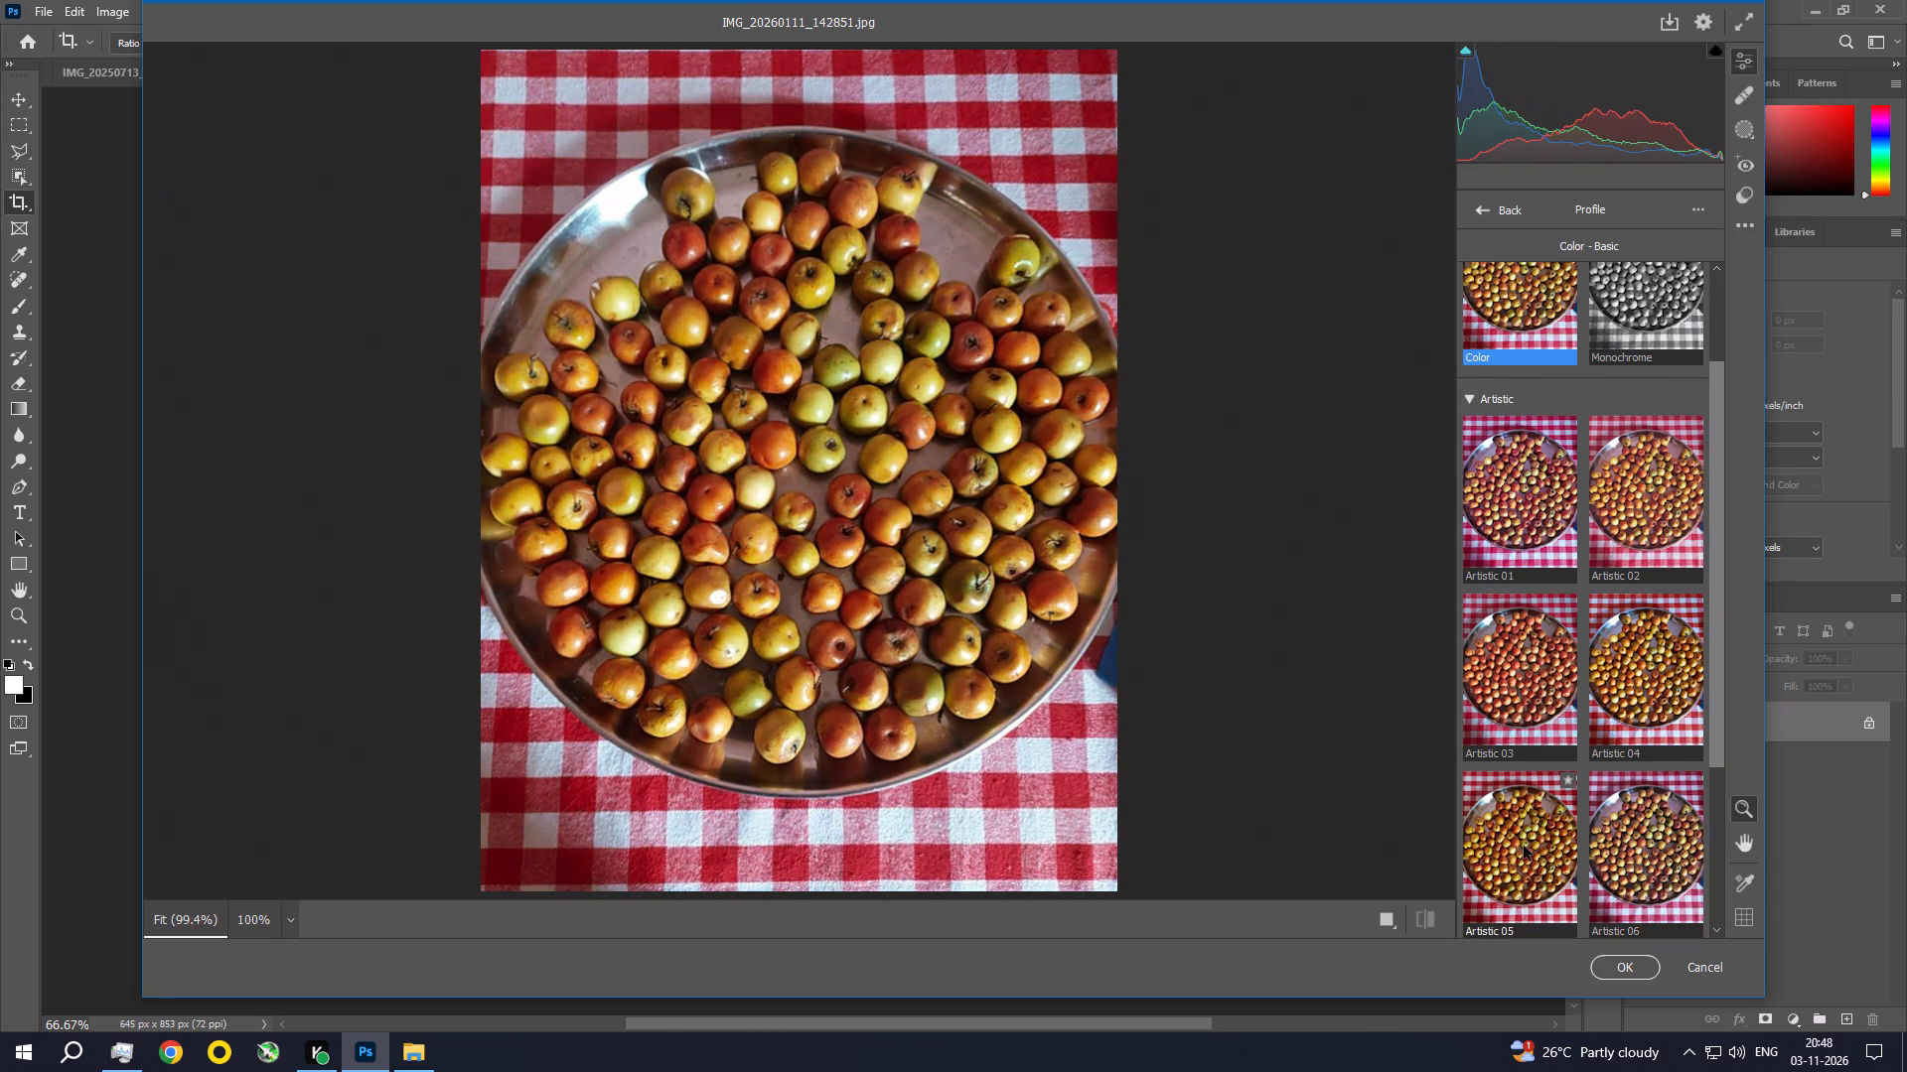
double_click(1524, 846)
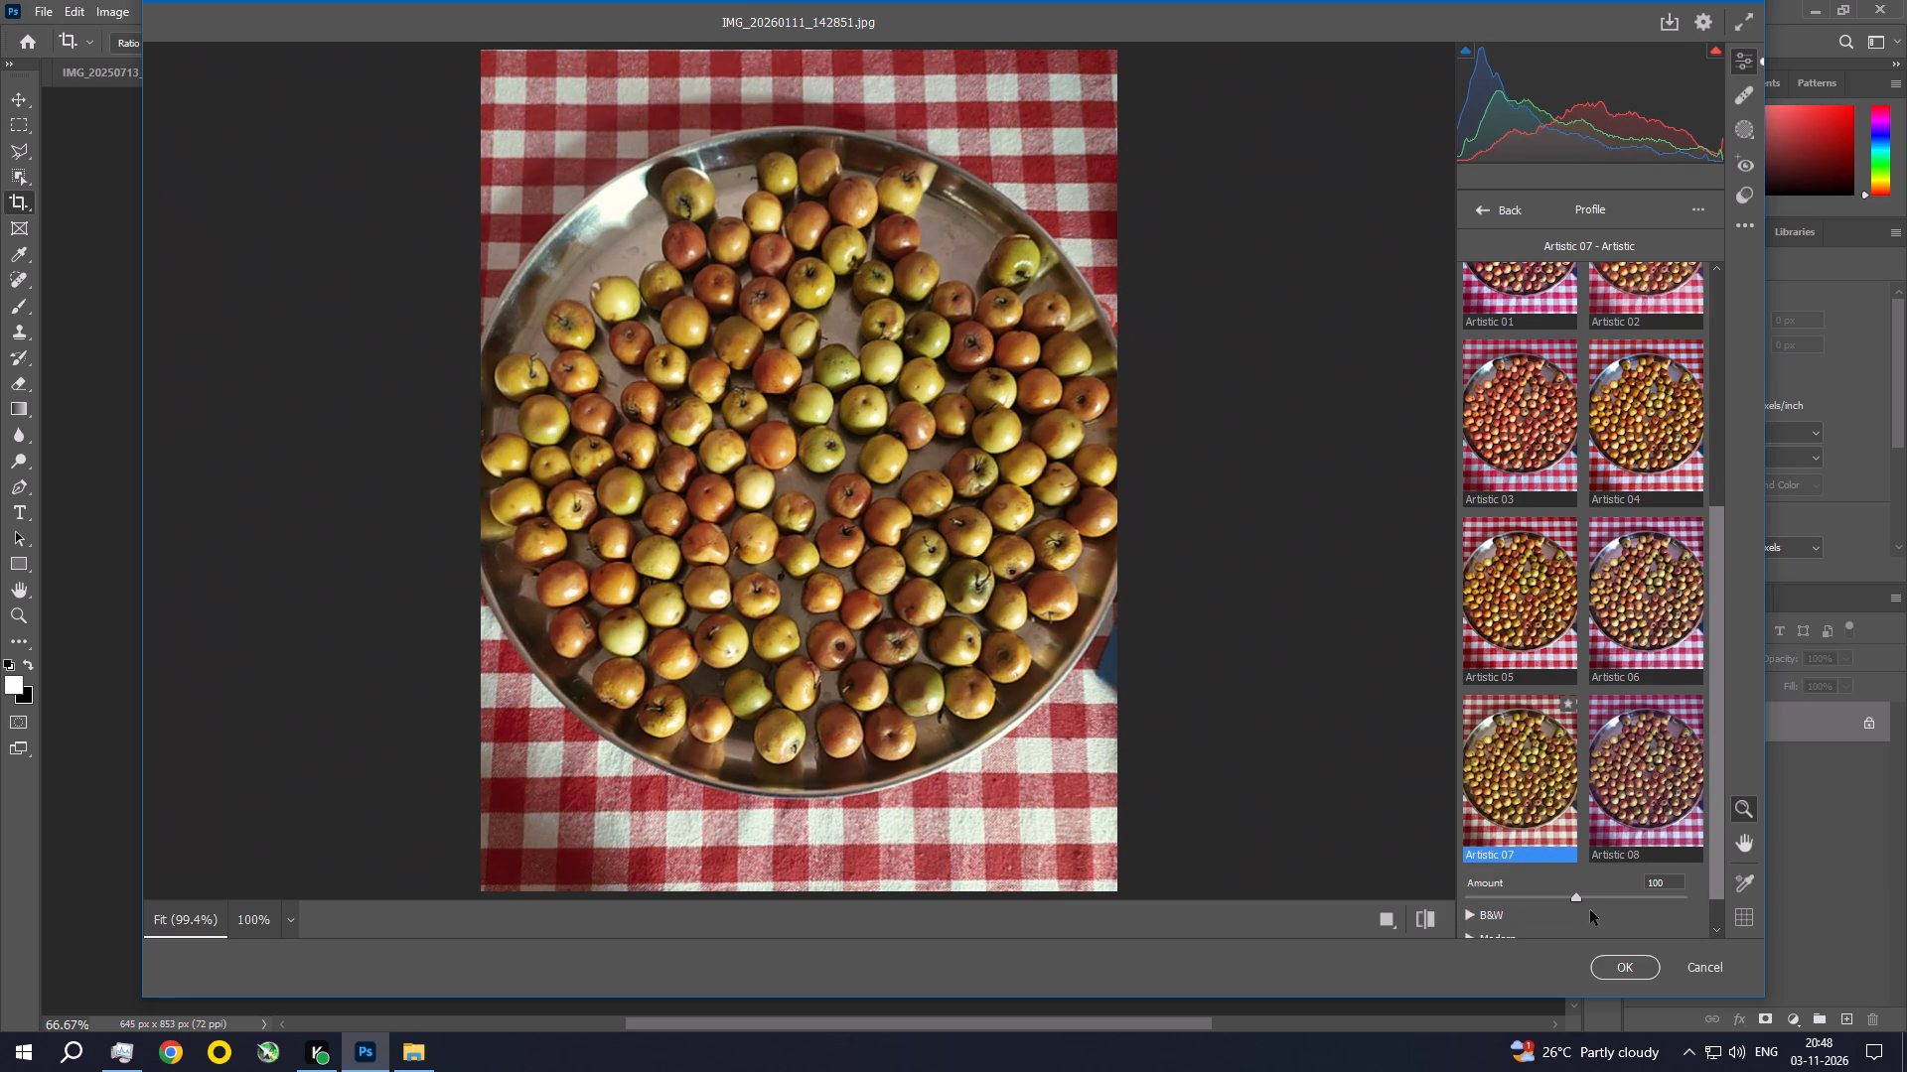
double_click(1518, 621)
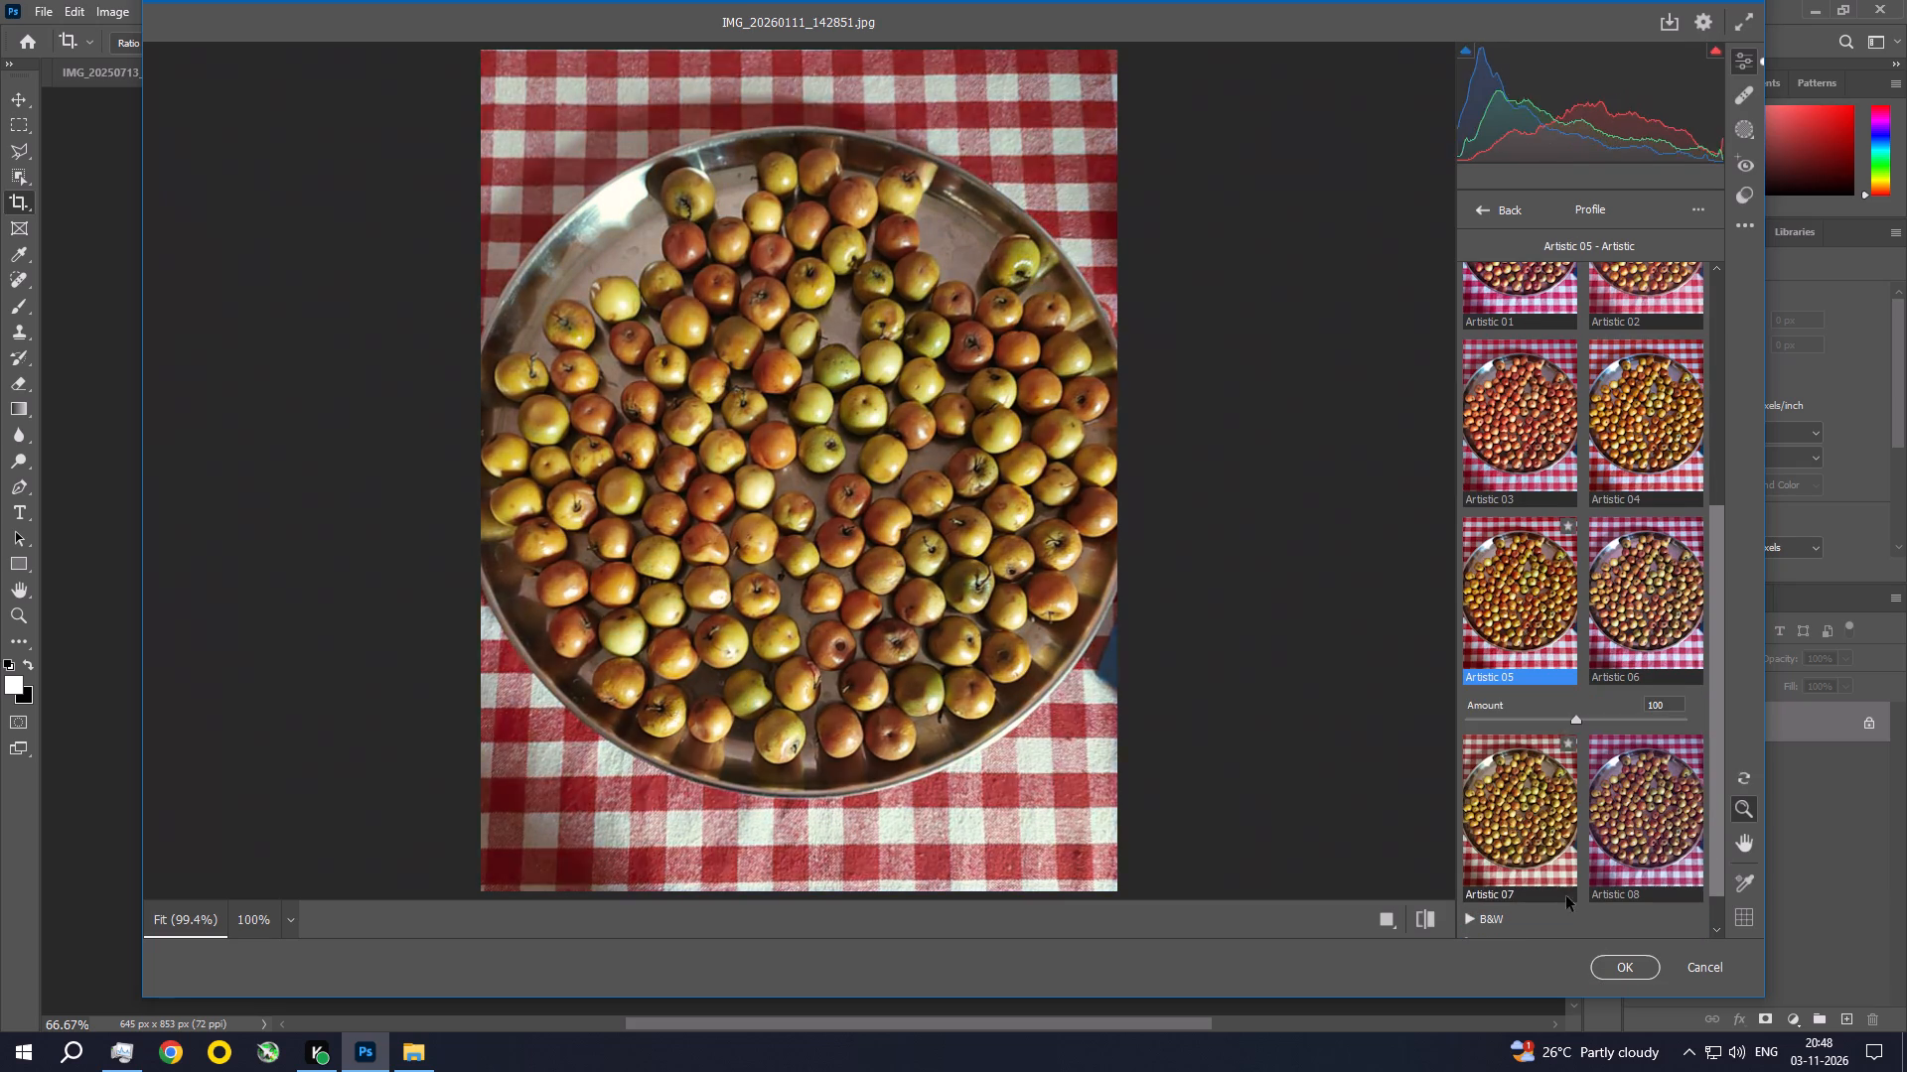
left_click(1620, 974)
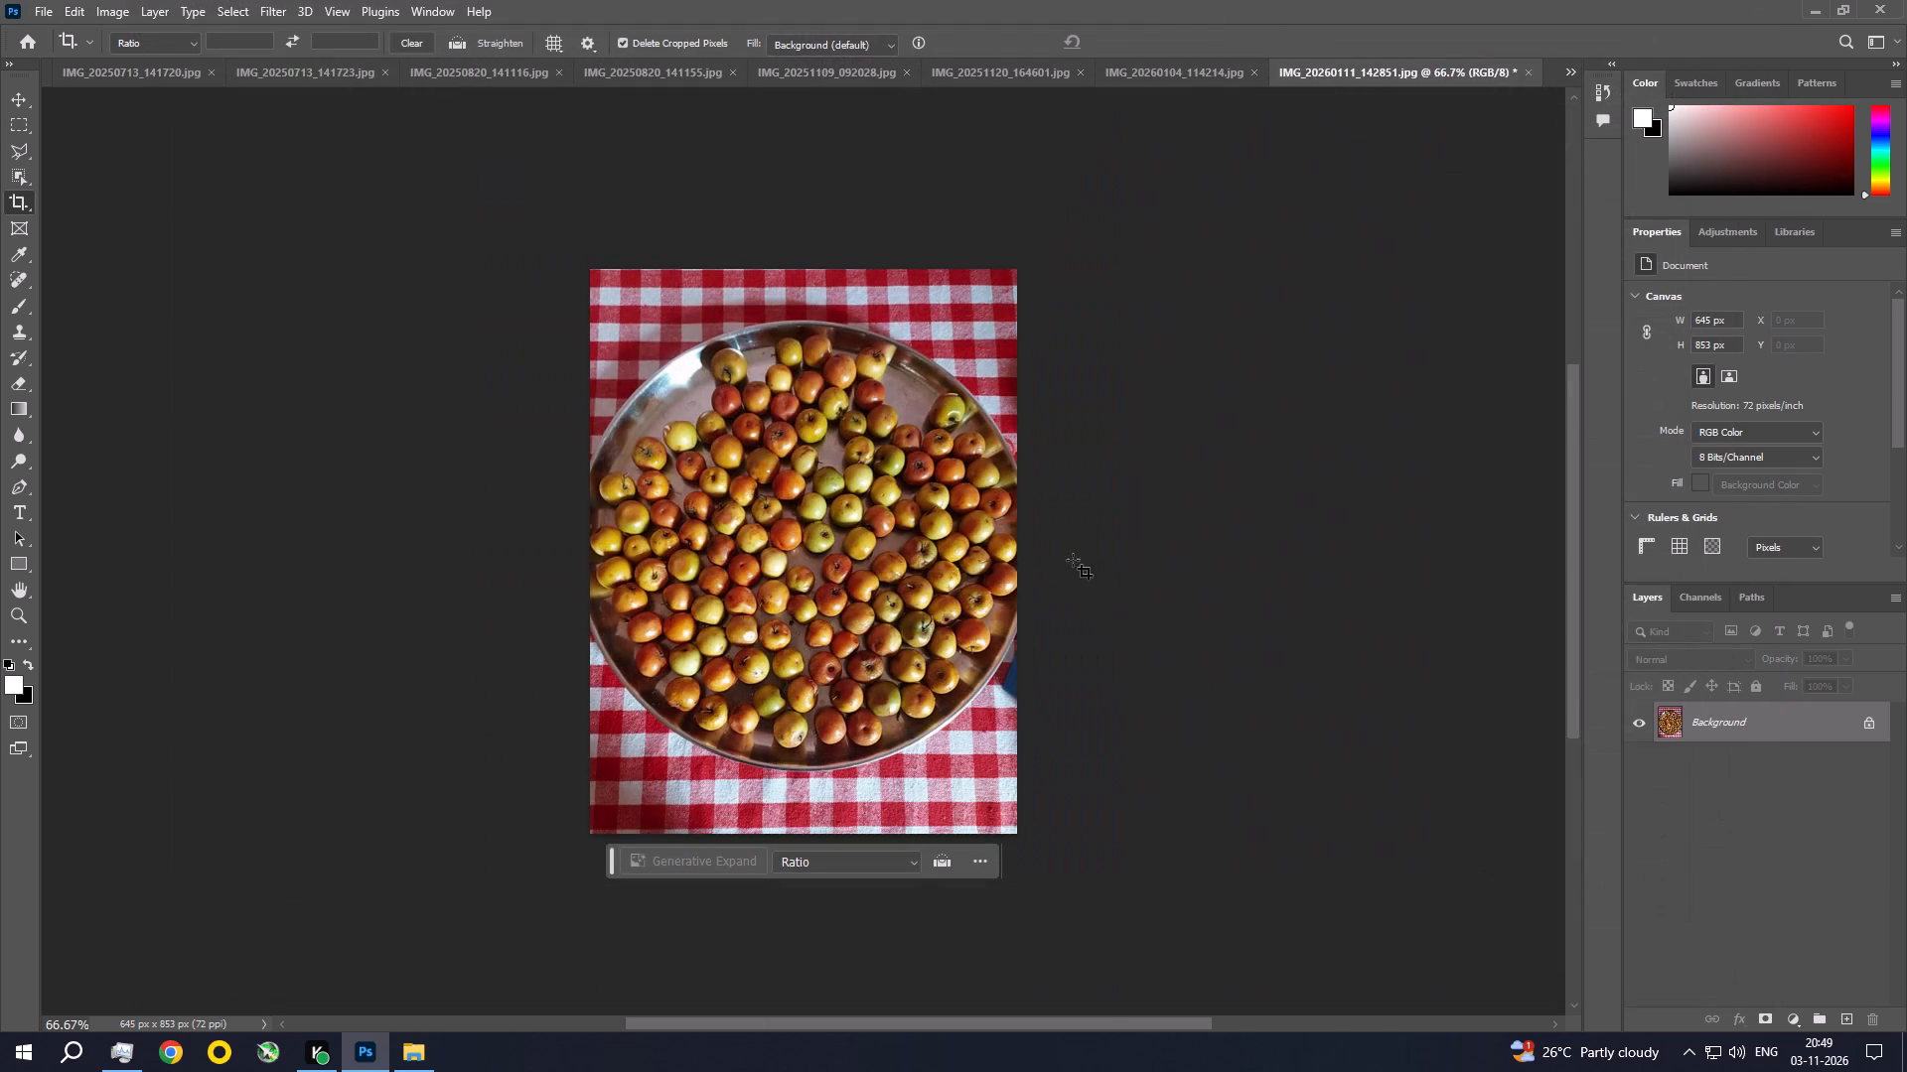
Apply a Warming Filter (85) Photo Filter at 25% density to the fruit plate photo.
left_click(111, 9)
left_click(123, 54)
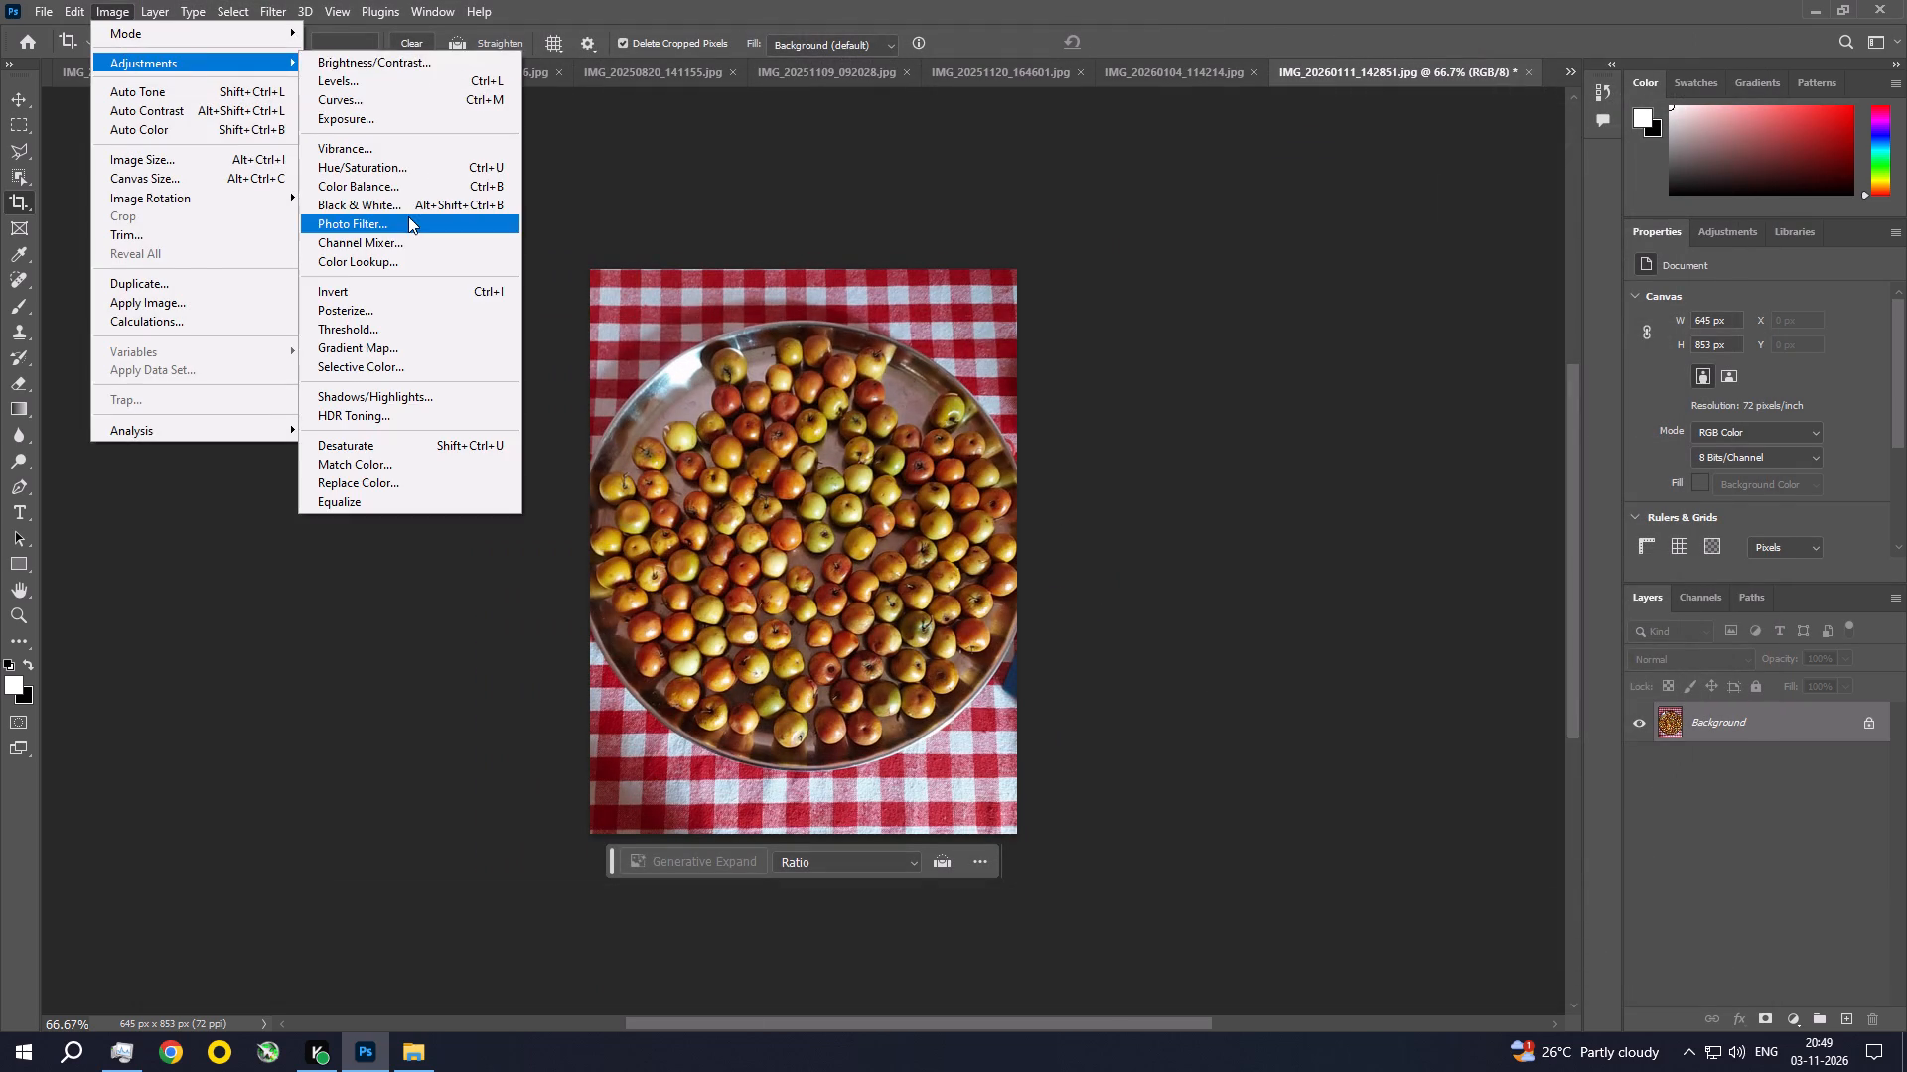
left_click(408, 216)
left_click(1557, 219)
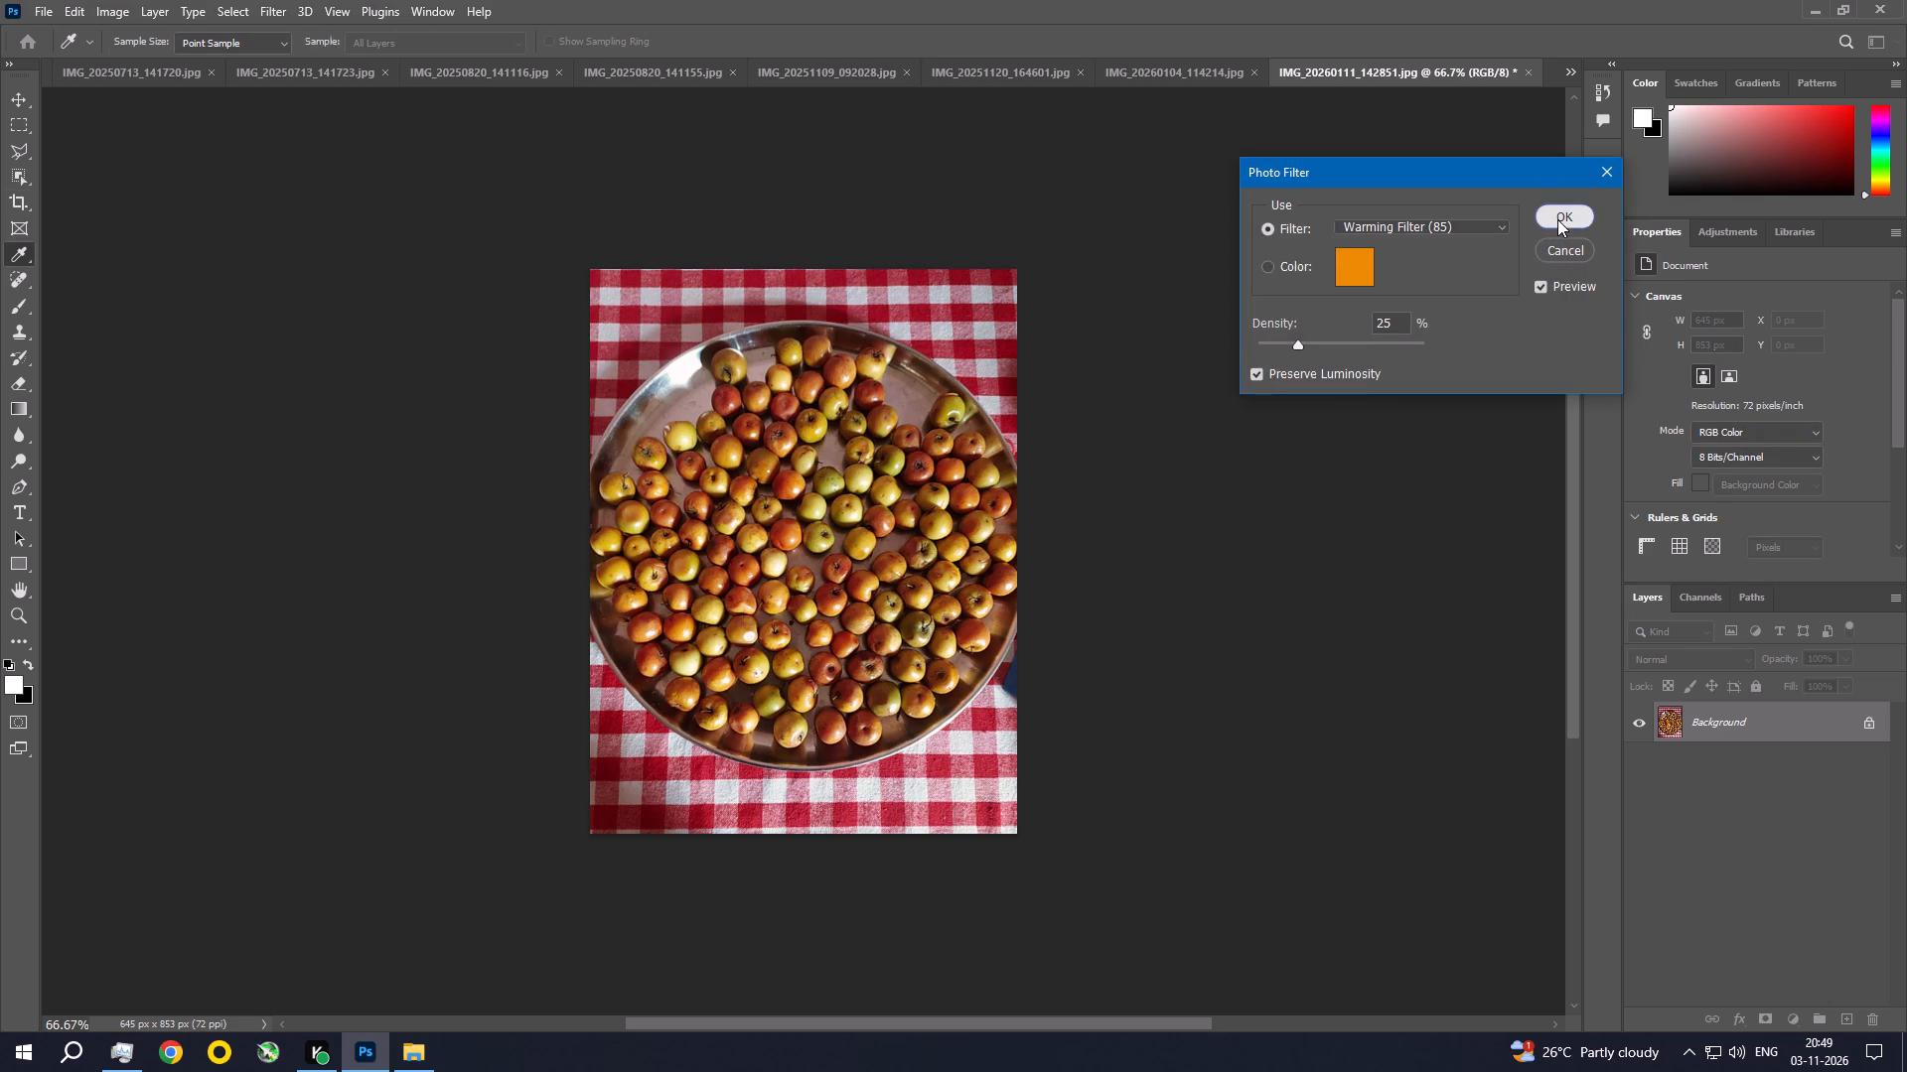
Apply an Exposure adjustment with an Offset of +0.0099 to the fruit plate photo.
left_click(111, 9)
left_click(130, 62)
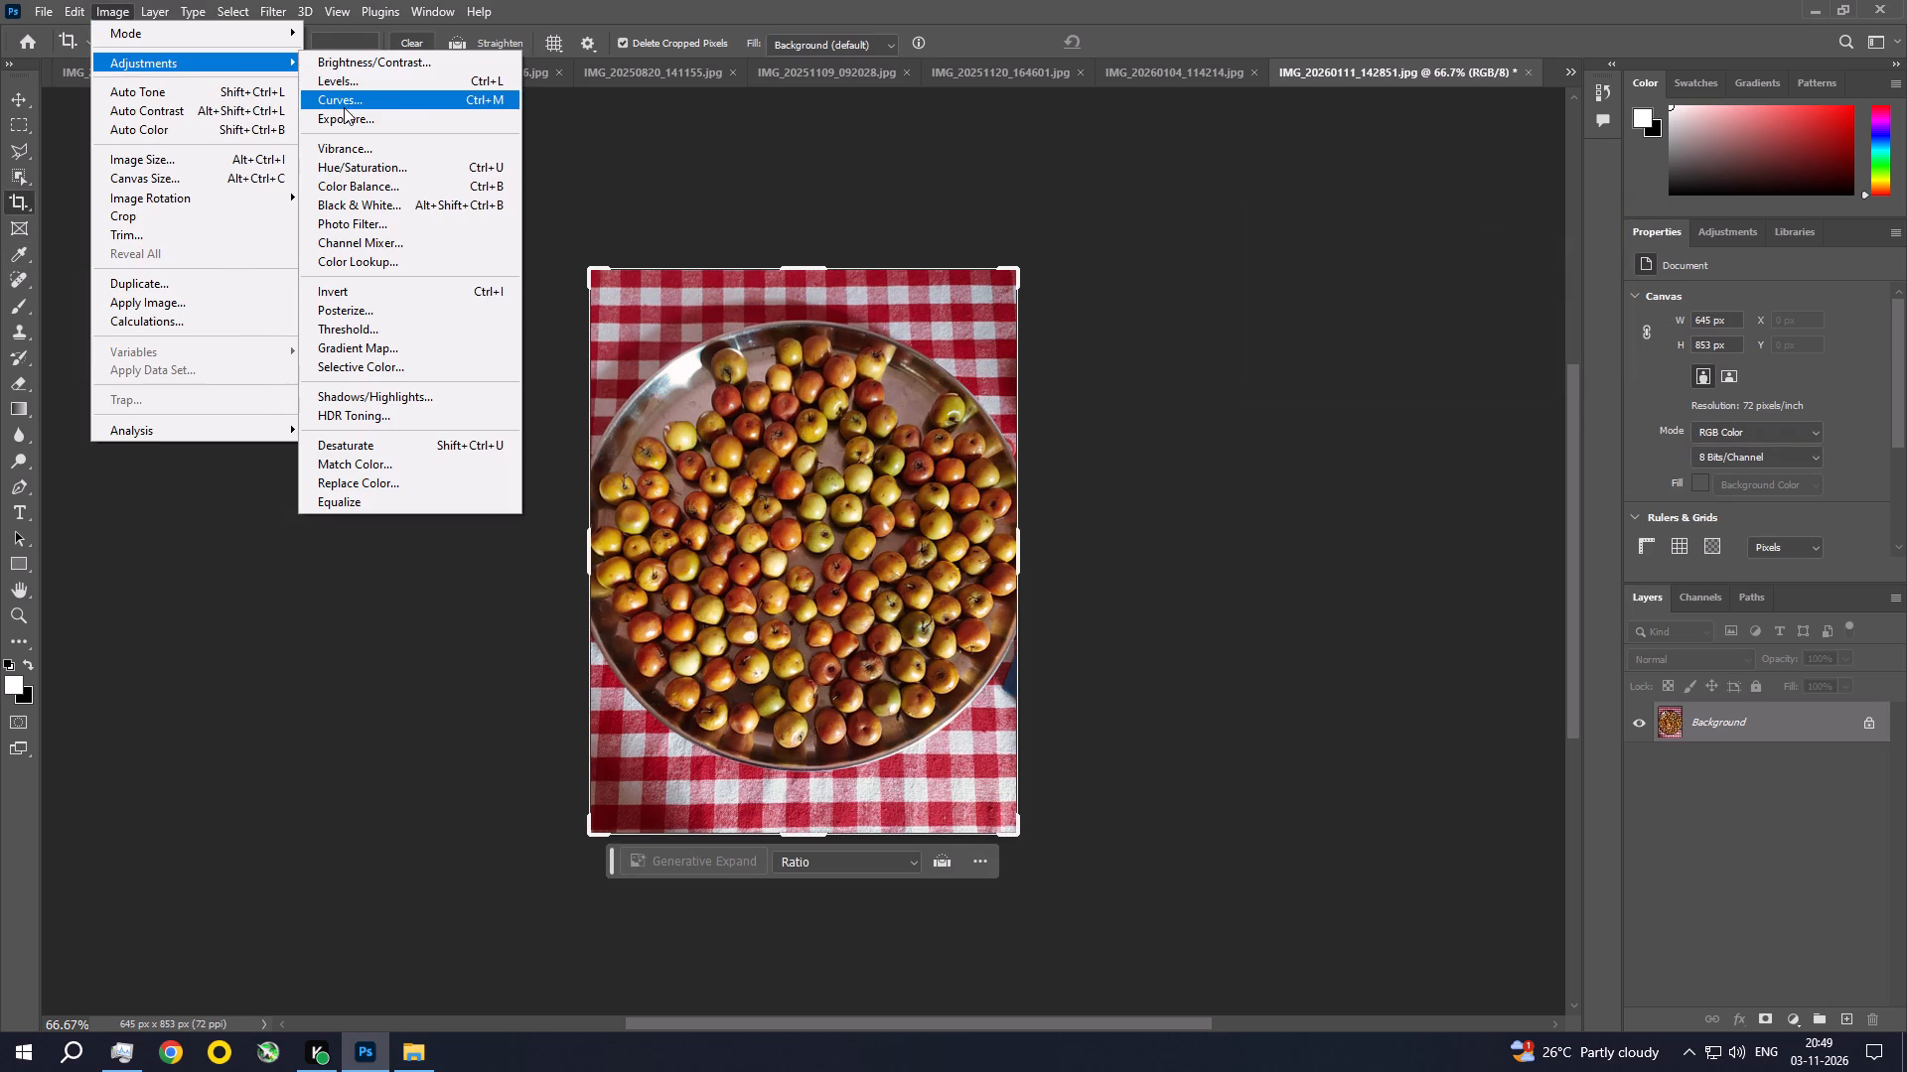
left_click(348, 117)
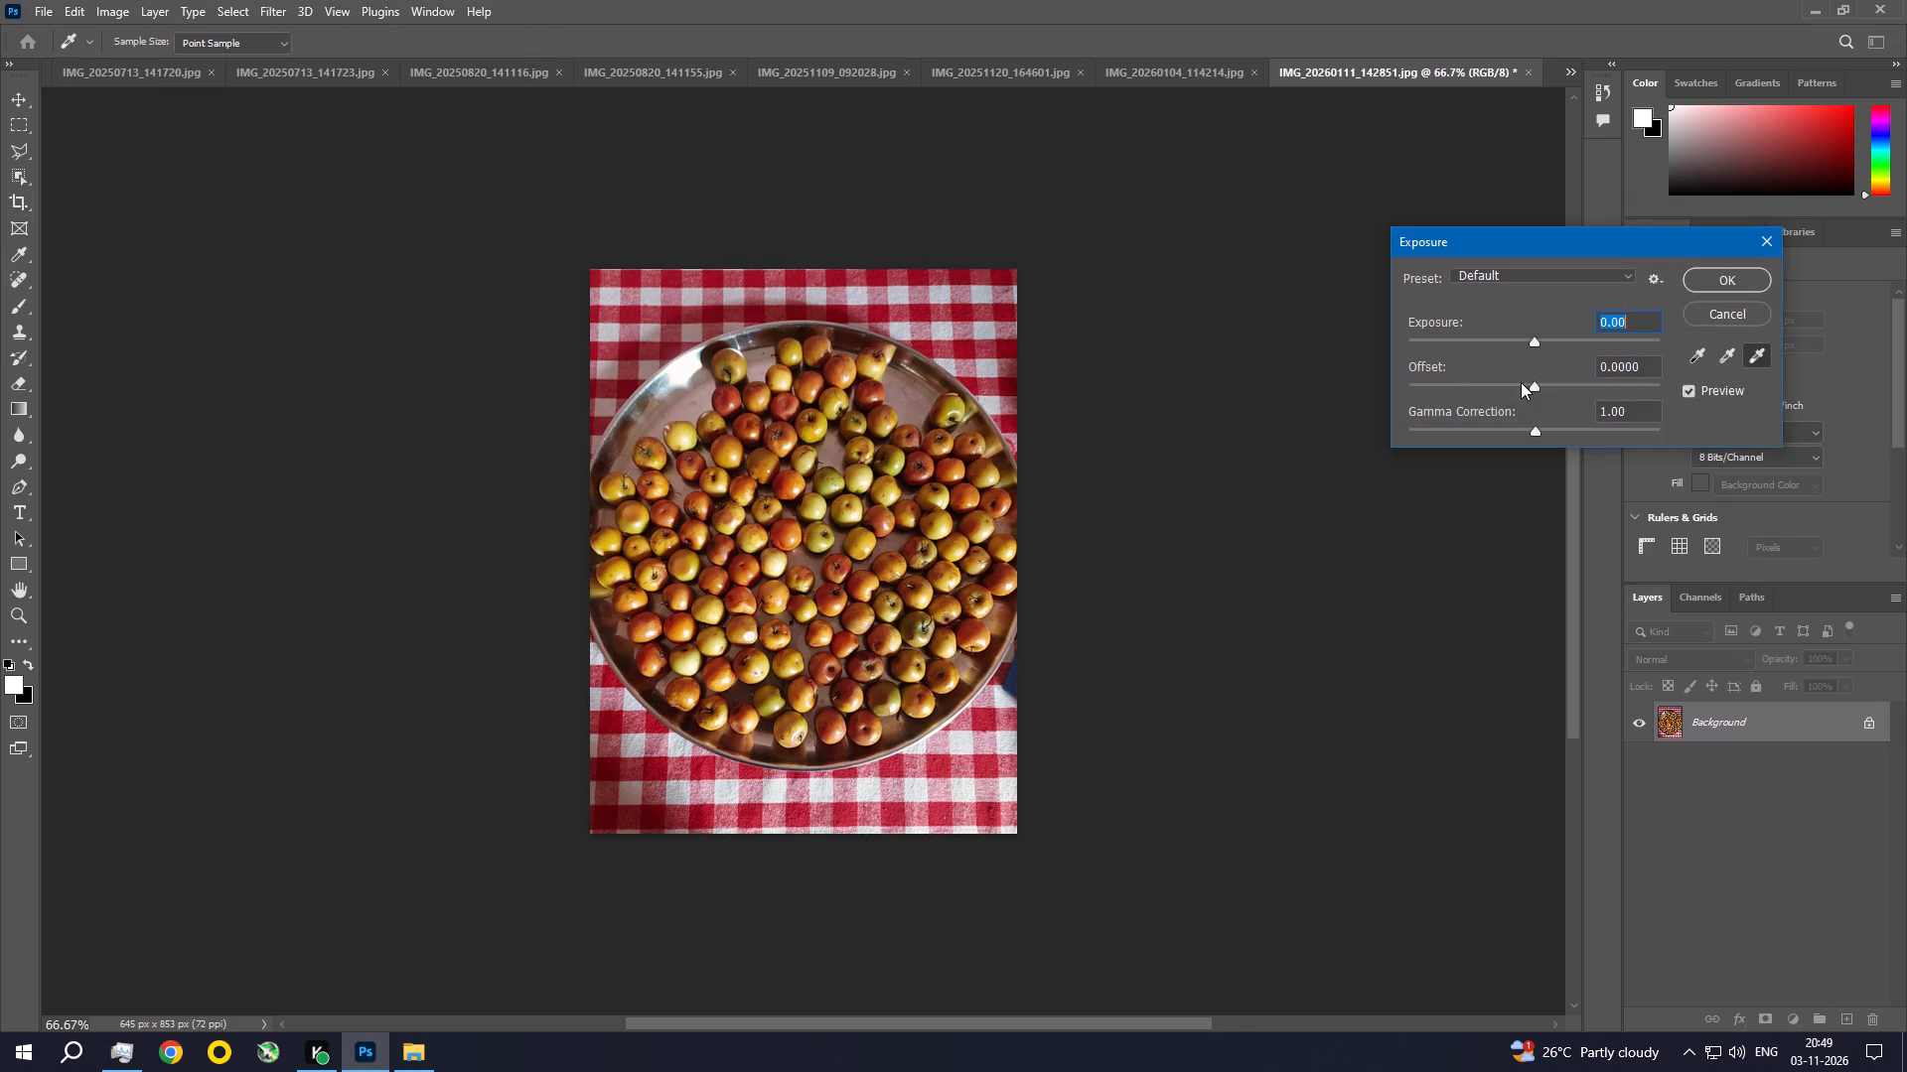
left_click(1536, 389)
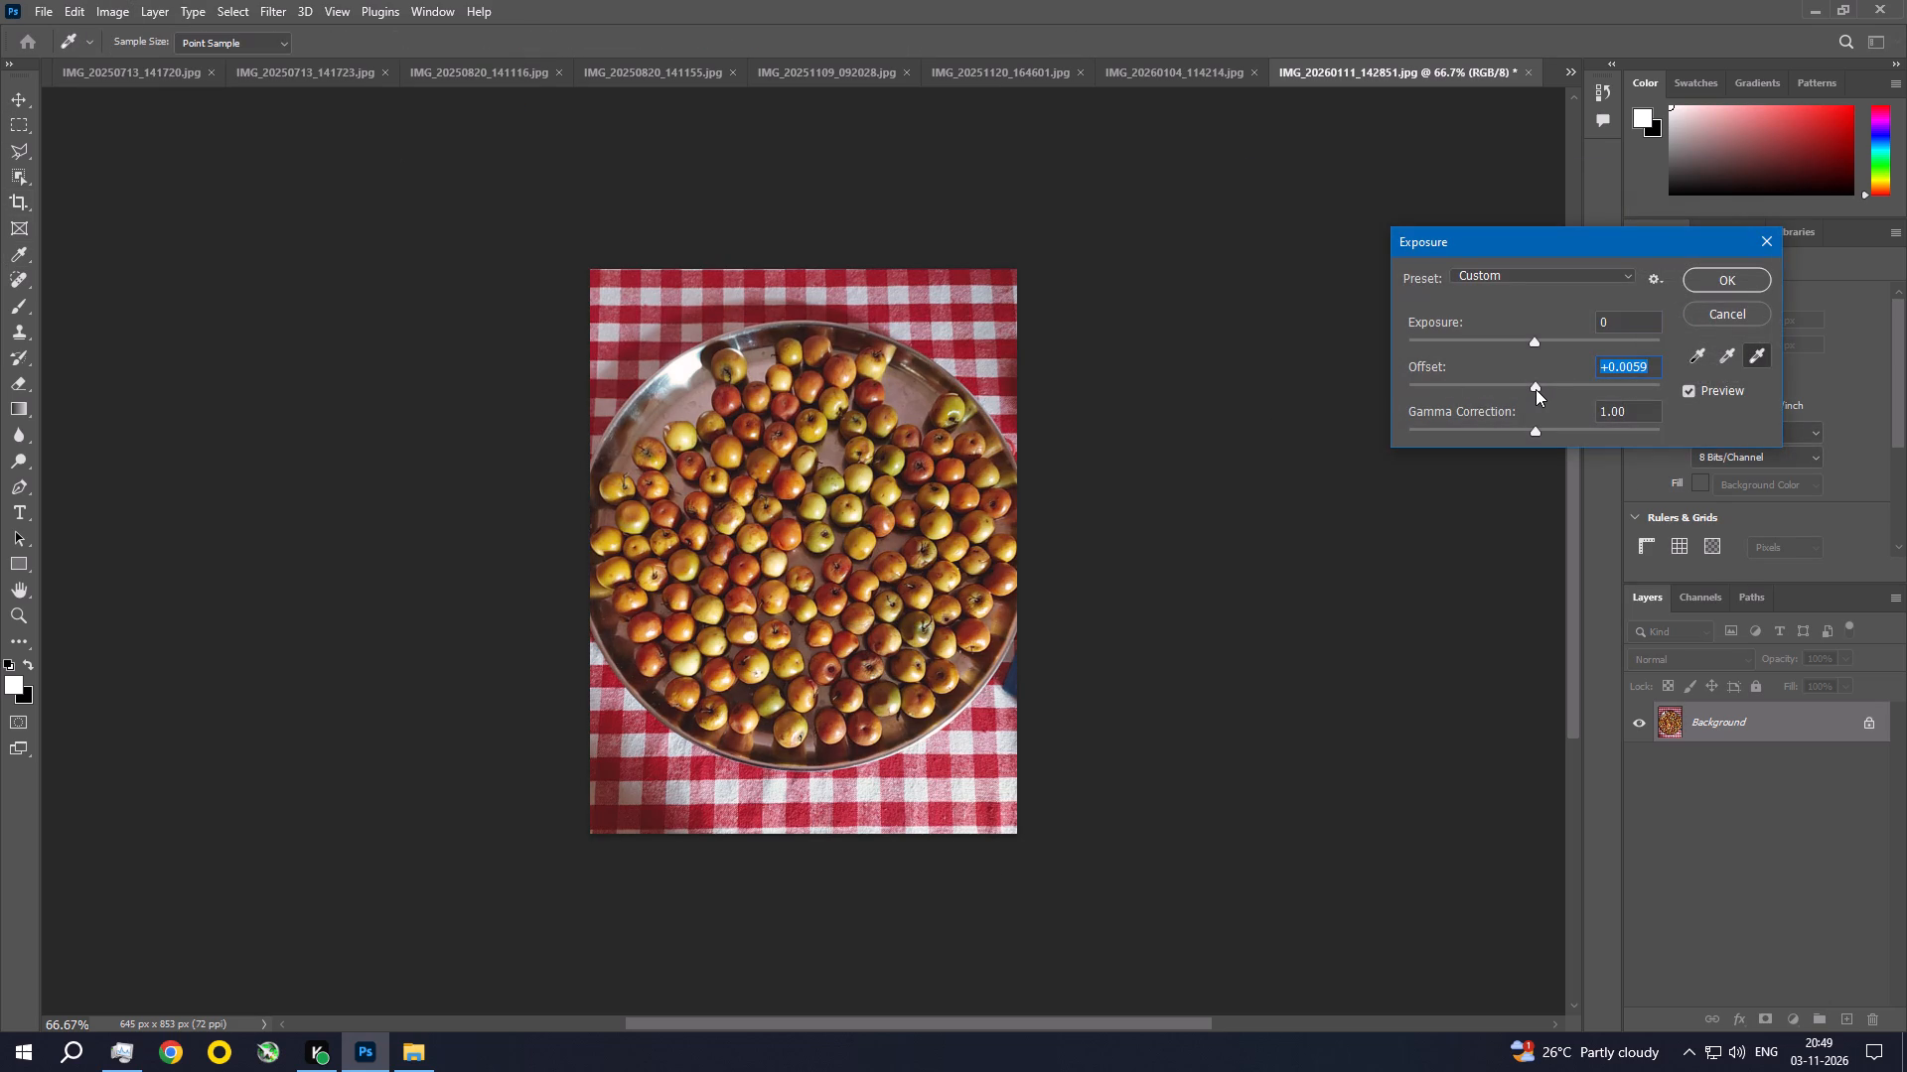
left_click(1537, 390)
left_click(1538, 390)
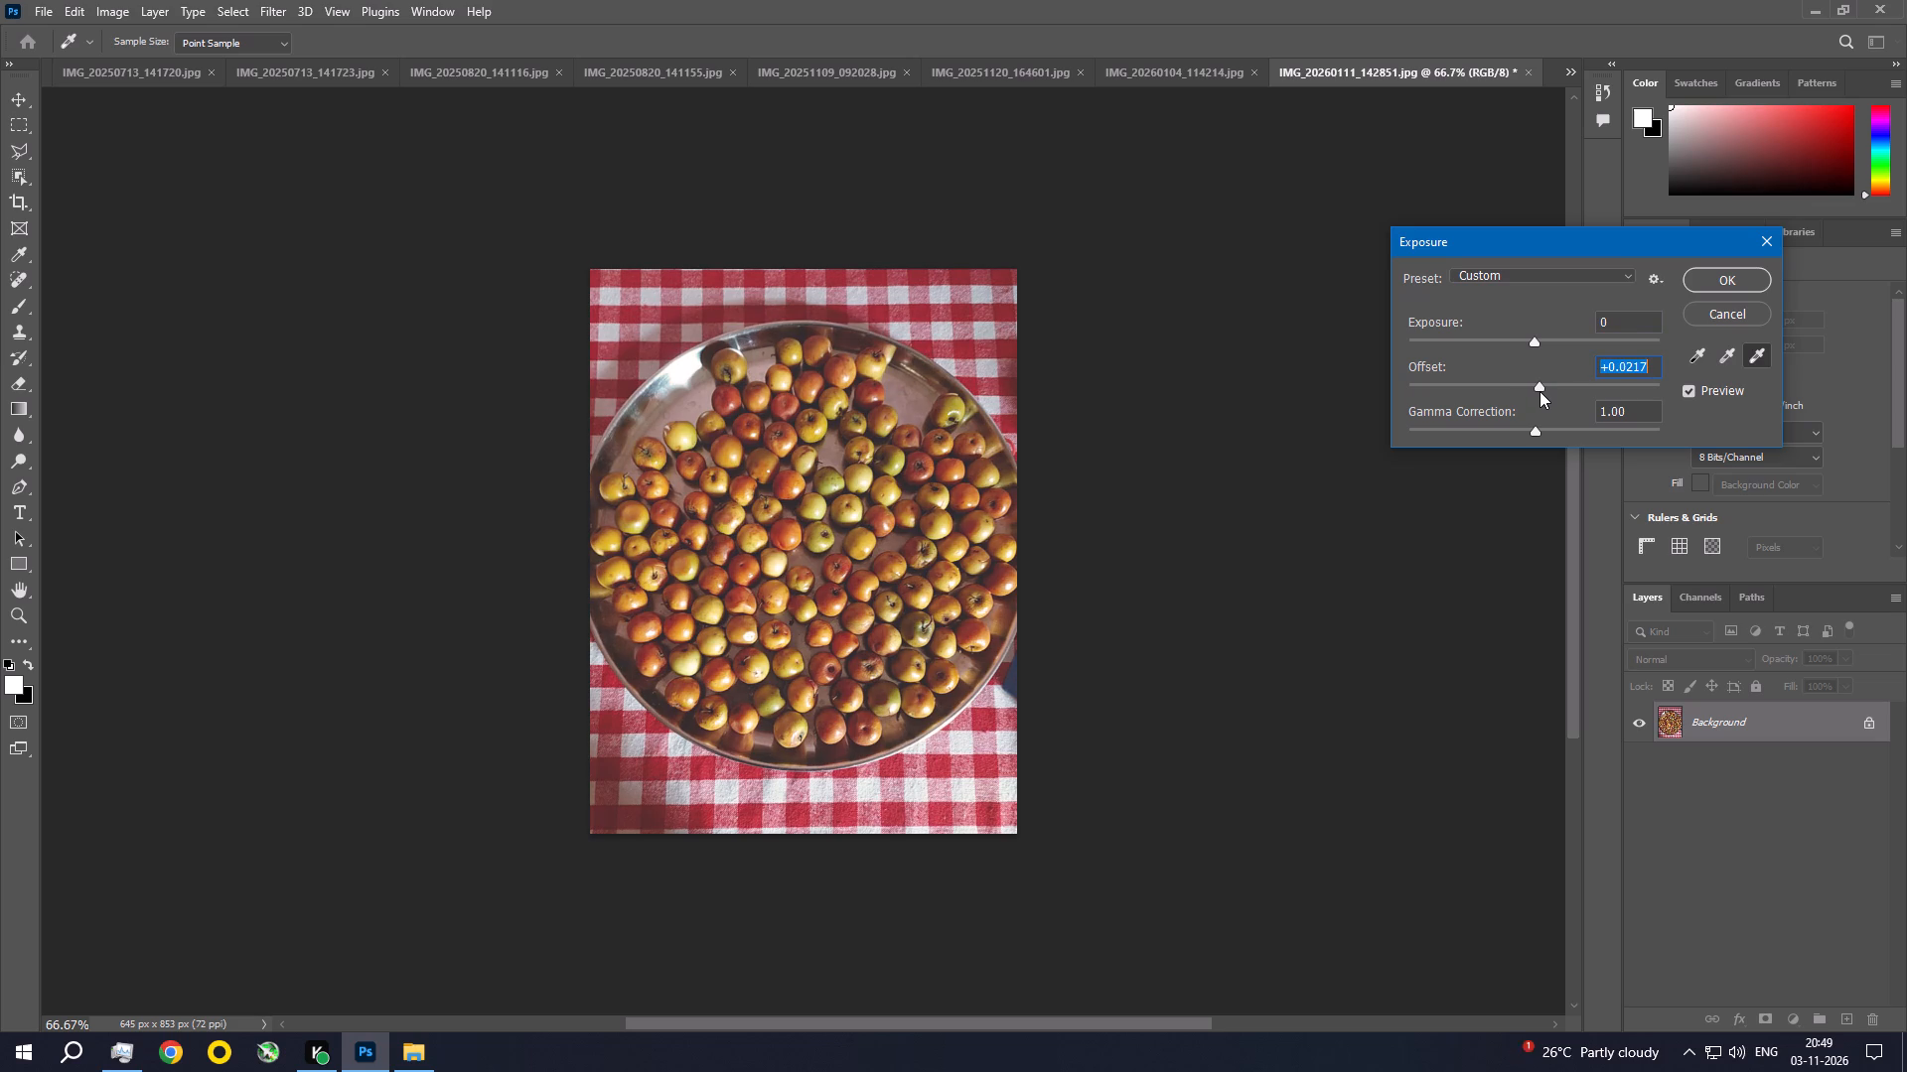
left_click(1540, 391)
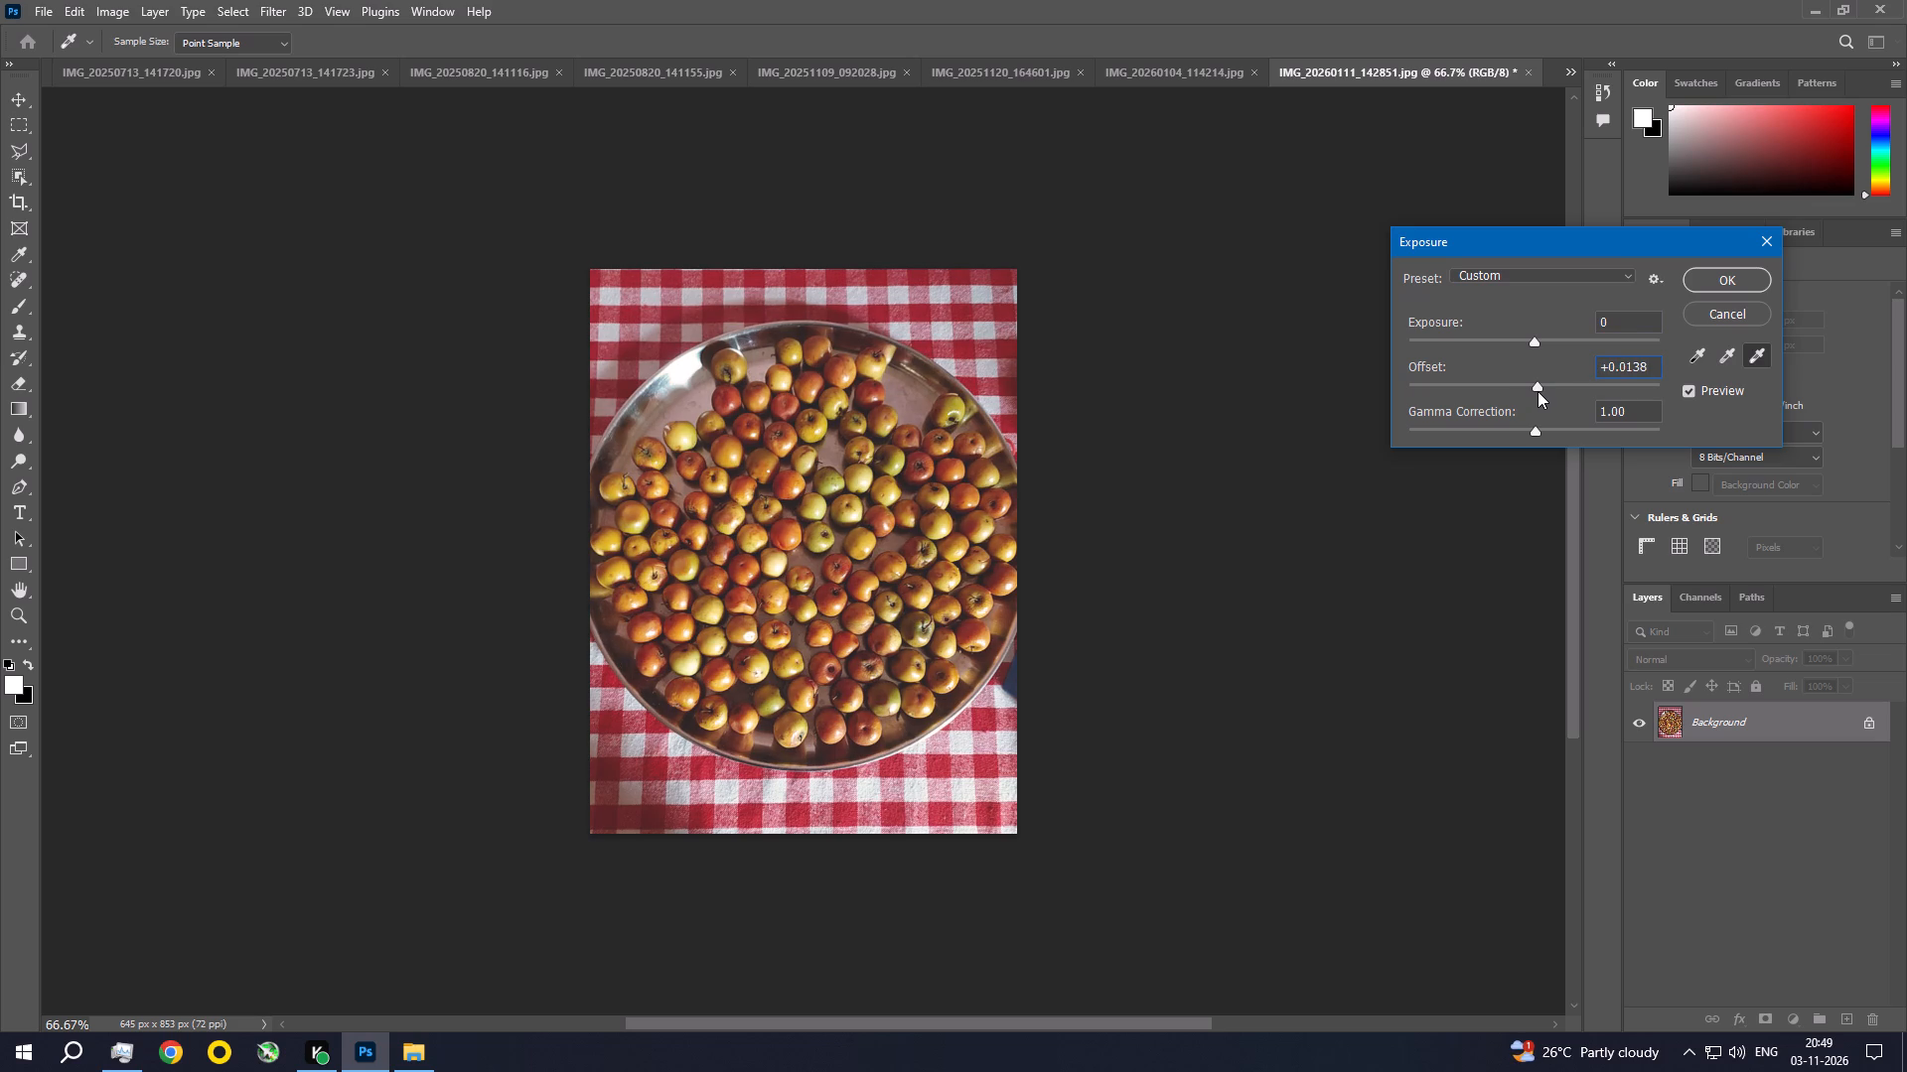
left_click(1534, 391)
left_click(1717, 287)
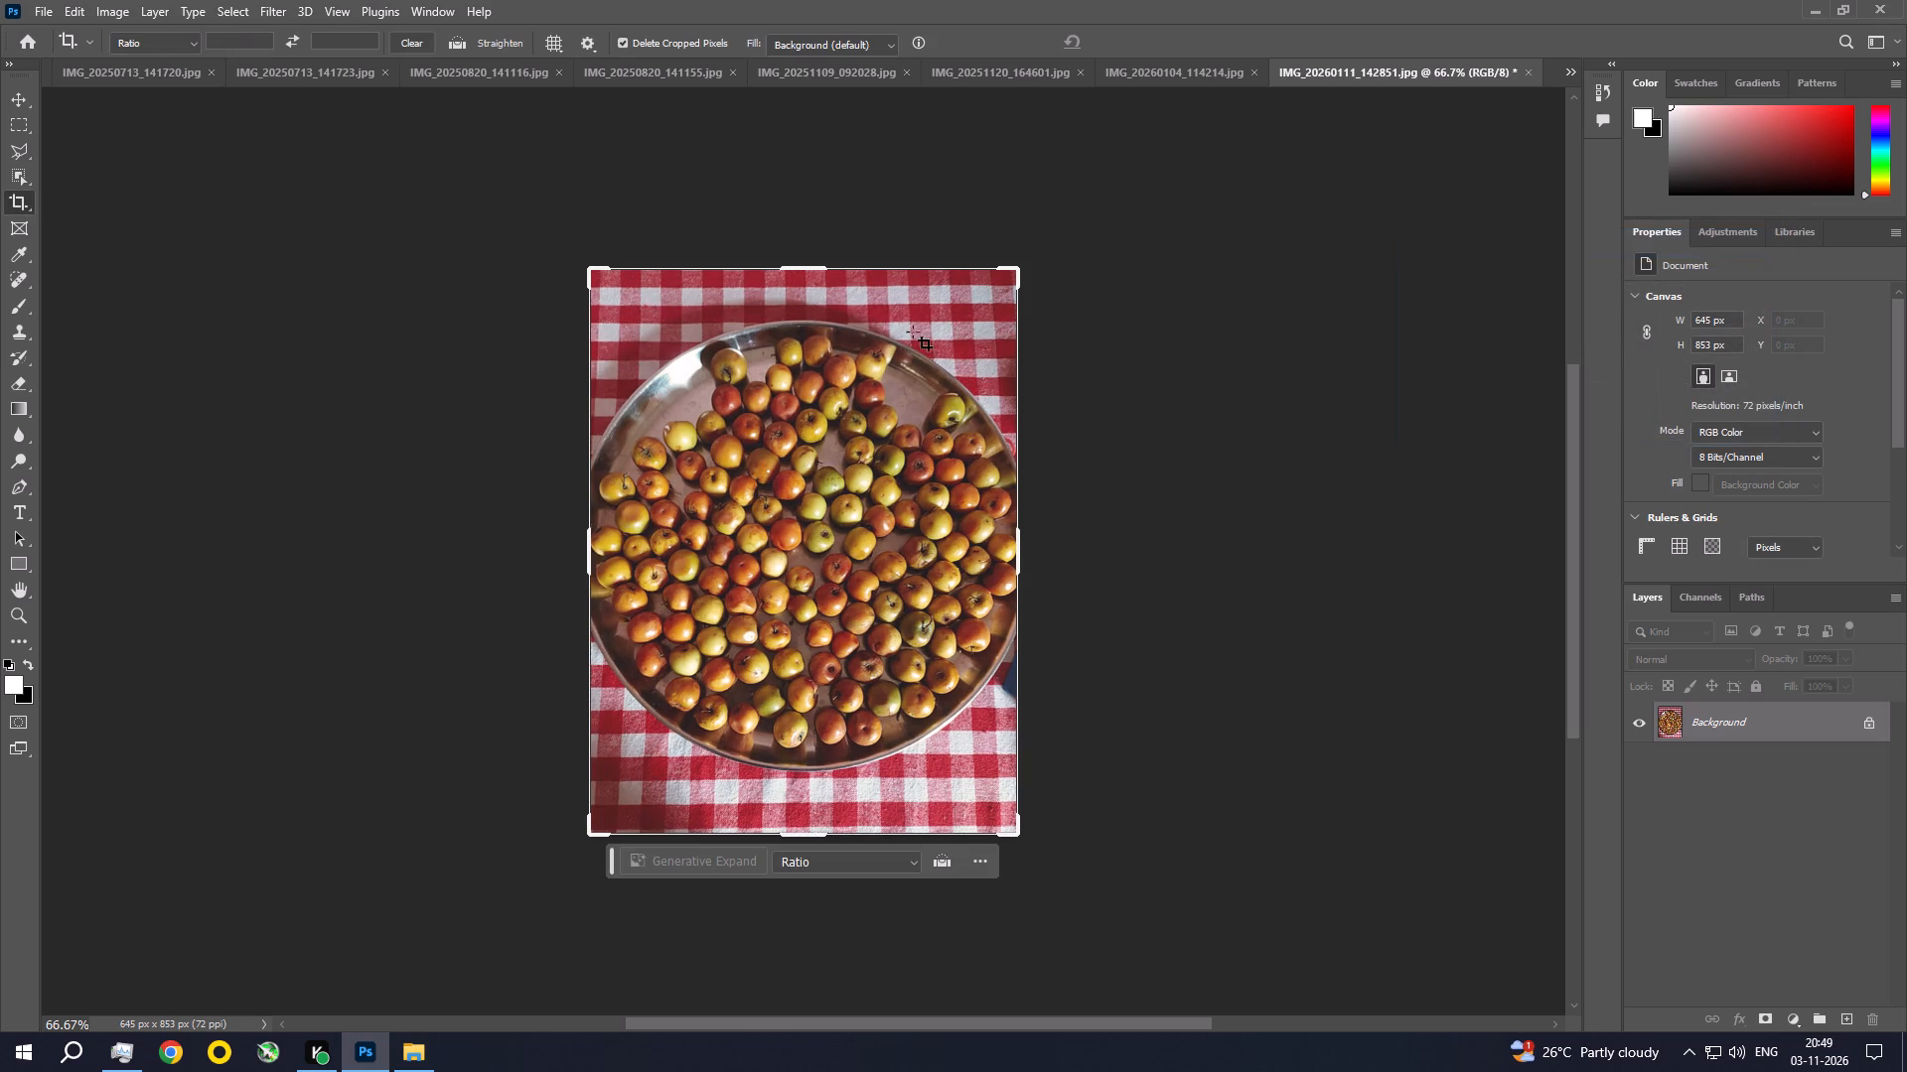
Straighten the fruit plate photo slightly with the Crop tool and crop it to 628 x 830 px.
left_click_drag(1111, 317, 1100, 332)
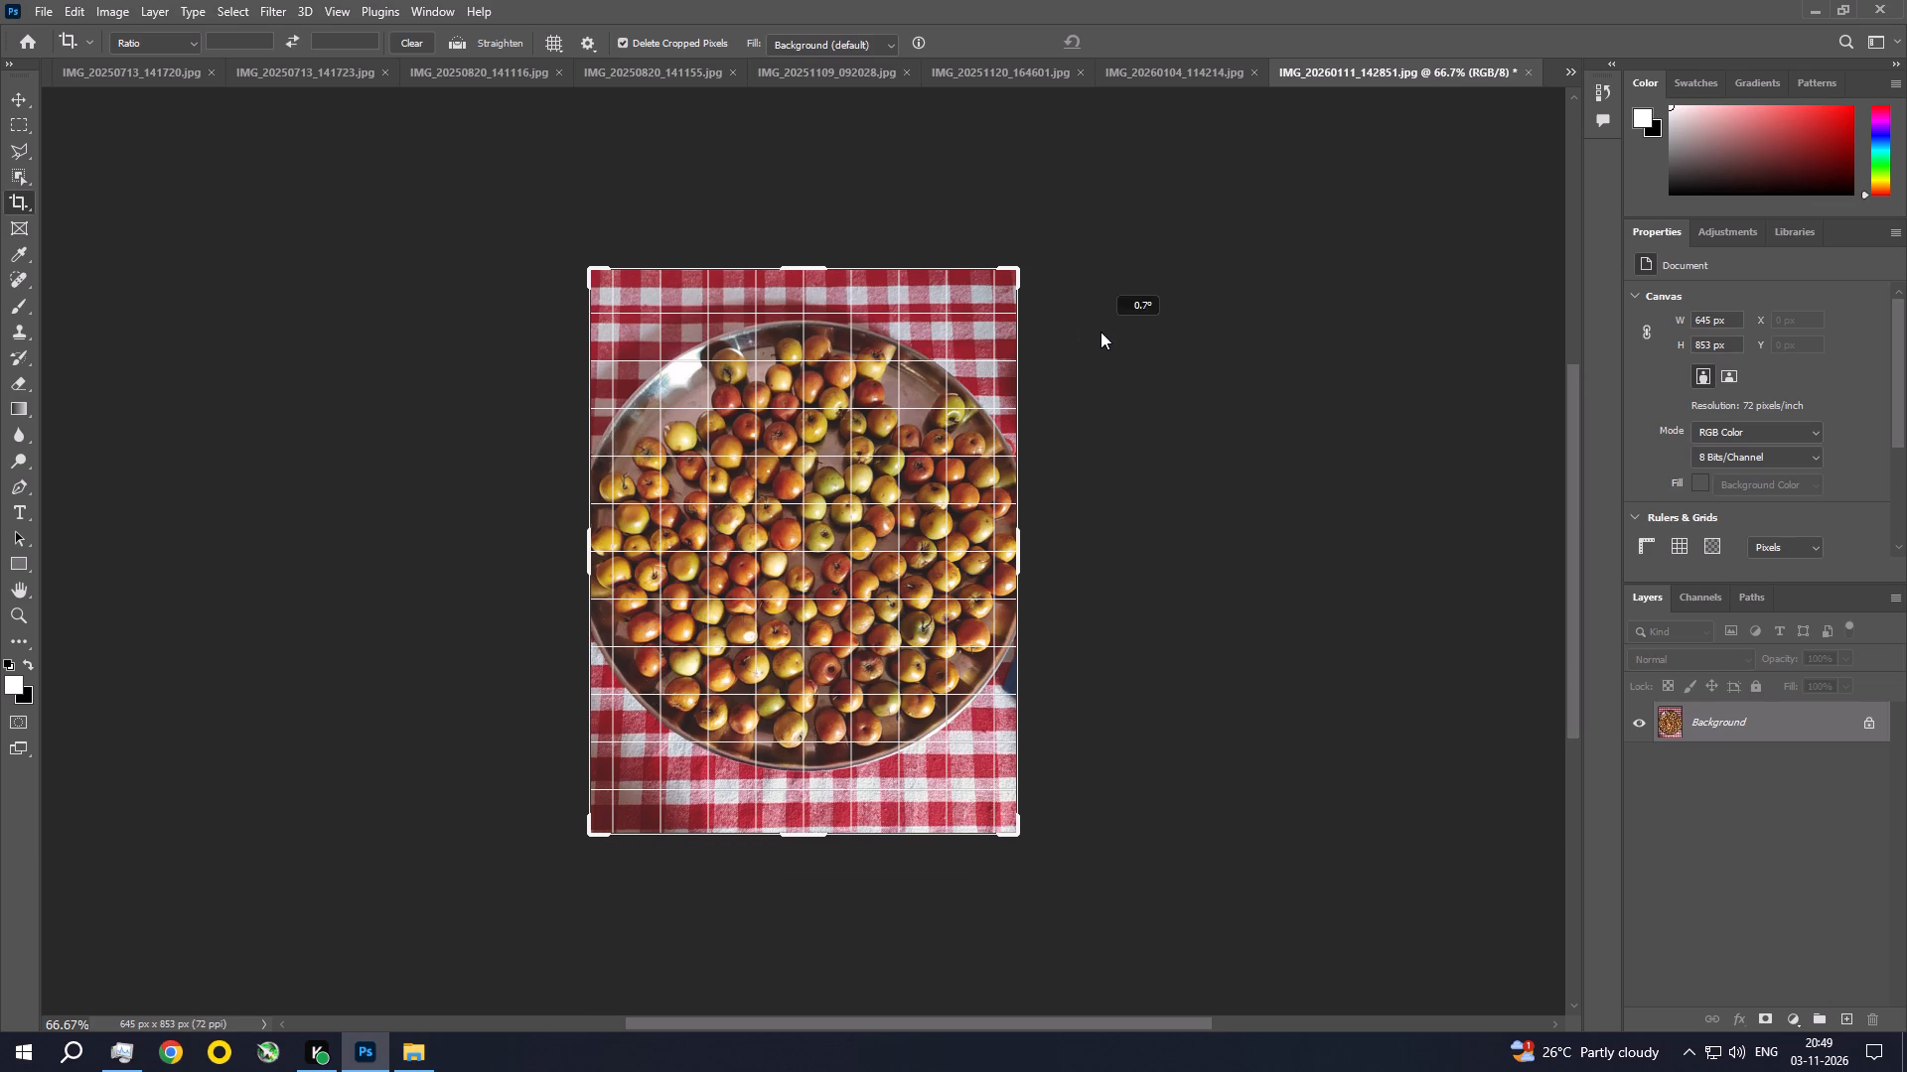
left_click_drag(1100, 332, 1100, 335)
left_click(1100, 335)
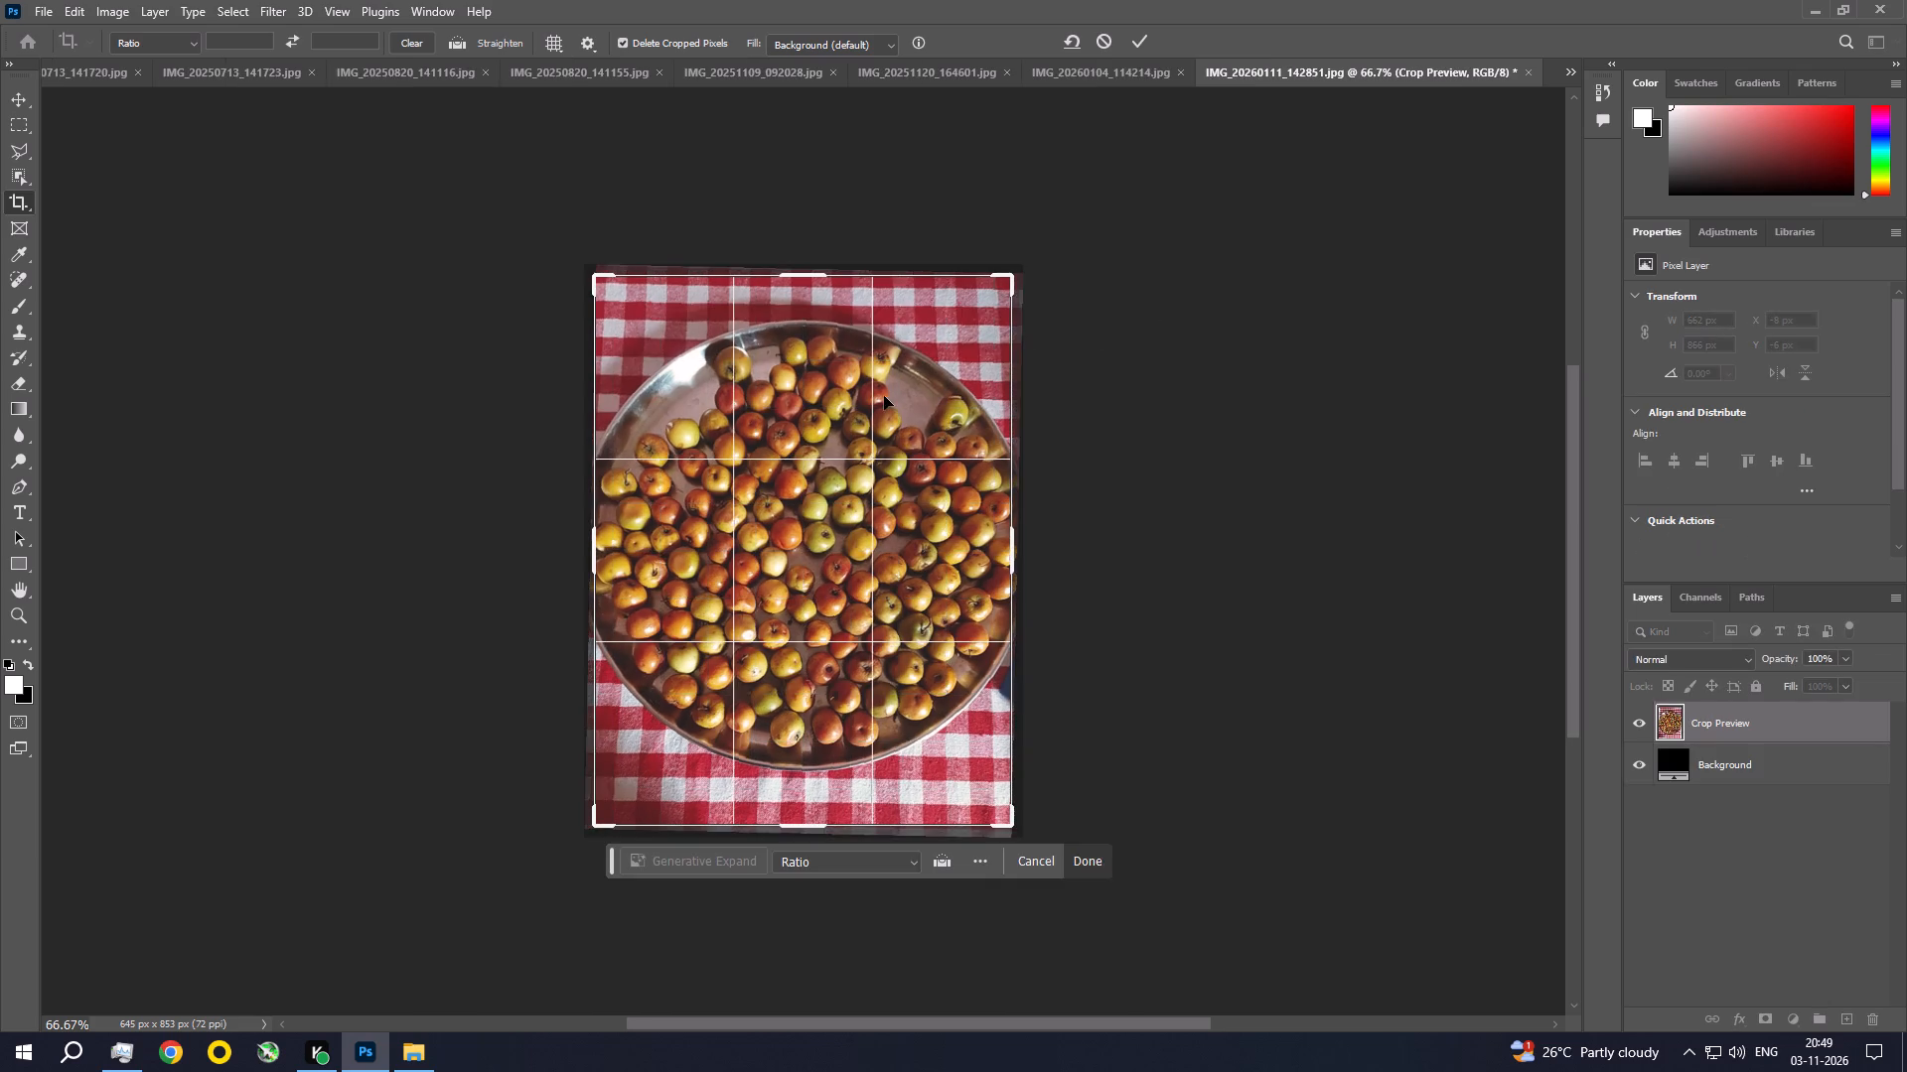
double_click(884, 396)
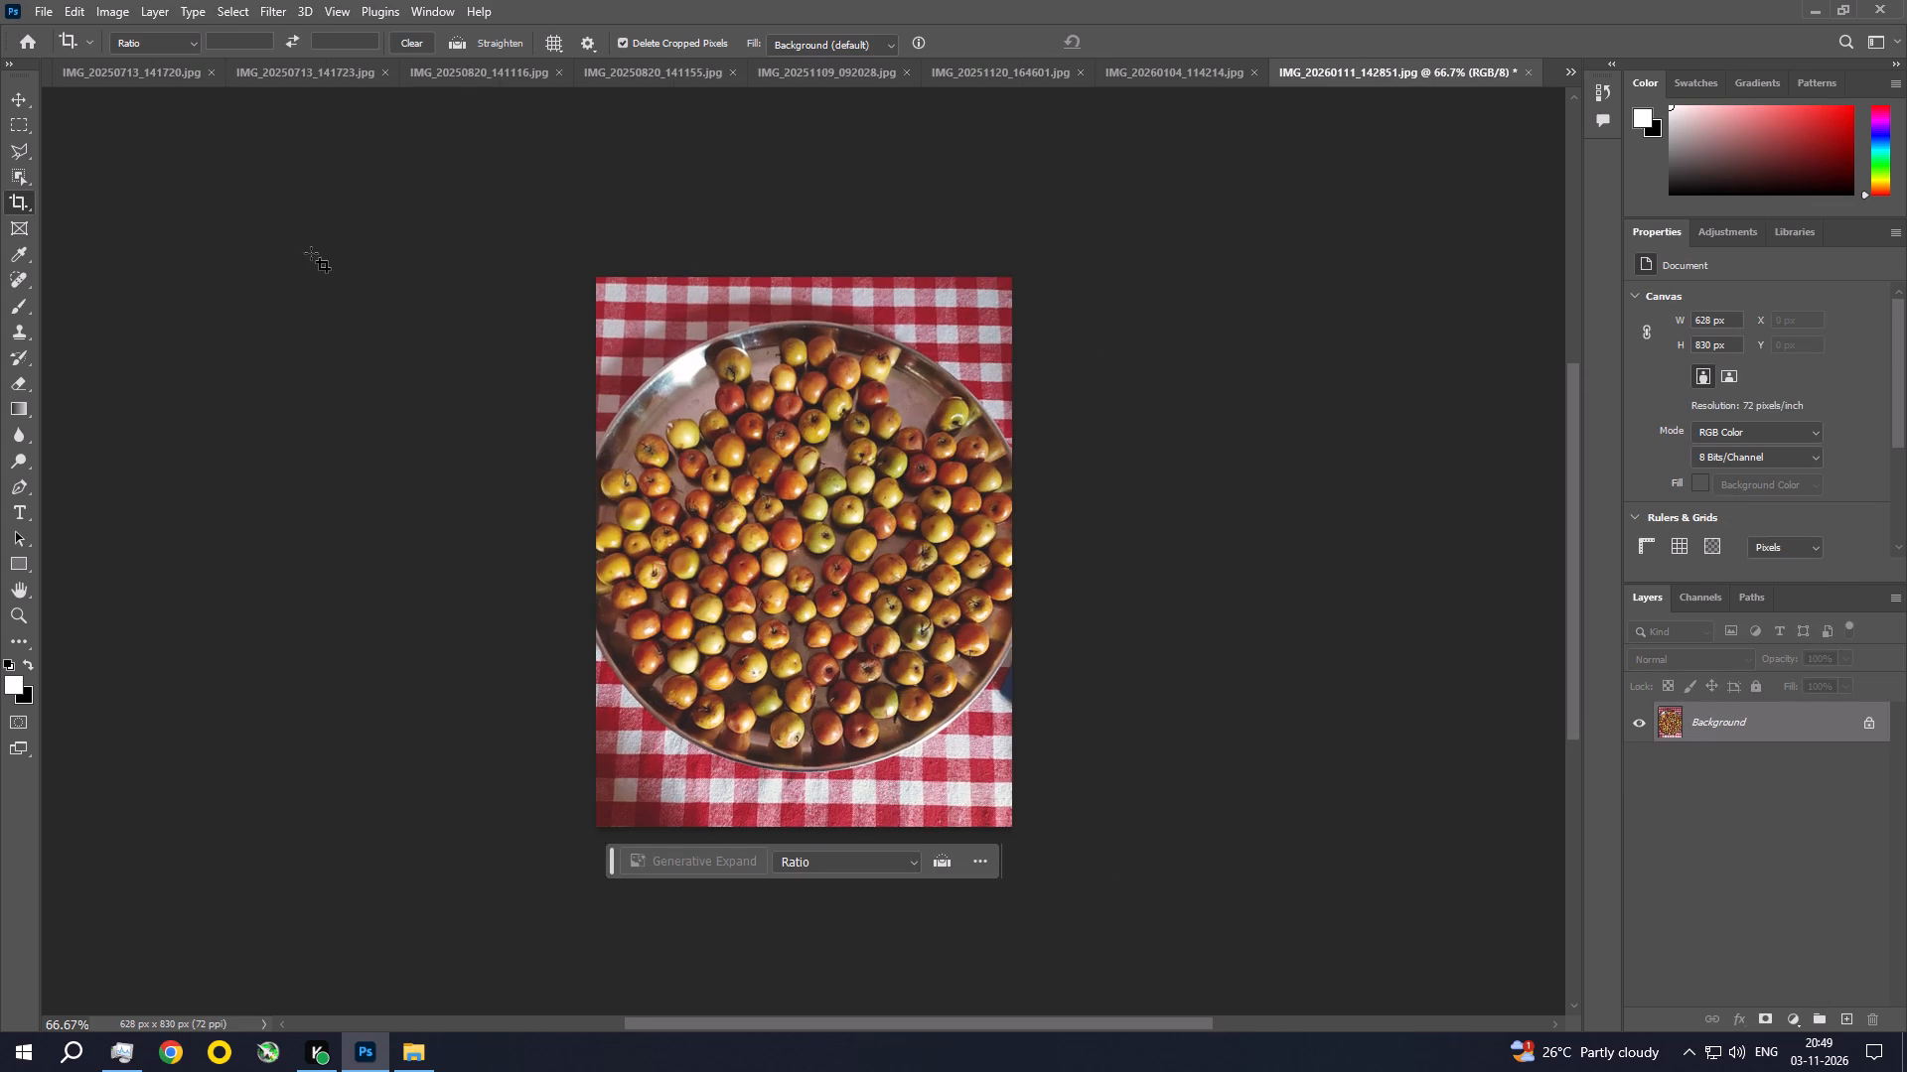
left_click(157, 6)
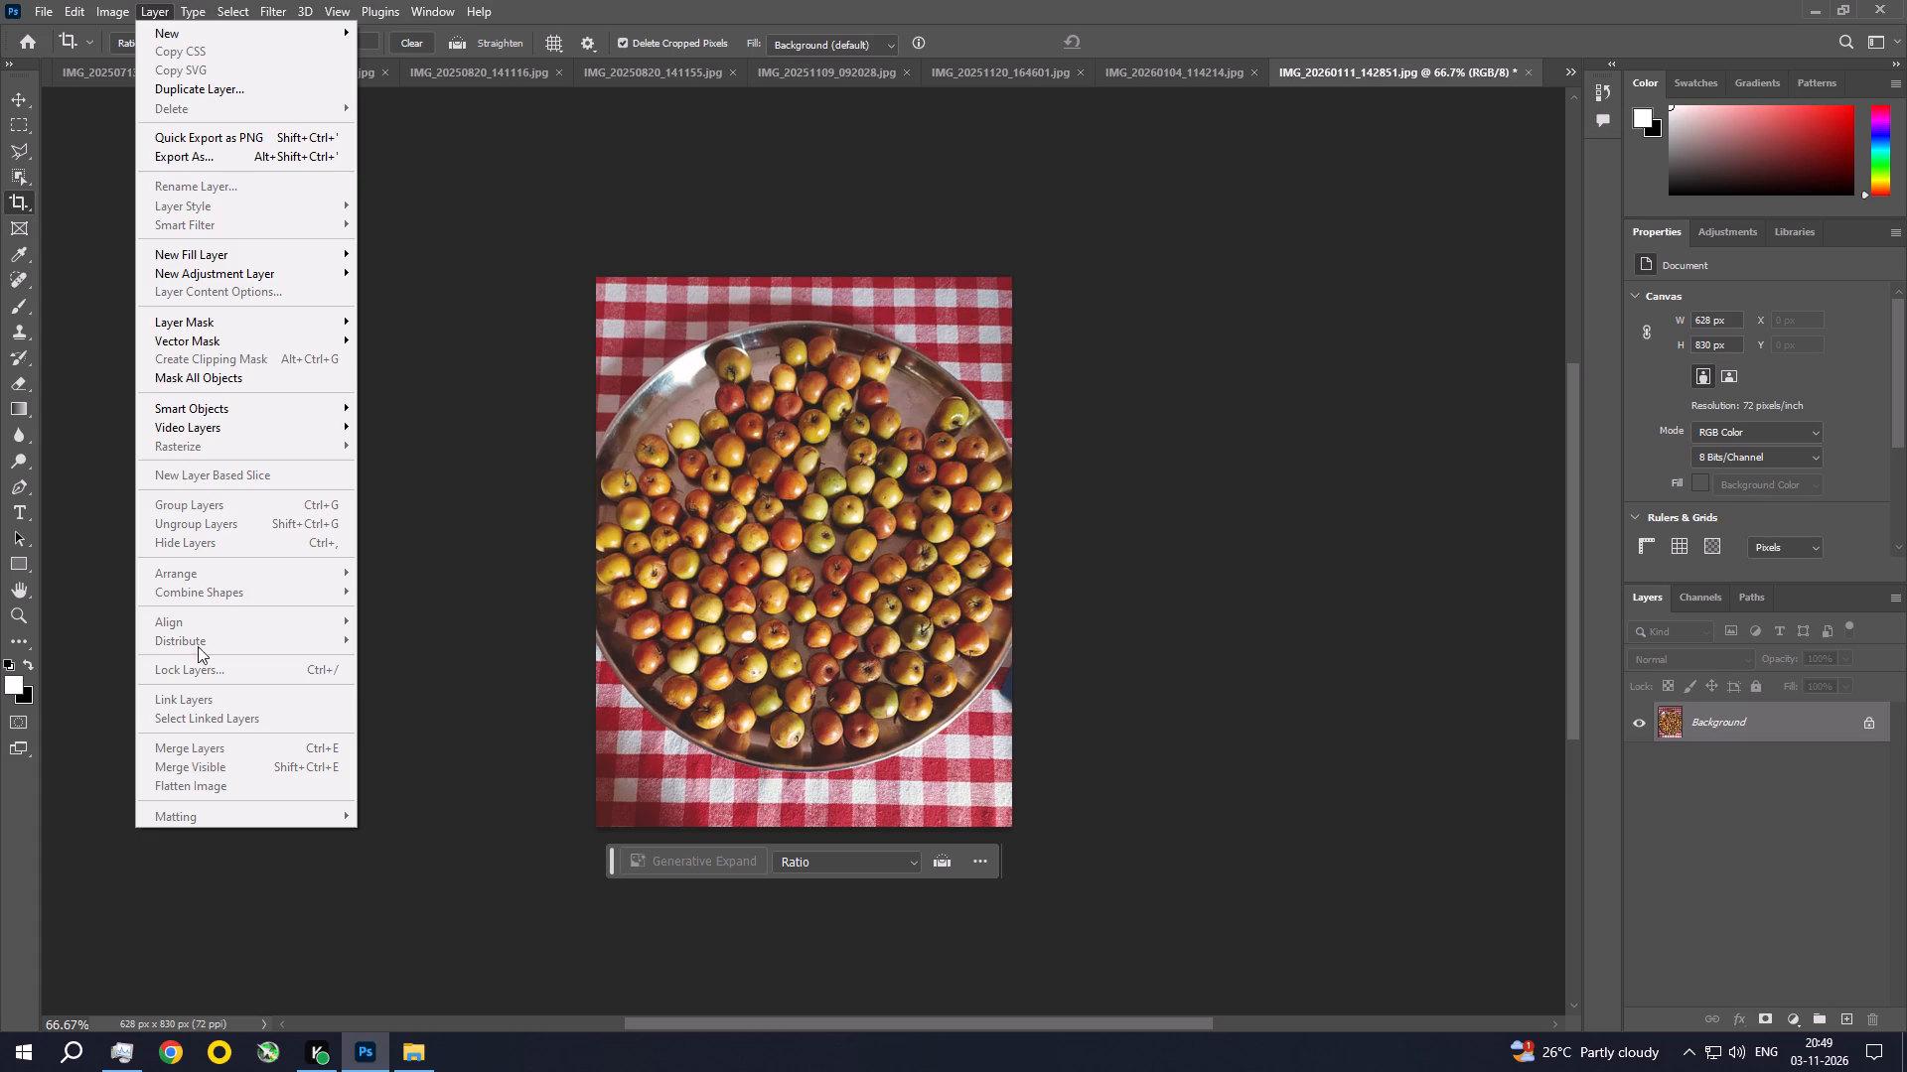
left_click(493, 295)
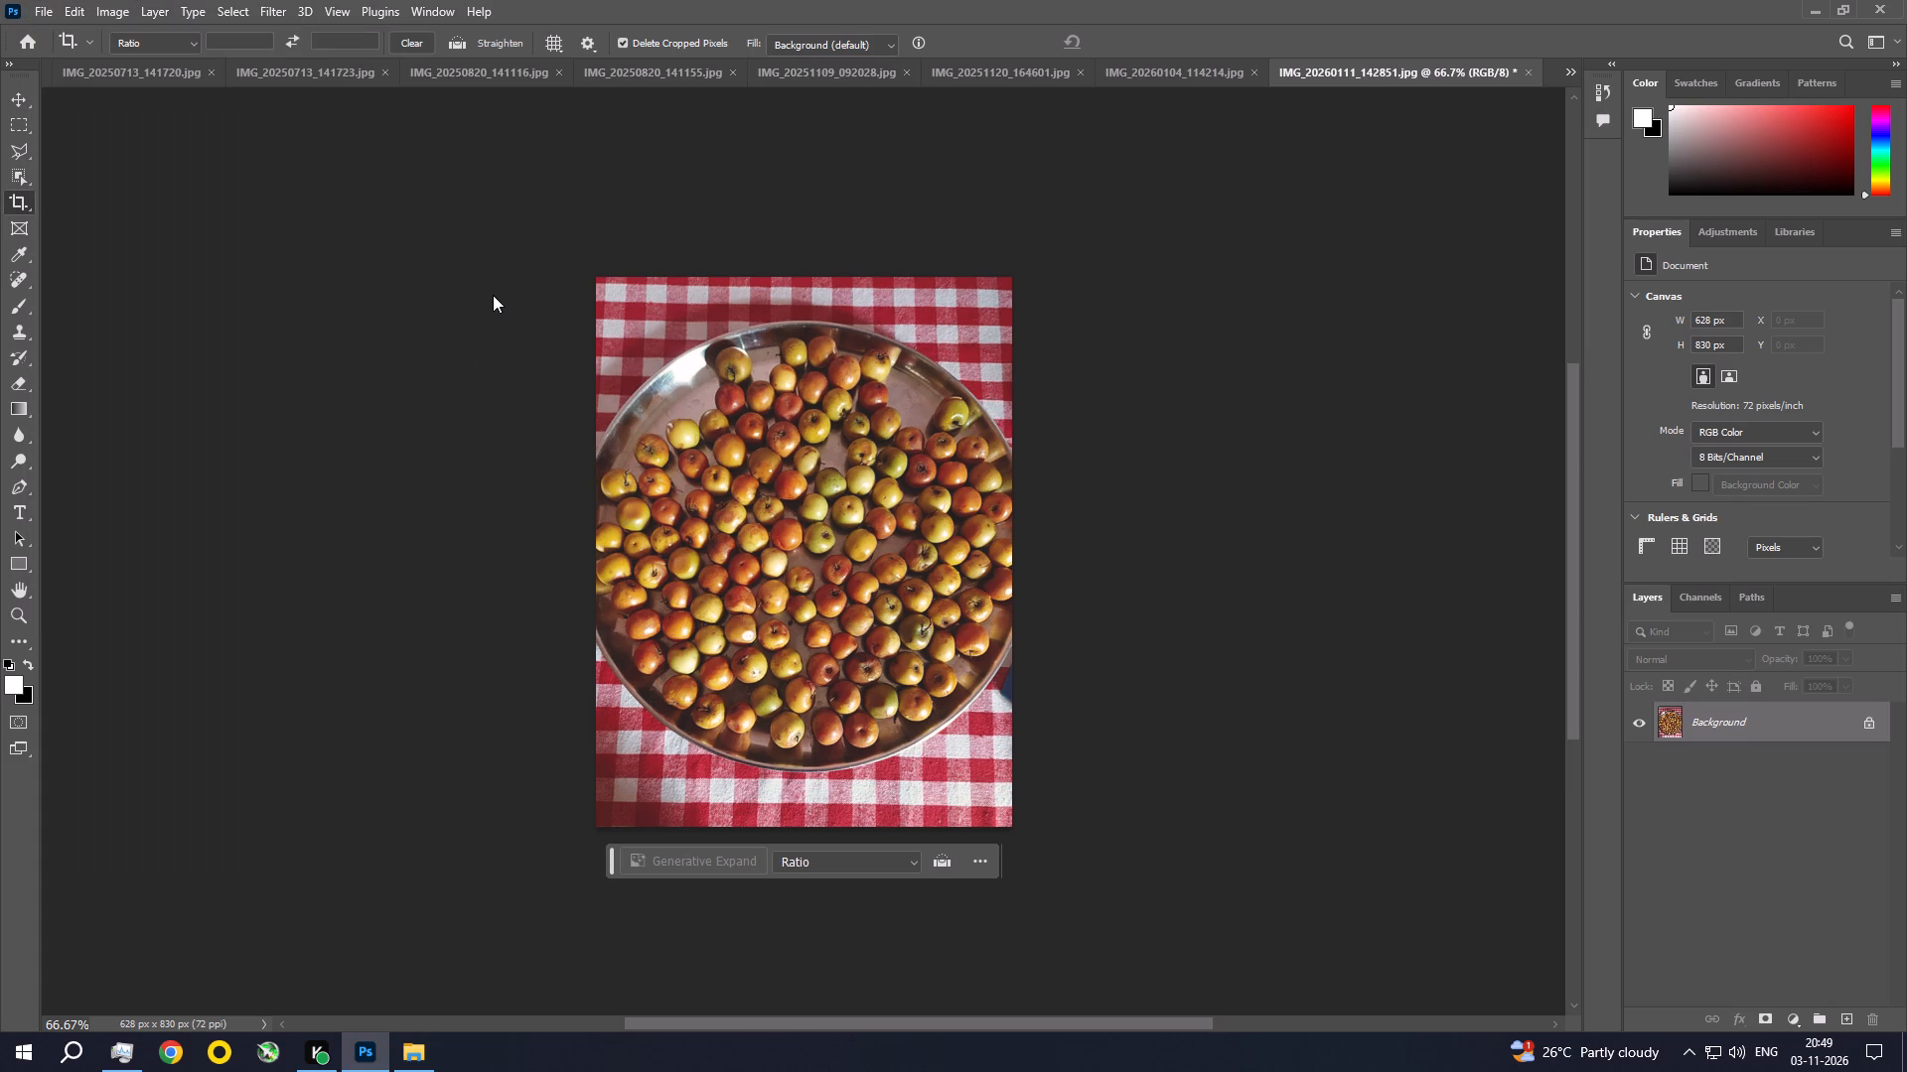
Save the fruit plate photo IMG_20260111_142851.jpg as JPEG and close it.
key("ctrl+s")
key("Return")
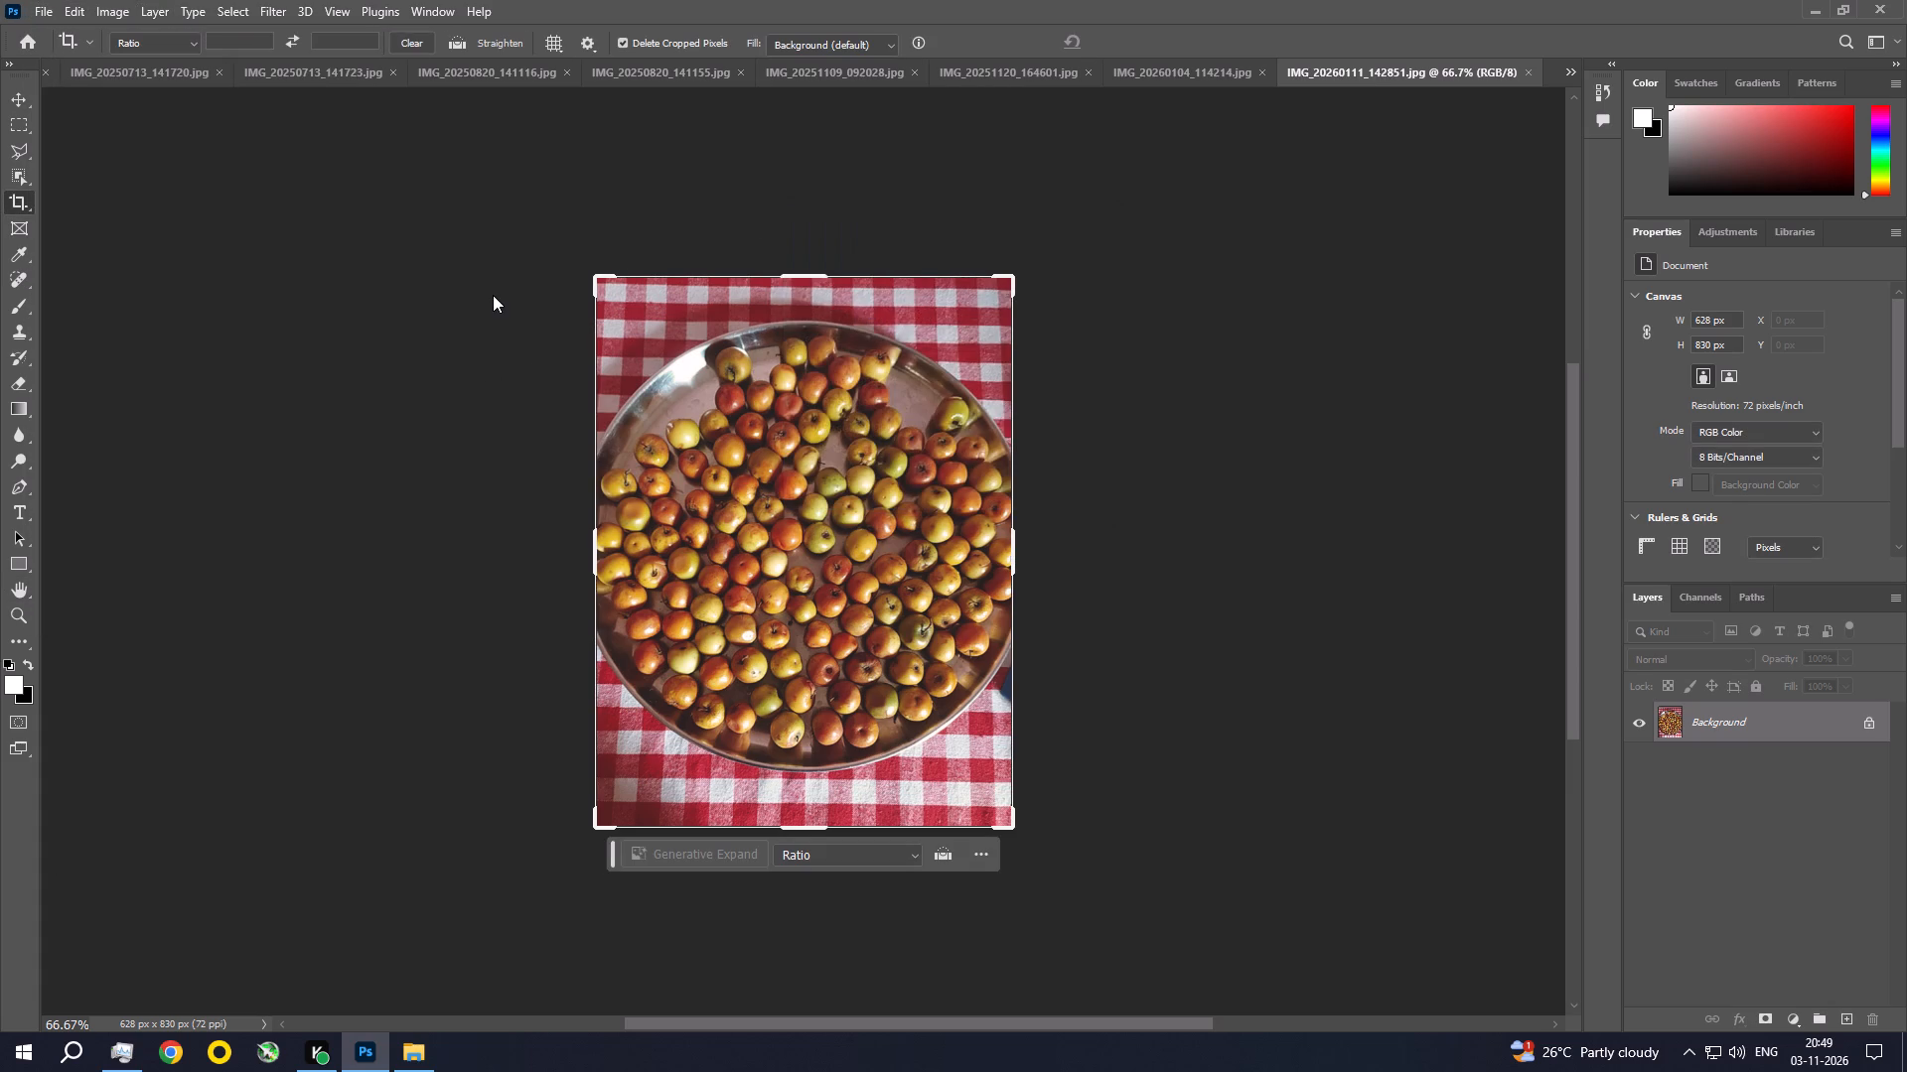
left_click(1526, 73)
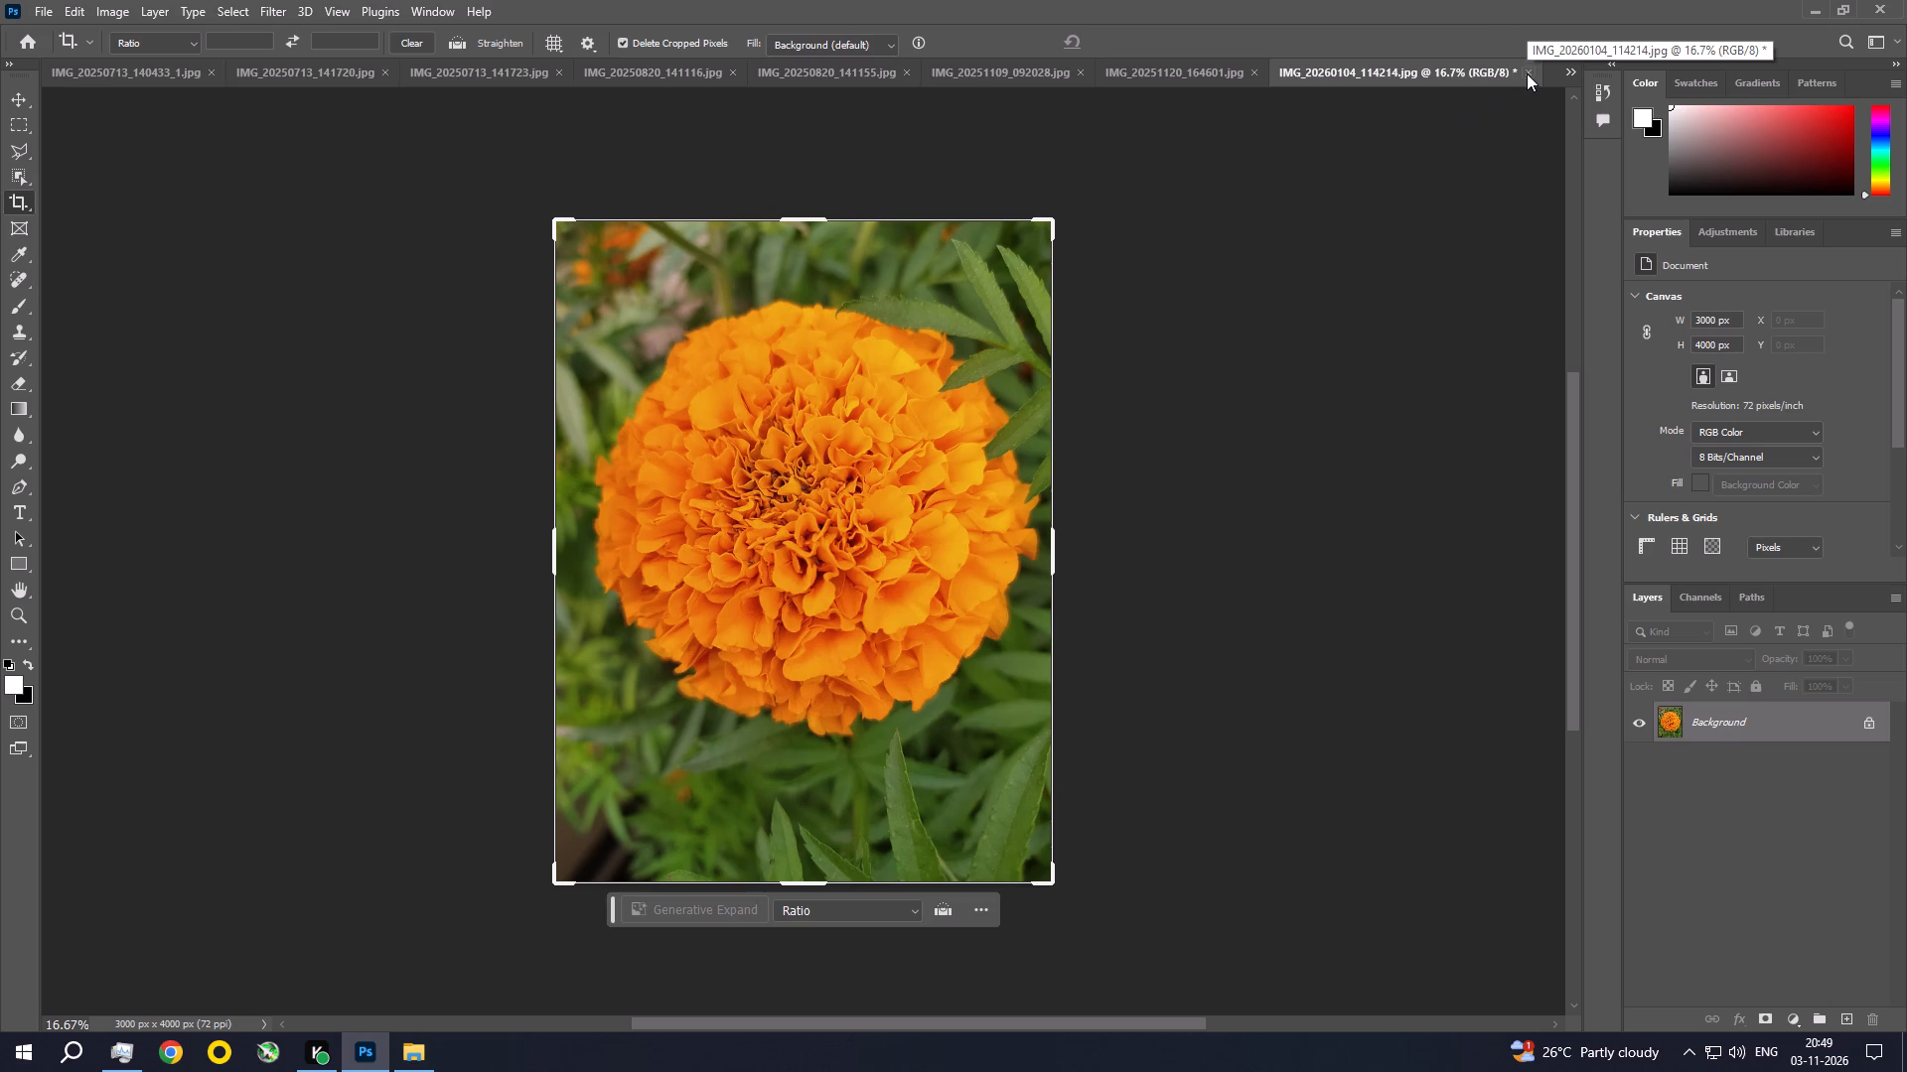
Inspect the orange marigold photo IMG_20260104_114214.jpg up close and as a whole.
key("ctrl+space")
key("ctrl+space")
key("ctrl+space")
key("ctrl+space")
key("ctrl+space")
key("ctrl+space")
key("ctrl+space")
key("ctrl+space")
key("ctrl+space")
key("ctrl+space")
key("ctrl+space")
key("ctrl+space")
key("ctrl+space")
key("ctrl+space")
key("ctrl+space")
key("ctrl+space")
key("ctrl+space")
key("ctrl+space")
key("ctrl+space")
key("ctrl+space")
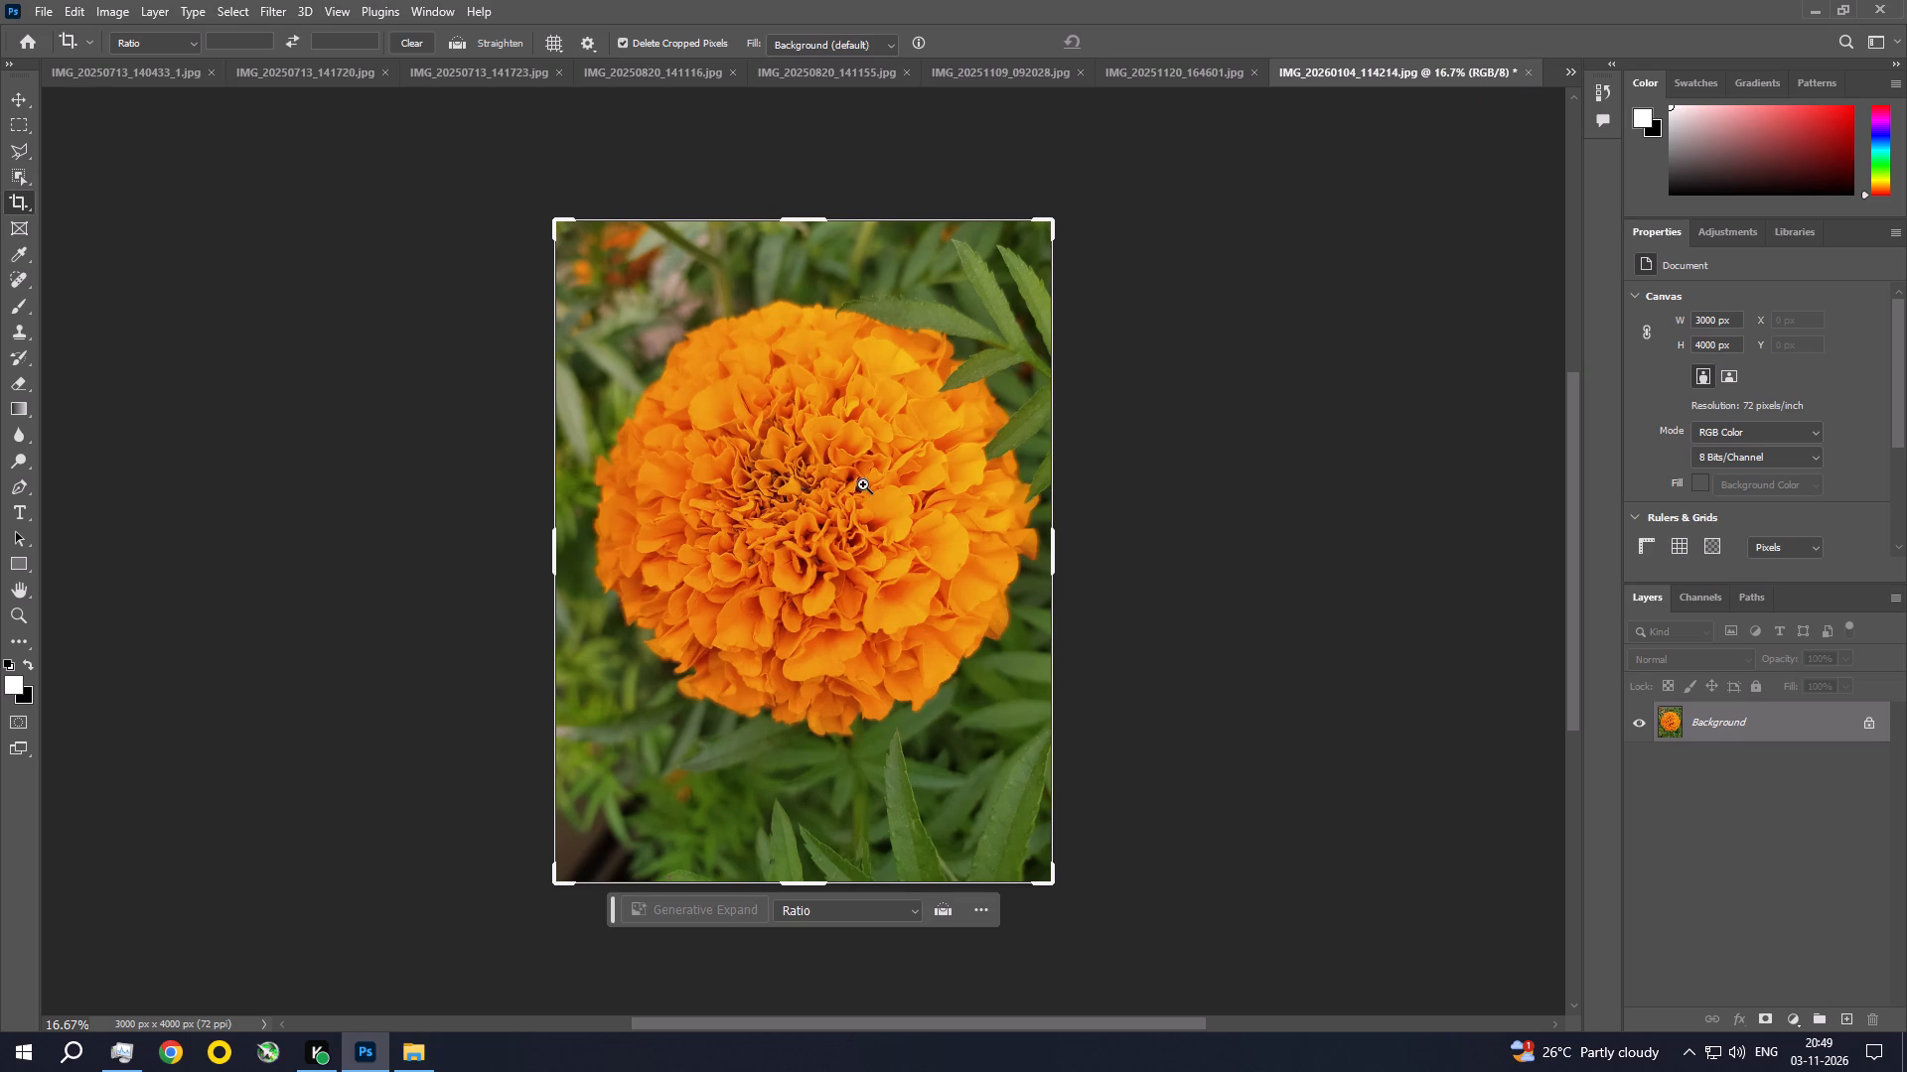
double_click(809, 534, "ctrl")
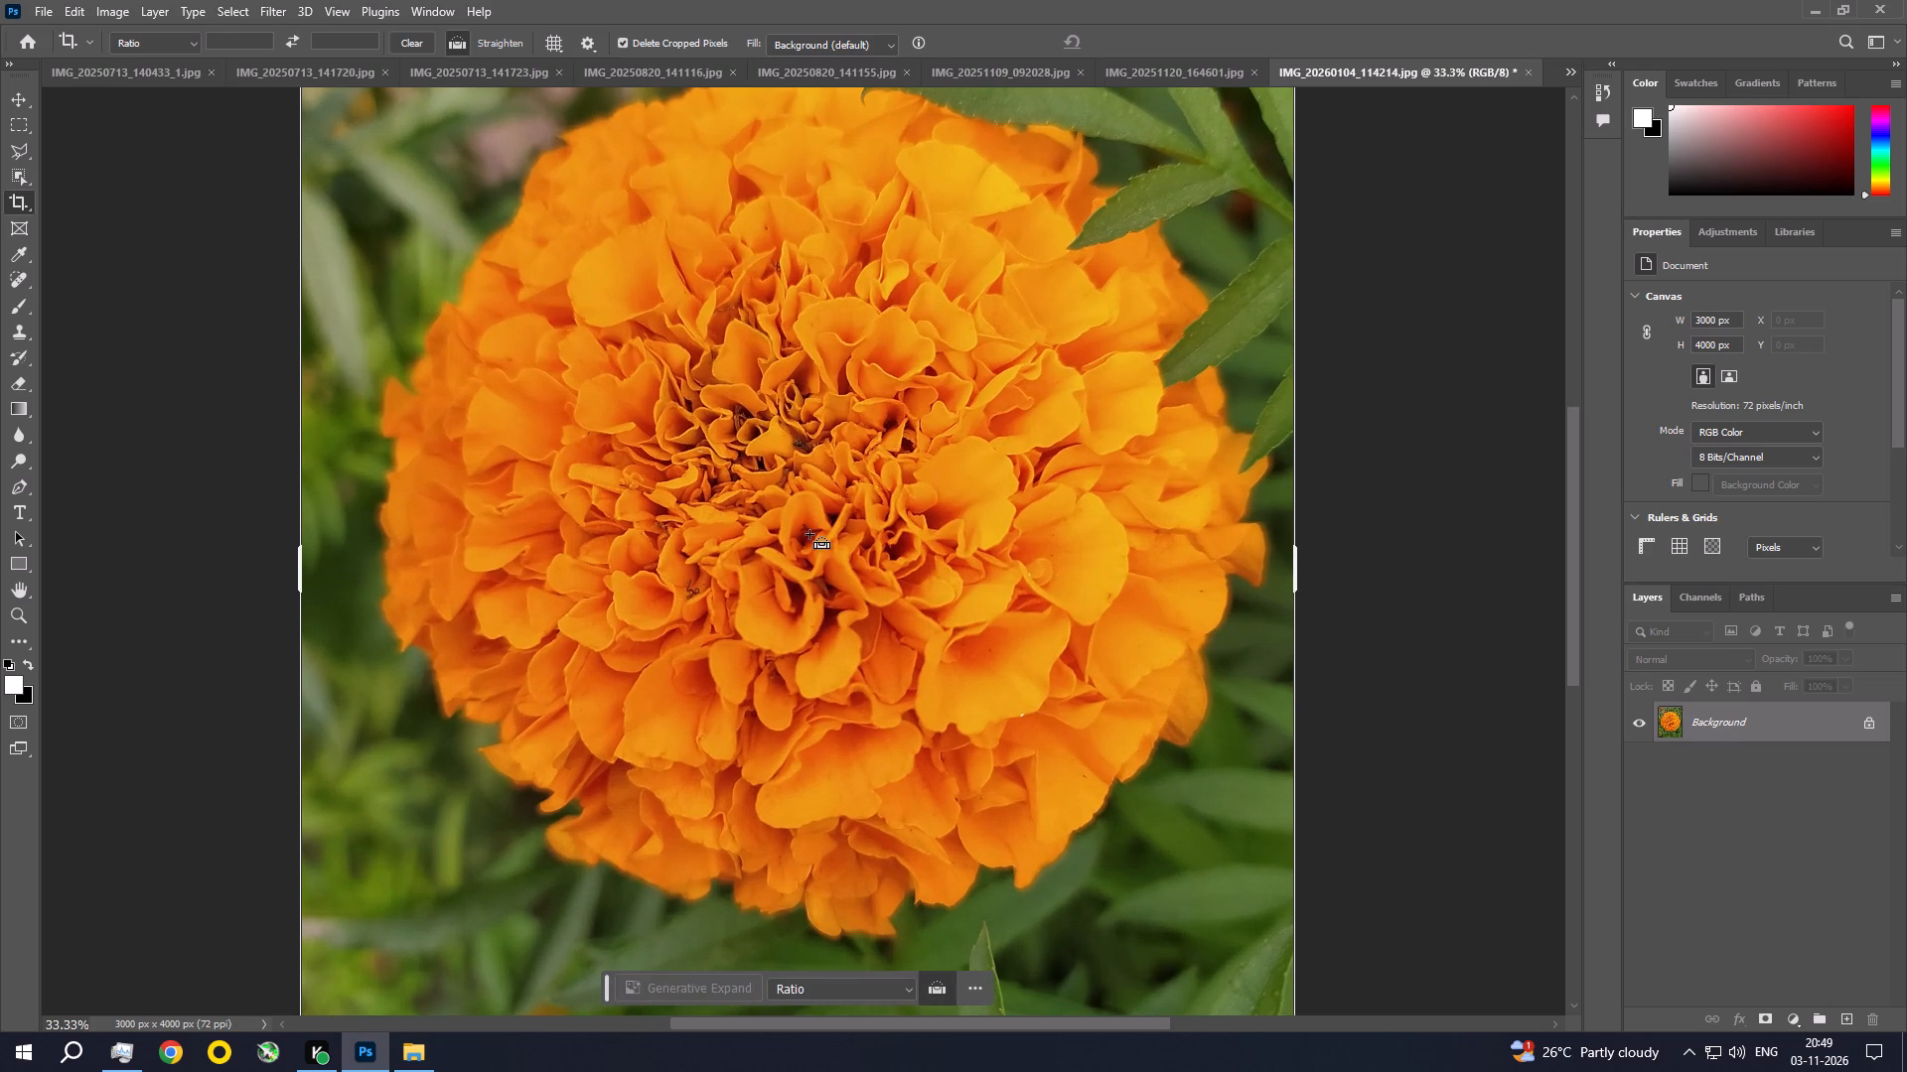
key("ctrl+0")
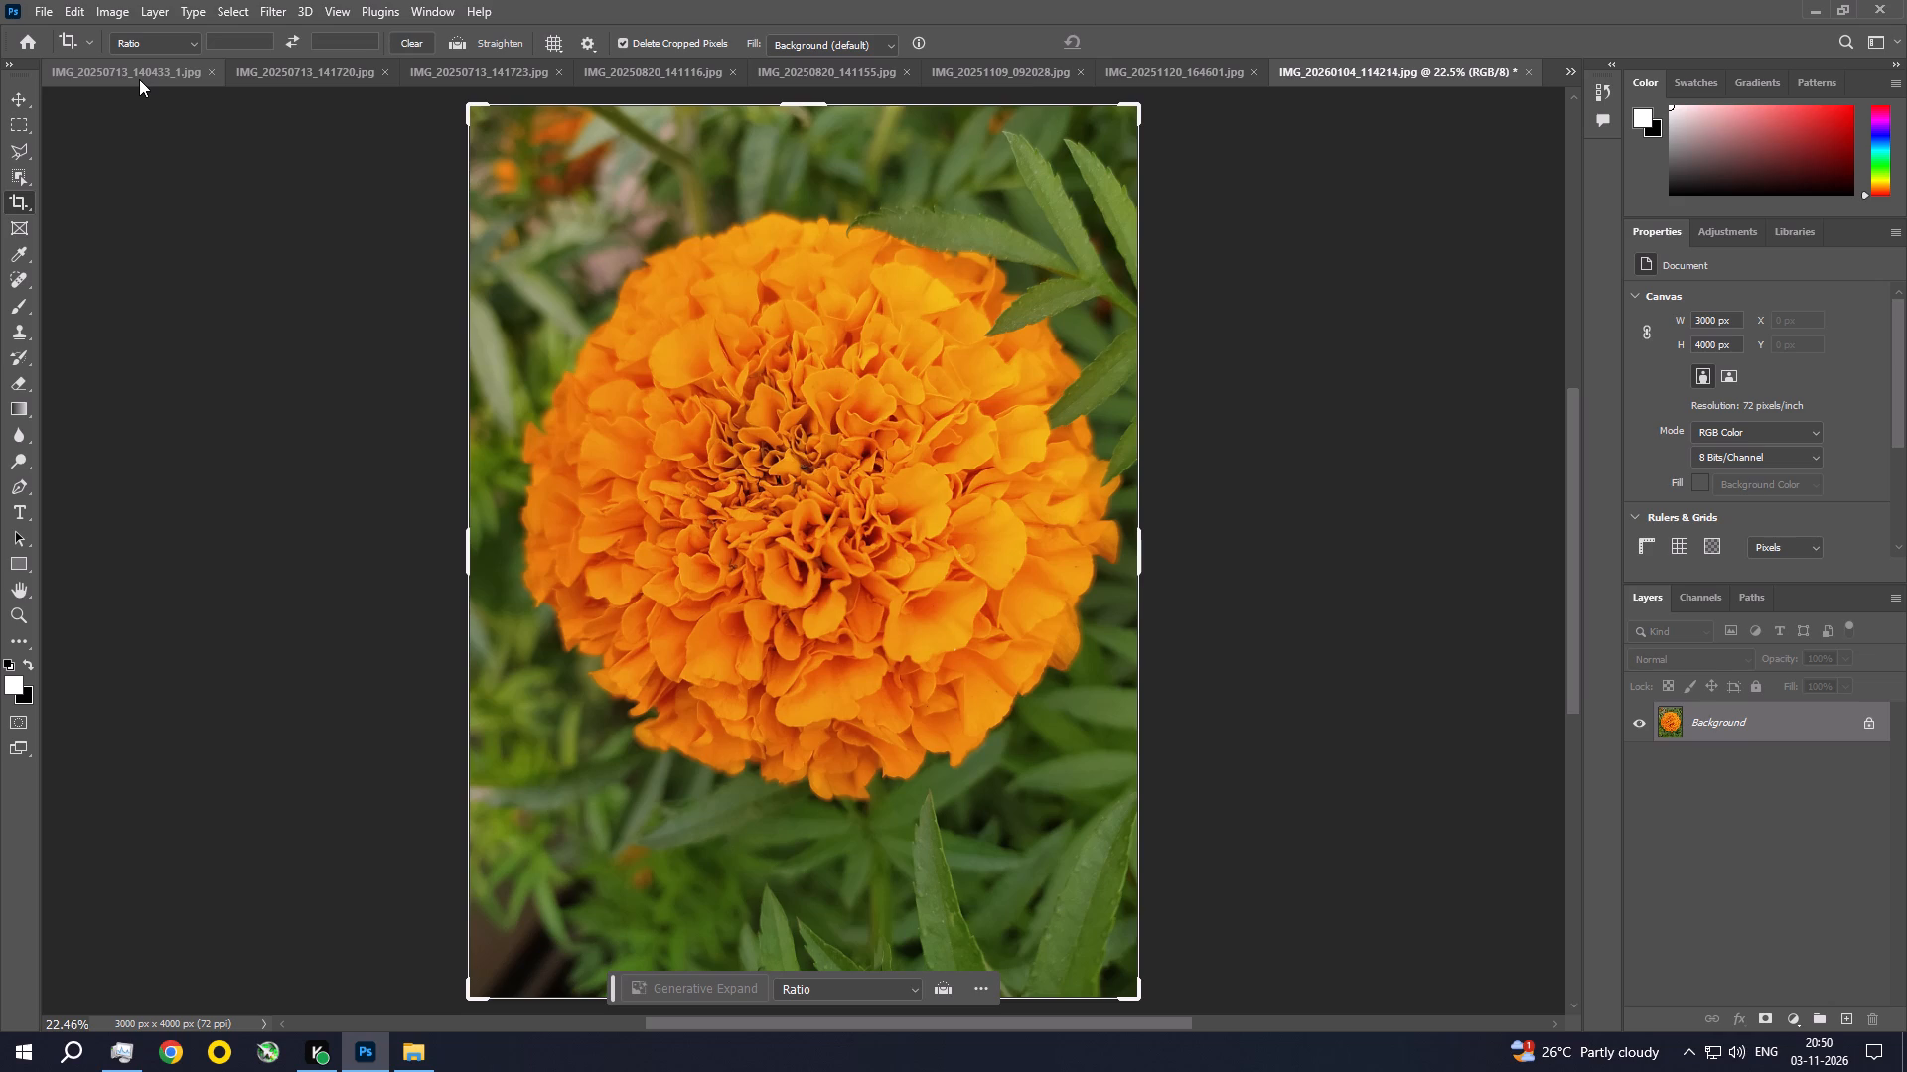
Open the marigold photo in the Camera Raw Filter.
left_click(262, 2)
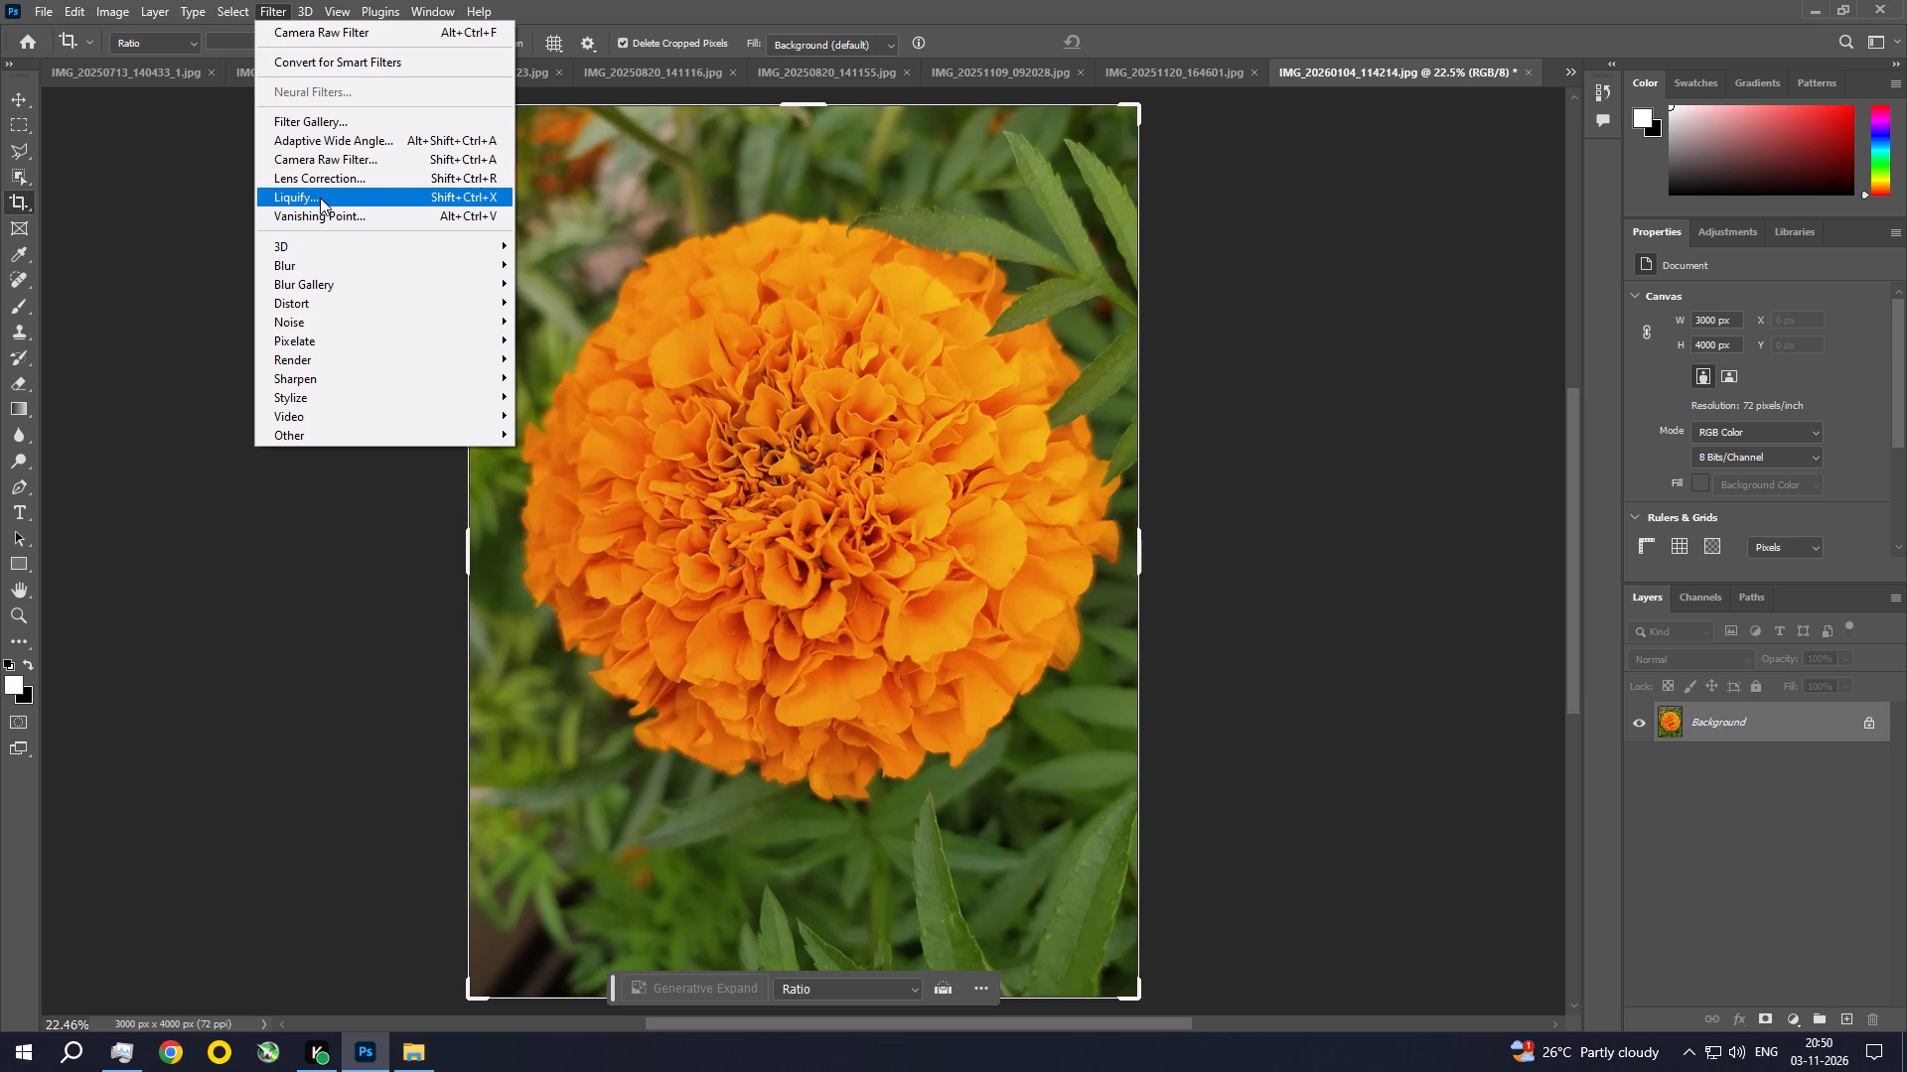
left_click(333, 157)
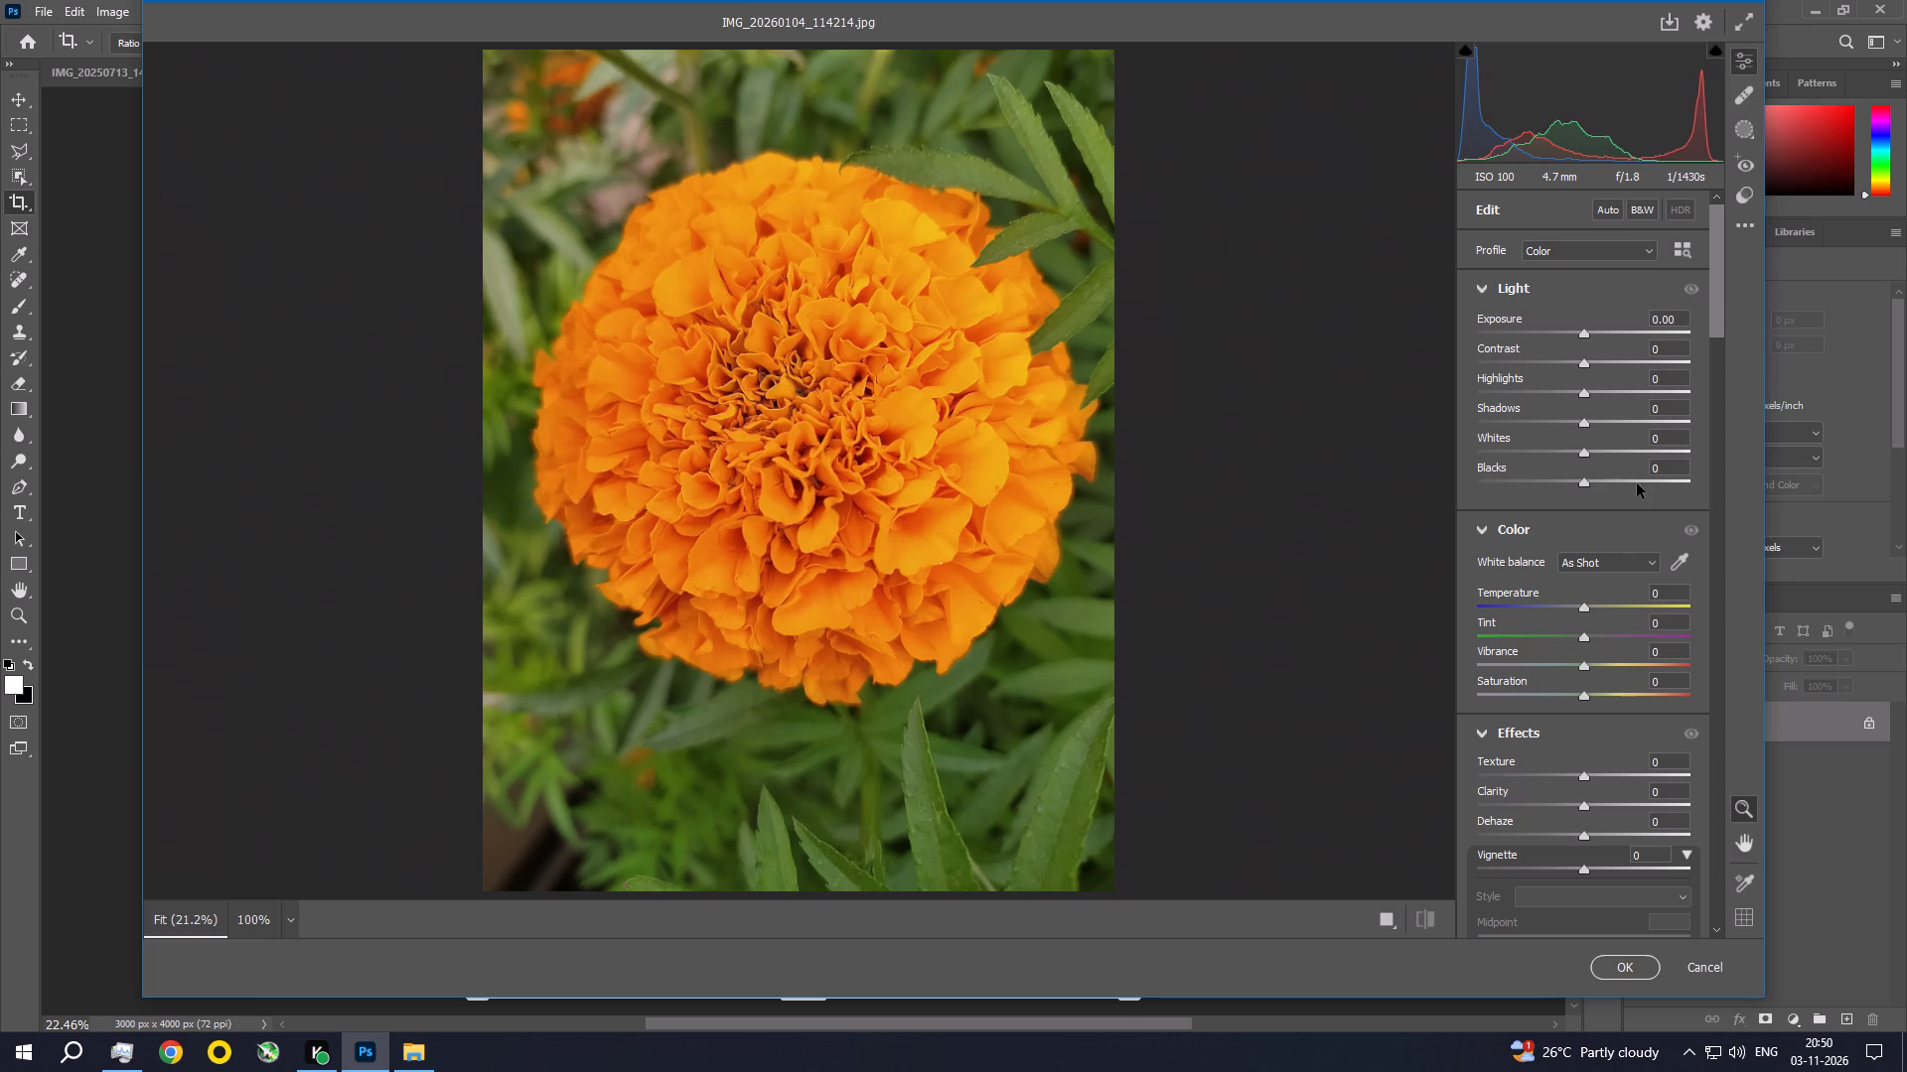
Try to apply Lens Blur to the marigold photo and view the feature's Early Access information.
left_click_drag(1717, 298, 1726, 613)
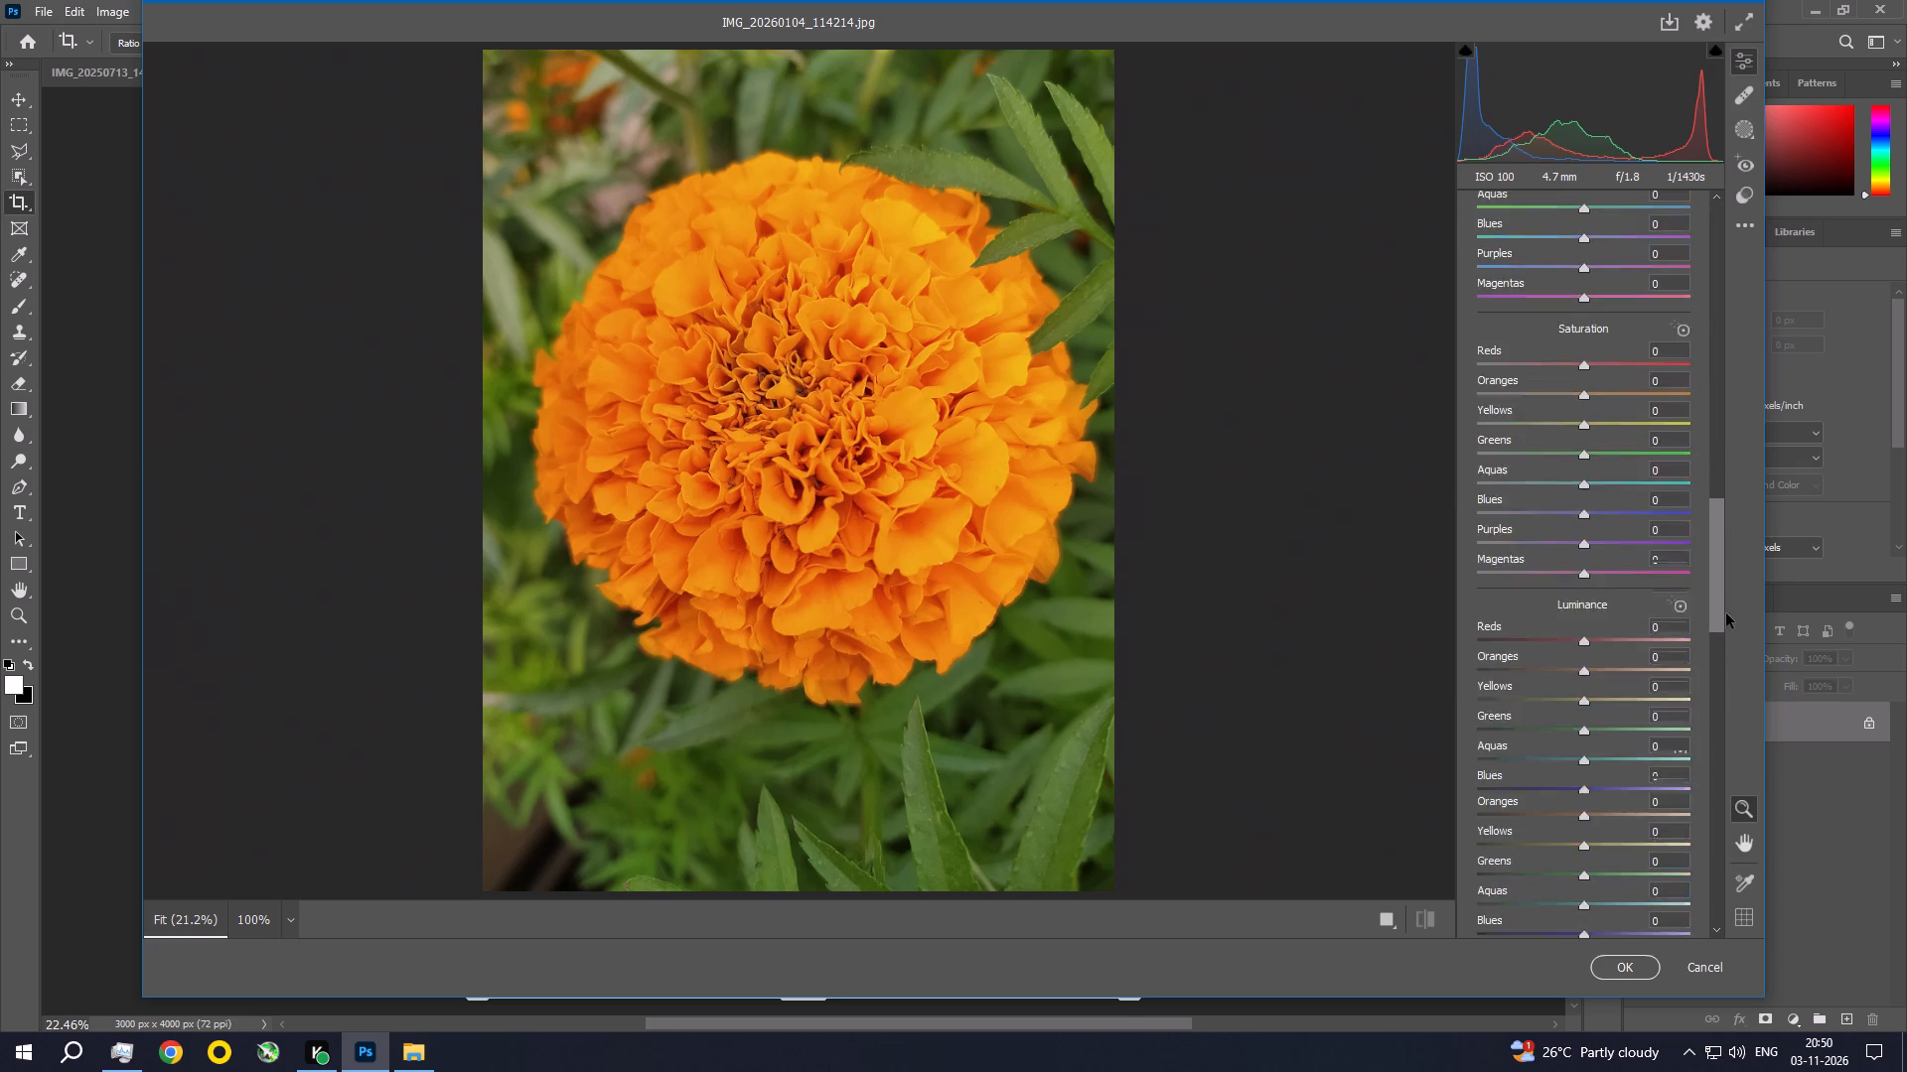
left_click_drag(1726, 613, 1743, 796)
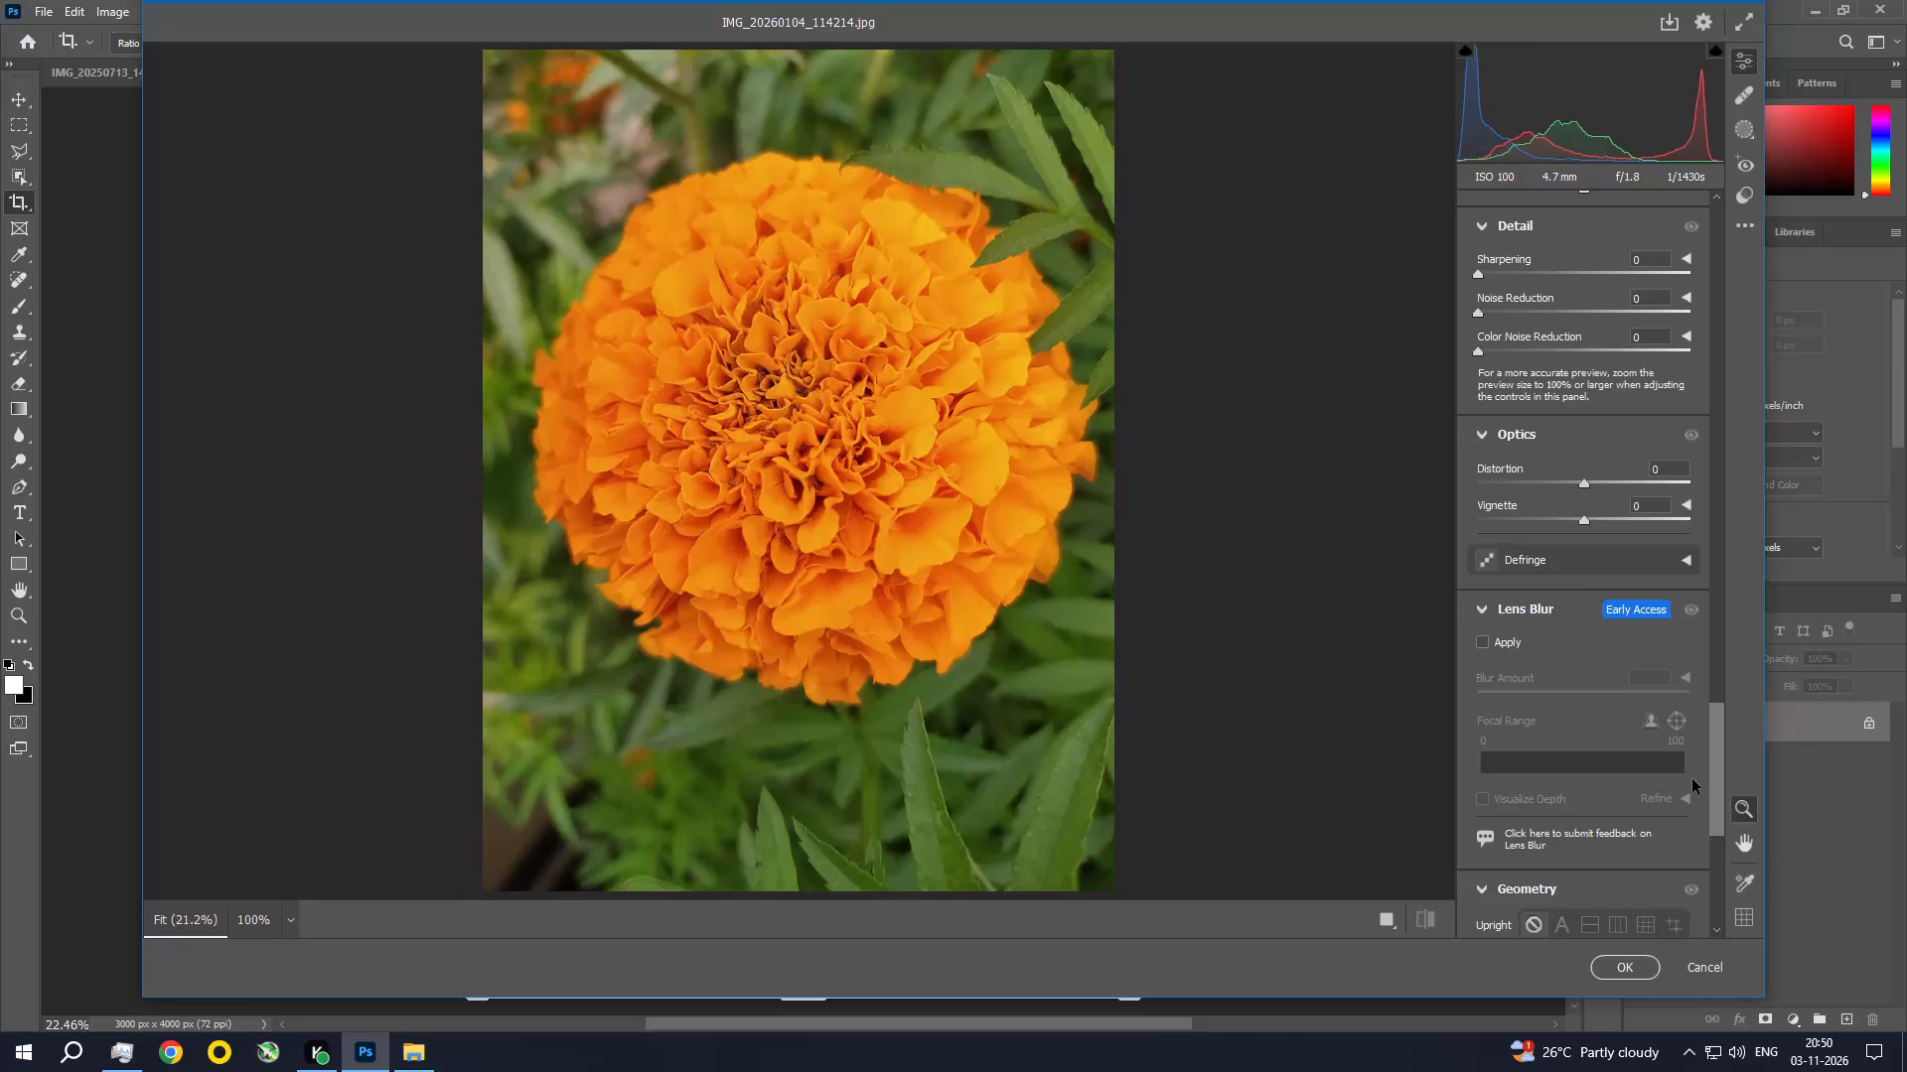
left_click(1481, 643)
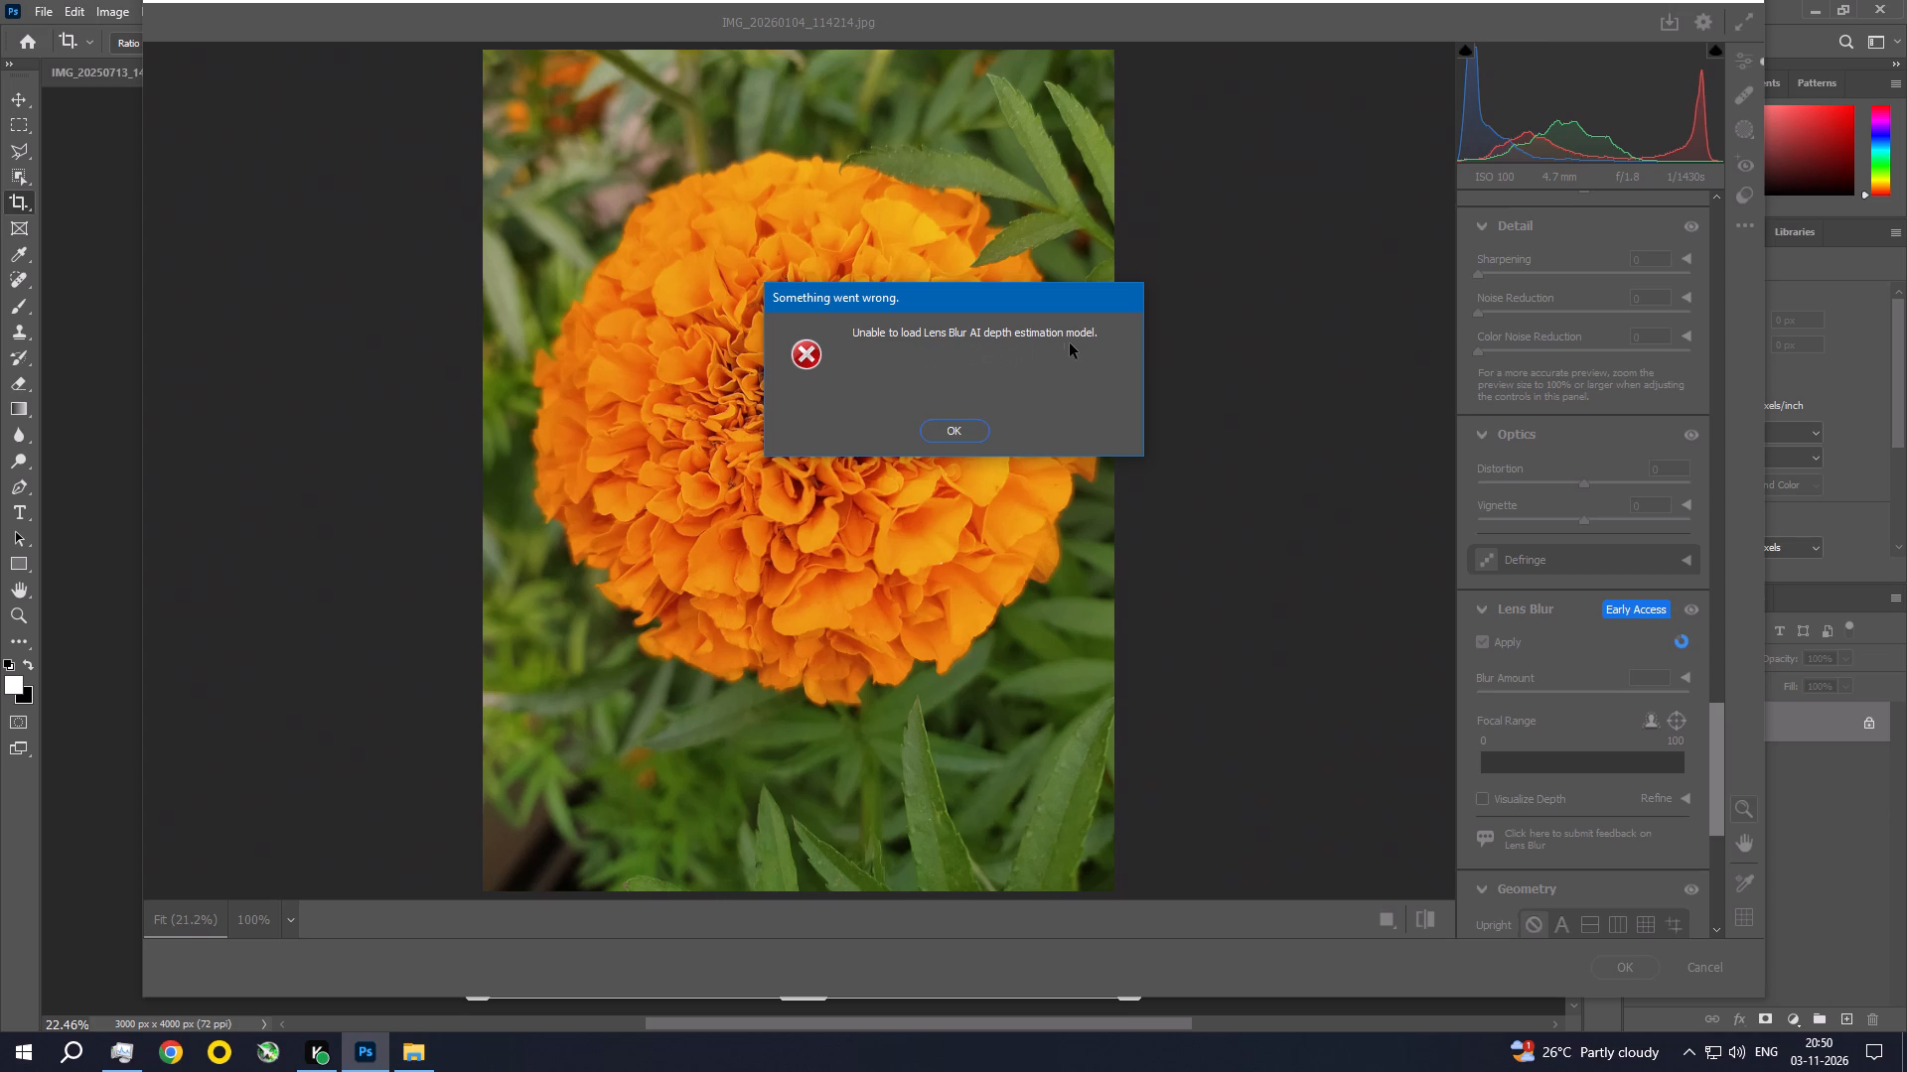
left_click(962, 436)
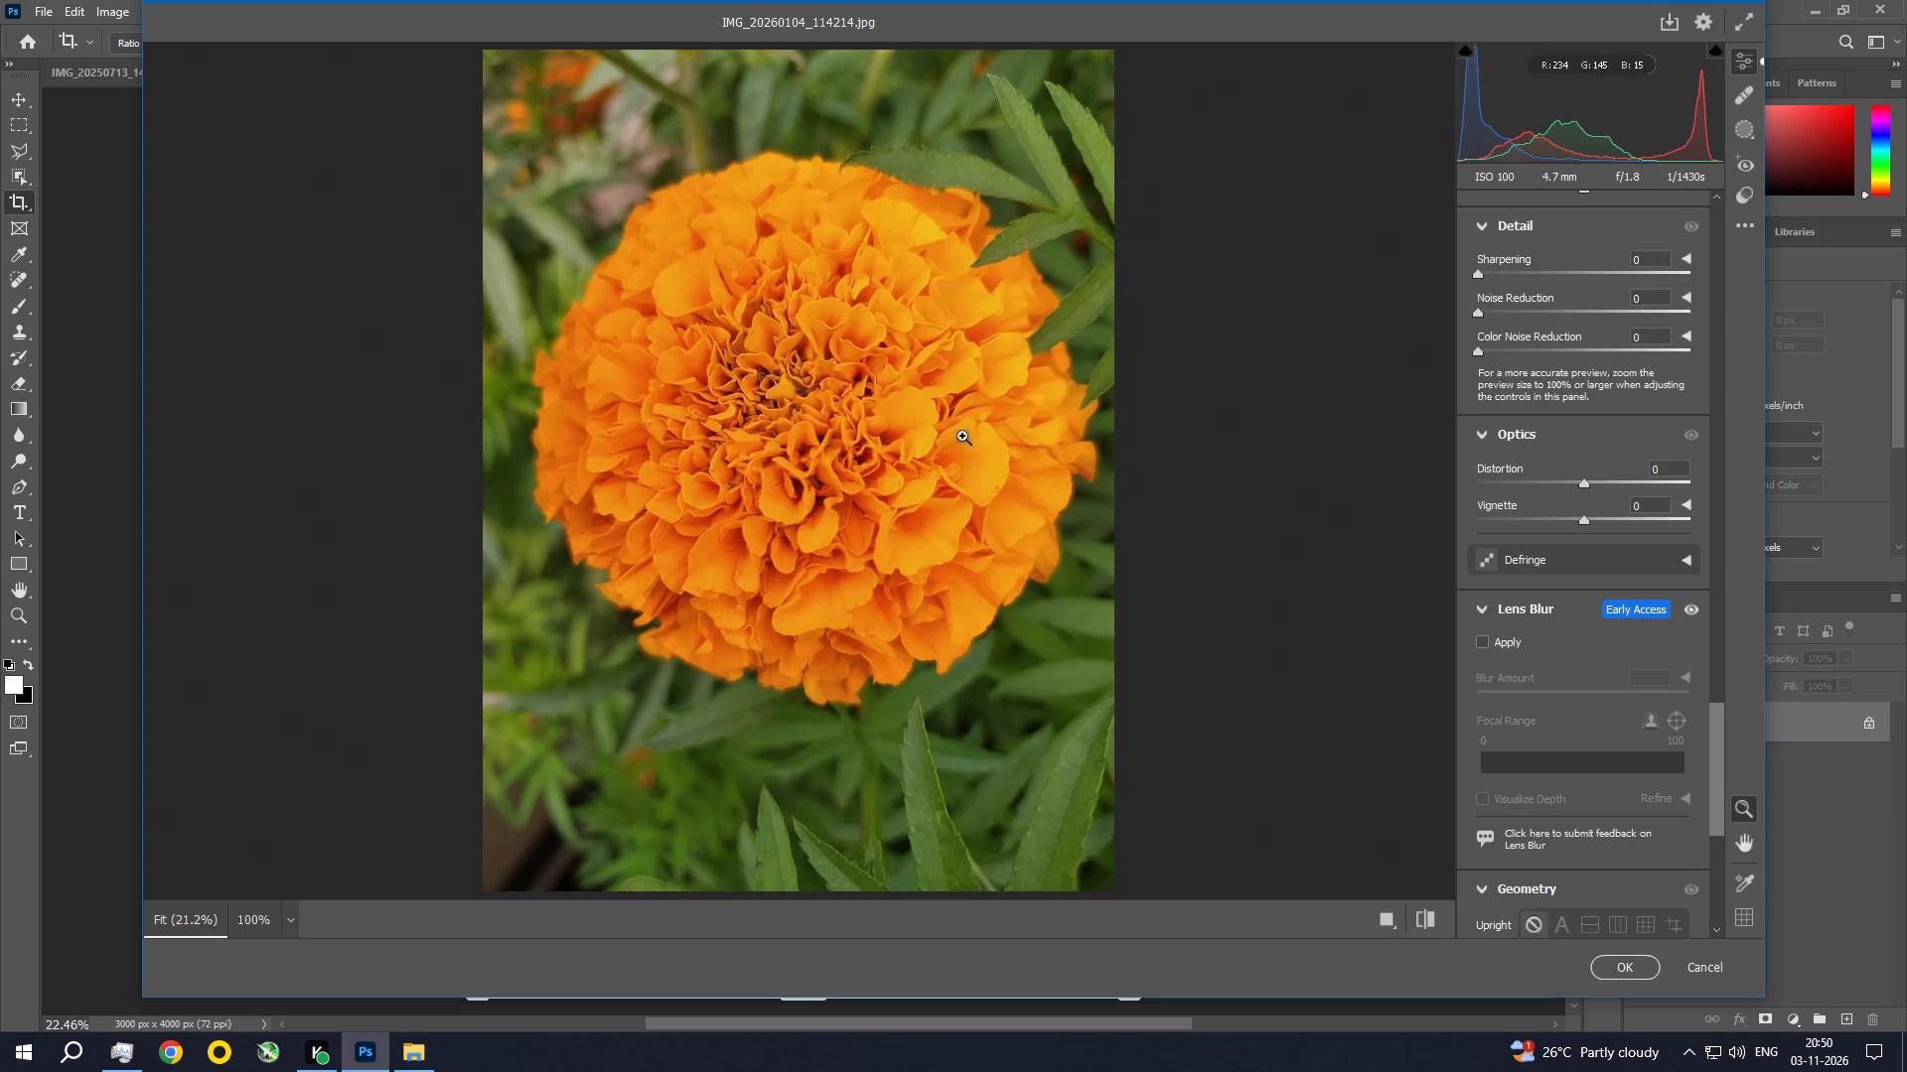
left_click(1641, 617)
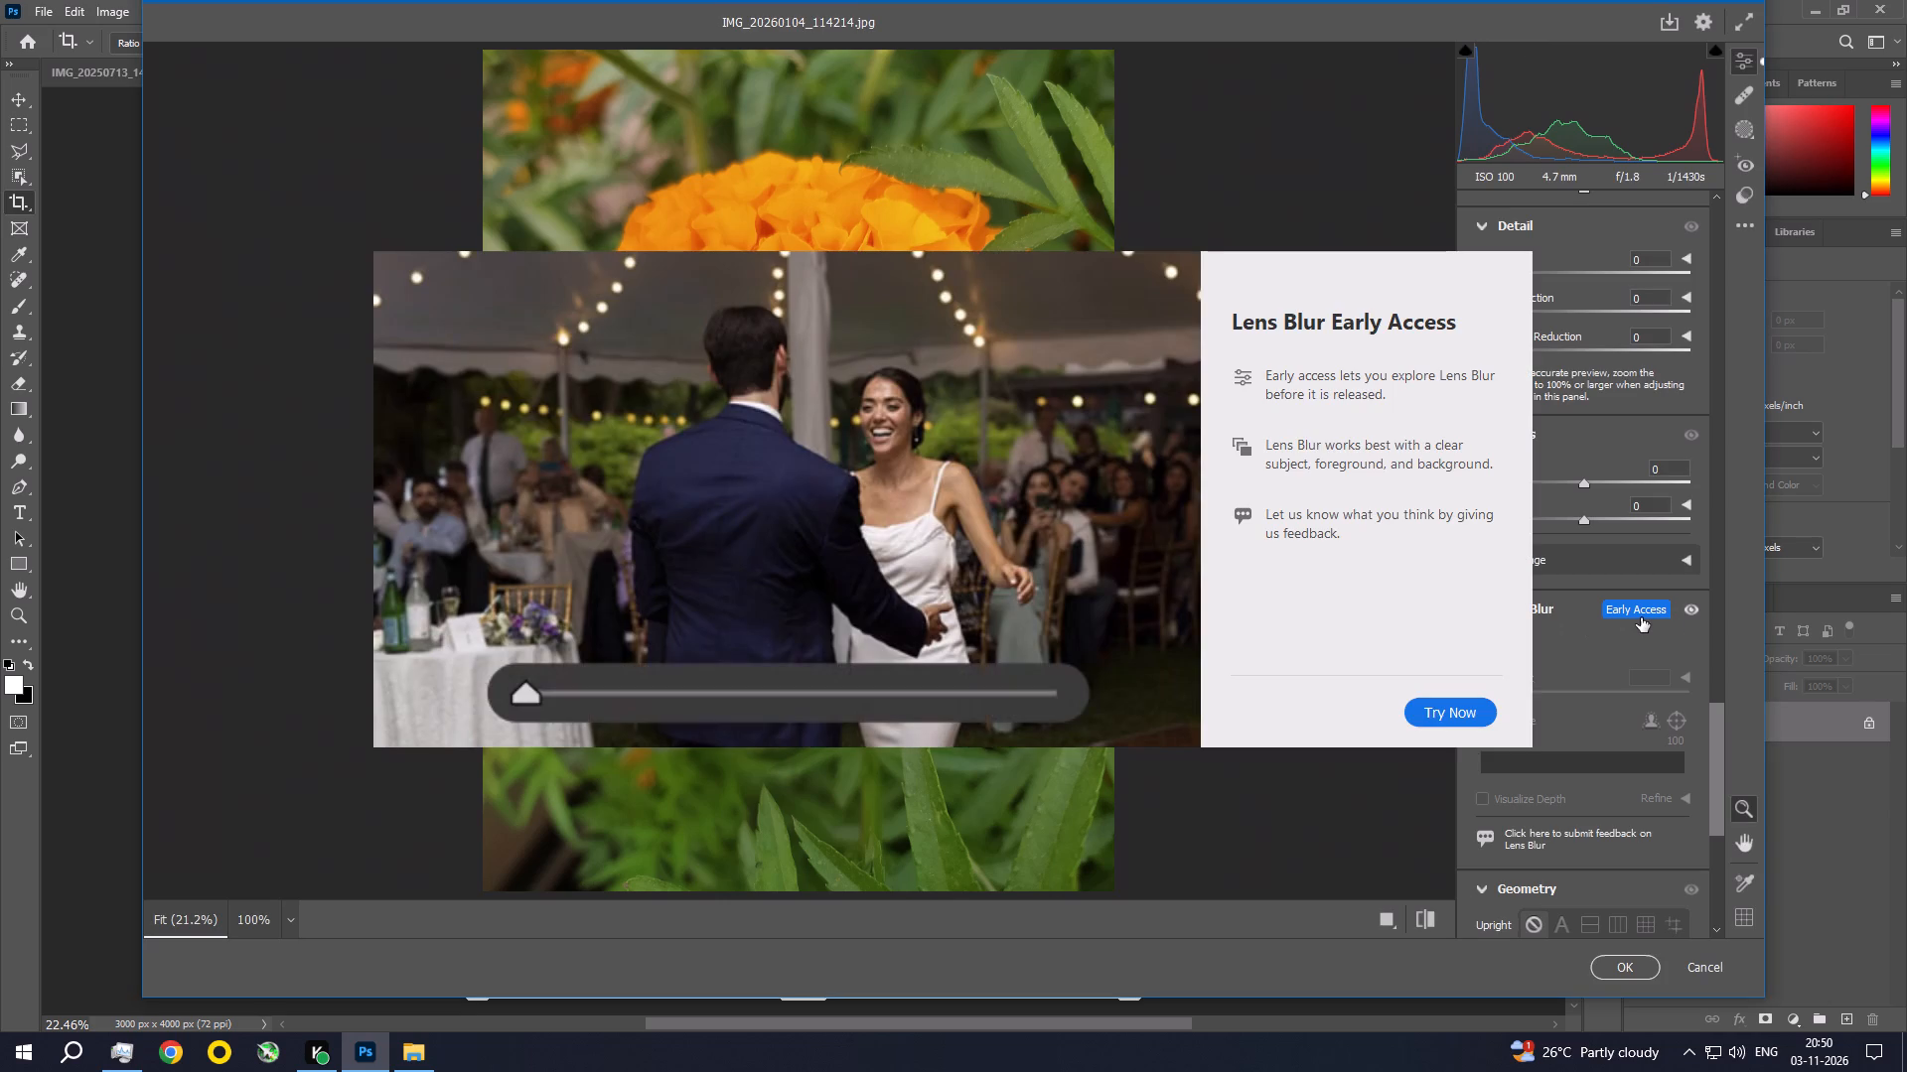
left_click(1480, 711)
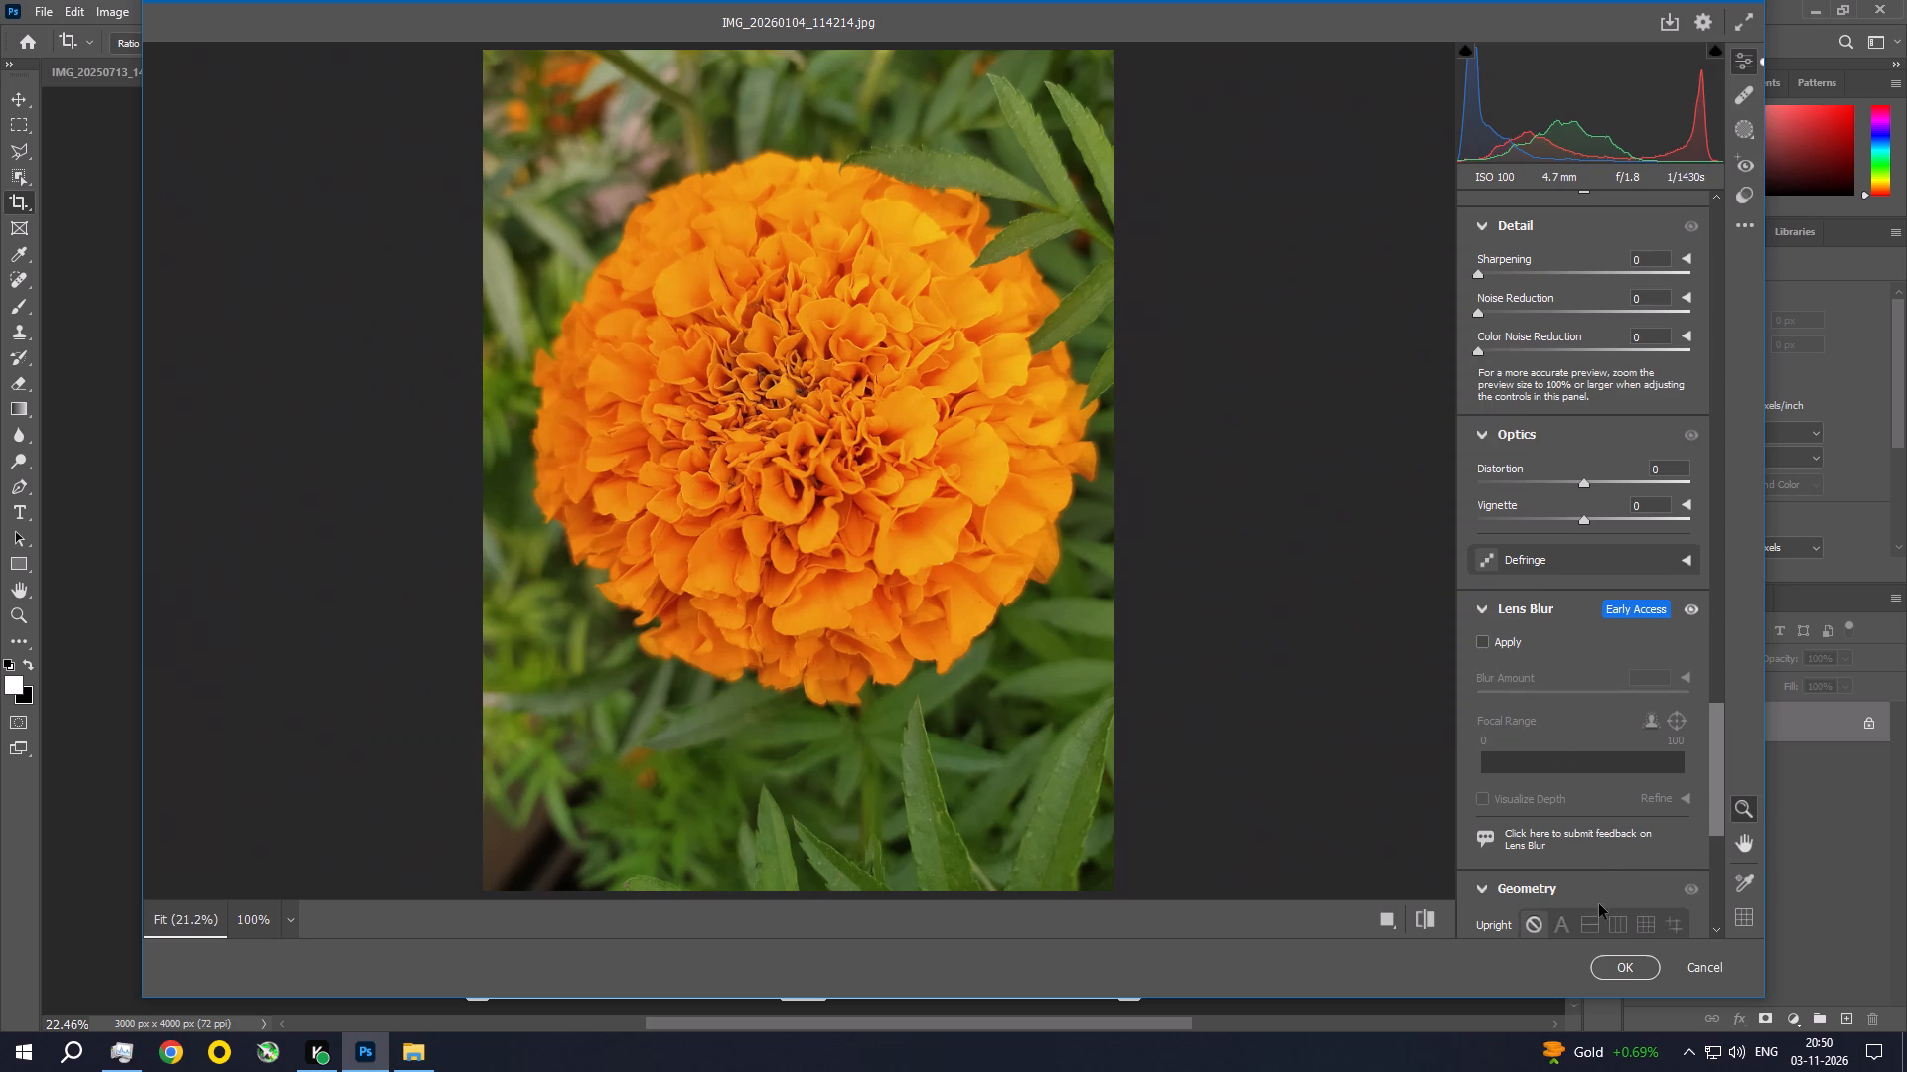
Check the GPU and memory usage in Task Manager, and return to the Camera Raw Filter in Photoshop.
left_click(128, 1052)
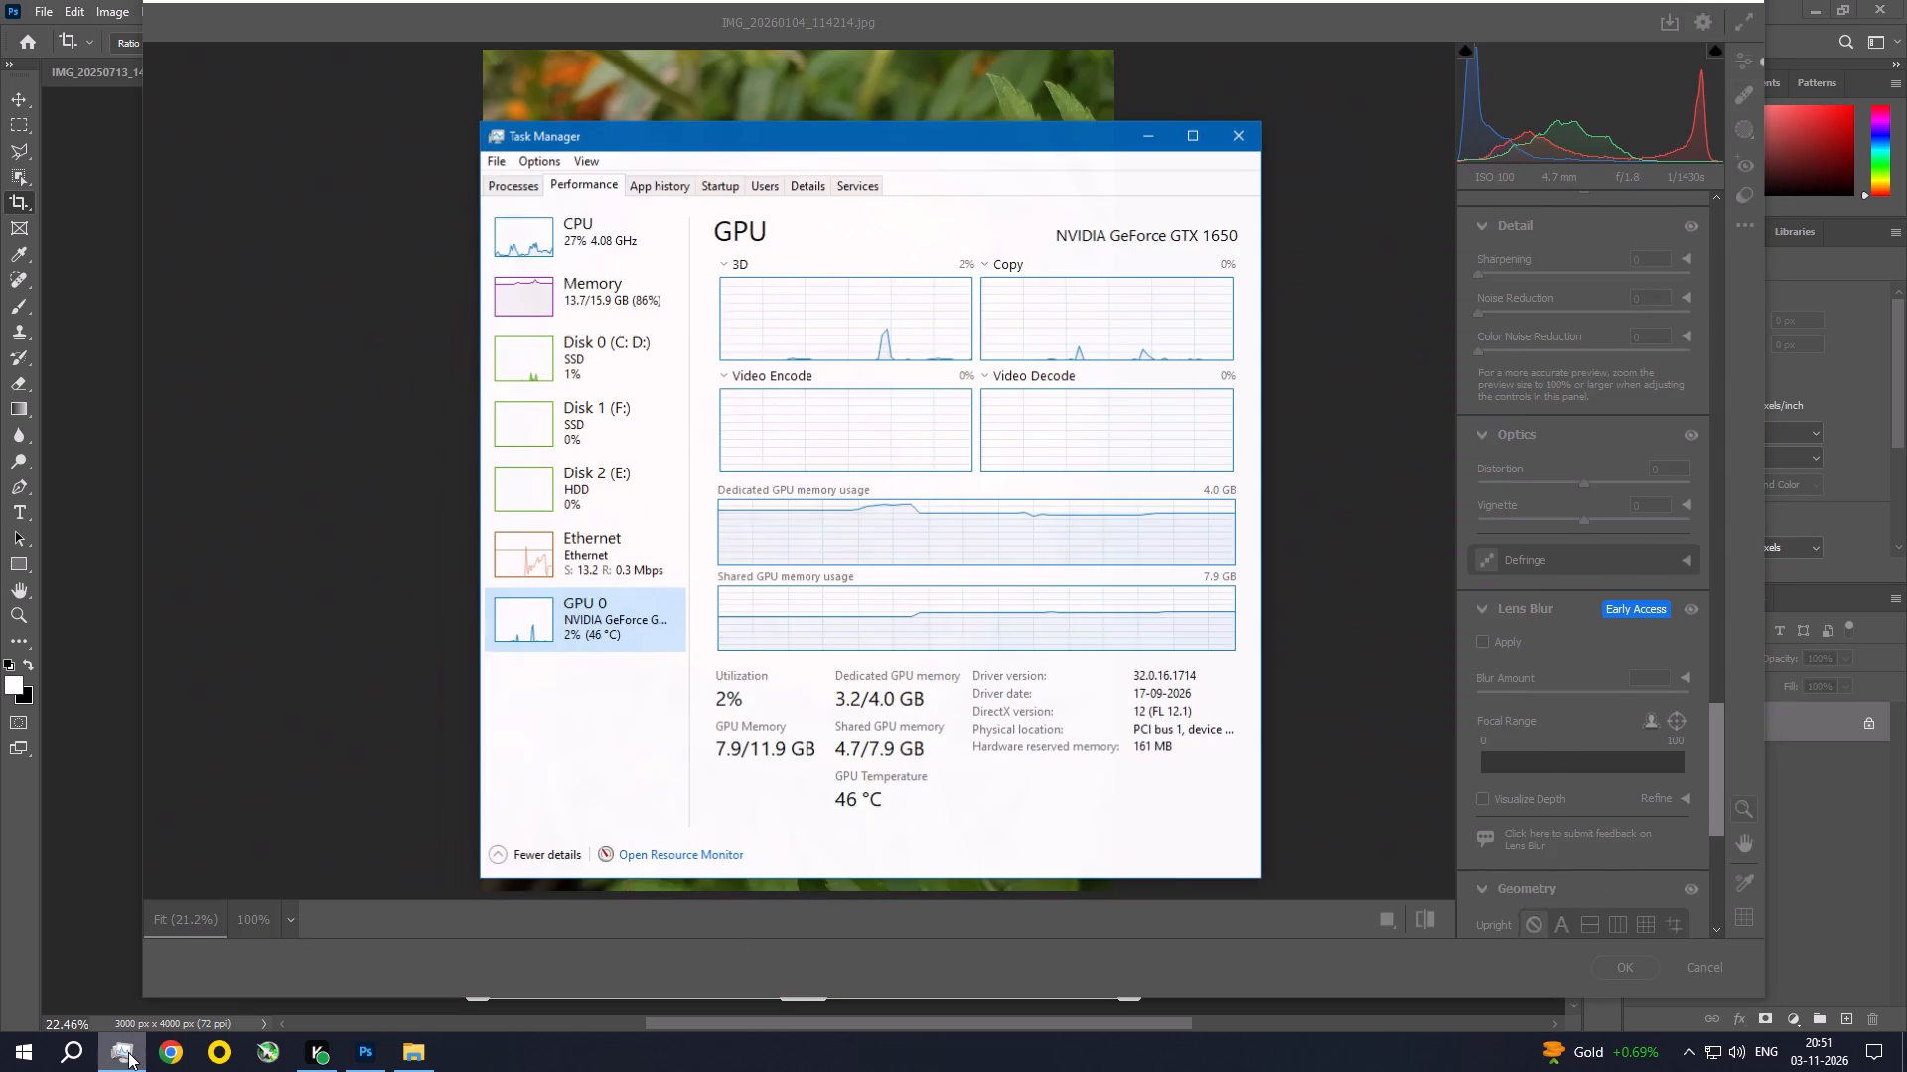
right_click(128, 1052)
left_click(128, 1052)
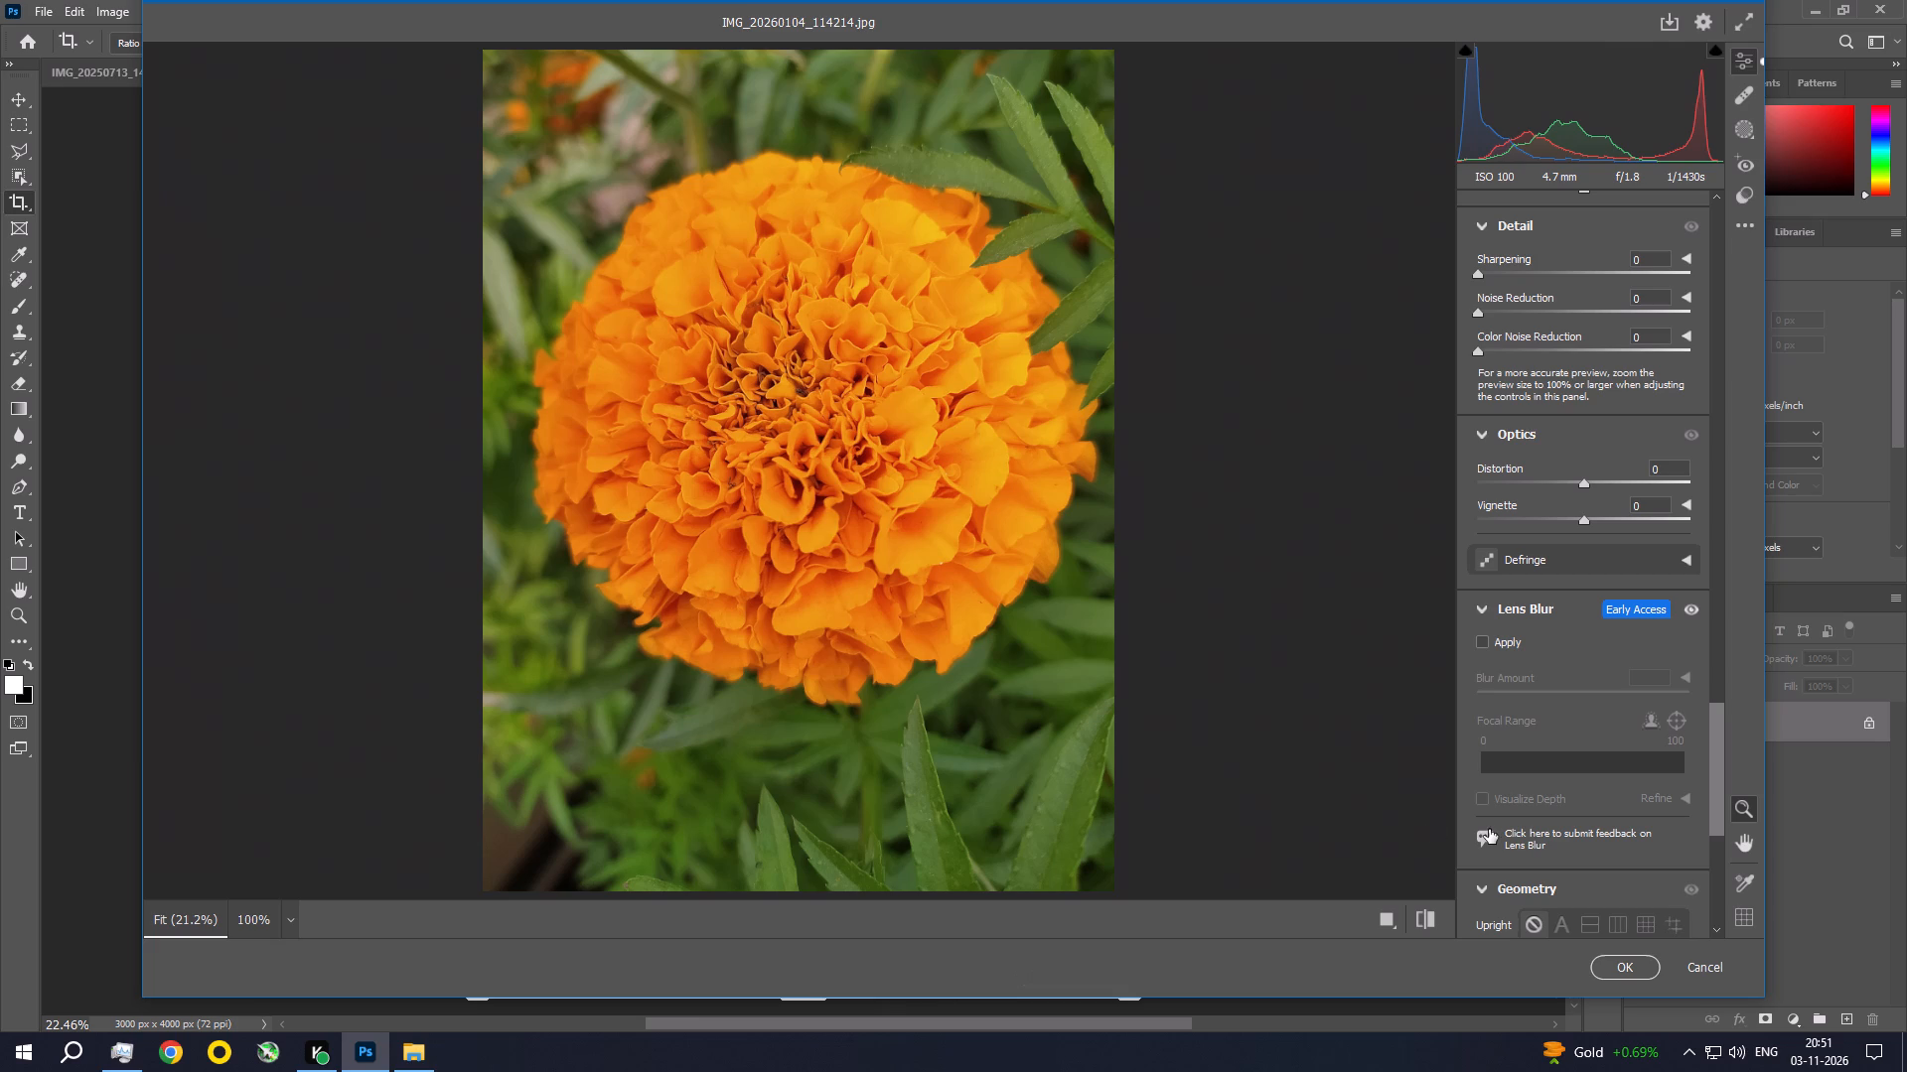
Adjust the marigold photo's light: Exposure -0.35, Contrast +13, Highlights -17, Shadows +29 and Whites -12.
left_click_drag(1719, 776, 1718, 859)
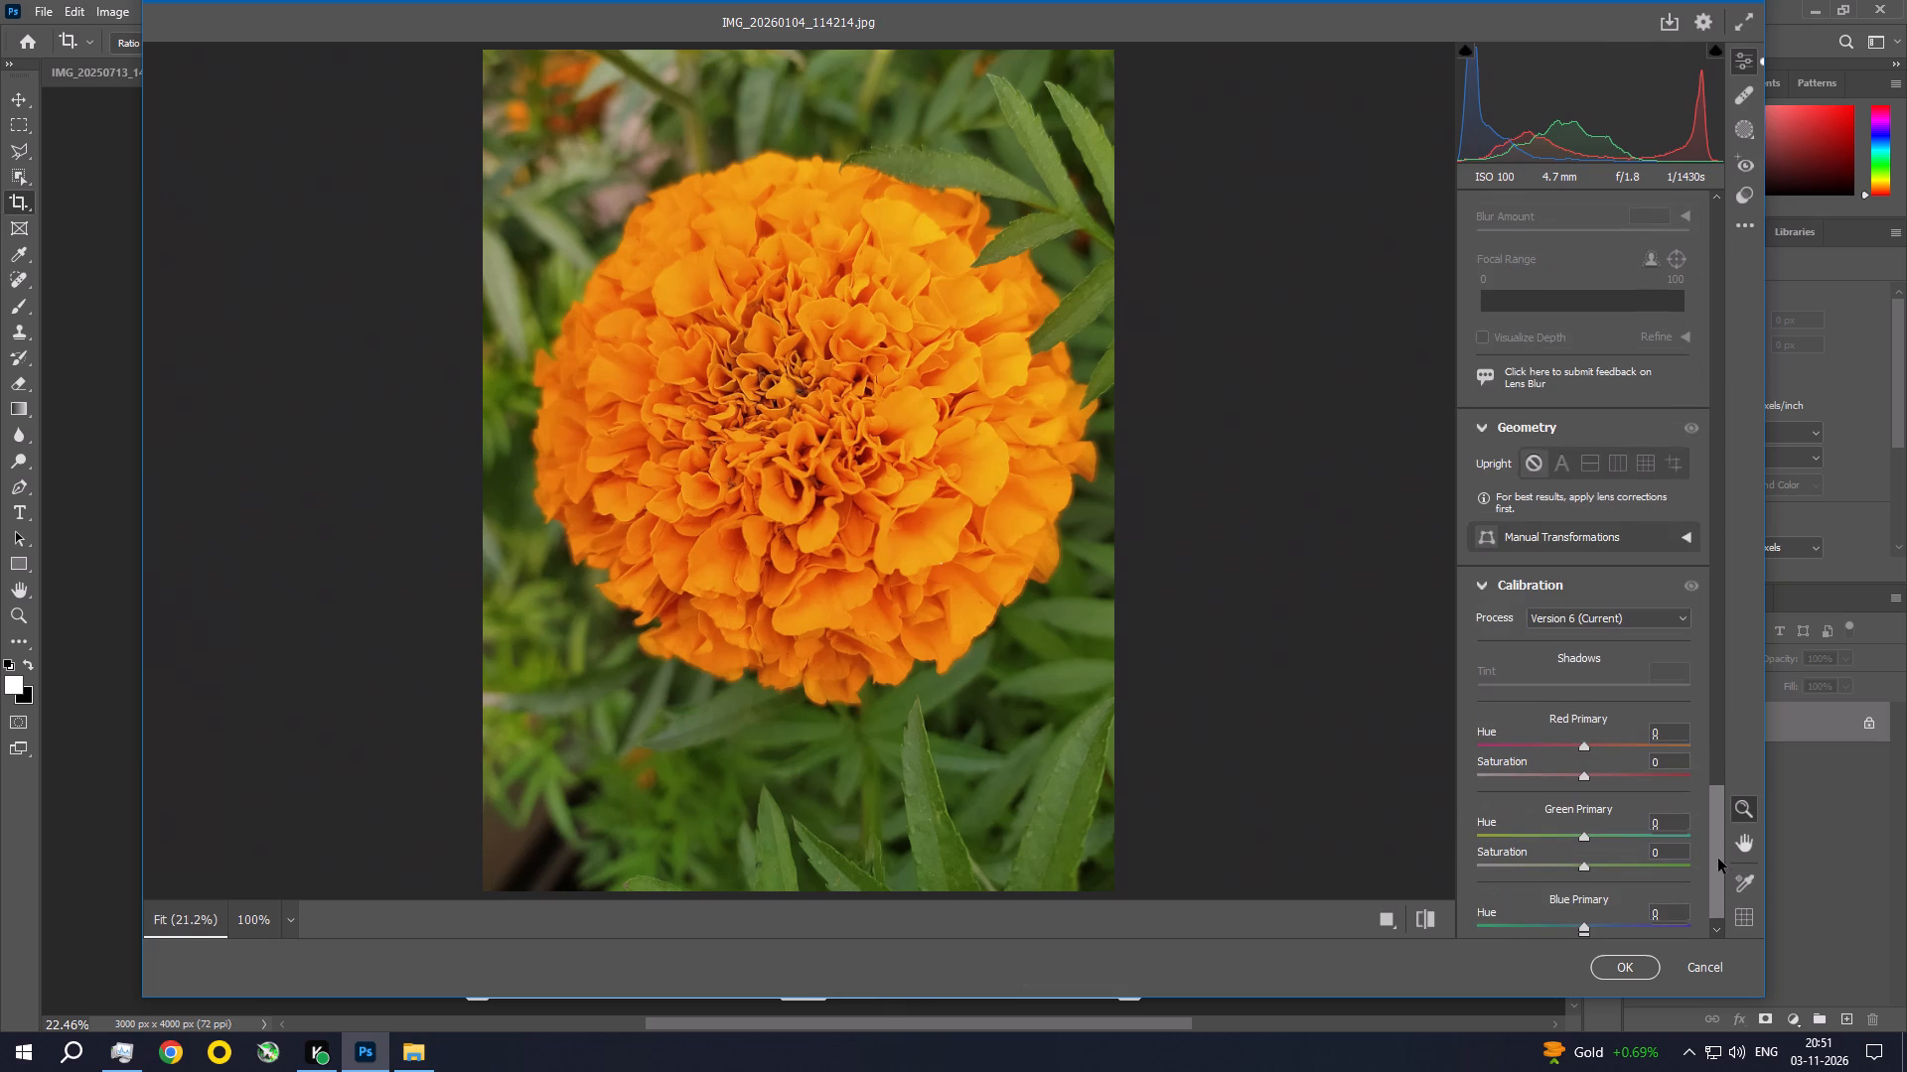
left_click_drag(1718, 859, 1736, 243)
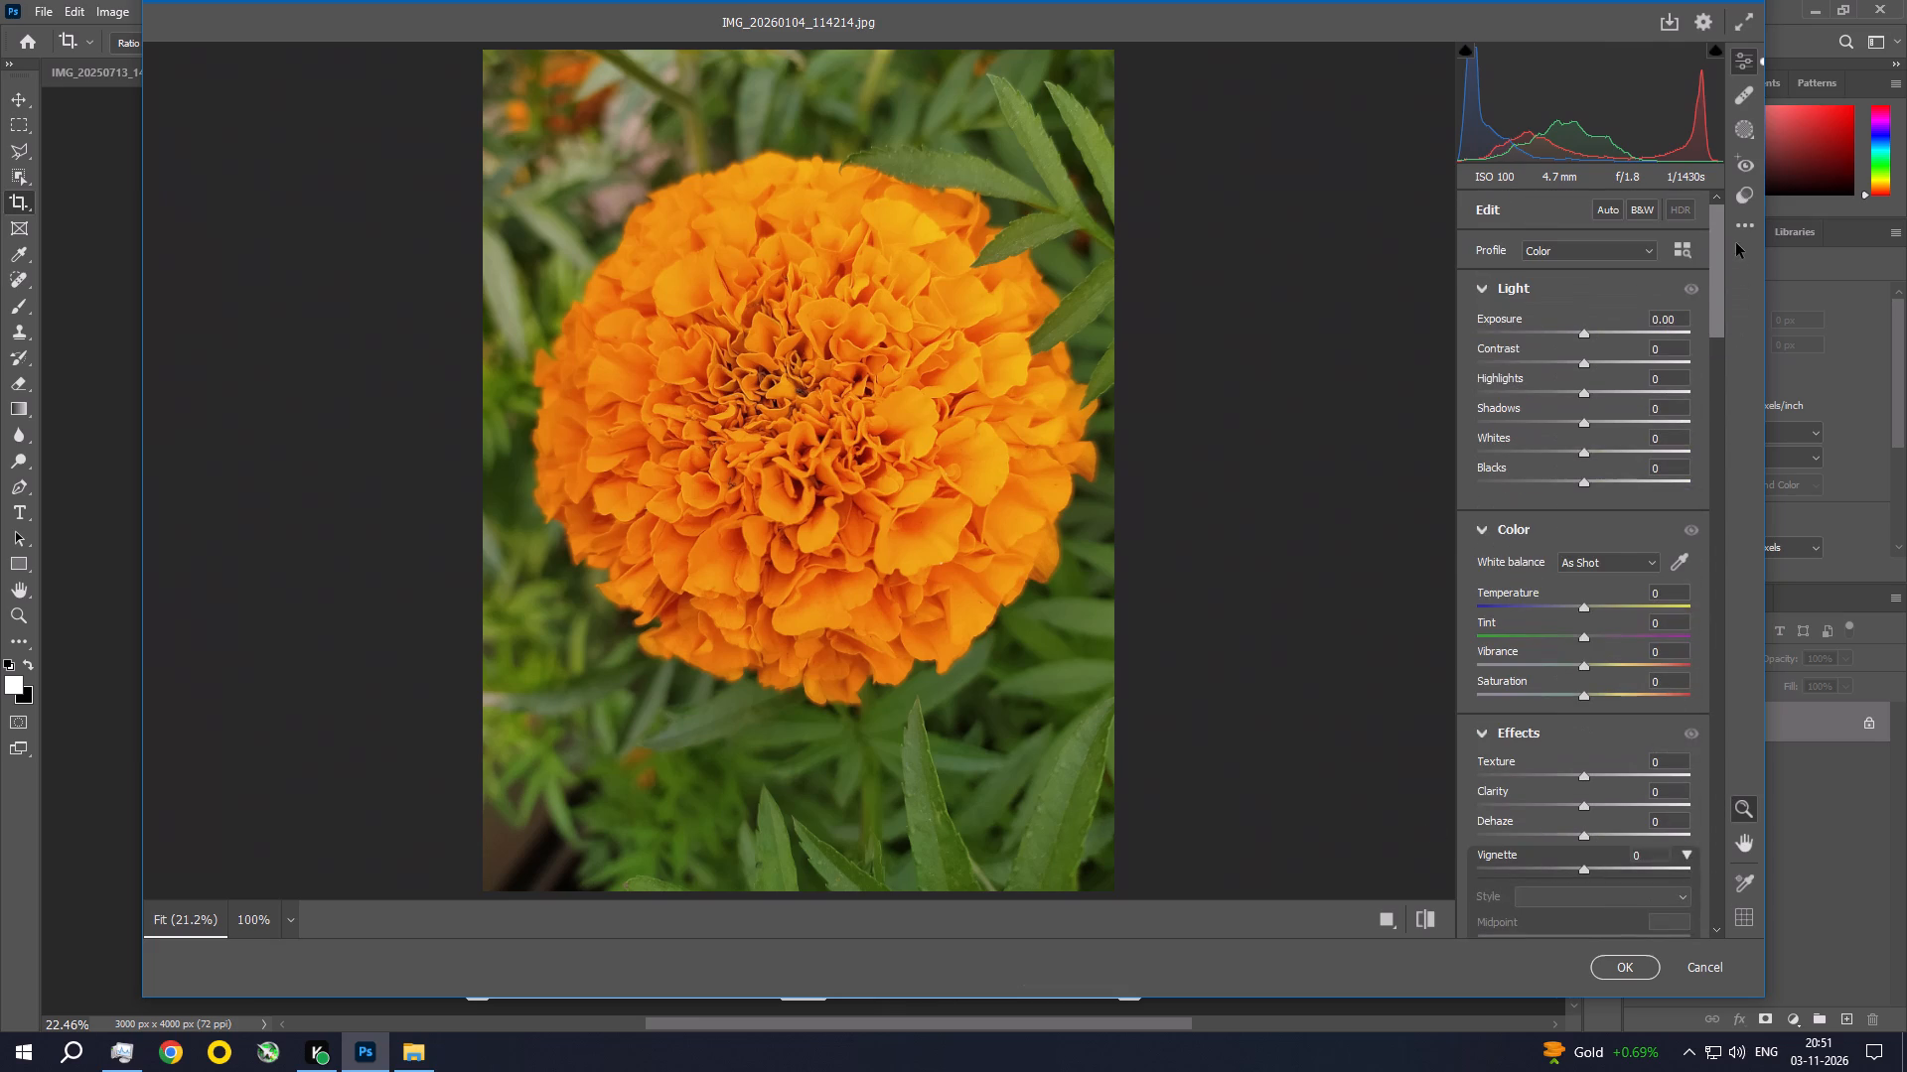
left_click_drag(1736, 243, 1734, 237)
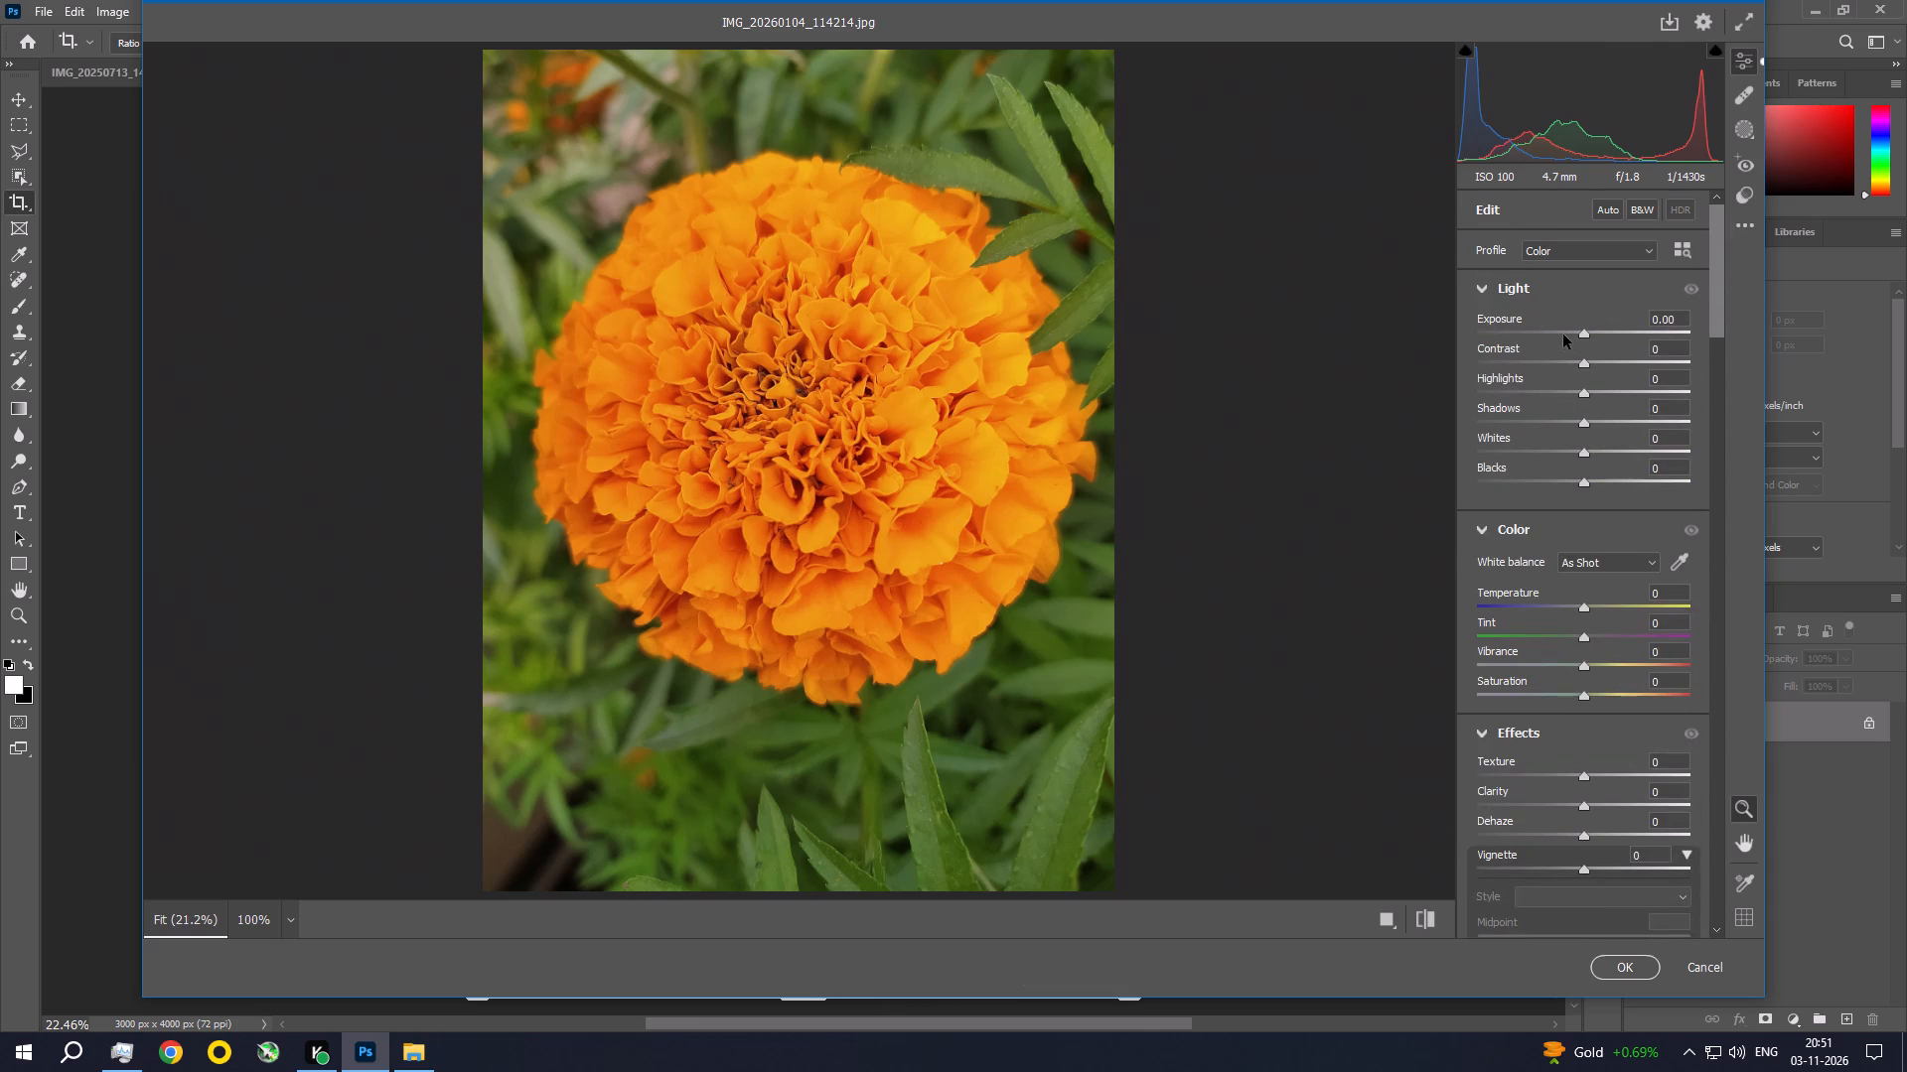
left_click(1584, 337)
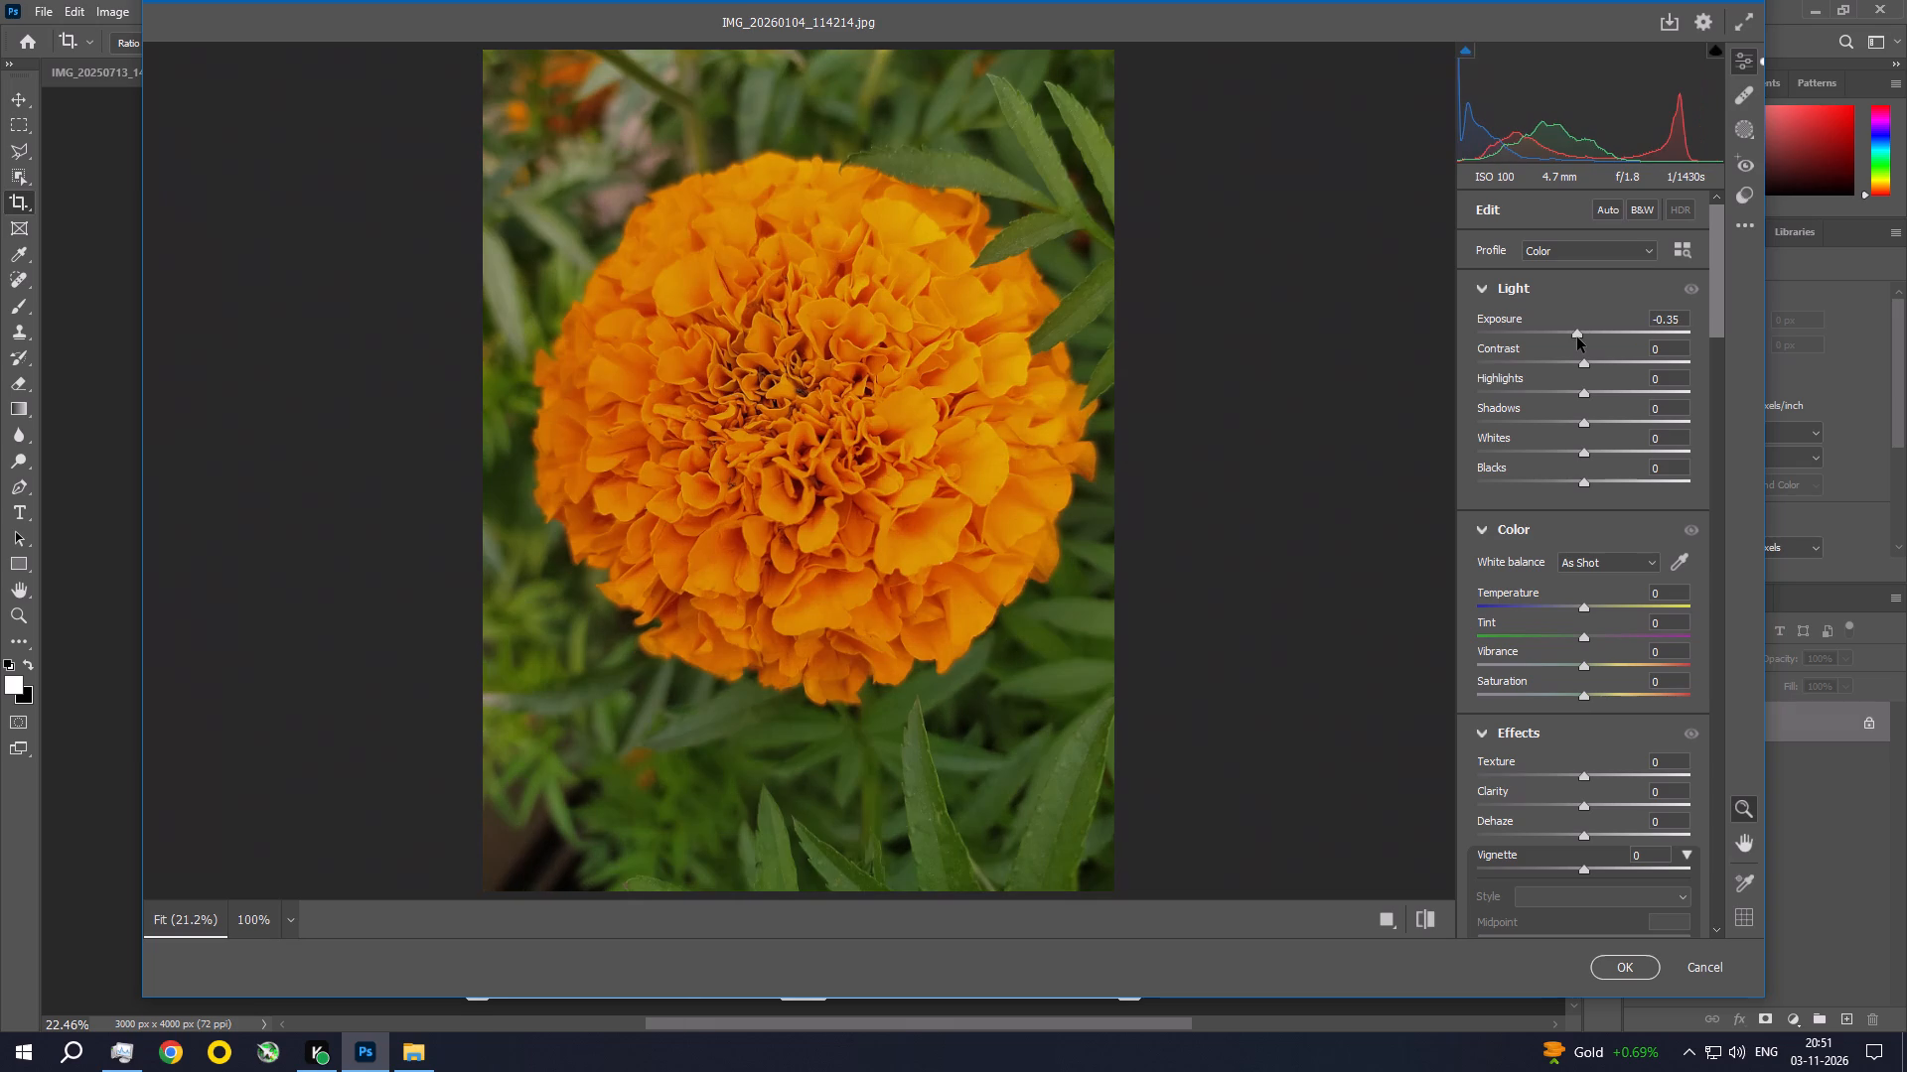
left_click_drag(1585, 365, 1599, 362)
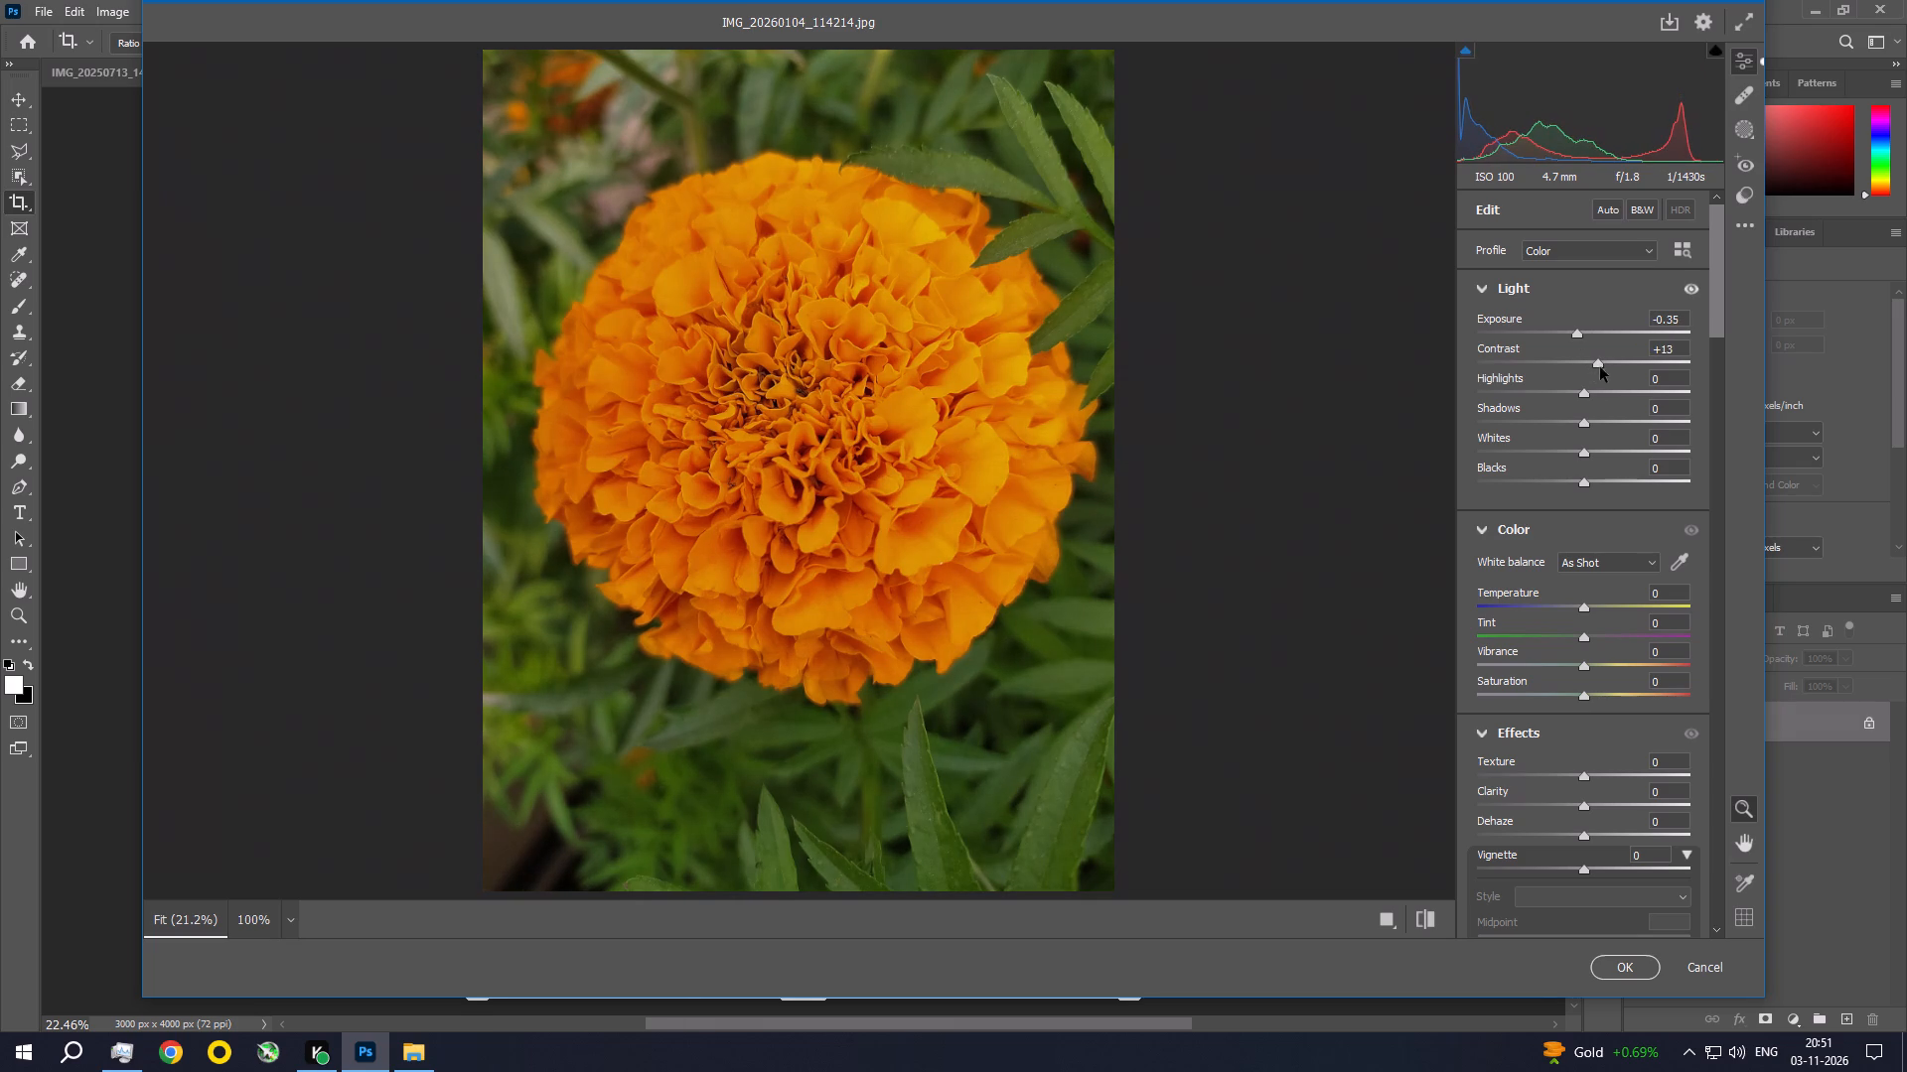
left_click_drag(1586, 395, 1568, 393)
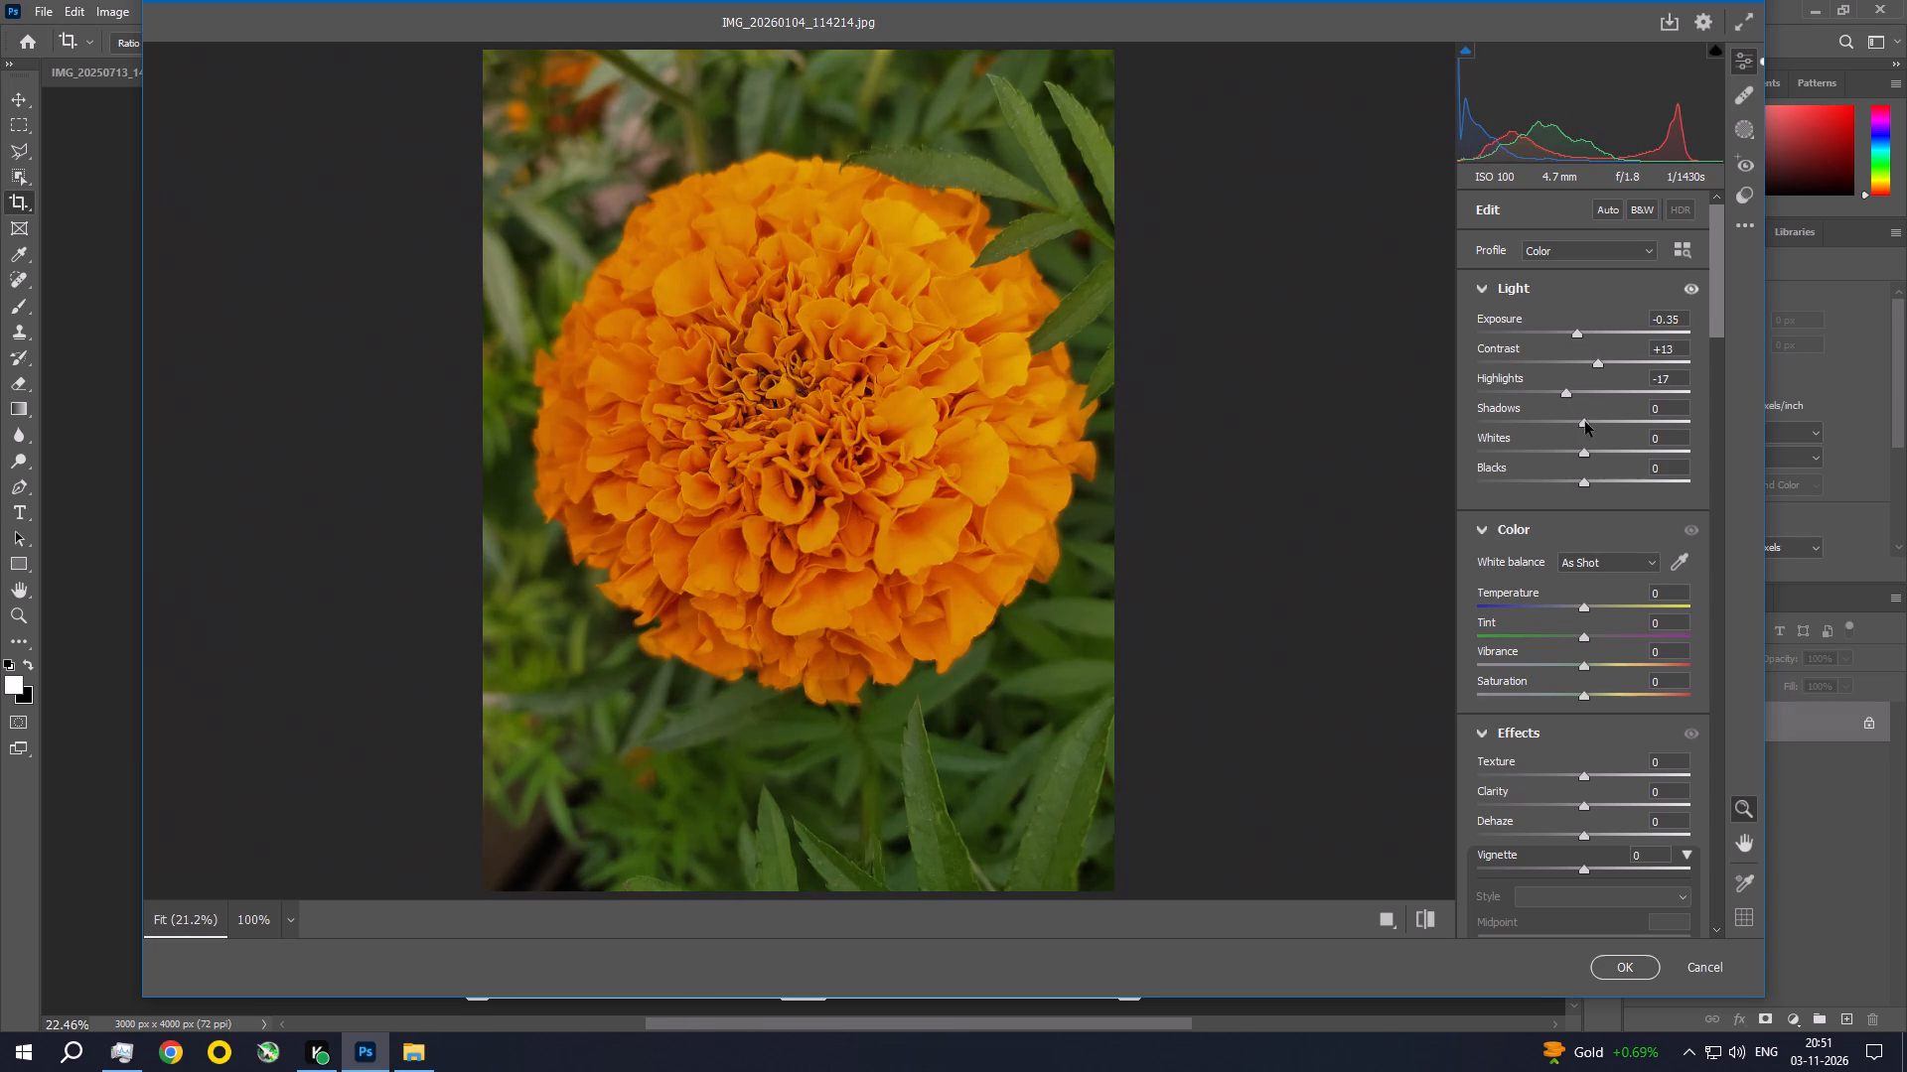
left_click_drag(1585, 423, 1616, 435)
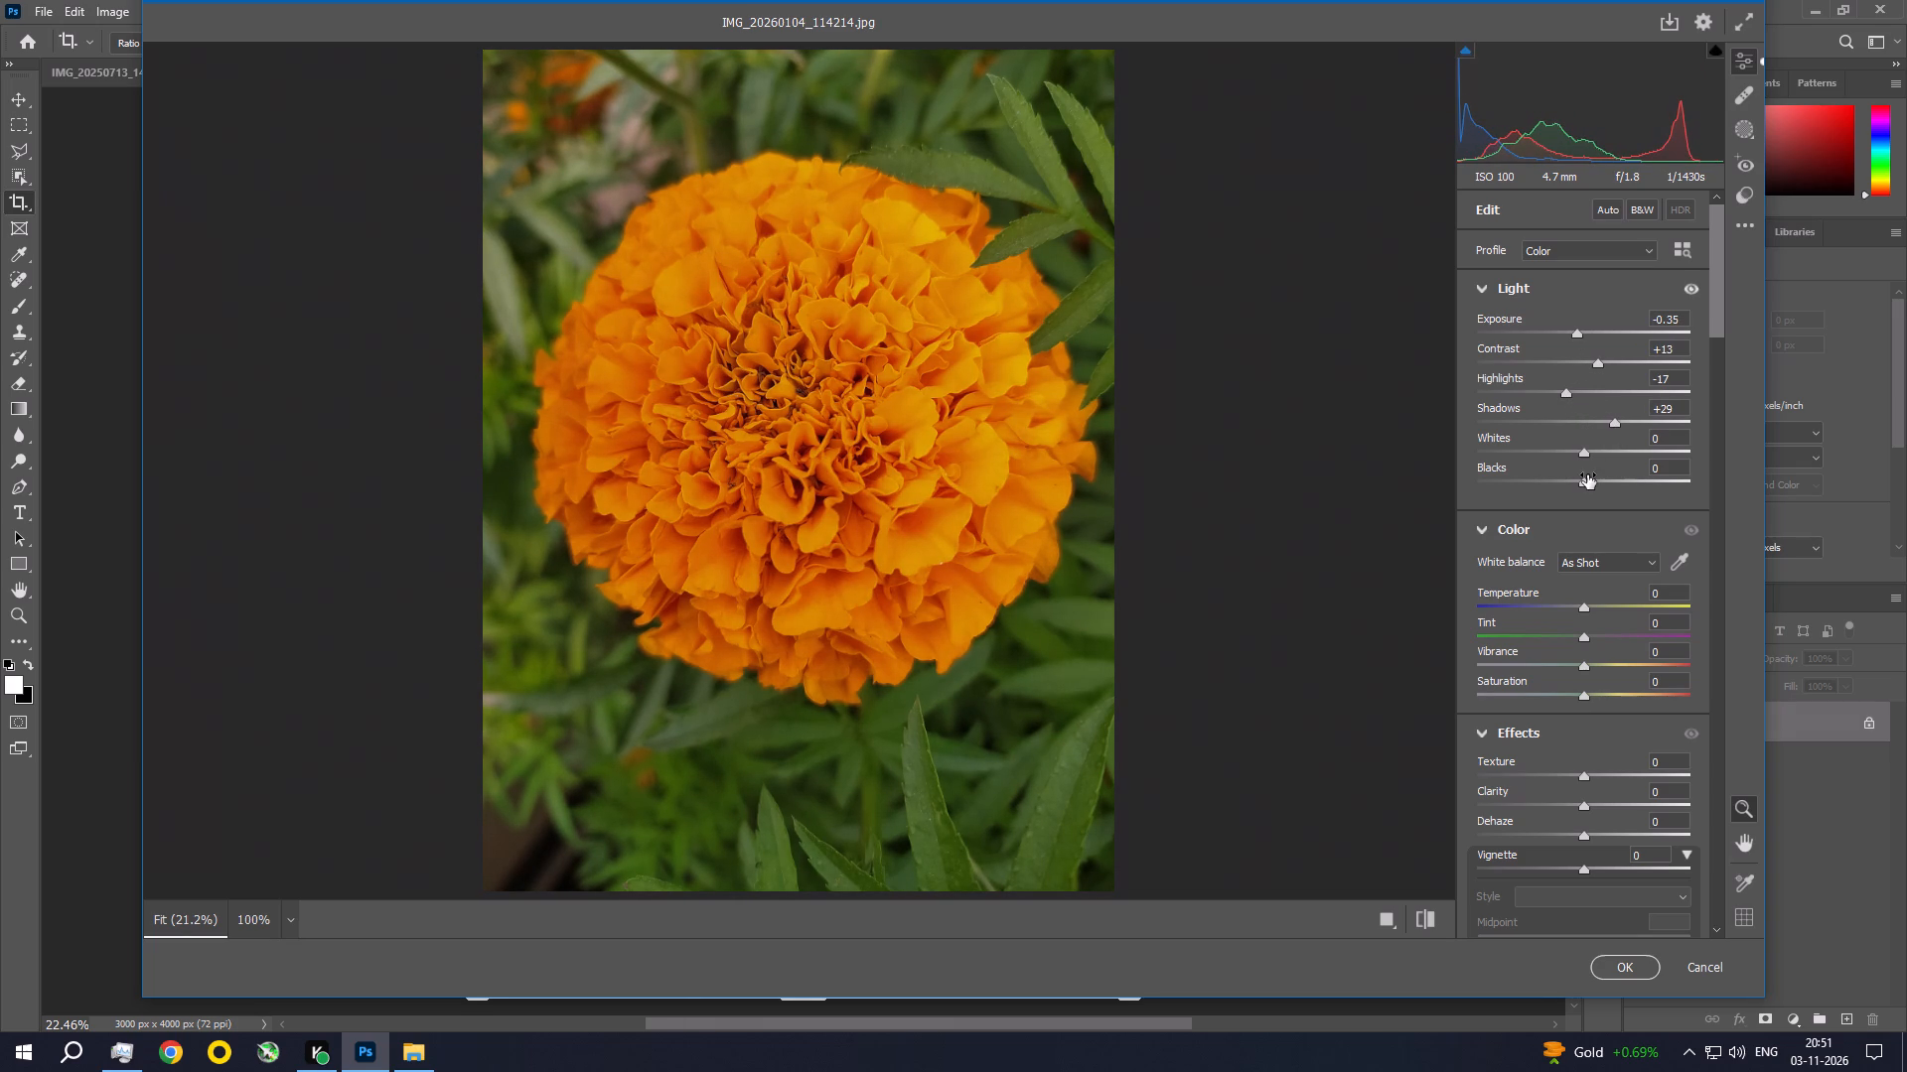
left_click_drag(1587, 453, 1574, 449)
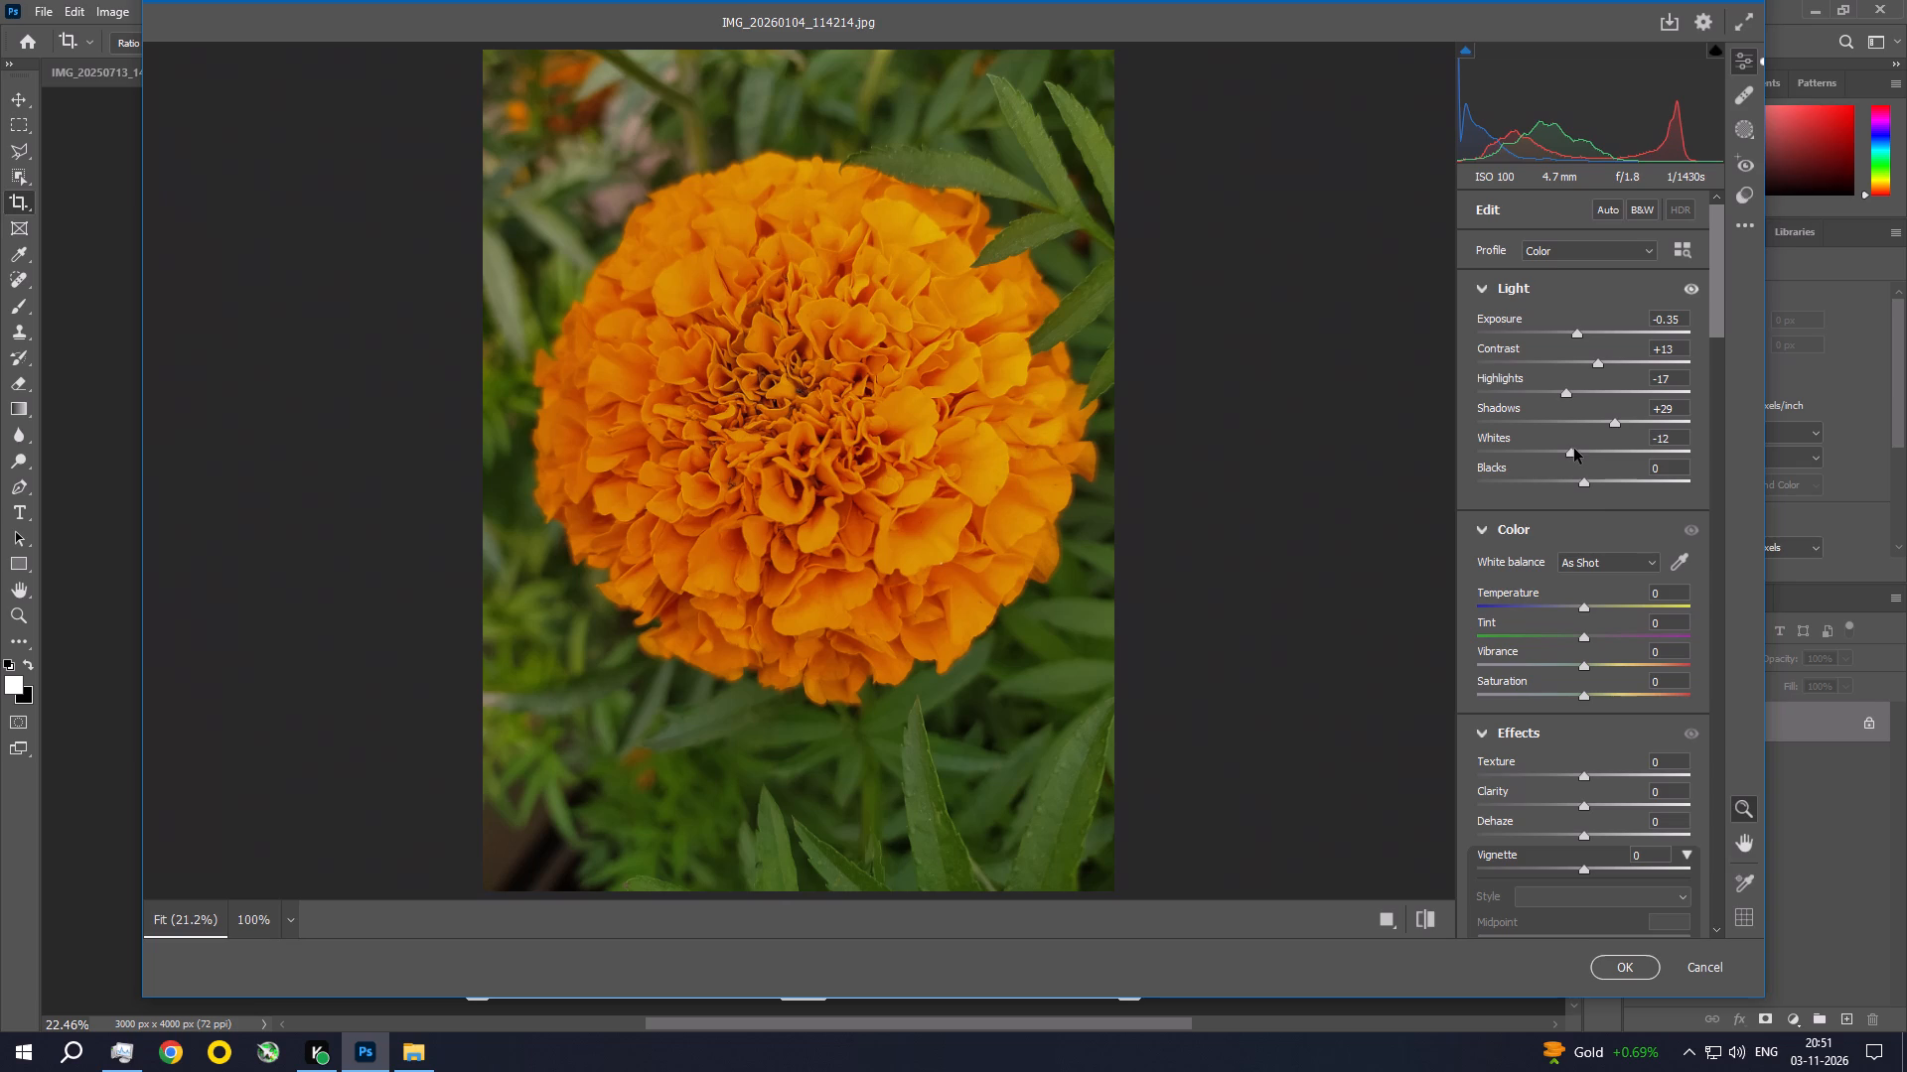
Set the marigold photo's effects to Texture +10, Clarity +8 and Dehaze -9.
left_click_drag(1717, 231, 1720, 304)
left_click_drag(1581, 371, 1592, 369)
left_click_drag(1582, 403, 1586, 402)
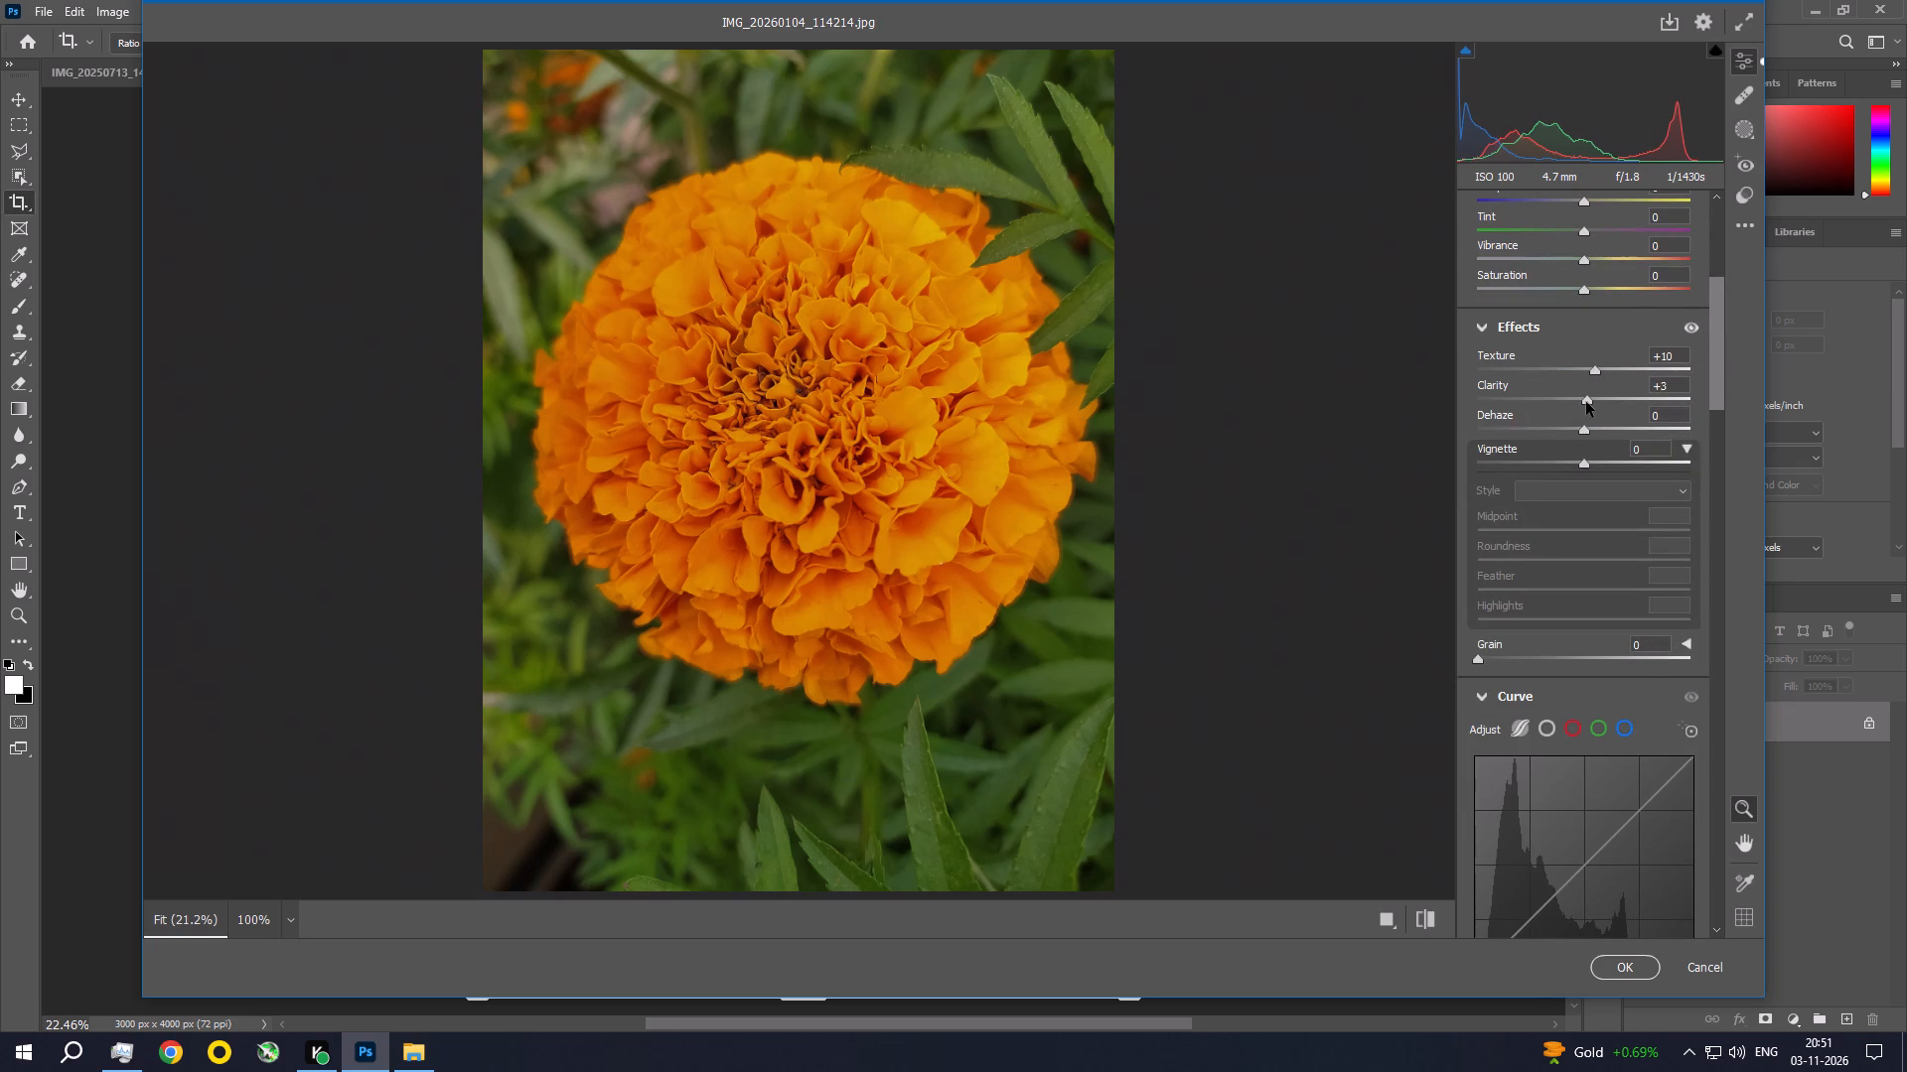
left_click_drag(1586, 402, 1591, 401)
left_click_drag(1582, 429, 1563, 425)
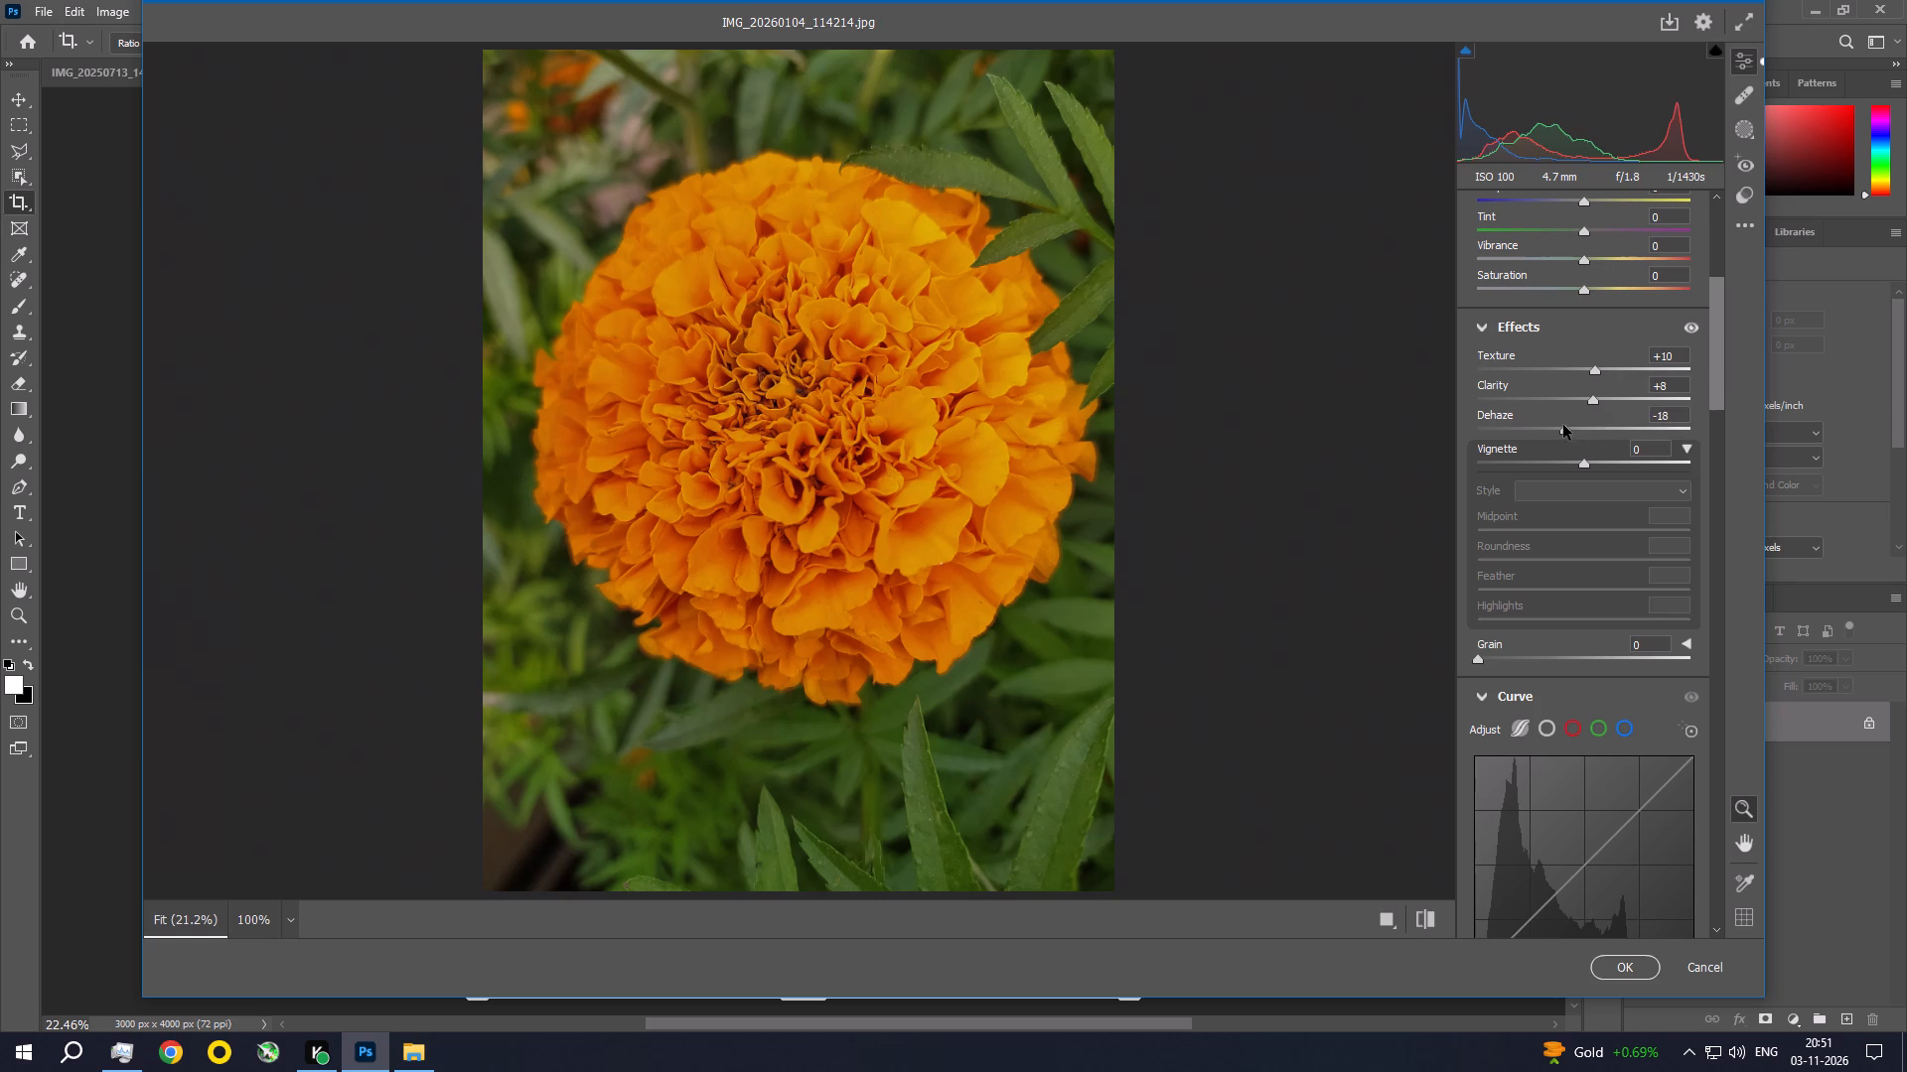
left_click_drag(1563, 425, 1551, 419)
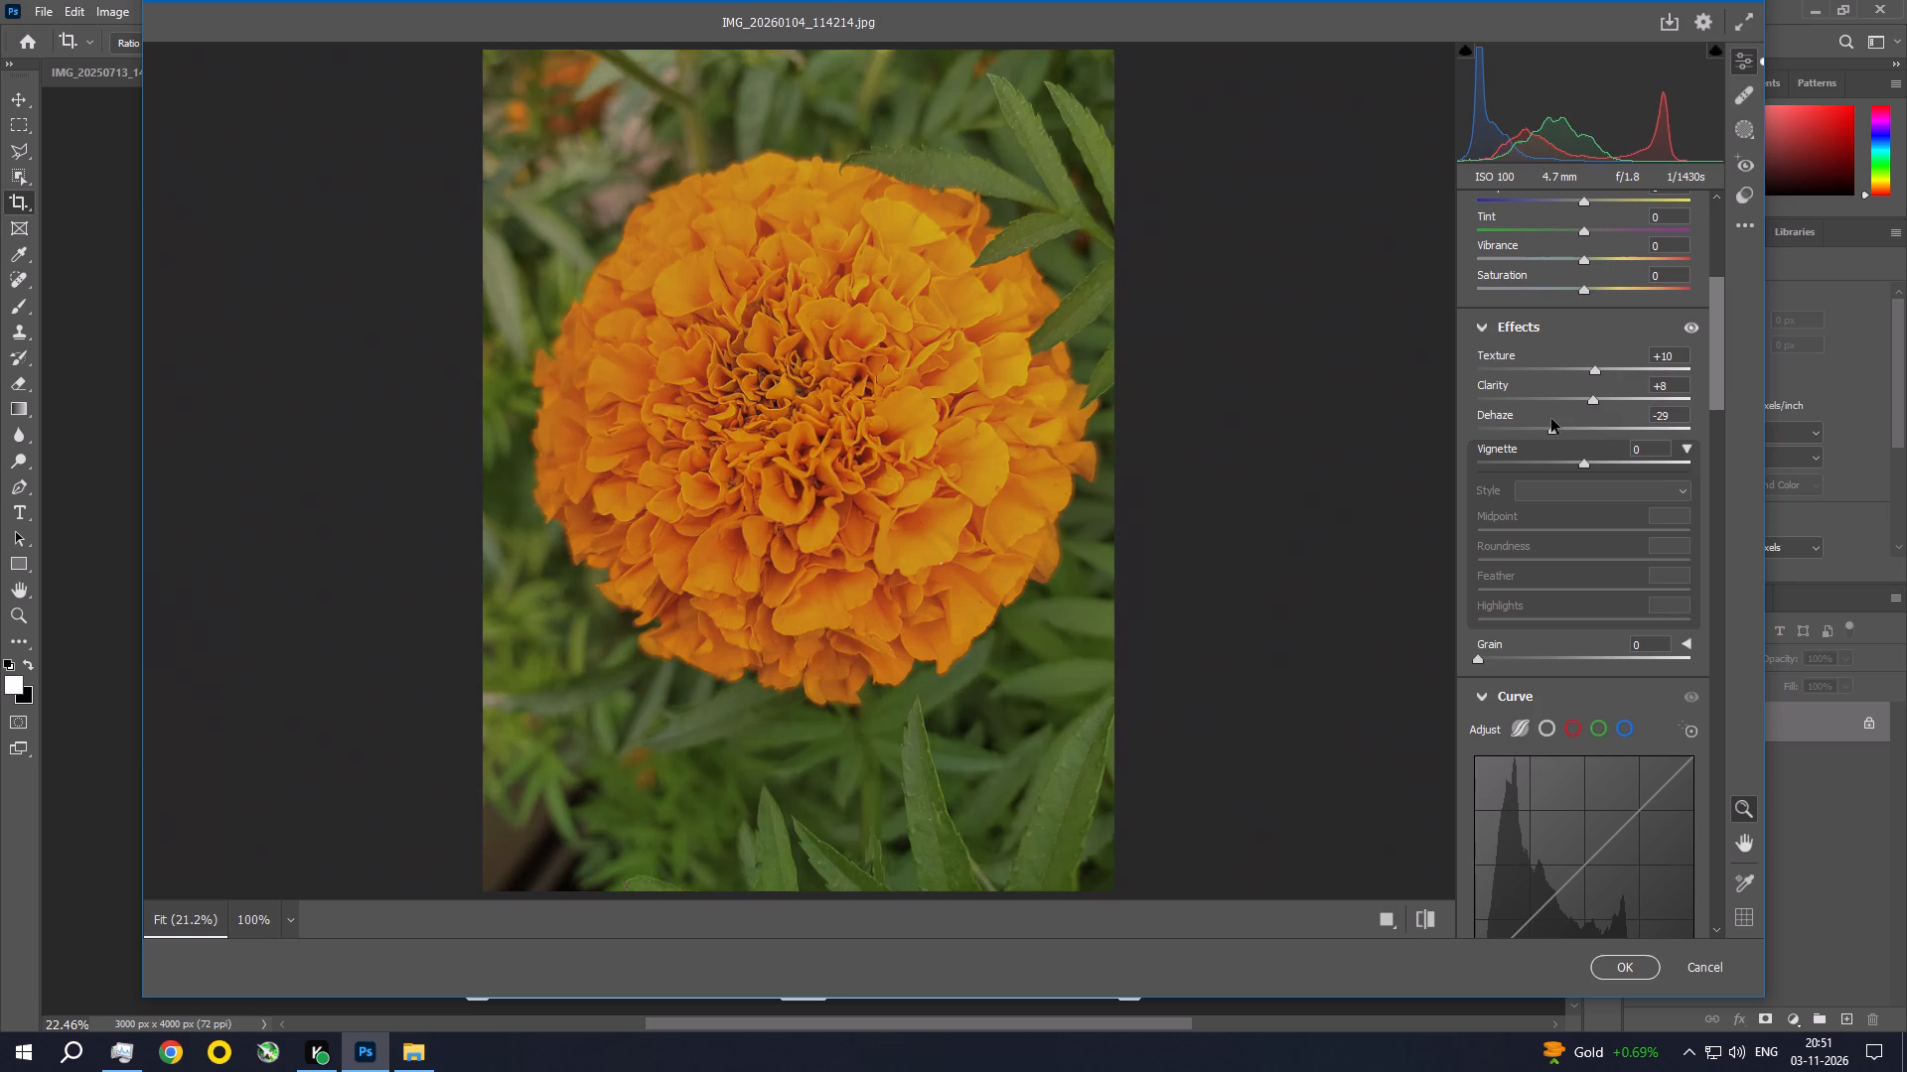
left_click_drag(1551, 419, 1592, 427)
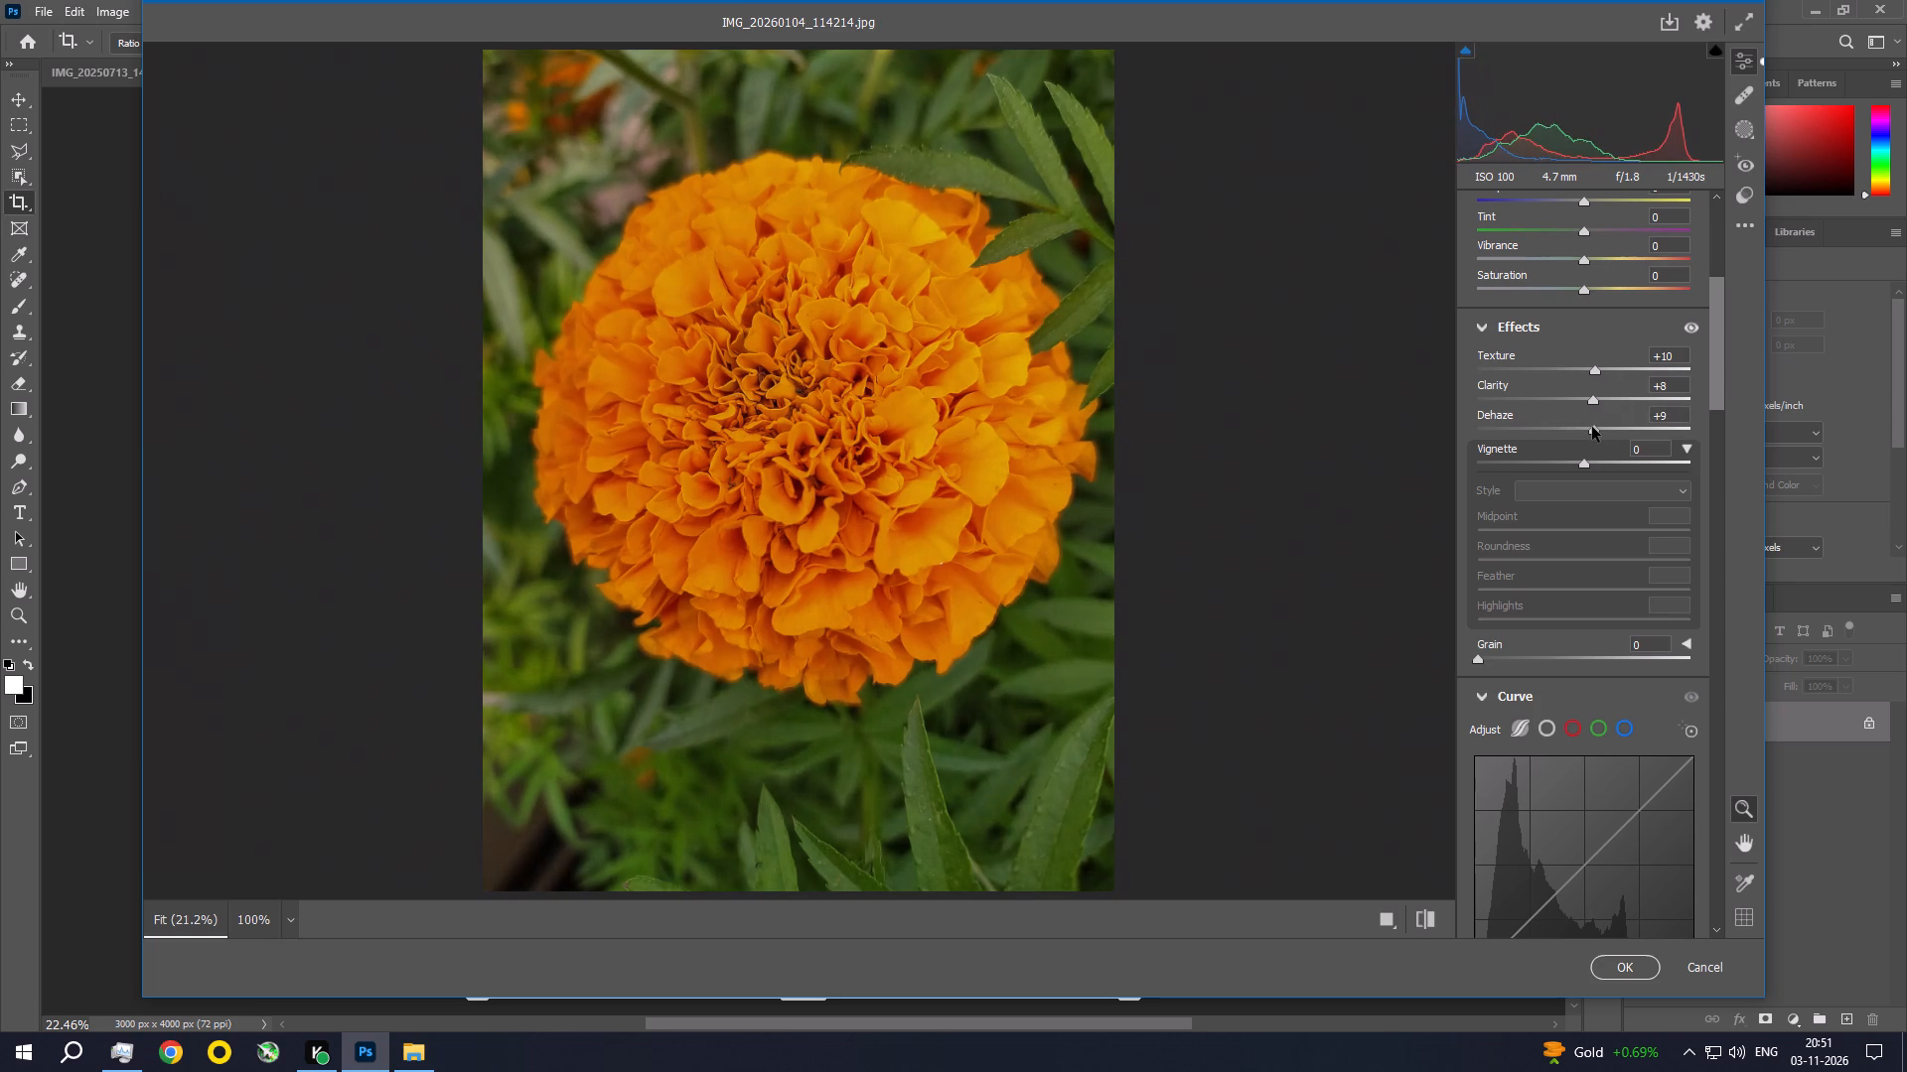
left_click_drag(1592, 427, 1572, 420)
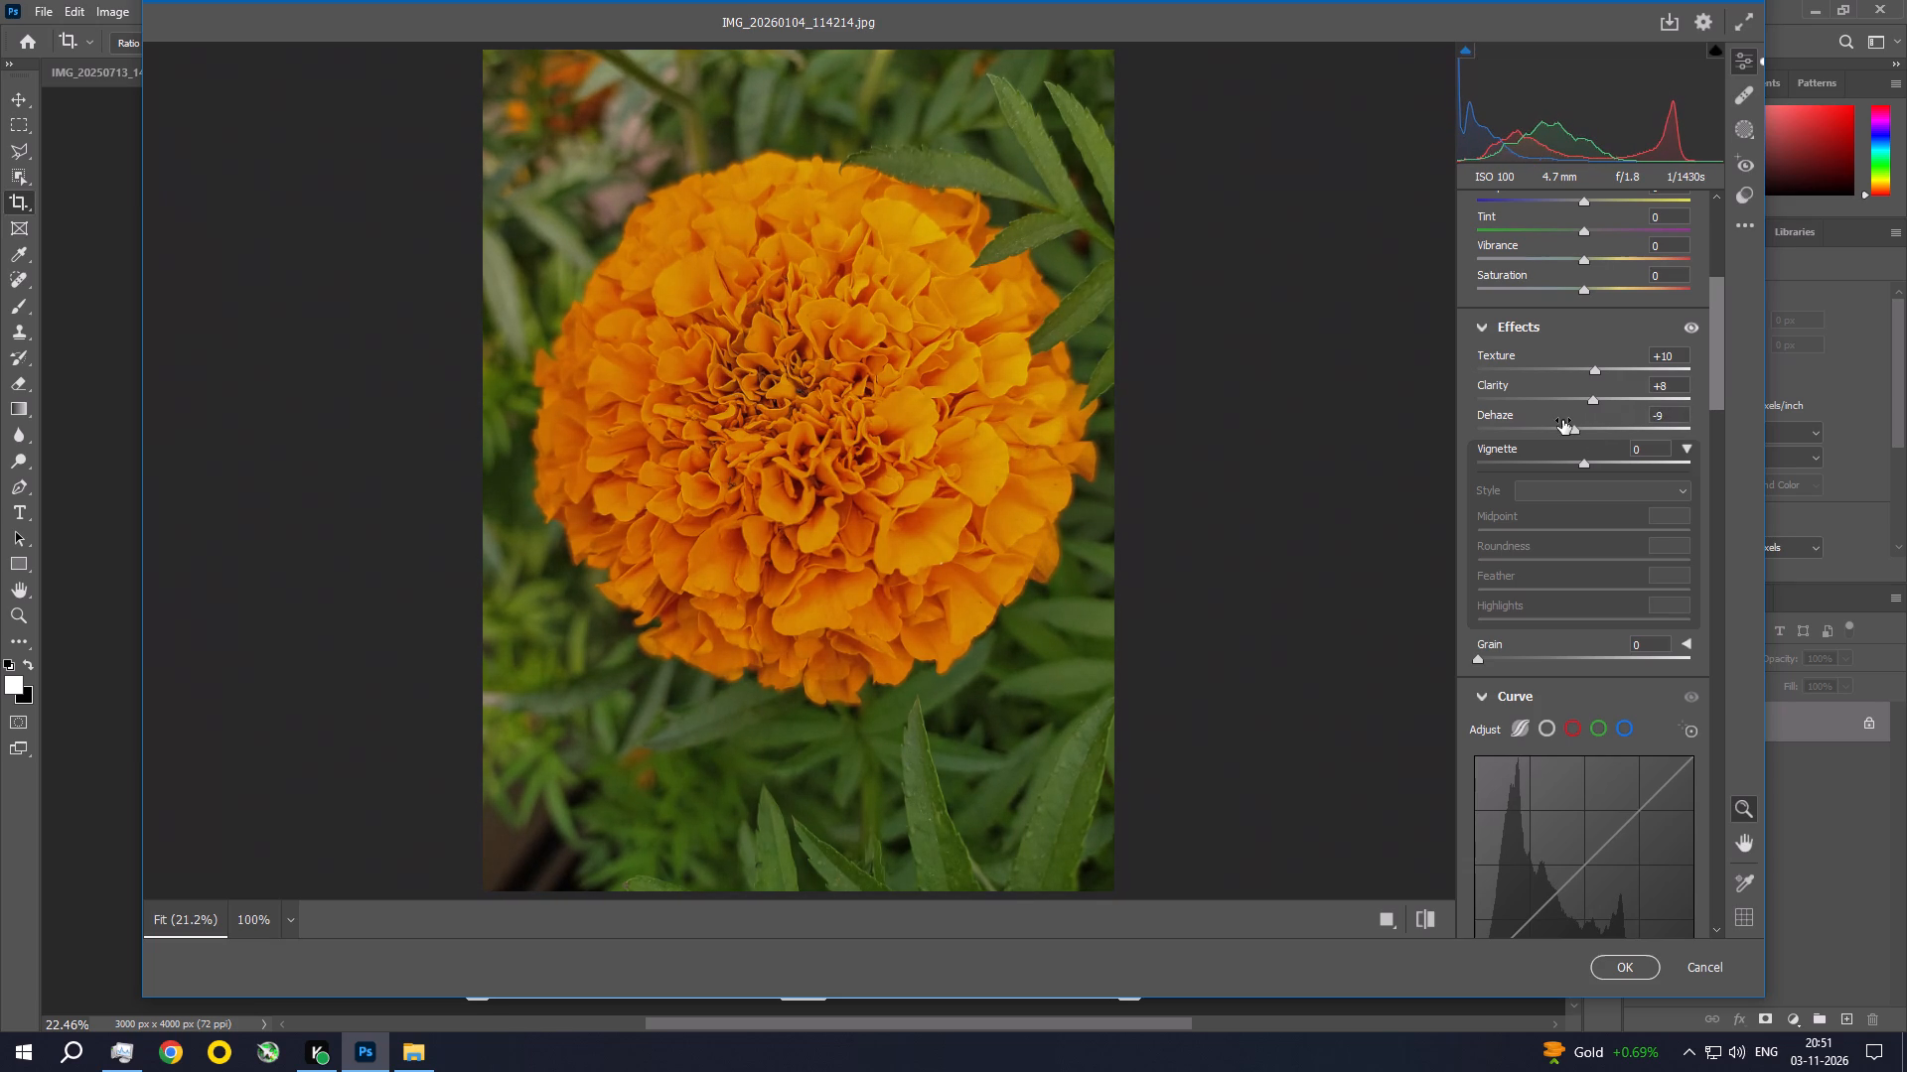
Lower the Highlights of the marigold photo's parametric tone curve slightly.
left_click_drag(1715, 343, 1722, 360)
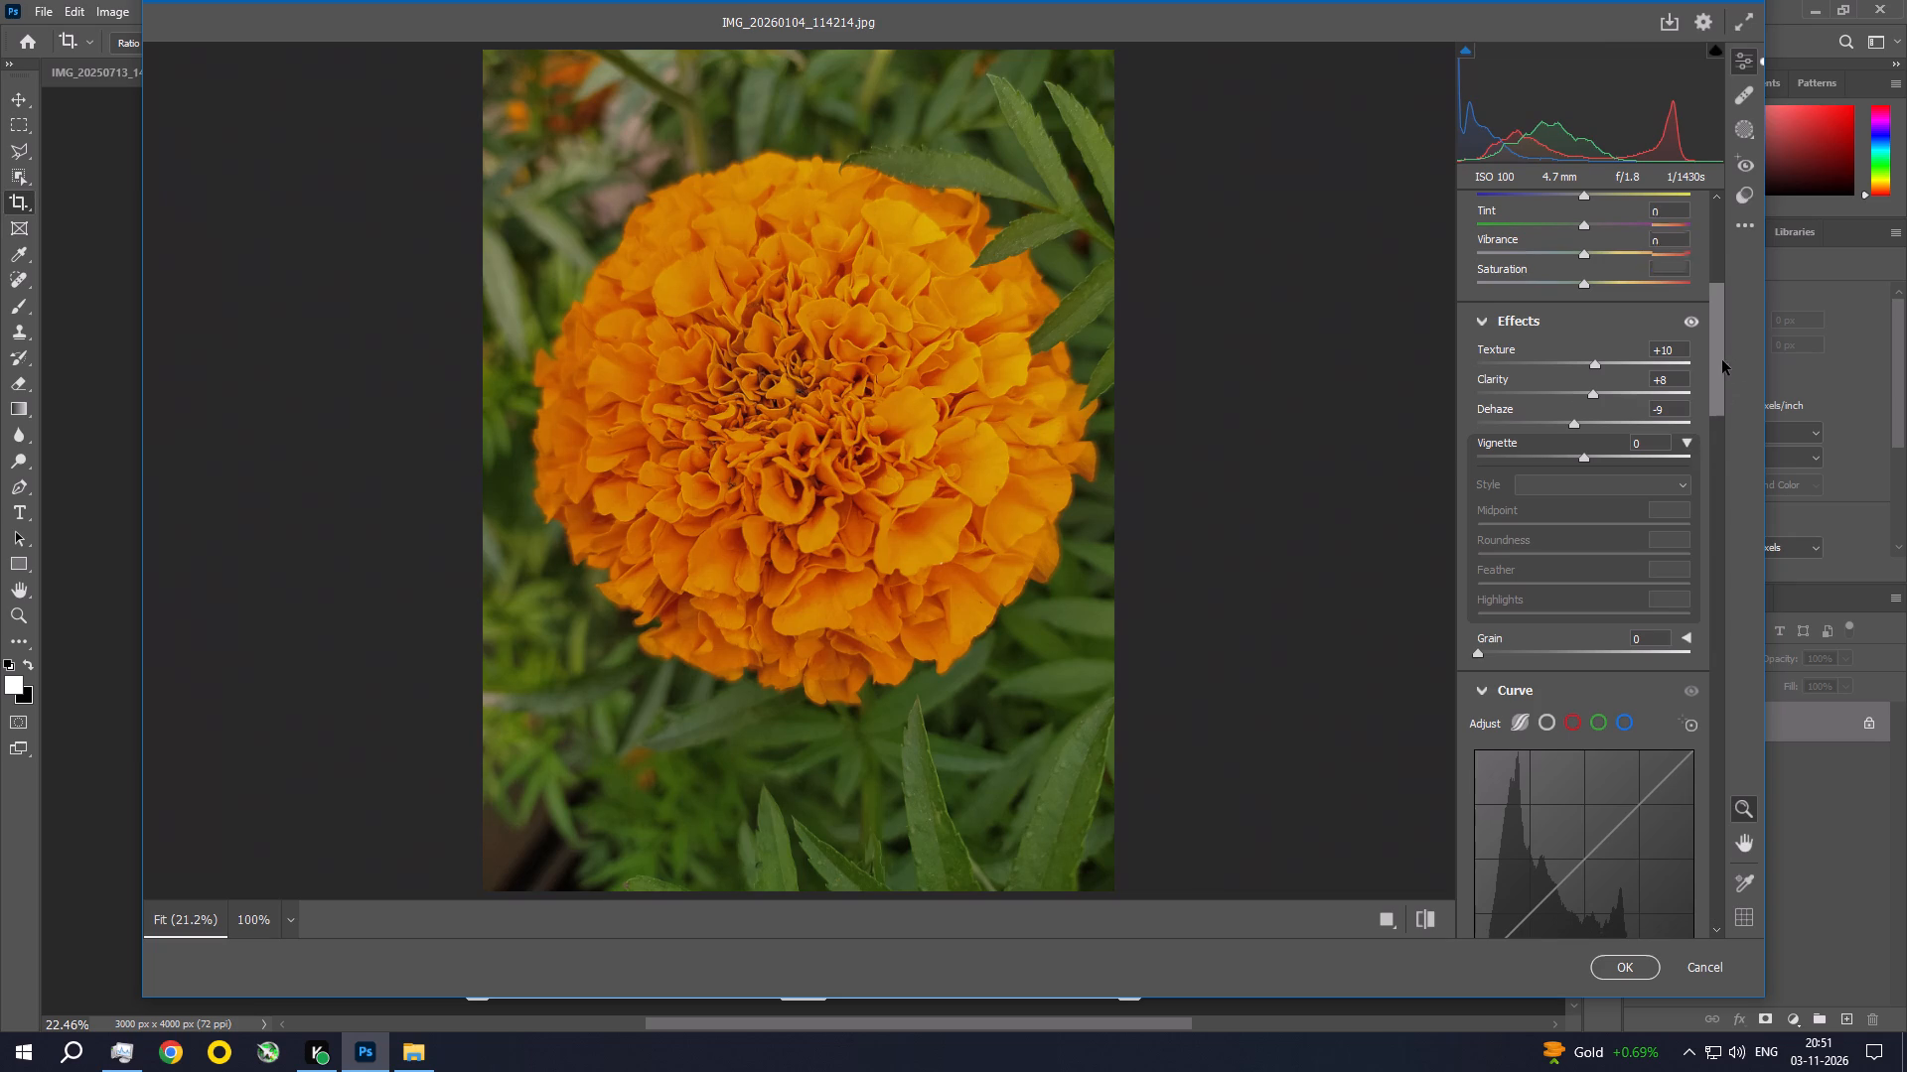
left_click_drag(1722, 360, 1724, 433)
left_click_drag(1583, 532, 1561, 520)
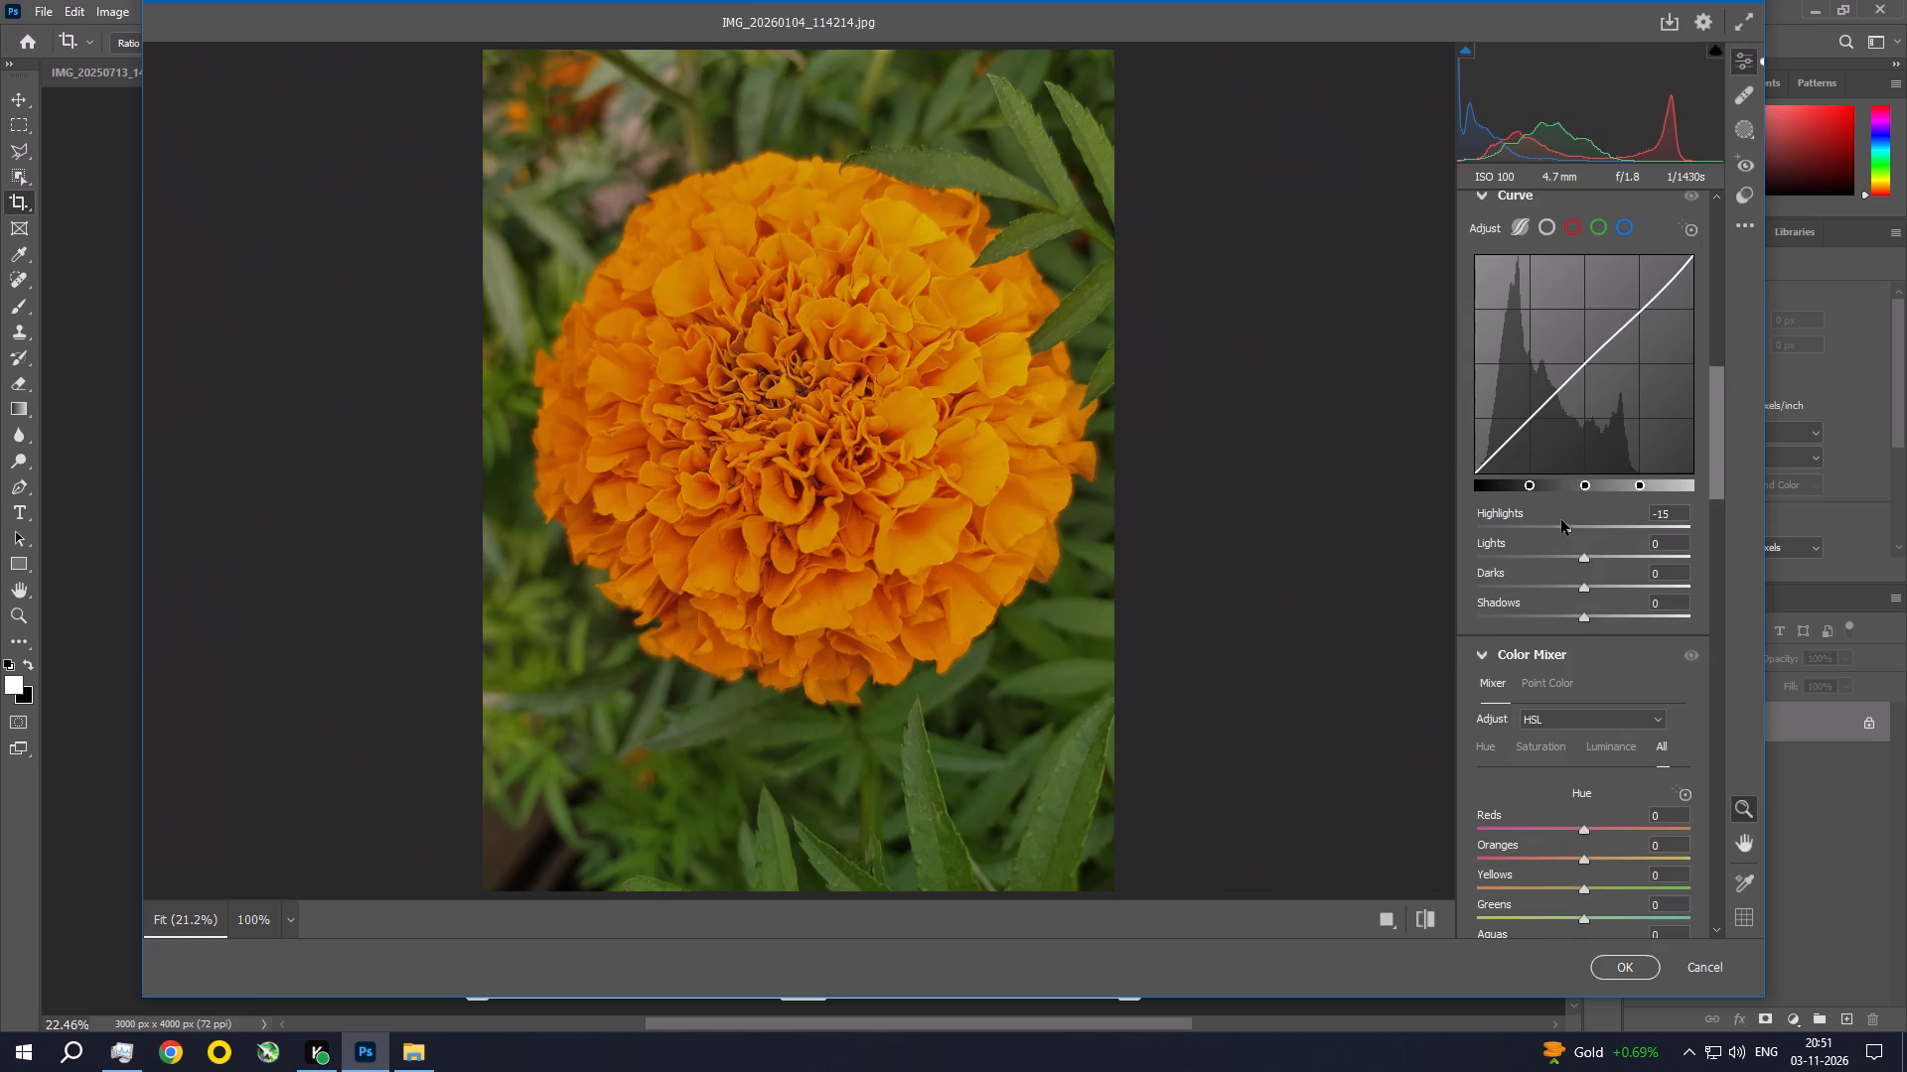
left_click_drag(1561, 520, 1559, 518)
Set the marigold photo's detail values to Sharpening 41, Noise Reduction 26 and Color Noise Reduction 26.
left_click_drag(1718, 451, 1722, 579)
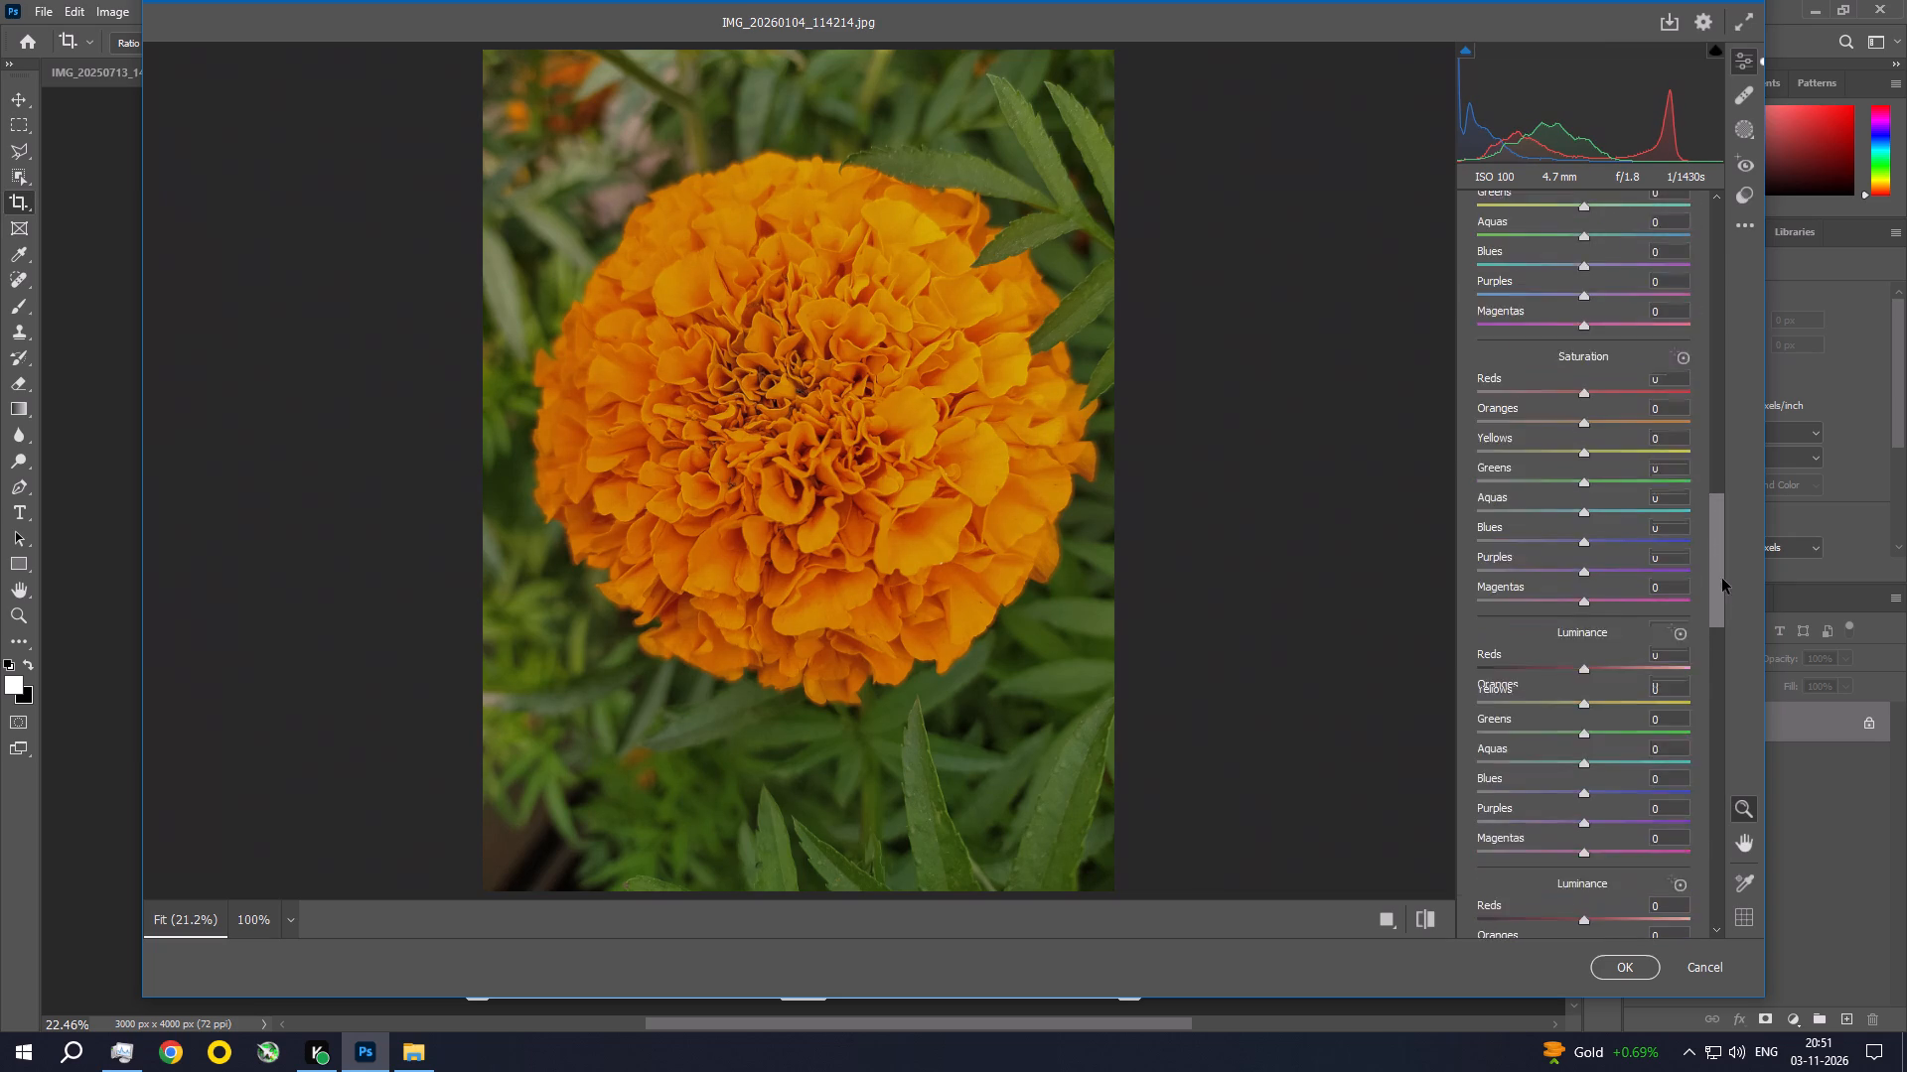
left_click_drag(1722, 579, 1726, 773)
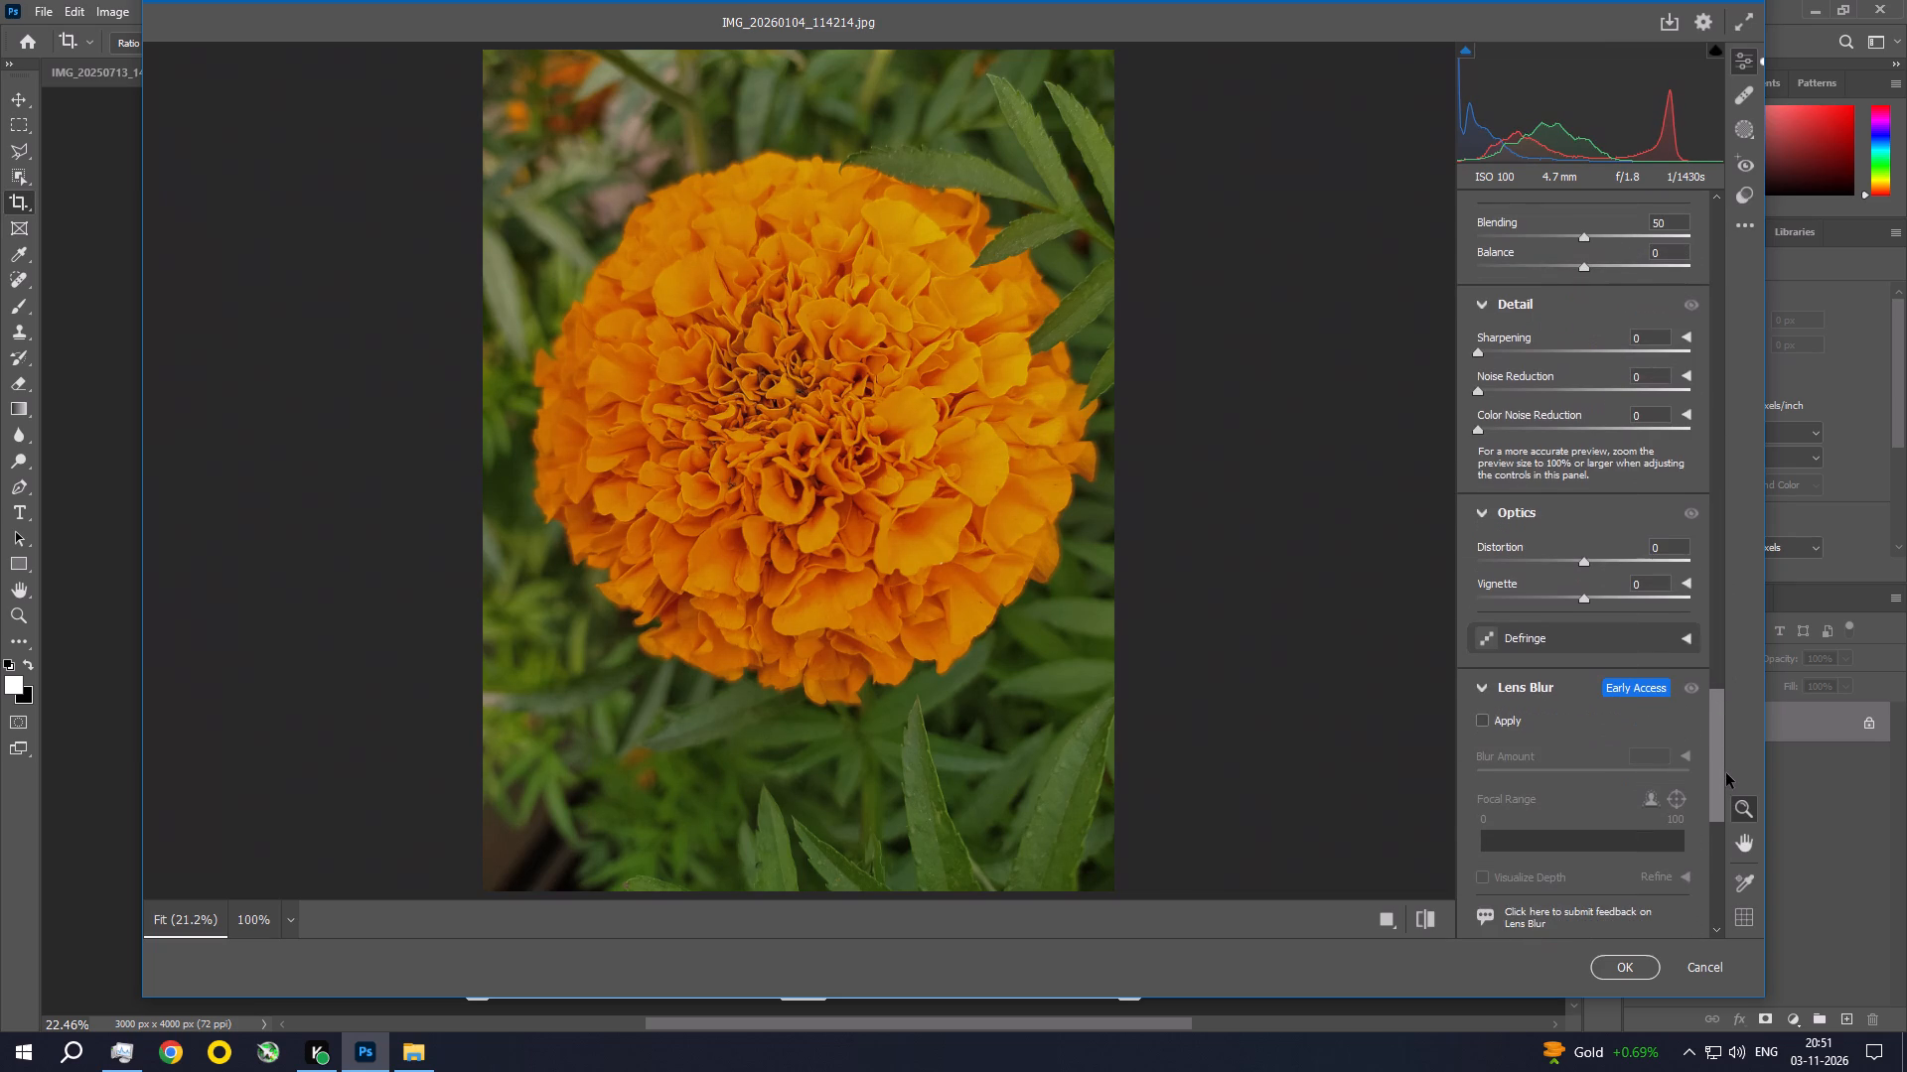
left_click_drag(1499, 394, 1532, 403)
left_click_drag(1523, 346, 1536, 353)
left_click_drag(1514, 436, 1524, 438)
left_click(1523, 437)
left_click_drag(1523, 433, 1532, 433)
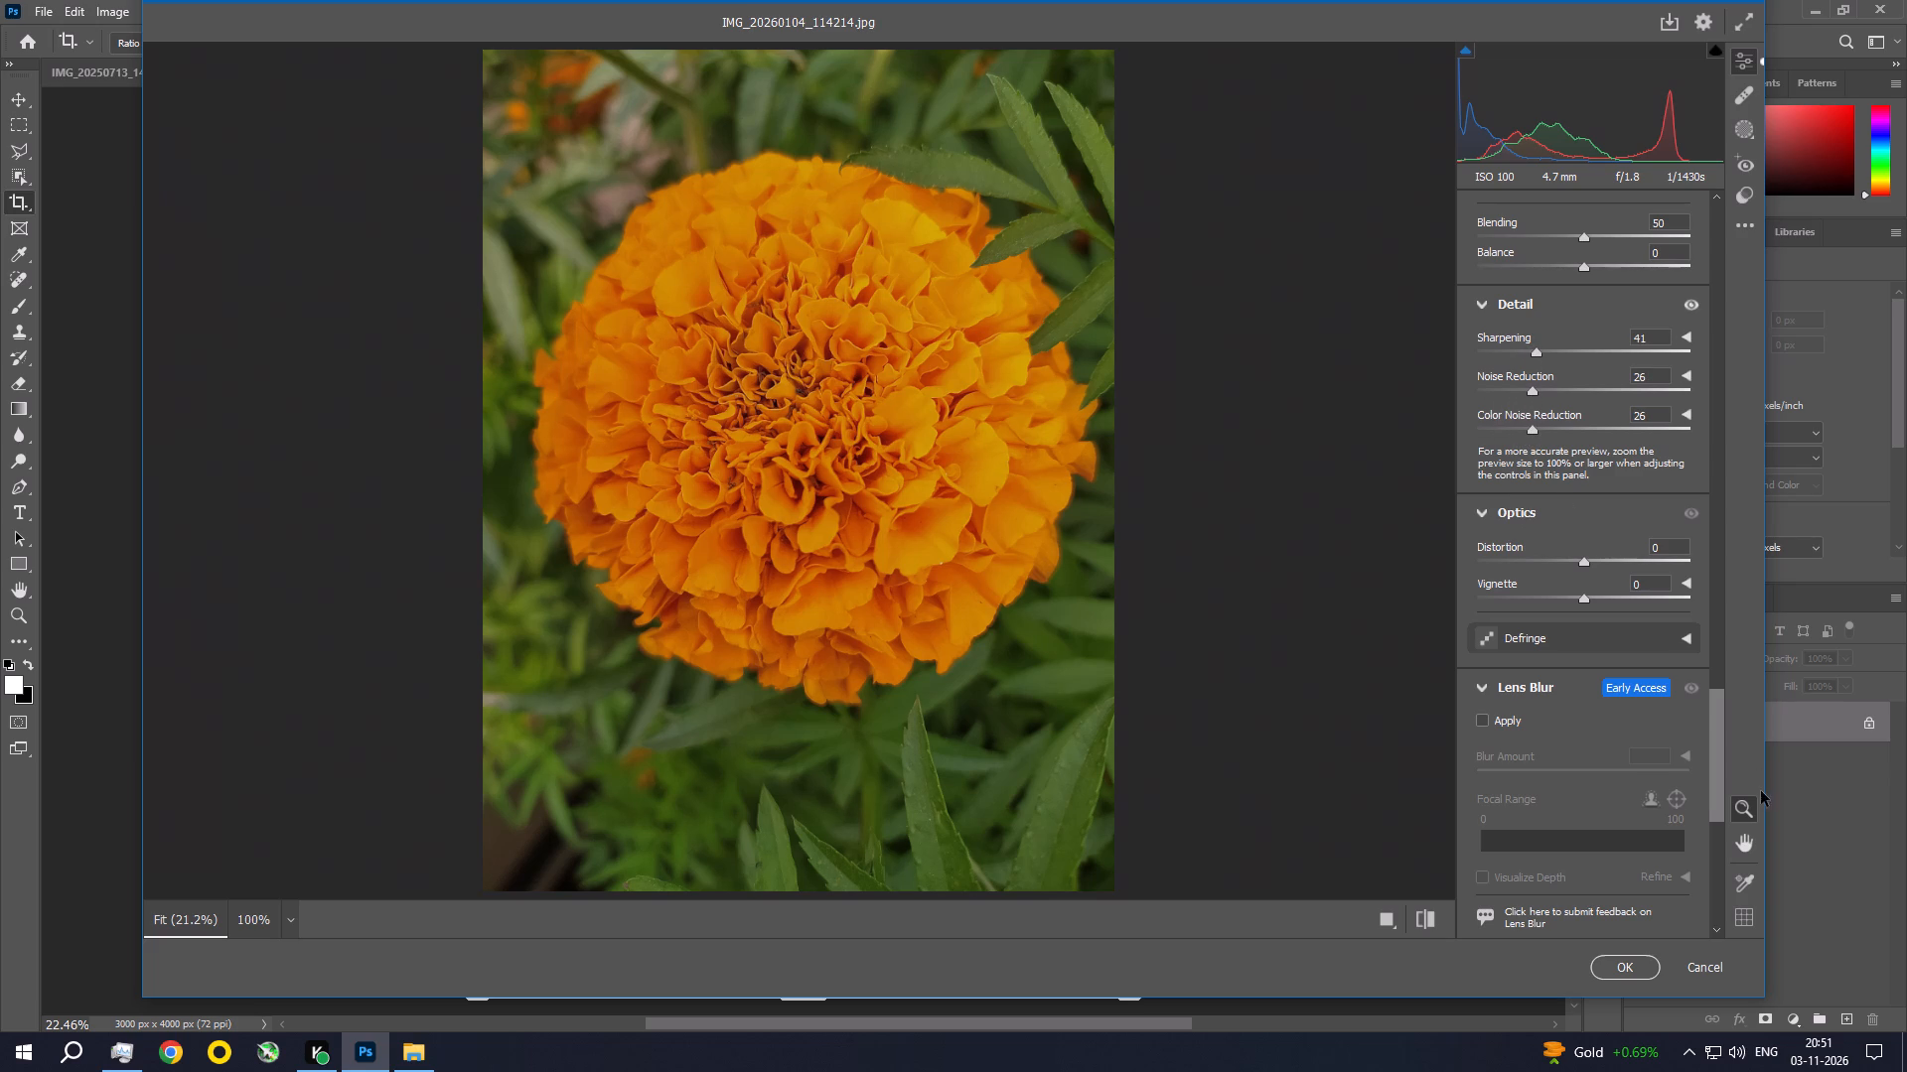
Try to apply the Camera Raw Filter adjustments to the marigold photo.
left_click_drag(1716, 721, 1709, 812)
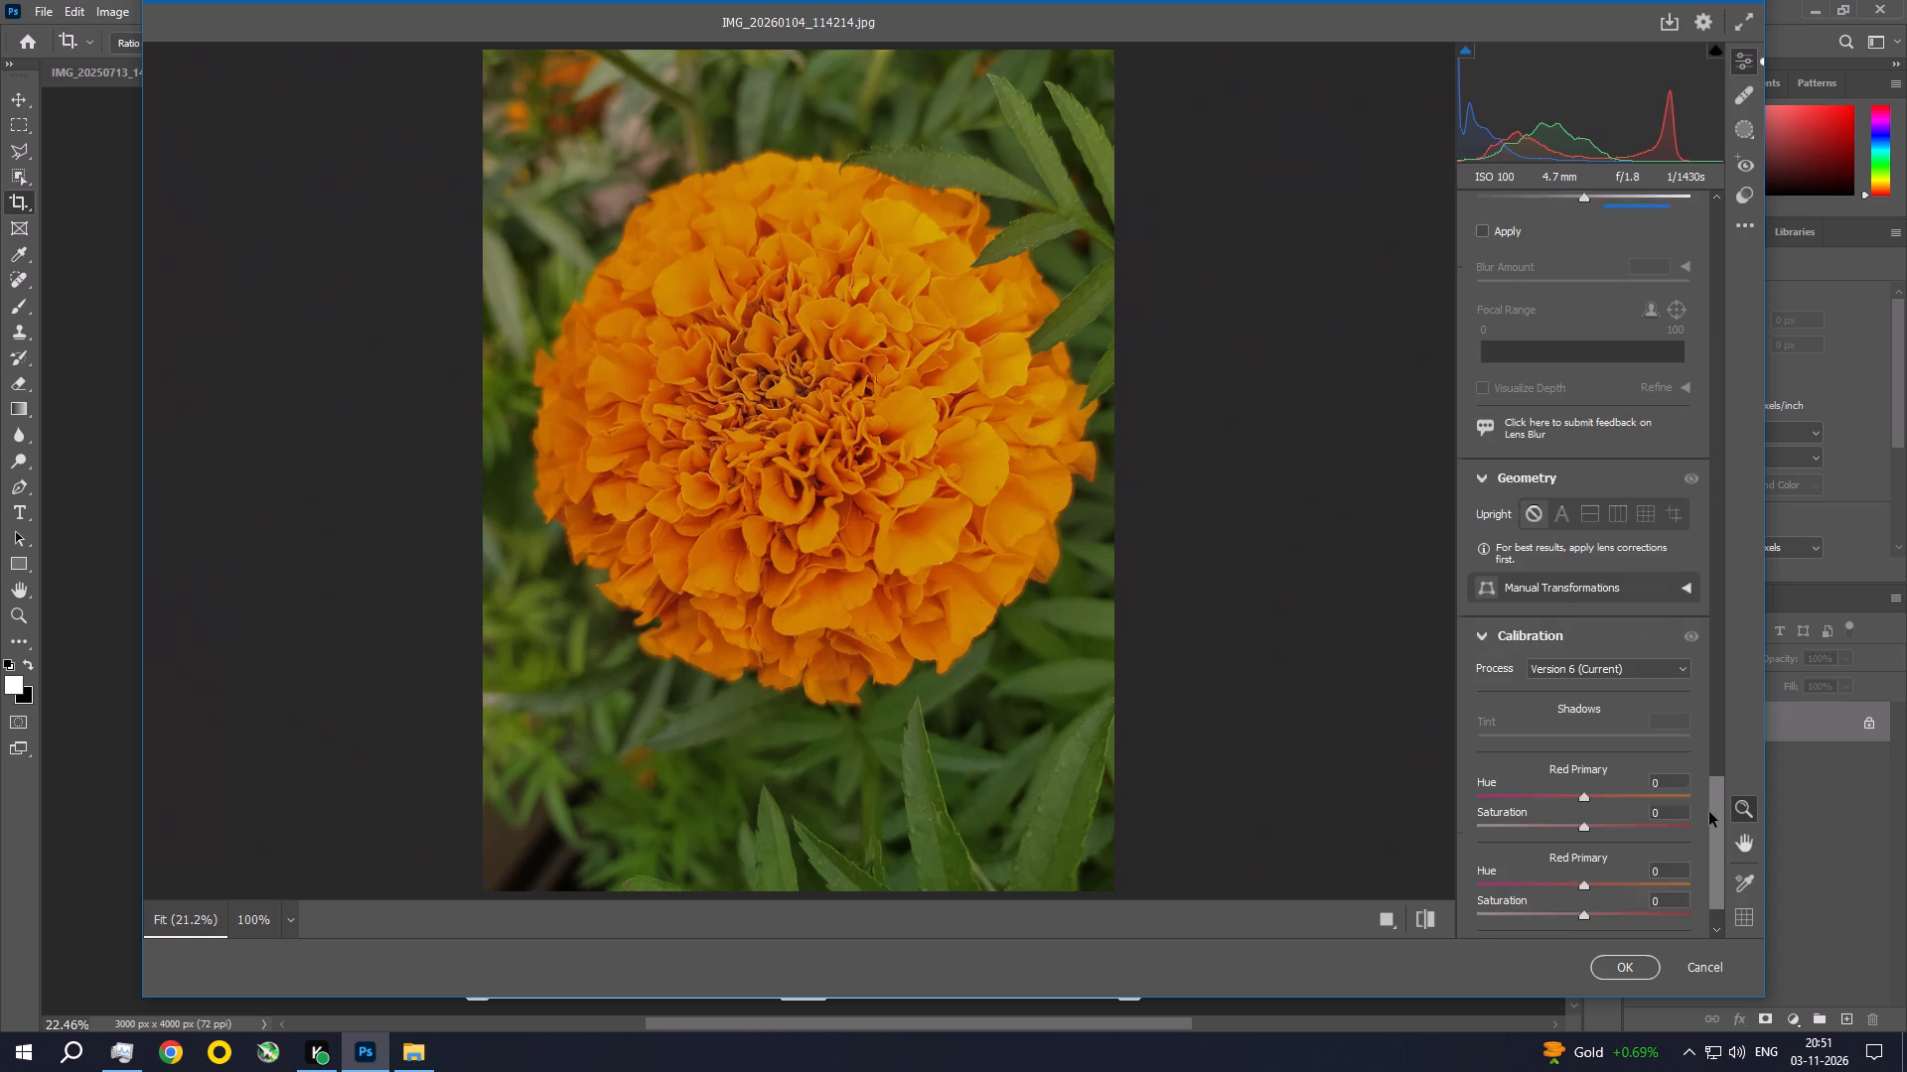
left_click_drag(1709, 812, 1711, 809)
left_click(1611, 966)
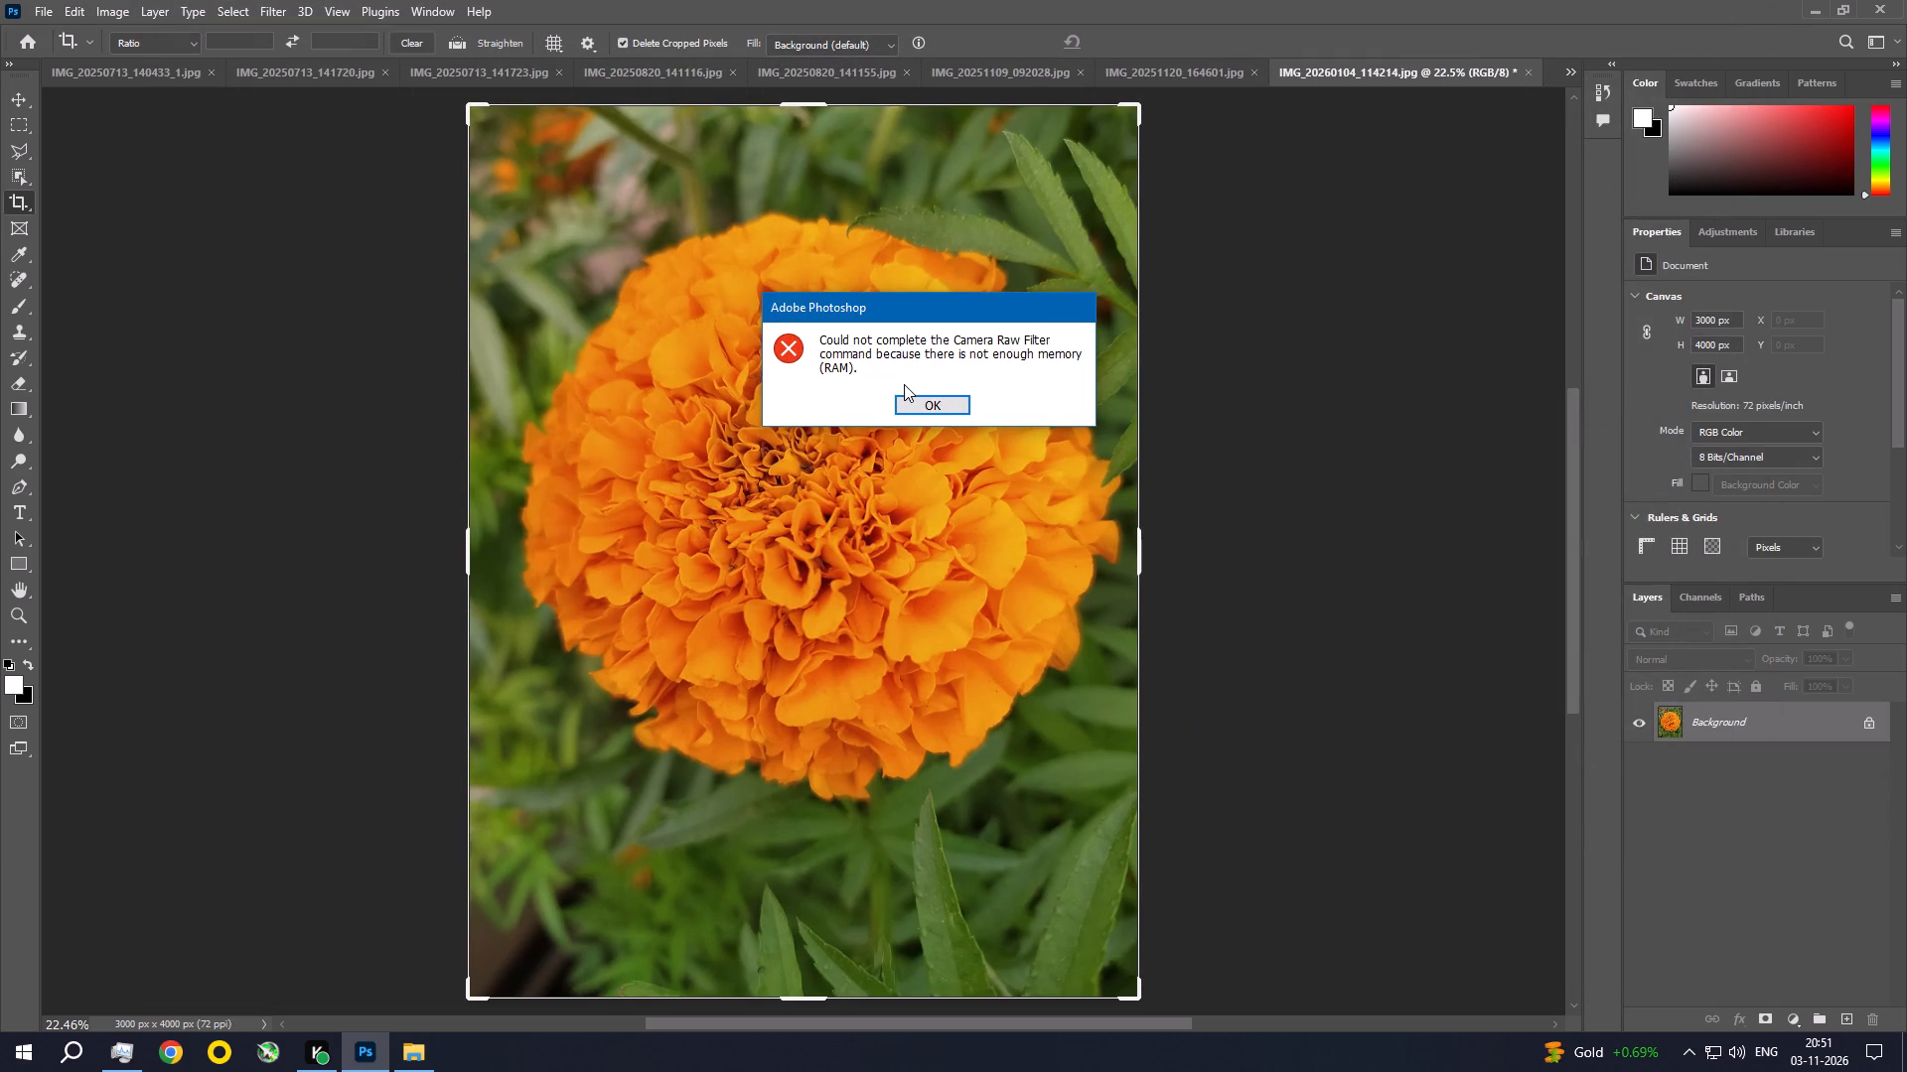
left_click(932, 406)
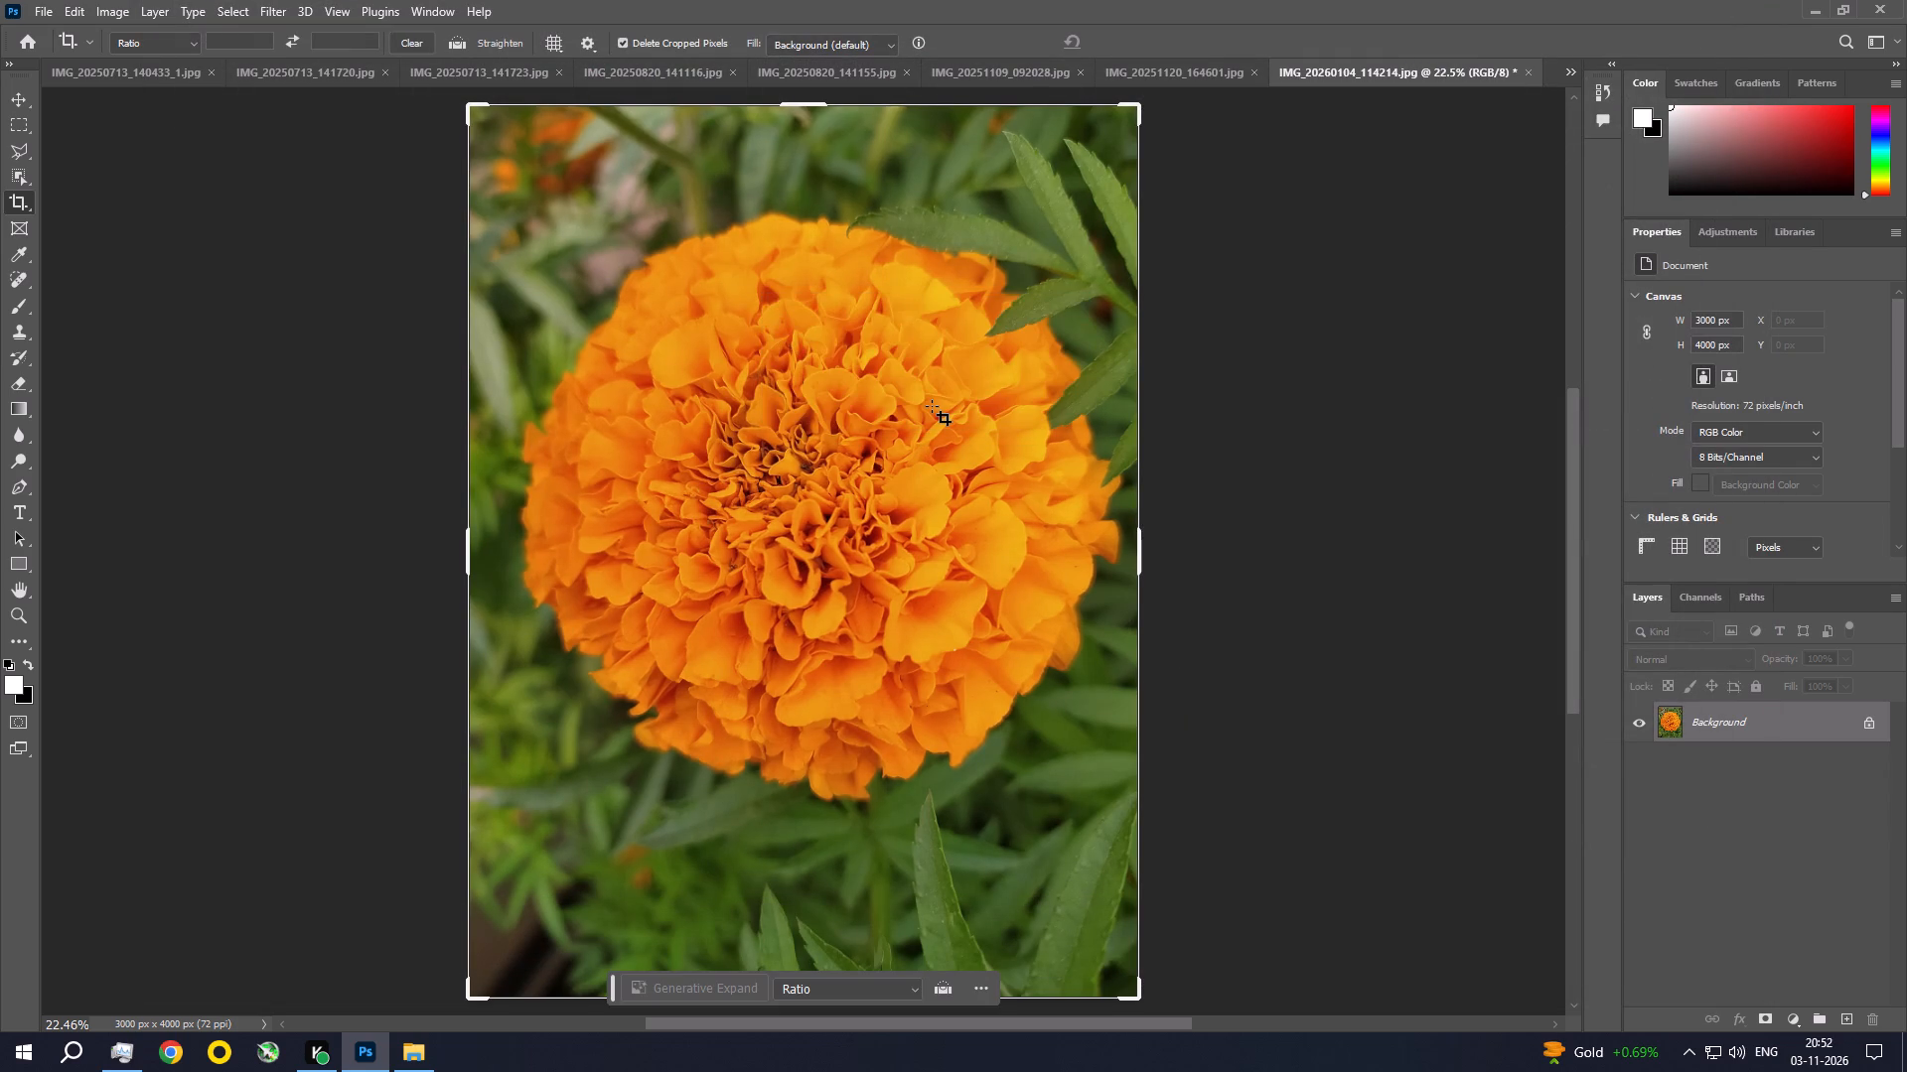
Restart Adobe Photoshop 2024, checking the GPU and memory usage in Task Manager while it is closed, and enter its workspace.
left_click(1906, 0)
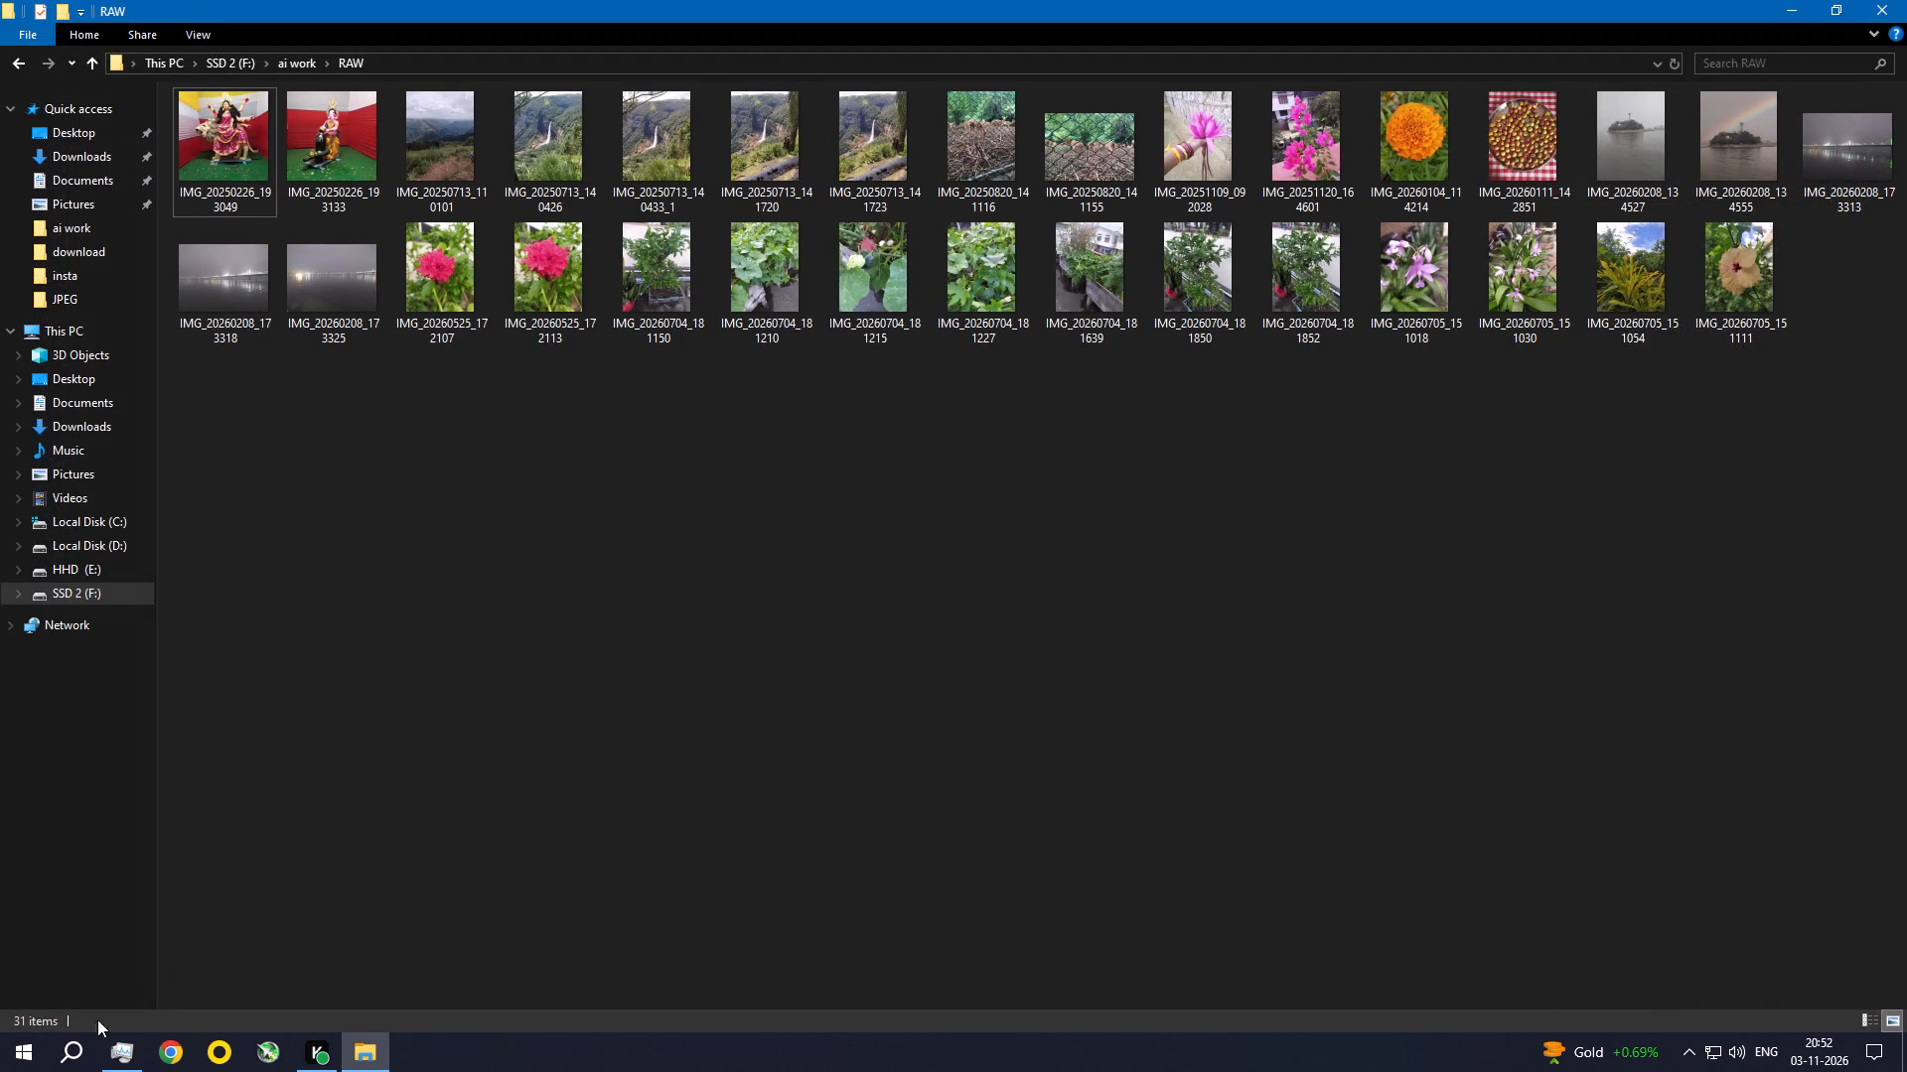
left_click(118, 1061)
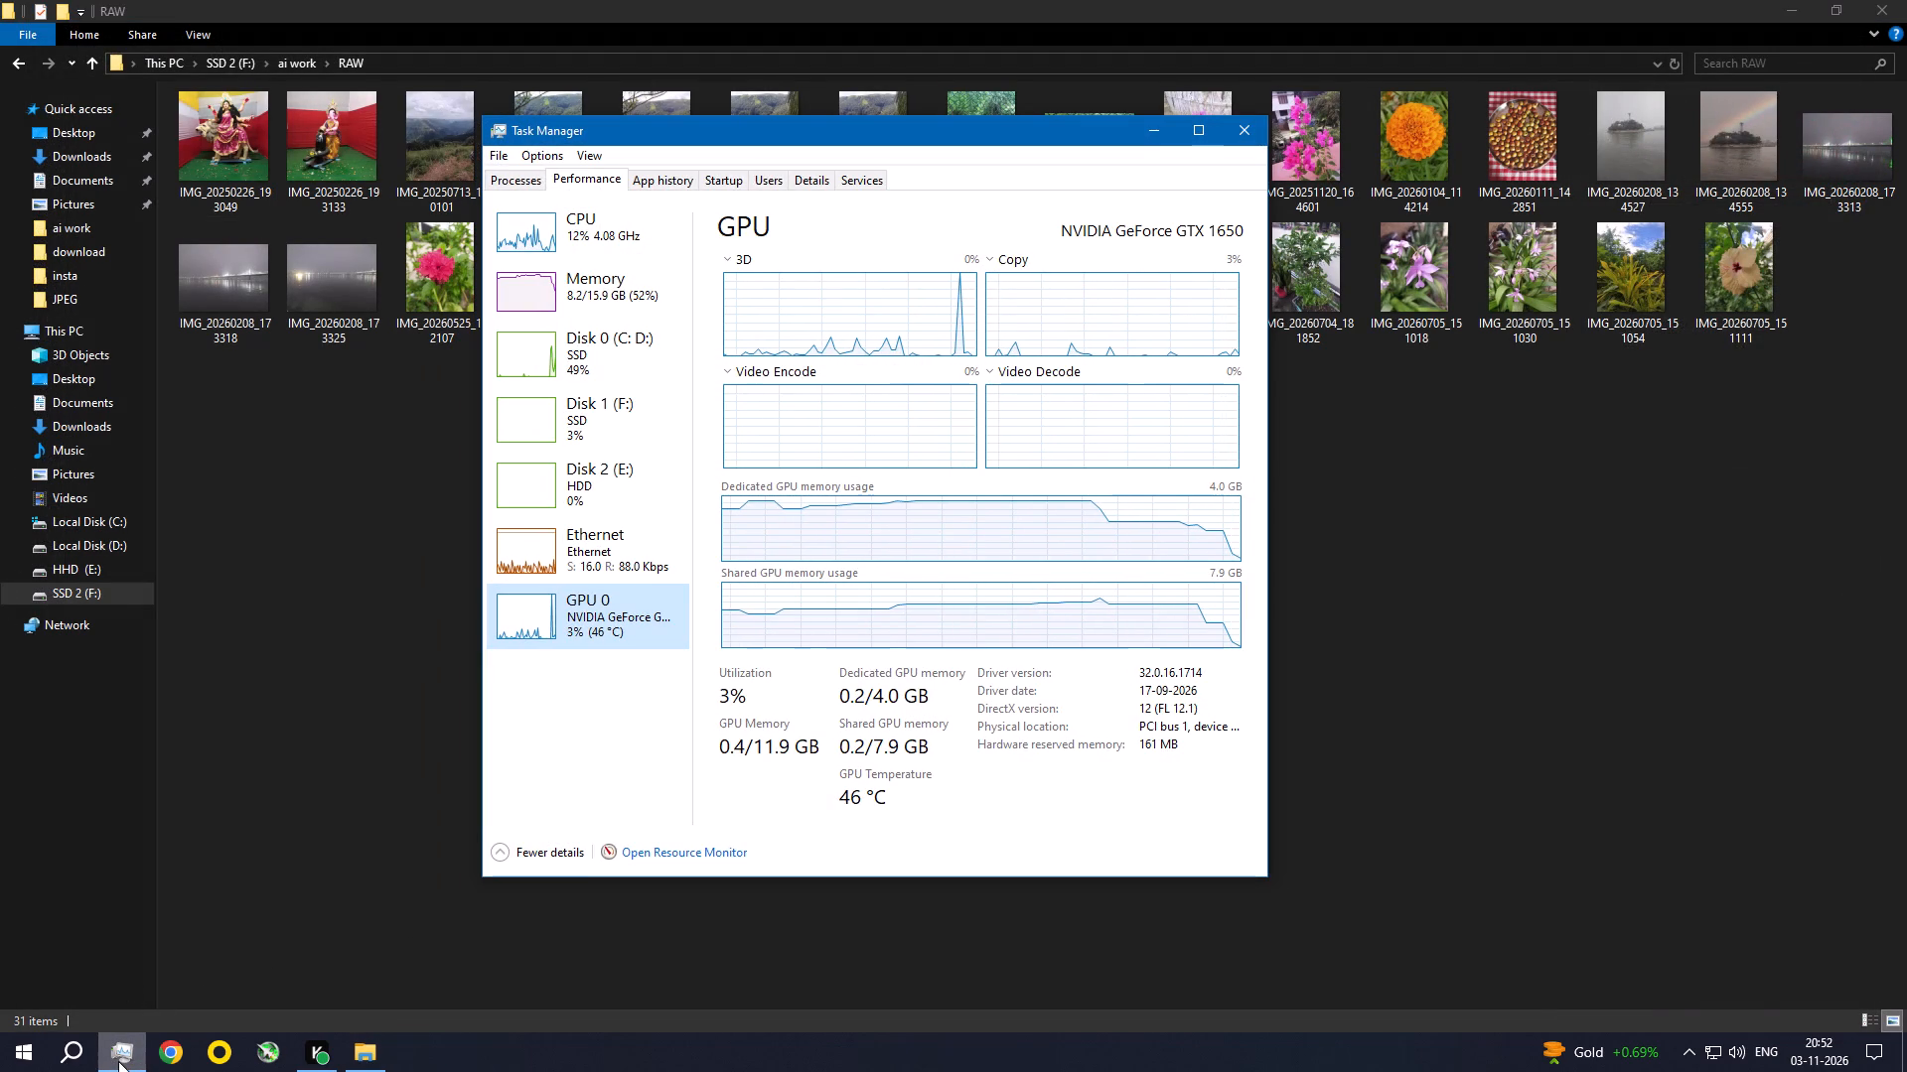
left_click(397, 797)
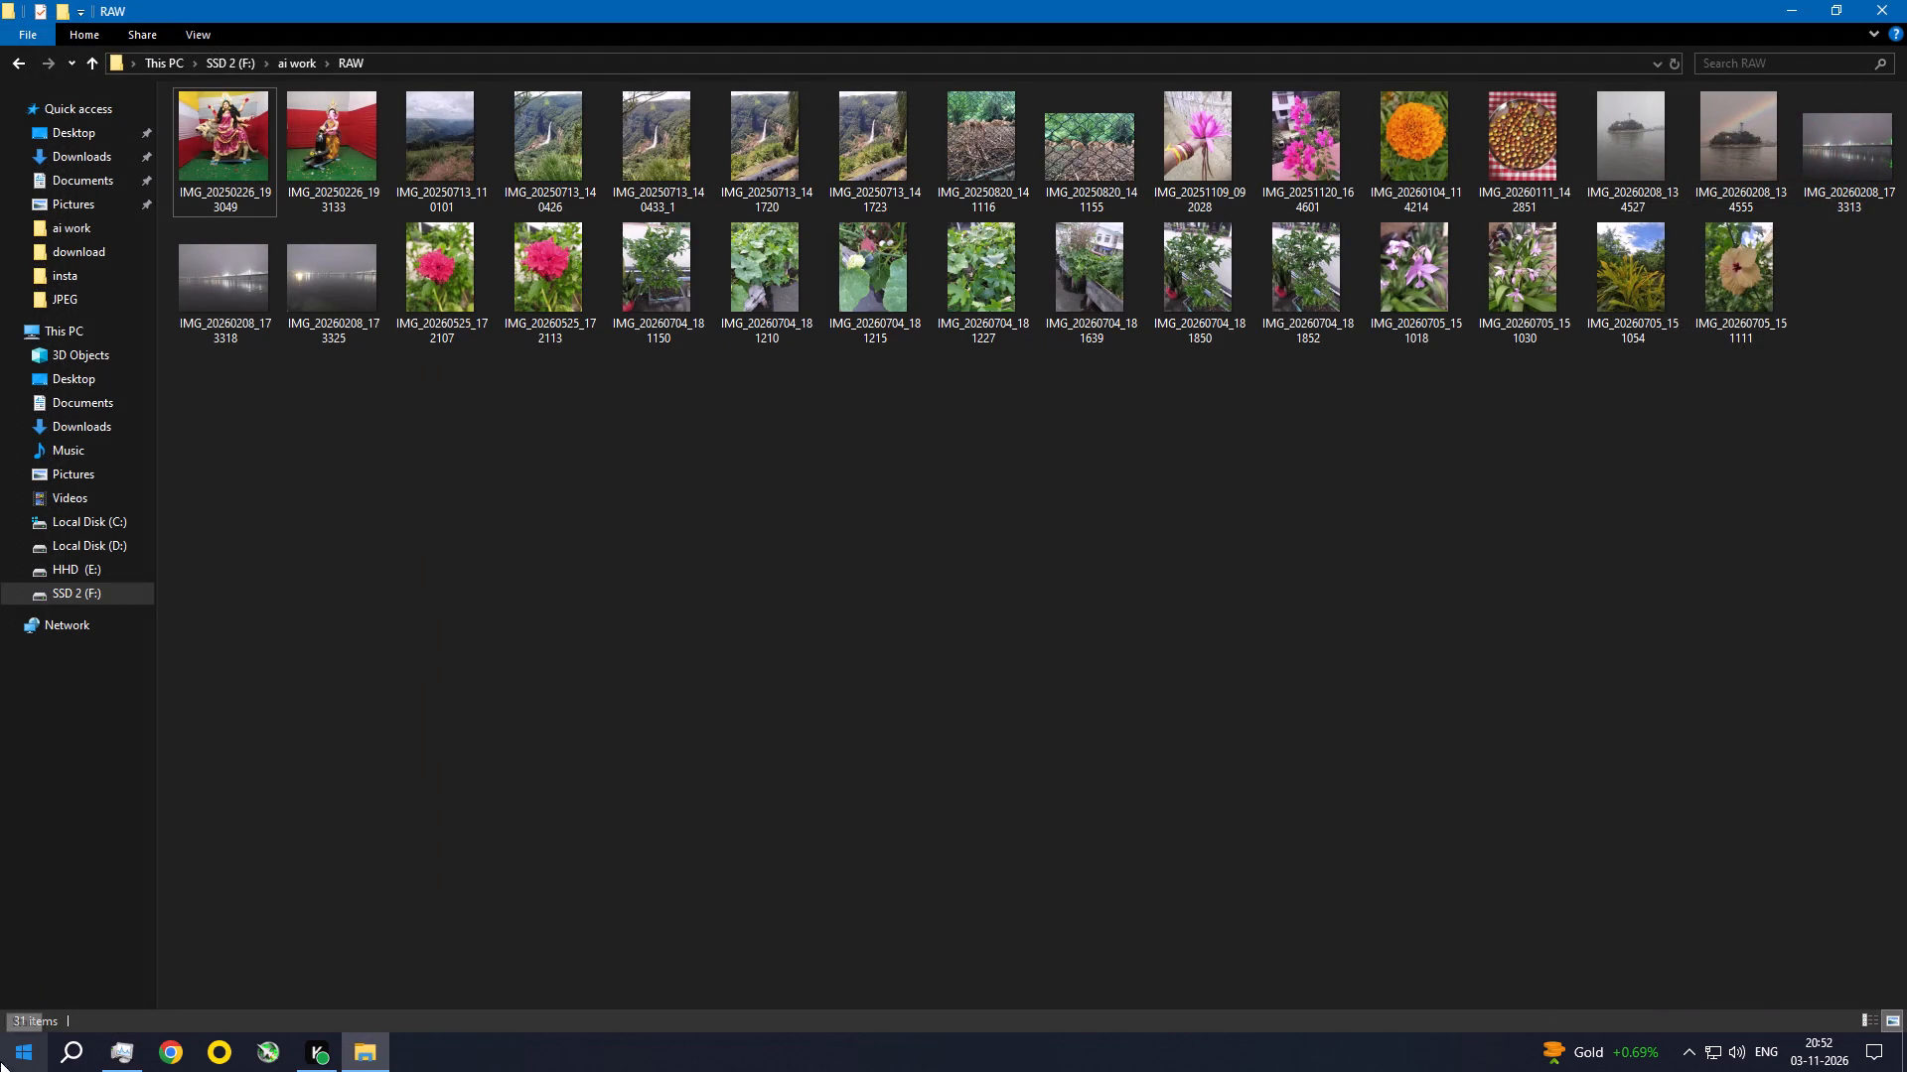
left_click(2, 1071)
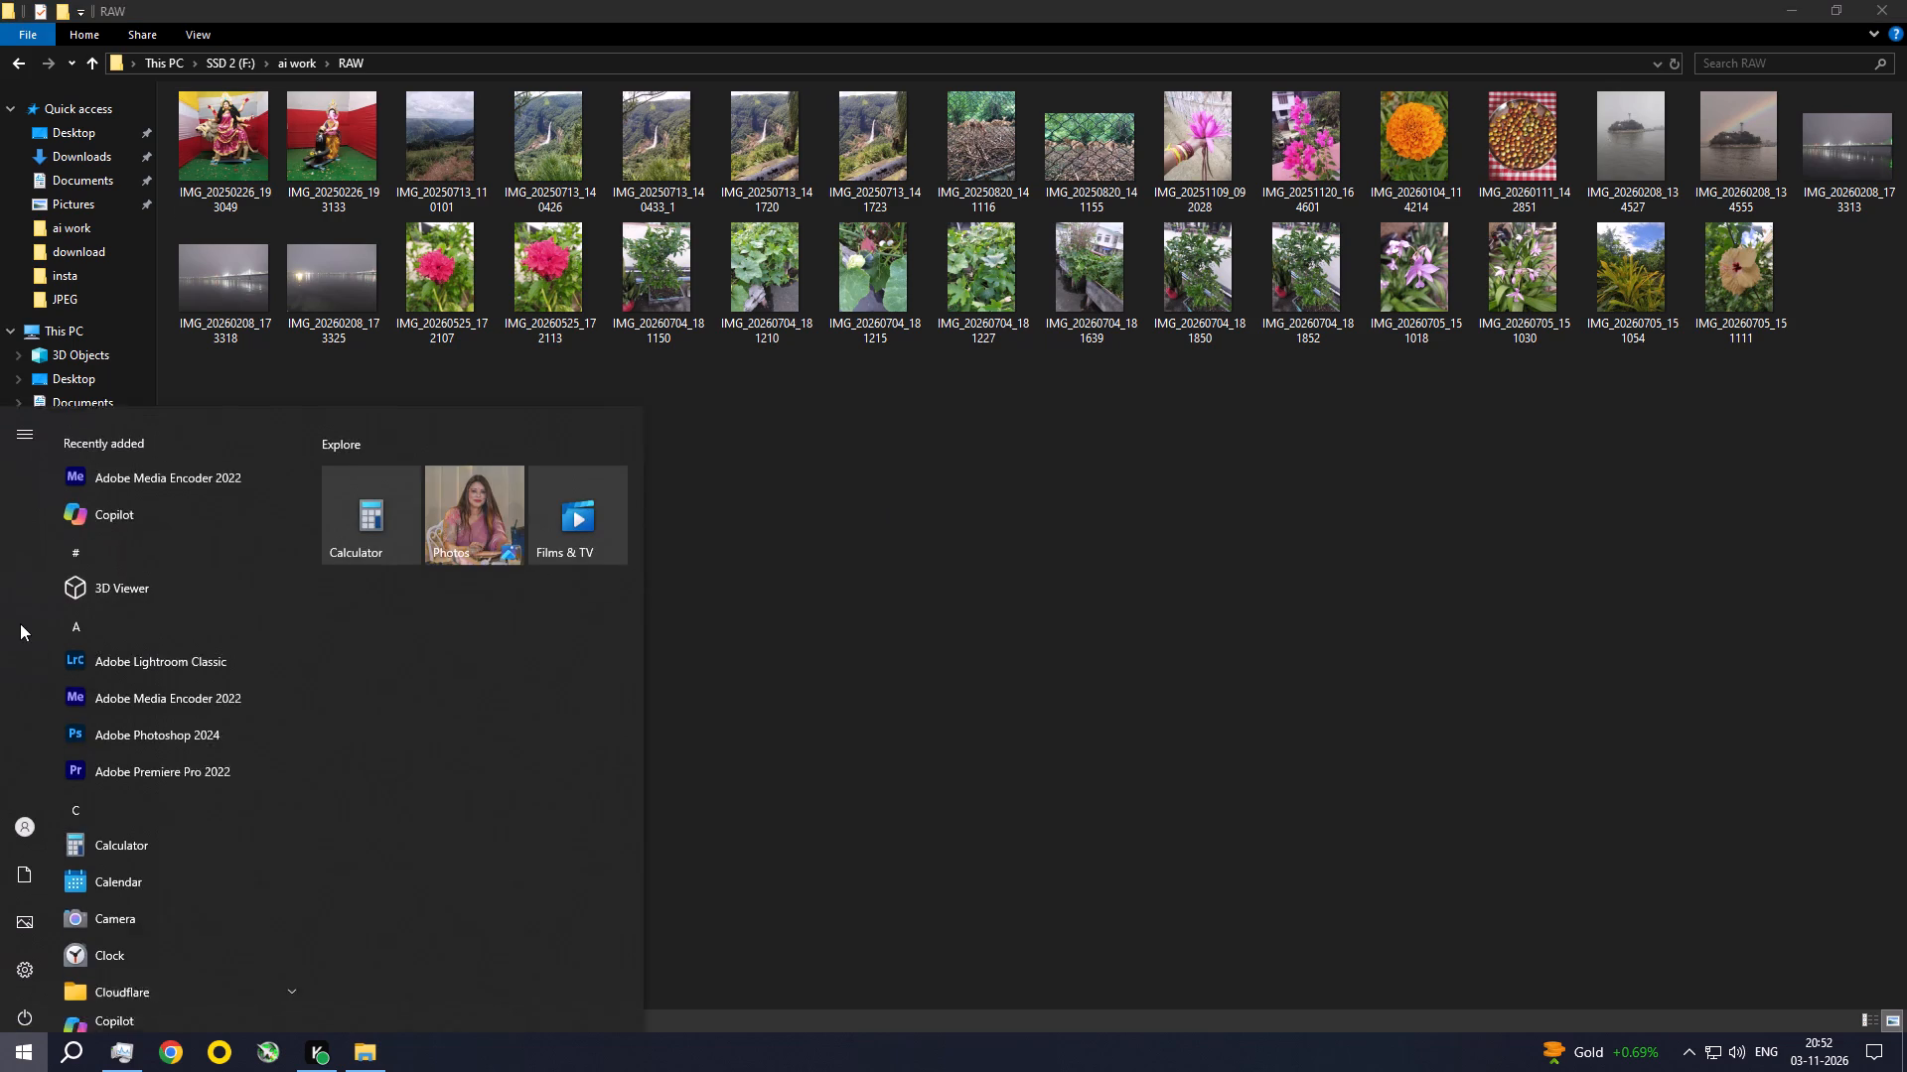
left_click(130, 700)
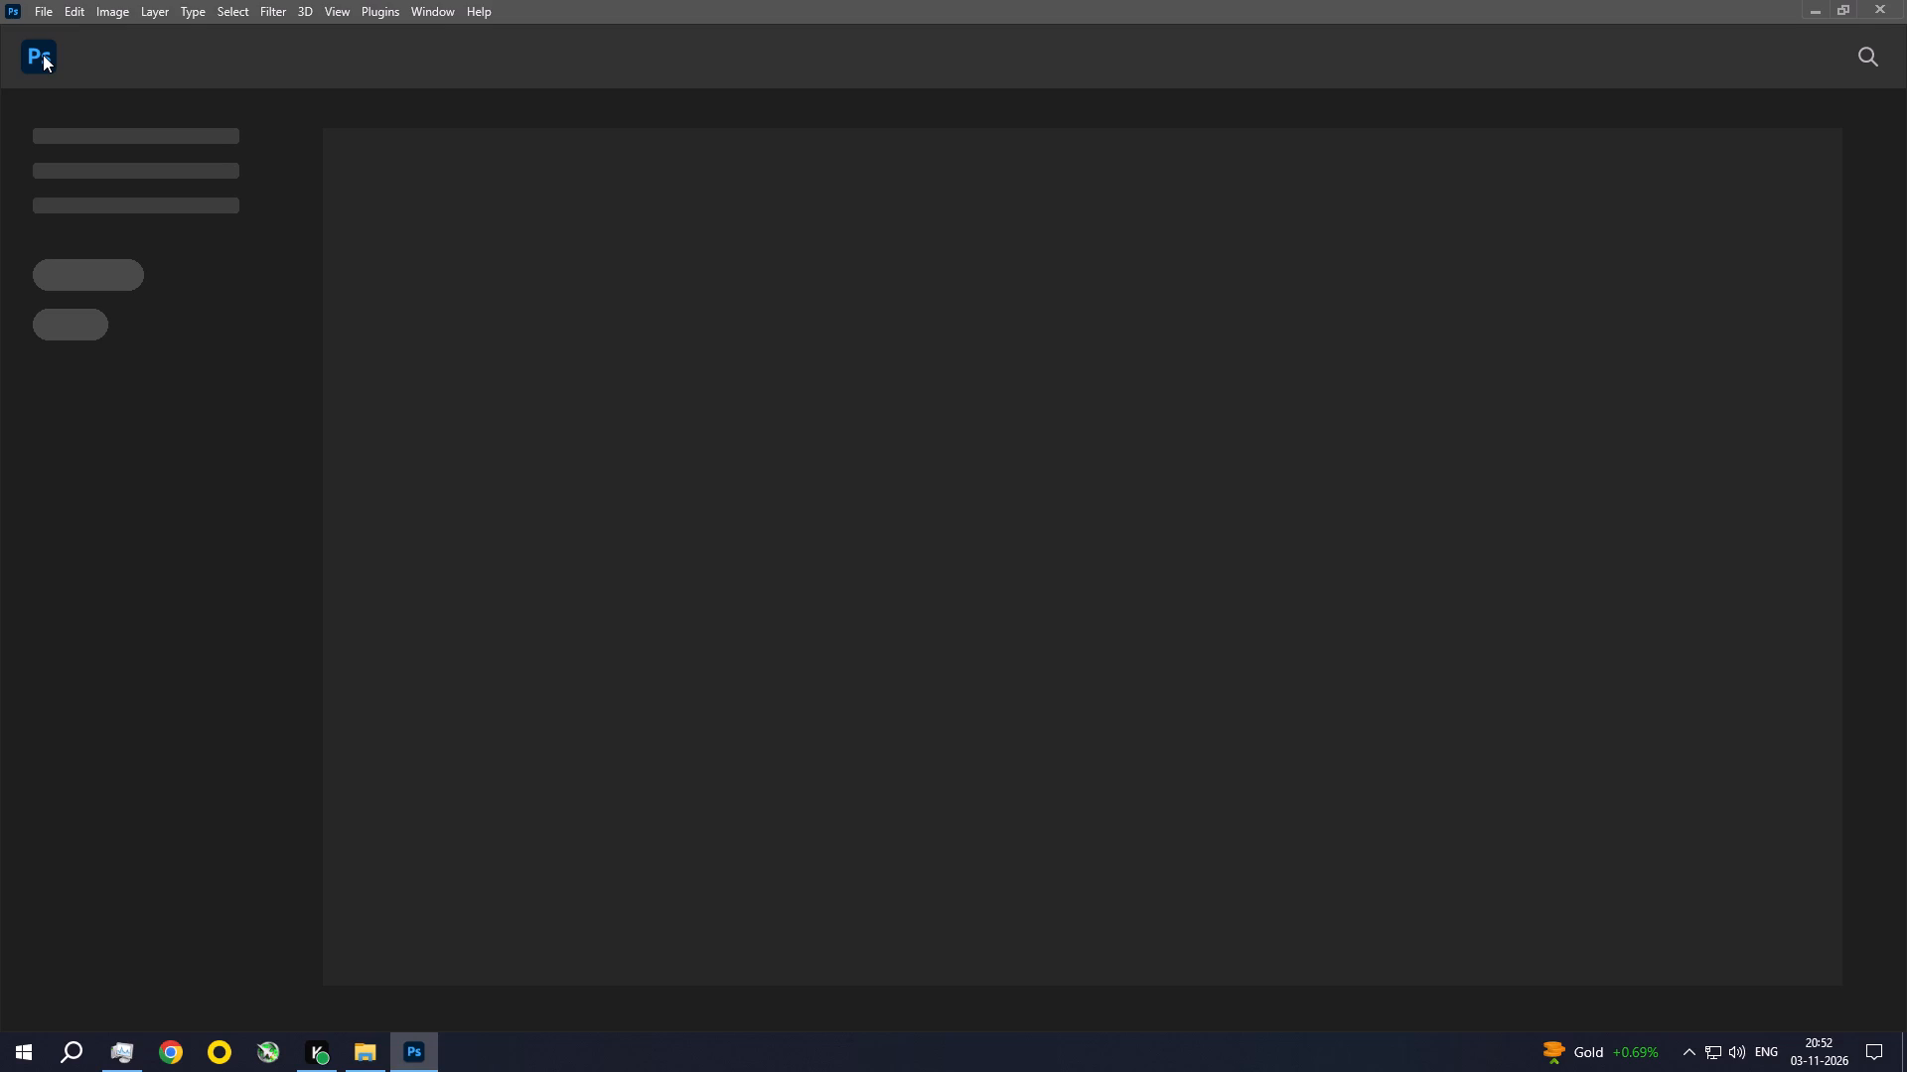
left_click(43, 55)
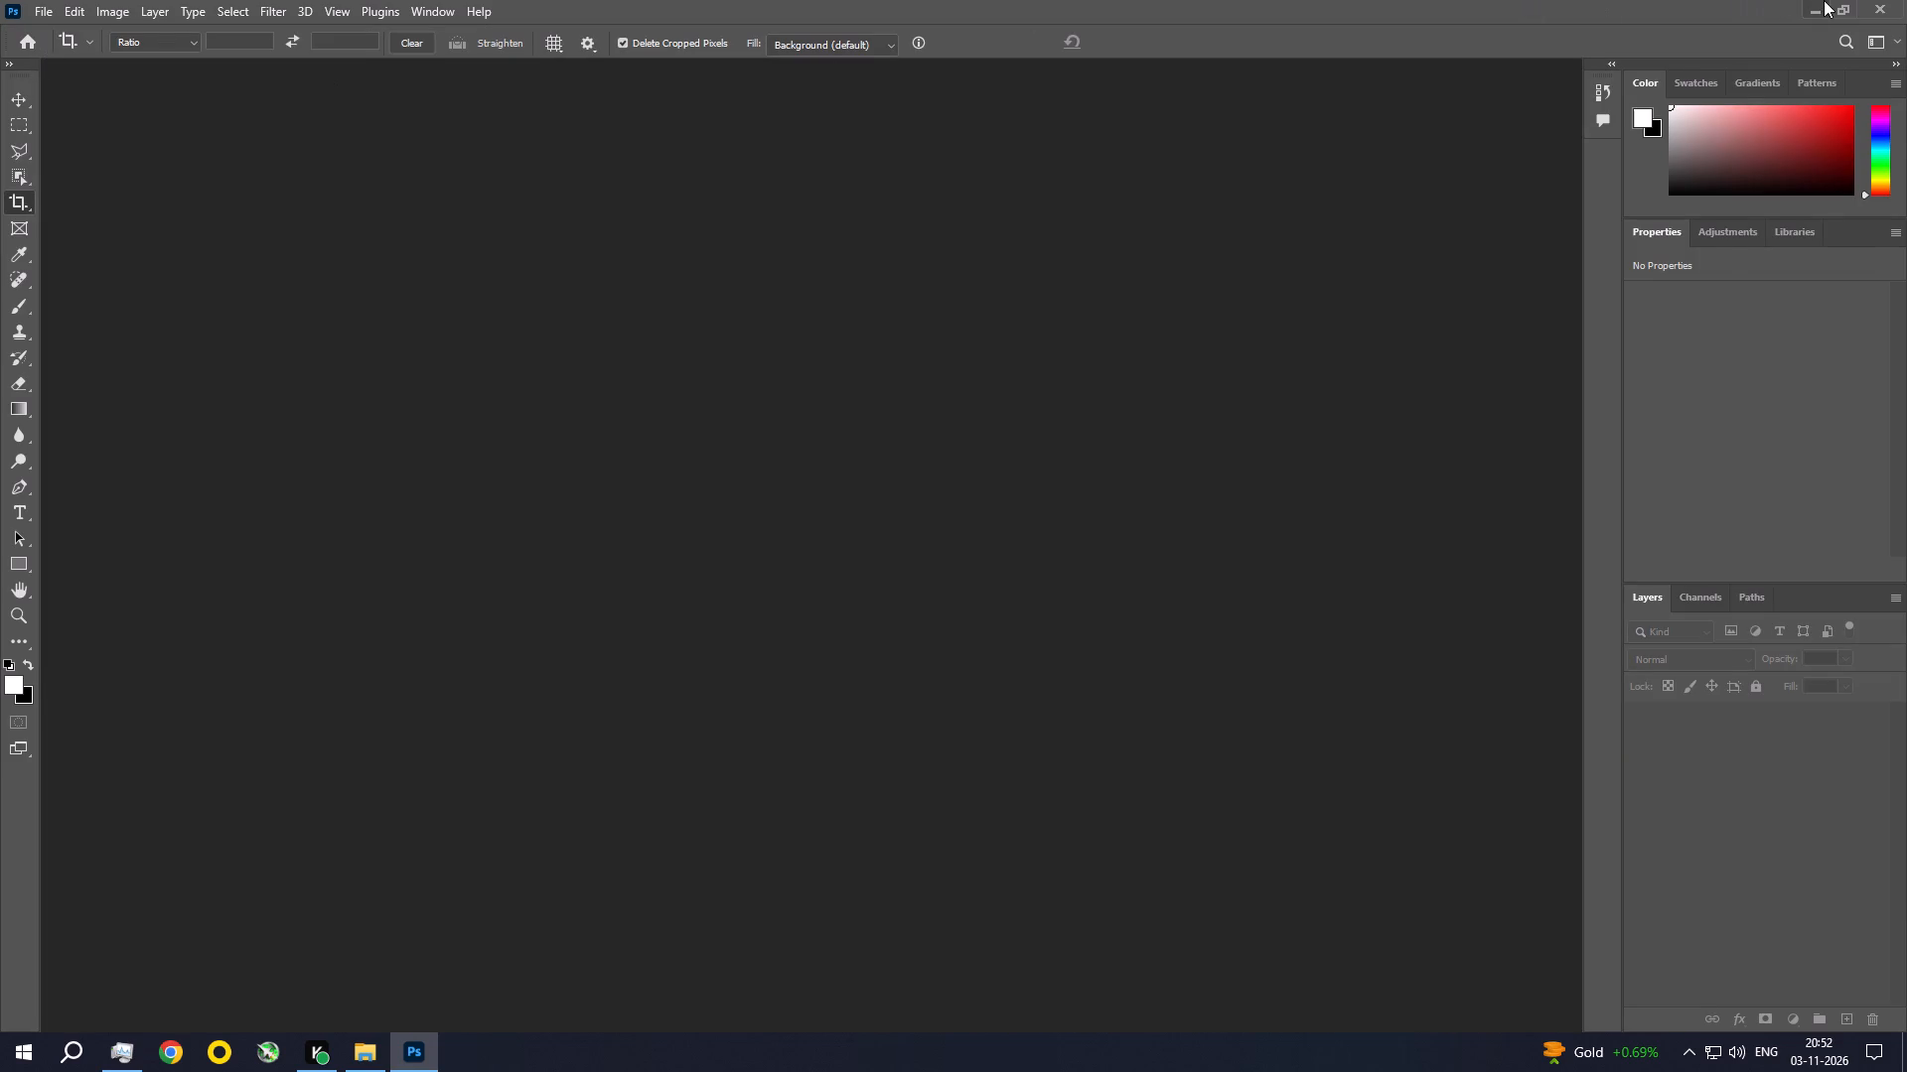
Delete the photos IMG_20260208_134527, IMG_20260208_173318 and IMG_20260208_173325 from the RAW folder in File Explorer.
left_click(1824, 0)
left_click(1628, 162)
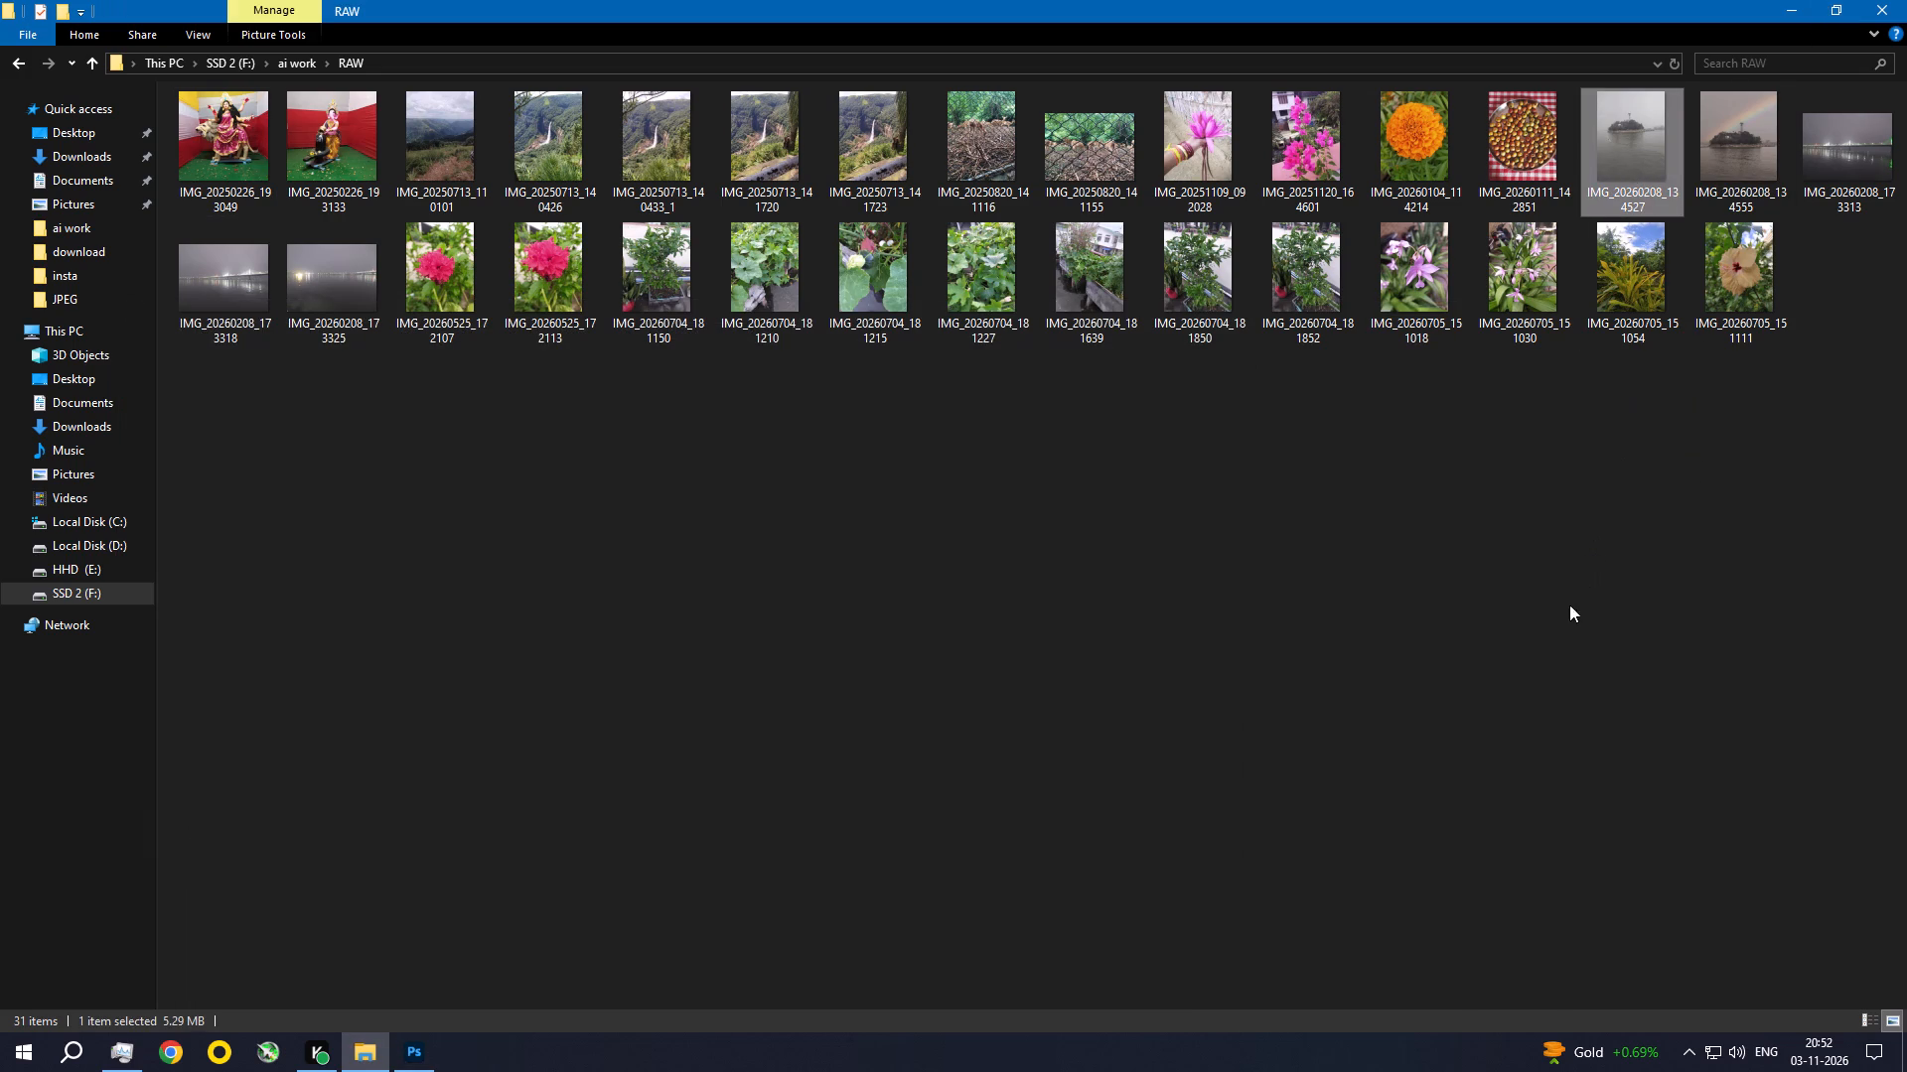
key("Delete")
left_click(1730, 148)
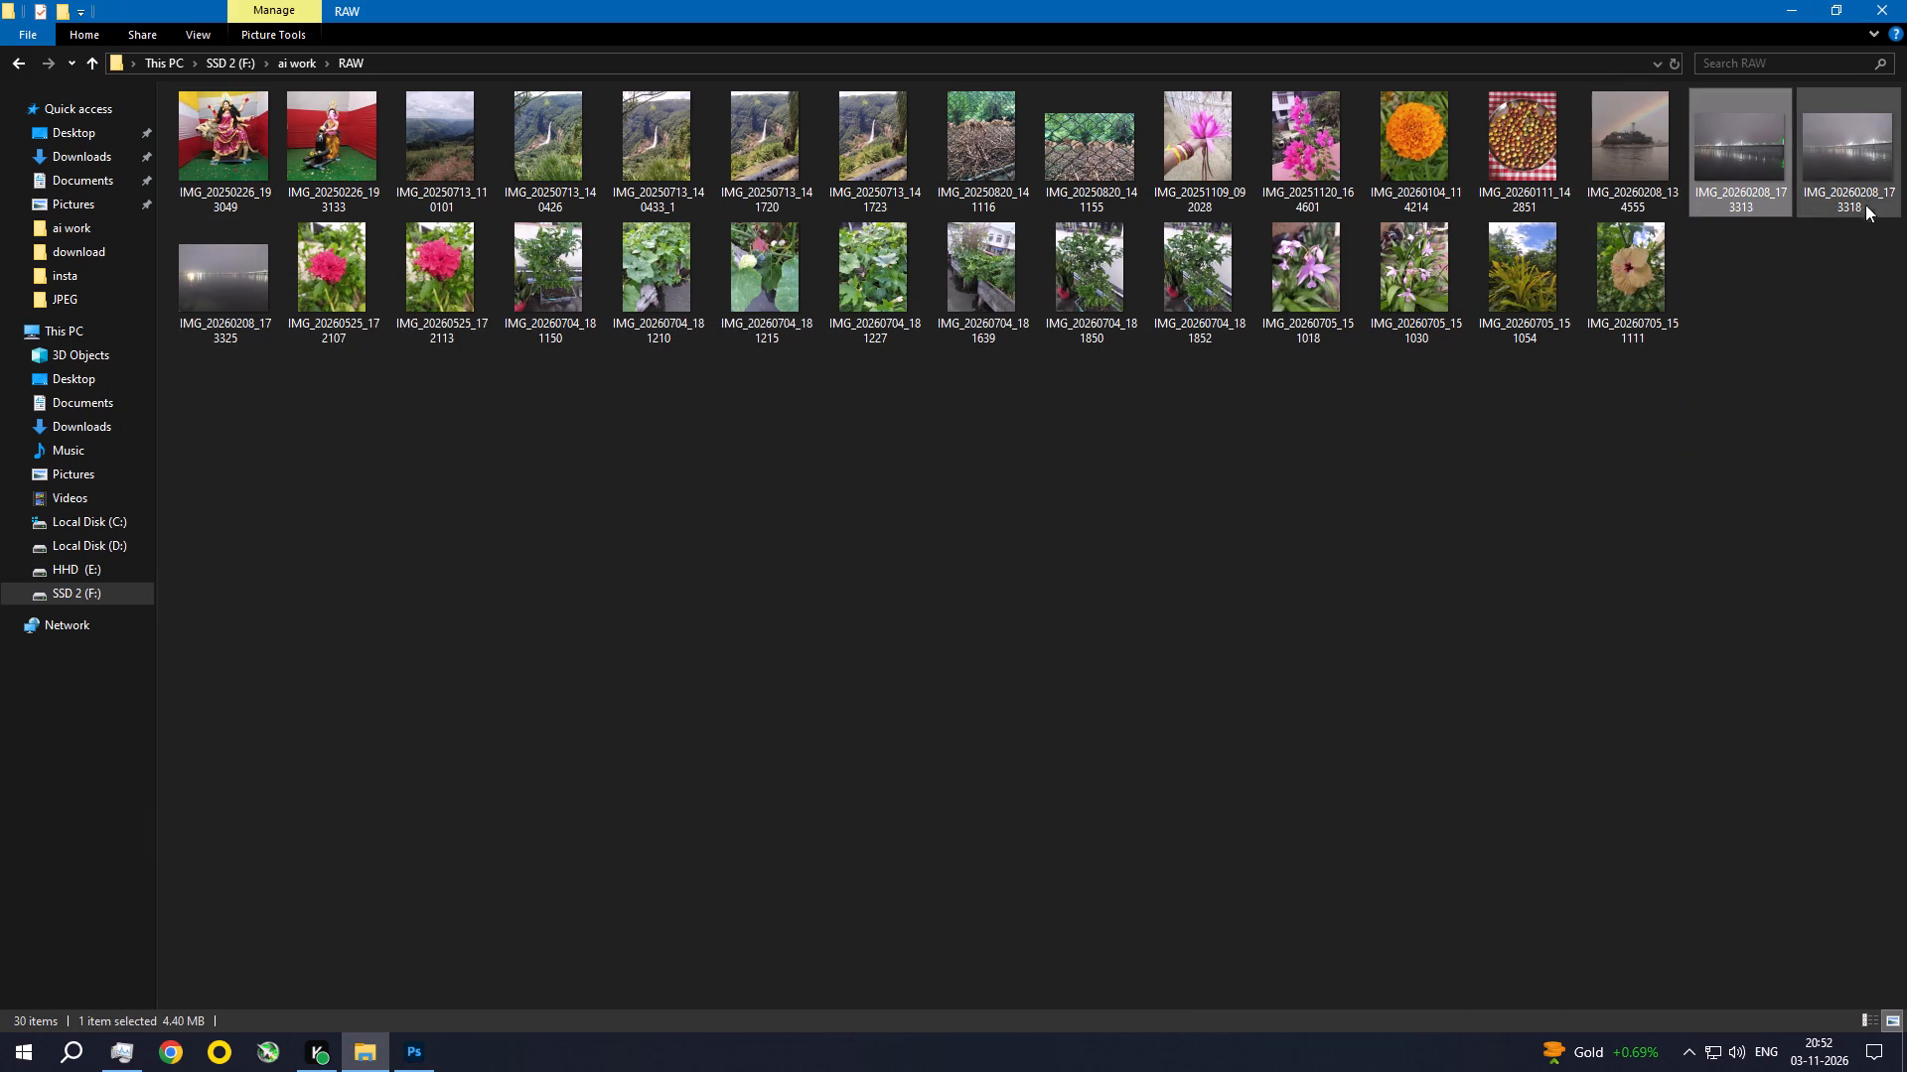
left_click(1865, 196)
key("Delete")
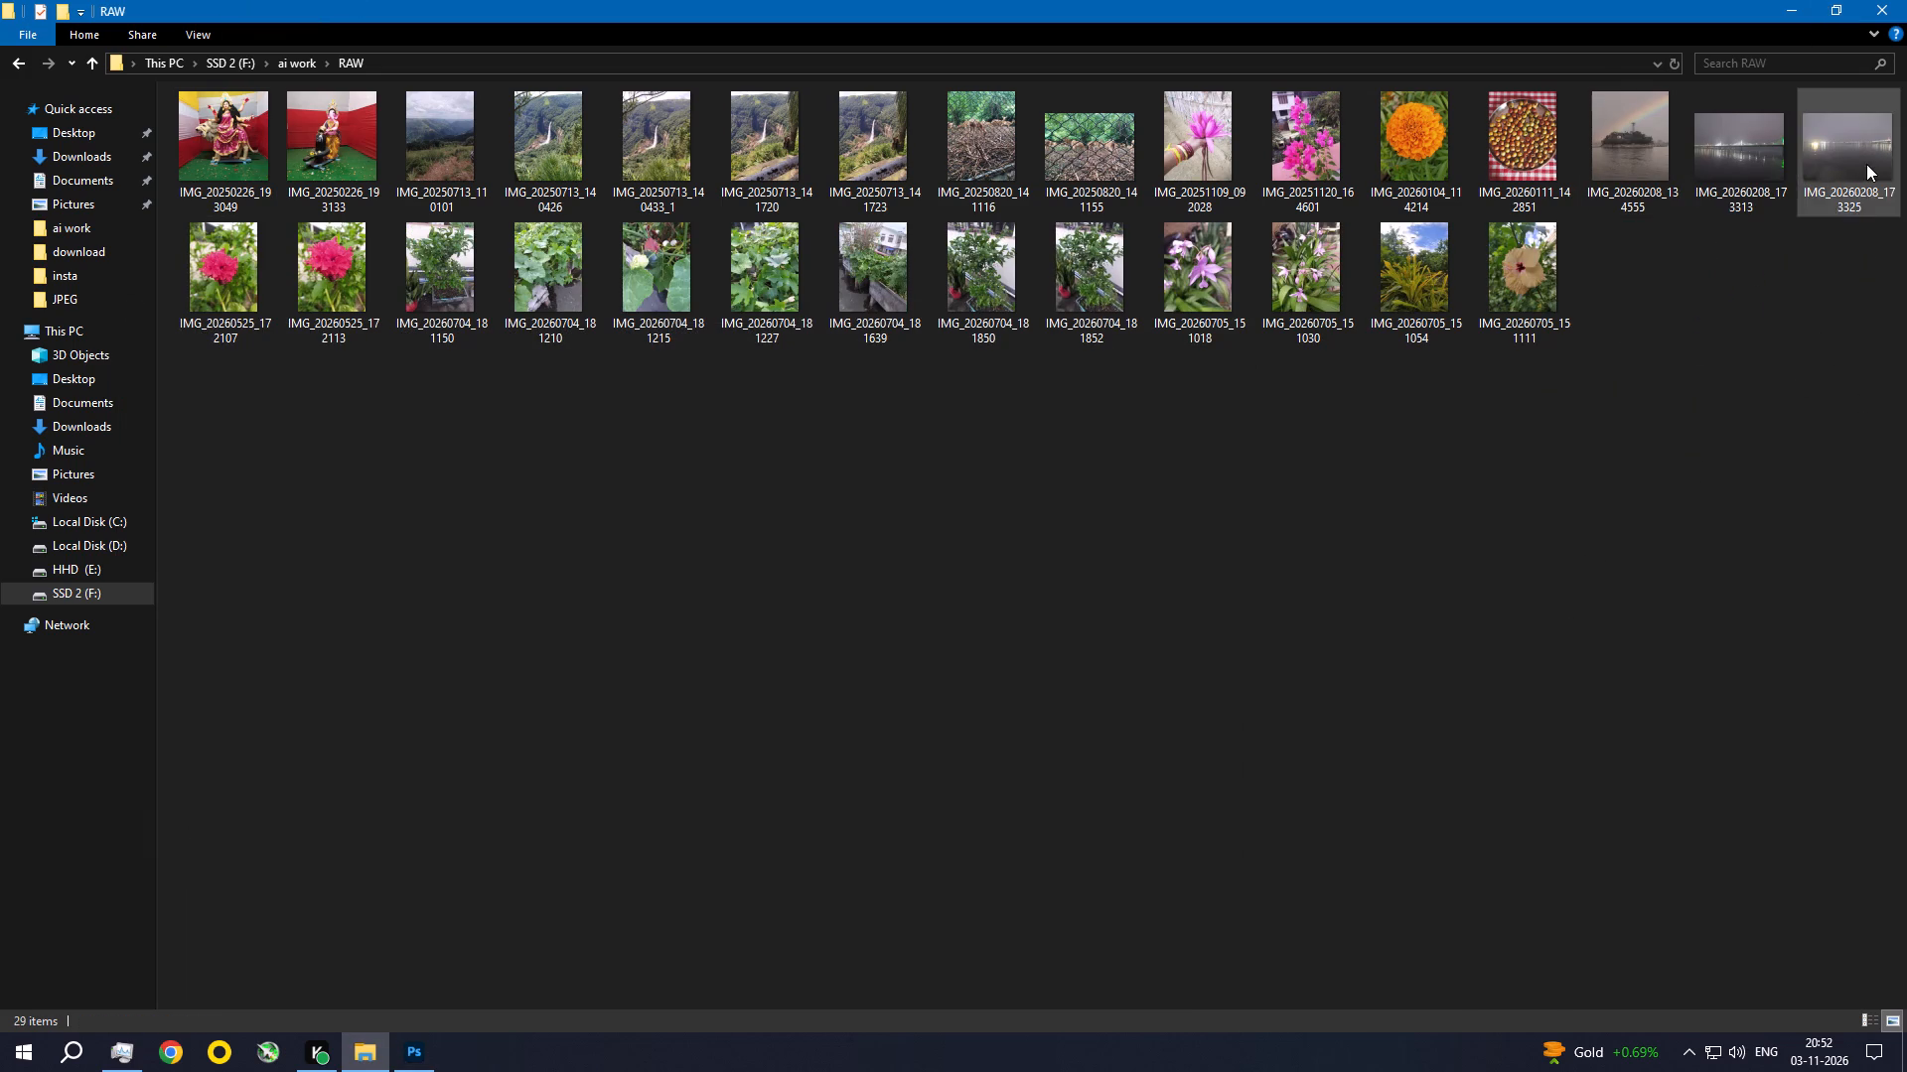
left_click(1866, 164)
key("Delete")
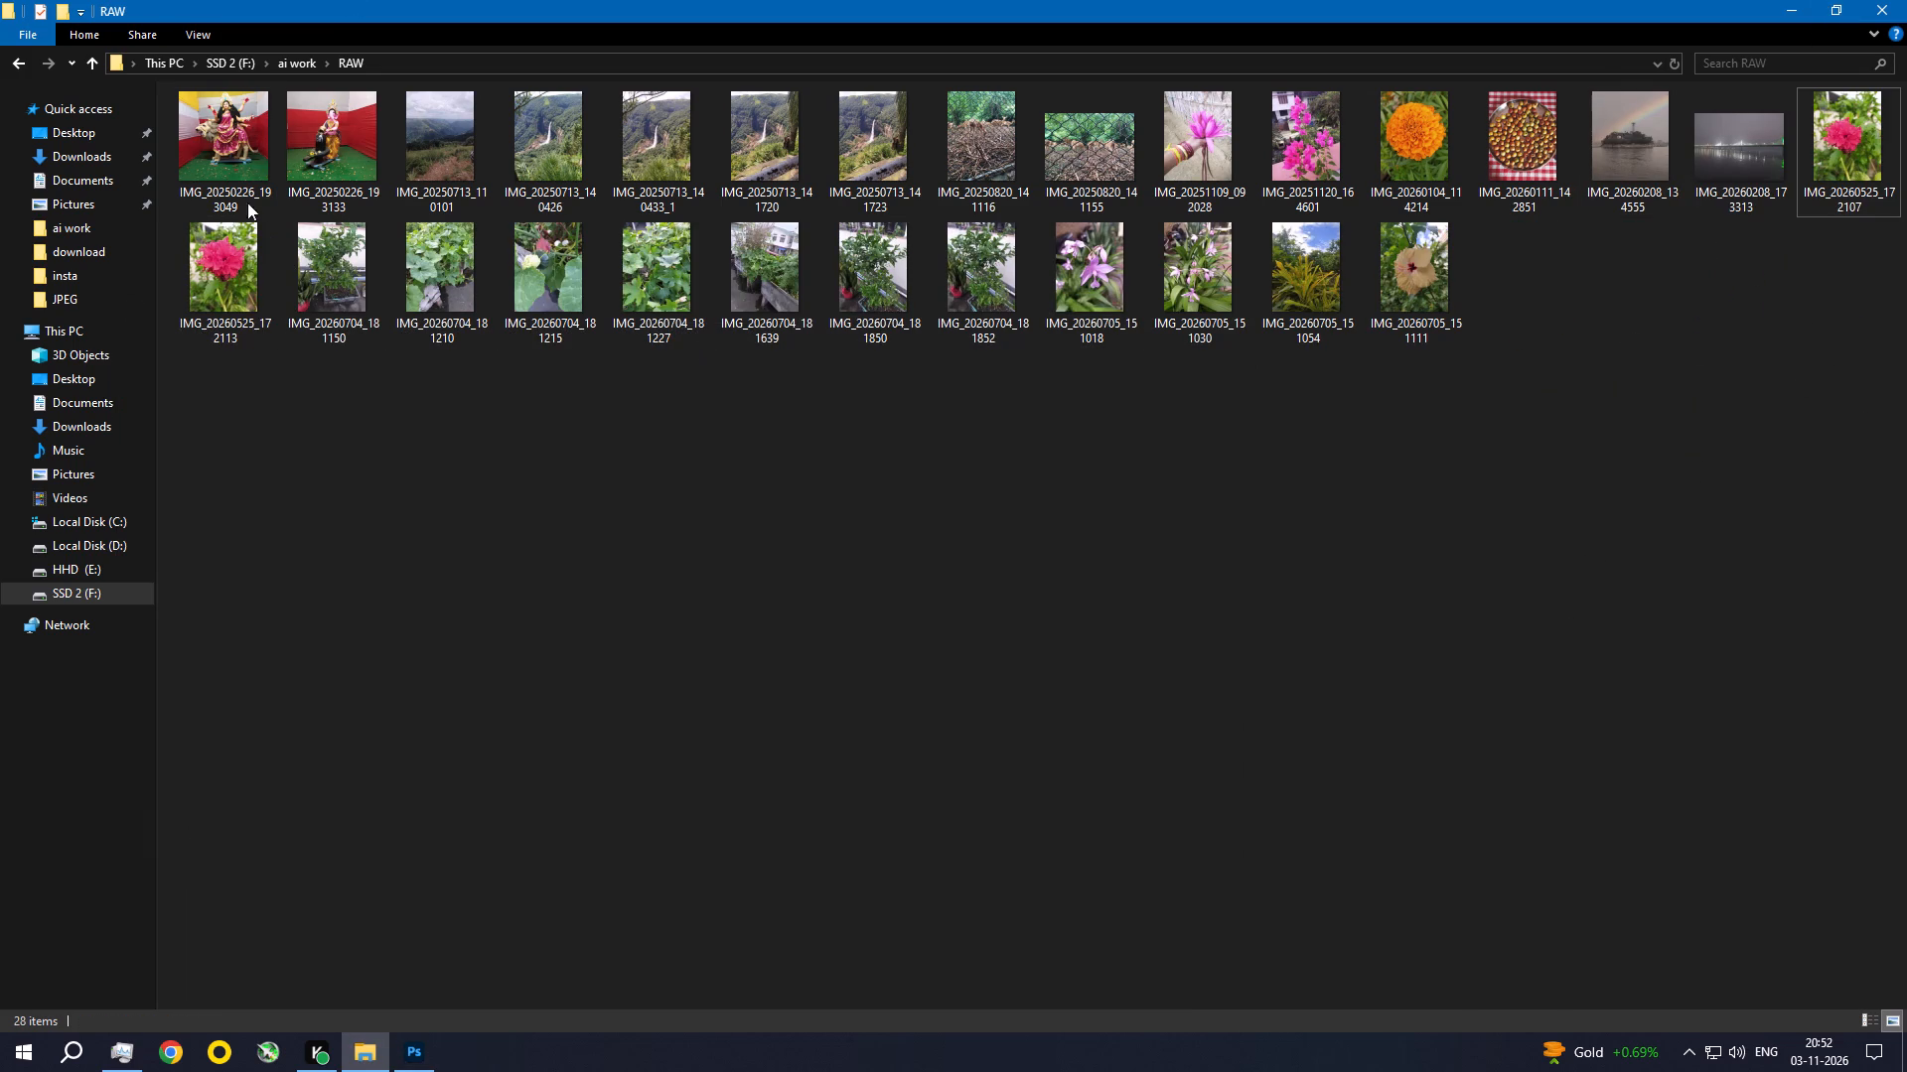
Open the goddess idol photo IMG_20250226_193049 from the RAW folder in Photoshop.
left_click_drag(210, 140, 637, 712)
key("alt+Tab")
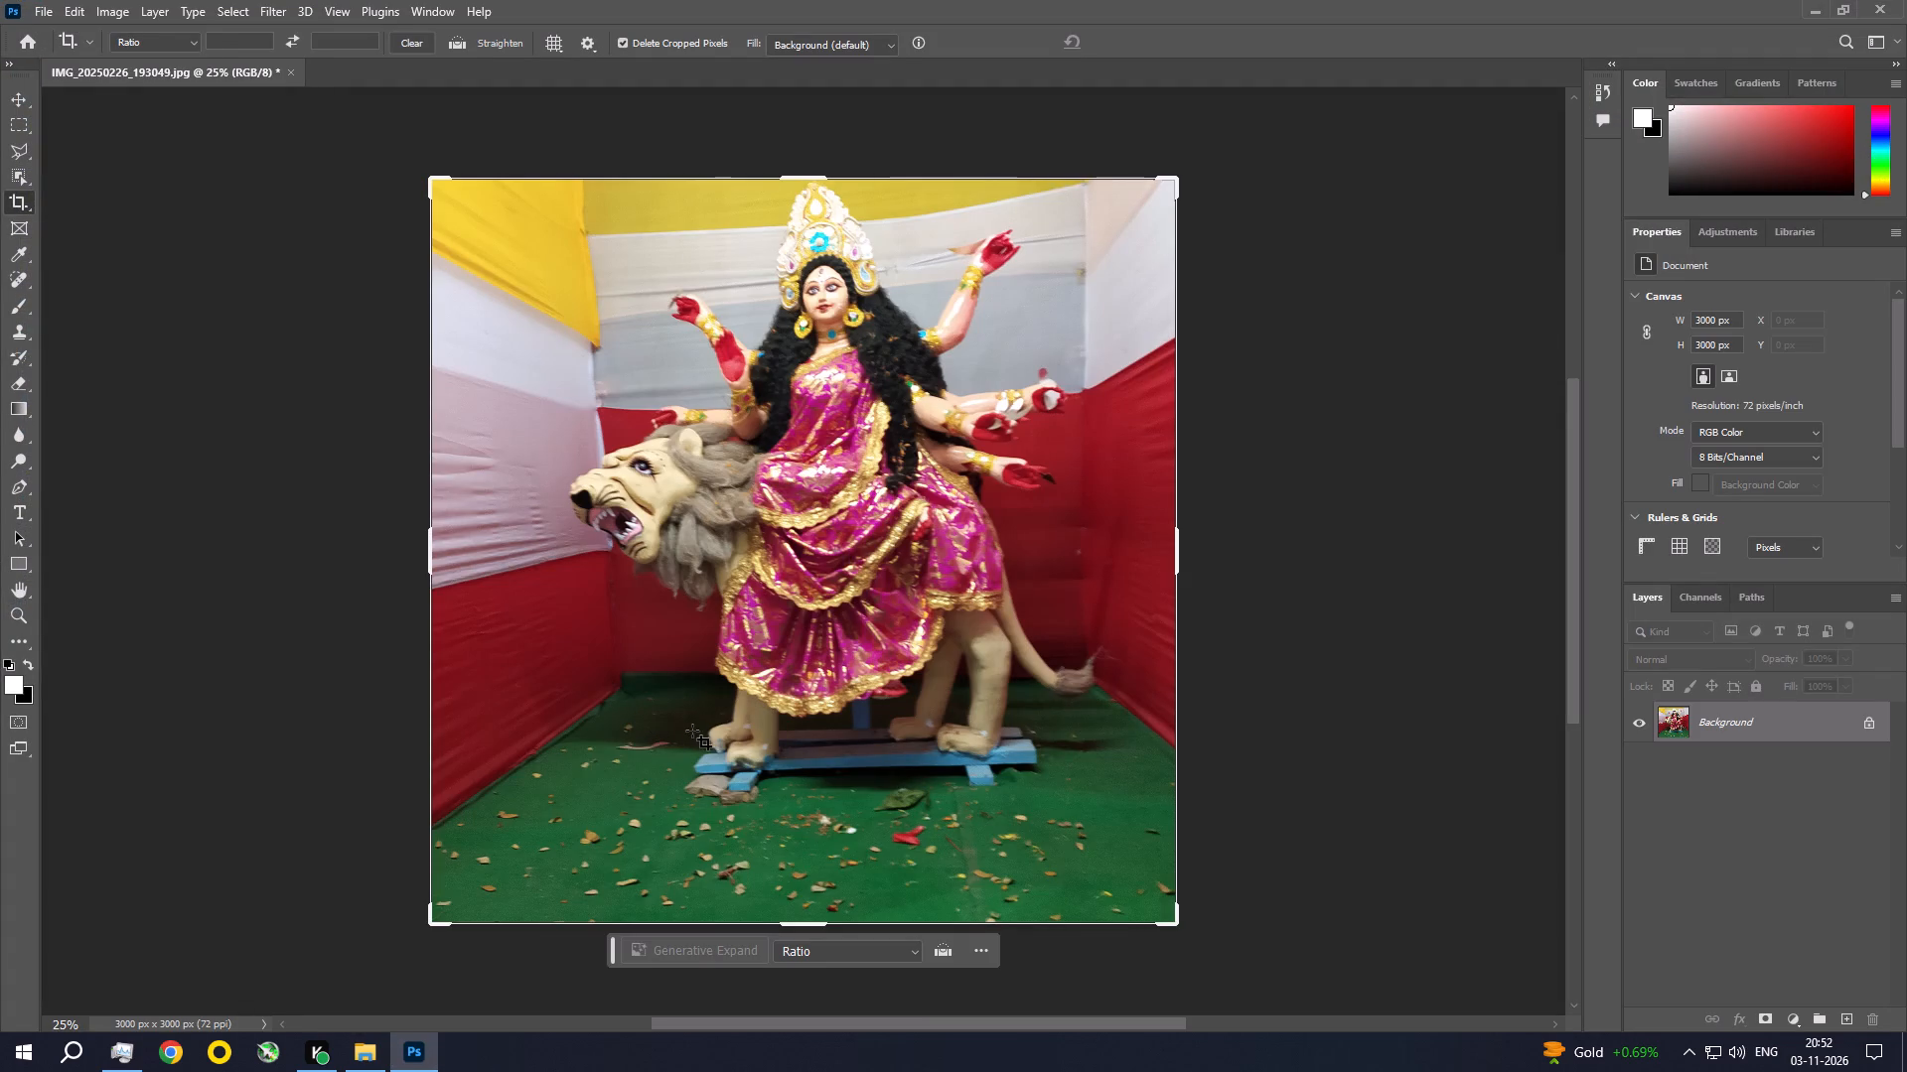
Examine the goddess idol photo more closely around the face and close it.
key("ctrl+space")
key("ctrl+space")
key("ctrl+space")
key("ctrl+space")
key("ctrl+space")
key("ctrl+space")
key("ctrl+space")
key("ctrl+space")
key("ctrl+space")
key("ctrl+space")
key("ctrl+space")
key("ctrl+space")
key("ctrl+space")
key("ctrl+space")
key("ctrl+space")
key("ctrl+space")
key("ctrl+space")
key("ctrl+space")
key("ctrl+space")
key("ctrl+space")
triple_click(812, 266, "ctrl")
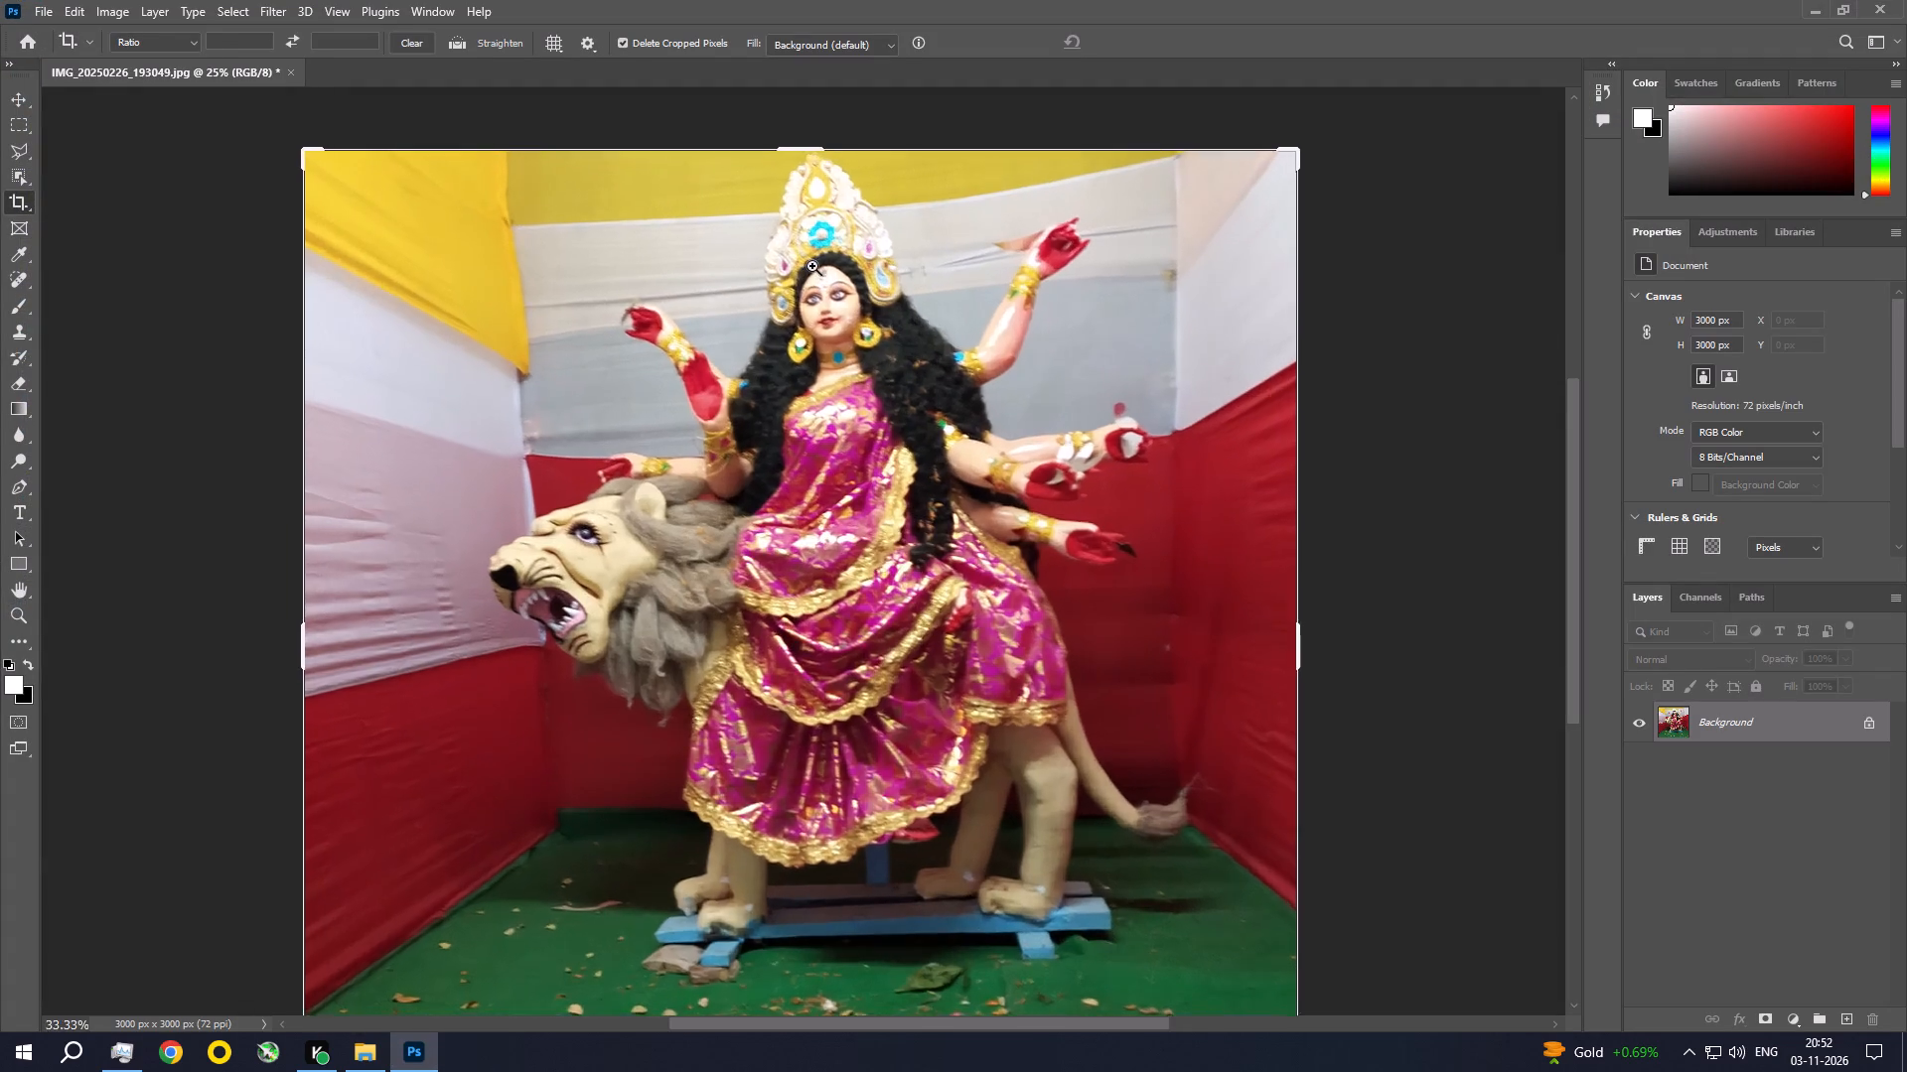
left_click(304, 76)
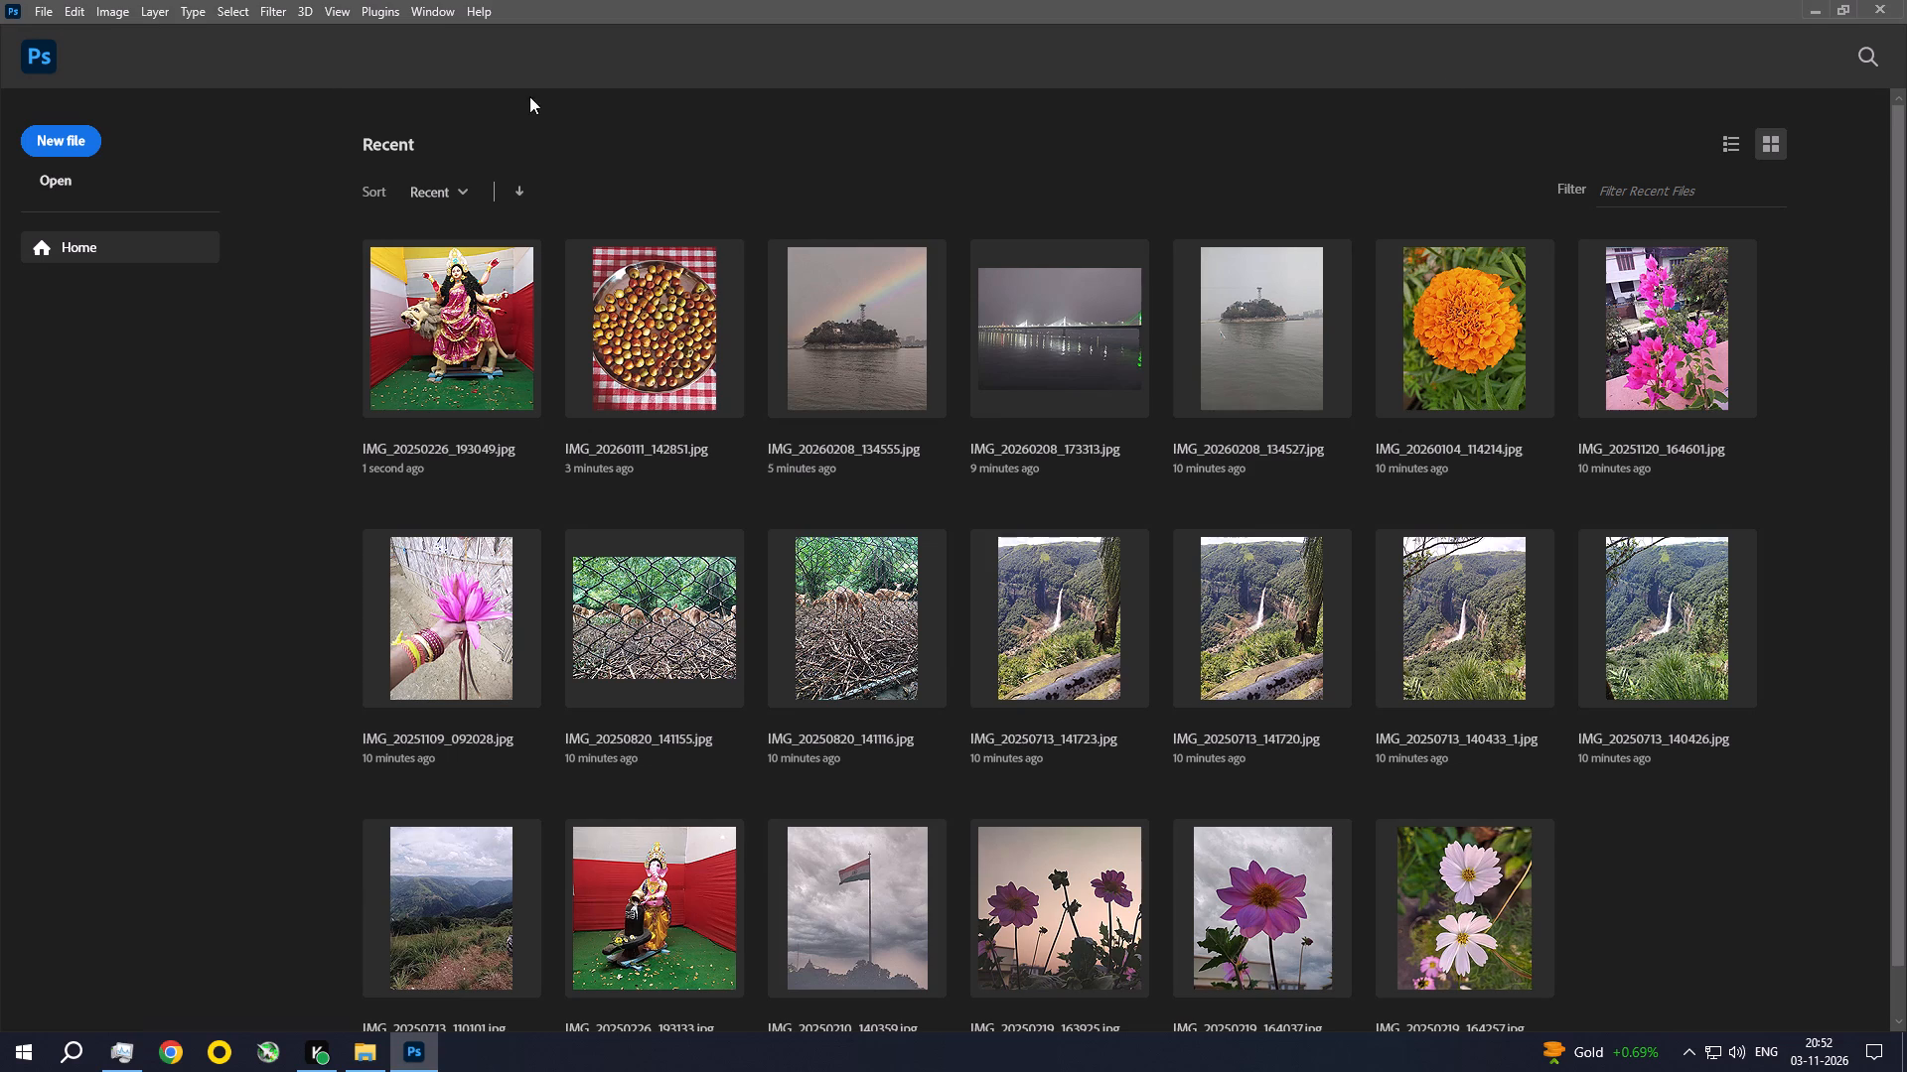
Switch to File Explorer and delete the goddess idol photo IMG_20250226_193049 from the RAW folder.
left_click(1813, 5)
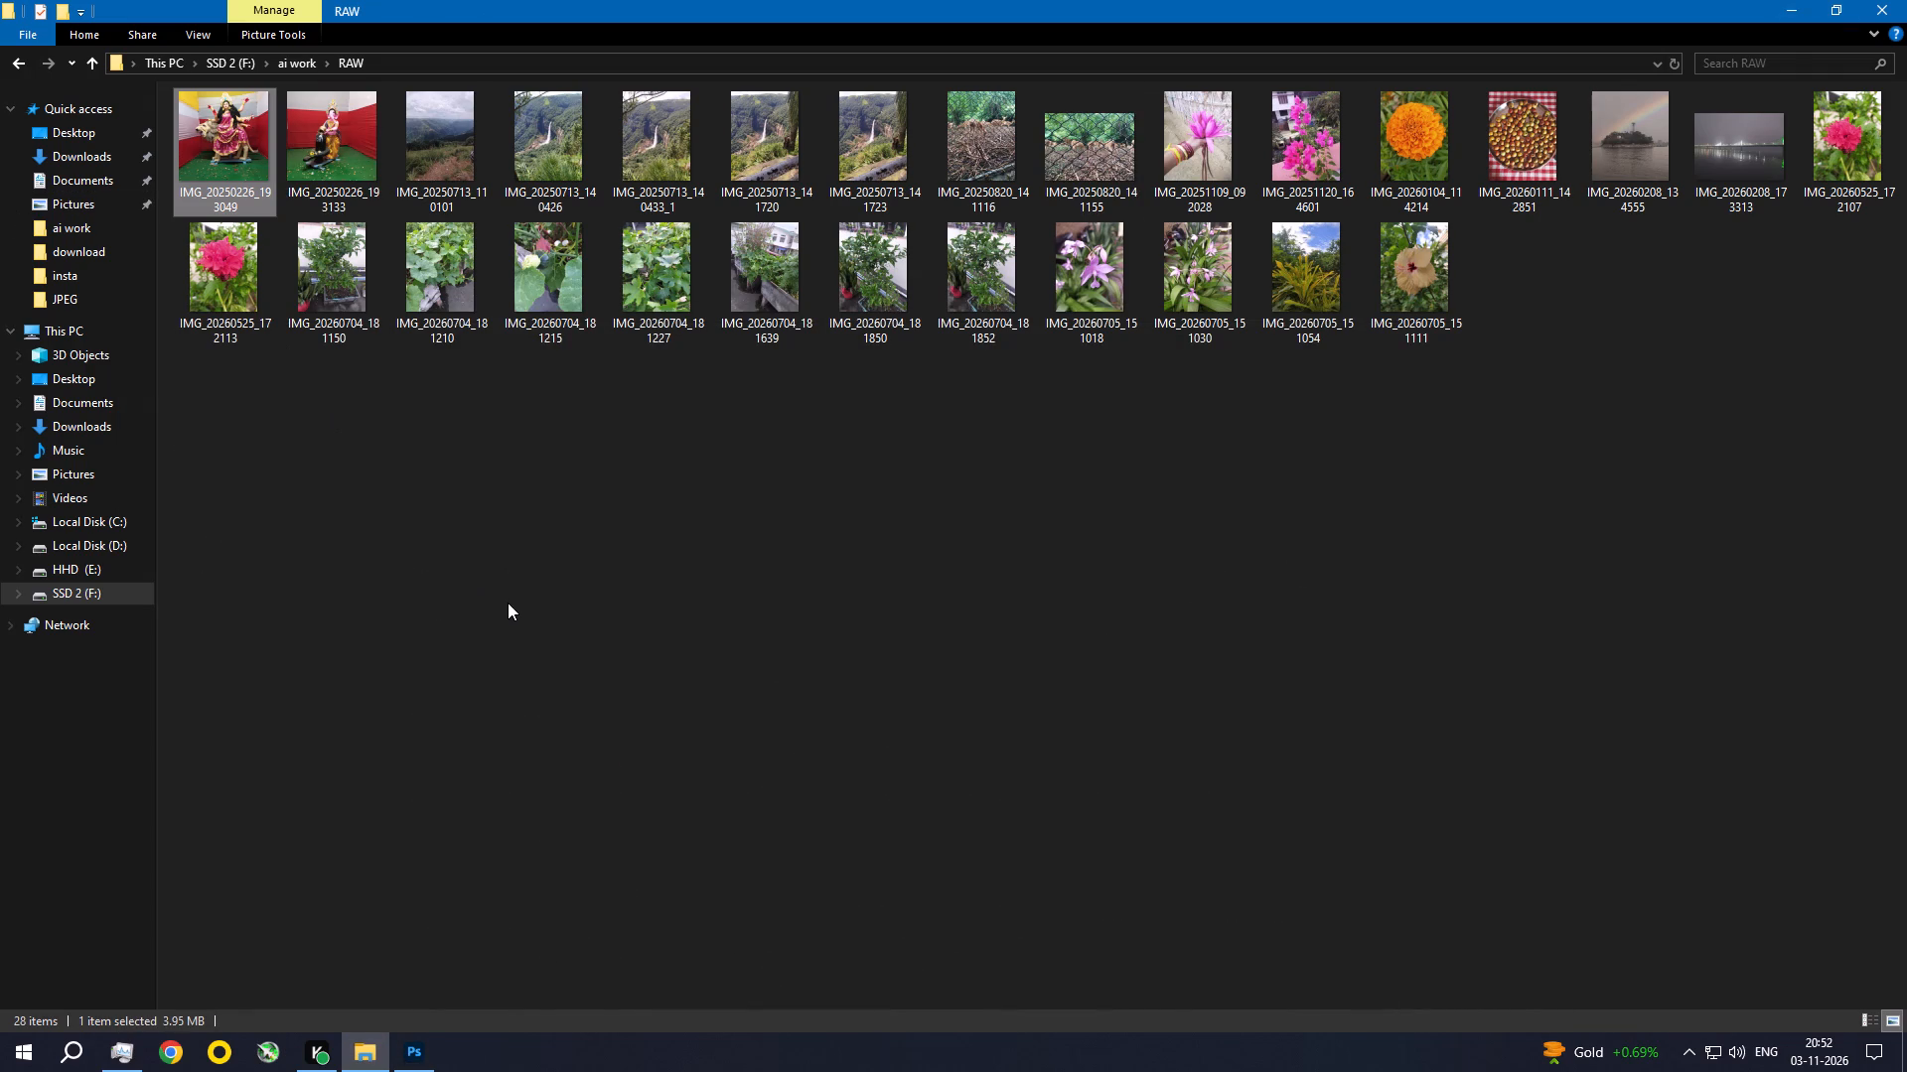
key("Delete")
Preview the Ganesha idol photo IMG_20250226_193133 in Photos, examine it at different zoom levels and close it.
double_click(234, 147)
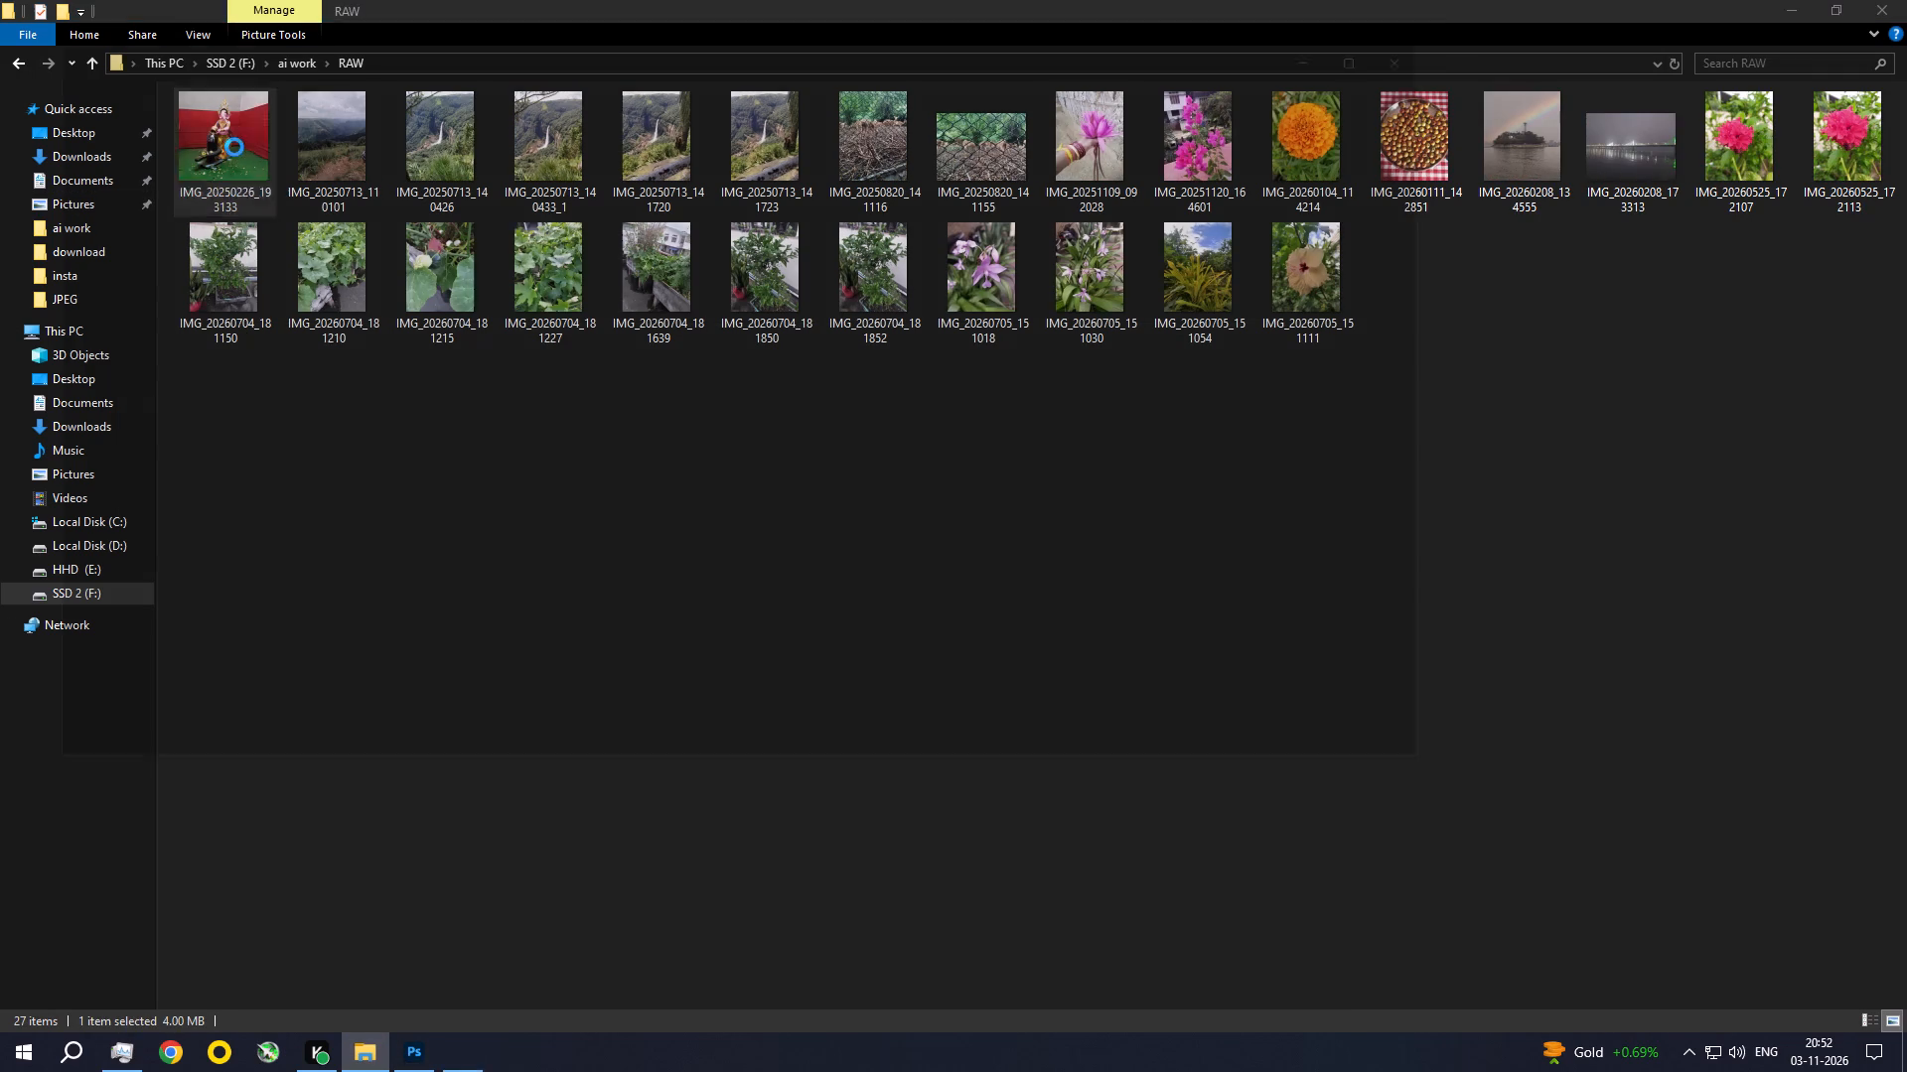
scroll(744, 181, "up", 1)
scroll(744, 181, "down", 1)
scroll(744, 181, "up", 1)
scroll(755, 201, "down", 1)
scroll(755, 201, "up", 1)
scroll(755, 201, "down", 1)
scroll(755, 201, "up", 2)
scroll(755, 201, "down", 1)
scroll(755, 201, "up", 11)
left_click(1422, 59)
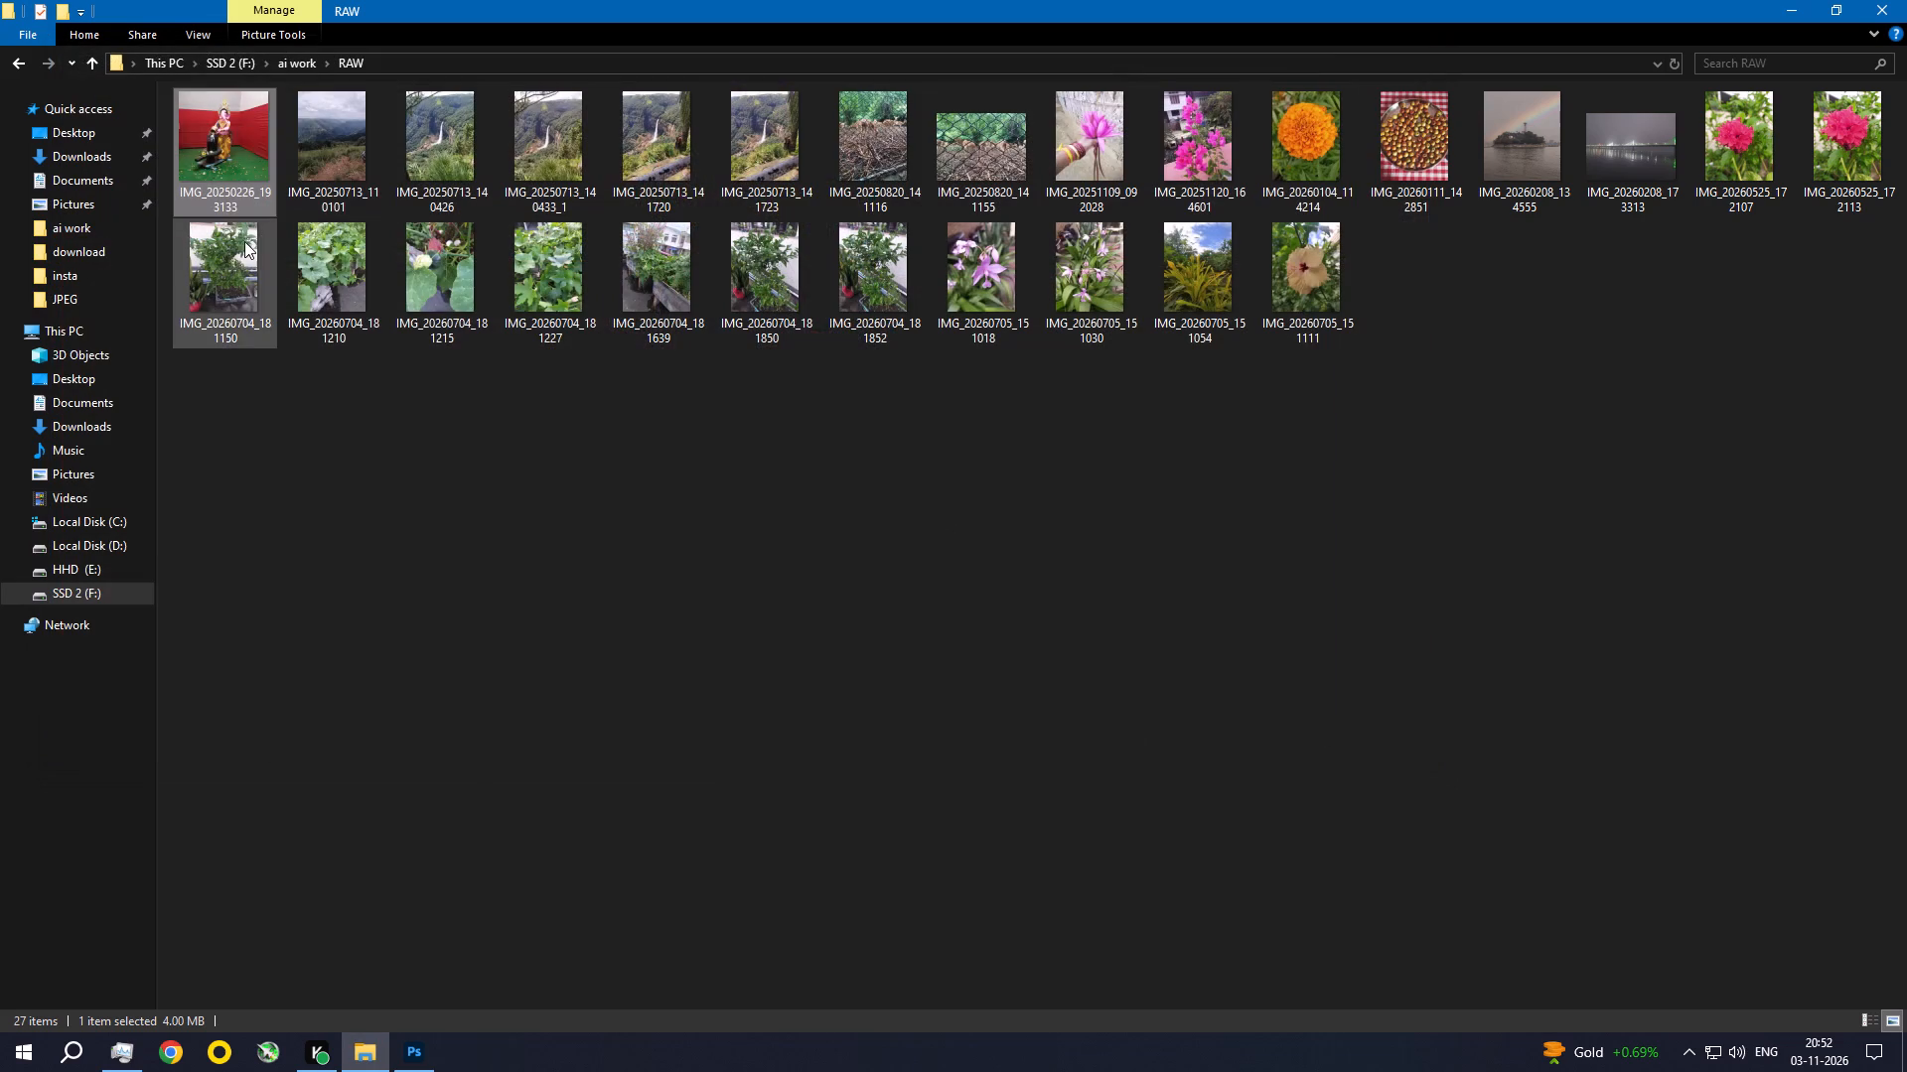
Open the Ganesha idol photo IMG_20250226_193133 from the RAW folder in Photoshop.
left_click_drag(223, 134, 757, 676)
key("alt+Tab")
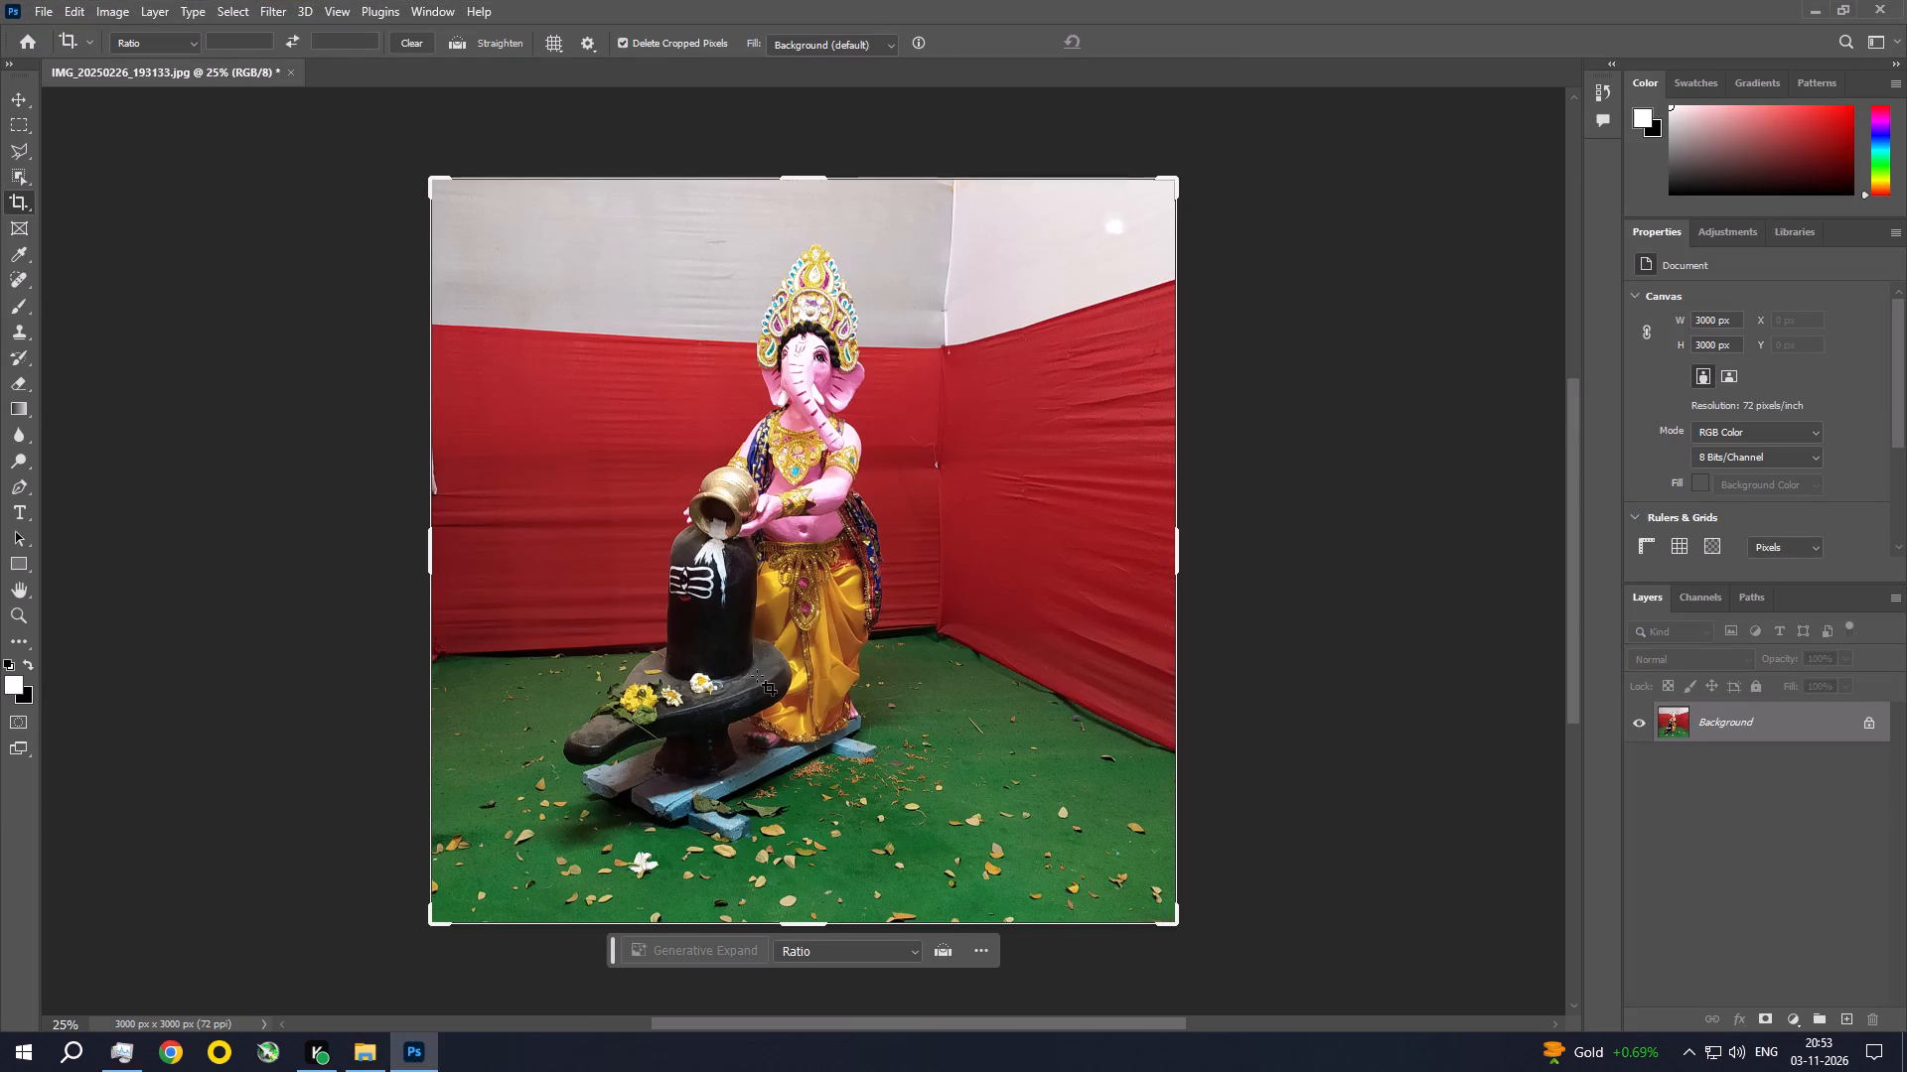
Rotate the crop frame very slightly and crop the Ganesha photo to 2940 × 2940 px.
left_click_drag(1309, 333, 1310, 320)
double_click(823, 553)
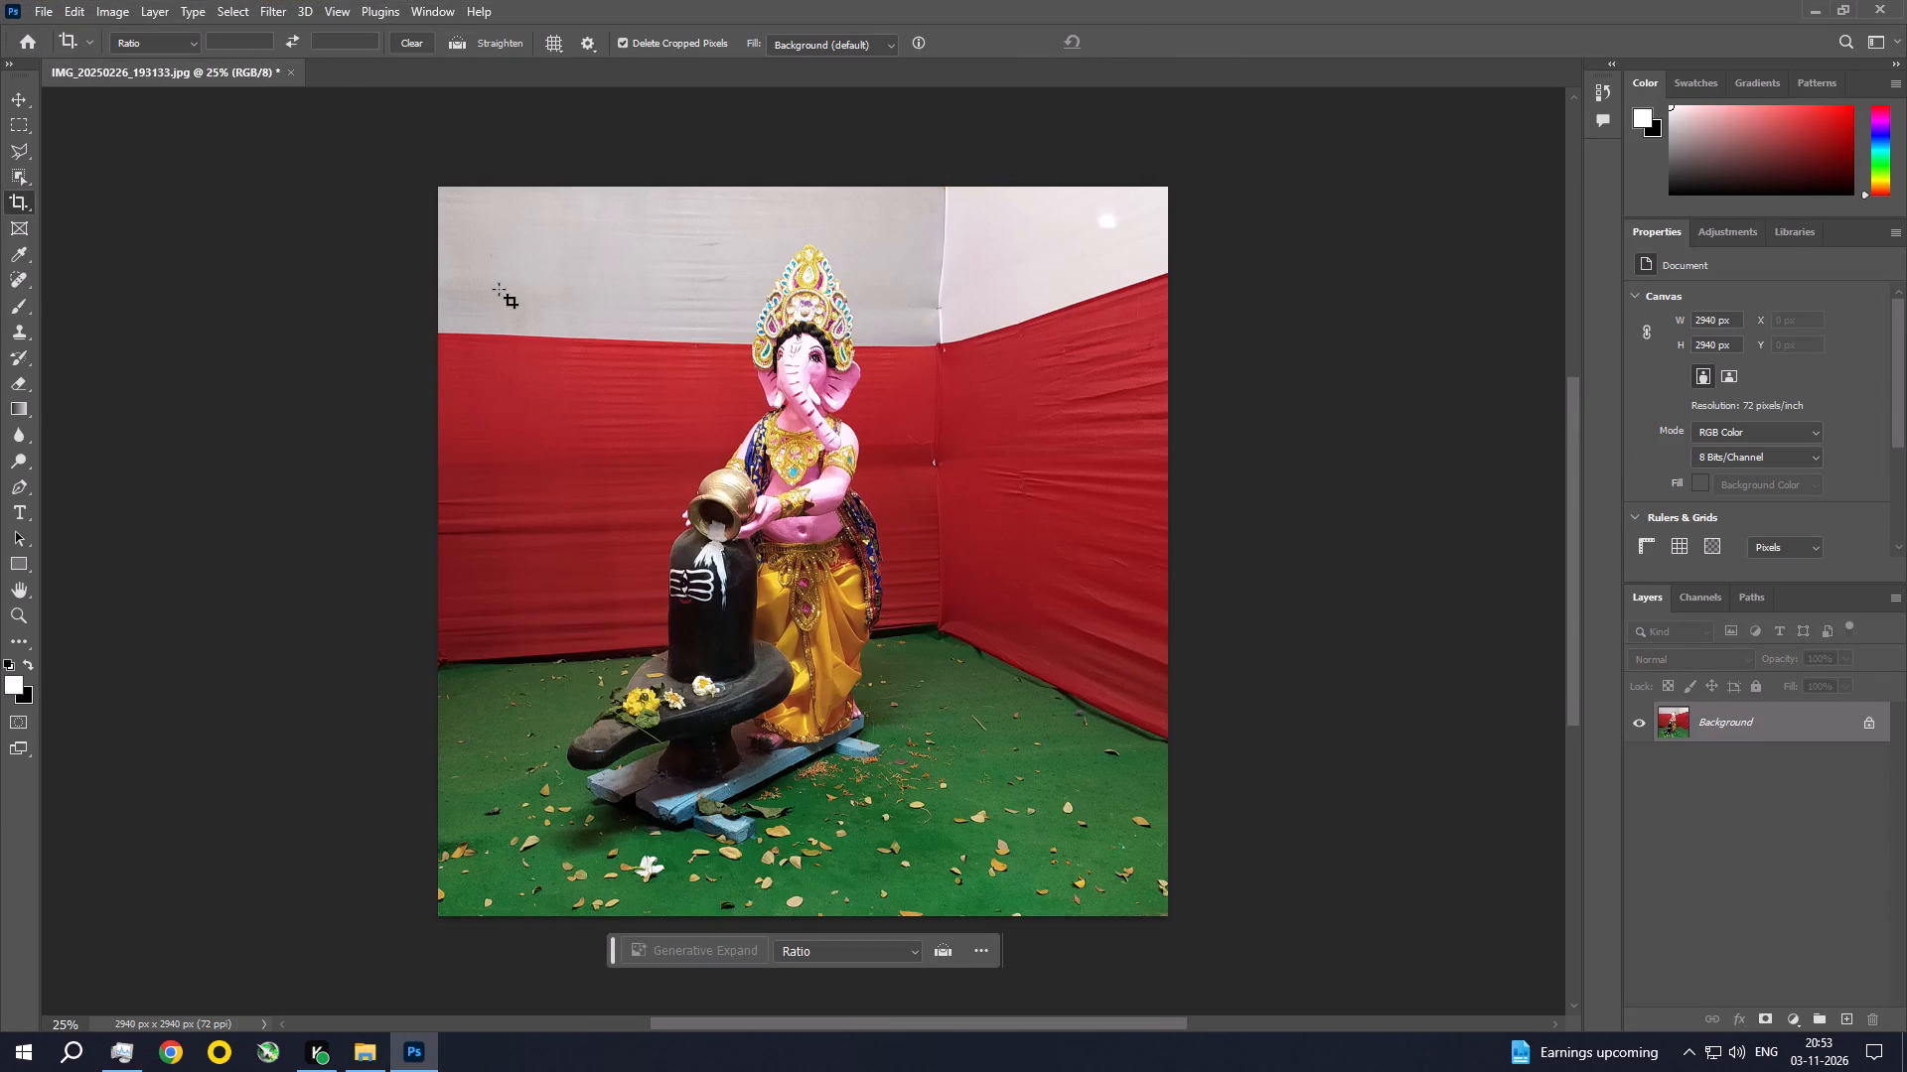
In the Camera Raw Filter, set Exposure to -0.90, Contrast +14, Highlights -36, Shadows +43 and Blacks +27.
left_click(287, 6)
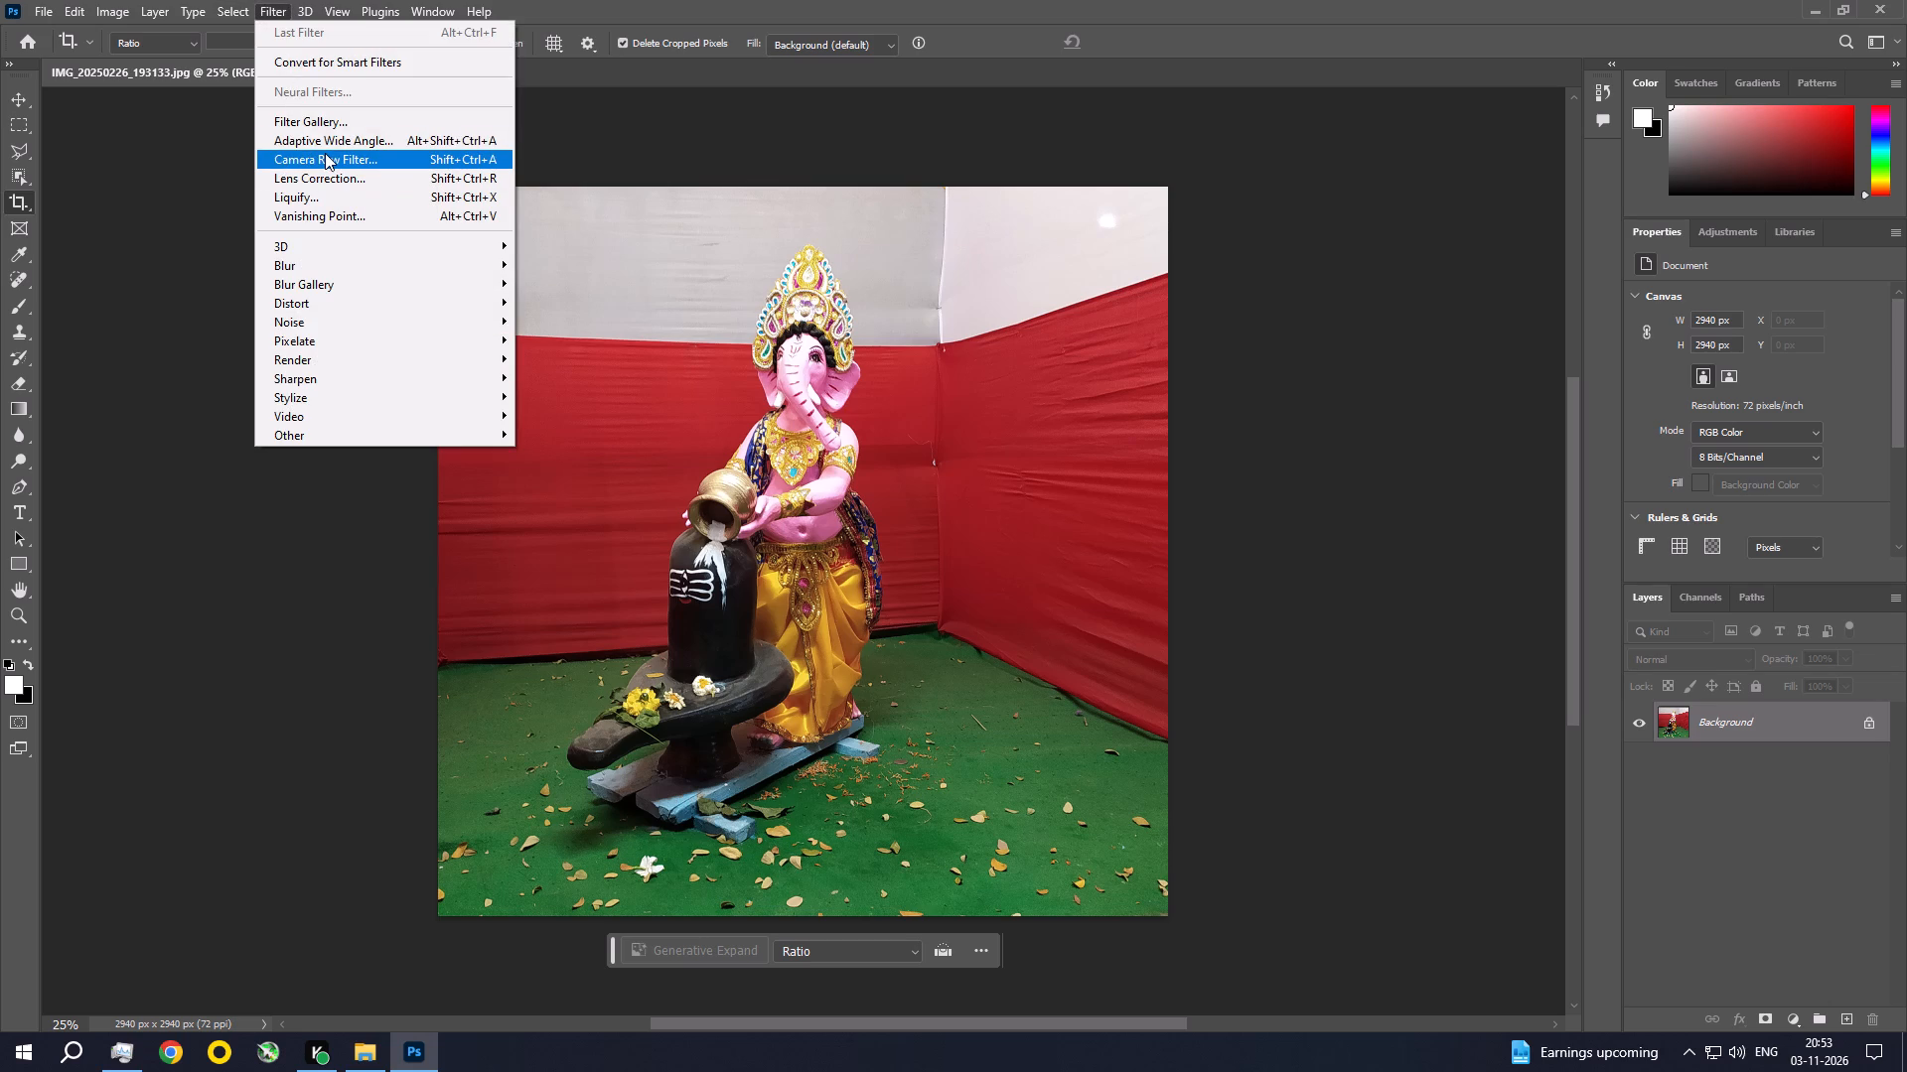
left_click(325, 153)
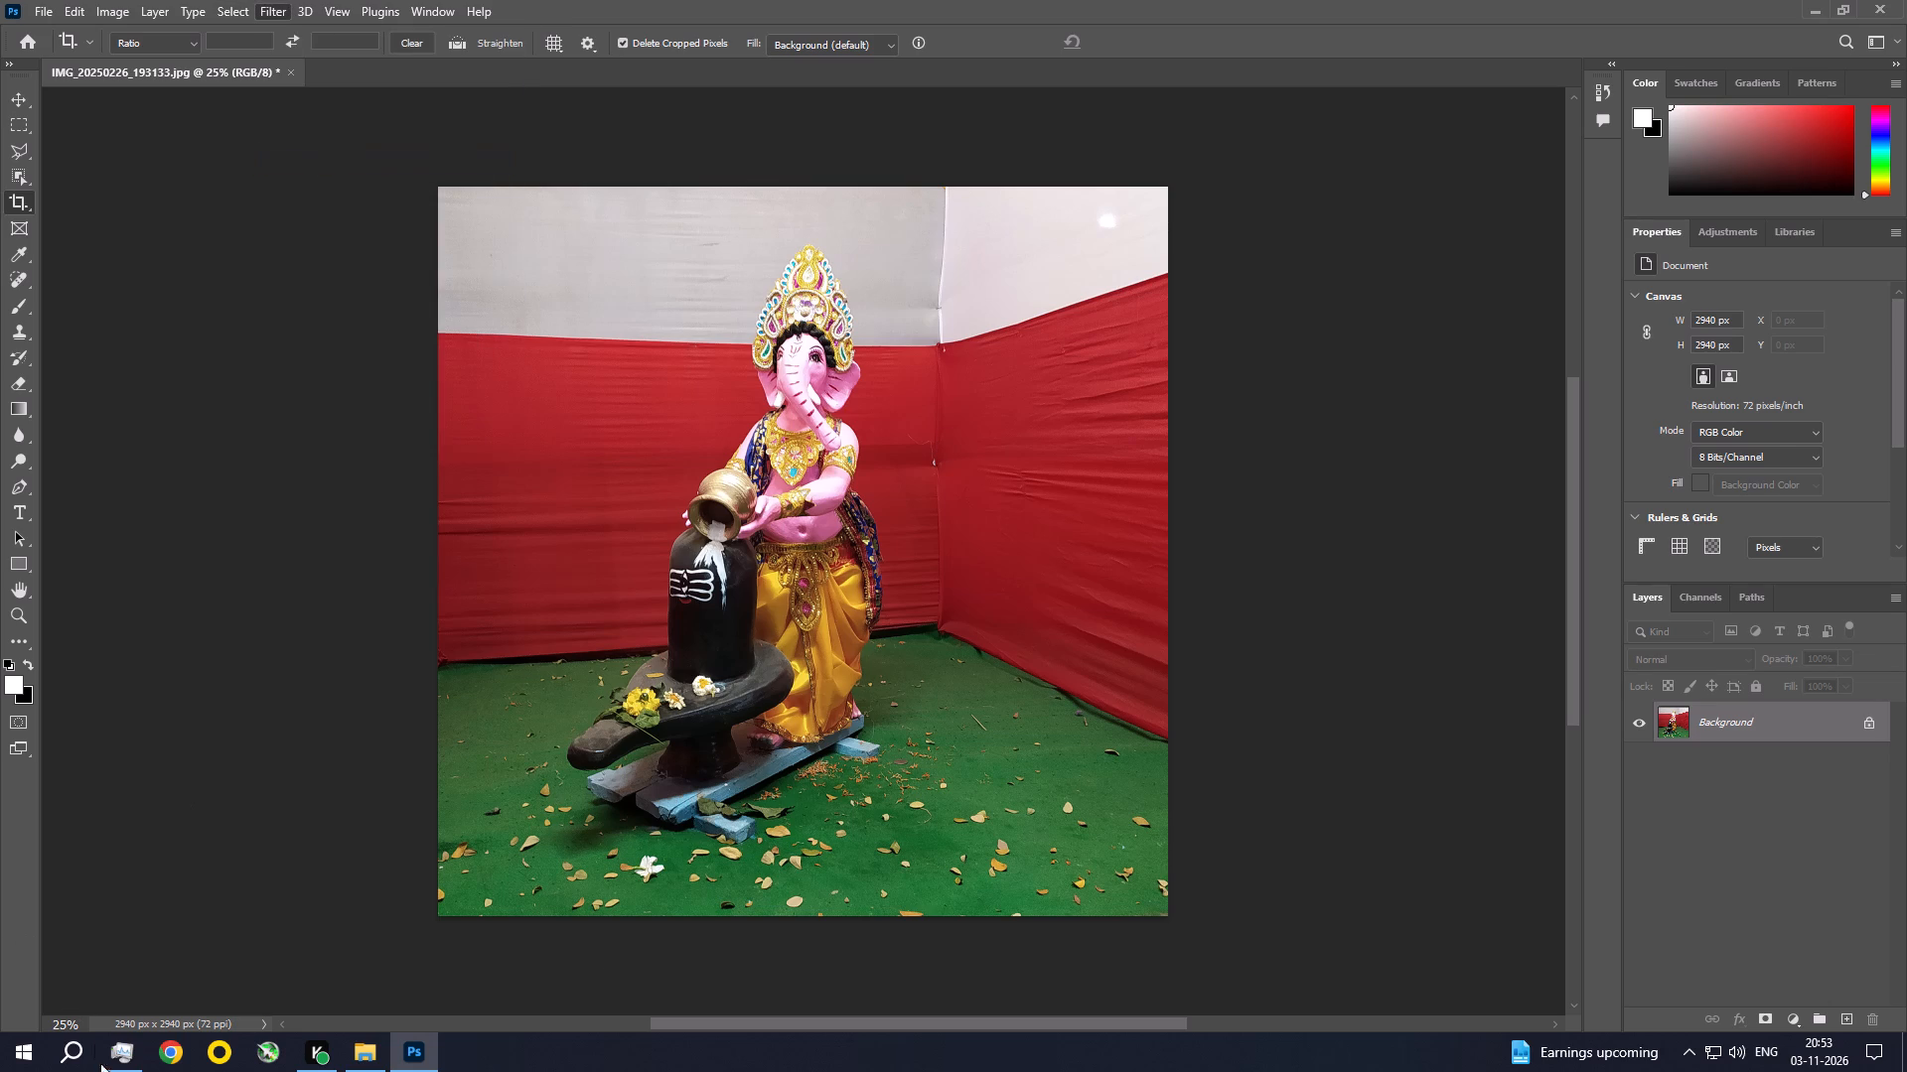
left_click(110, 1054)
left_click(111, 1053)
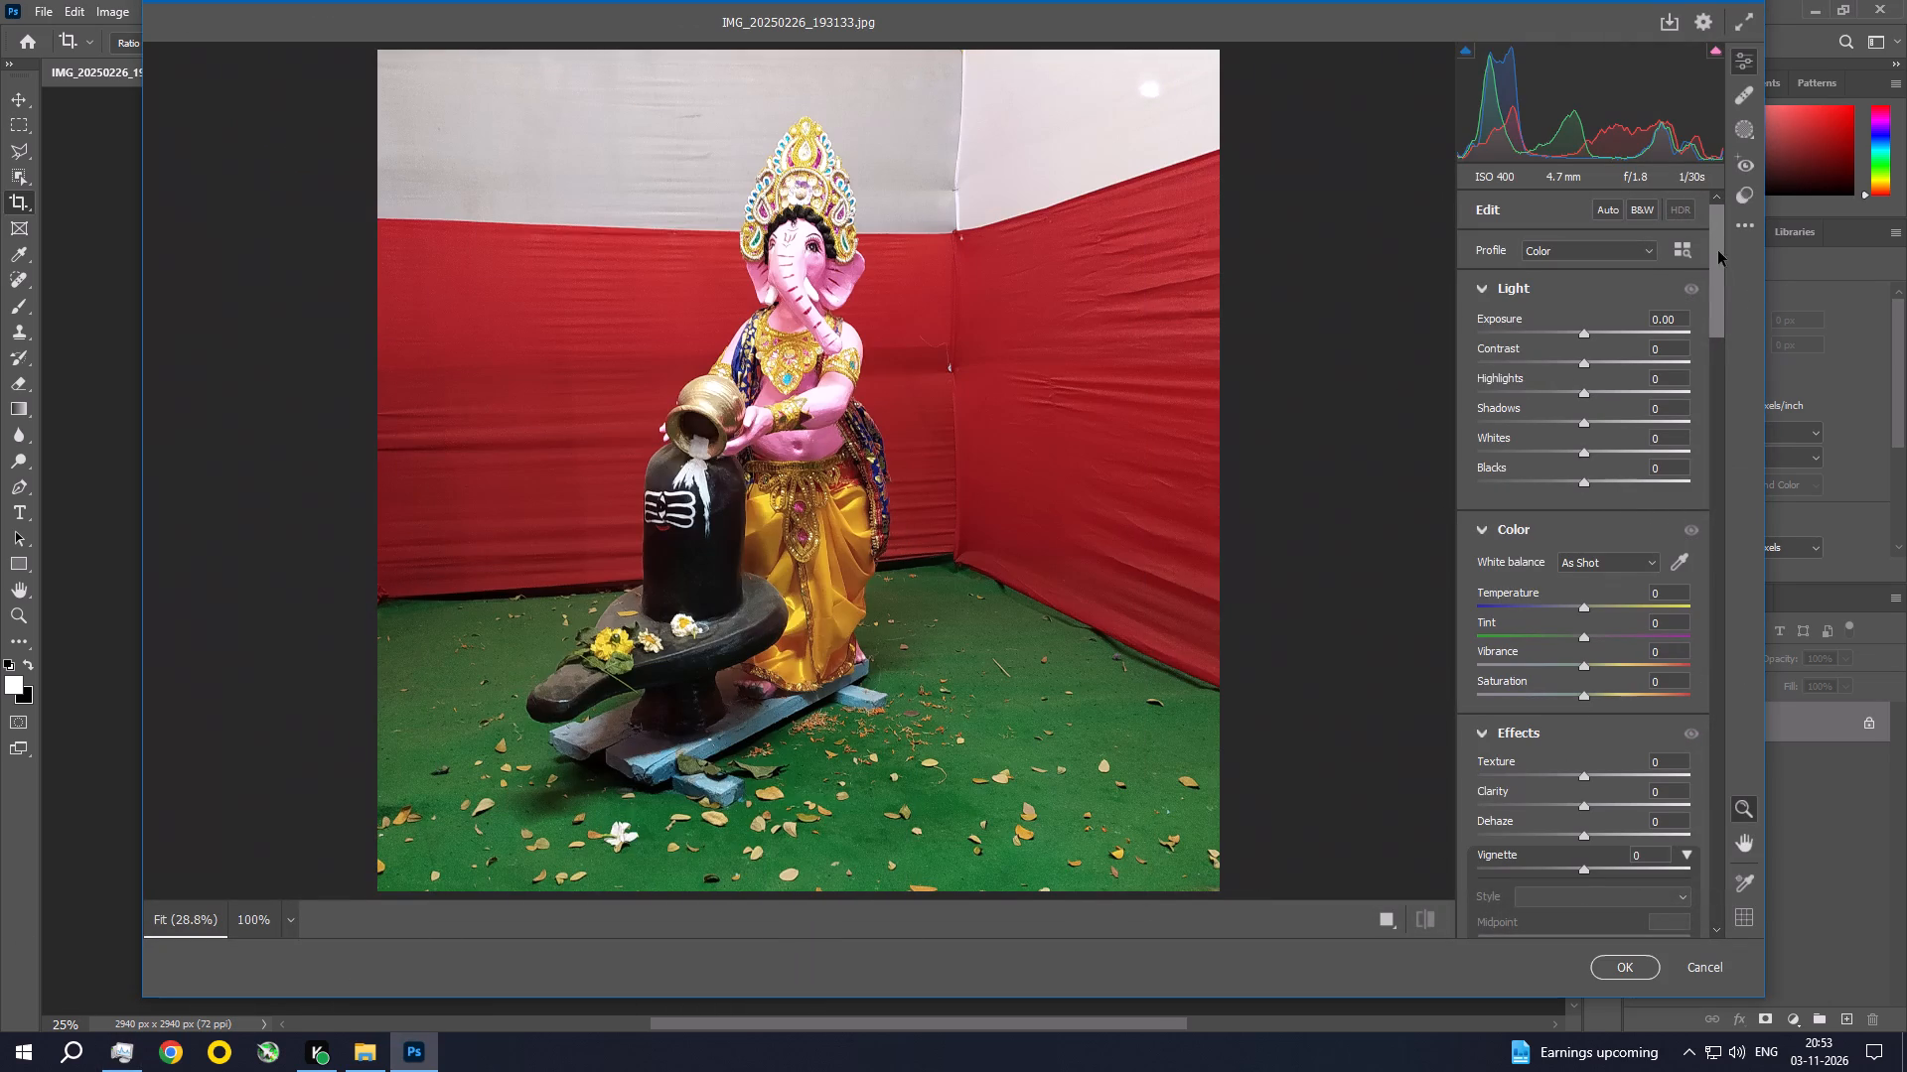
left_click_drag(1585, 362, 1598, 365)
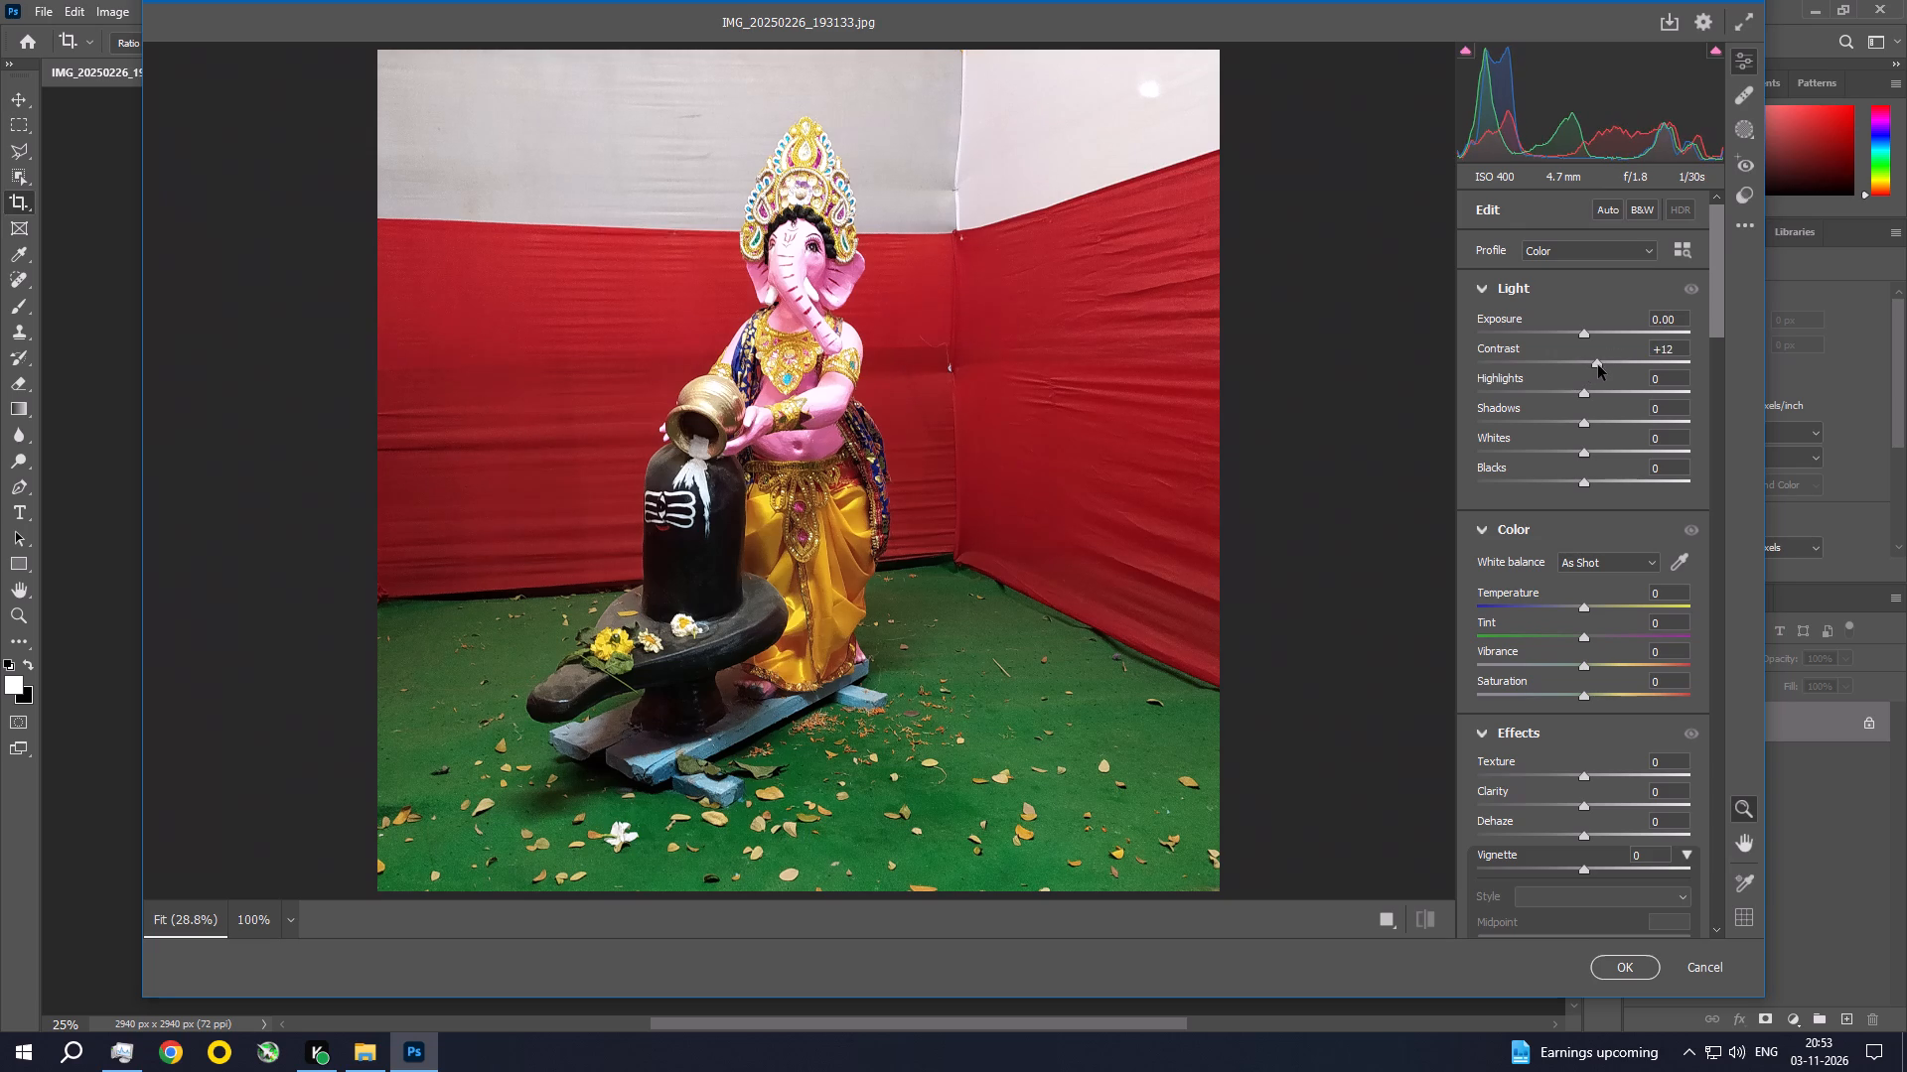
left_click_drag(1598, 365, 1600, 366)
left_click_drag(1586, 334, 1572, 329)
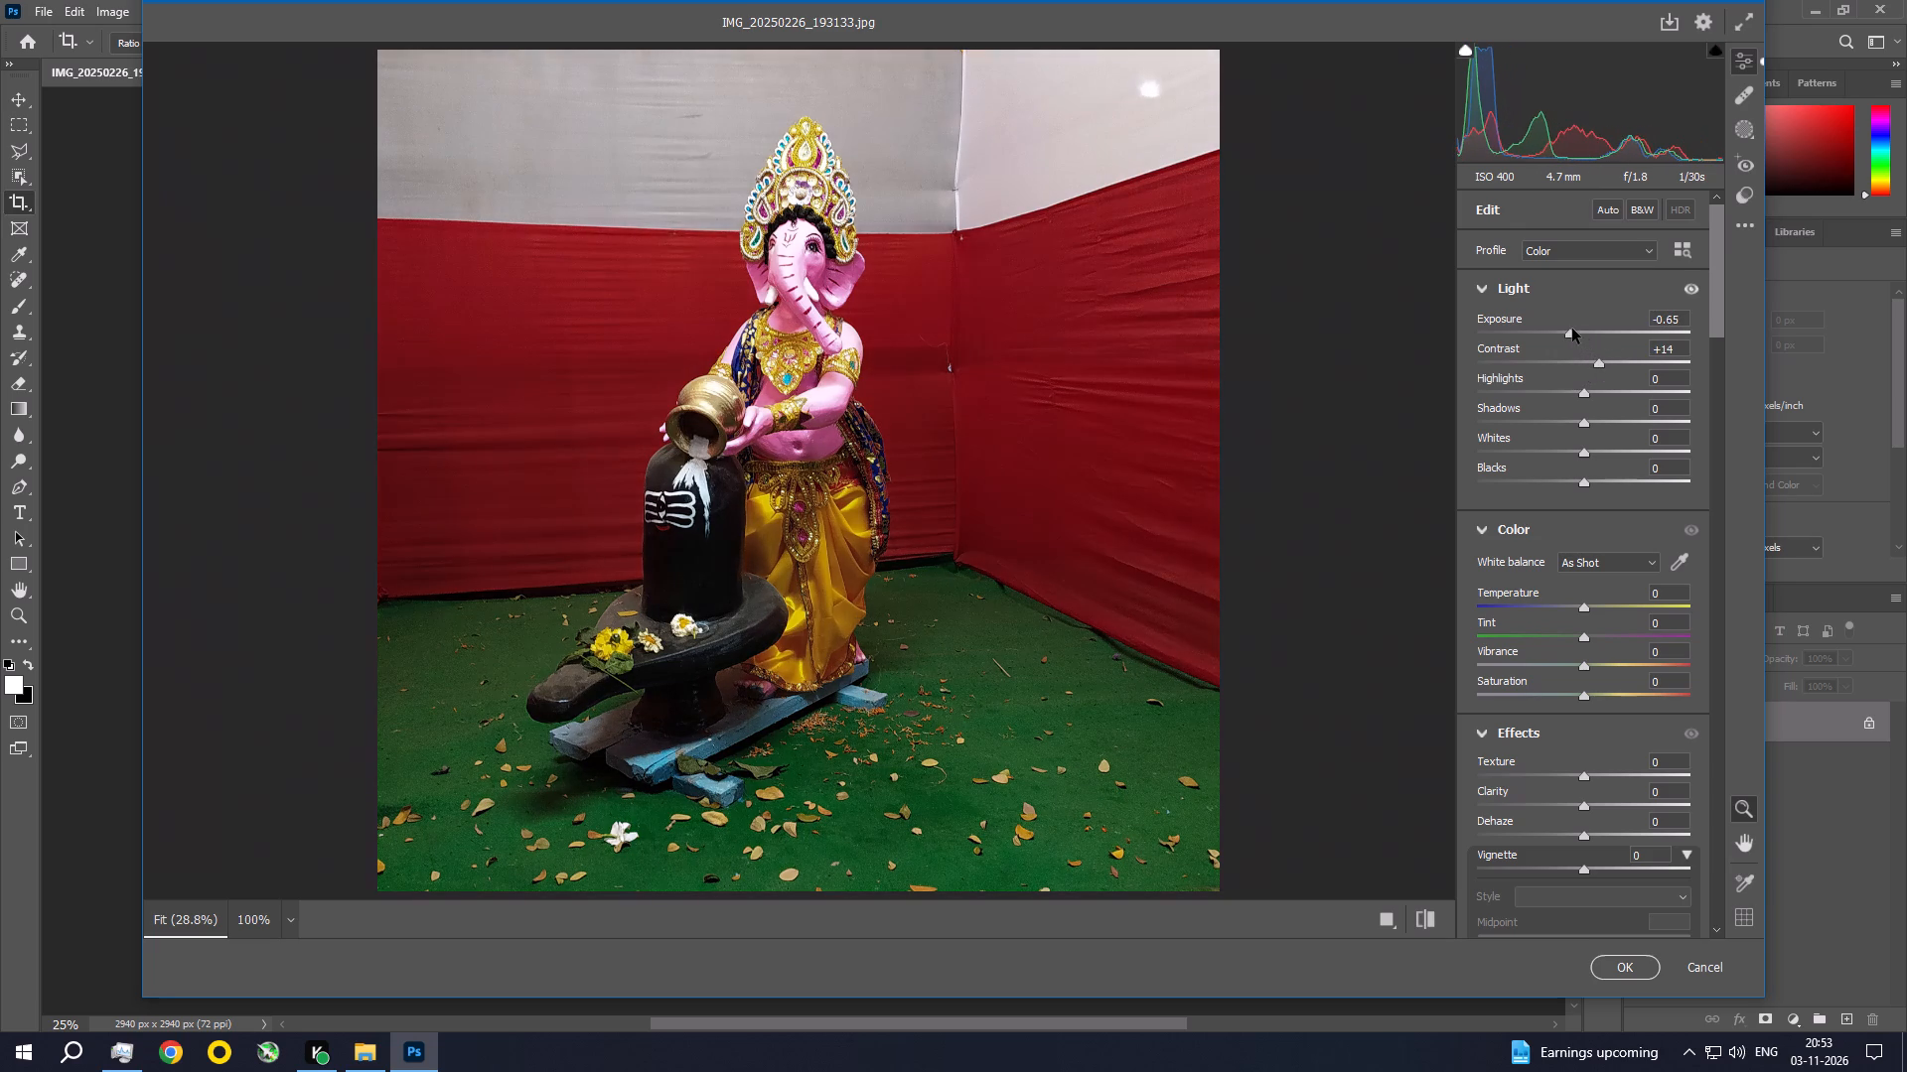
left_click_drag(1572, 329, 1567, 329)
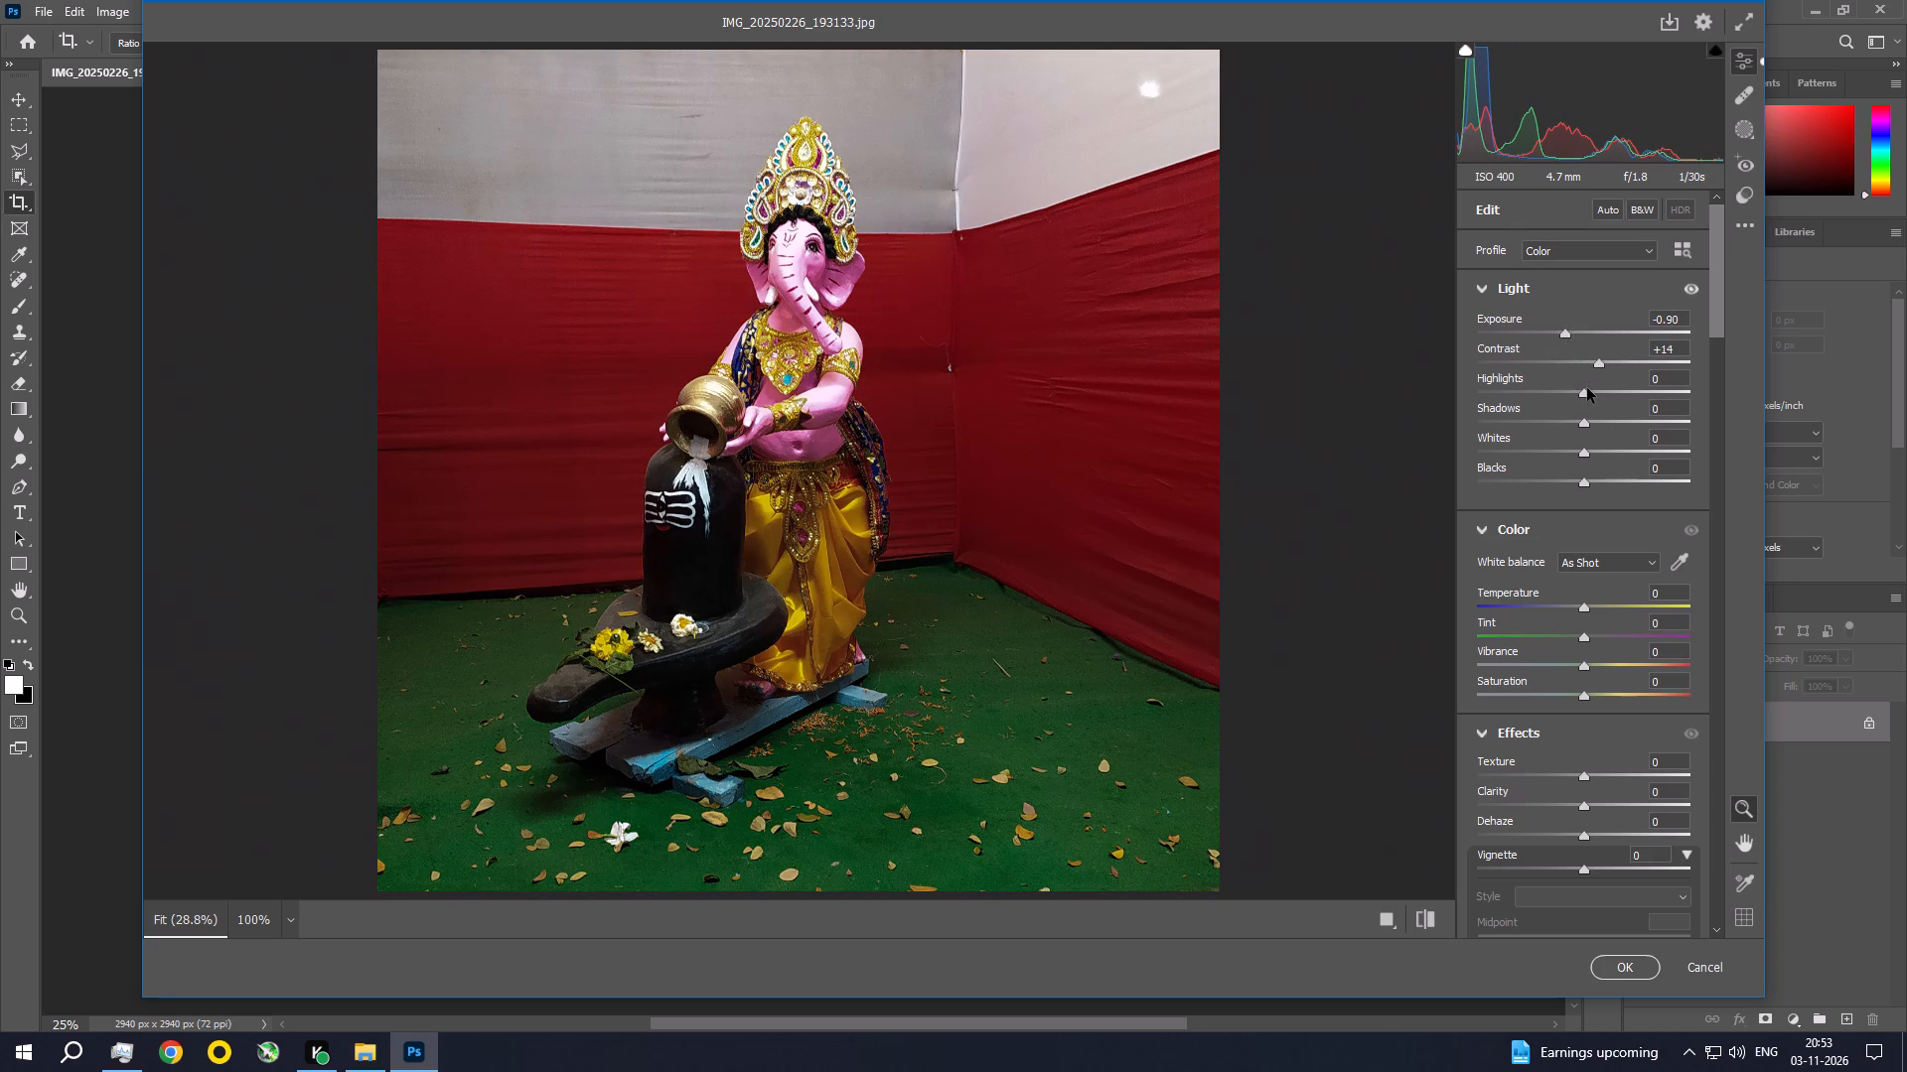
left_click_drag(1587, 388, 1548, 391)
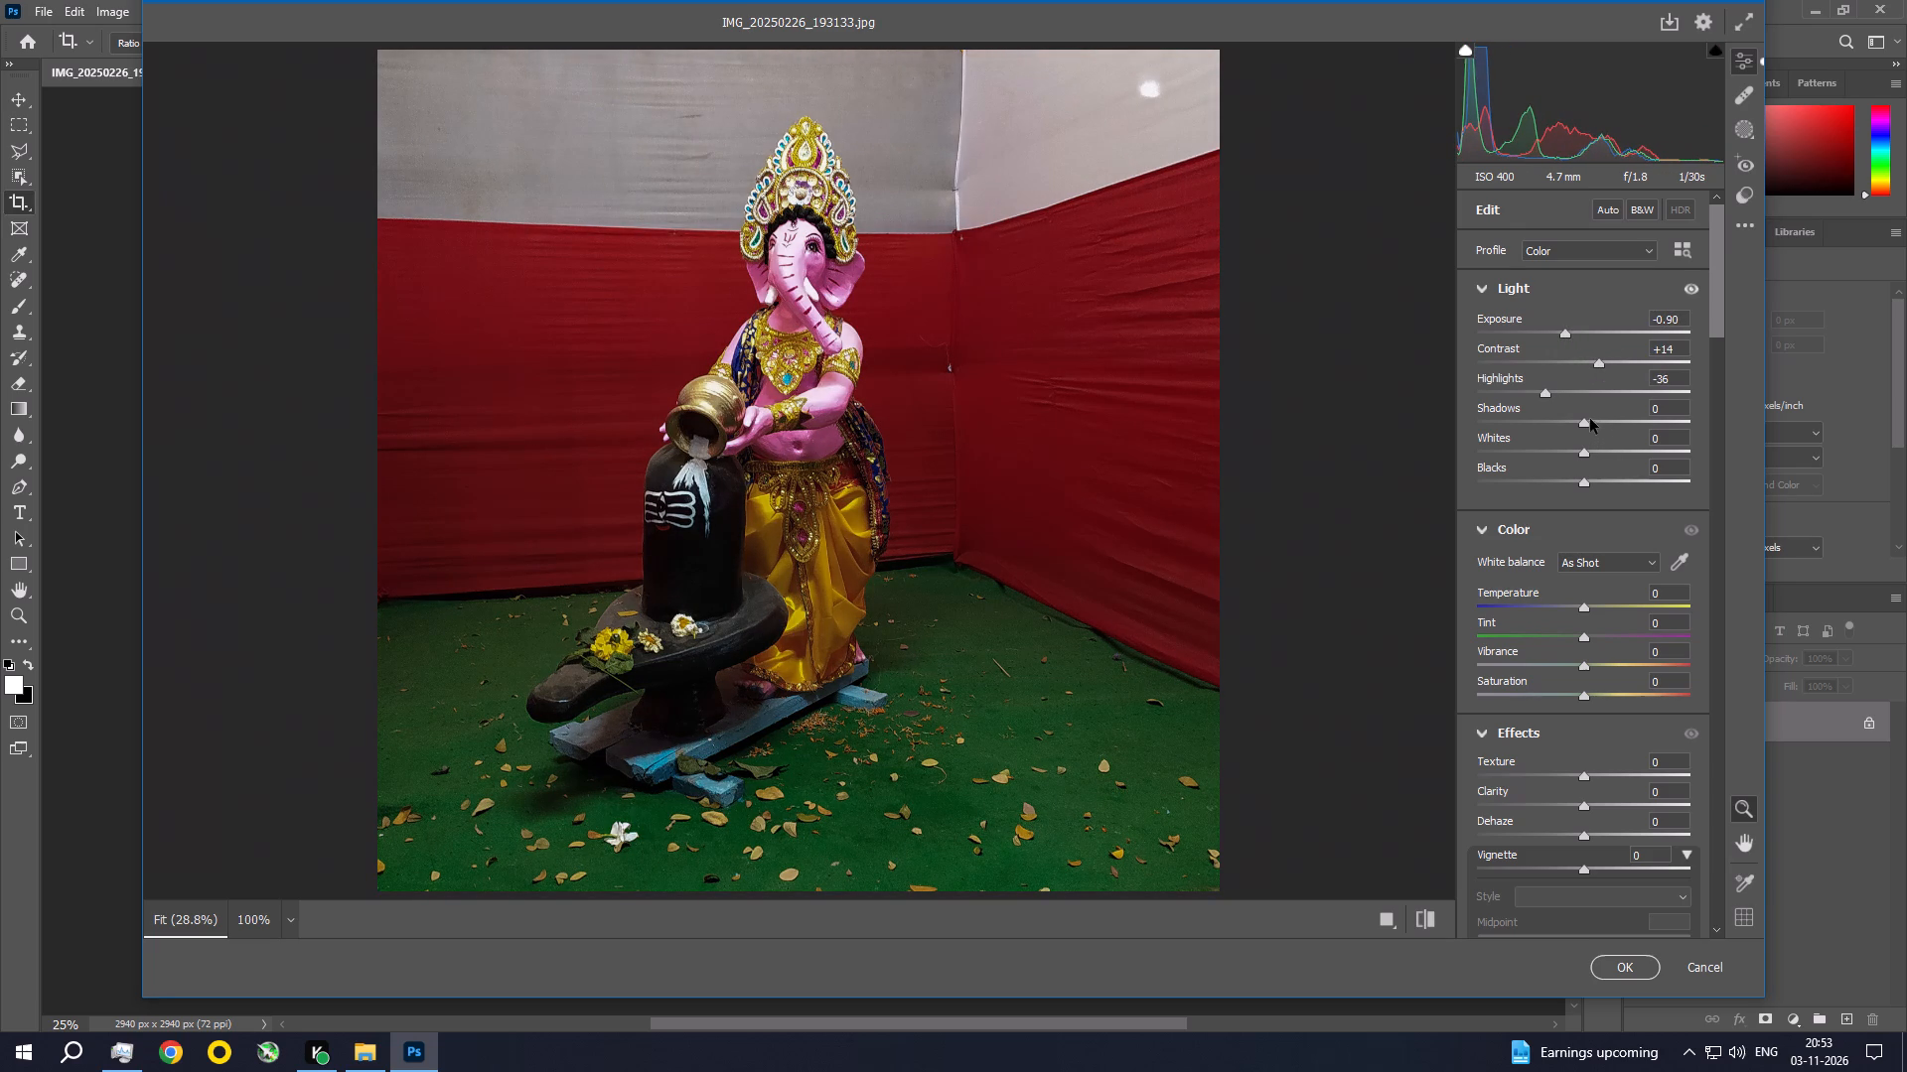
left_click_drag(1590, 418, 1629, 430)
left_click_drag(1586, 479, 1588, 478)
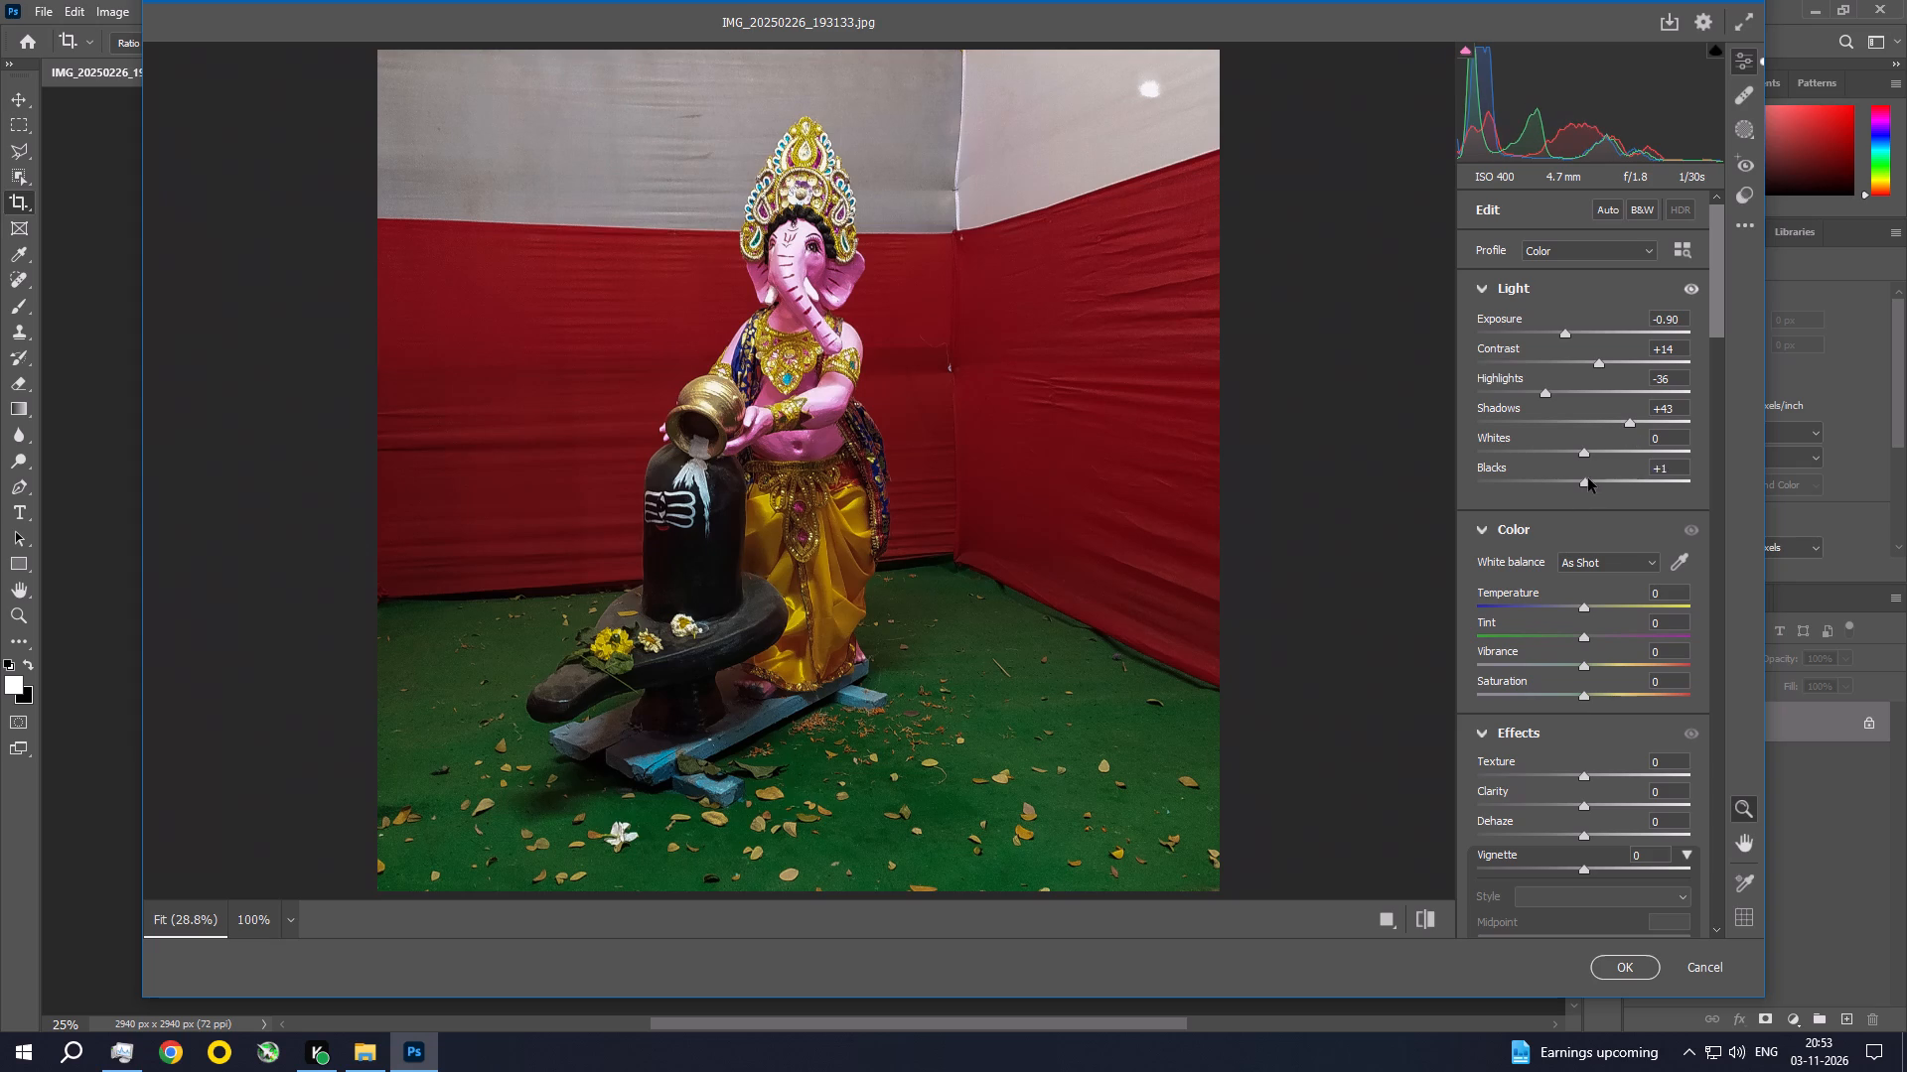
left_click_drag(1588, 478, 1615, 487)
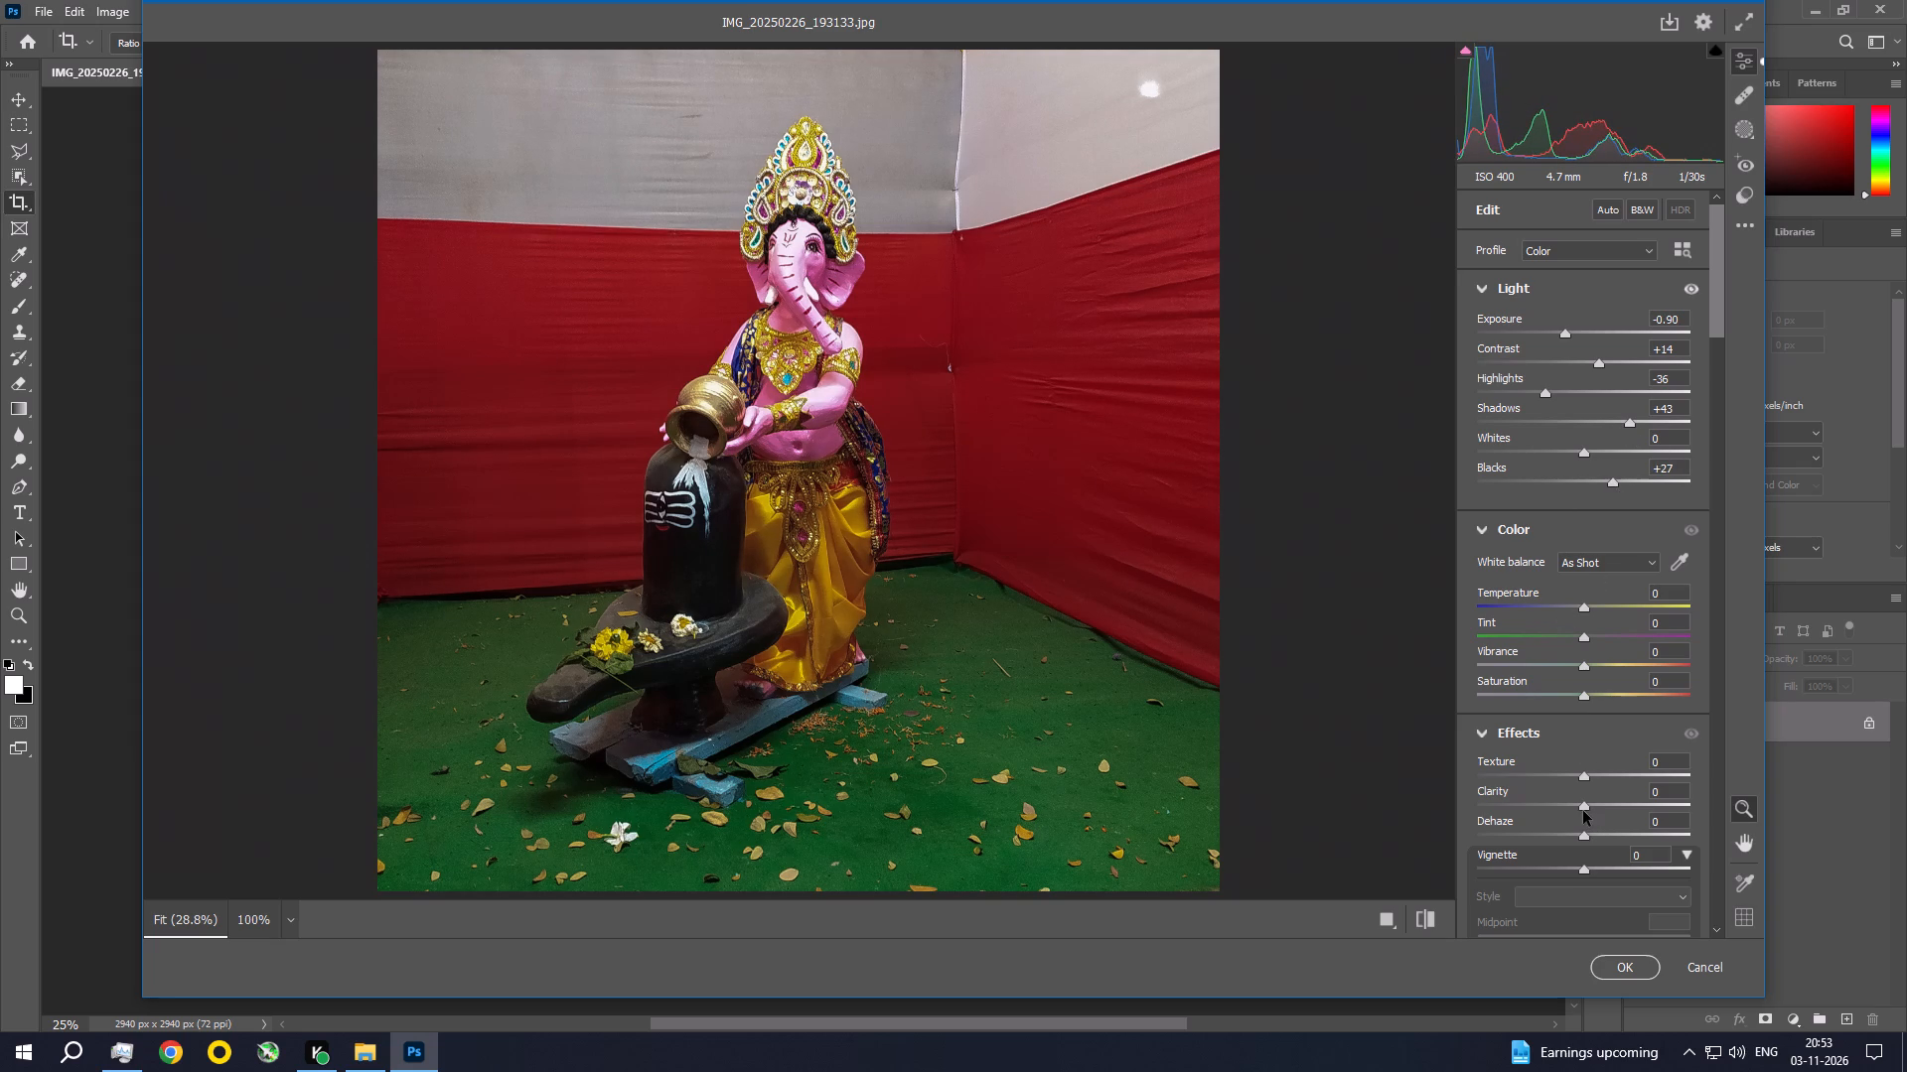
Set the Camera Raw effects to Texture +14, Clarity +13 and Dehaze -18.
left_click_drag(1585, 807, 1599, 813)
left_click_drag(1586, 776, 1601, 783)
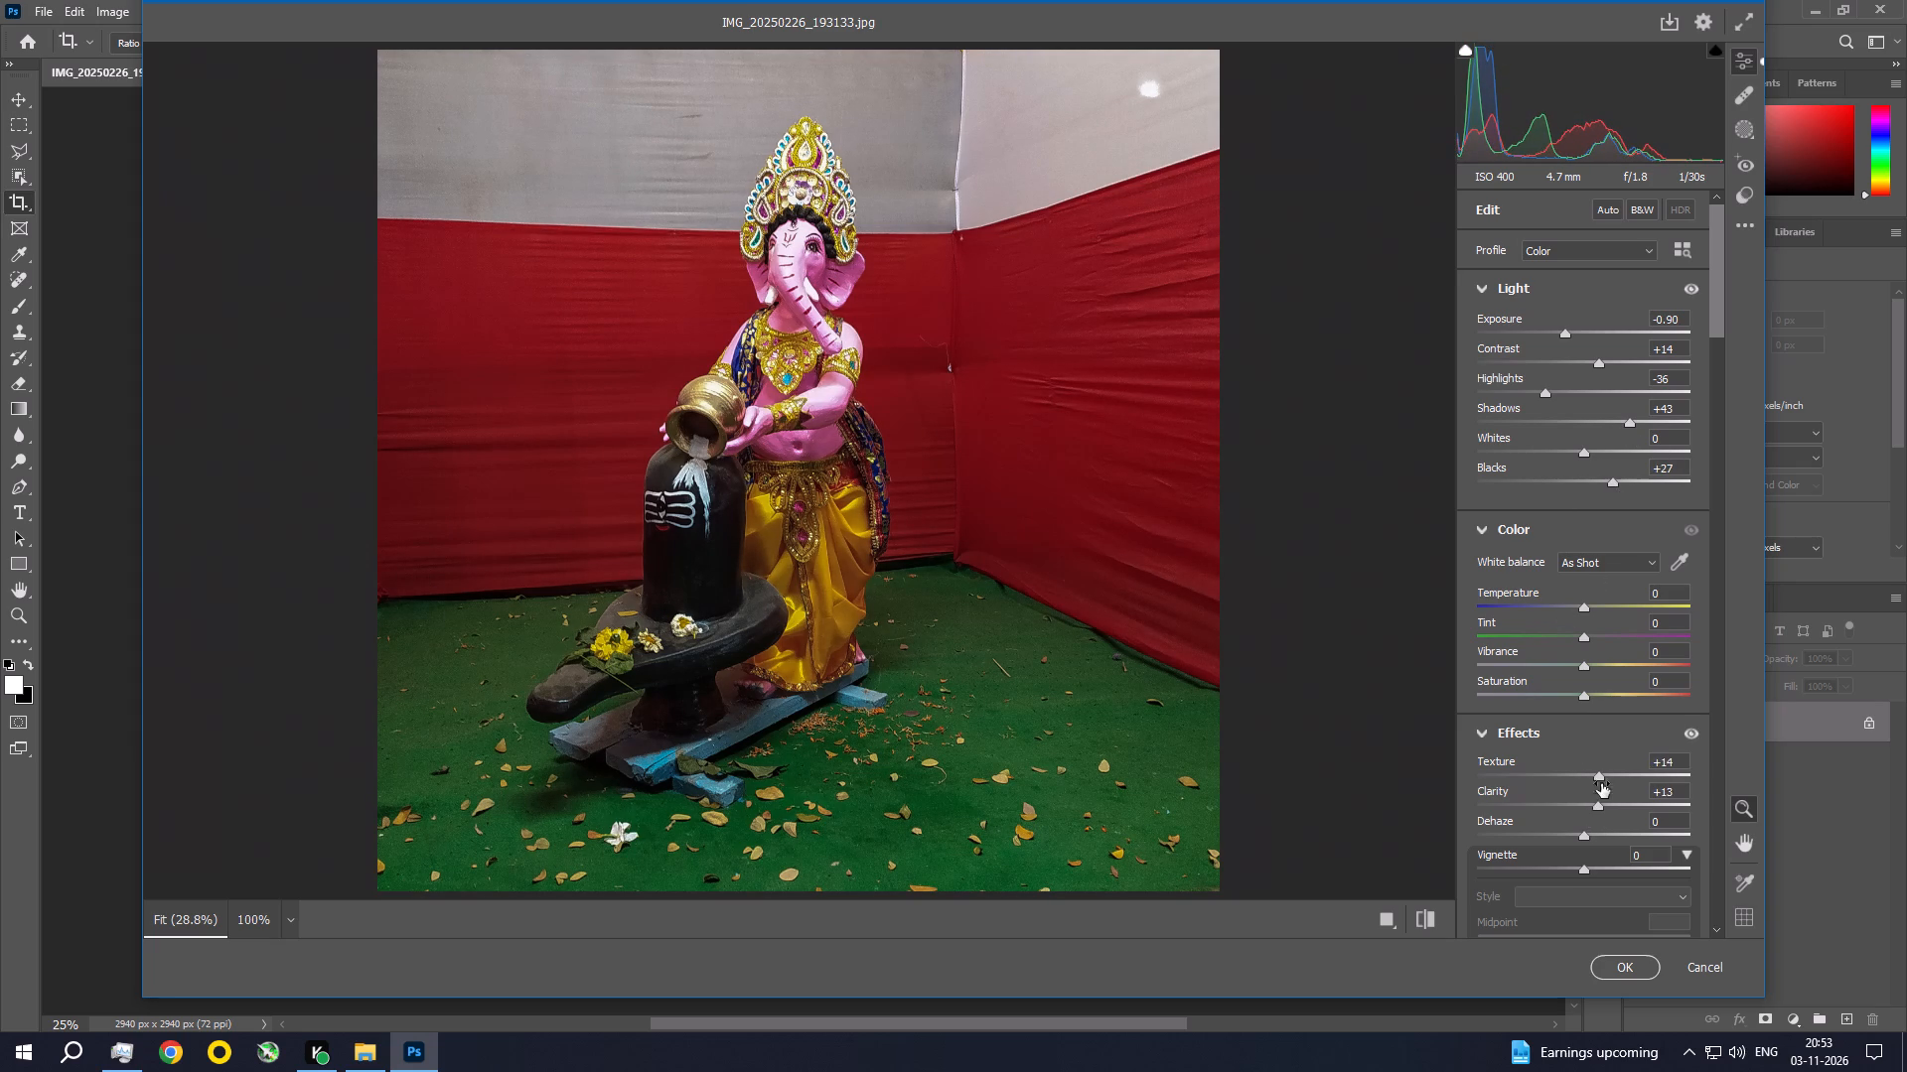
left_click_drag(1585, 835, 1577, 823)
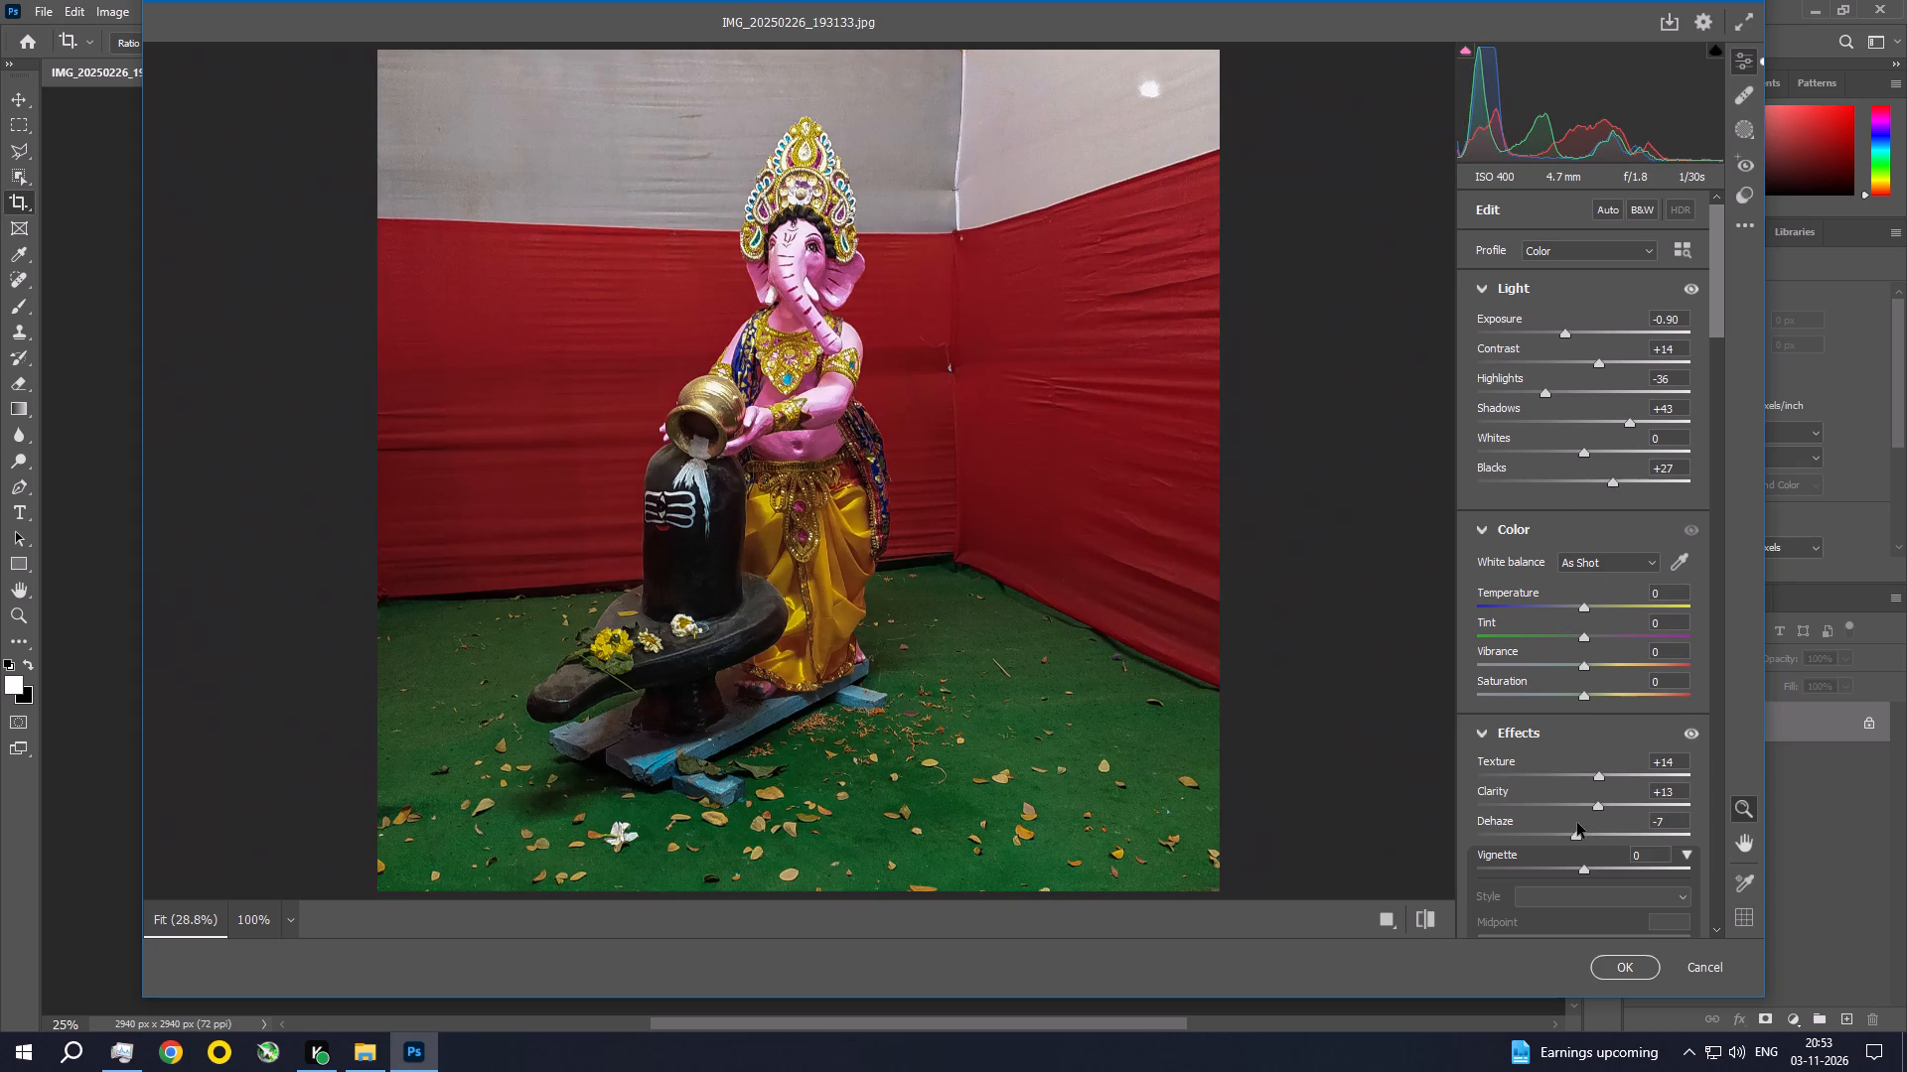
left_click_drag(1577, 823, 1566, 818)
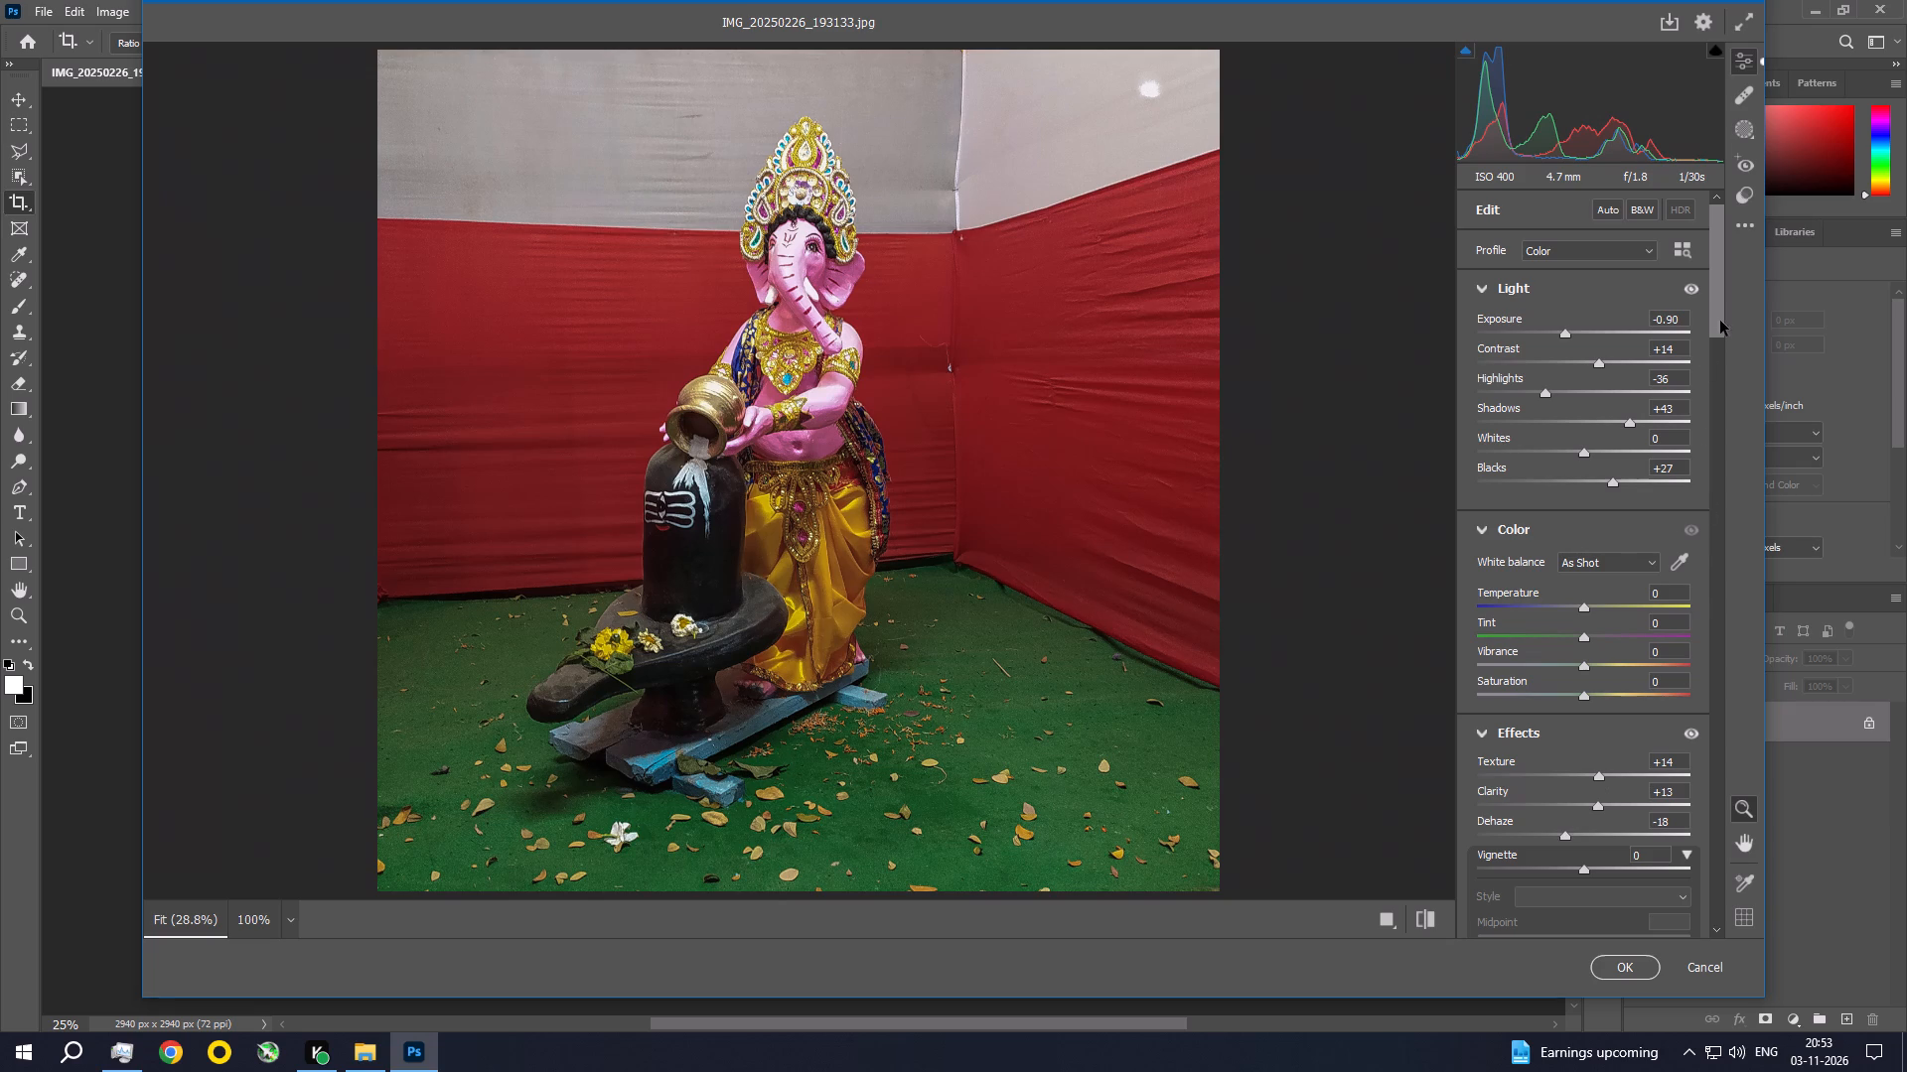
Lower the parametric curve's Highlights to -22 and Lights to -14.
left_click_drag(1722, 314, 1720, 421)
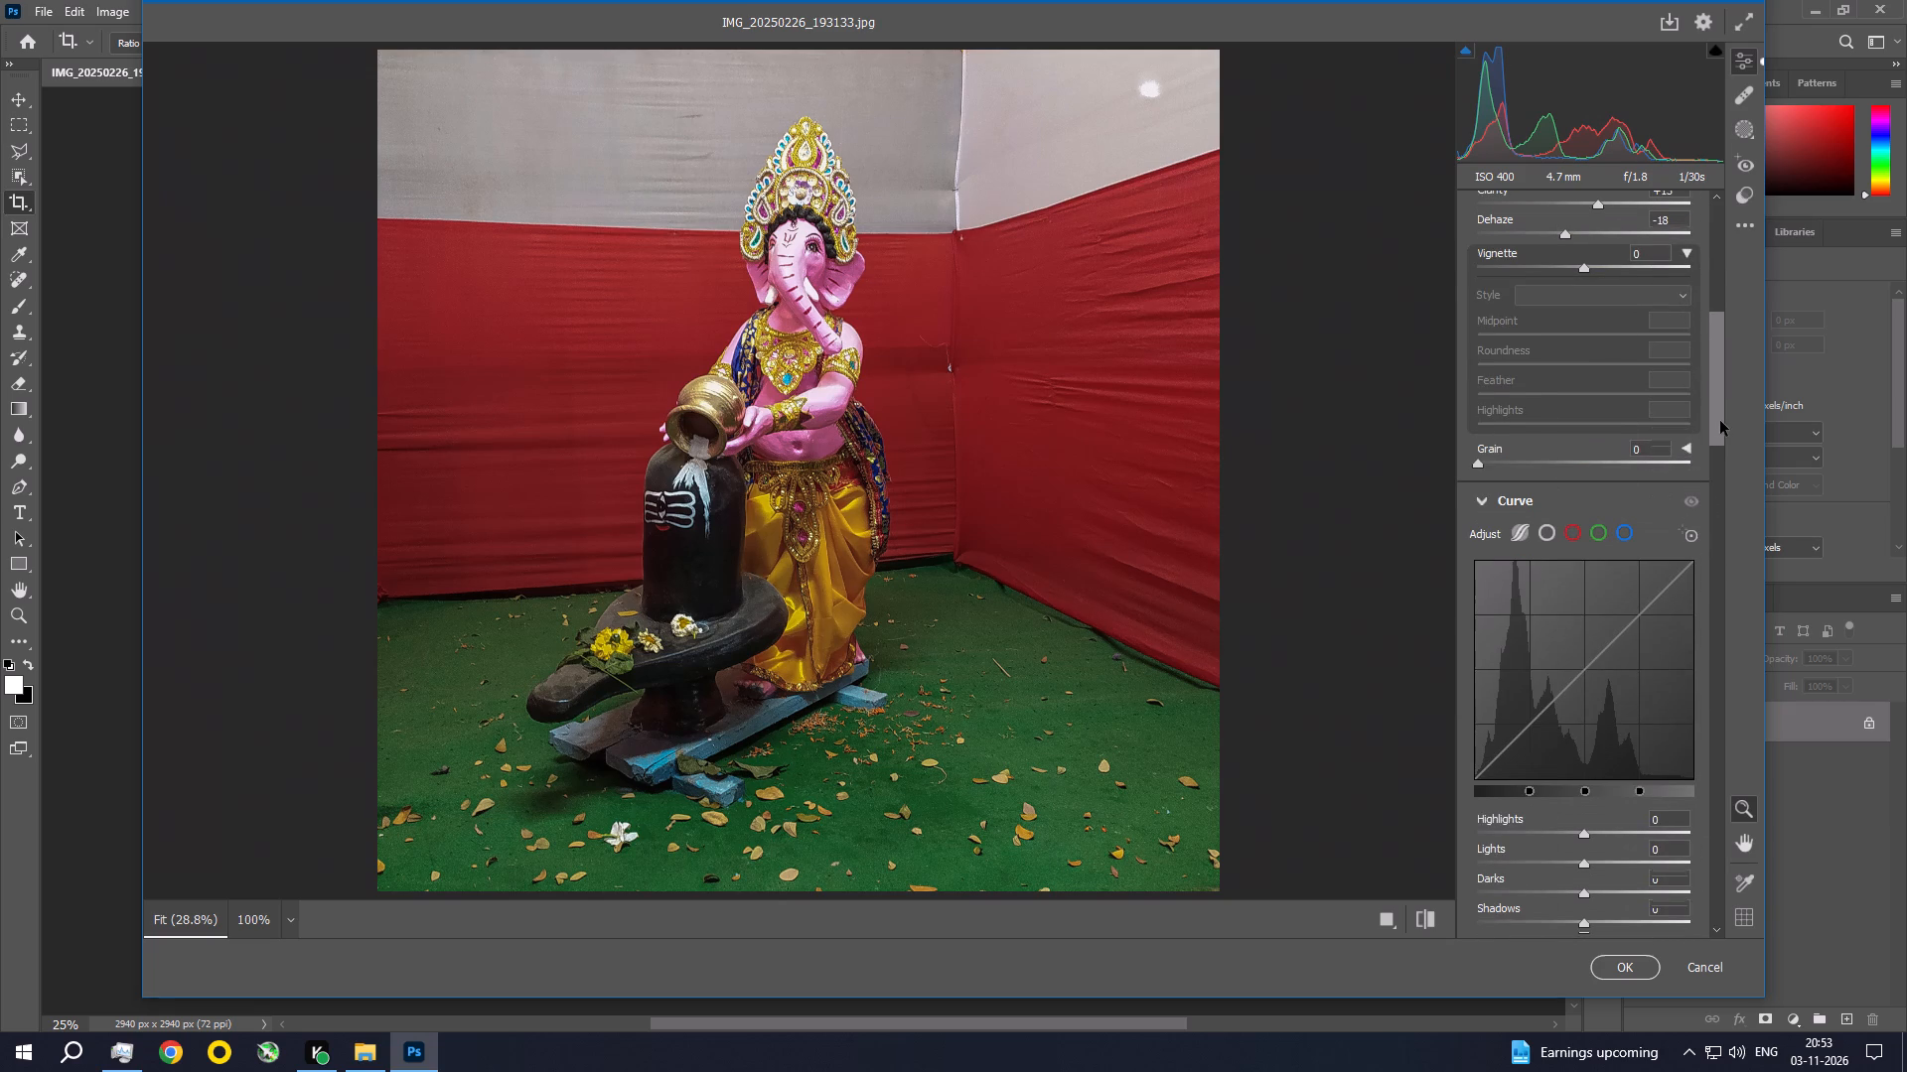
left_click_drag(1720, 421, 1714, 466)
left_click_drag(1580, 588, 1561, 583)
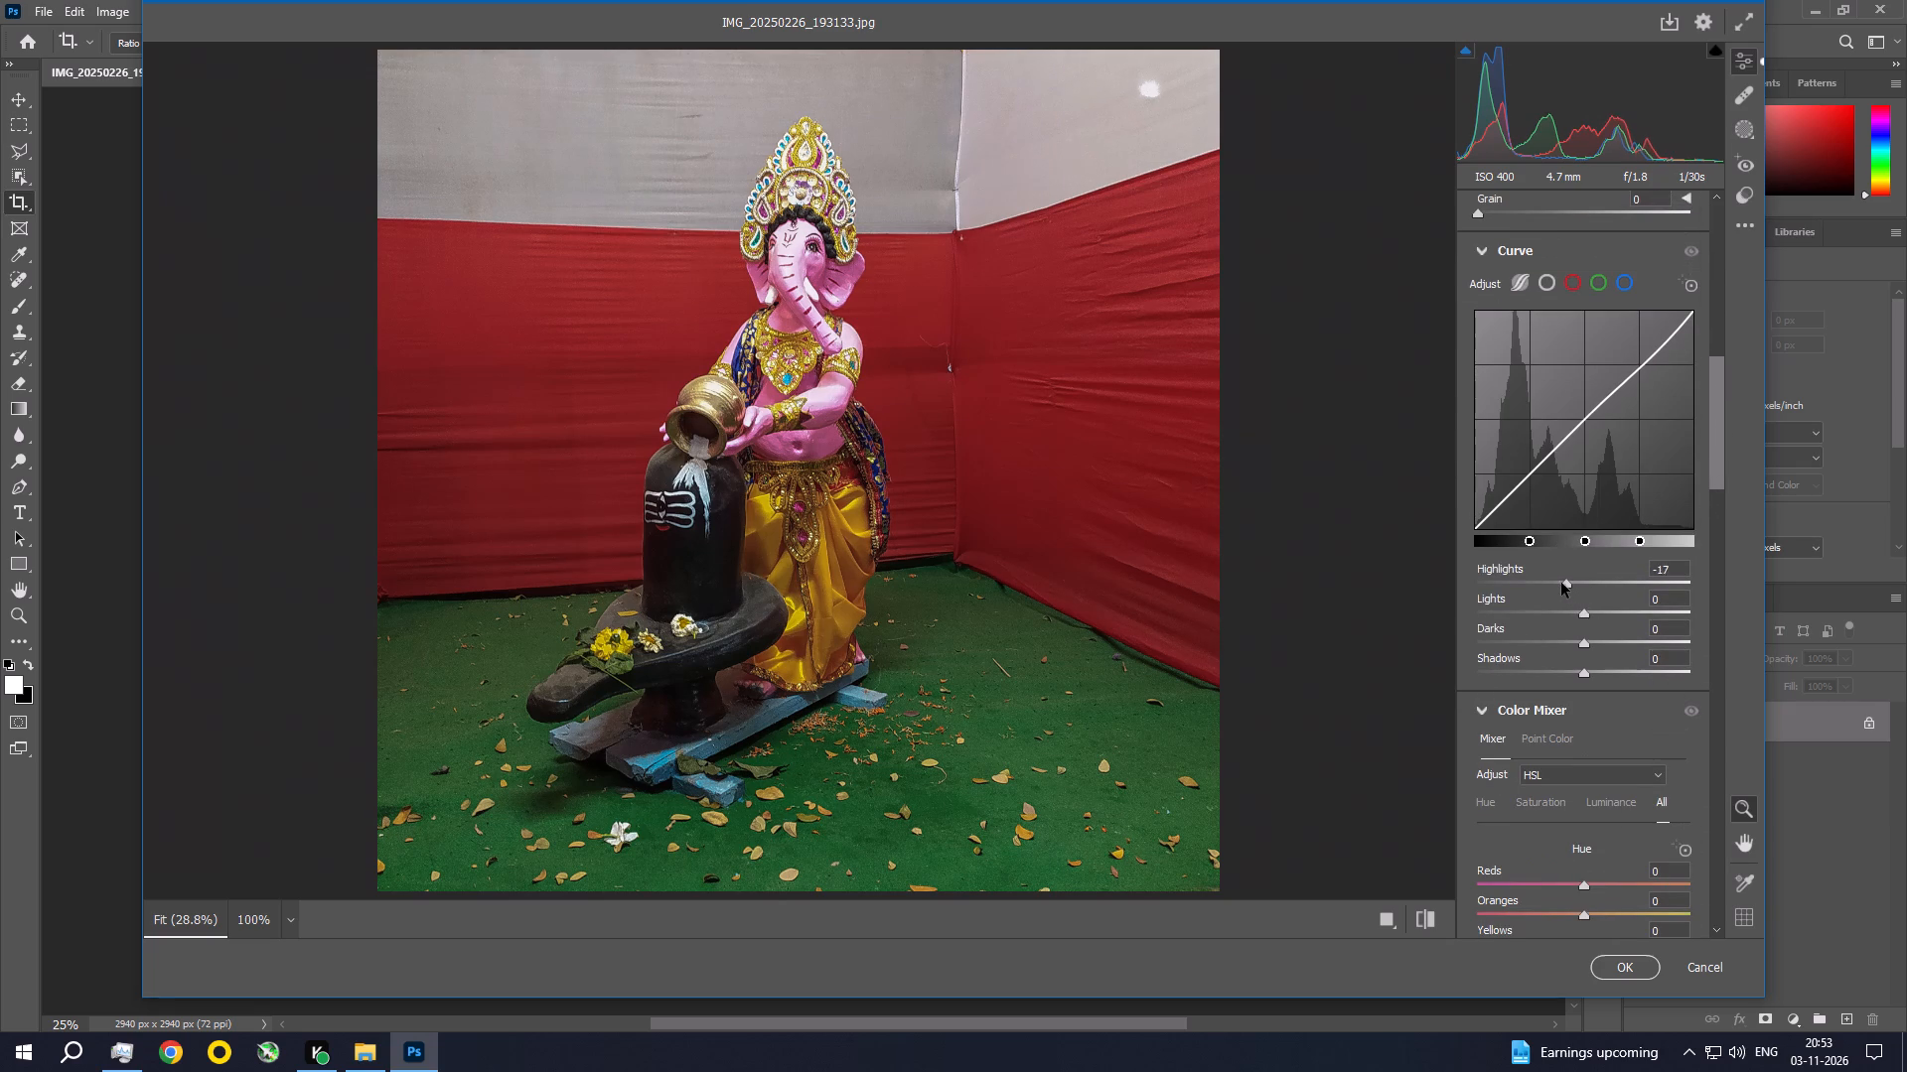
left_click_drag(1561, 583, 1556, 581)
left_click_drag(1580, 614, 1565, 612)
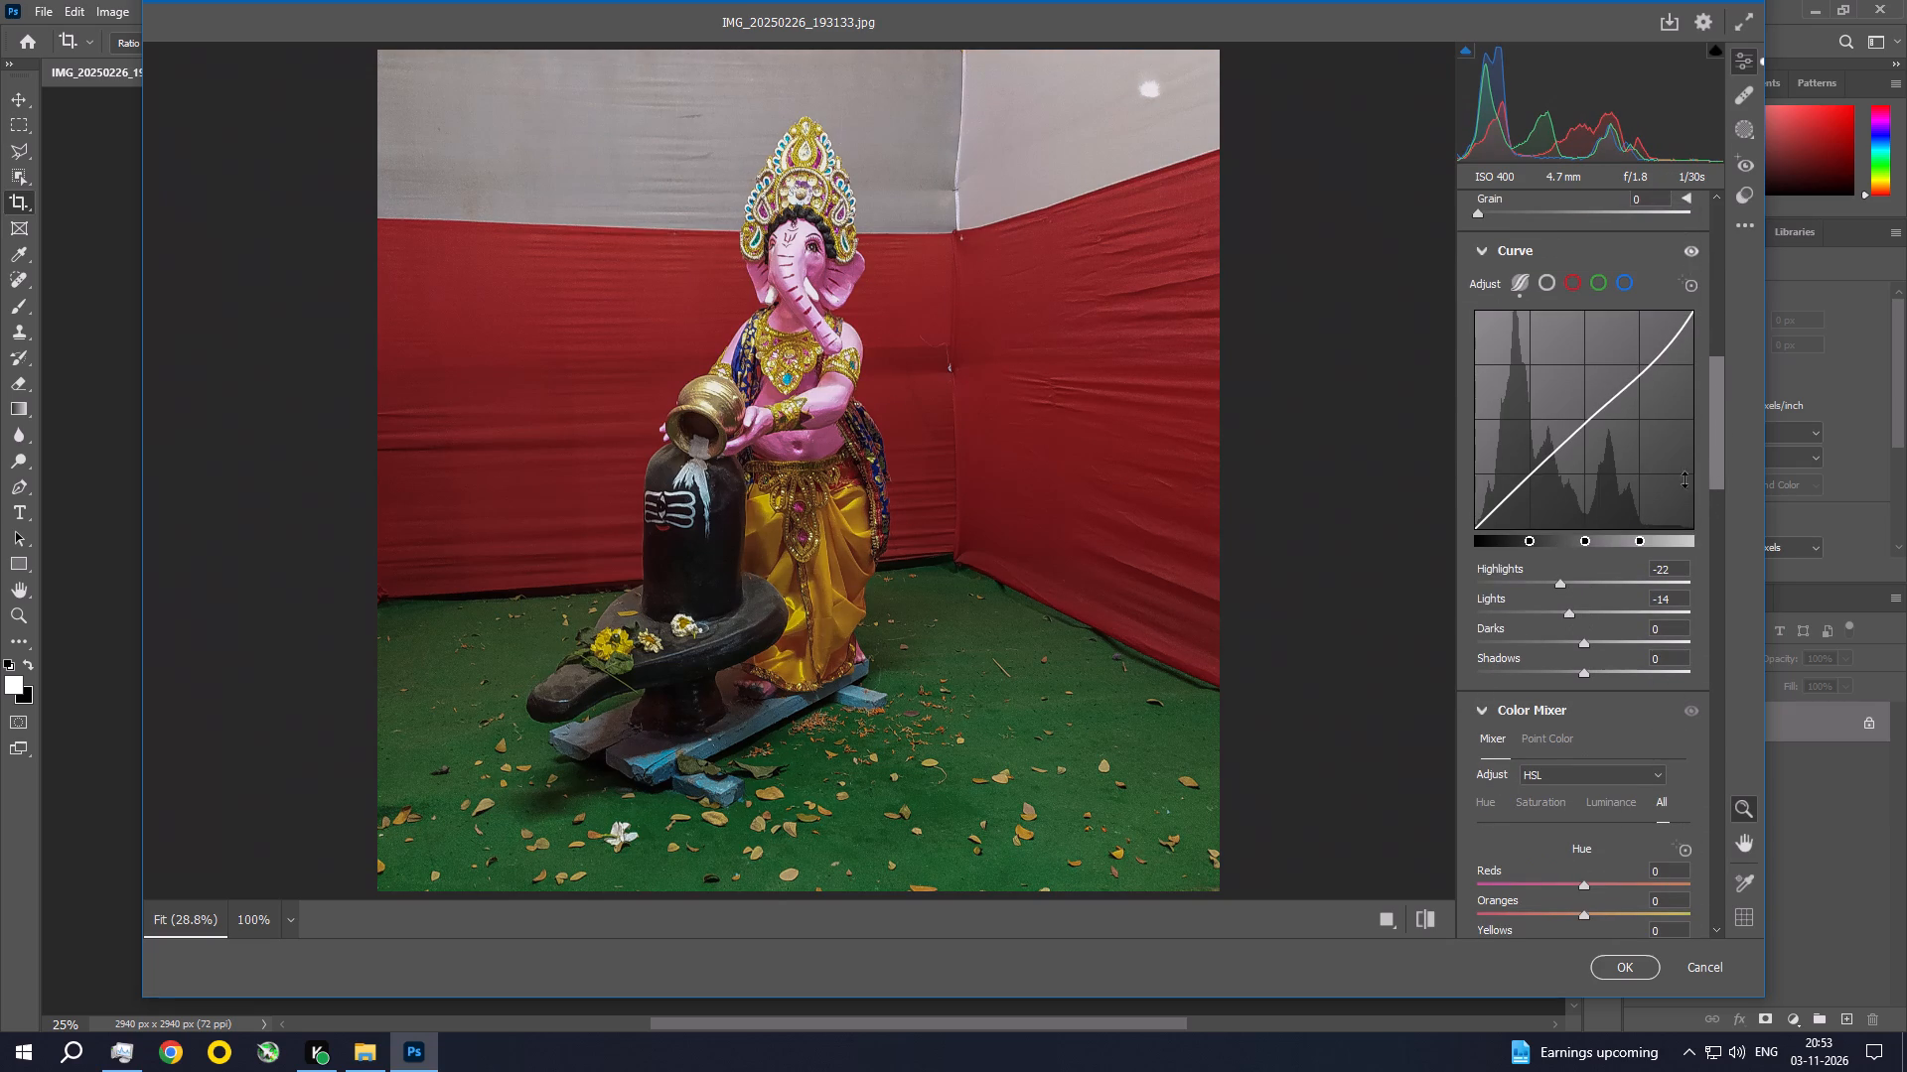
Set the detail adjustments to Sharpening 25, Noise Reduction 24 and Color Noise Reduction 22.
left_click_drag(1711, 428, 1728, 722)
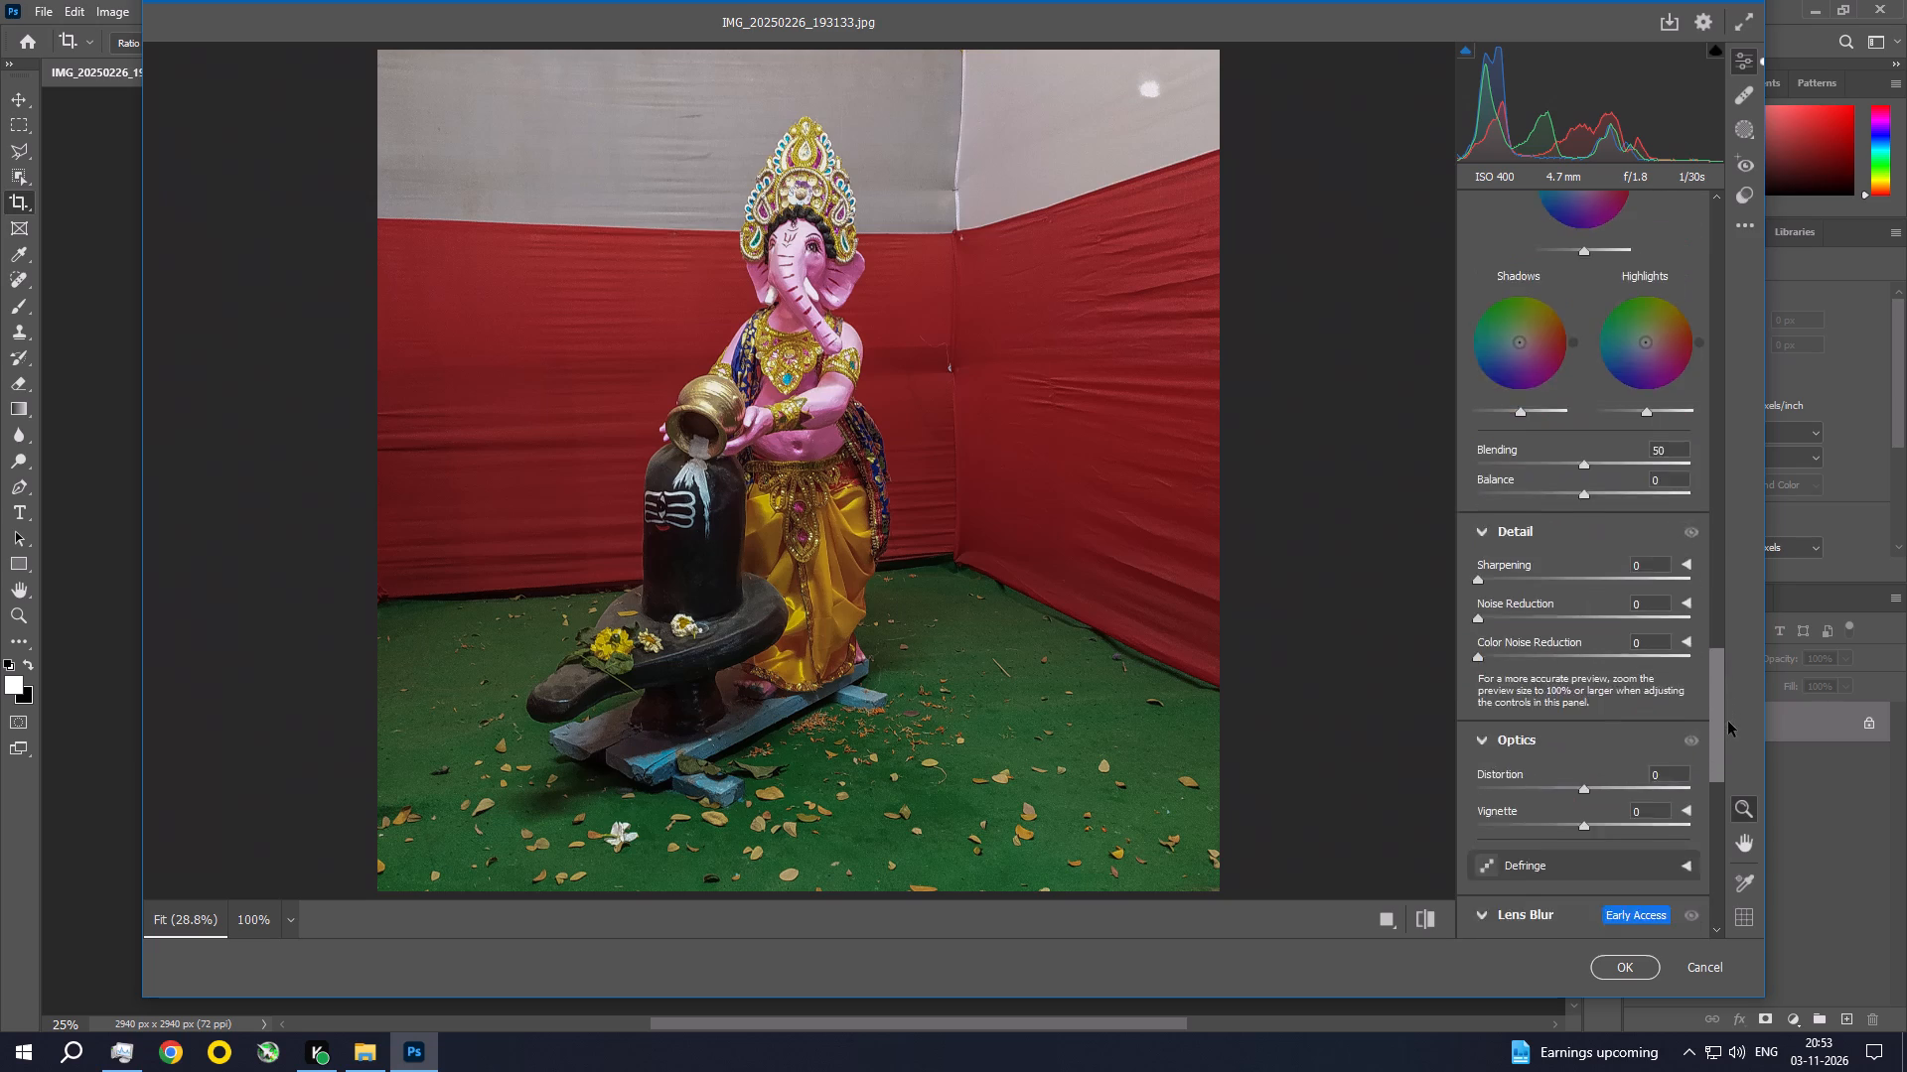
left_click_drag(1728, 722, 1724, 745)
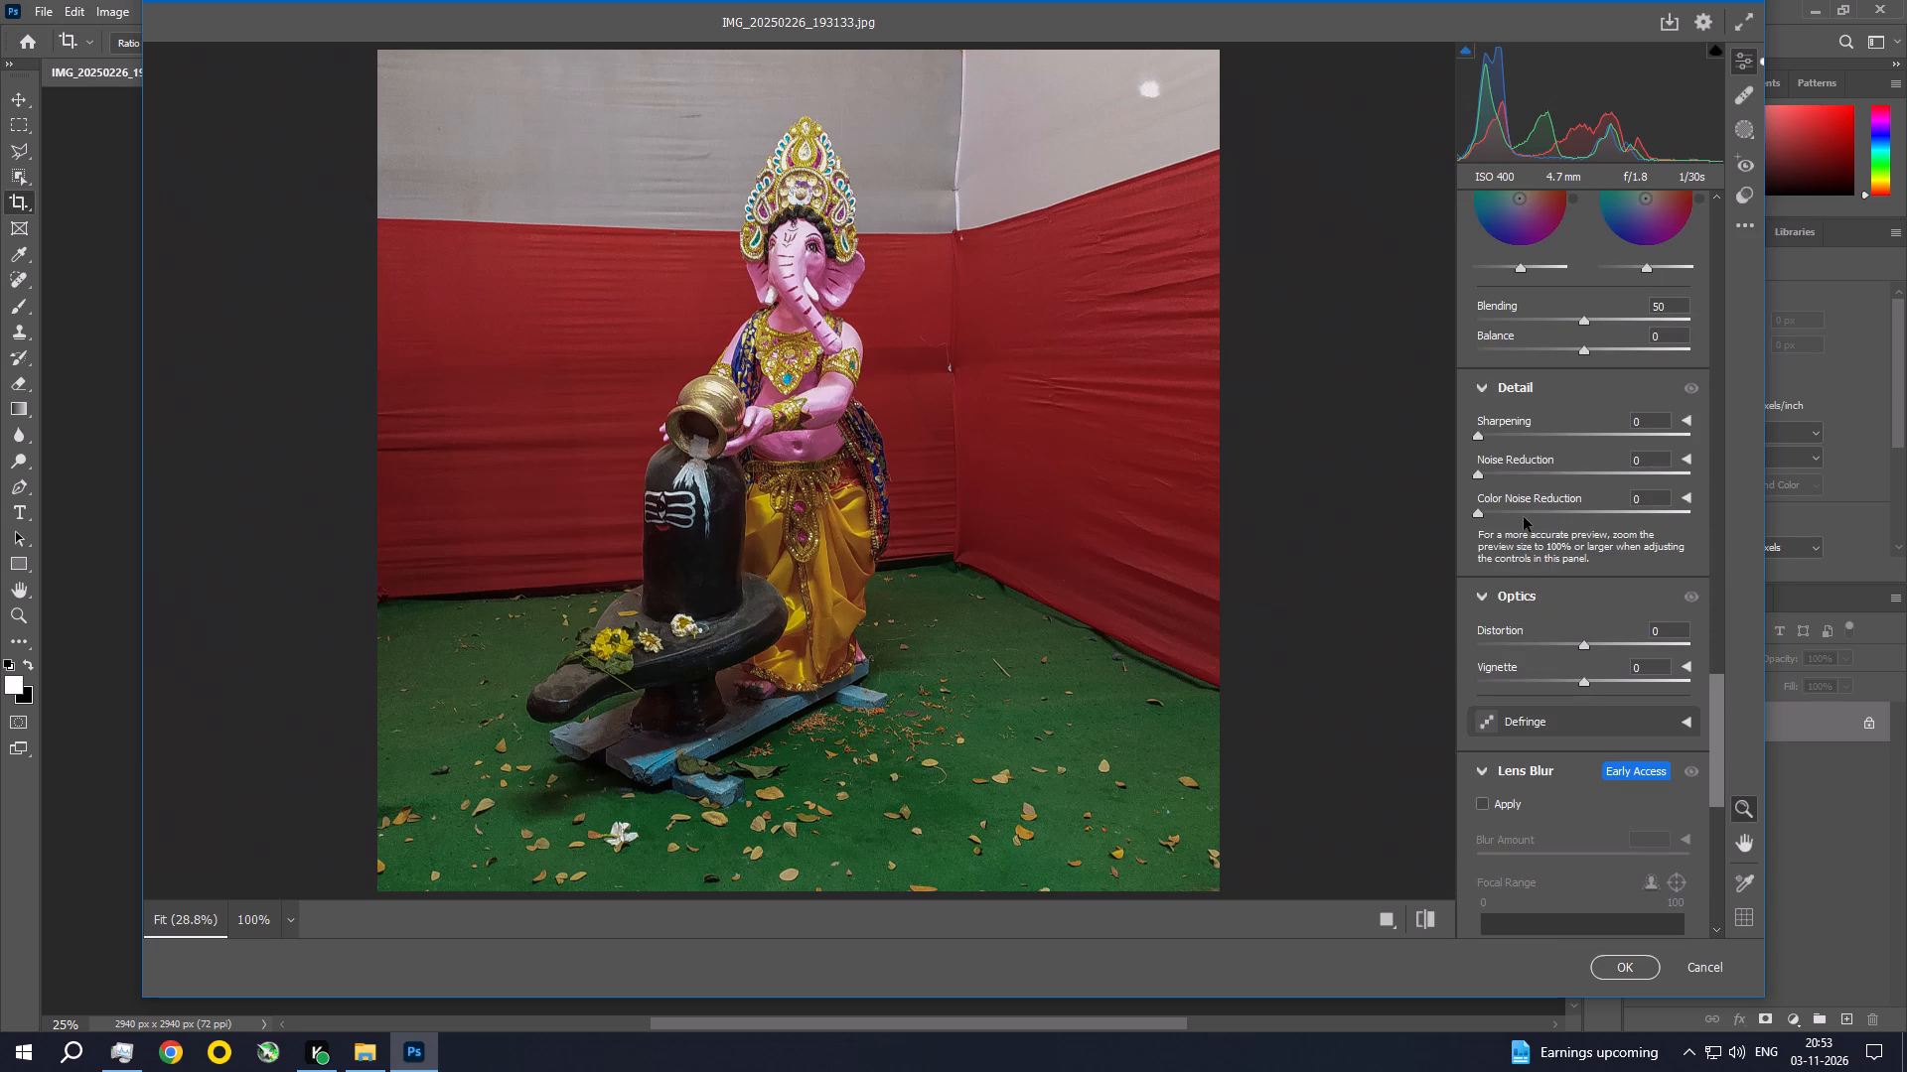
left_click(1524, 515)
left_click(1528, 470)
left_click(1537, 439)
left_click_drag(1537, 439, 1512, 441)
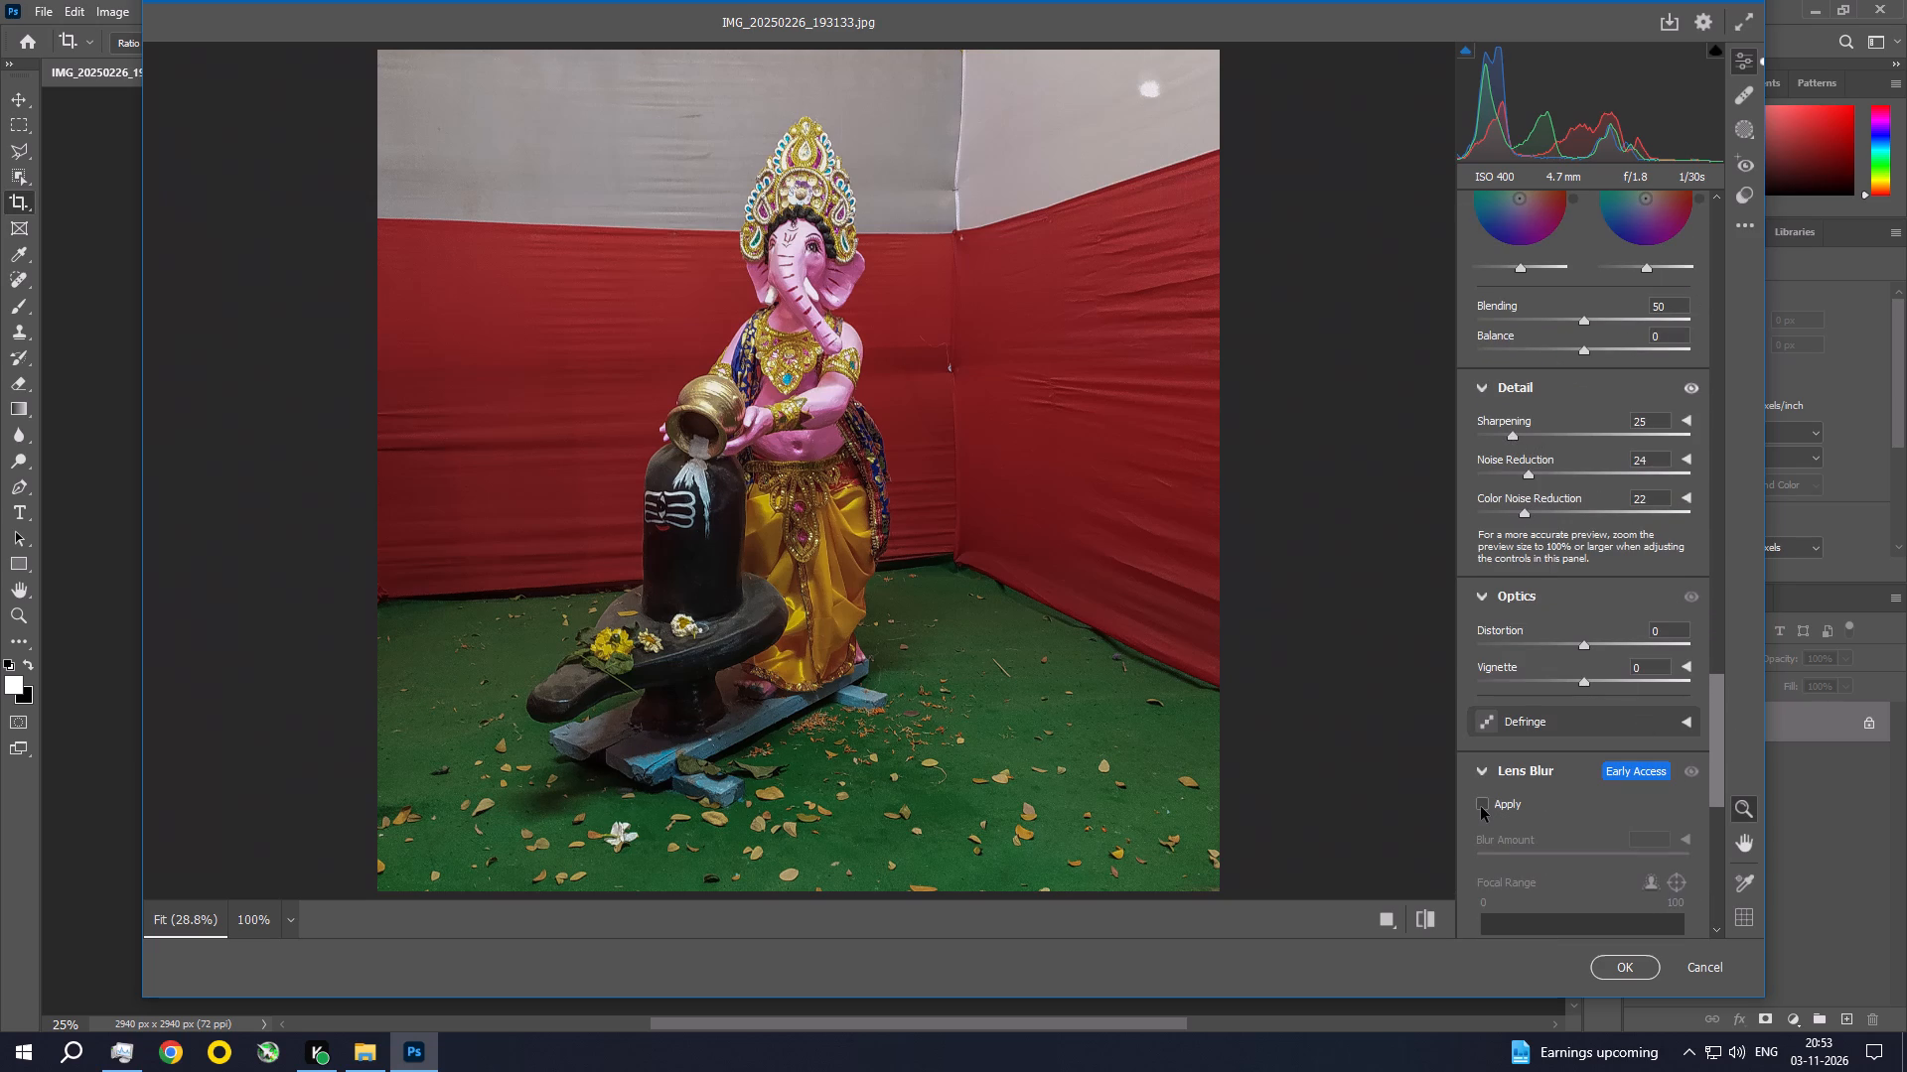
Apply Lens Blur with a blur amount of 54, checking the GPU usage in Task Manager while it processes.
left_click(1481, 807)
left_click(129, 1062)
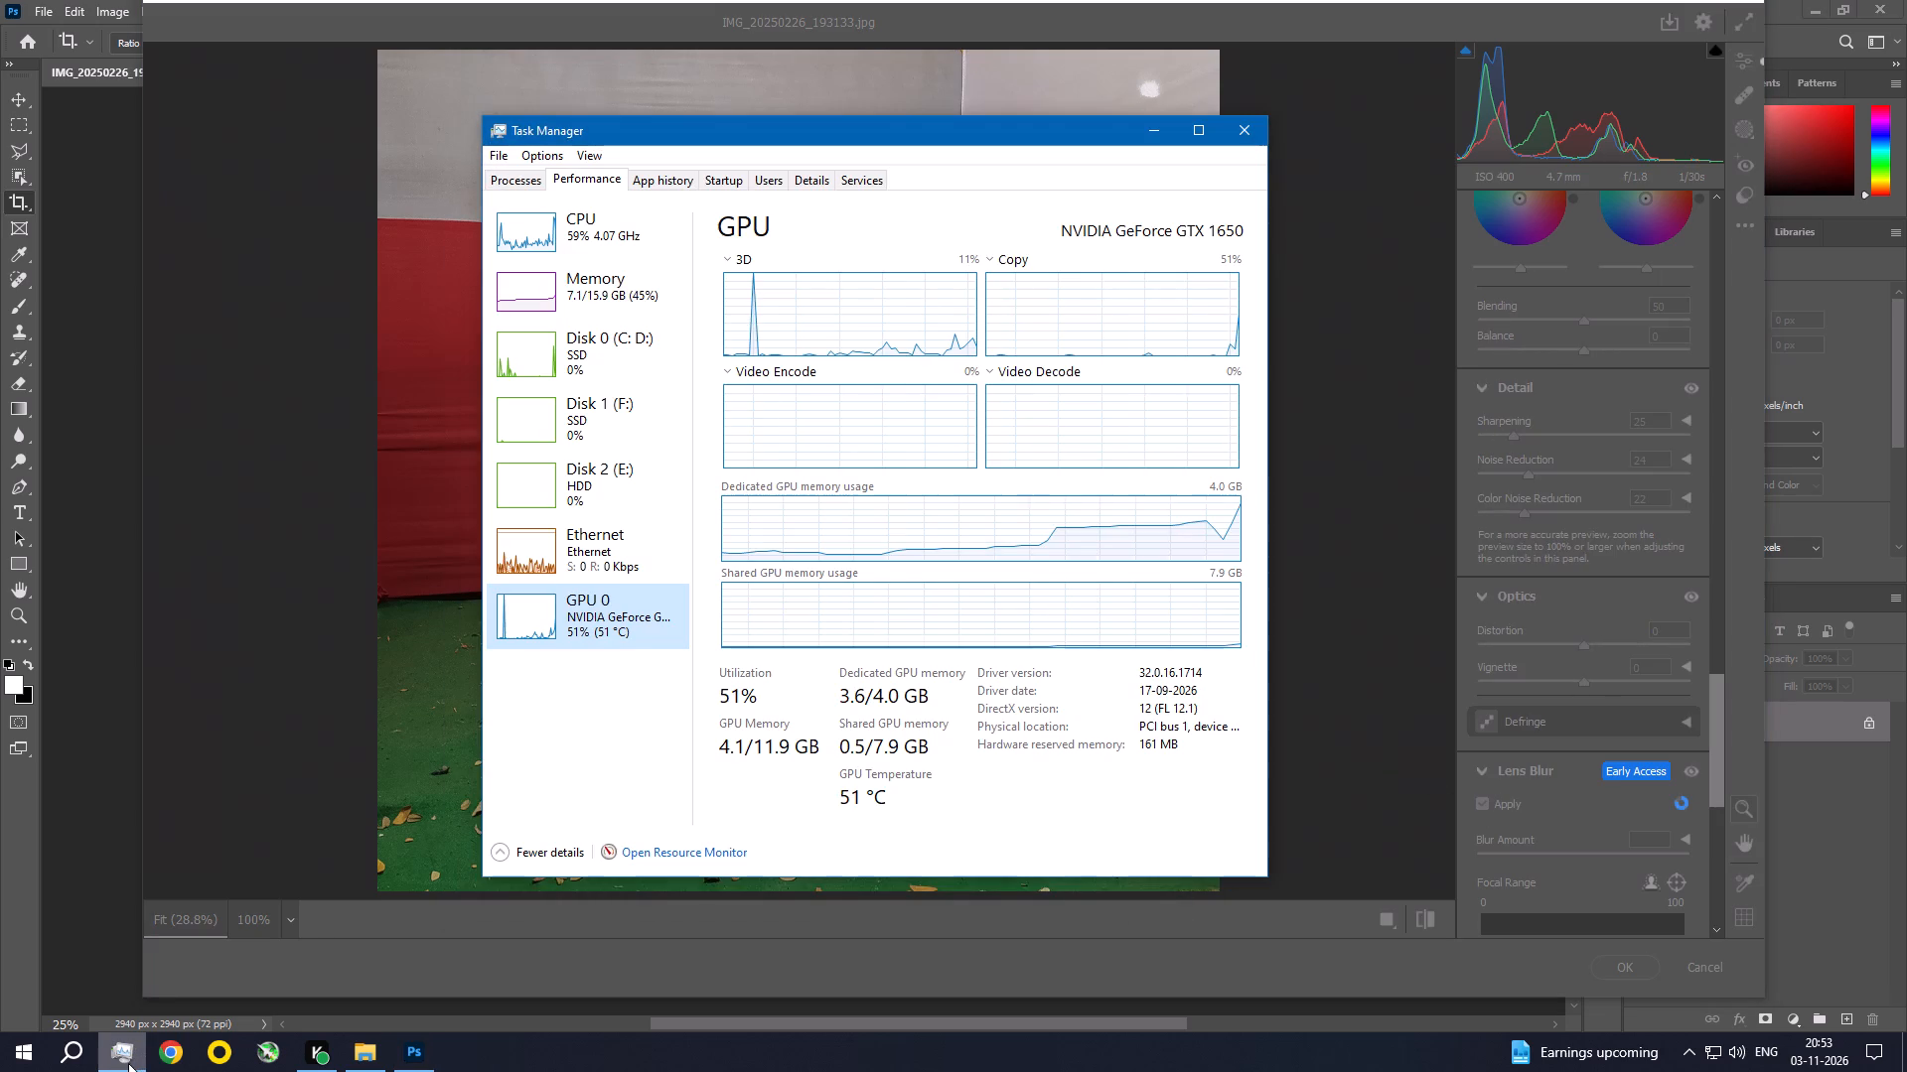
left_click(127, 1063)
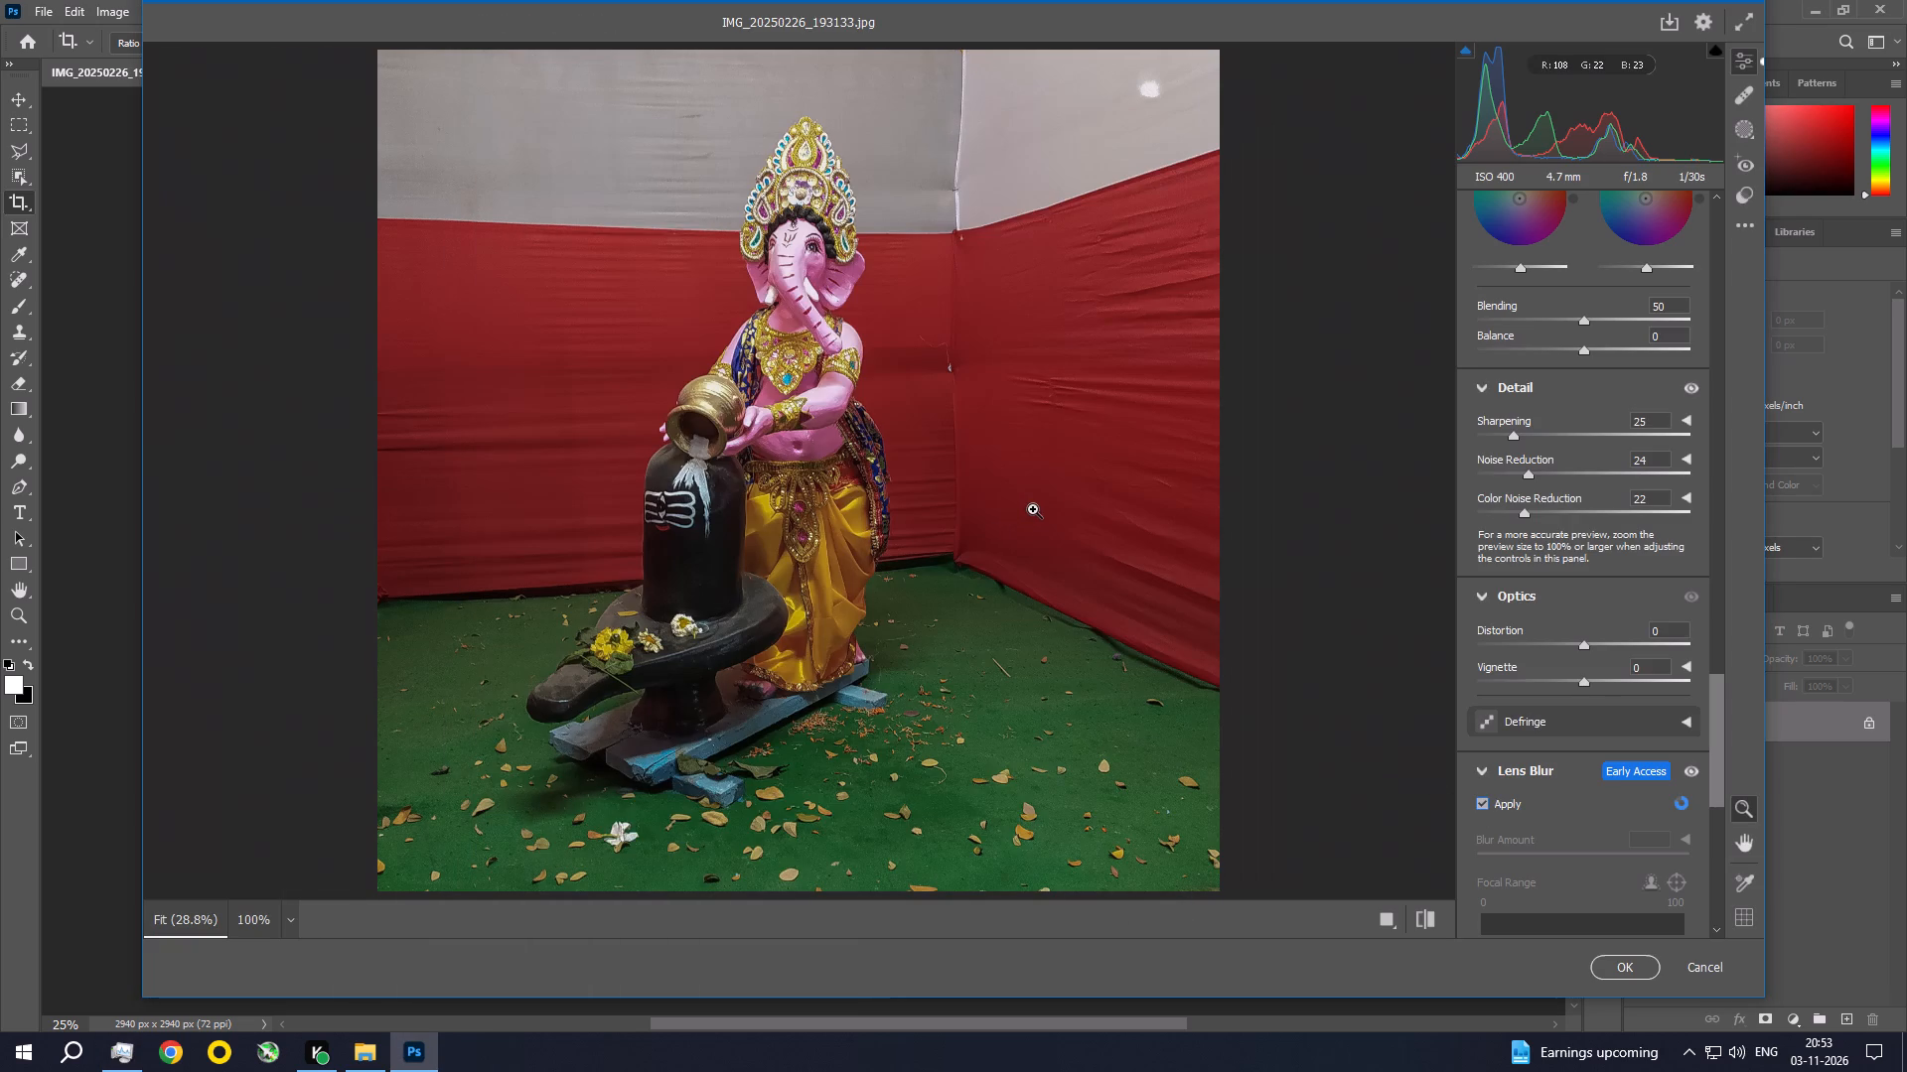
left_click(113, 1053)
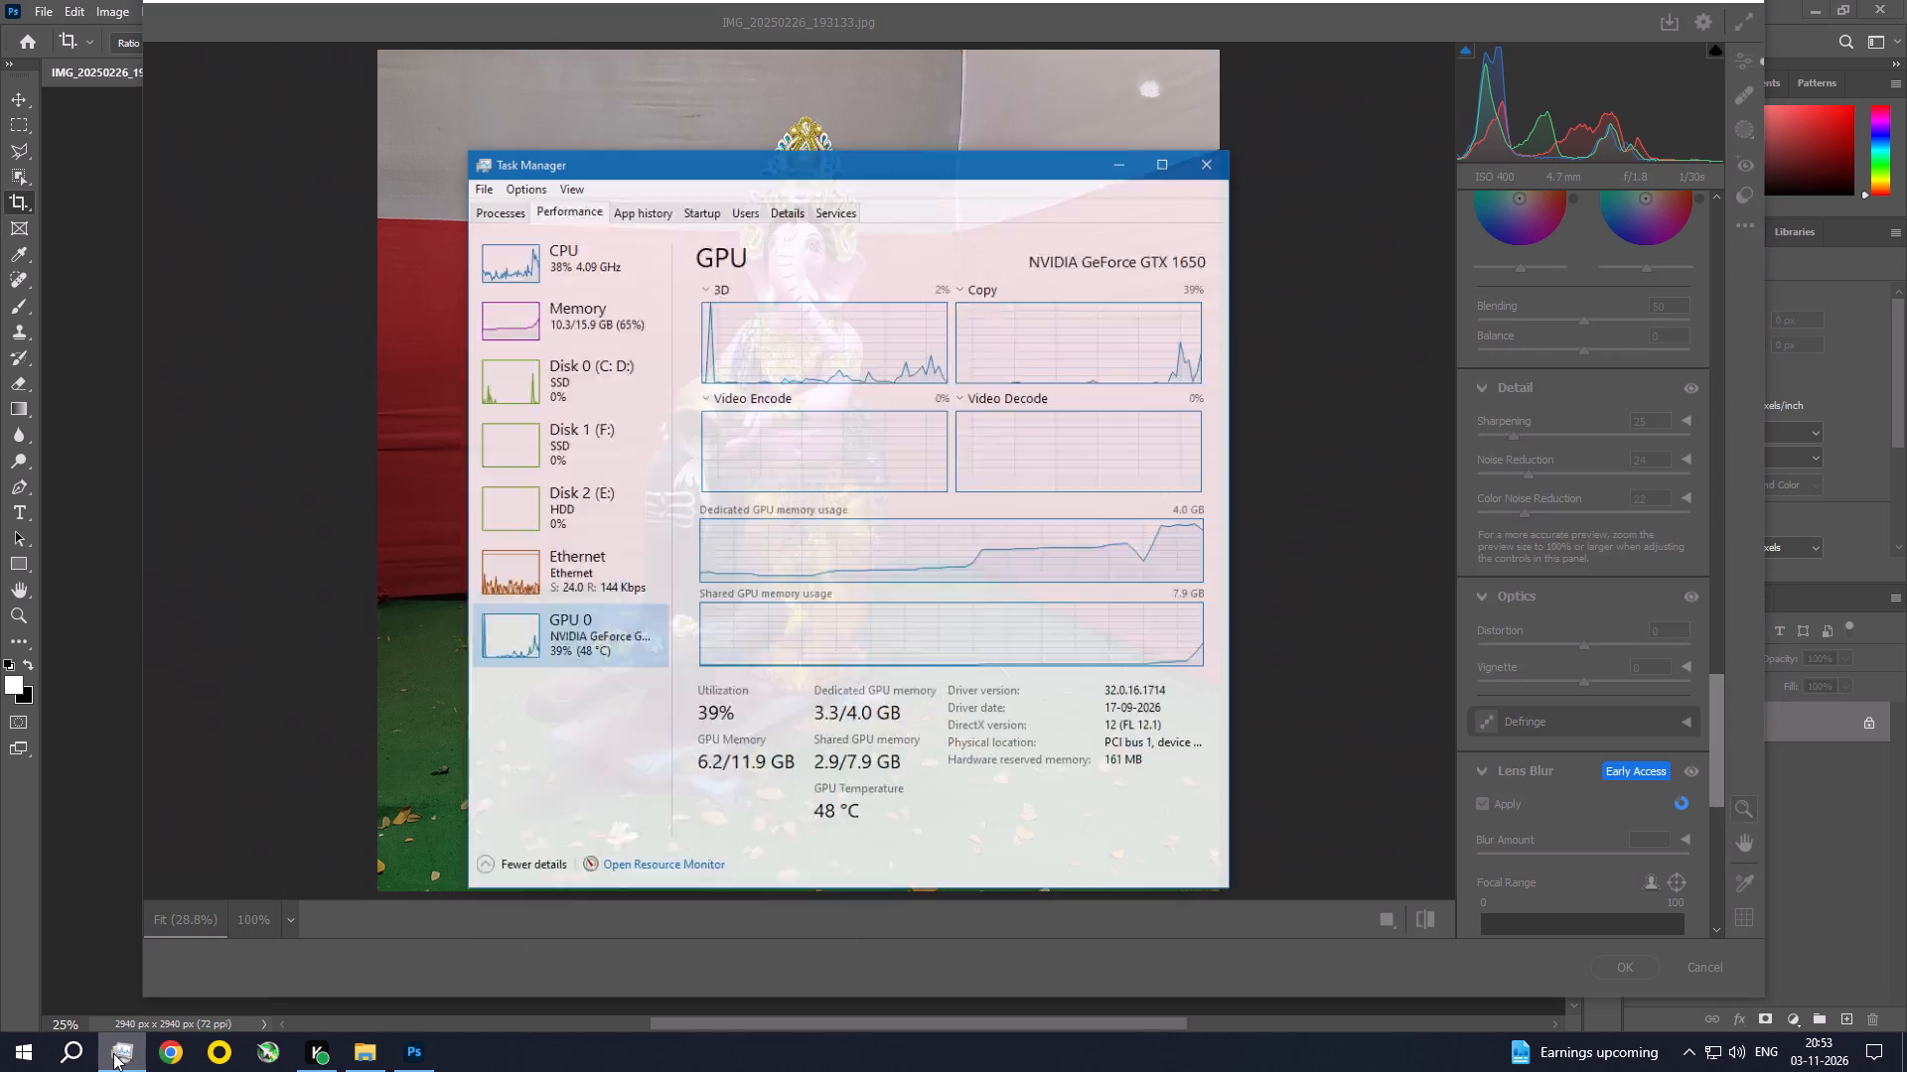
left_click(113, 1053)
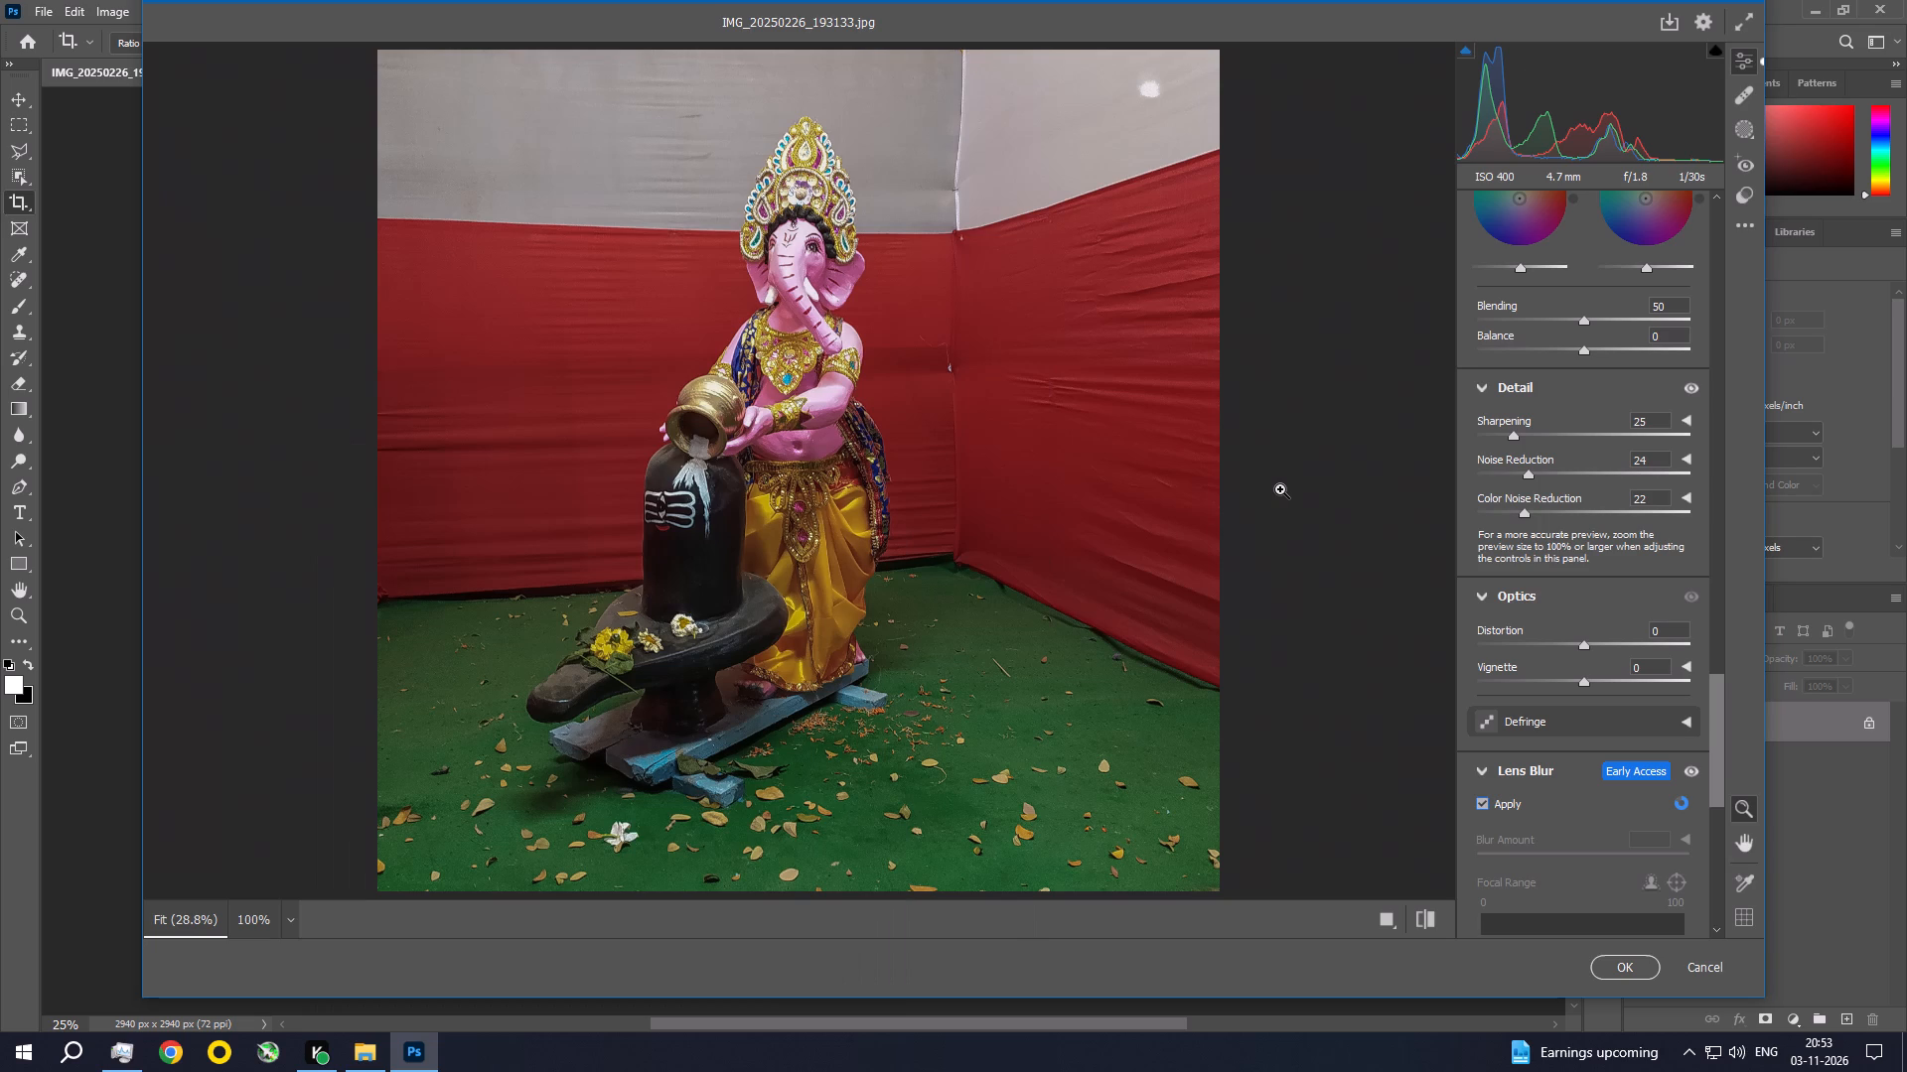
left_click(117, 1053)
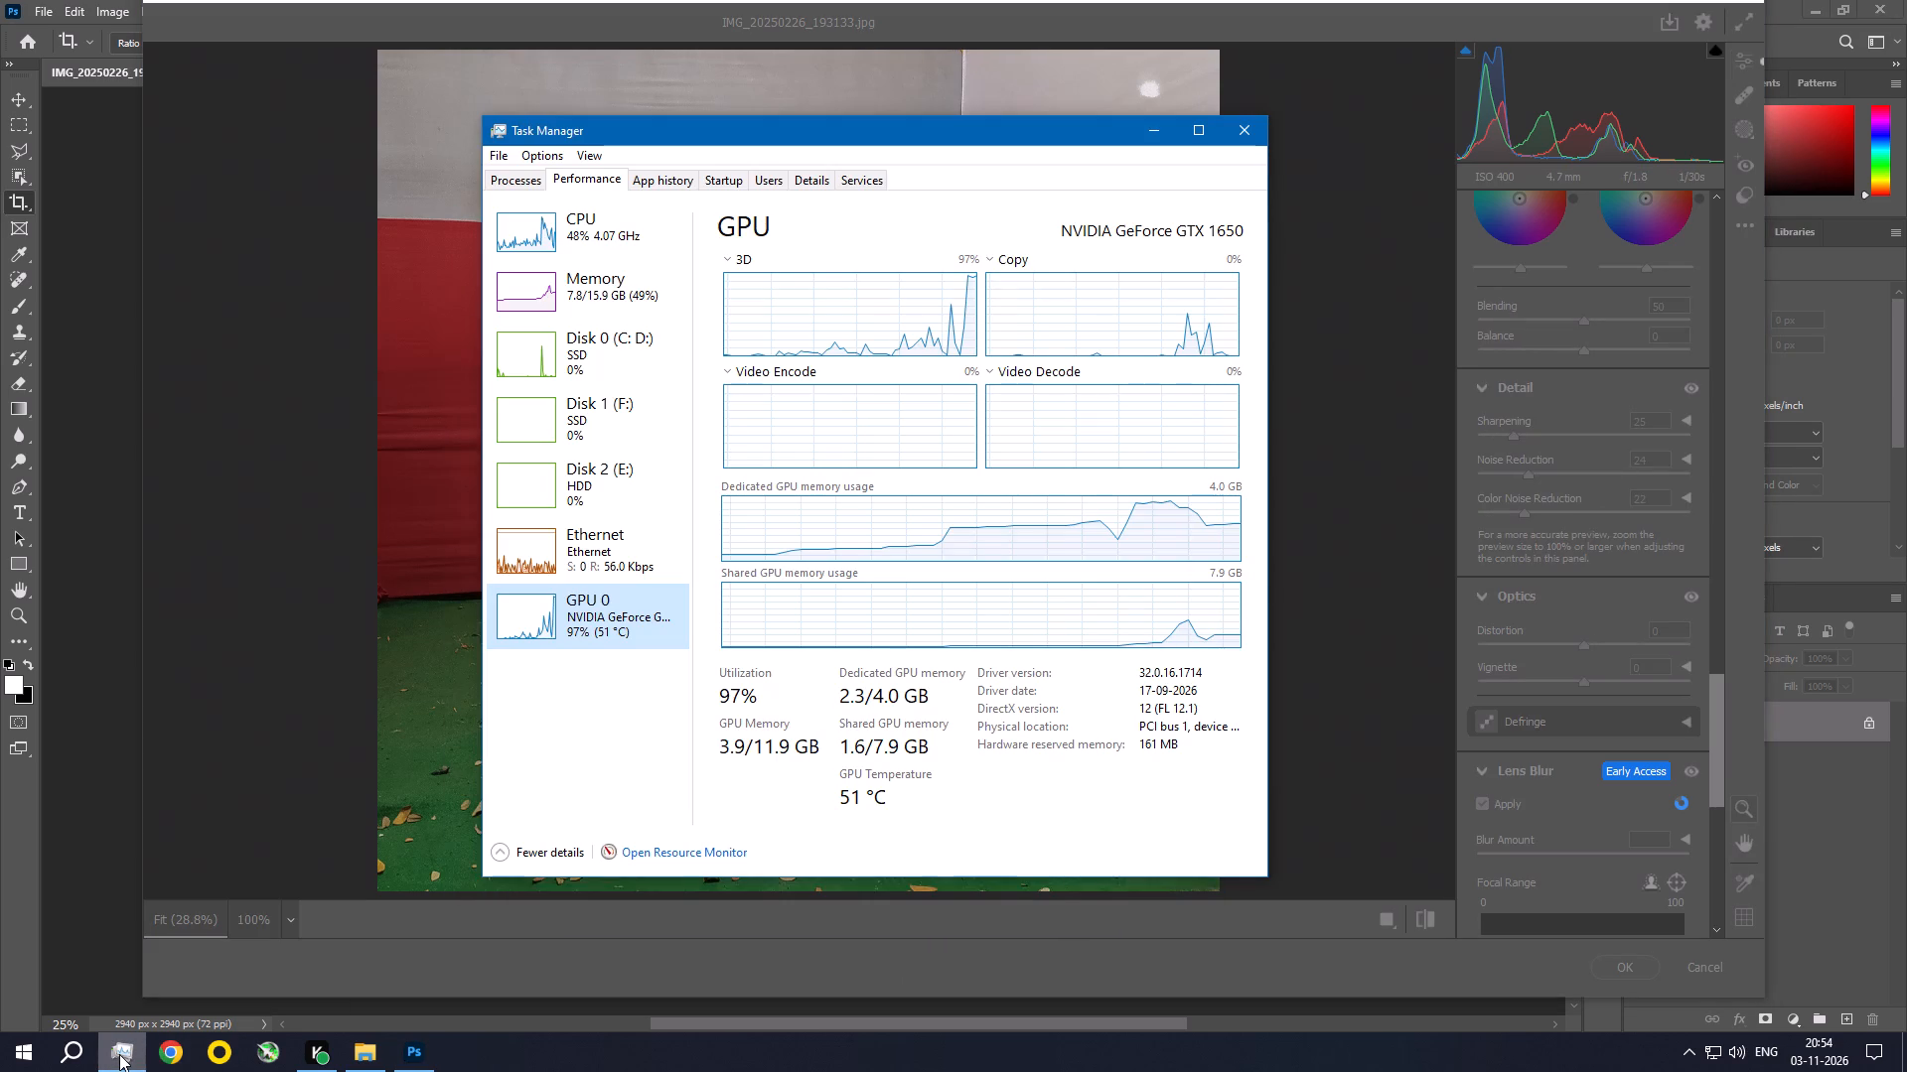
left_click(119, 1054)
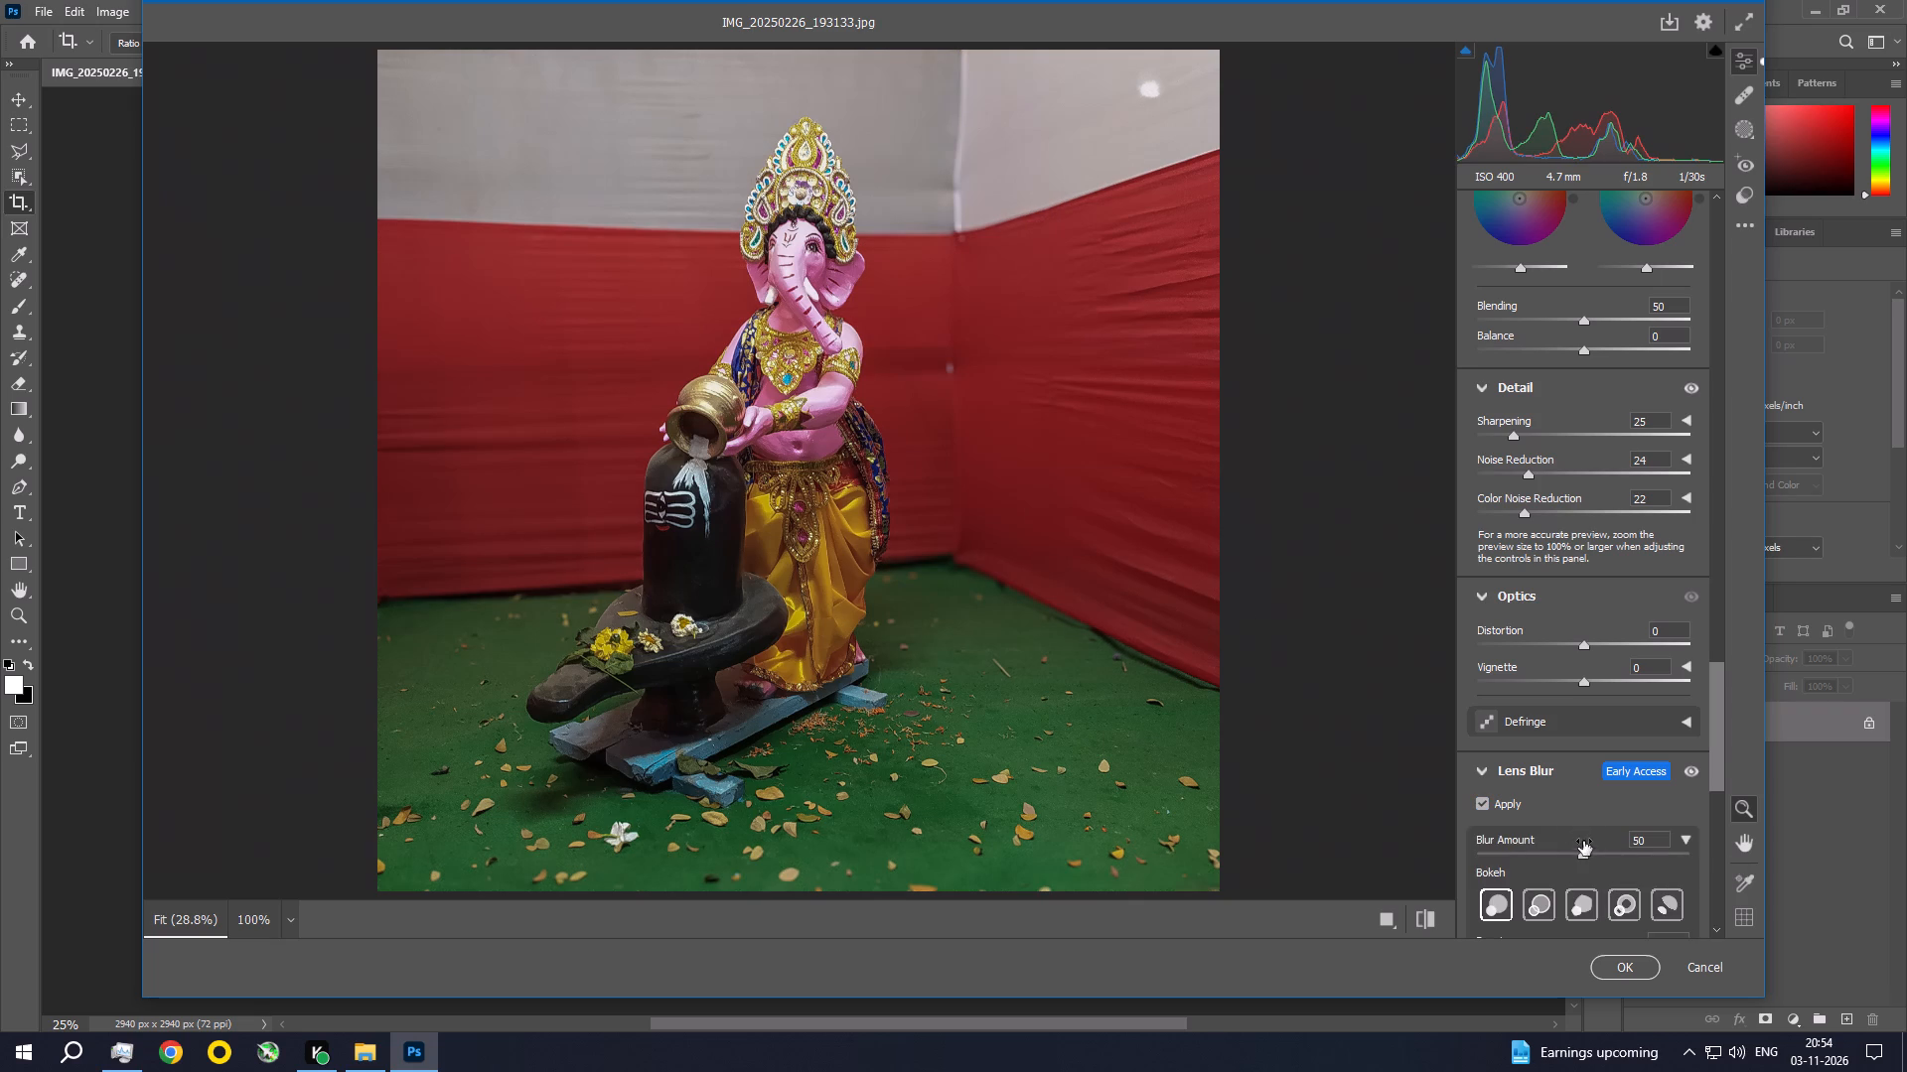
left_click_drag(1585, 859, 1594, 858)
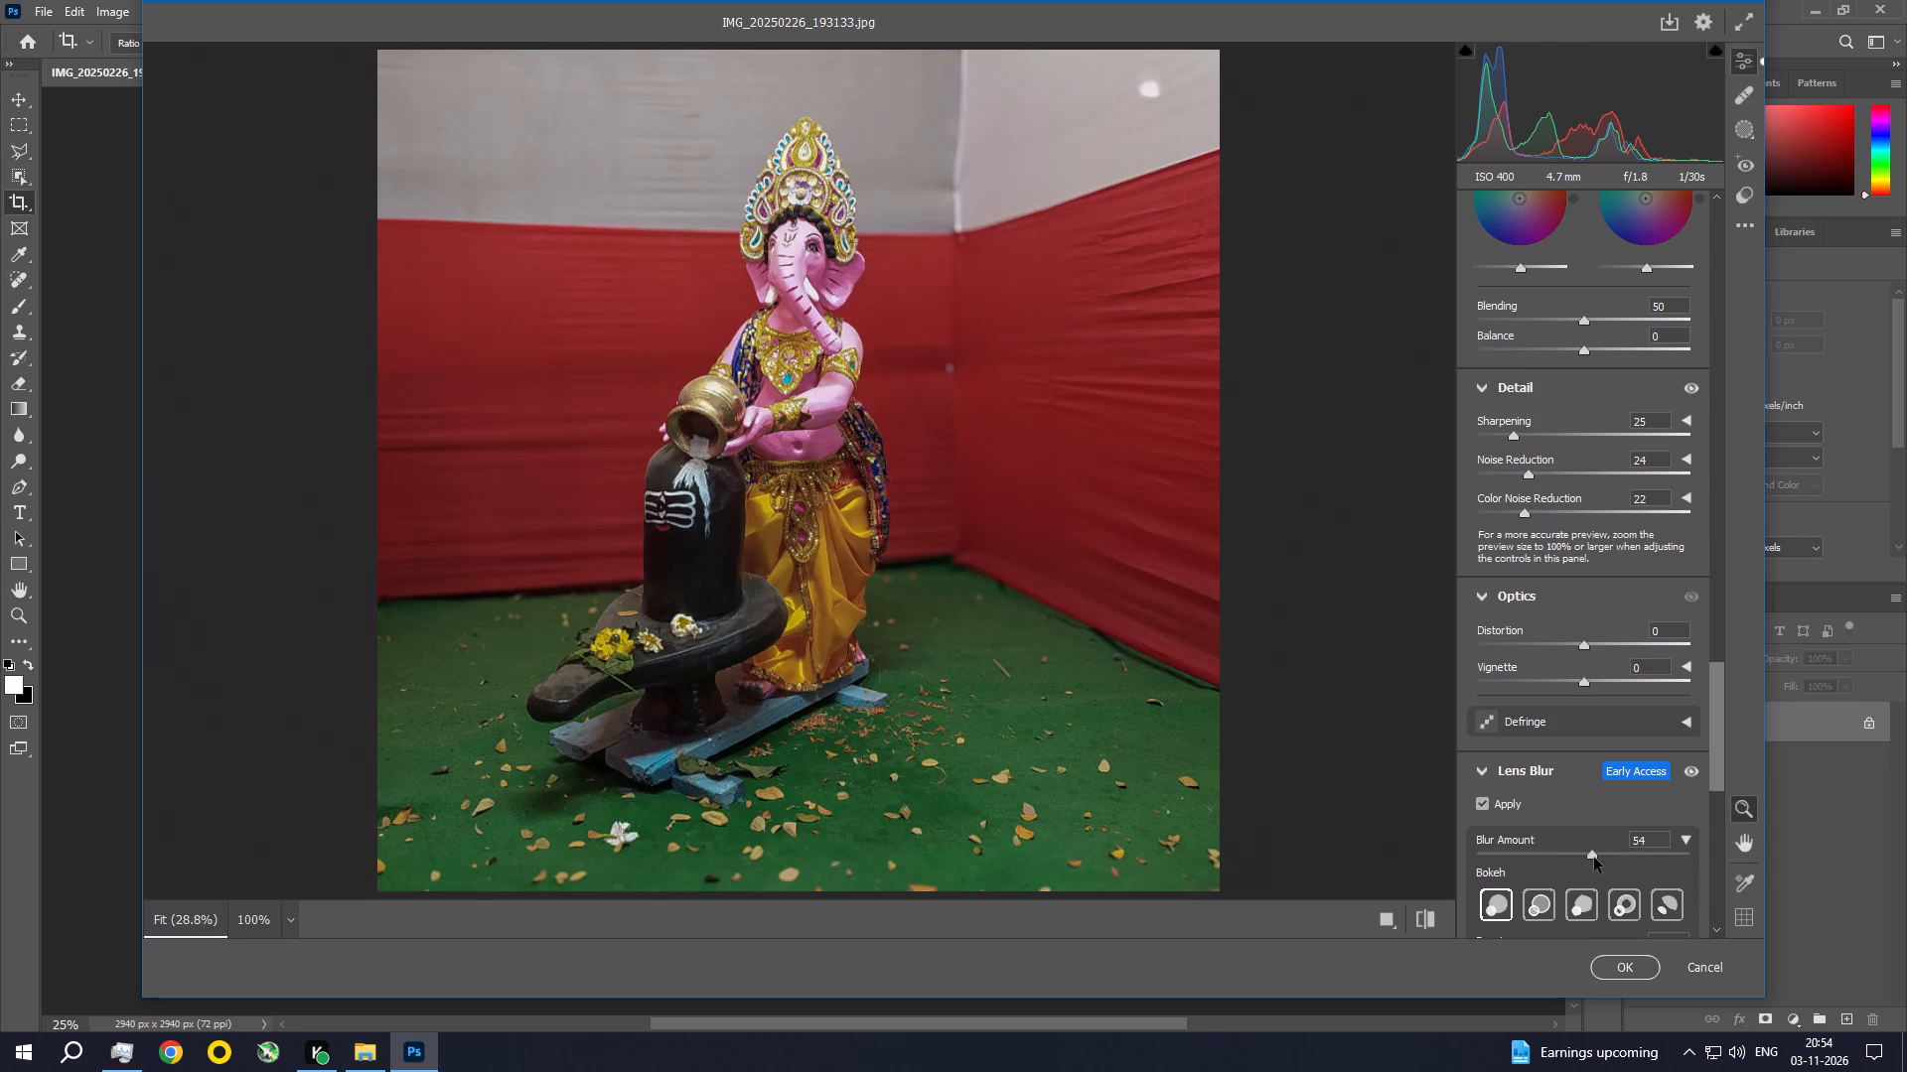
Check the statue's face and crown up close in the preview and apply the Camera Raw adjustments.
left_click(782, 224)
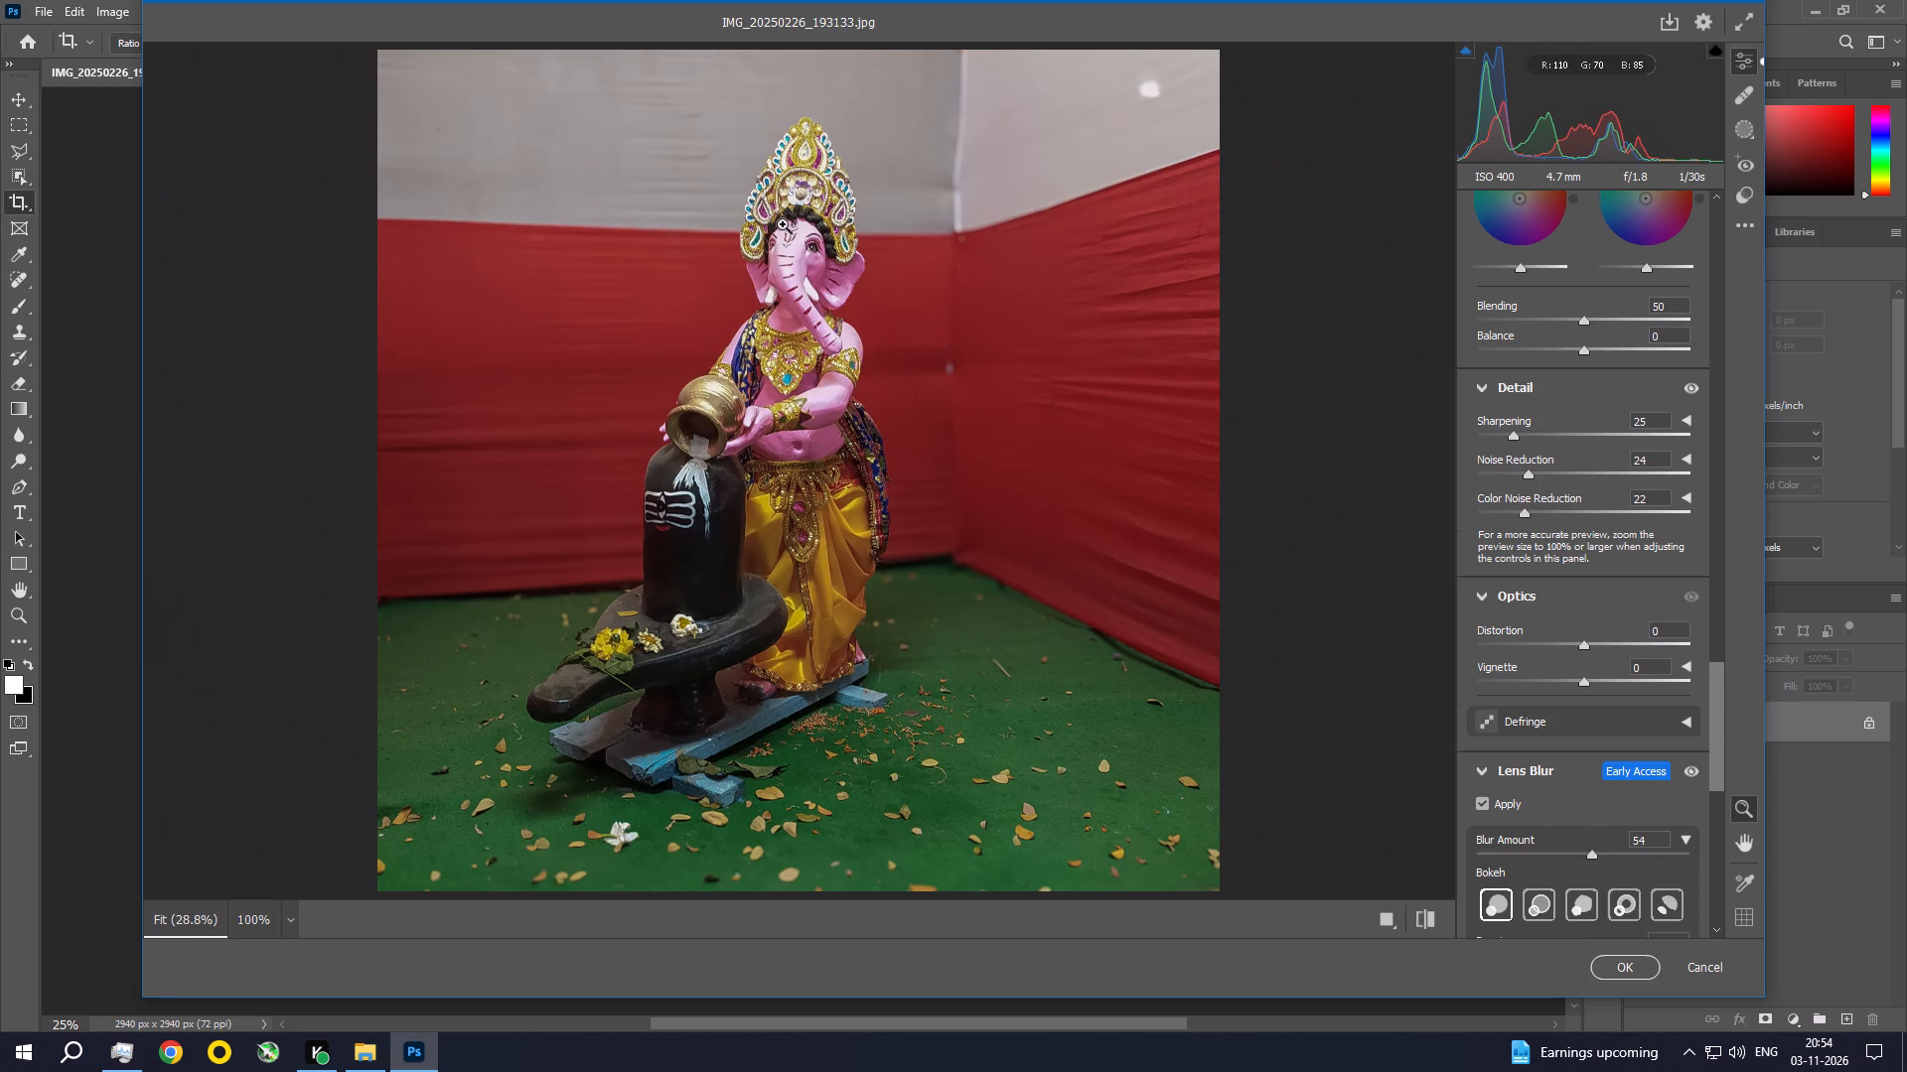
left_click(783, 224)
left_click(785, 225)
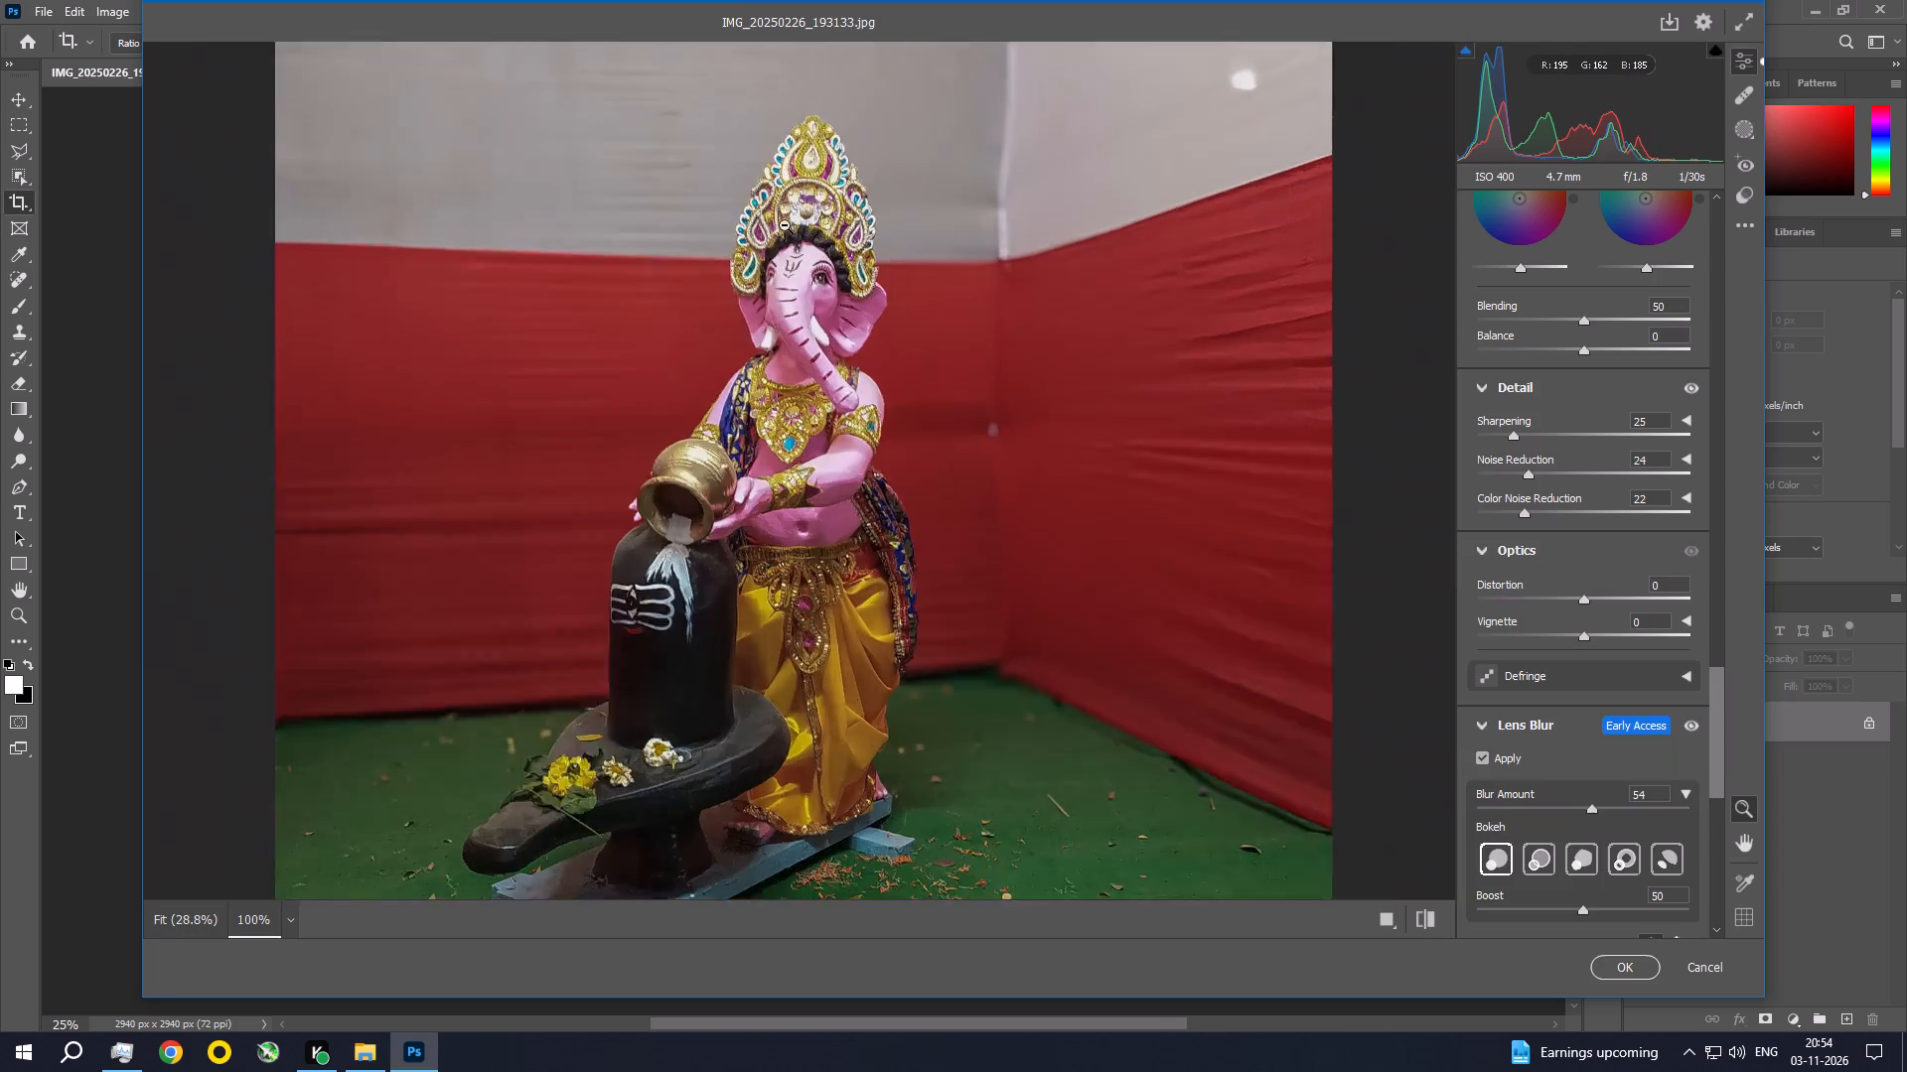
left_click(785, 225)
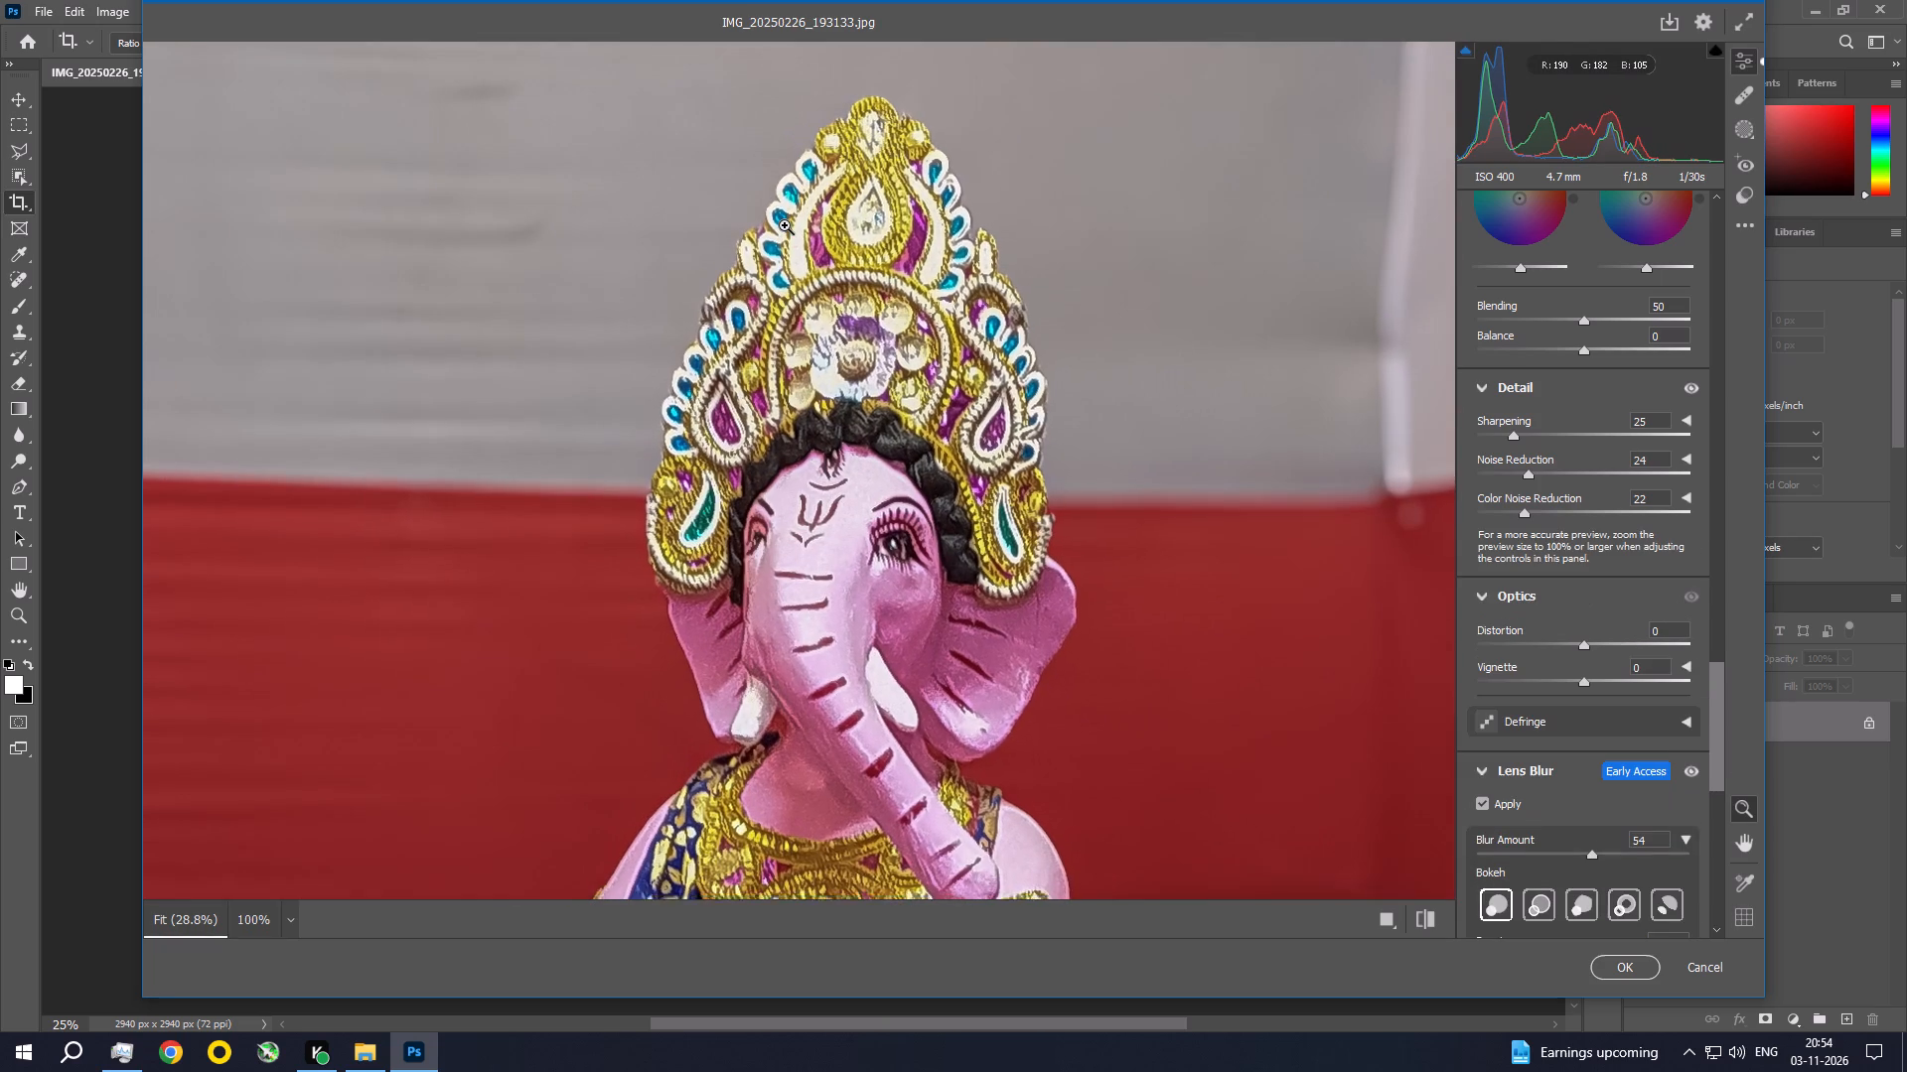
left_click(1614, 968)
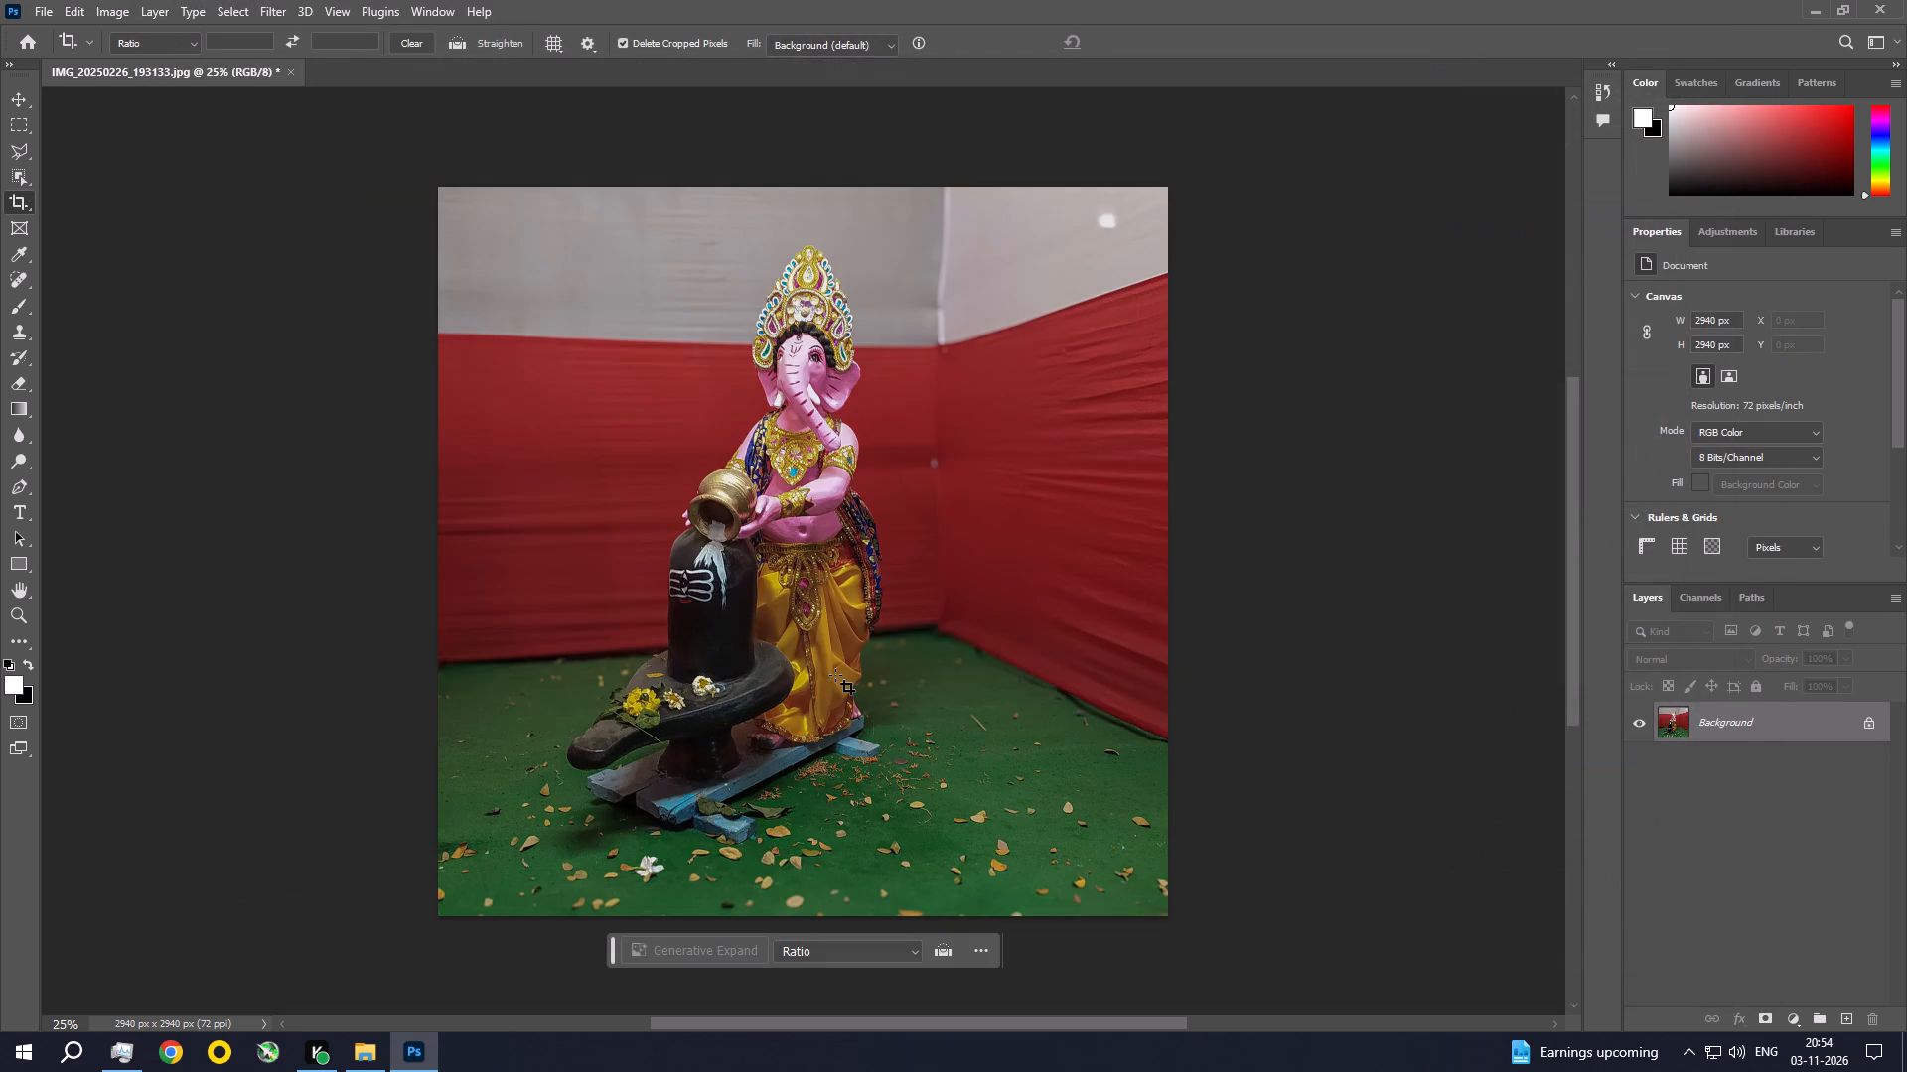
Apply a Warming Filter (85) photo filter to the statue photo at an increased density.
left_click(110, 18)
left_click(138, 66)
left_click(446, 221)
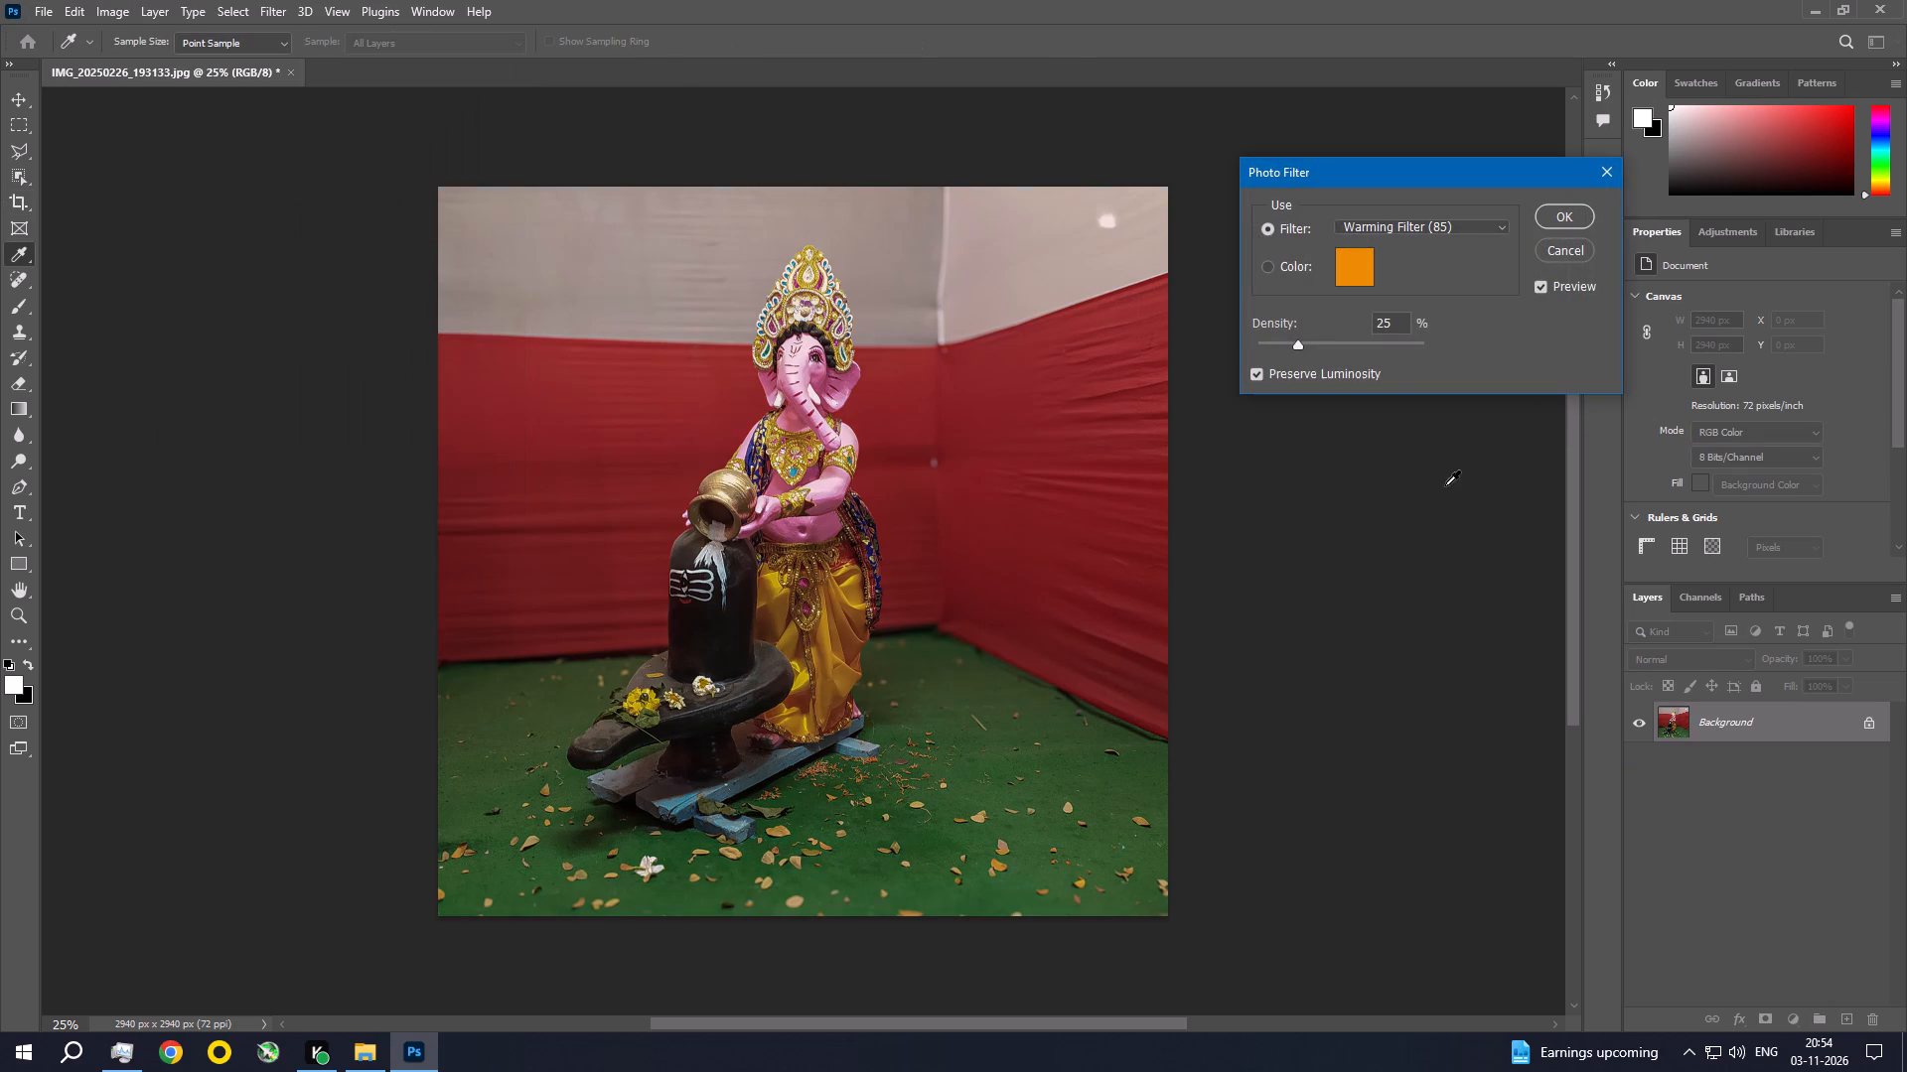
left_click_drag(1309, 342, 1330, 355)
left_click(1579, 219)
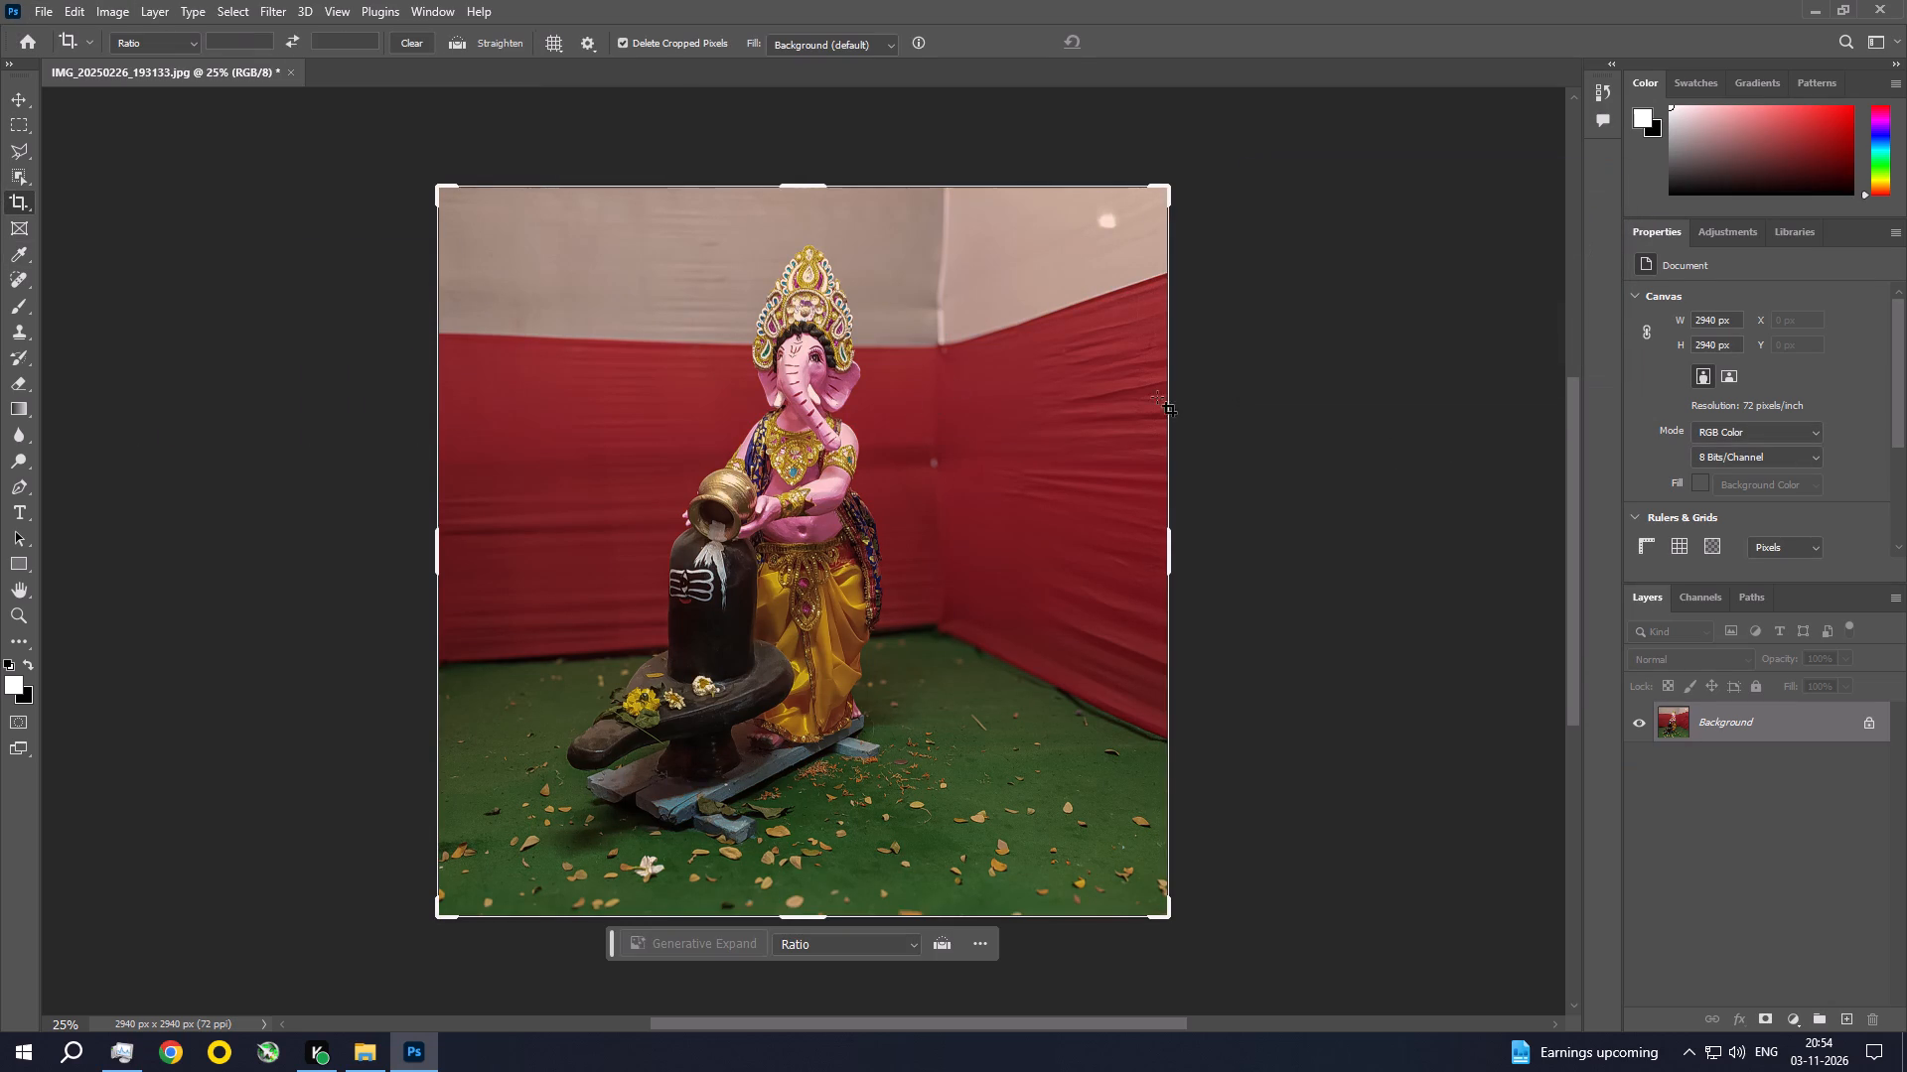
Crop the statue photo's width to 2724 px, keeping the full height.
left_click_drag(1169, 528, 1147, 530)
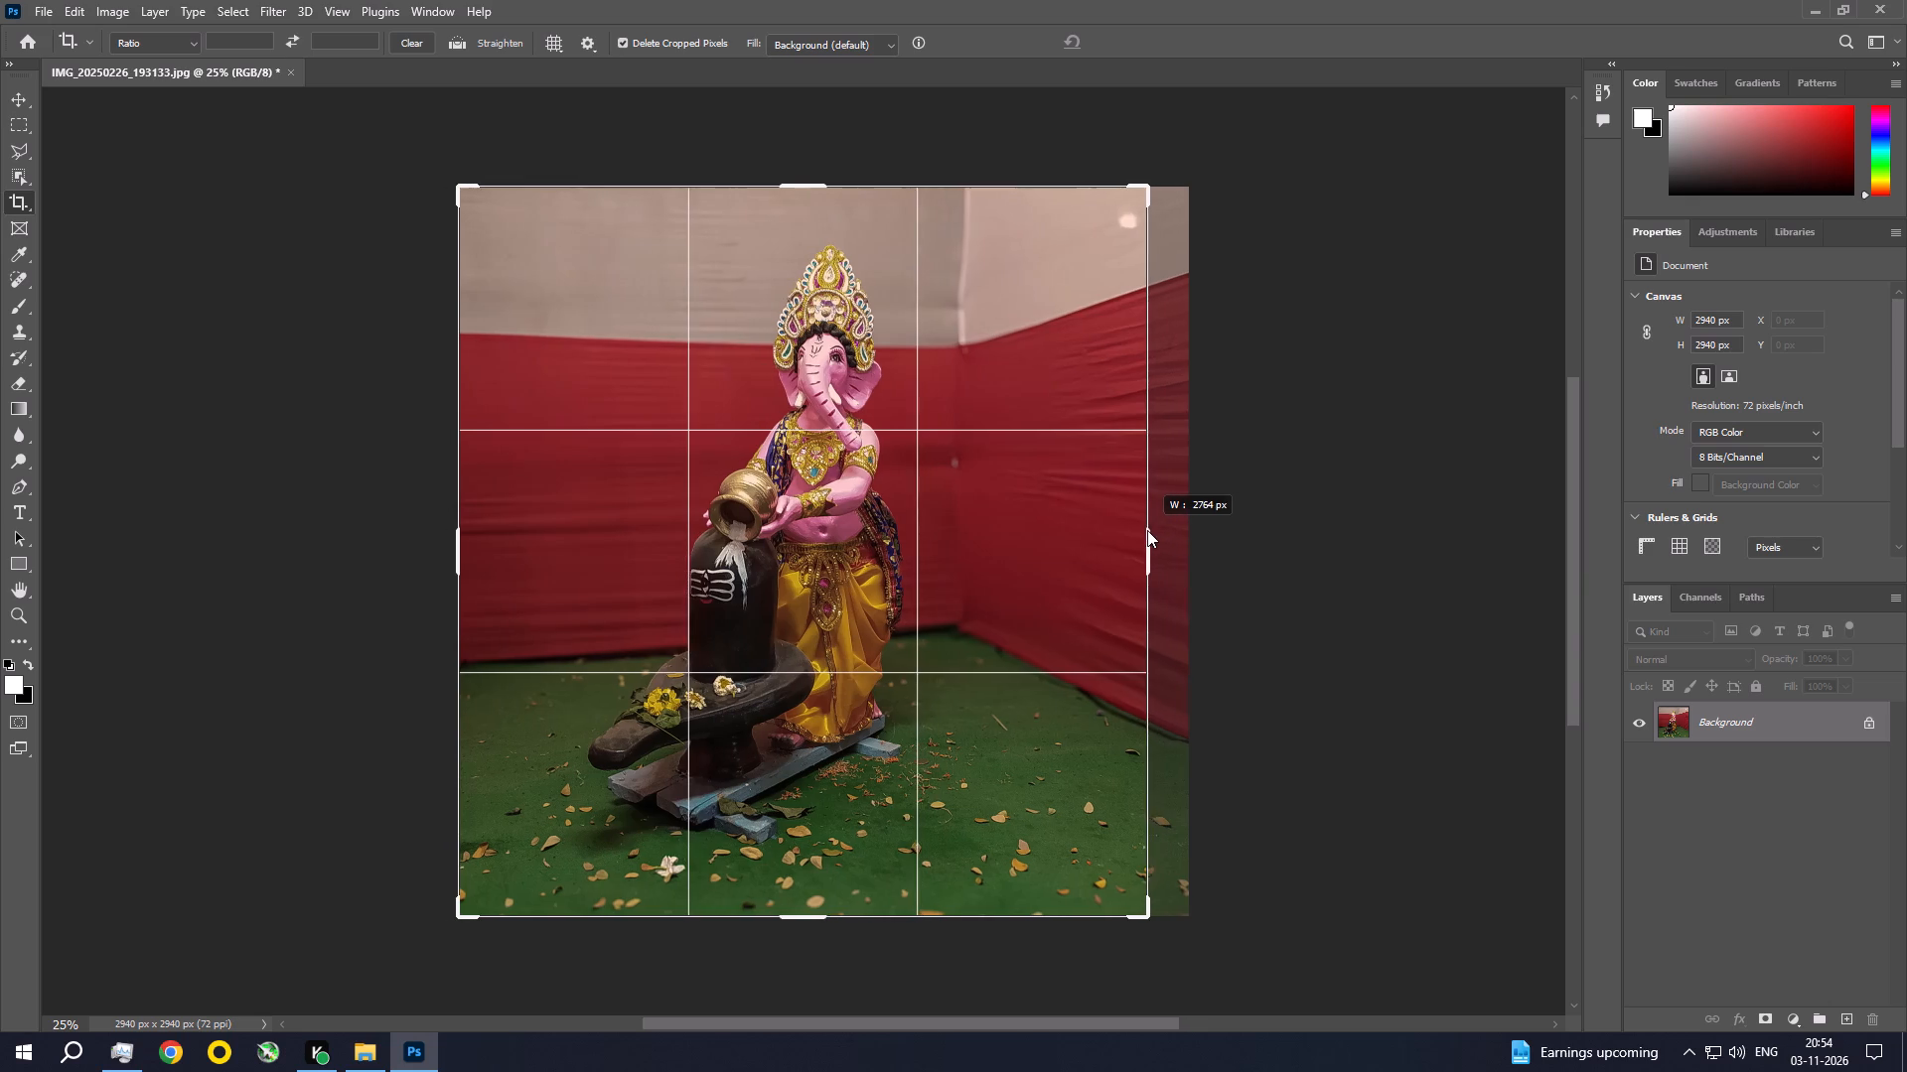
left_click_drag(1147, 530, 1142, 532)
double_click(970, 511)
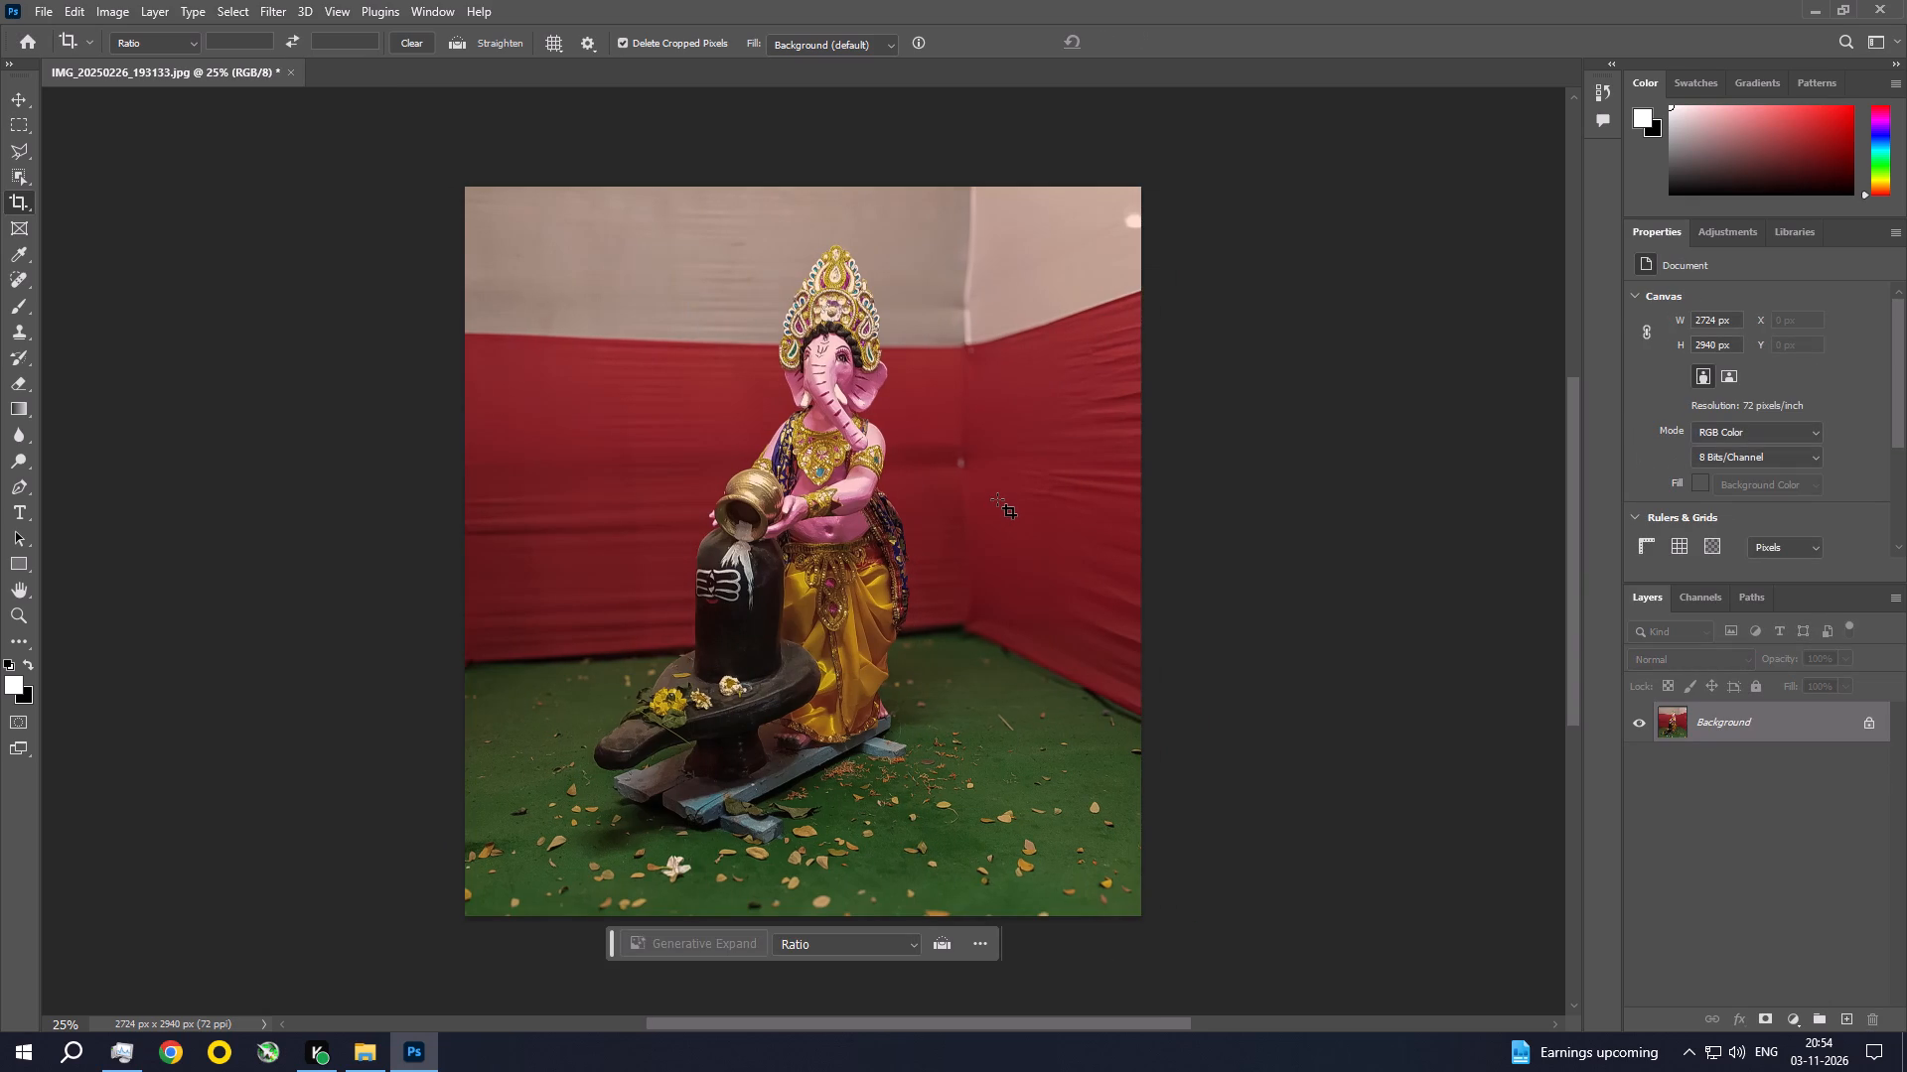
Save the statue photo as a baseline JPEG at maximum quality 12 and close it.
key("ctrl+s")
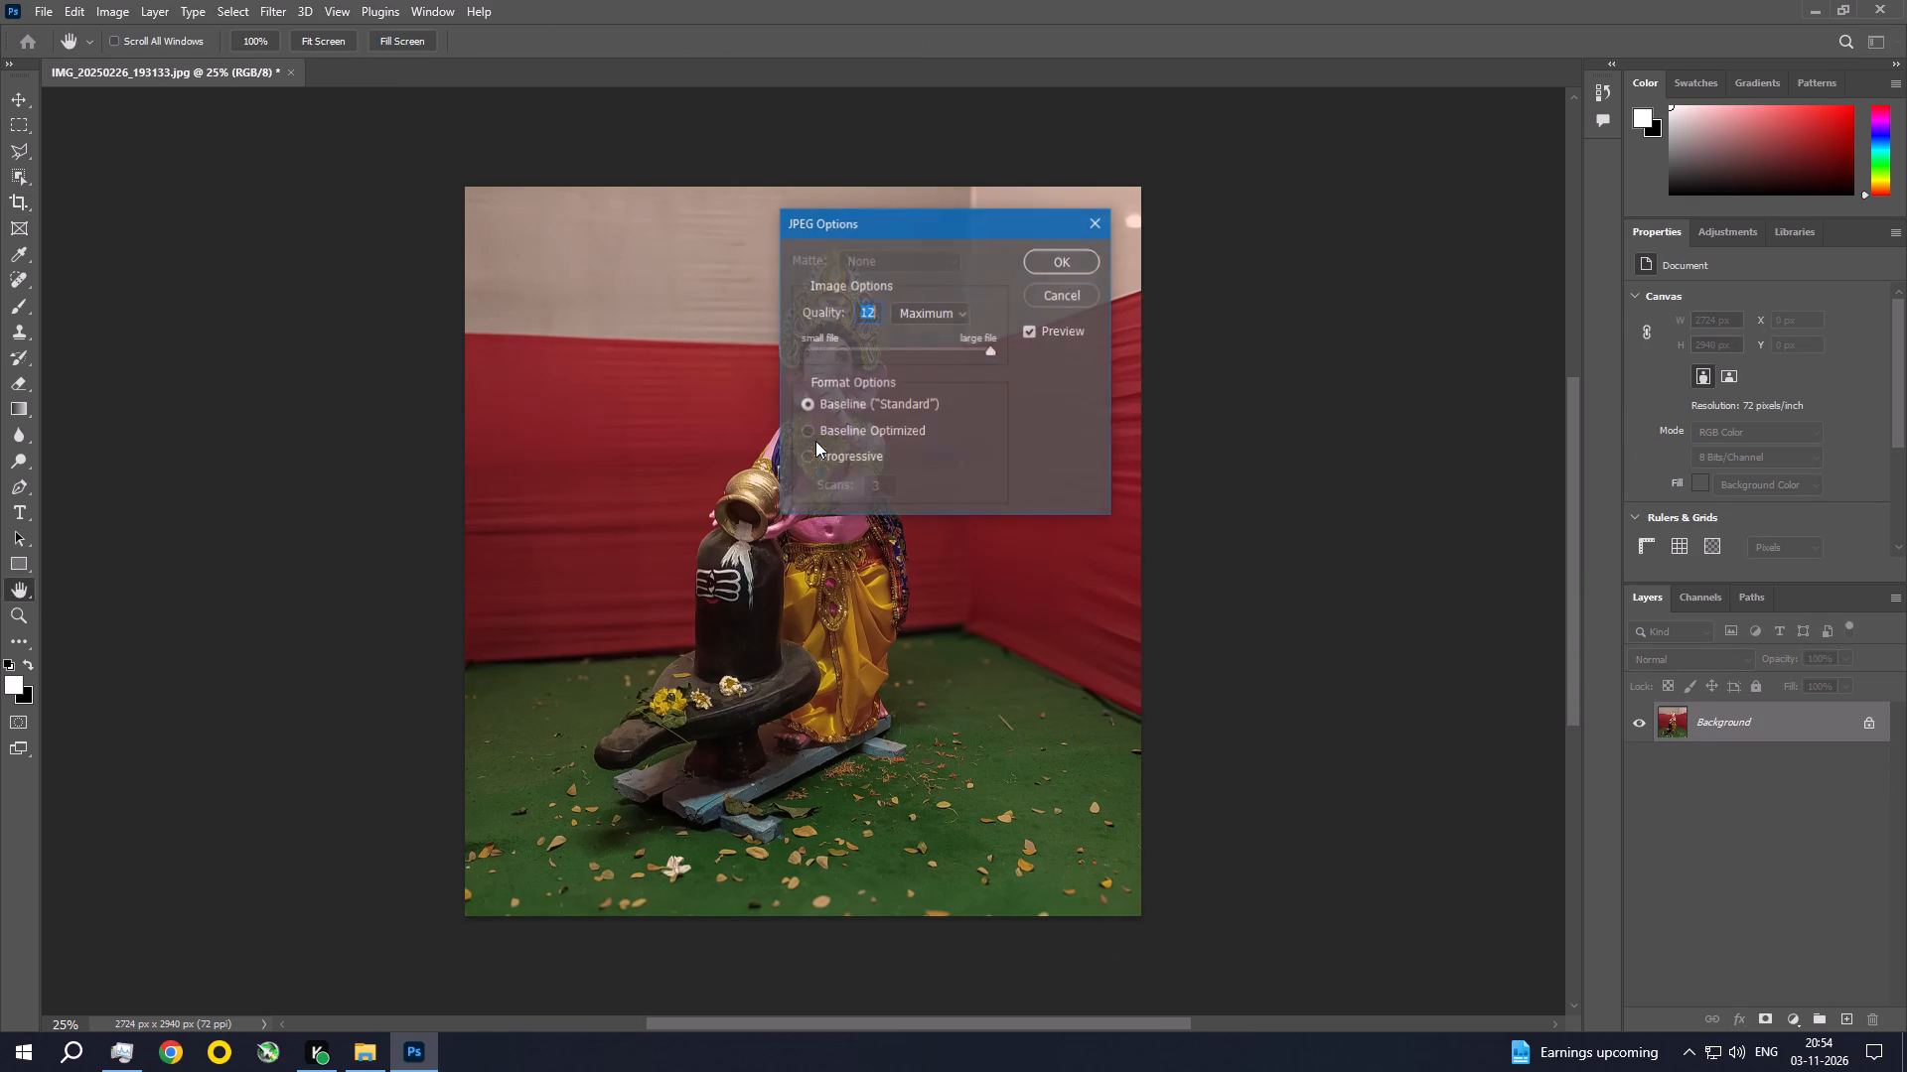
left_click(1072, 251)
key("ctrl+space")
key("ctrl+space")
key("ctrl+space")
key("ctrl+space")
key("ctrl+space")
key("ctrl+space")
key("ctrl+space")
key("ctrl+space")
key("ctrl+space")
key("ctrl+space")
key("ctrl+space")
key("ctrl+space")
key("ctrl+space")
key("ctrl+space")
key("ctrl+space")
key("ctrl+space")
key("ctrl+space")
key("ctrl+space")
key("ctrl+space")
key("ctrl+space")
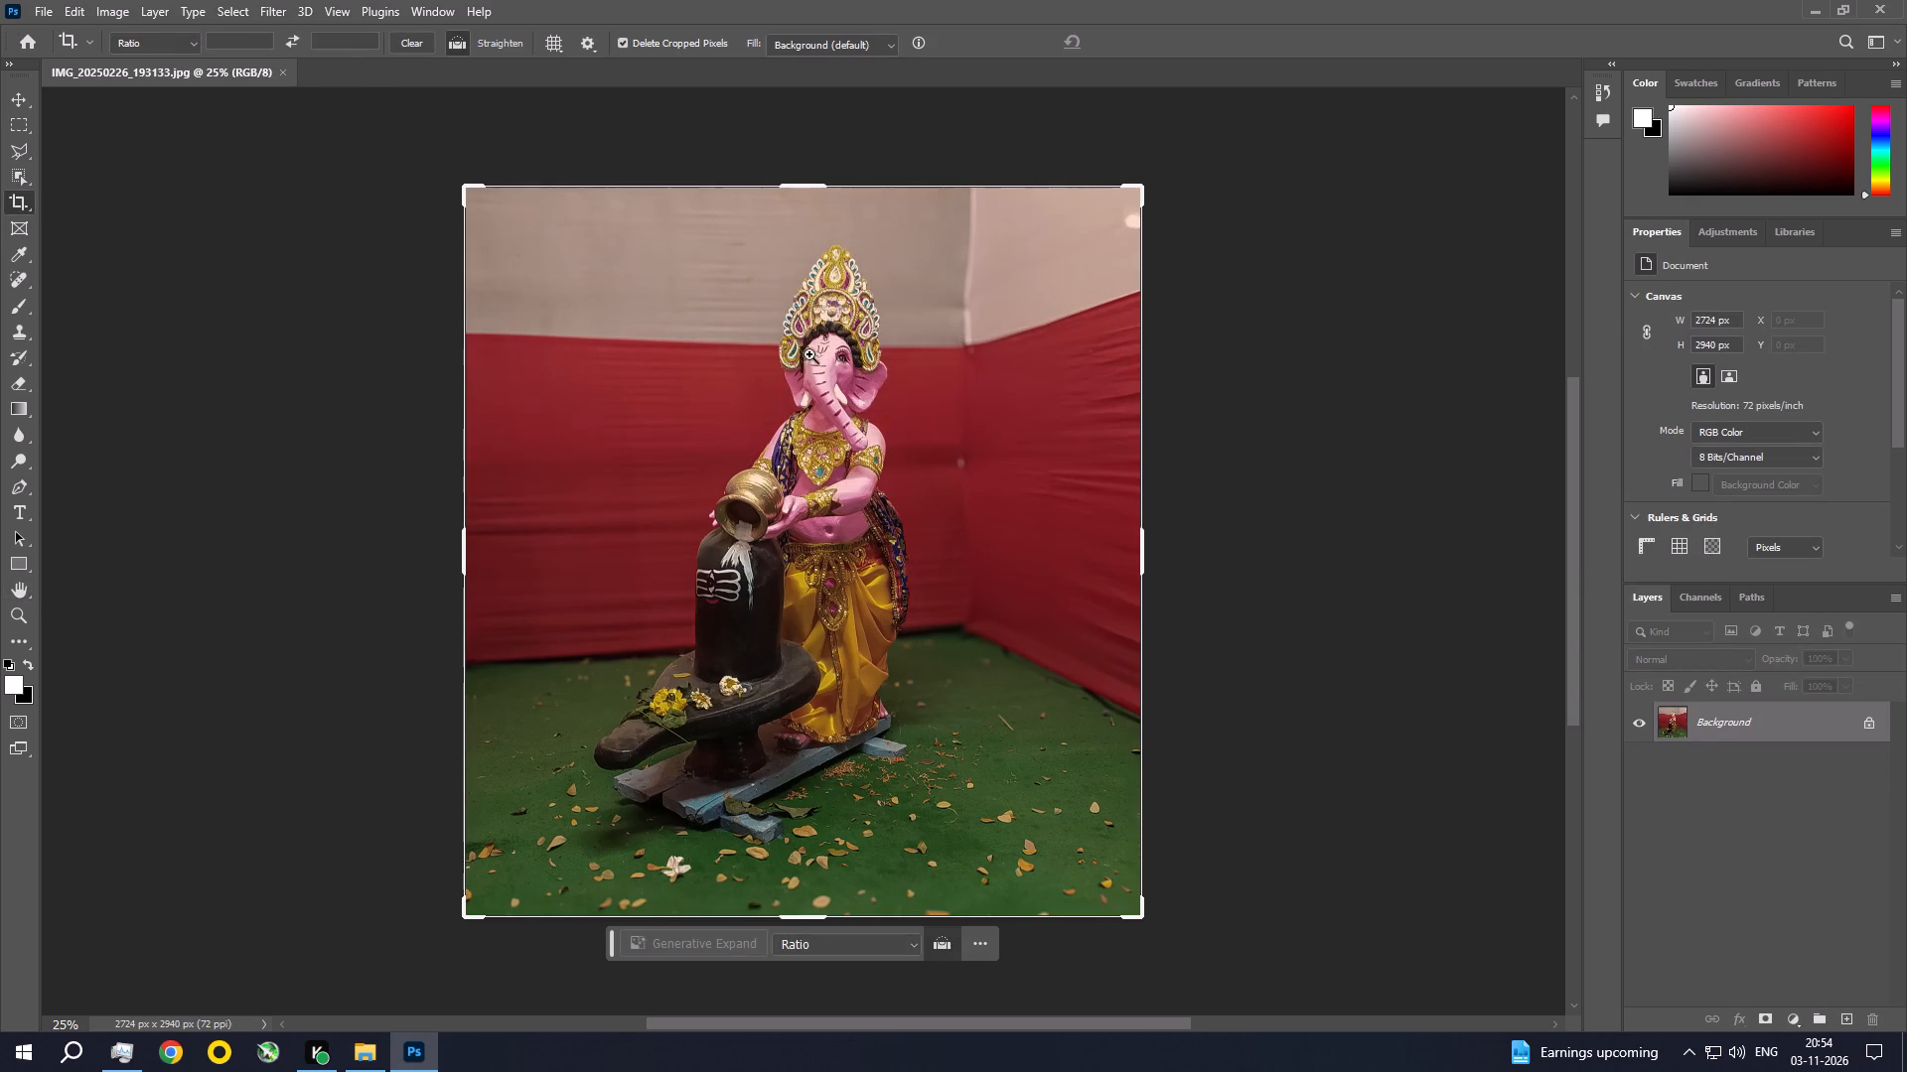
triple_click(811, 348, "ctrl")
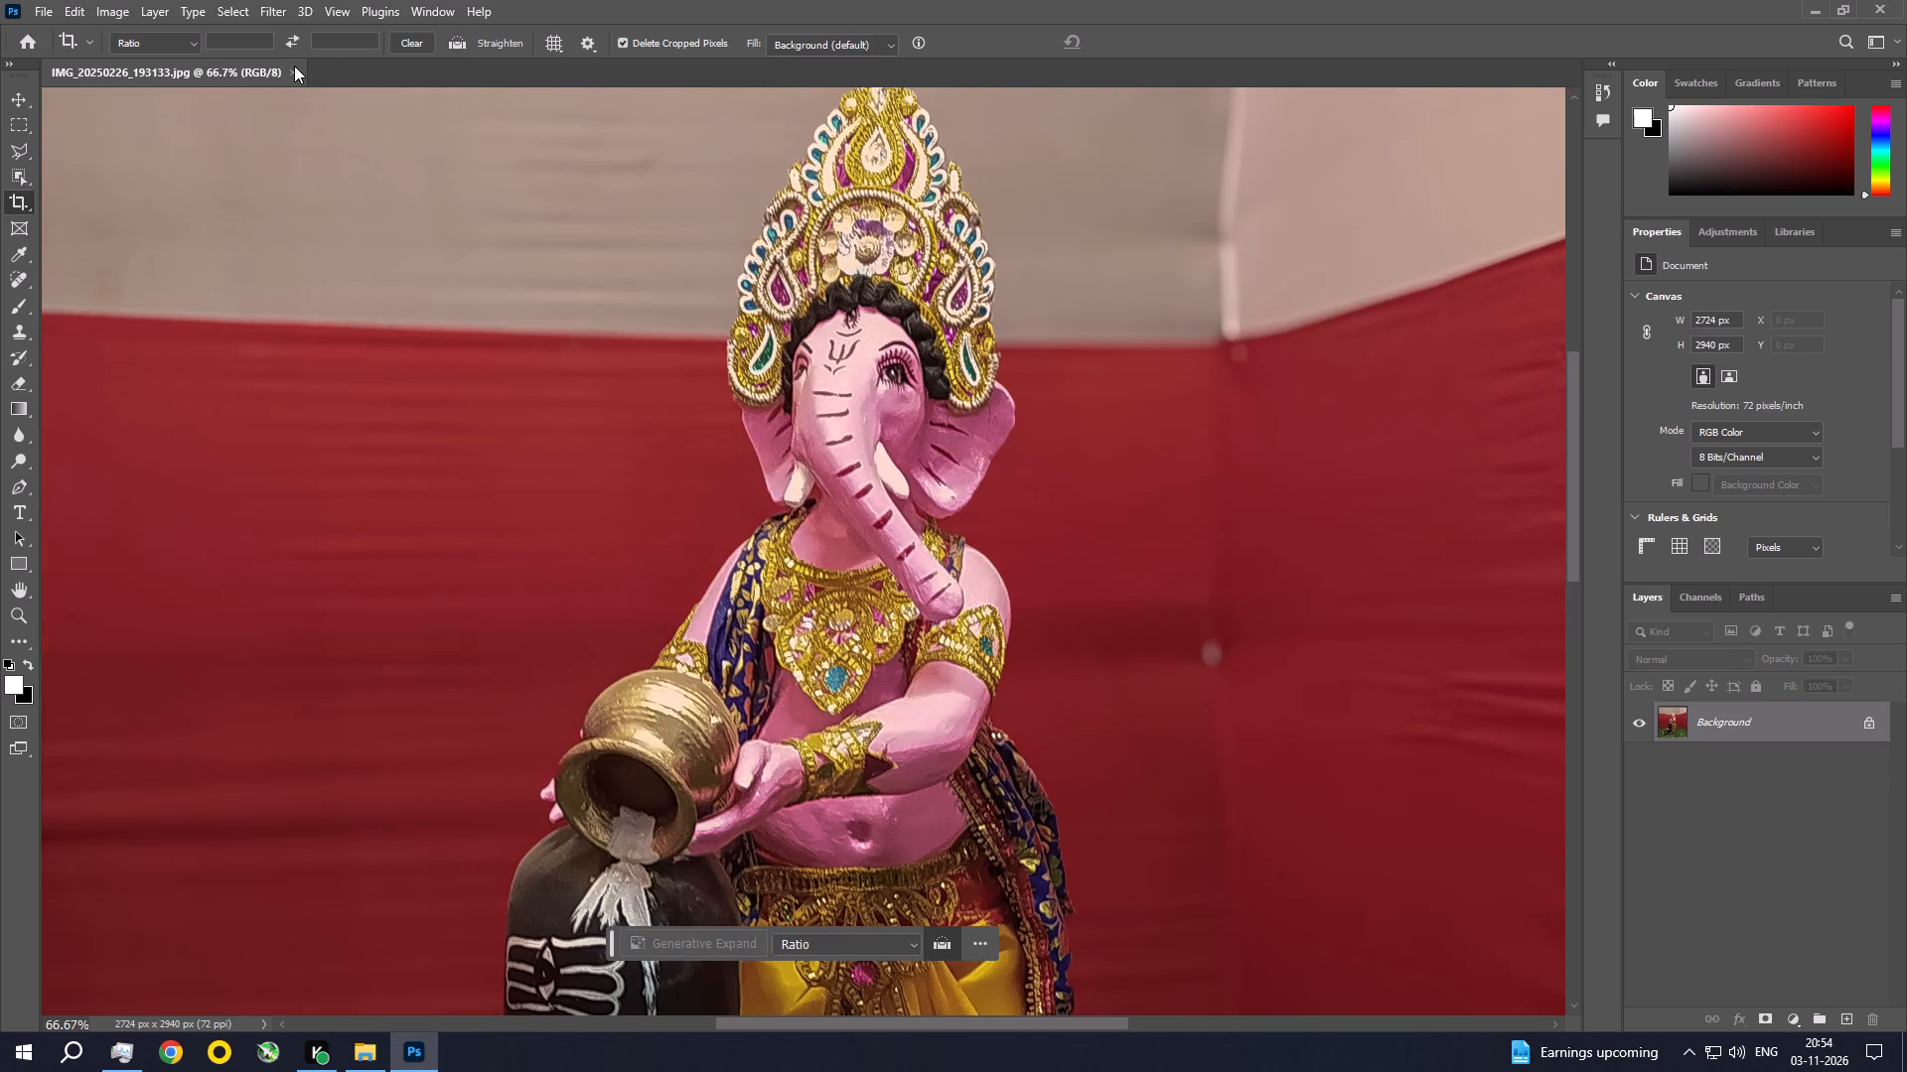
left_click(290, 73)
Open the mountain landscape photo IMG_20250713_110101 from the RAW folder in Photoshop.
left_click(1820, 0)
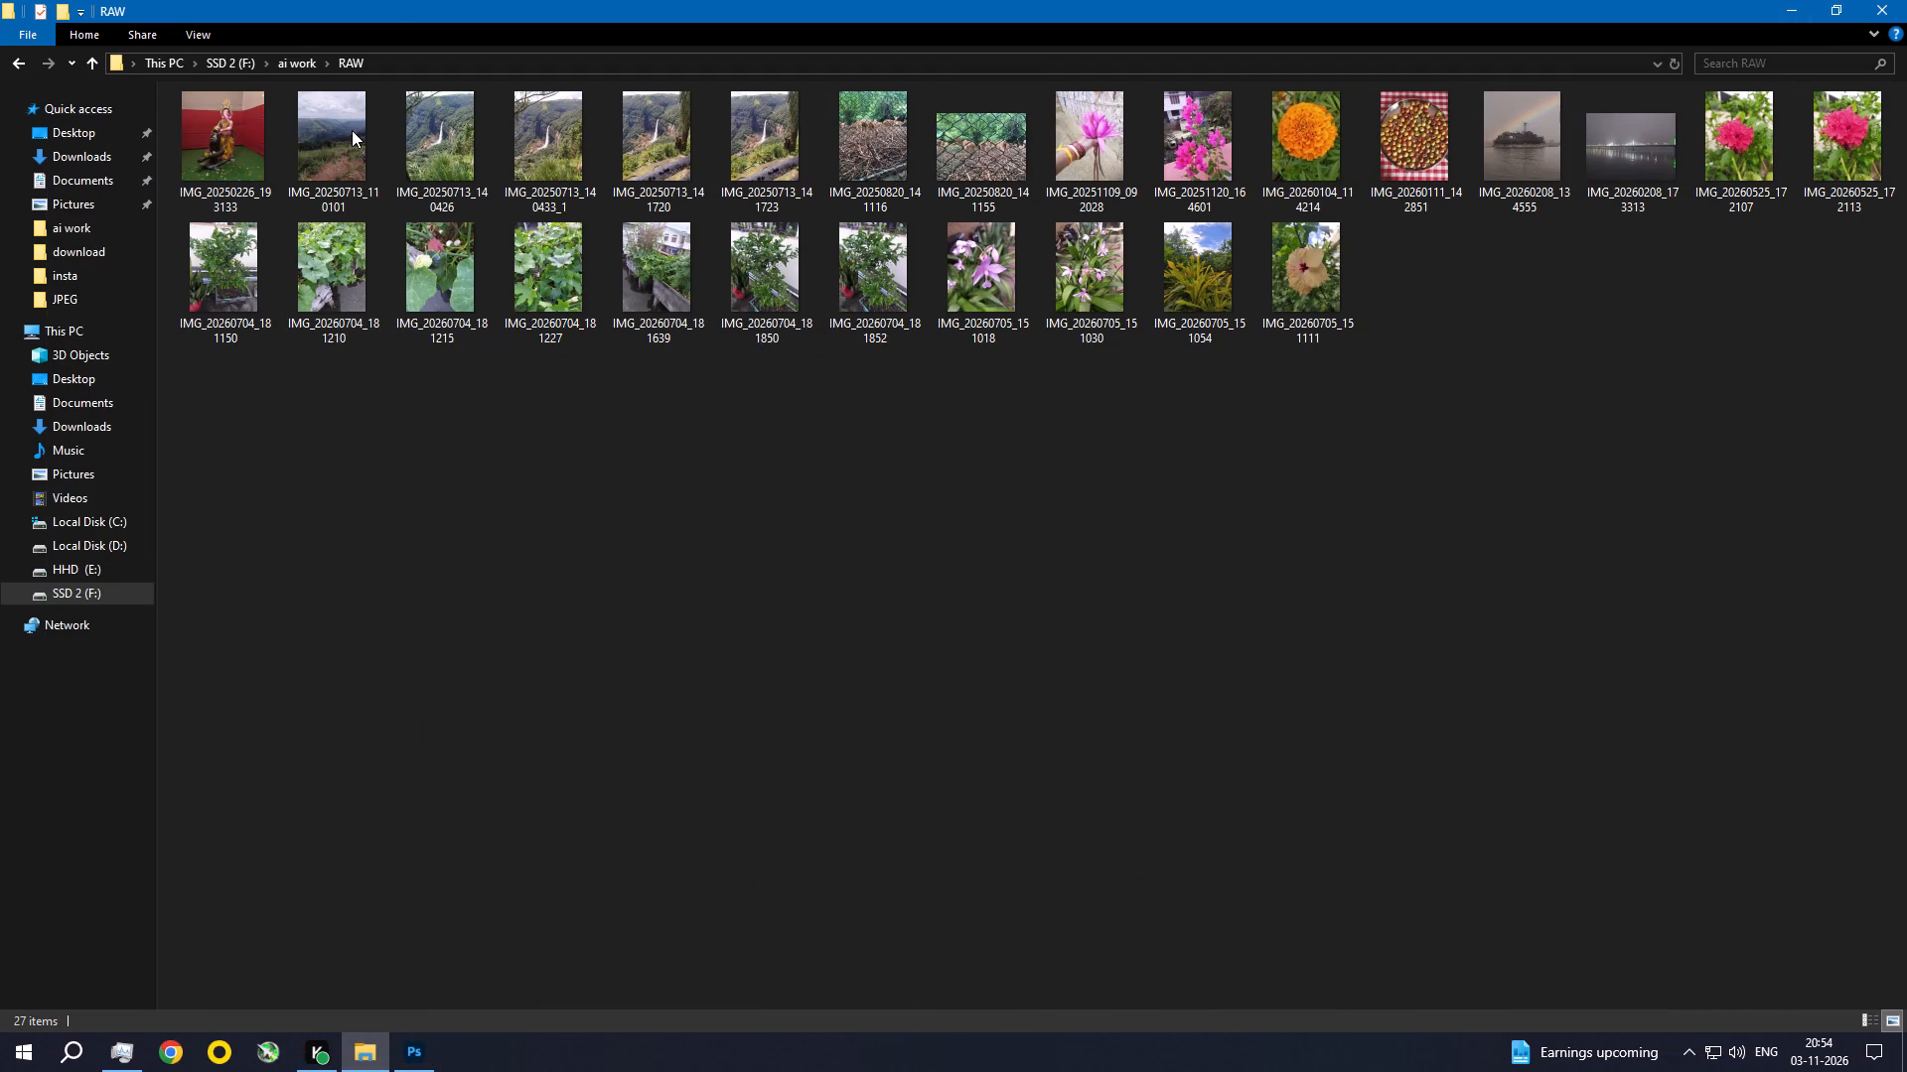
left_click_drag(354, 131, 796, 576)
key("alt+Tab")
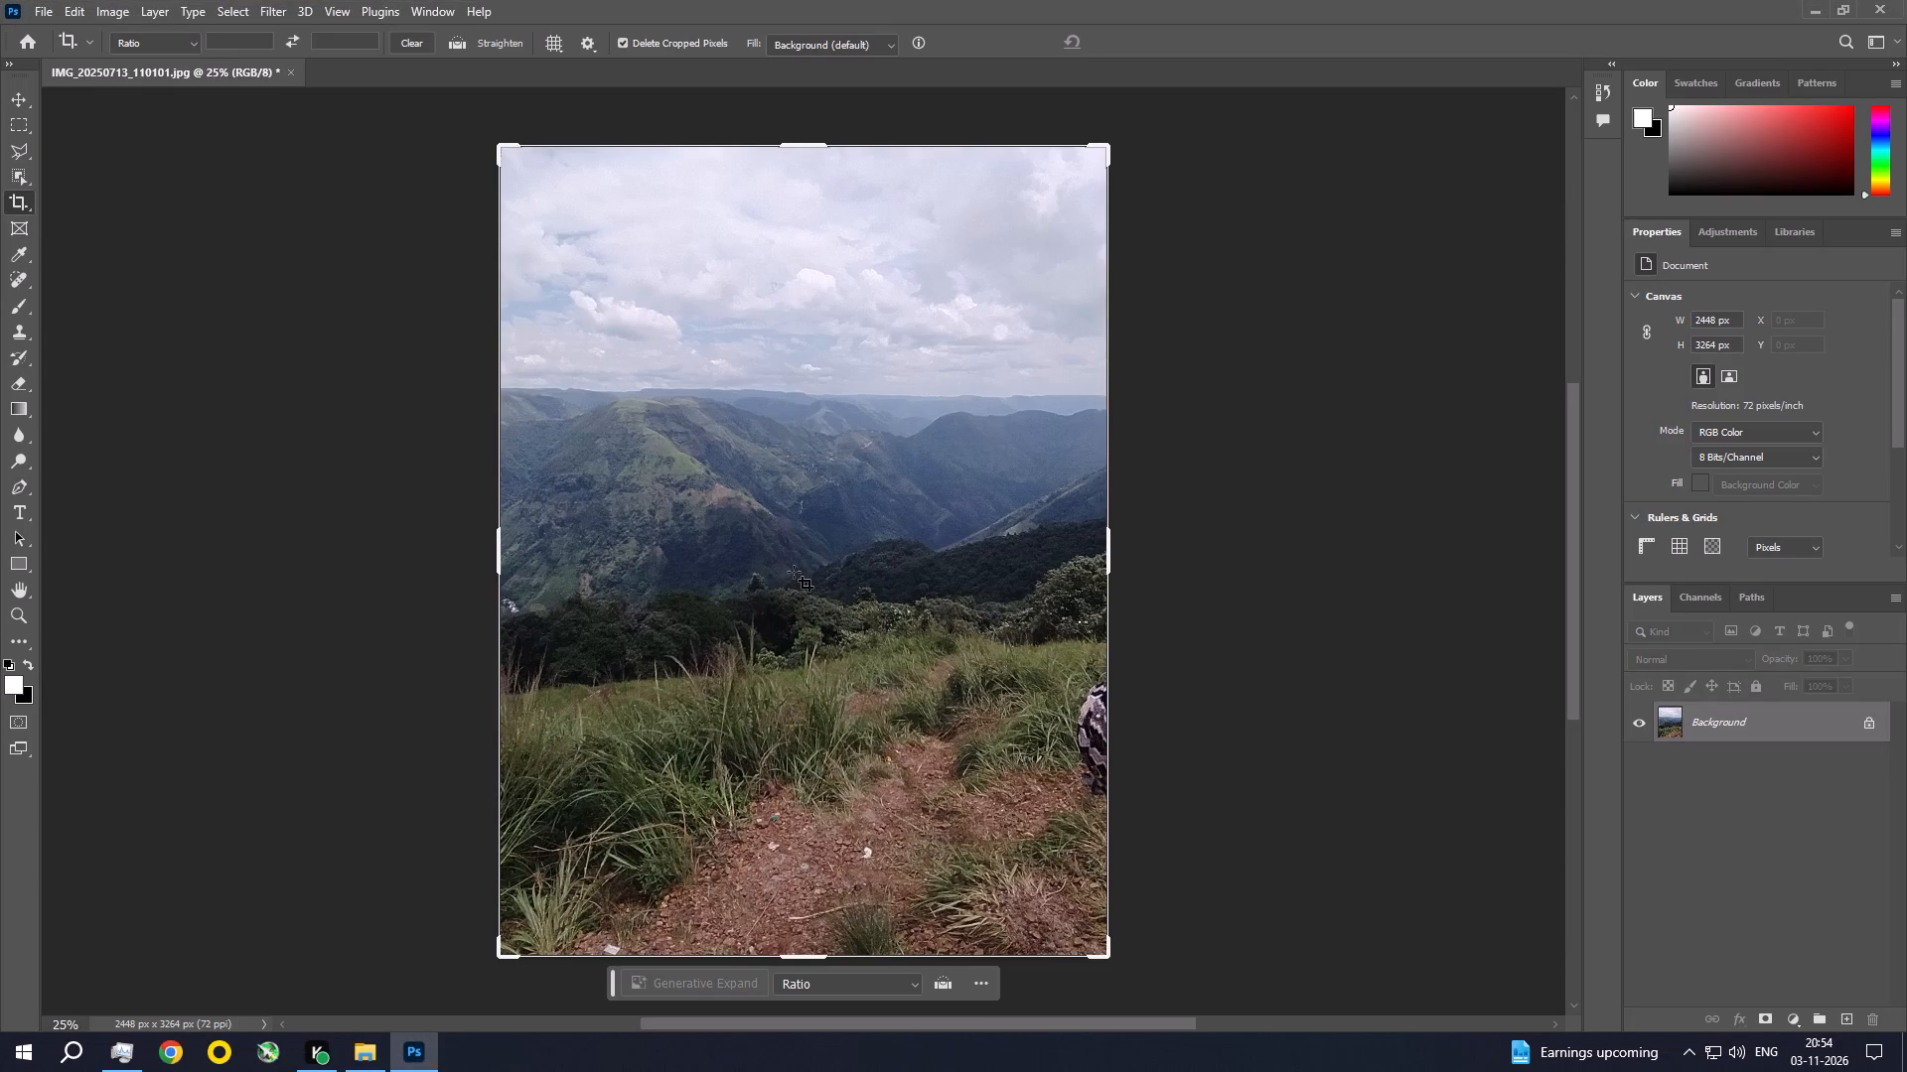
Crop the landscape photo to 2312 × 2944 px with a slight rotation, cutting off the person at the edge.
left_click_drag(1109, 553, 1094, 553)
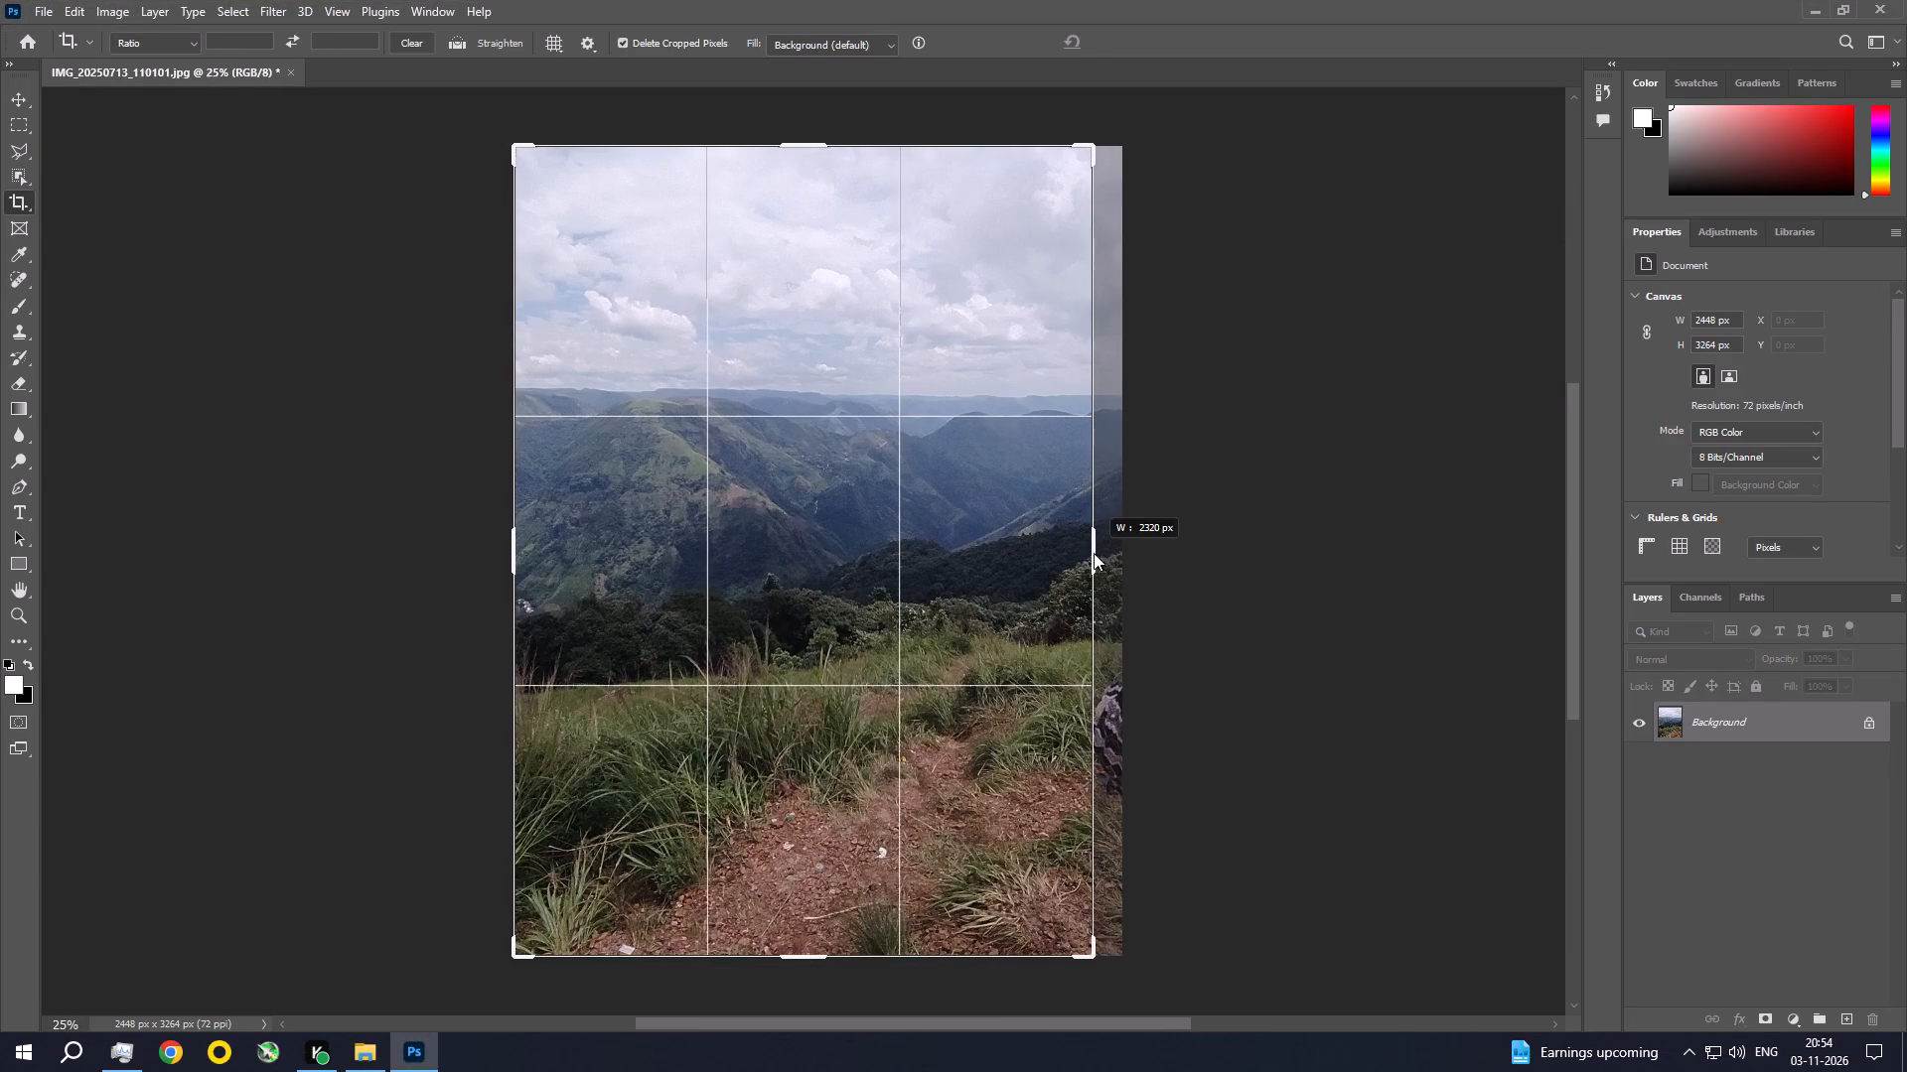
left_click_drag(1094, 553, 1093, 554)
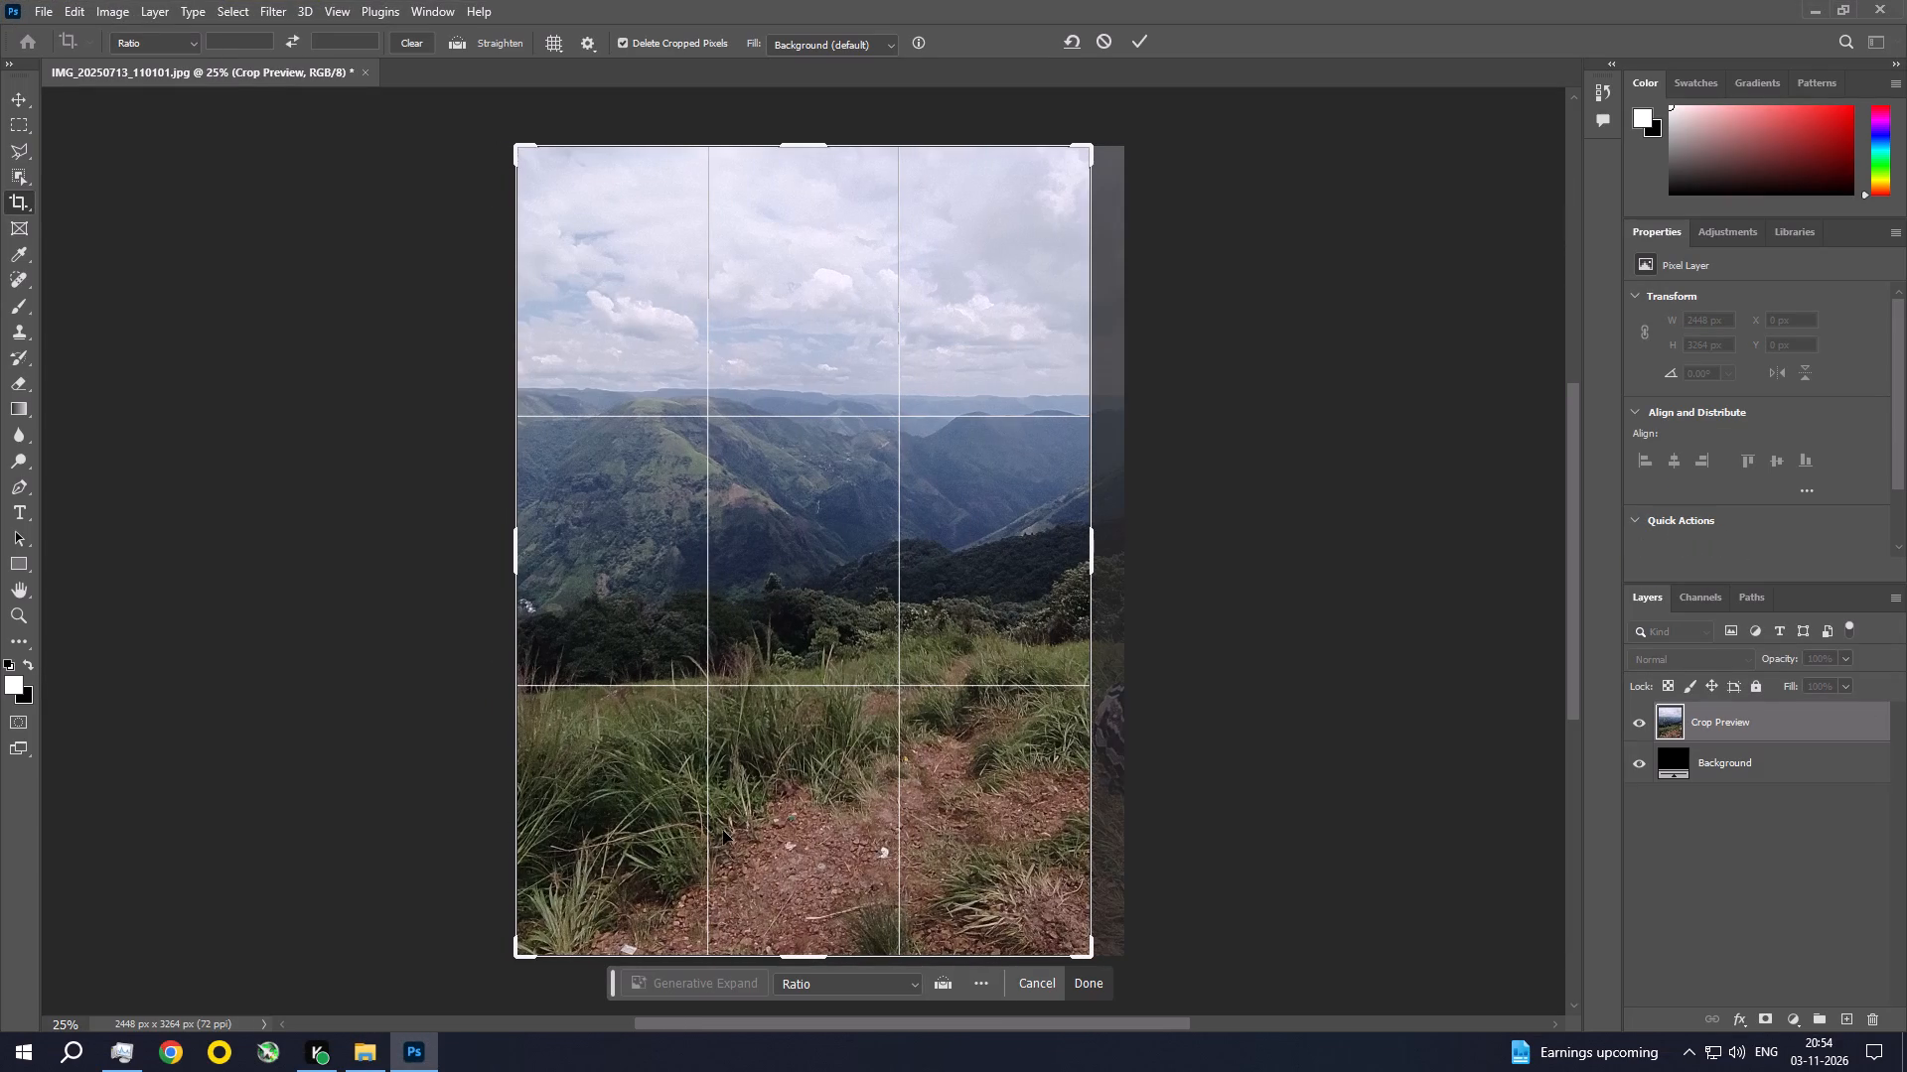
left_click_drag(791, 962, 793, 931)
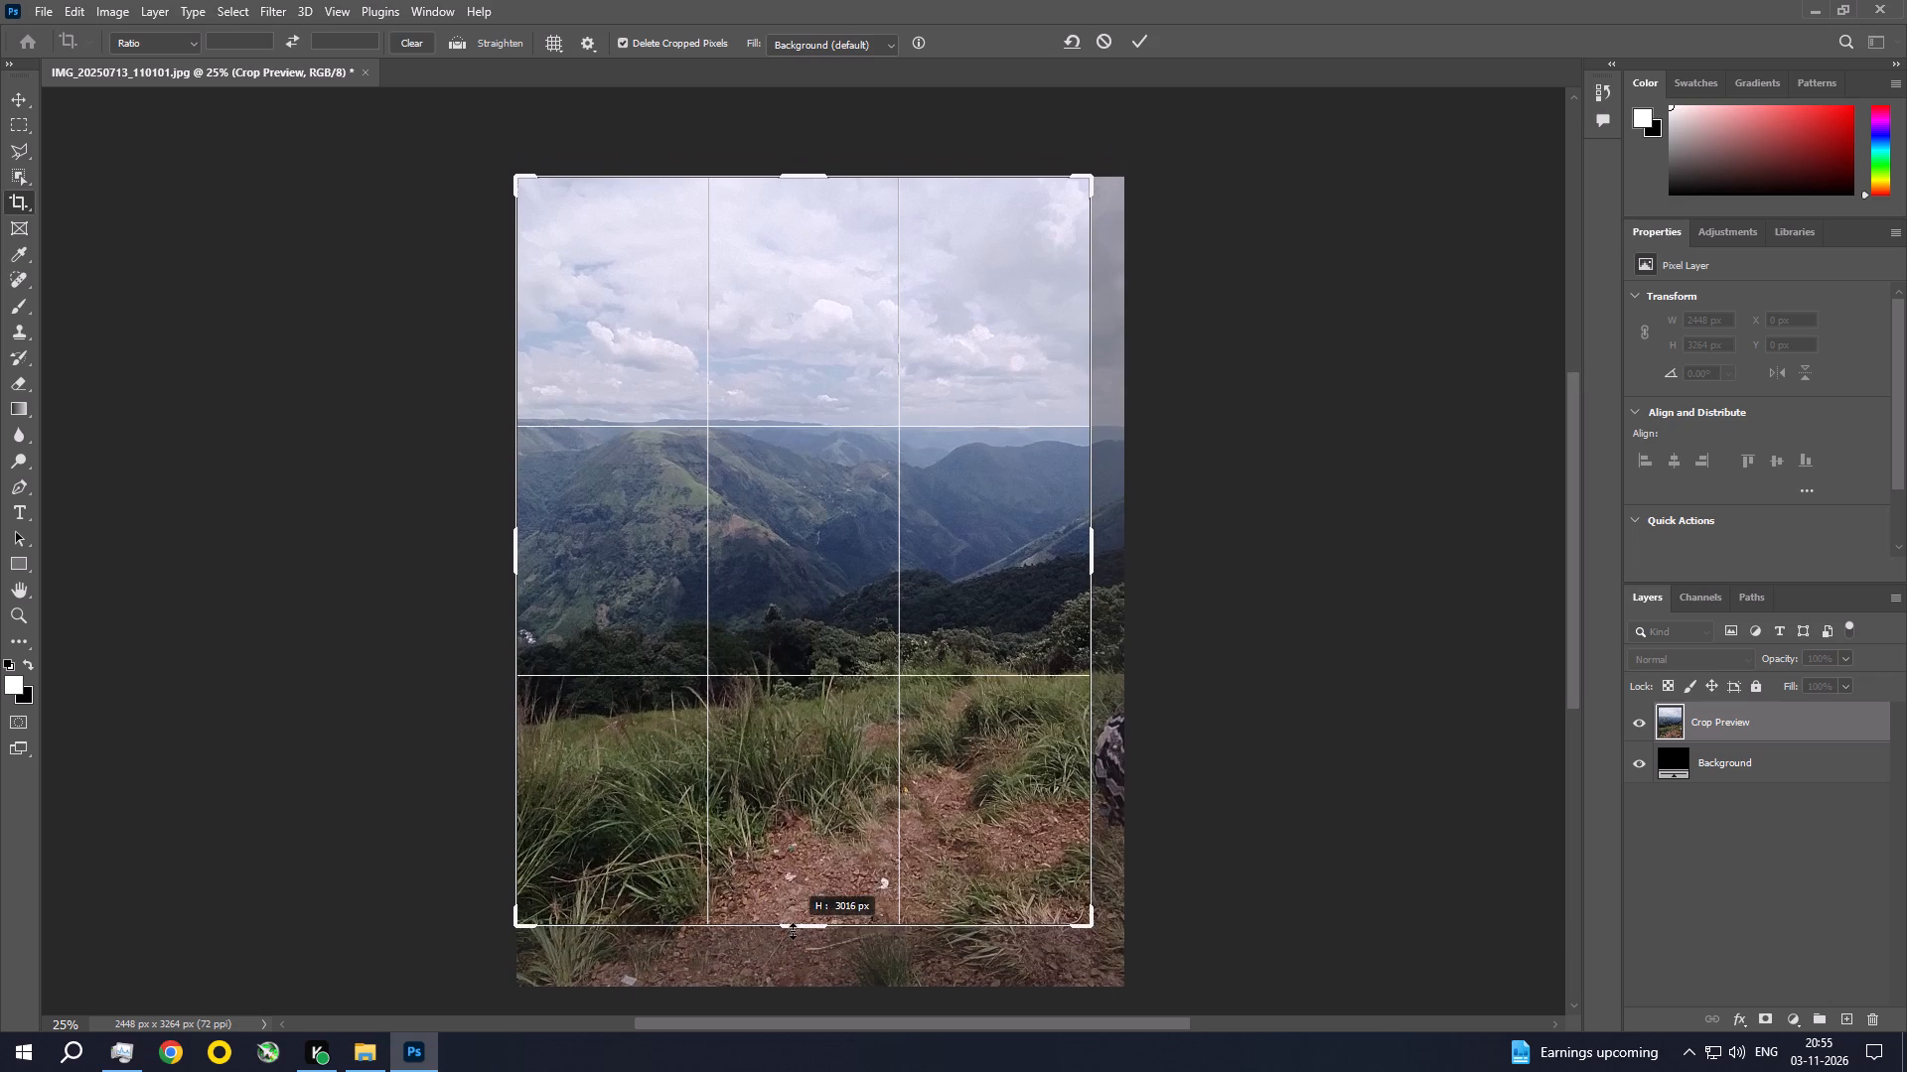
left_click_drag(793, 931, 805, 922)
left_click(1243, 641)
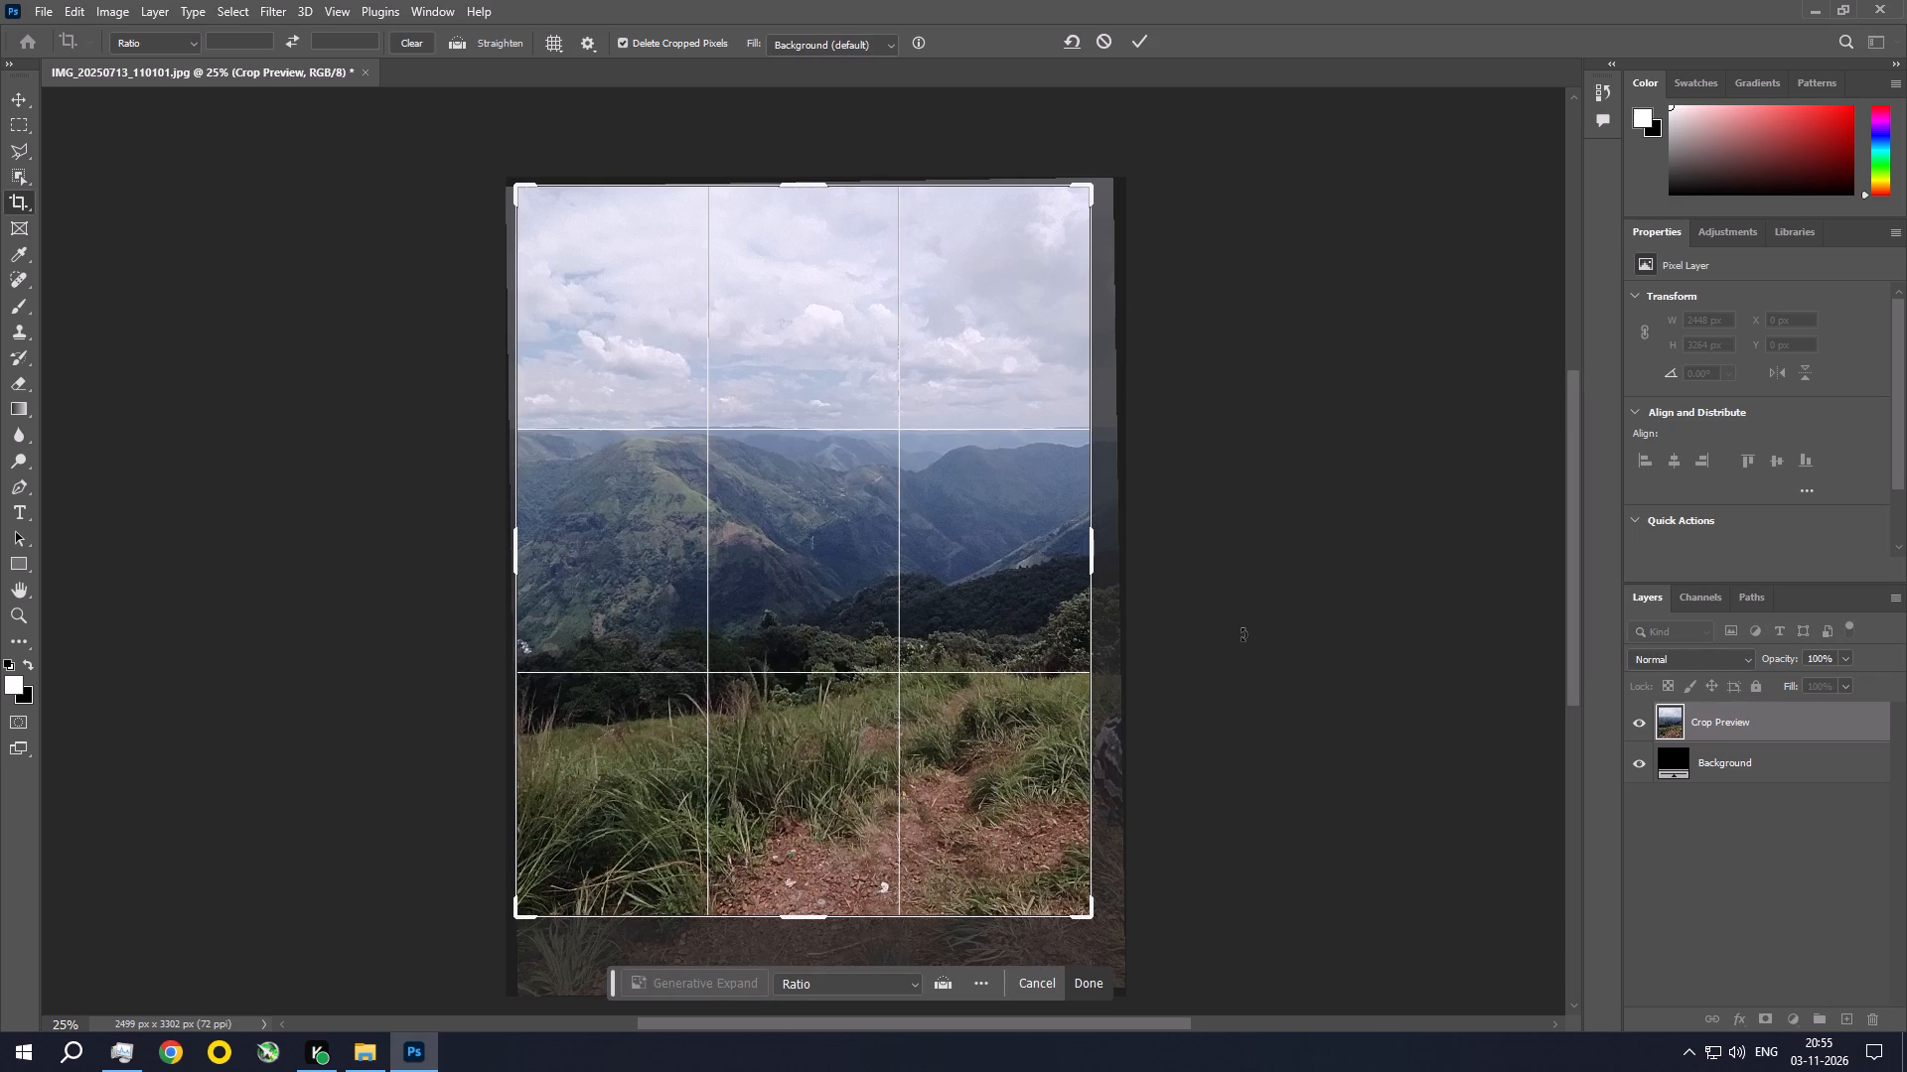
double_click(834, 645)
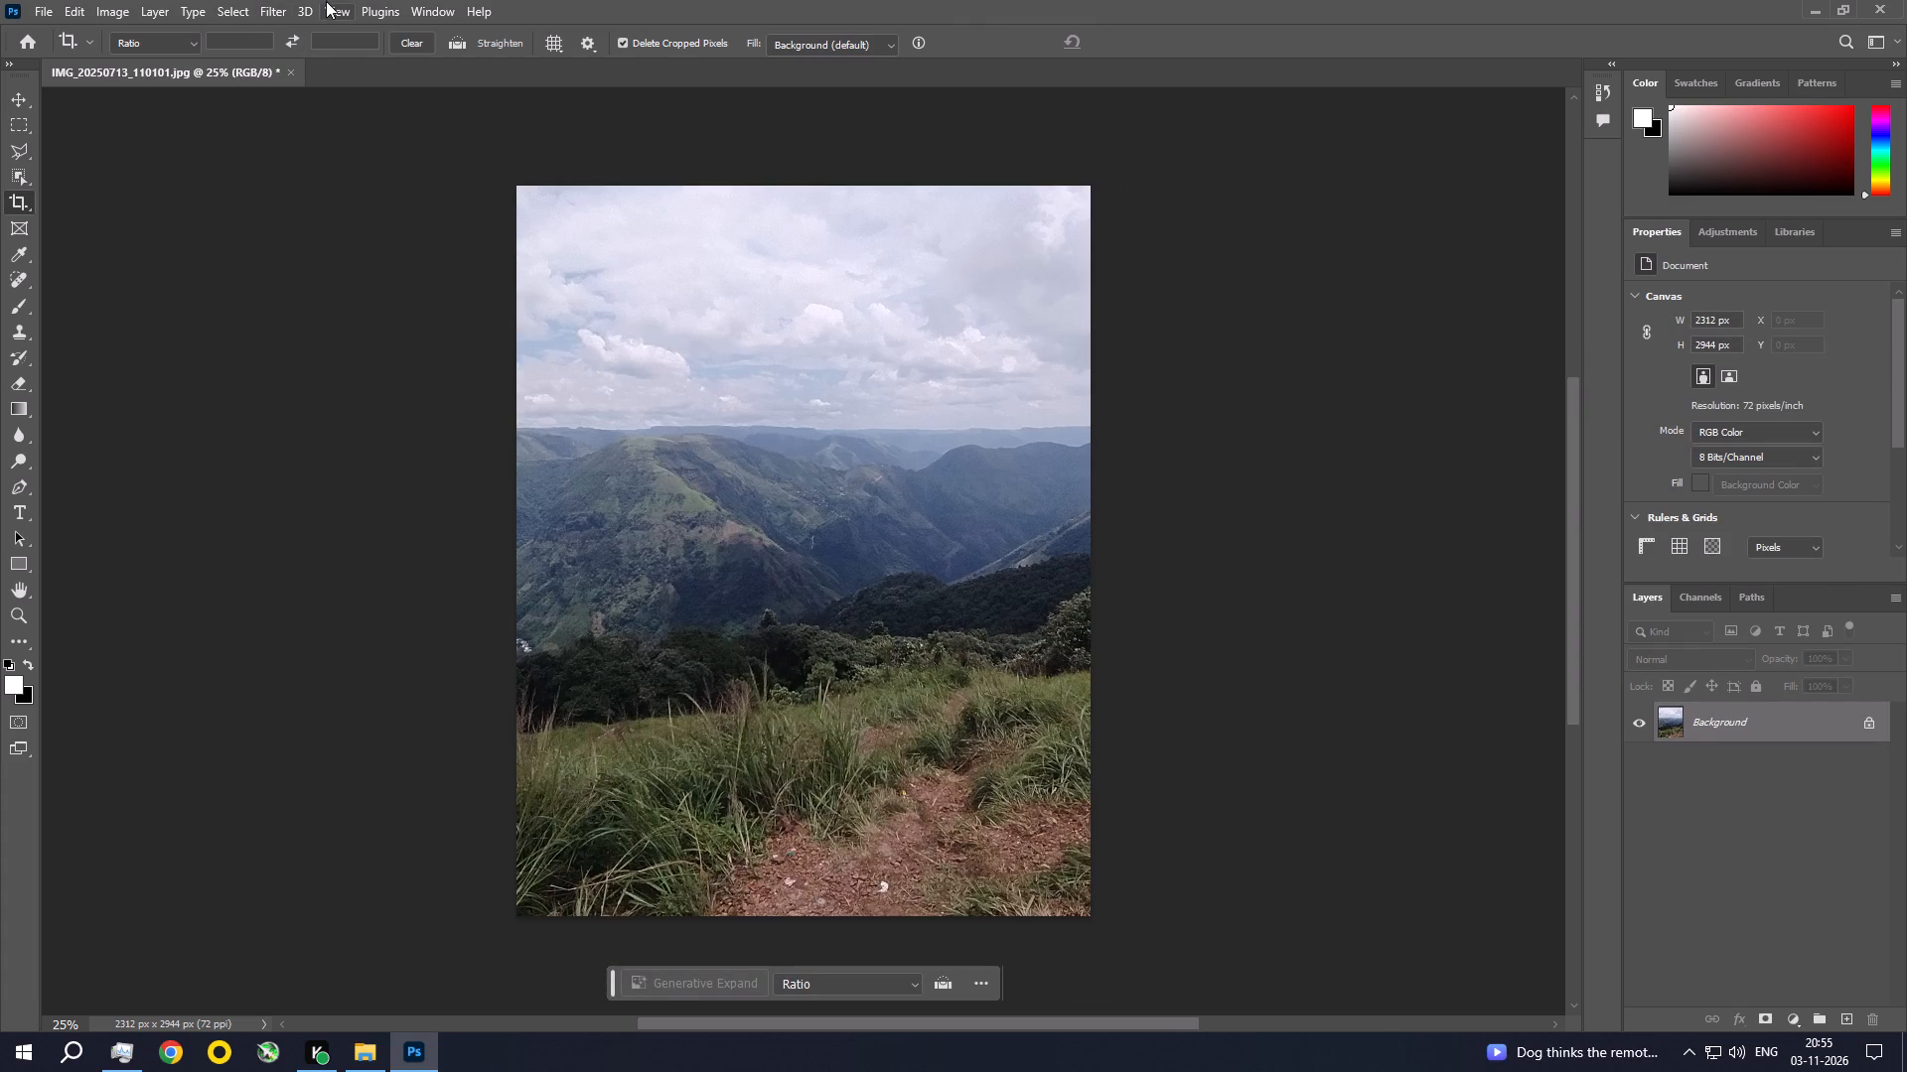
In the Camera Raw Filter, set Exposure -0.35, Contrast +19, Highlights -25, Shadows +13 and Whites -12.
left_click(279, 12)
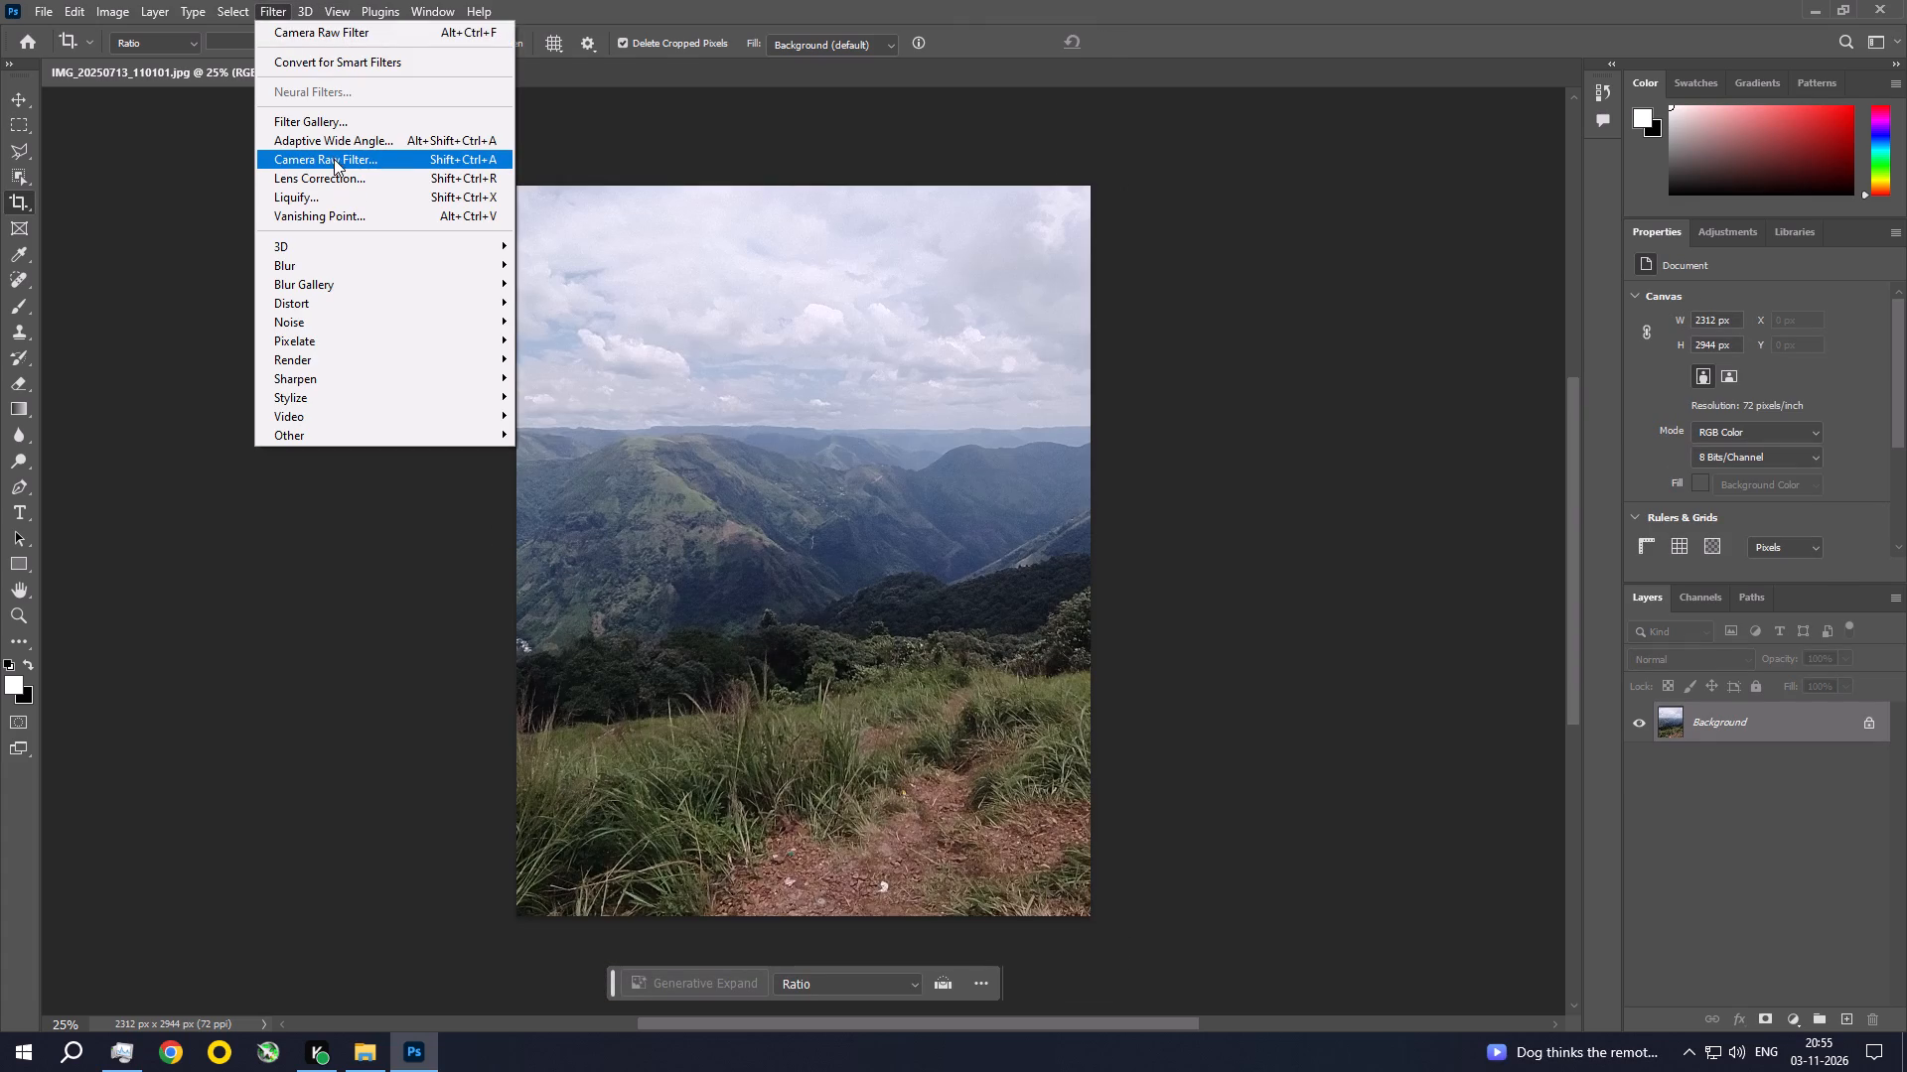
left_click(334, 163)
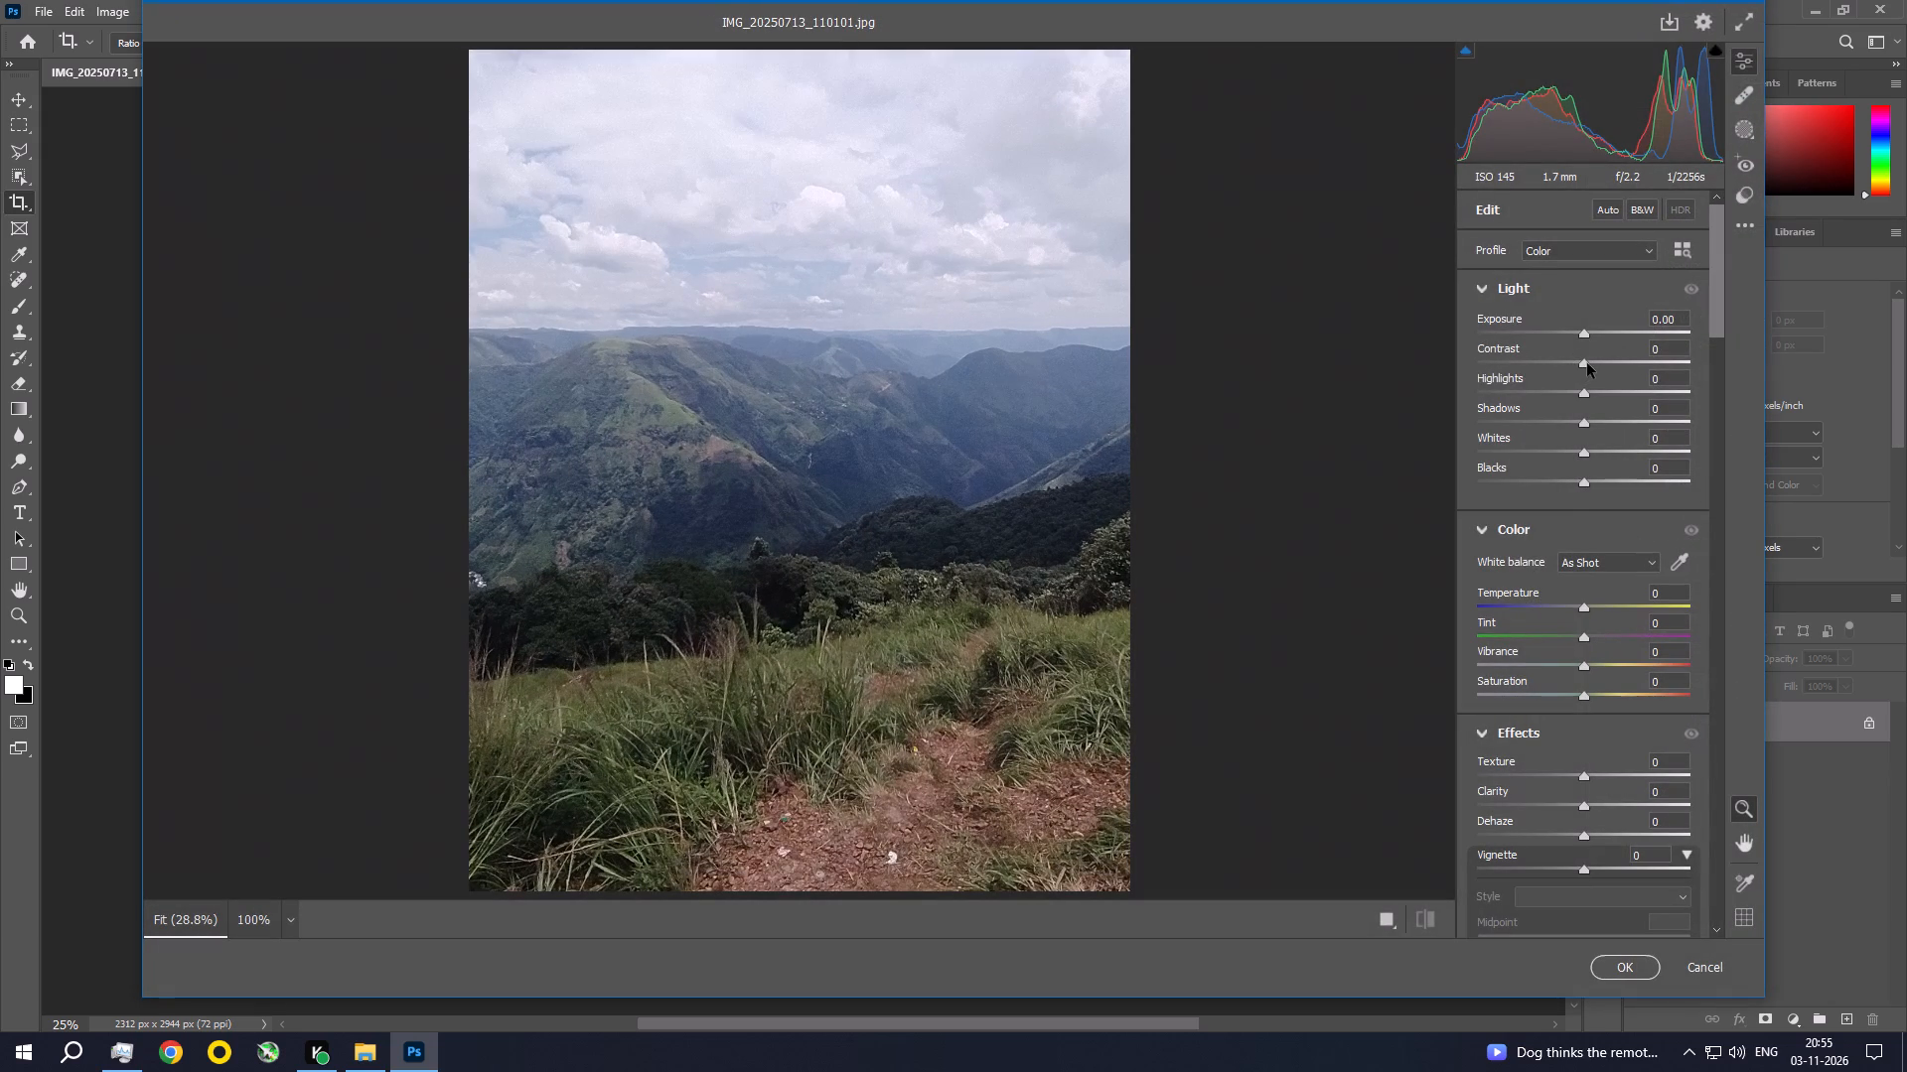
left_click_drag(1587, 363, 1607, 372)
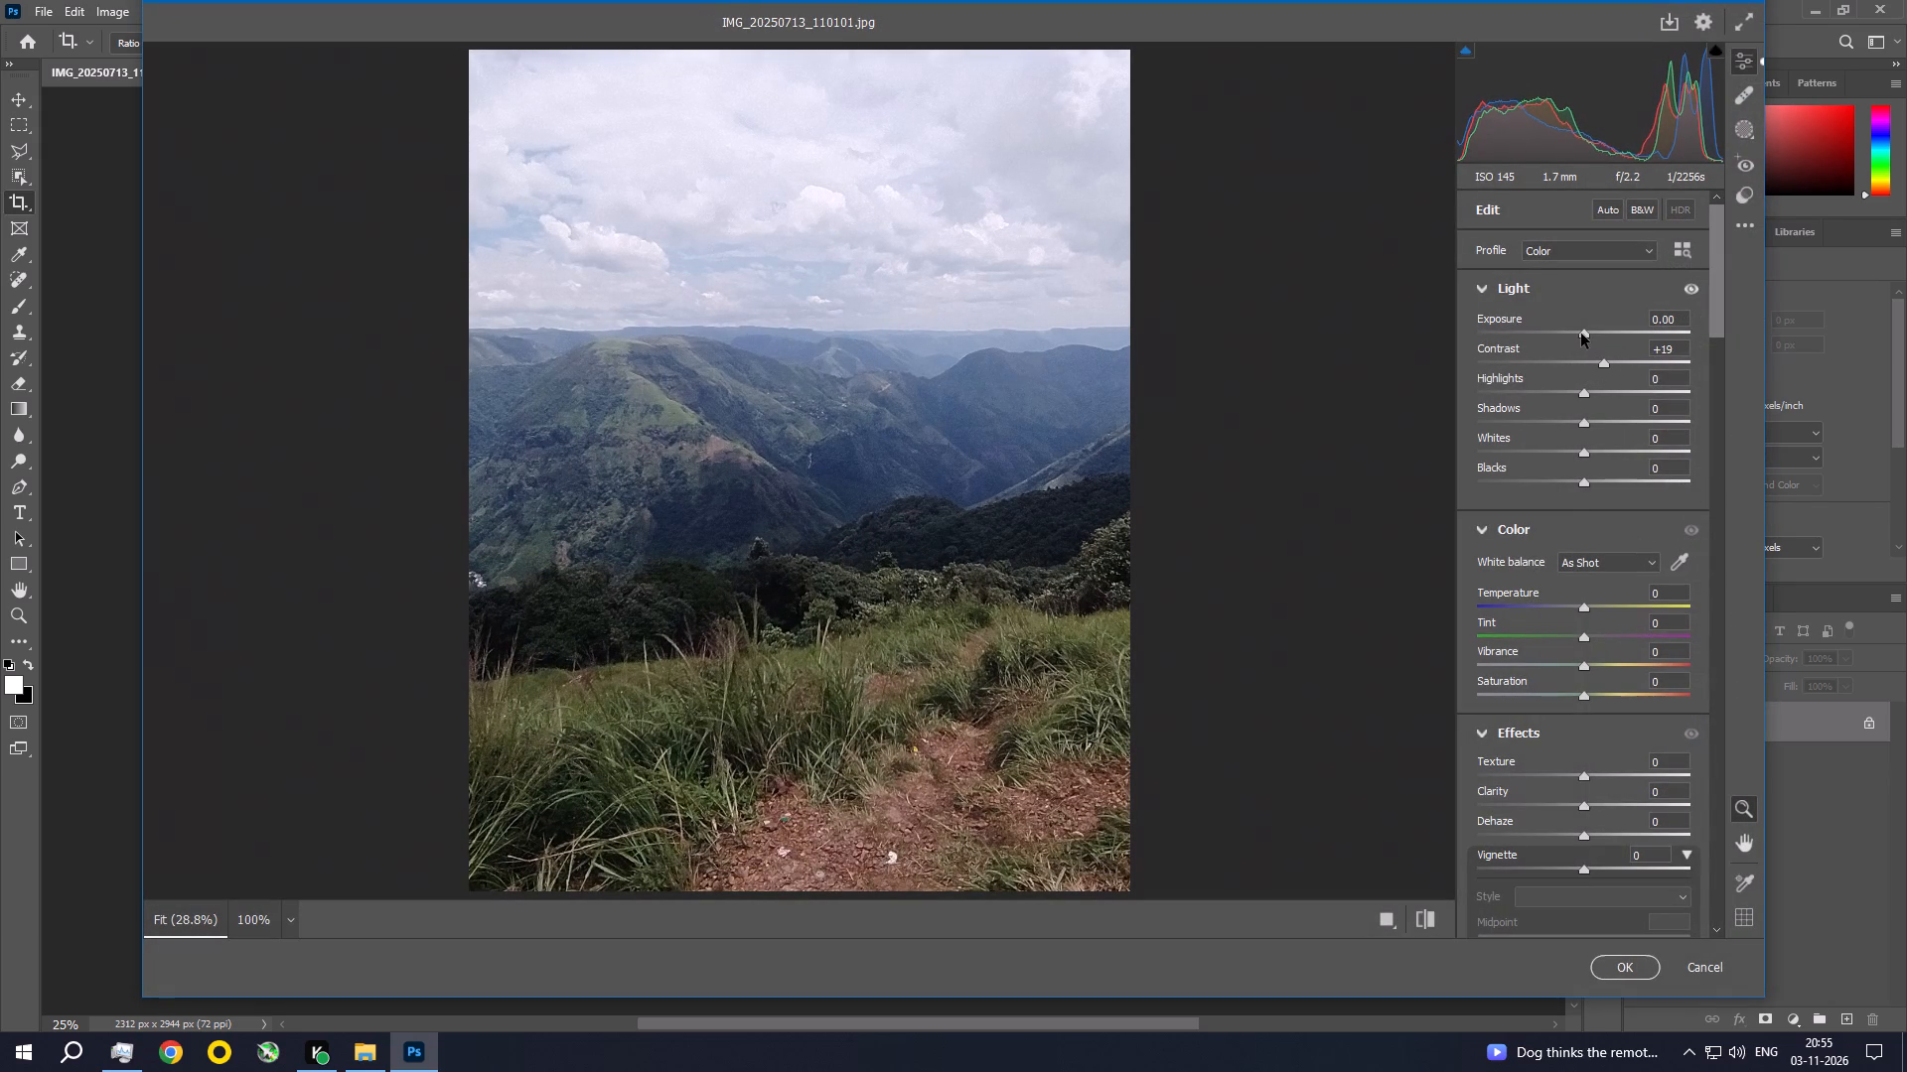
left_click(1581, 335)
left_click_drag(1586, 394, 1559, 386)
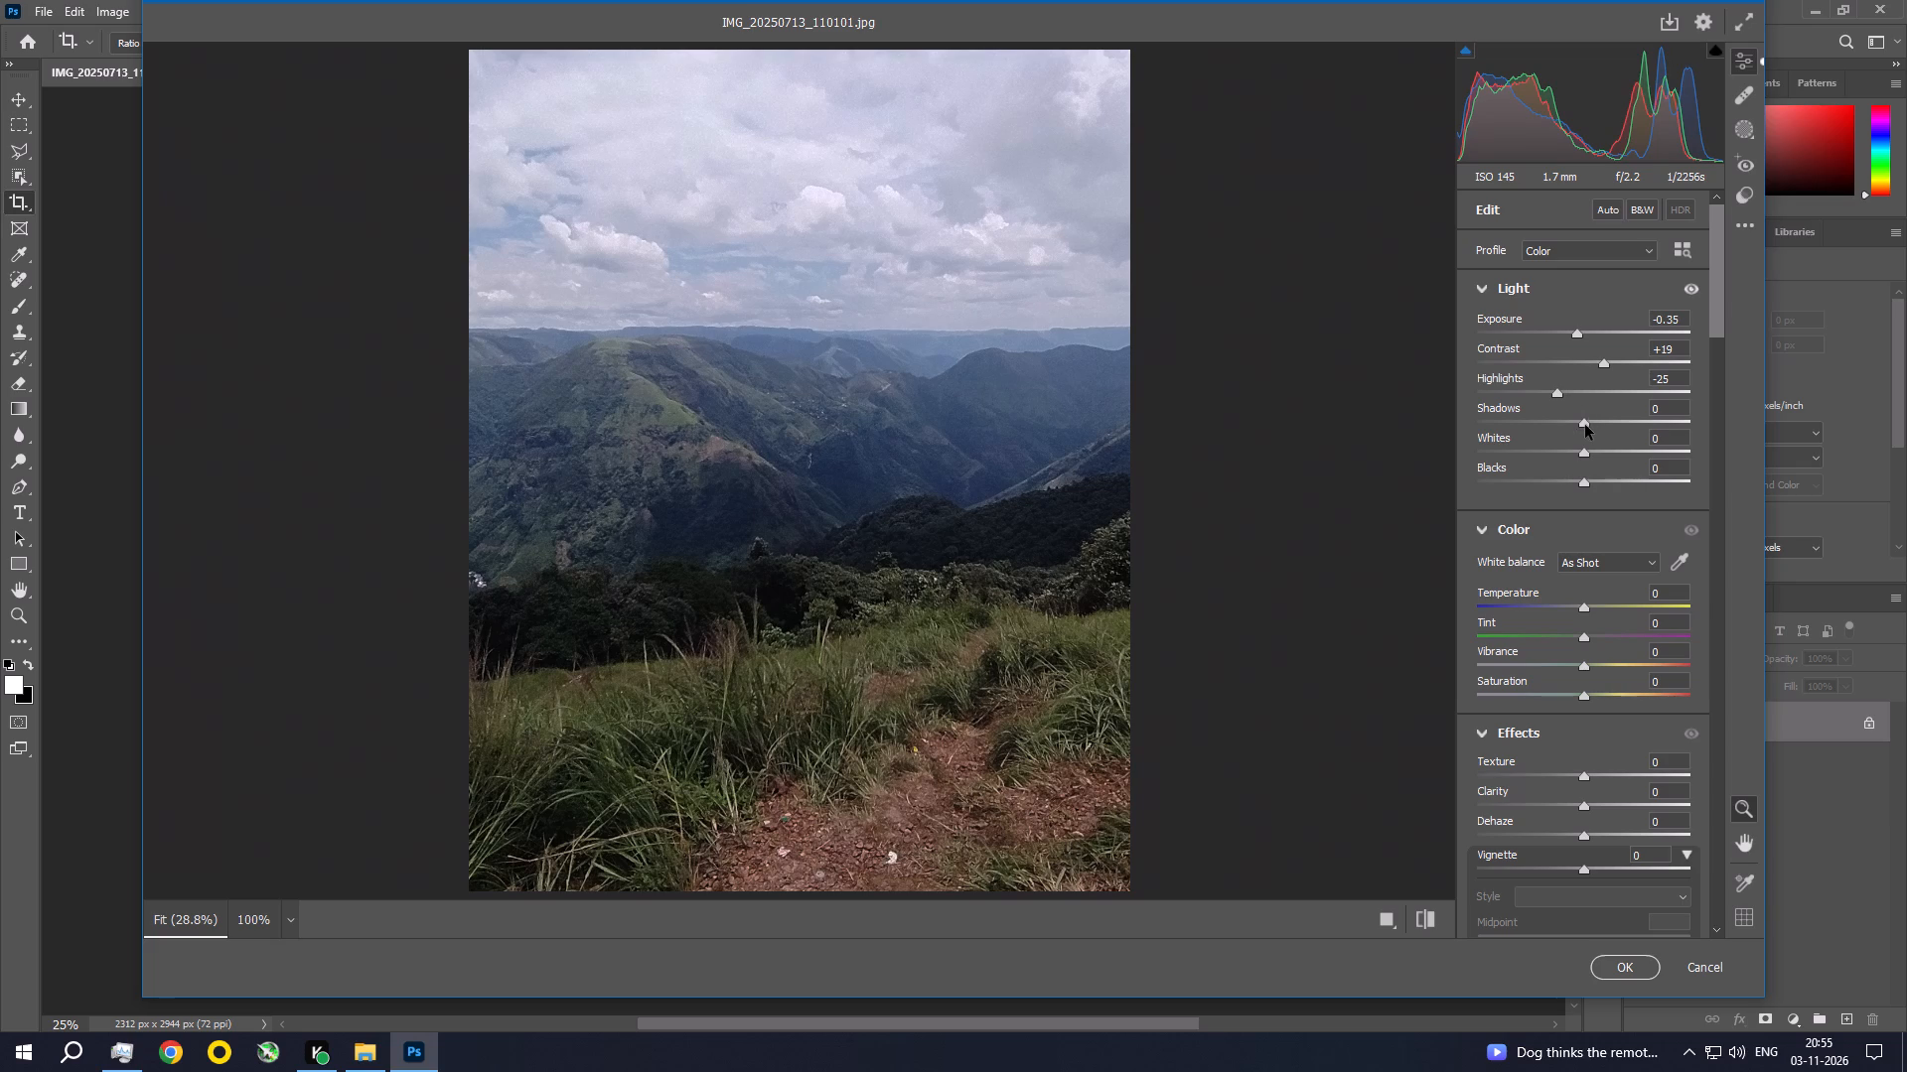
left_click_drag(1585, 425, 1599, 426)
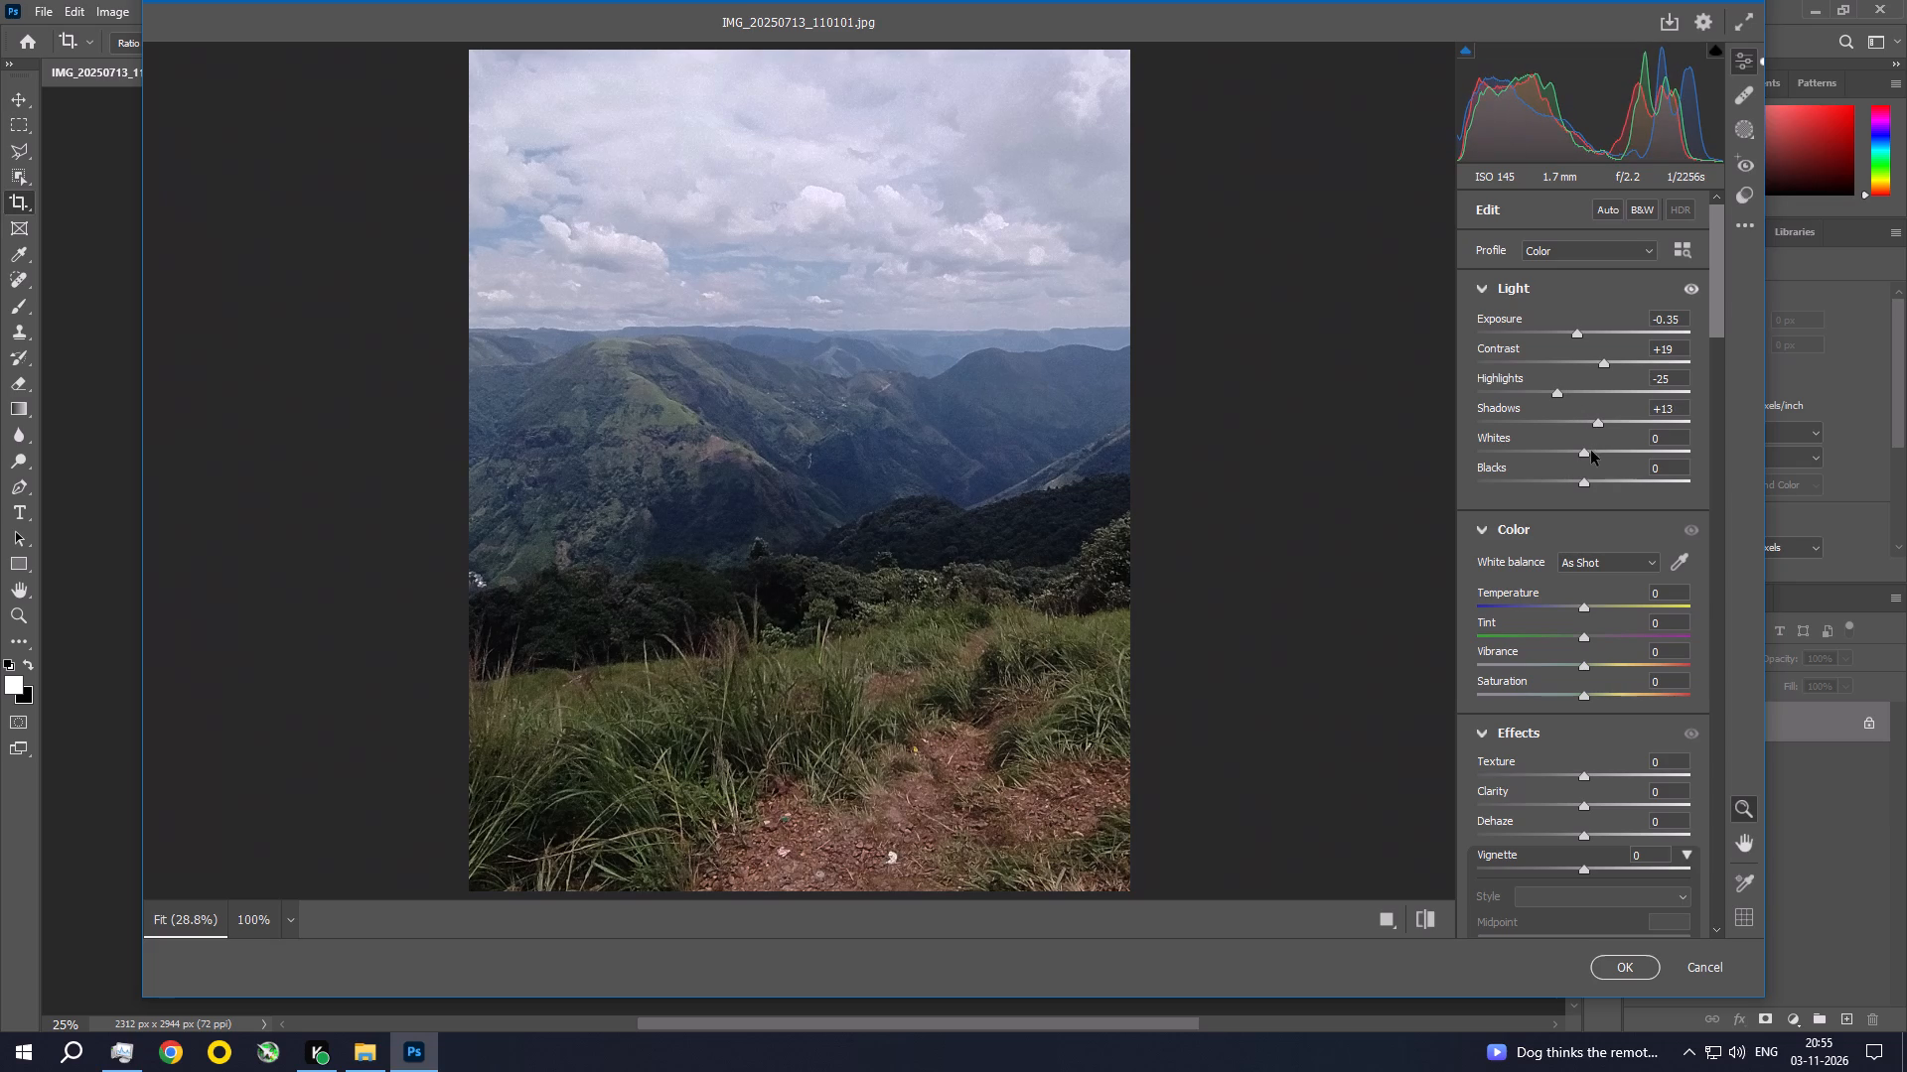
left_click_drag(1583, 451, 1570, 443)
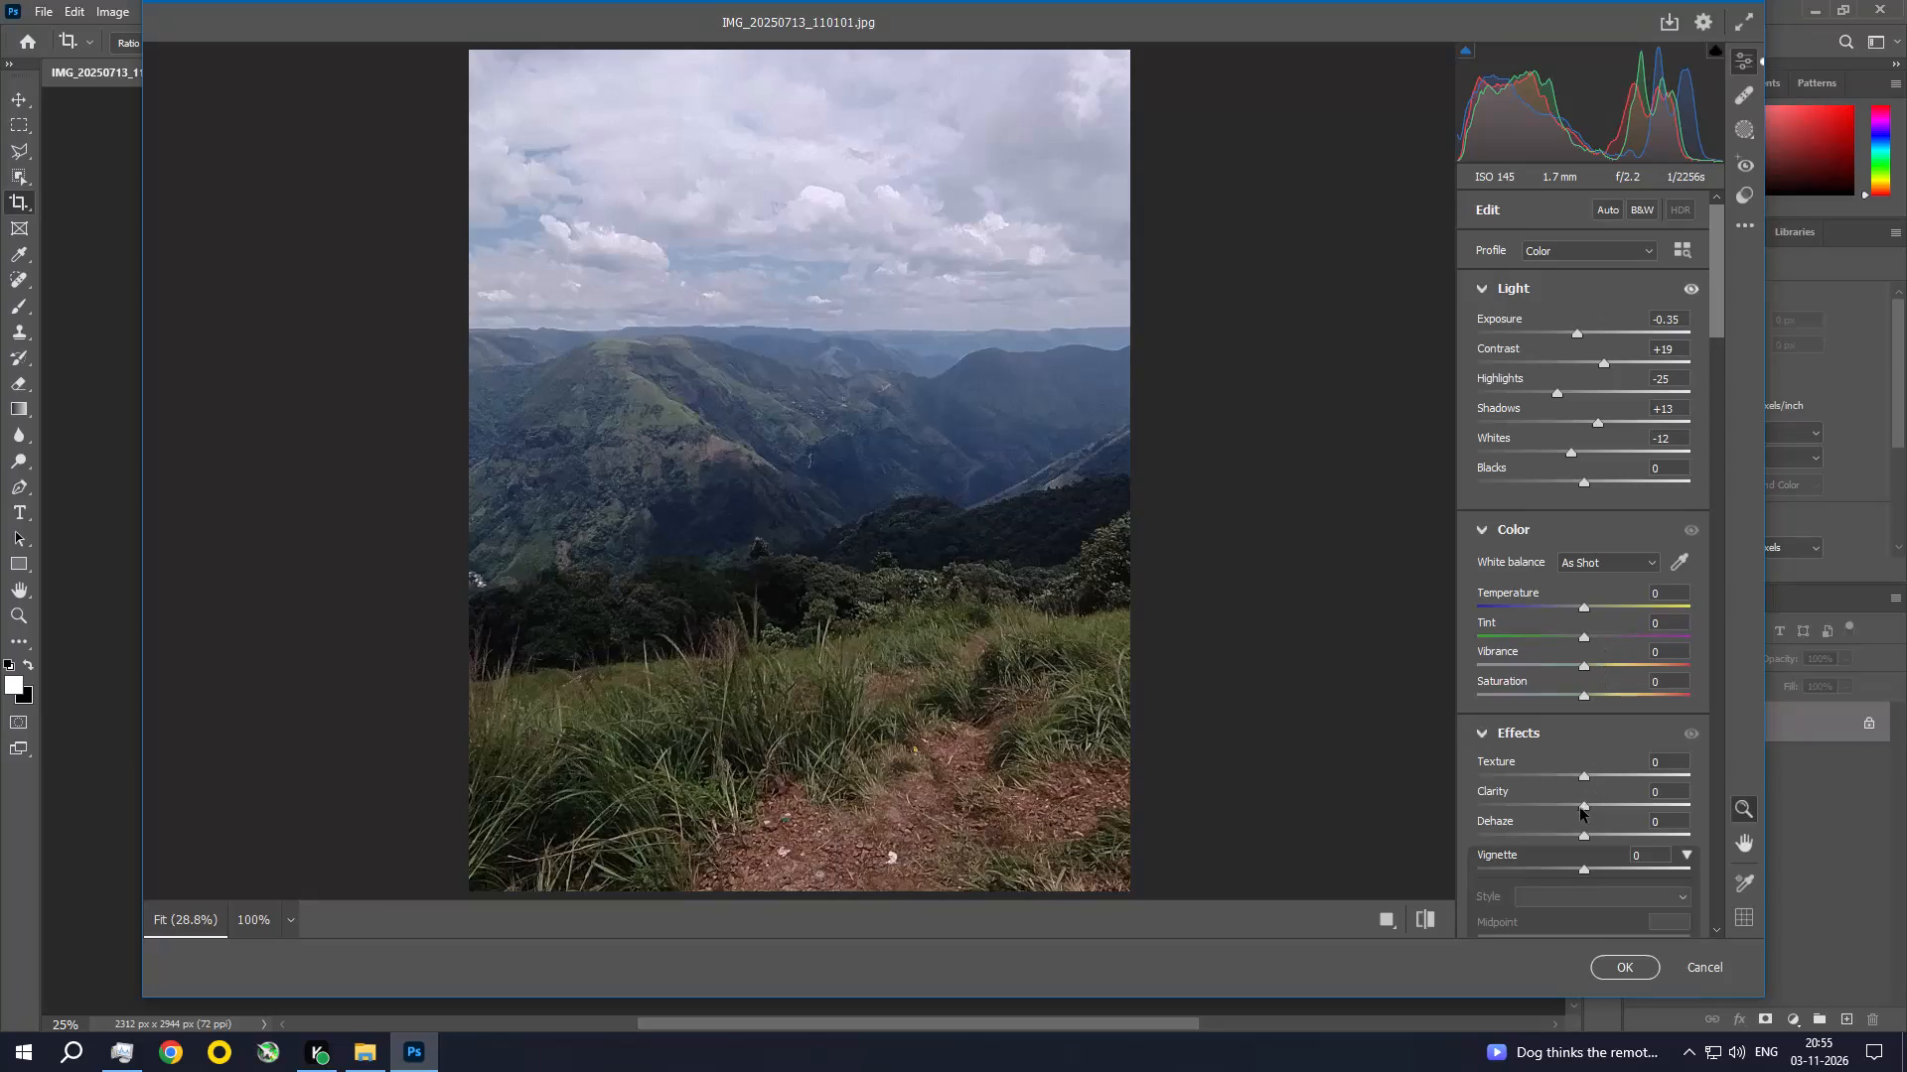
Set the Camera Raw effects to Texture +9 and Clarity +9.
left_click_drag(1584, 805, 1594, 808)
left_click_drag(1583, 777, 1591, 779)
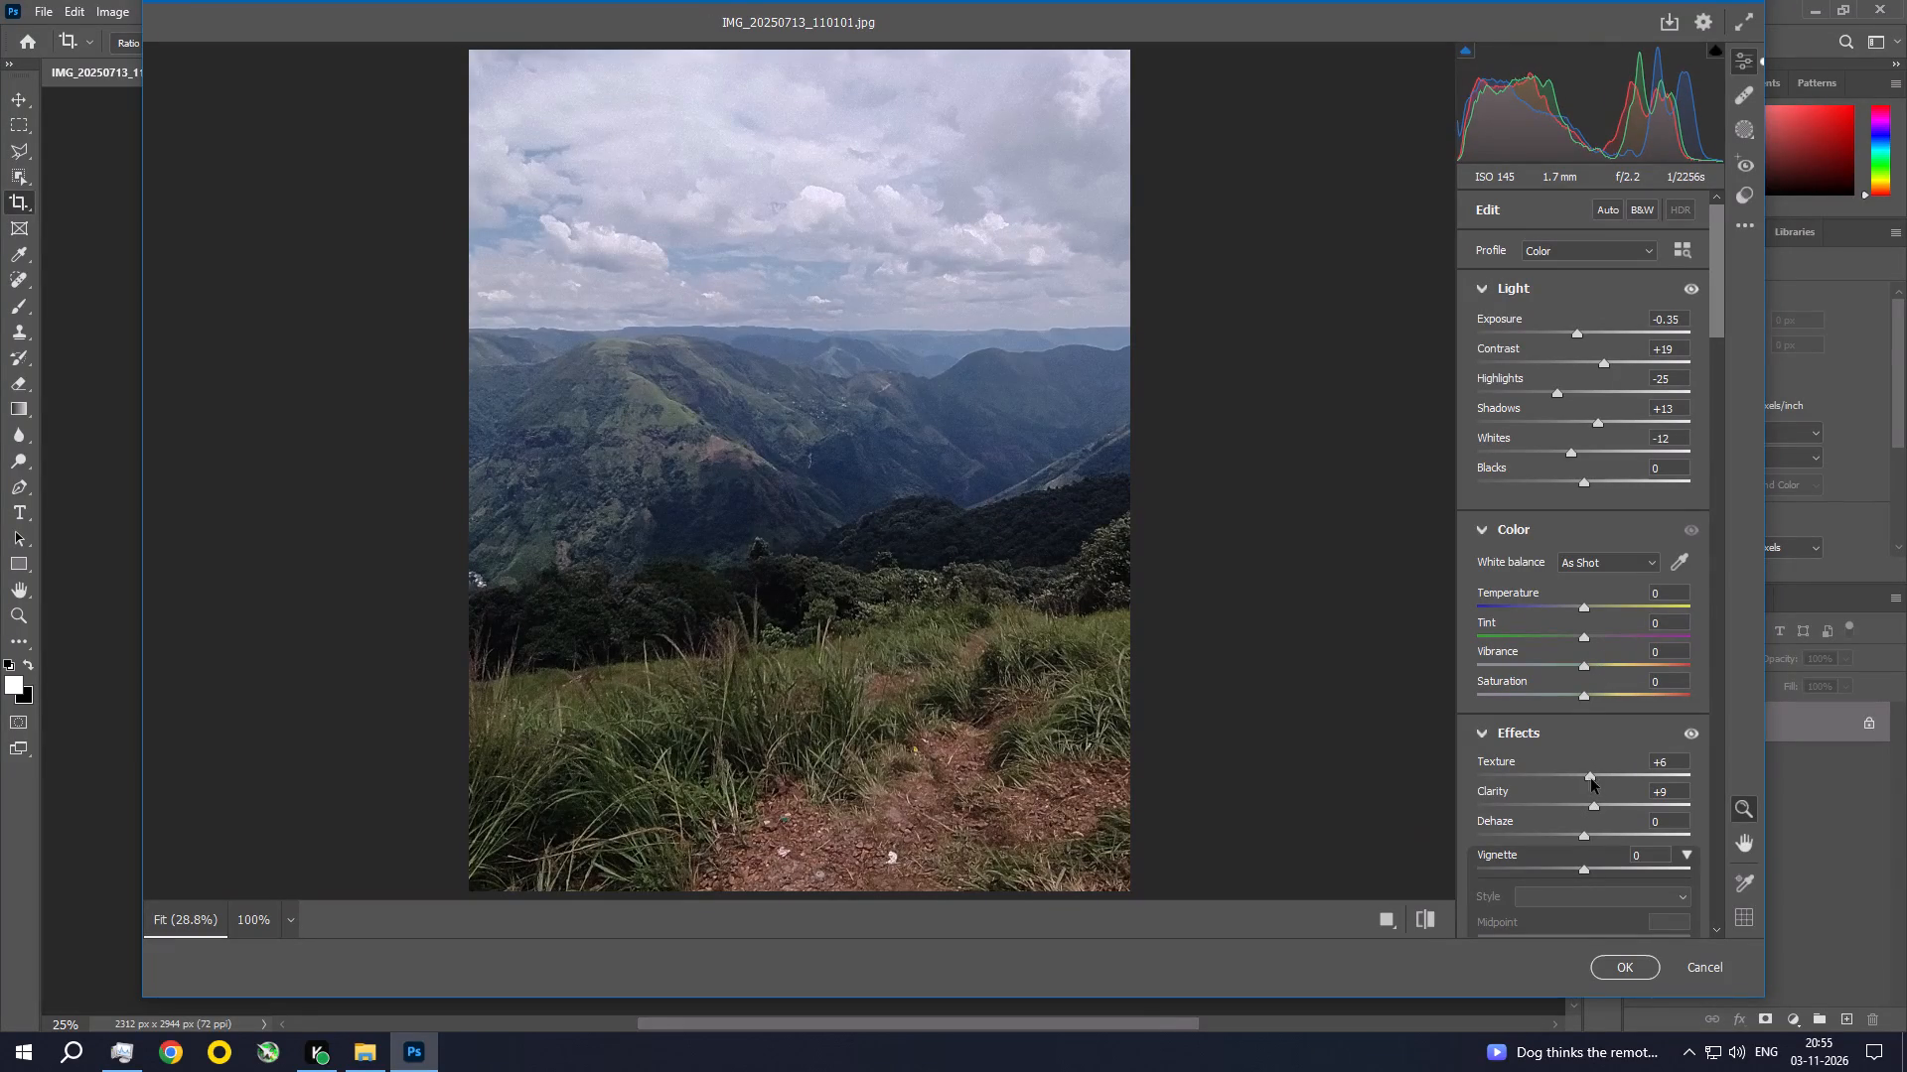
left_click_drag(1591, 779, 1593, 780)
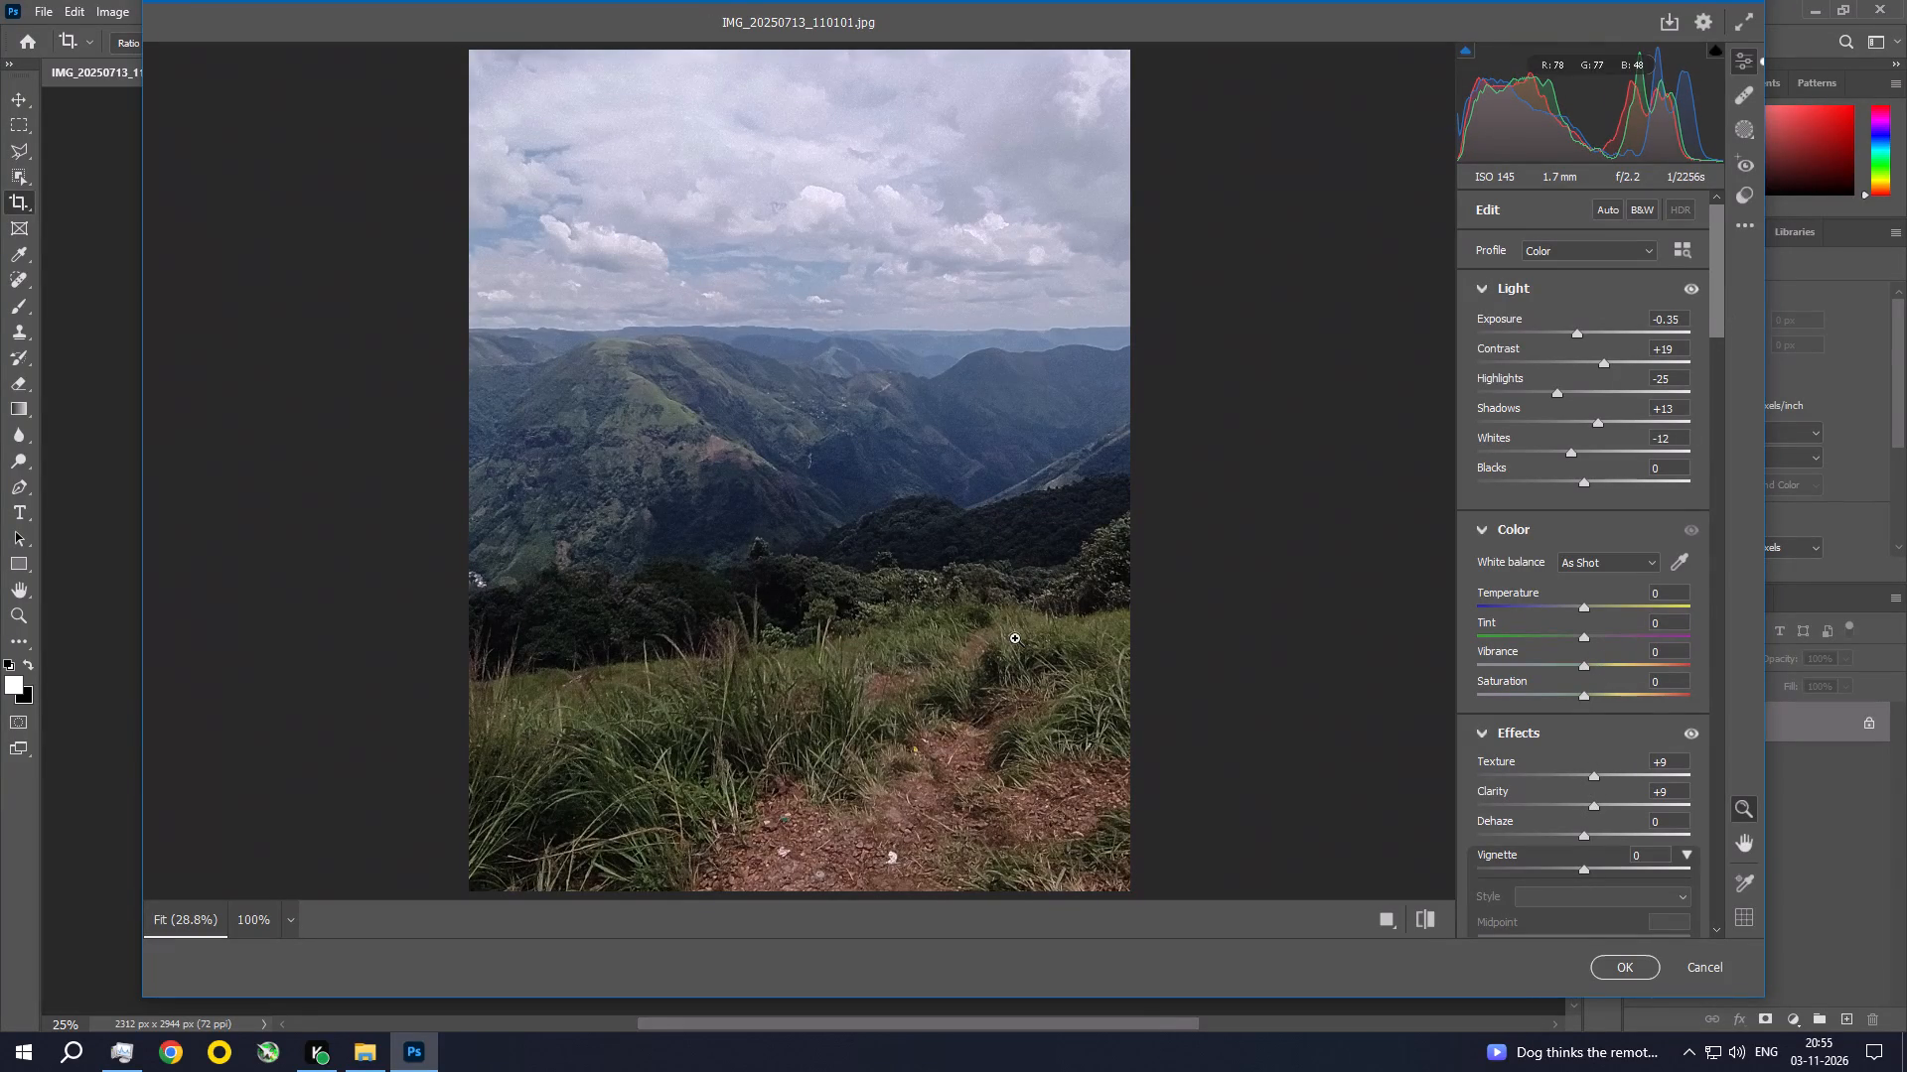
Examine the detail of the grass, path and mountain slopes up close in the Camera Raw preview.
left_click(946, 662)
left_click(945, 661)
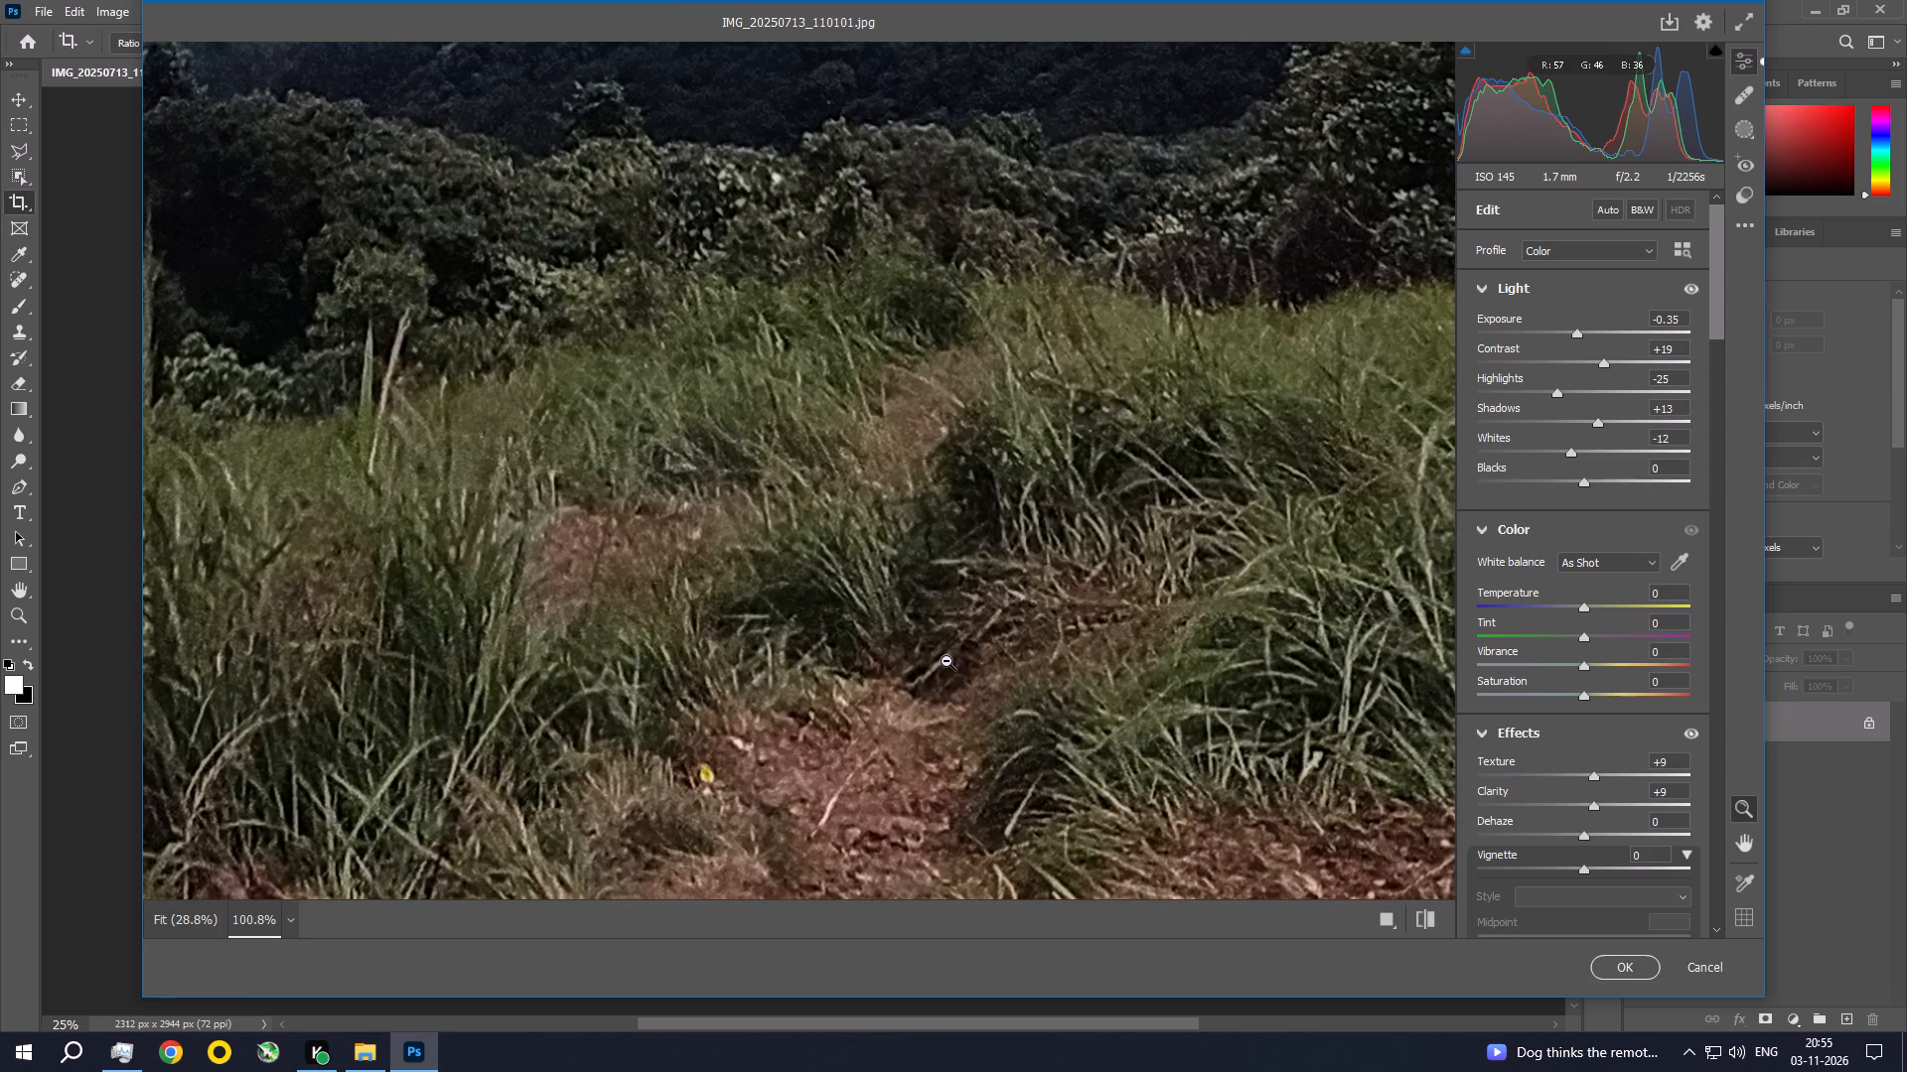
left_click_drag(470, 650, 1115, 171)
left_click(789, 401)
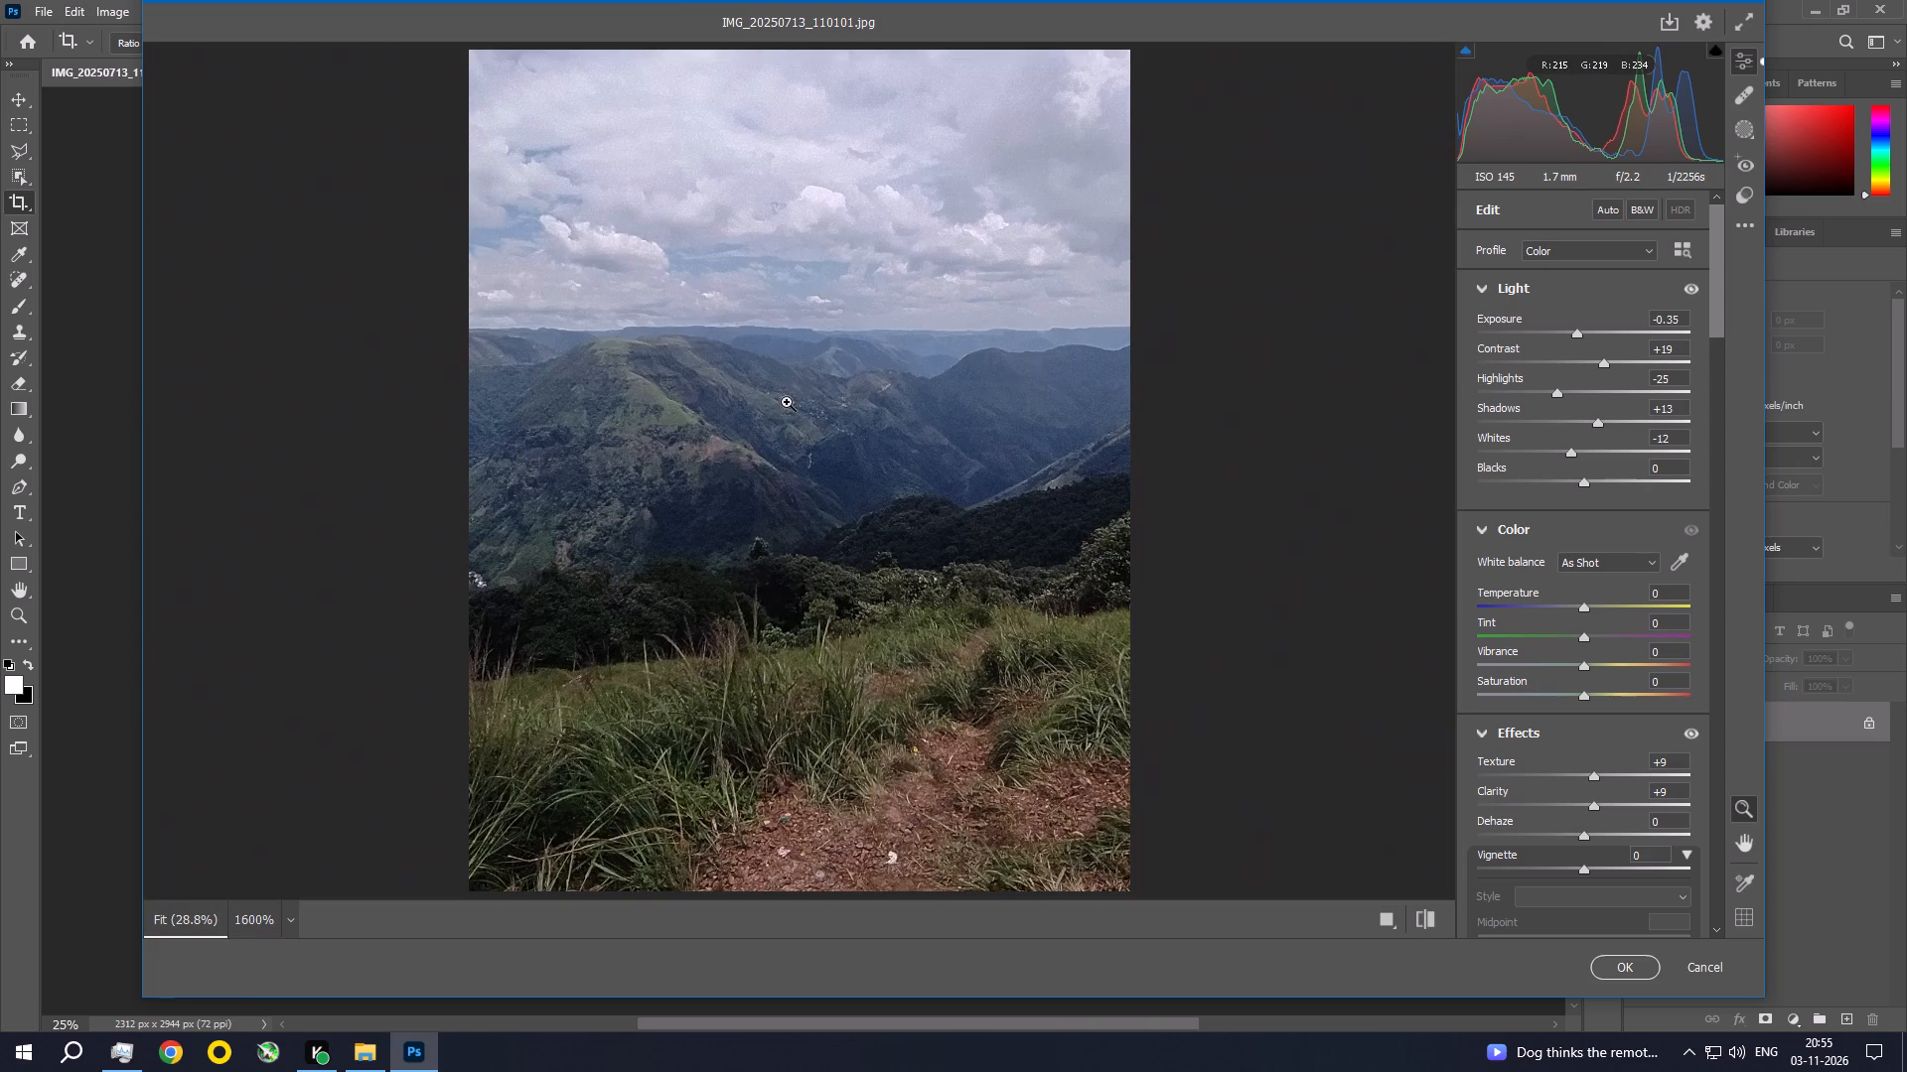
left_click(699, 400)
left_click(699, 399)
left_click(669, 423)
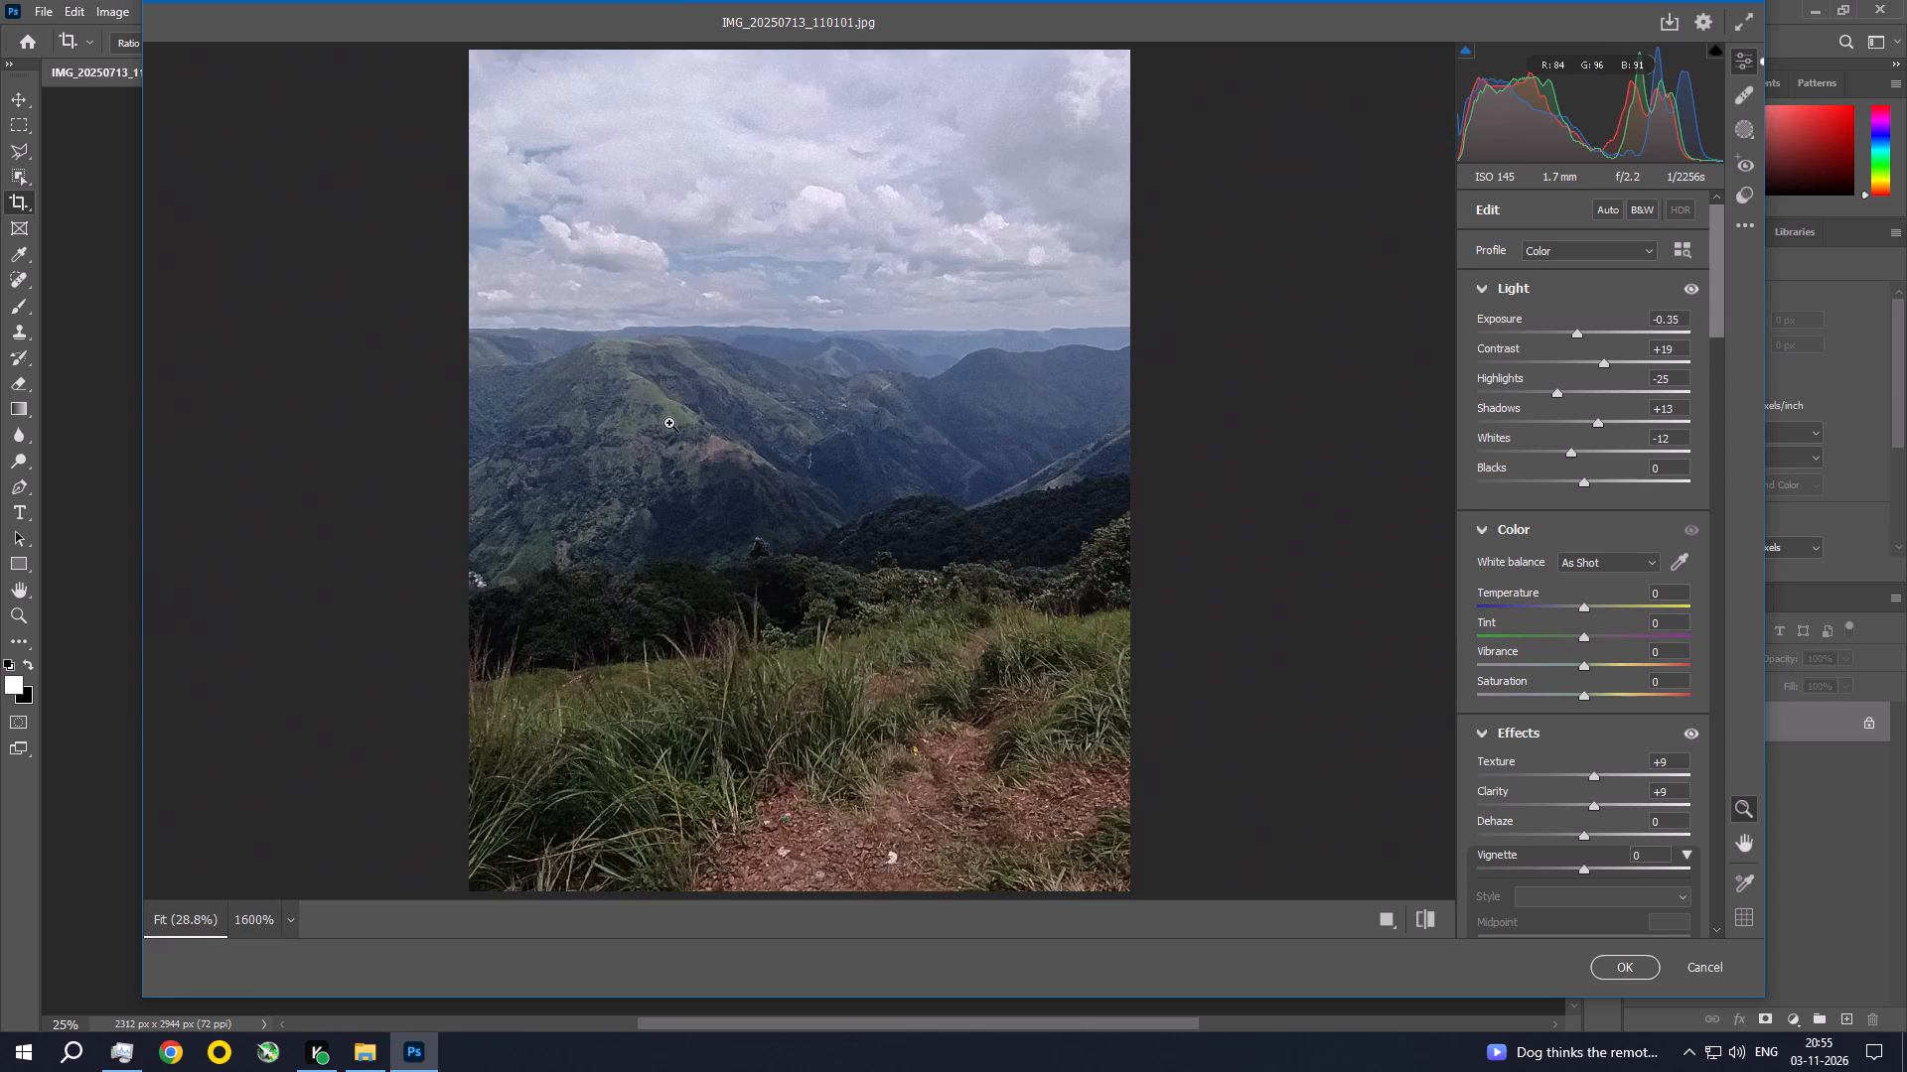
left_click(668, 423)
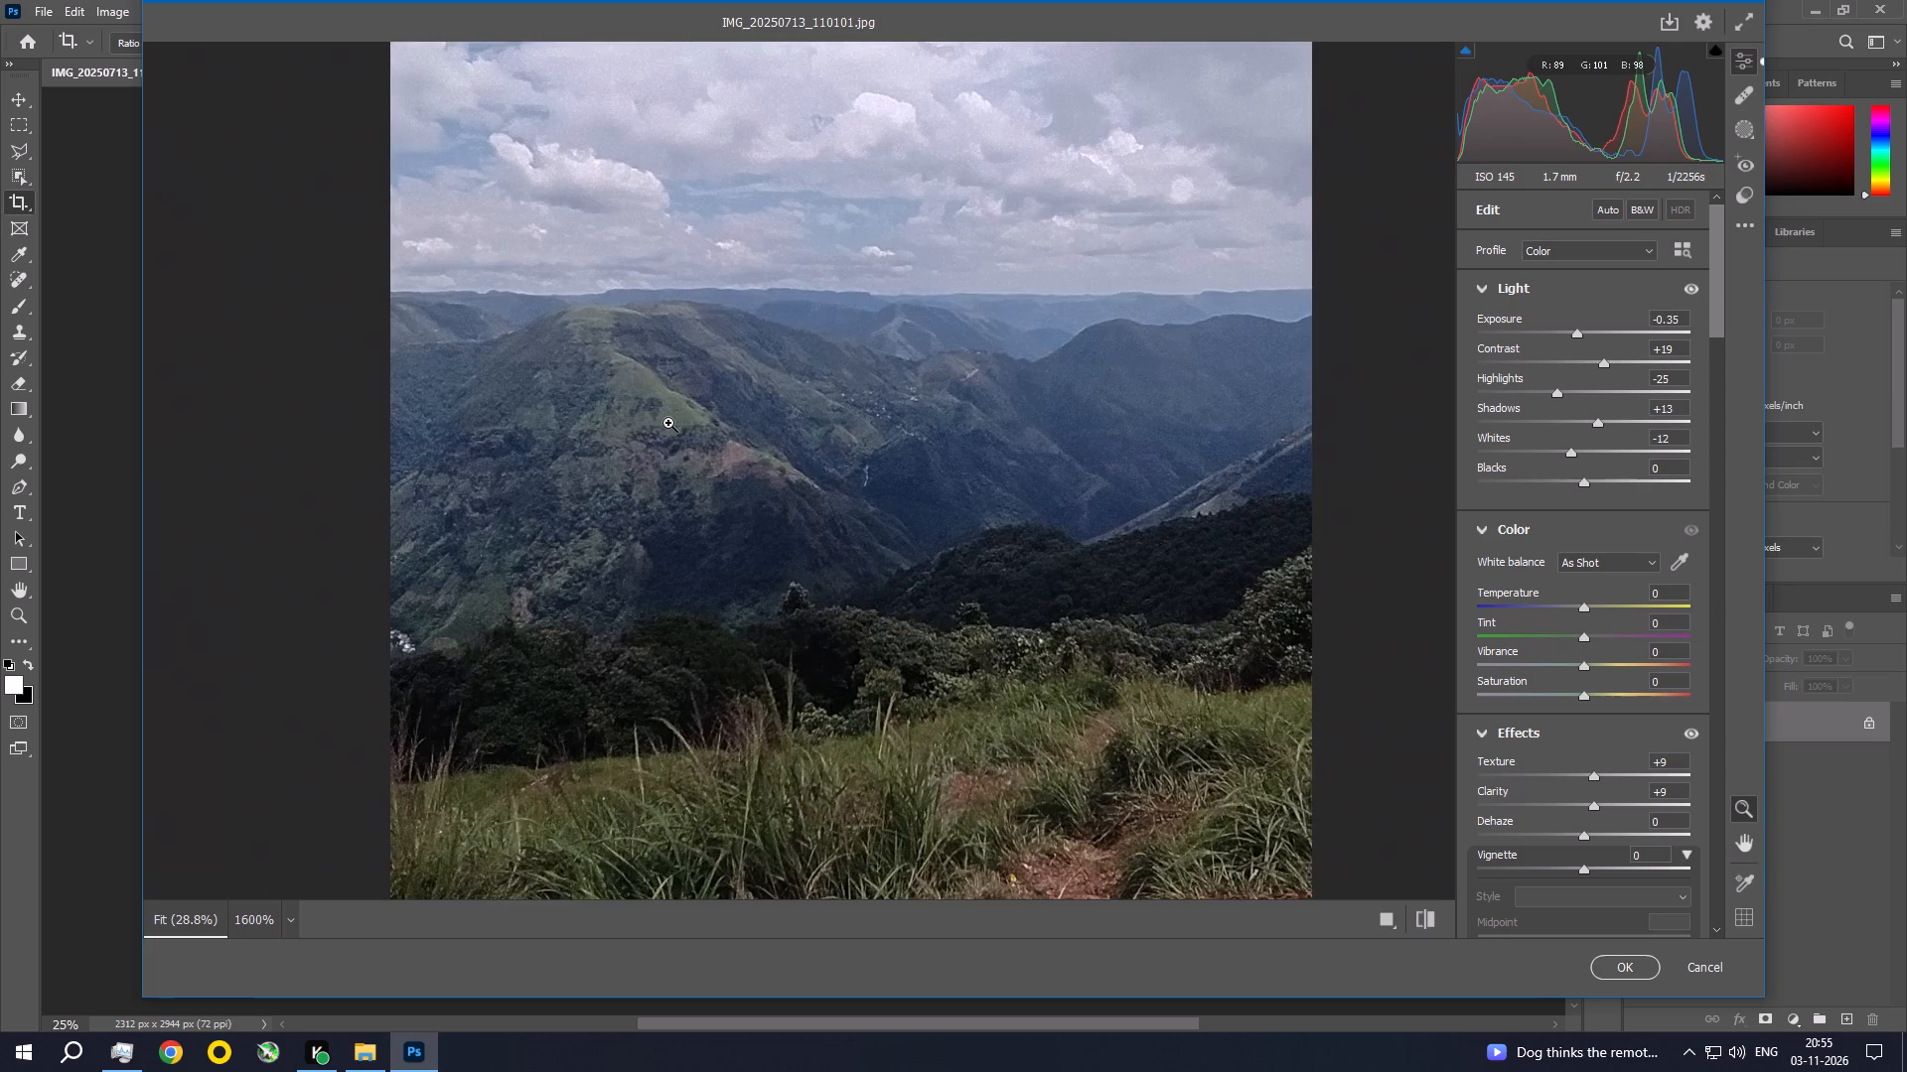
Lower the parametric curve's Highlights and set its Darks to -13.
left_click_drag(1716, 270, 1715, 285)
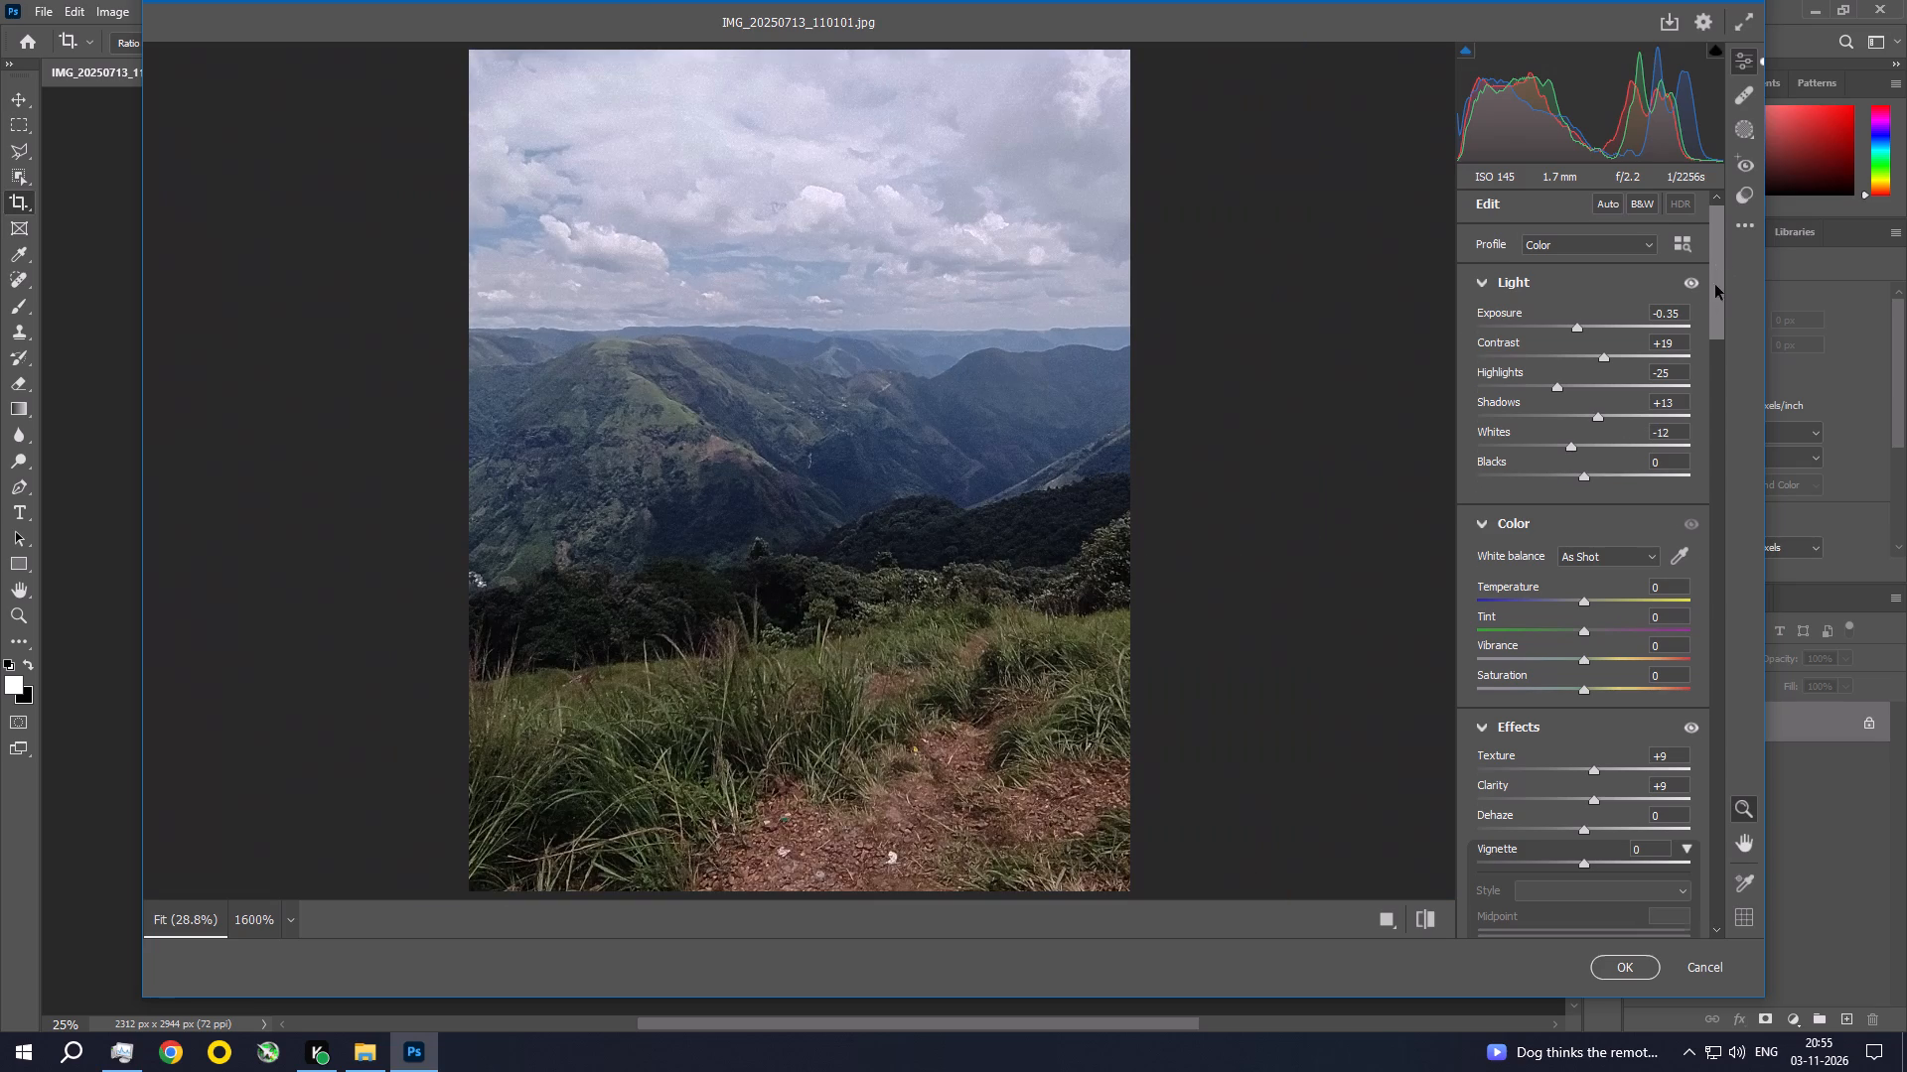
left_click_drag(1715, 285, 1732, 423)
left_click_drag(1581, 581, 1580, 581)
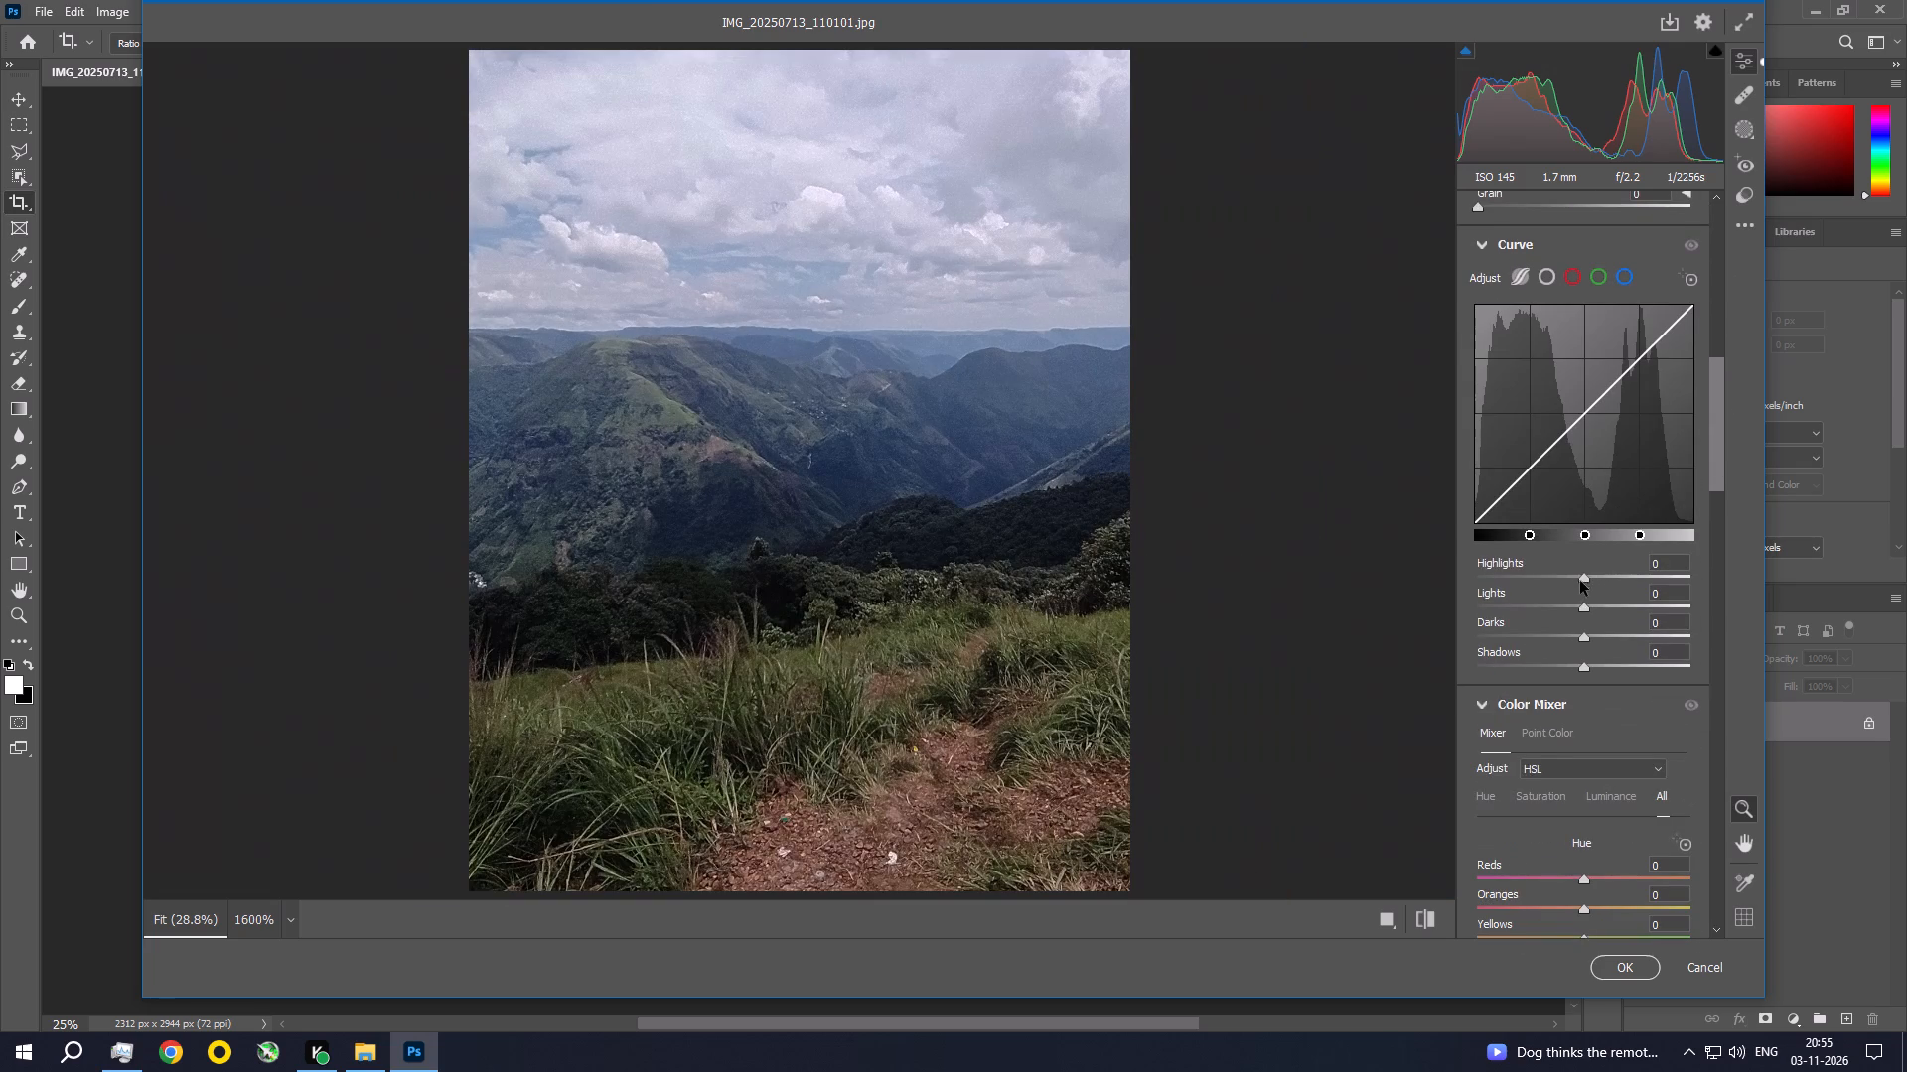
left_click_drag(1580, 581, 1555, 569)
left_click_drag(1585, 613, 1572, 606)
In the Camera Raw detail settings, set Noise Reduction to 20 and Color Noise Reduction to 18, and apply the filter.
left_click_drag(1713, 416, 1722, 526)
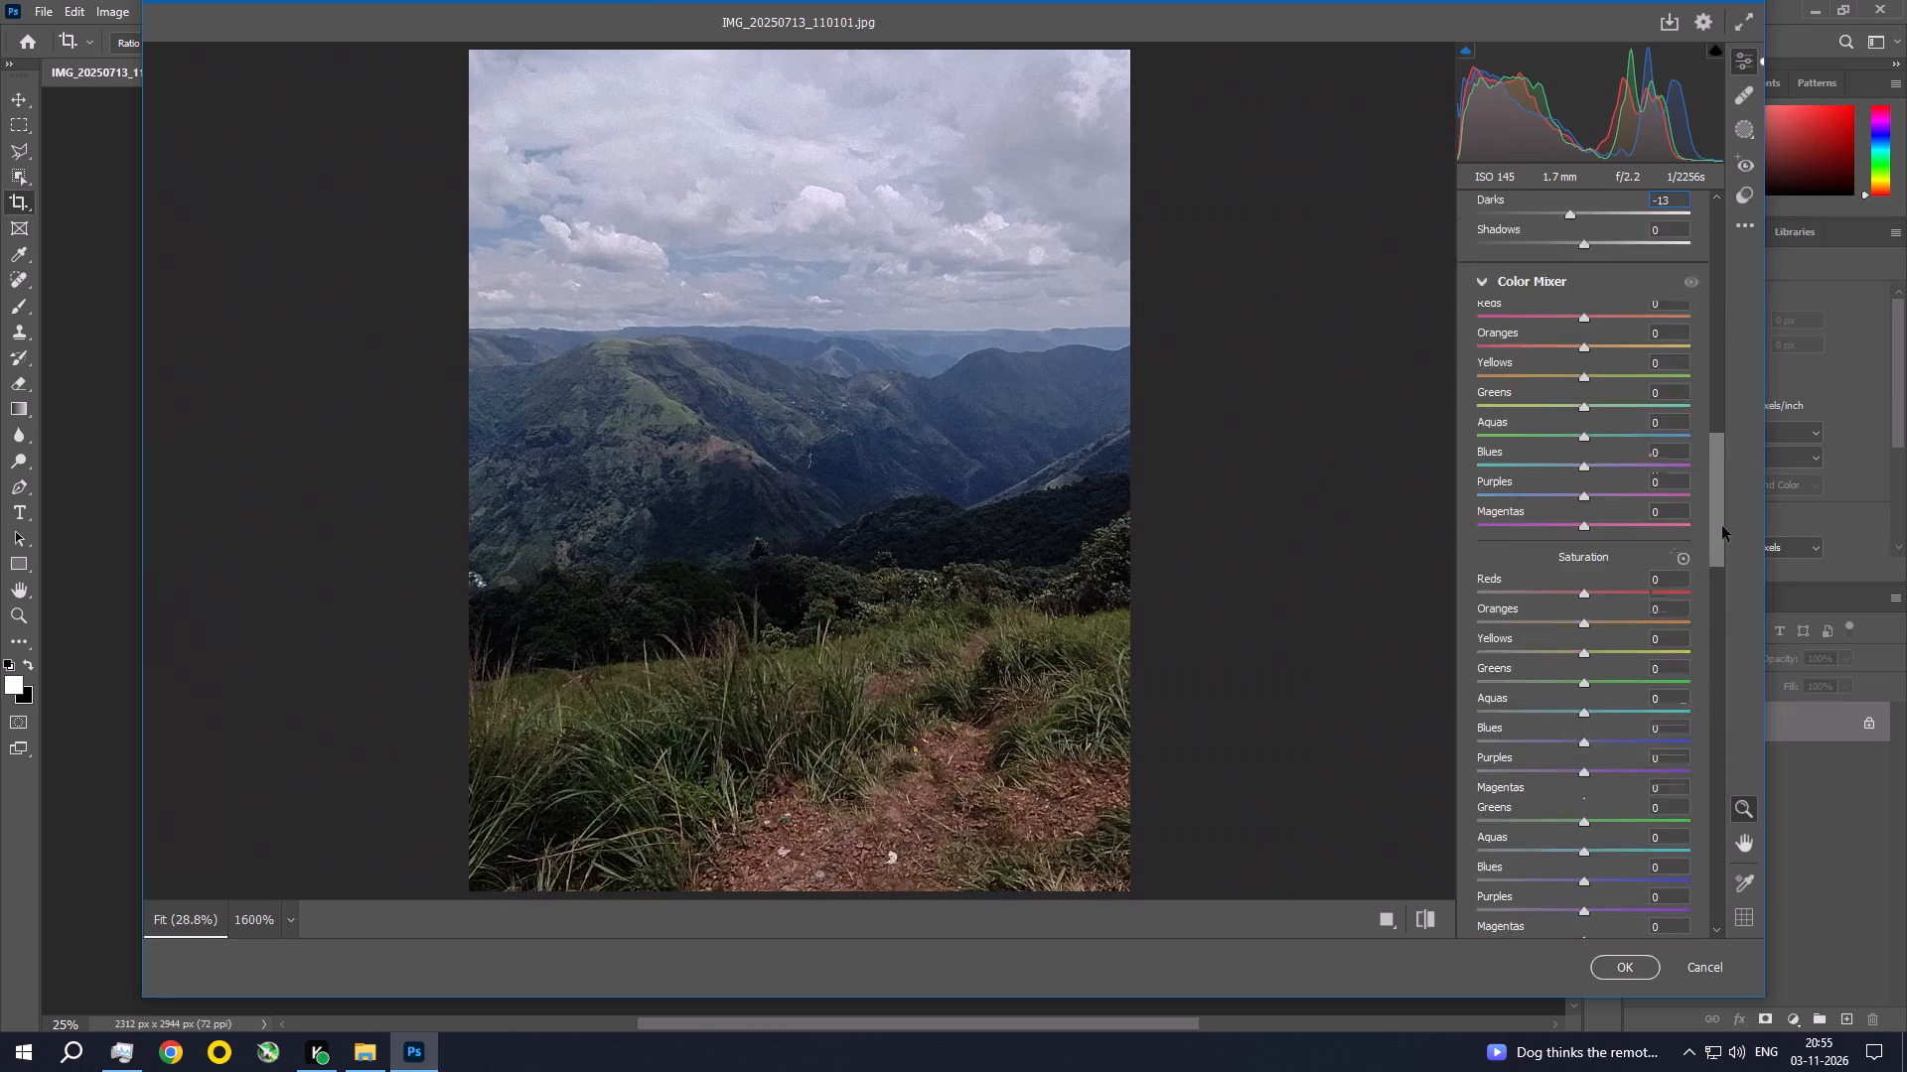
left_click_drag(1722, 526, 1733, 759)
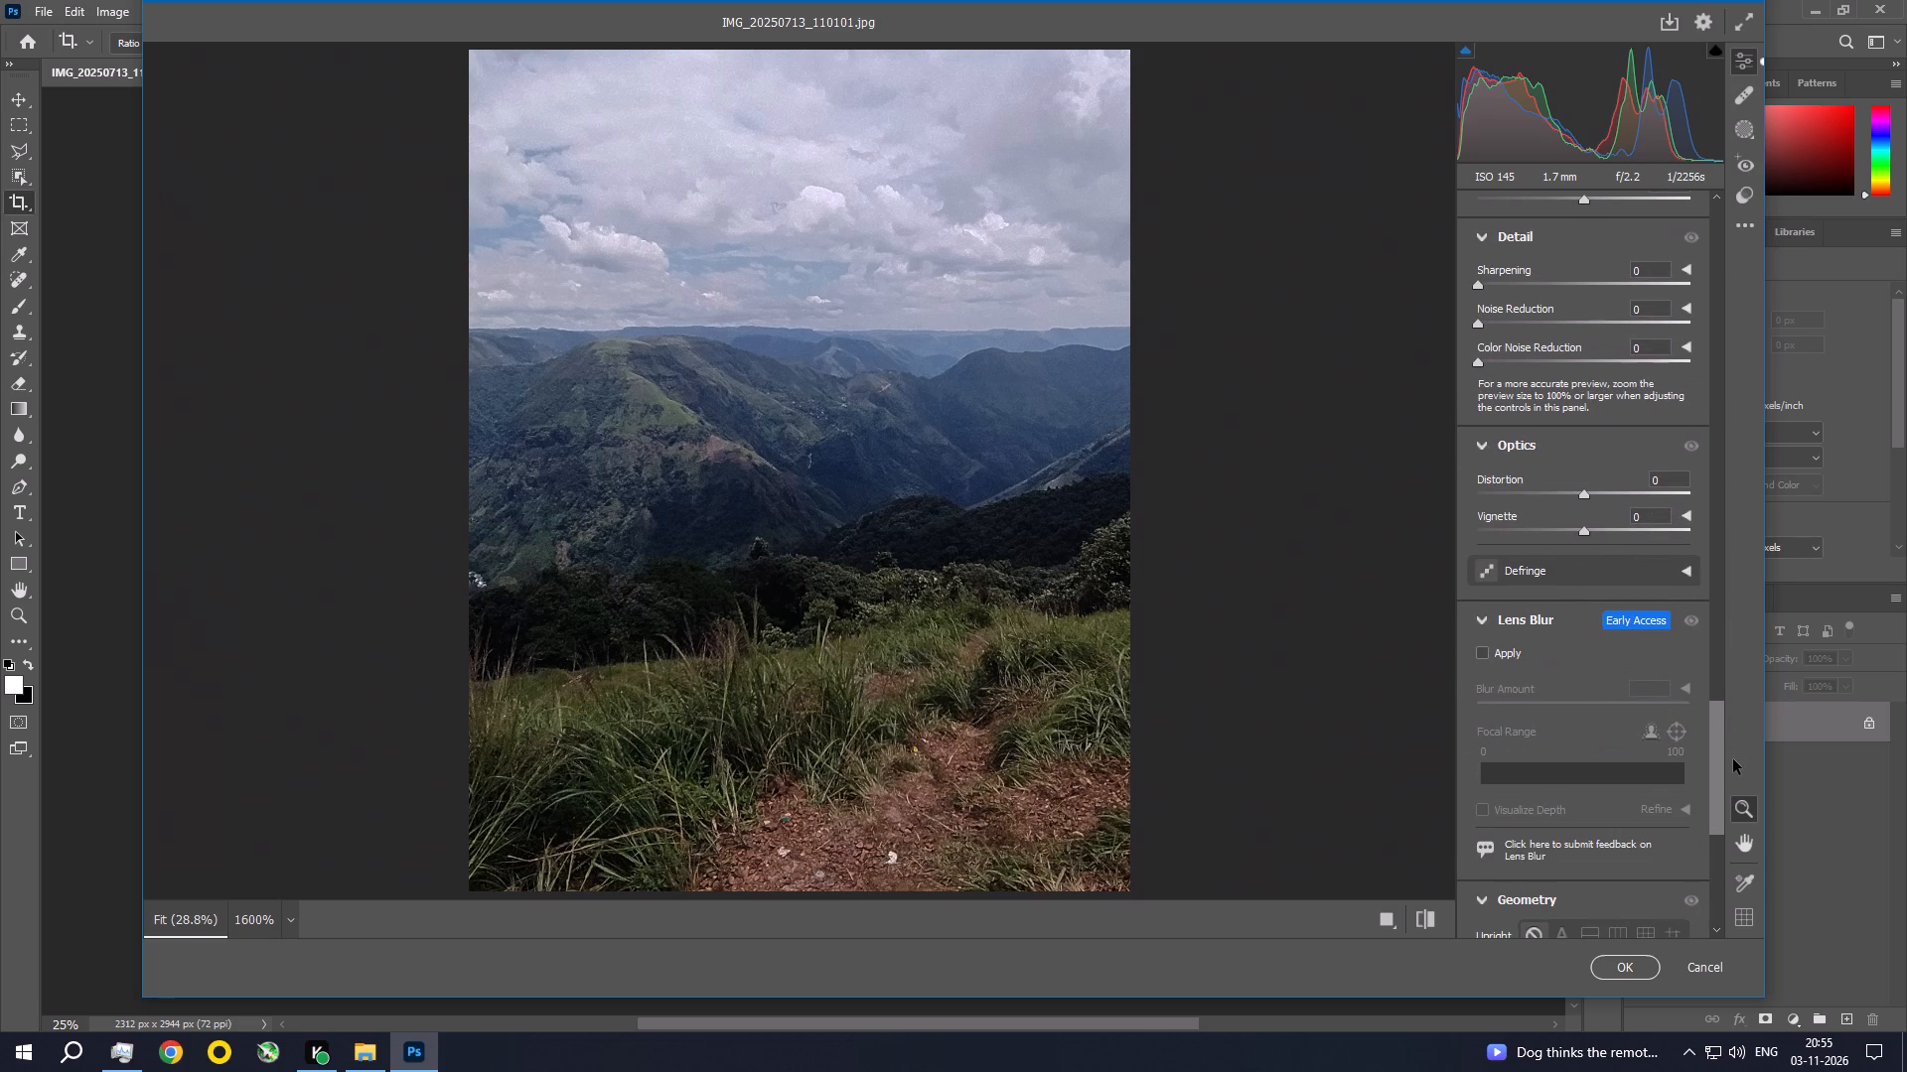
left_click_drag(1733, 759, 1734, 759)
left_click(1498, 352)
left_click_drag(1504, 355, 1515, 364)
left_click_drag(1505, 324, 1519, 329)
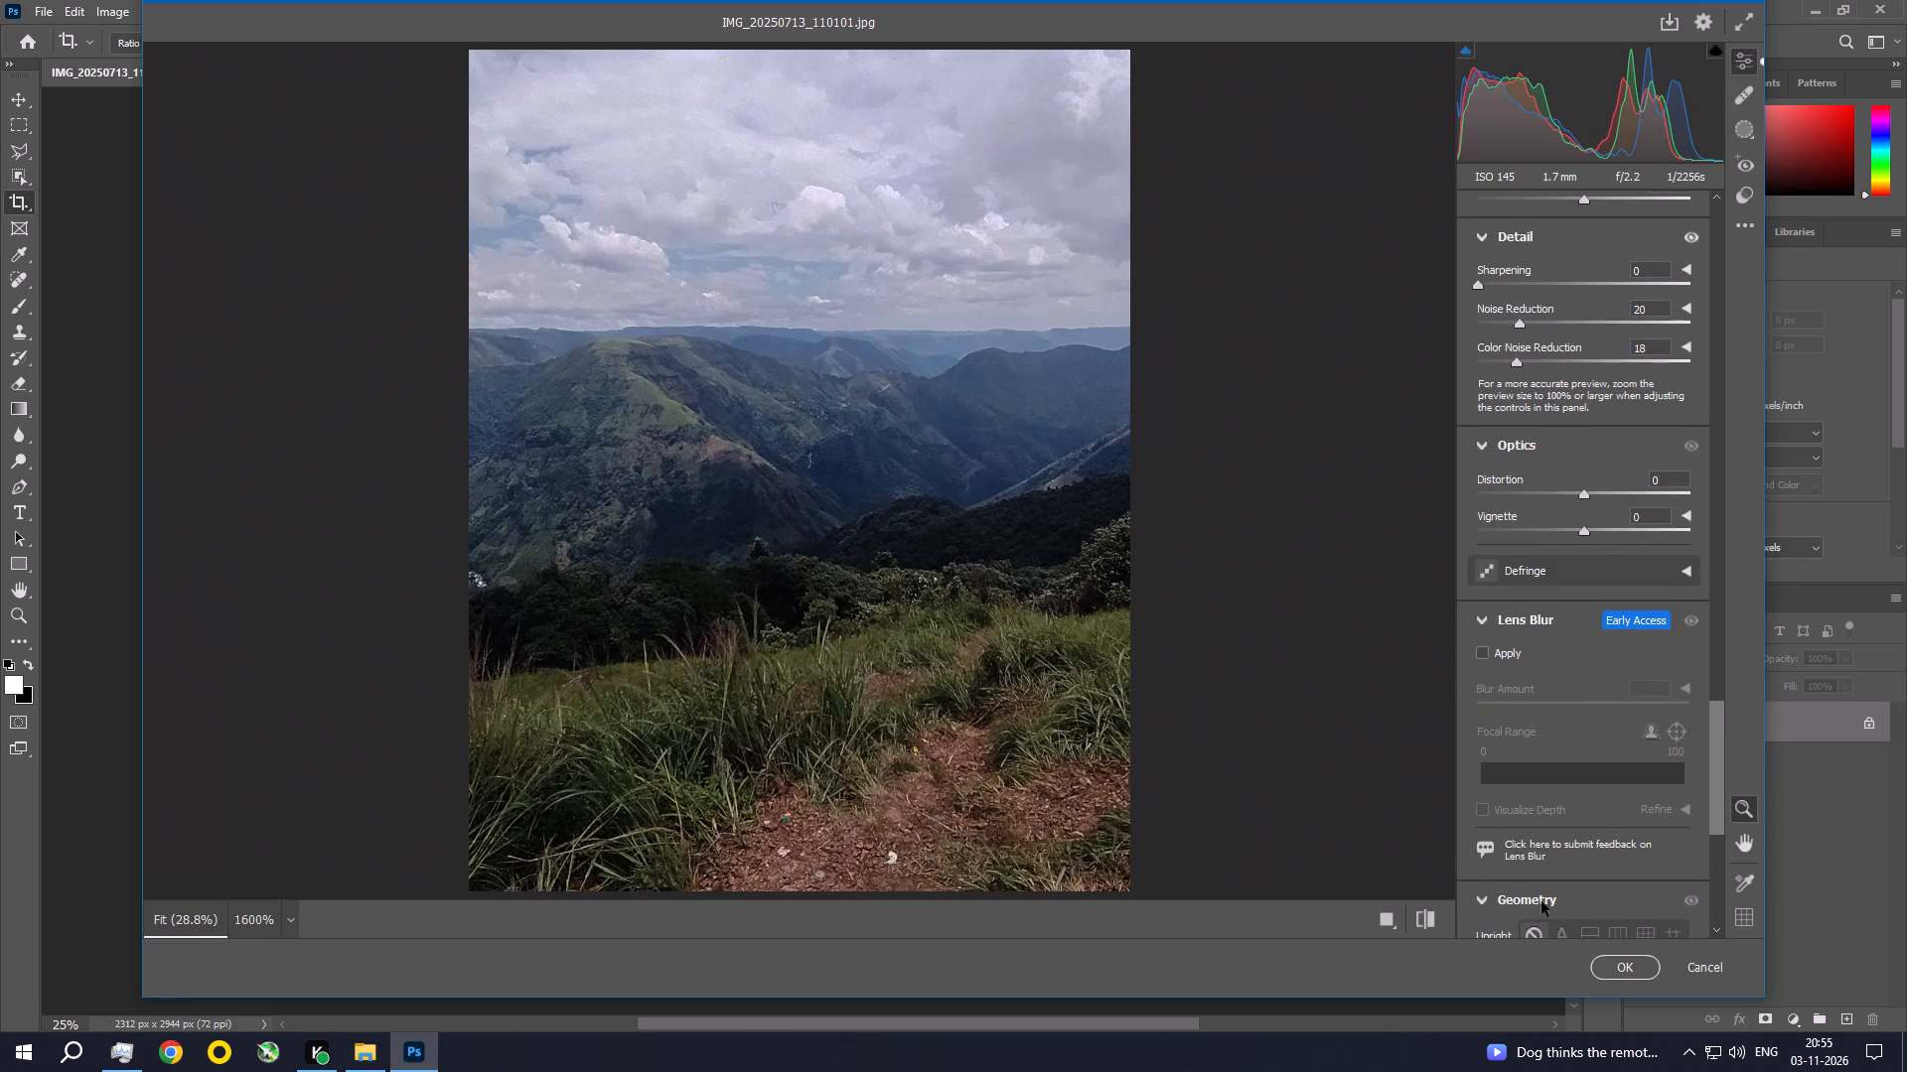
left_click(1639, 963)
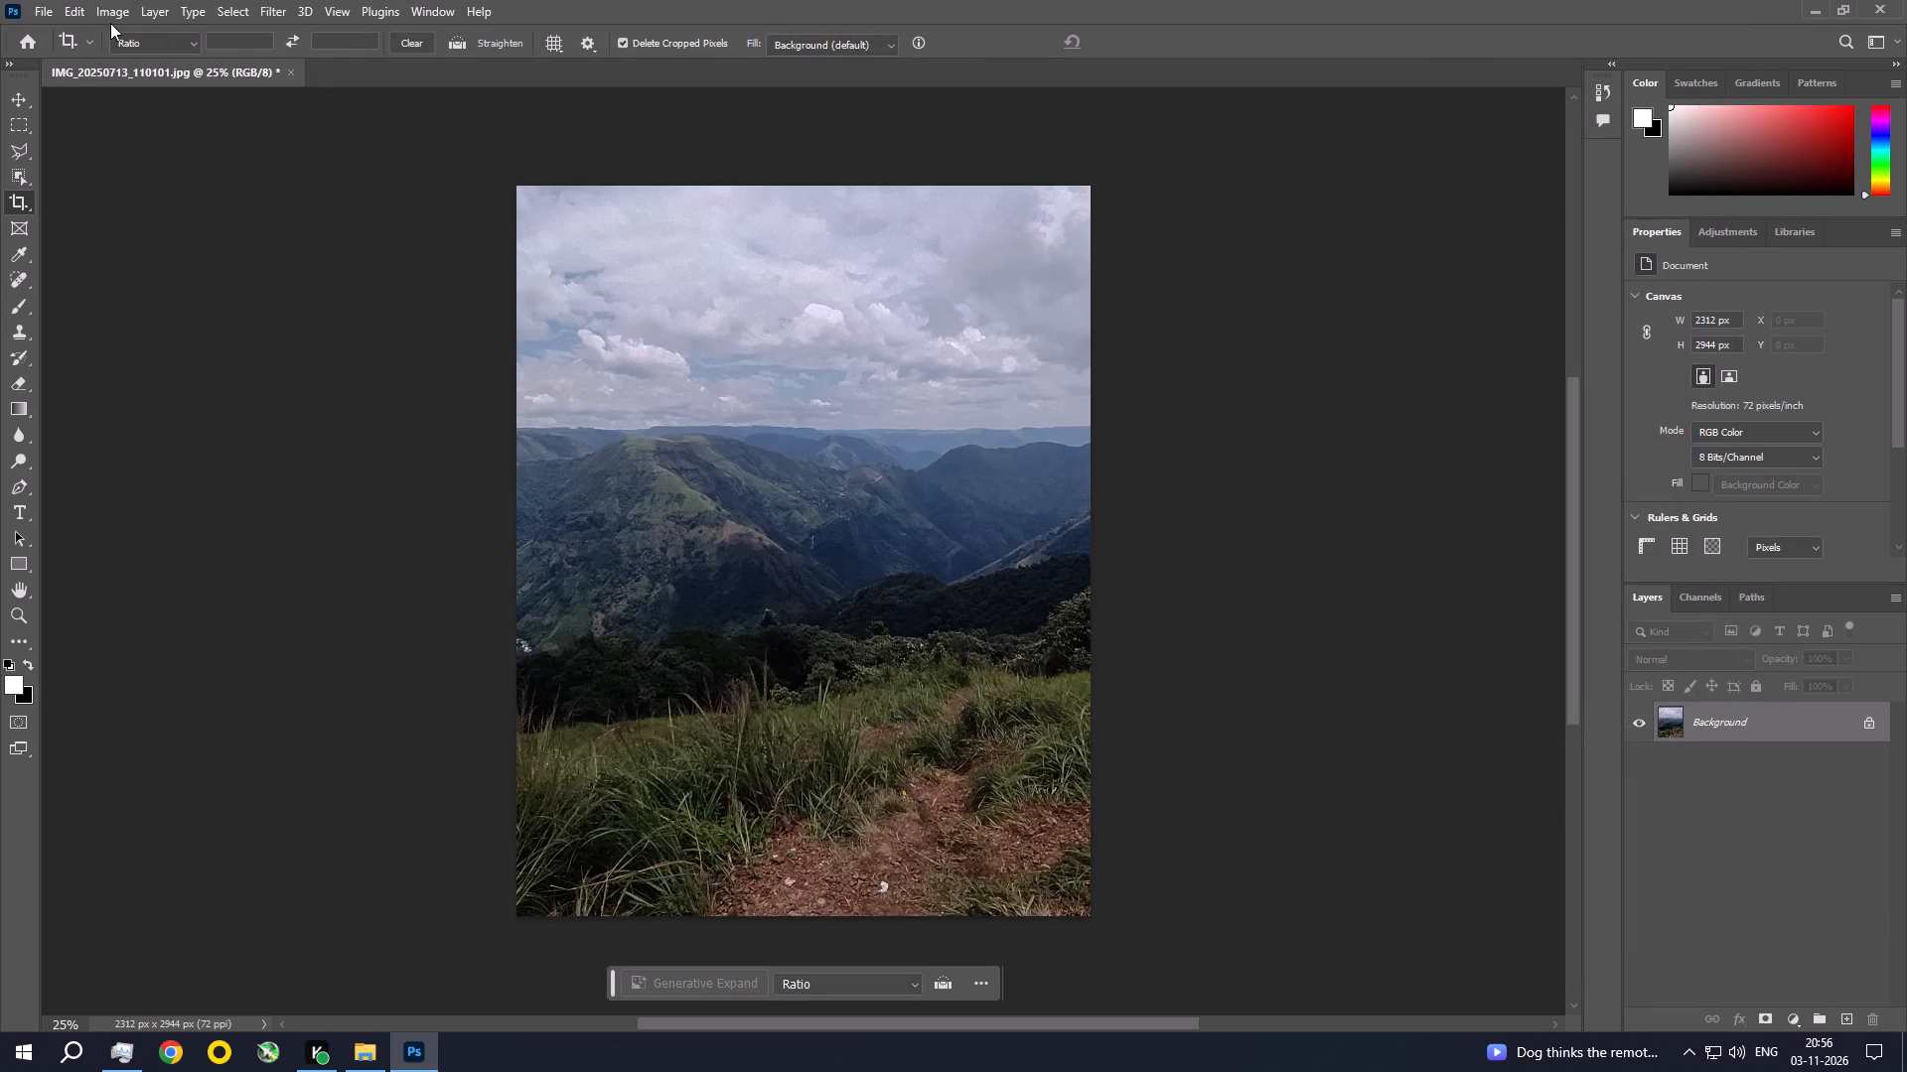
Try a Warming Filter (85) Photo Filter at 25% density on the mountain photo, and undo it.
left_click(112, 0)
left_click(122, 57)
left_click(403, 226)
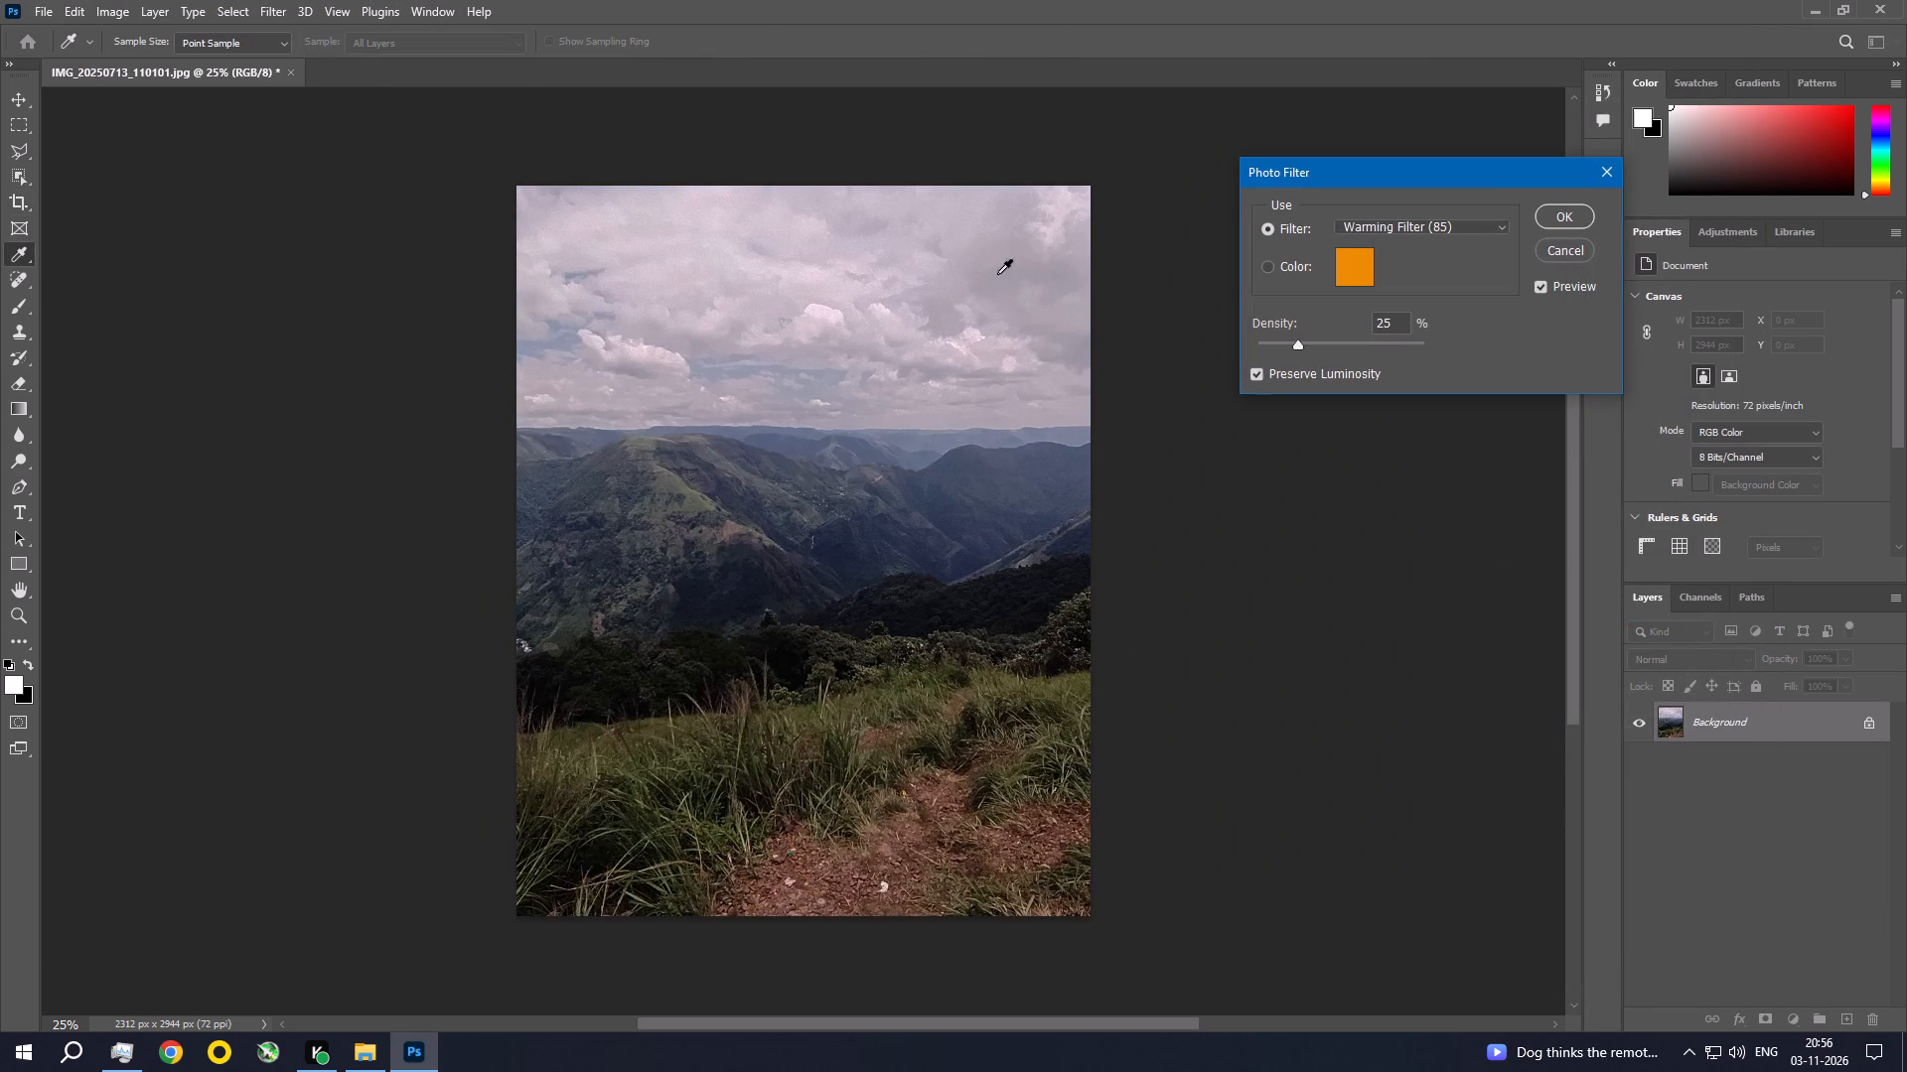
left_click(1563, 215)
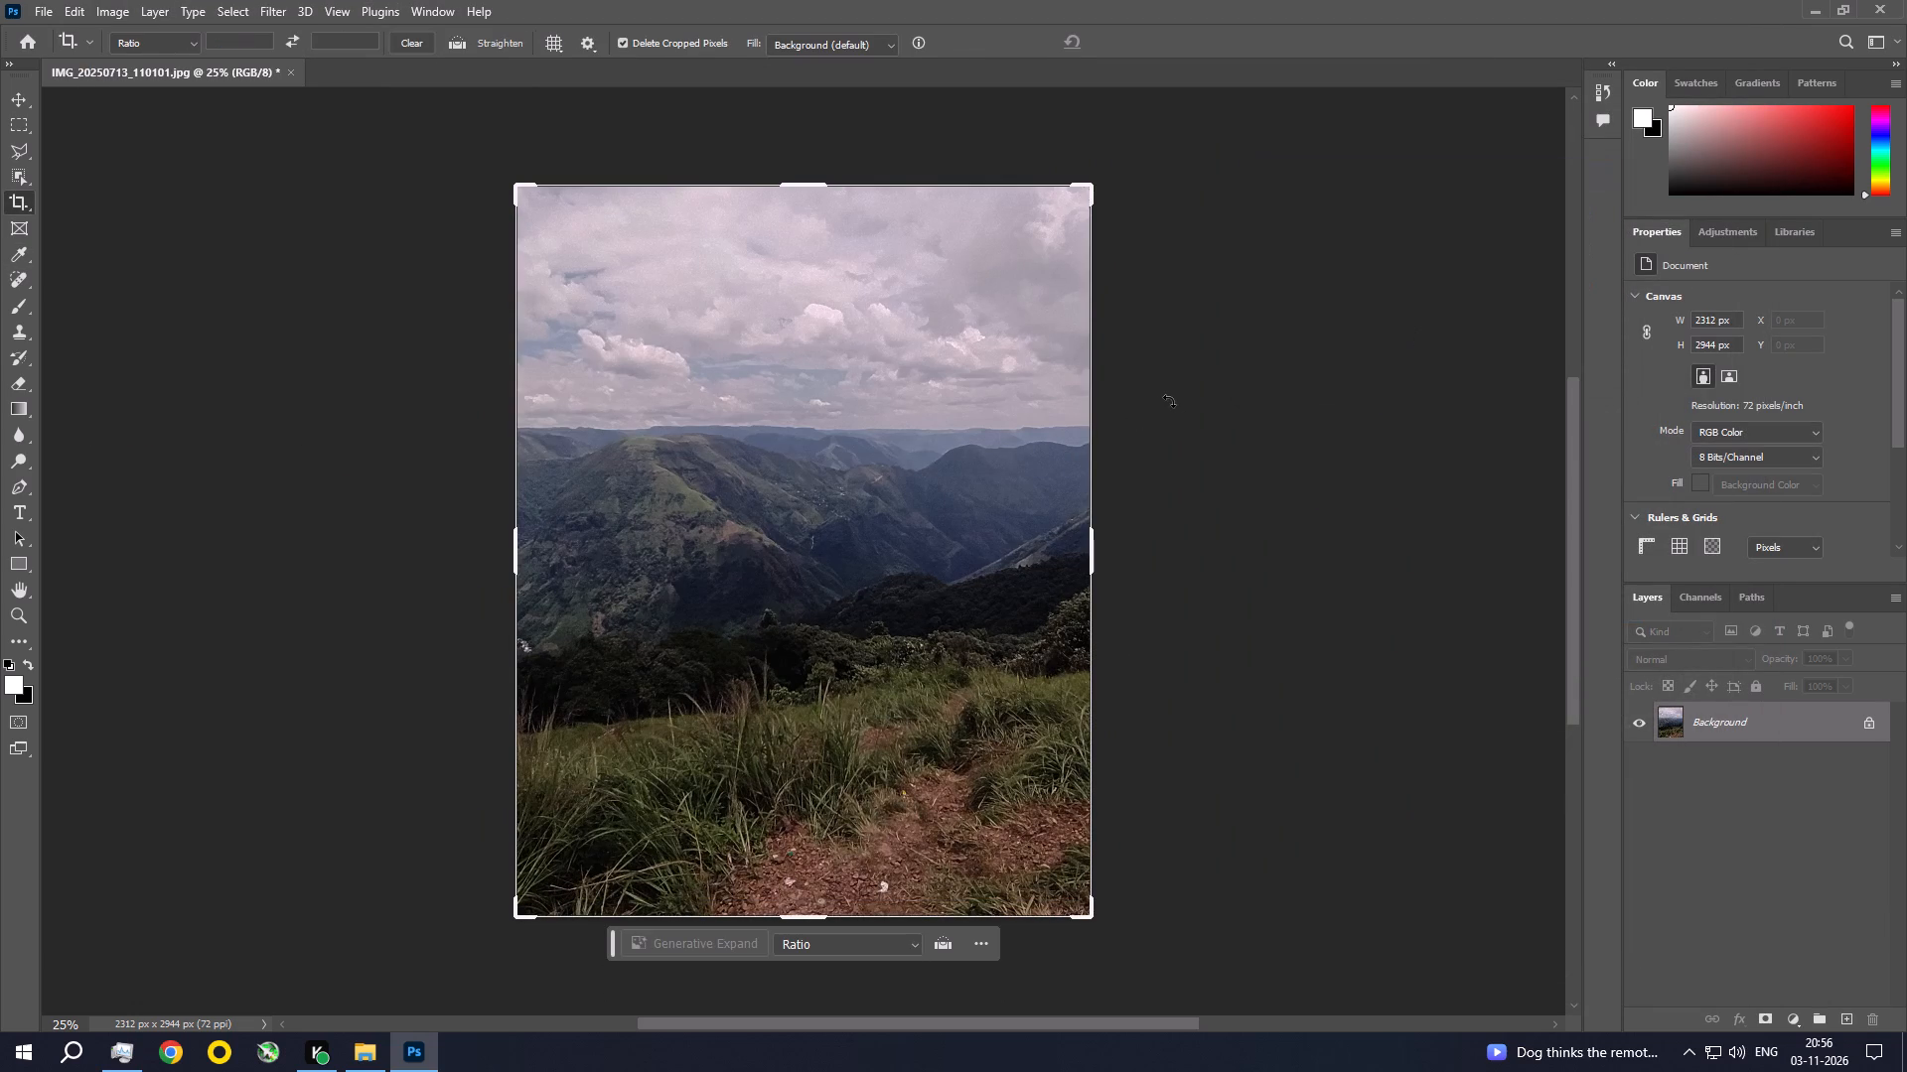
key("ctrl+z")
Save the mountain photo IMG_20250713_110101 as JPEG and close it.
key("ctrl+s")
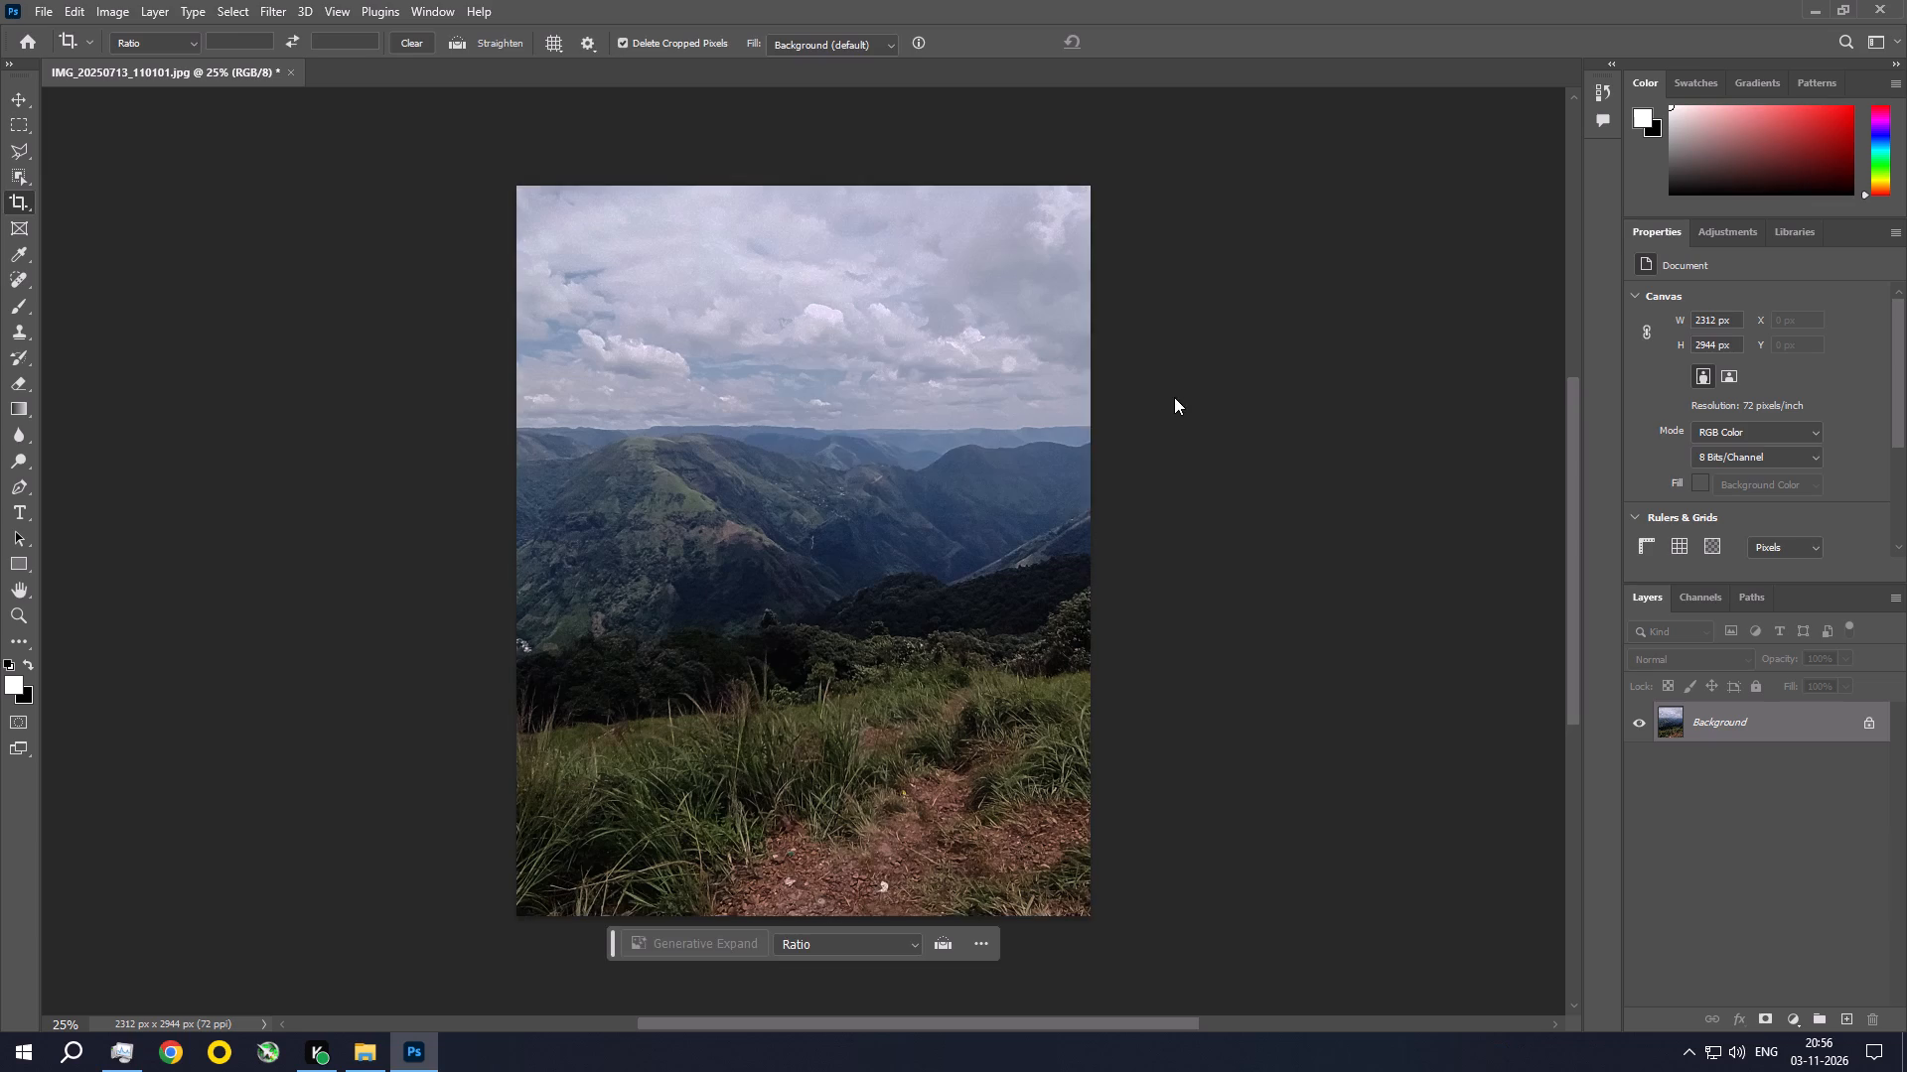
left_click(1081, 251)
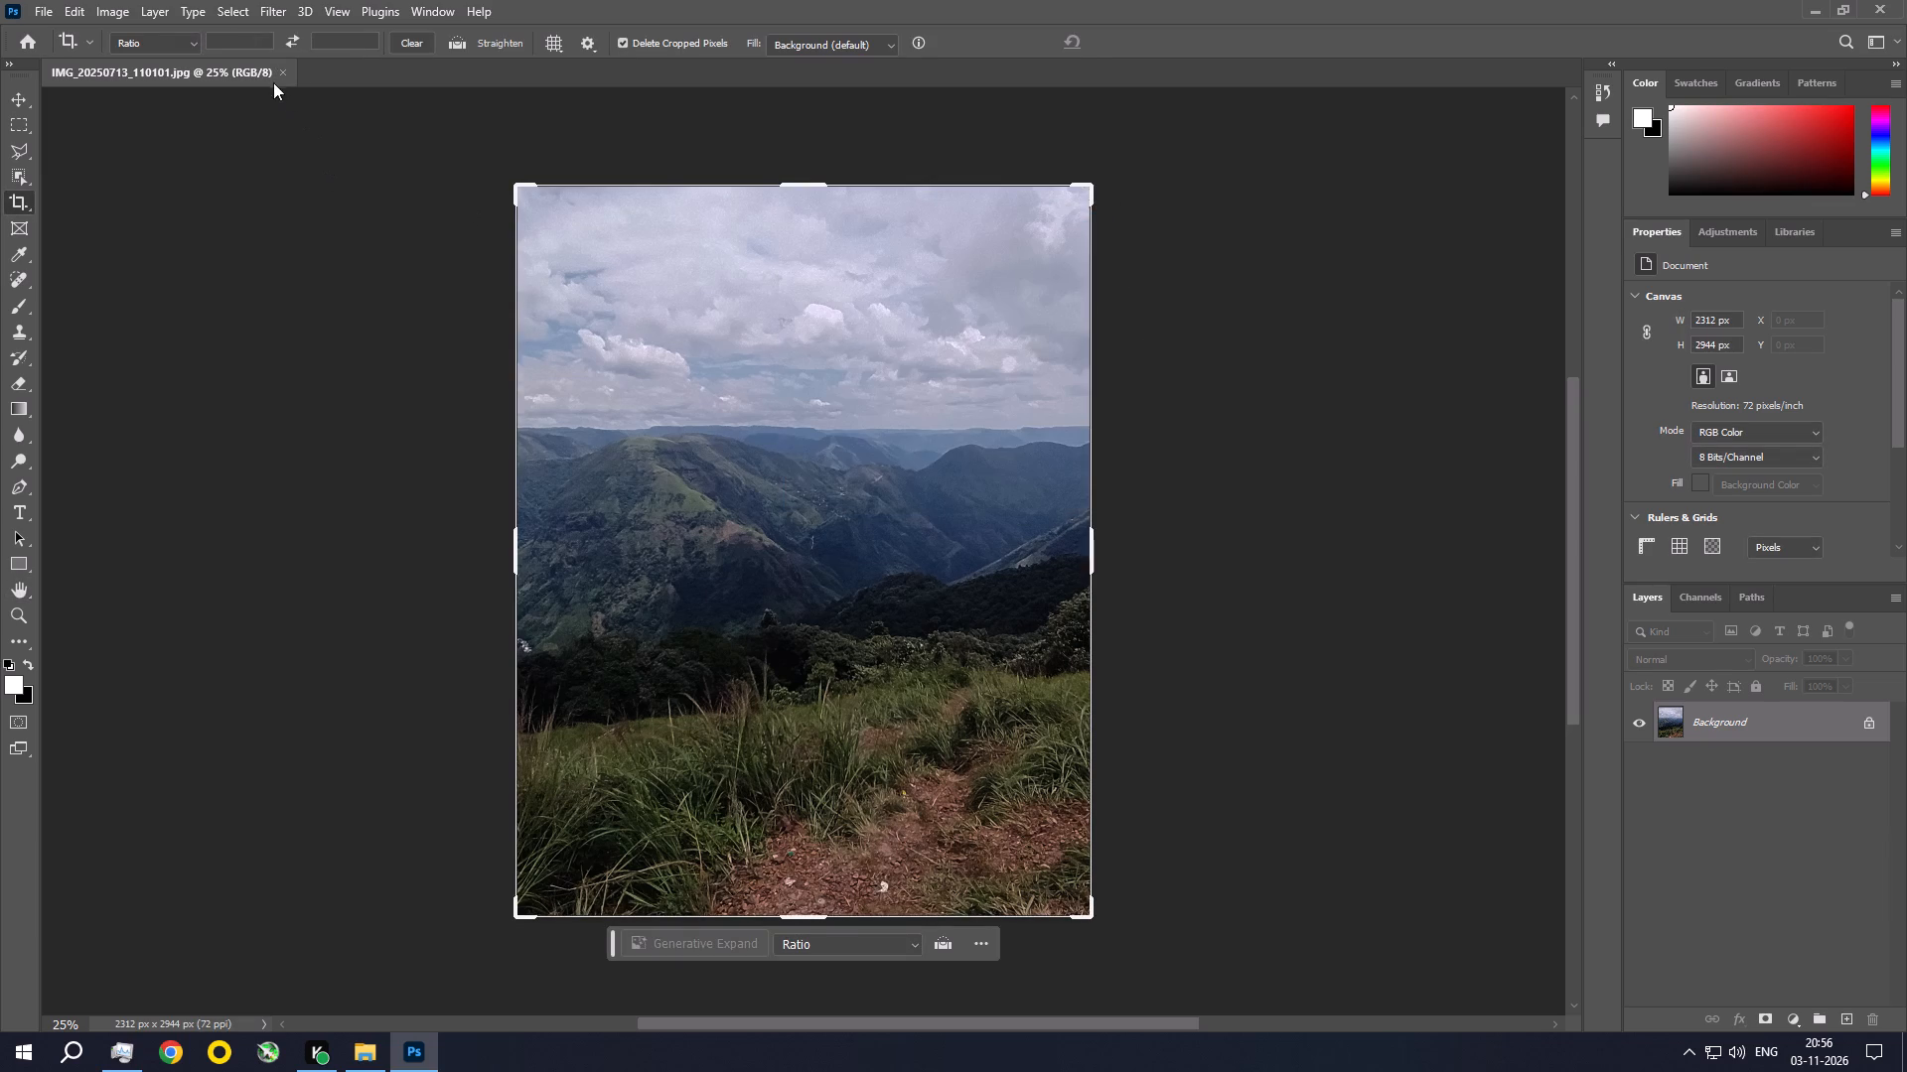
left_click(286, 70)
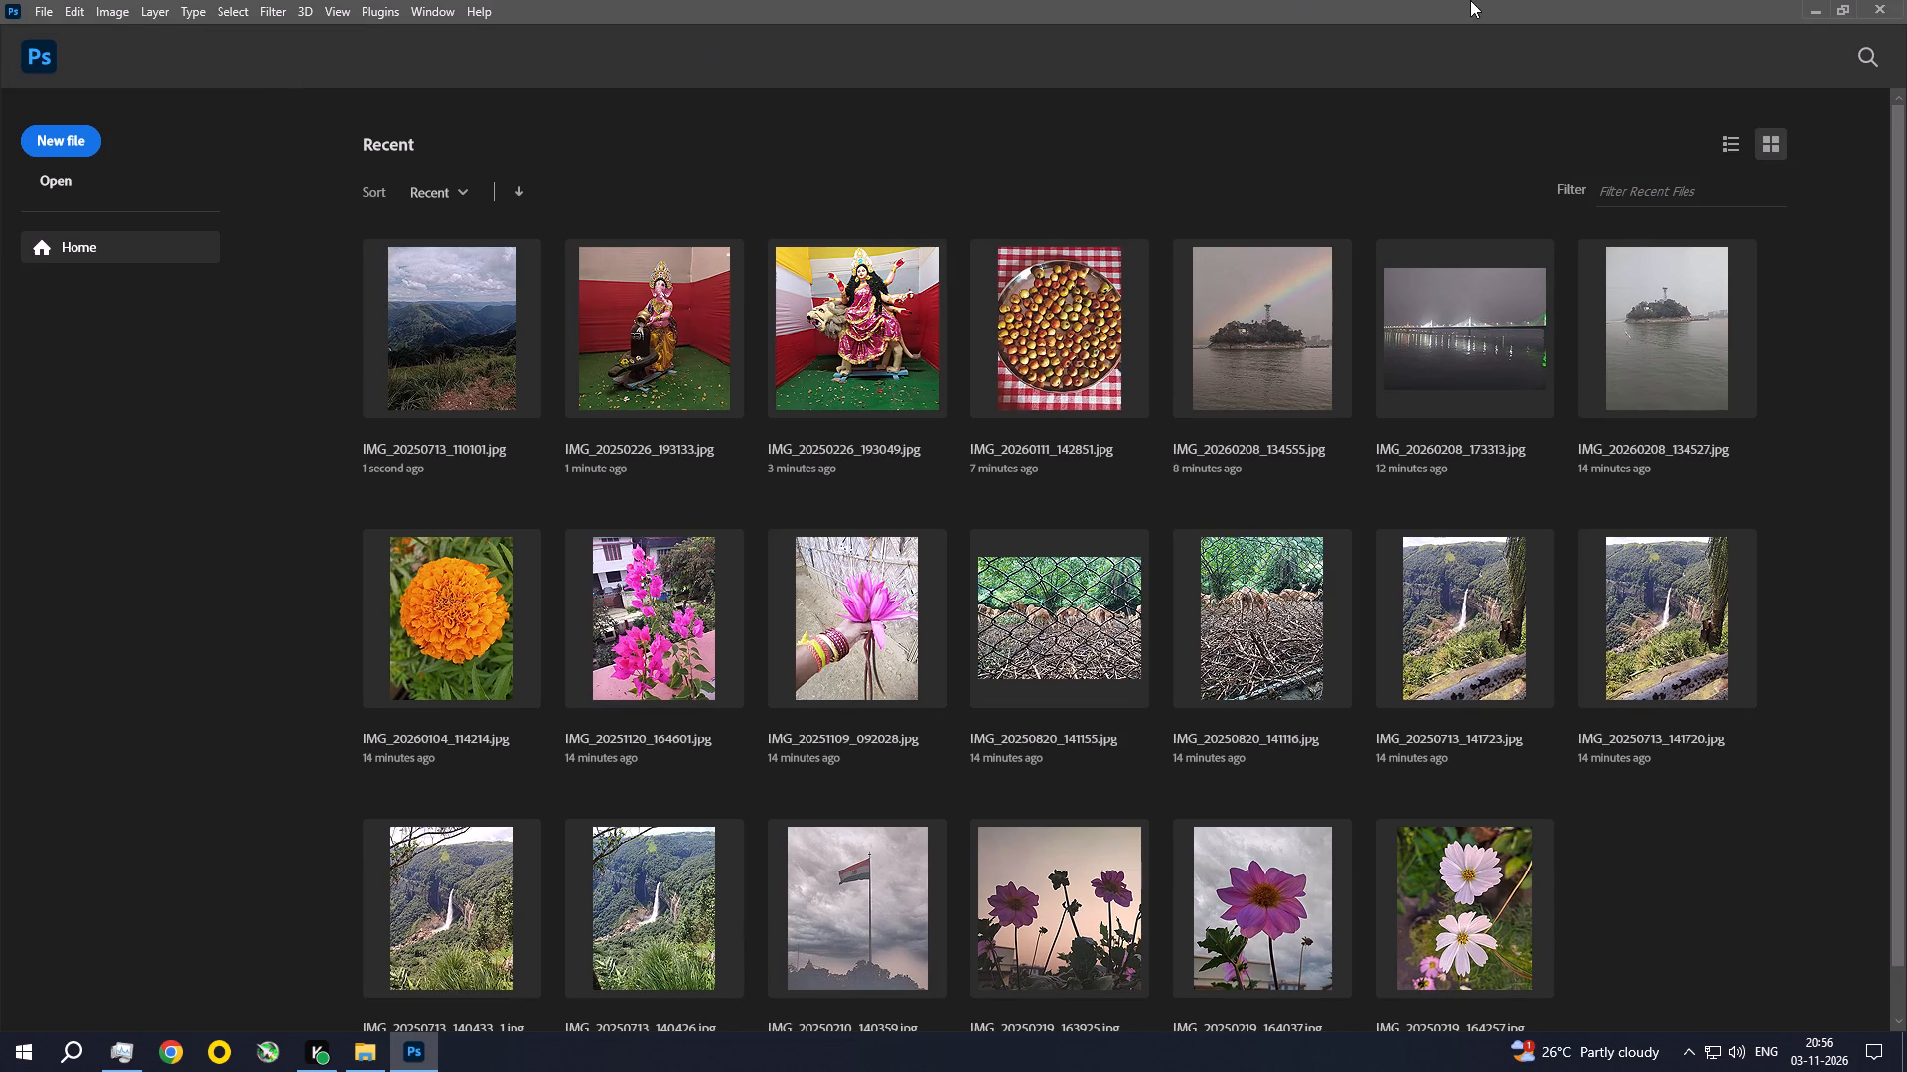
Check the pink water lily photo IMG_20251109_092028 in Photoshop, close it, and delete it from the RAW folder.
left_click(1818, 0)
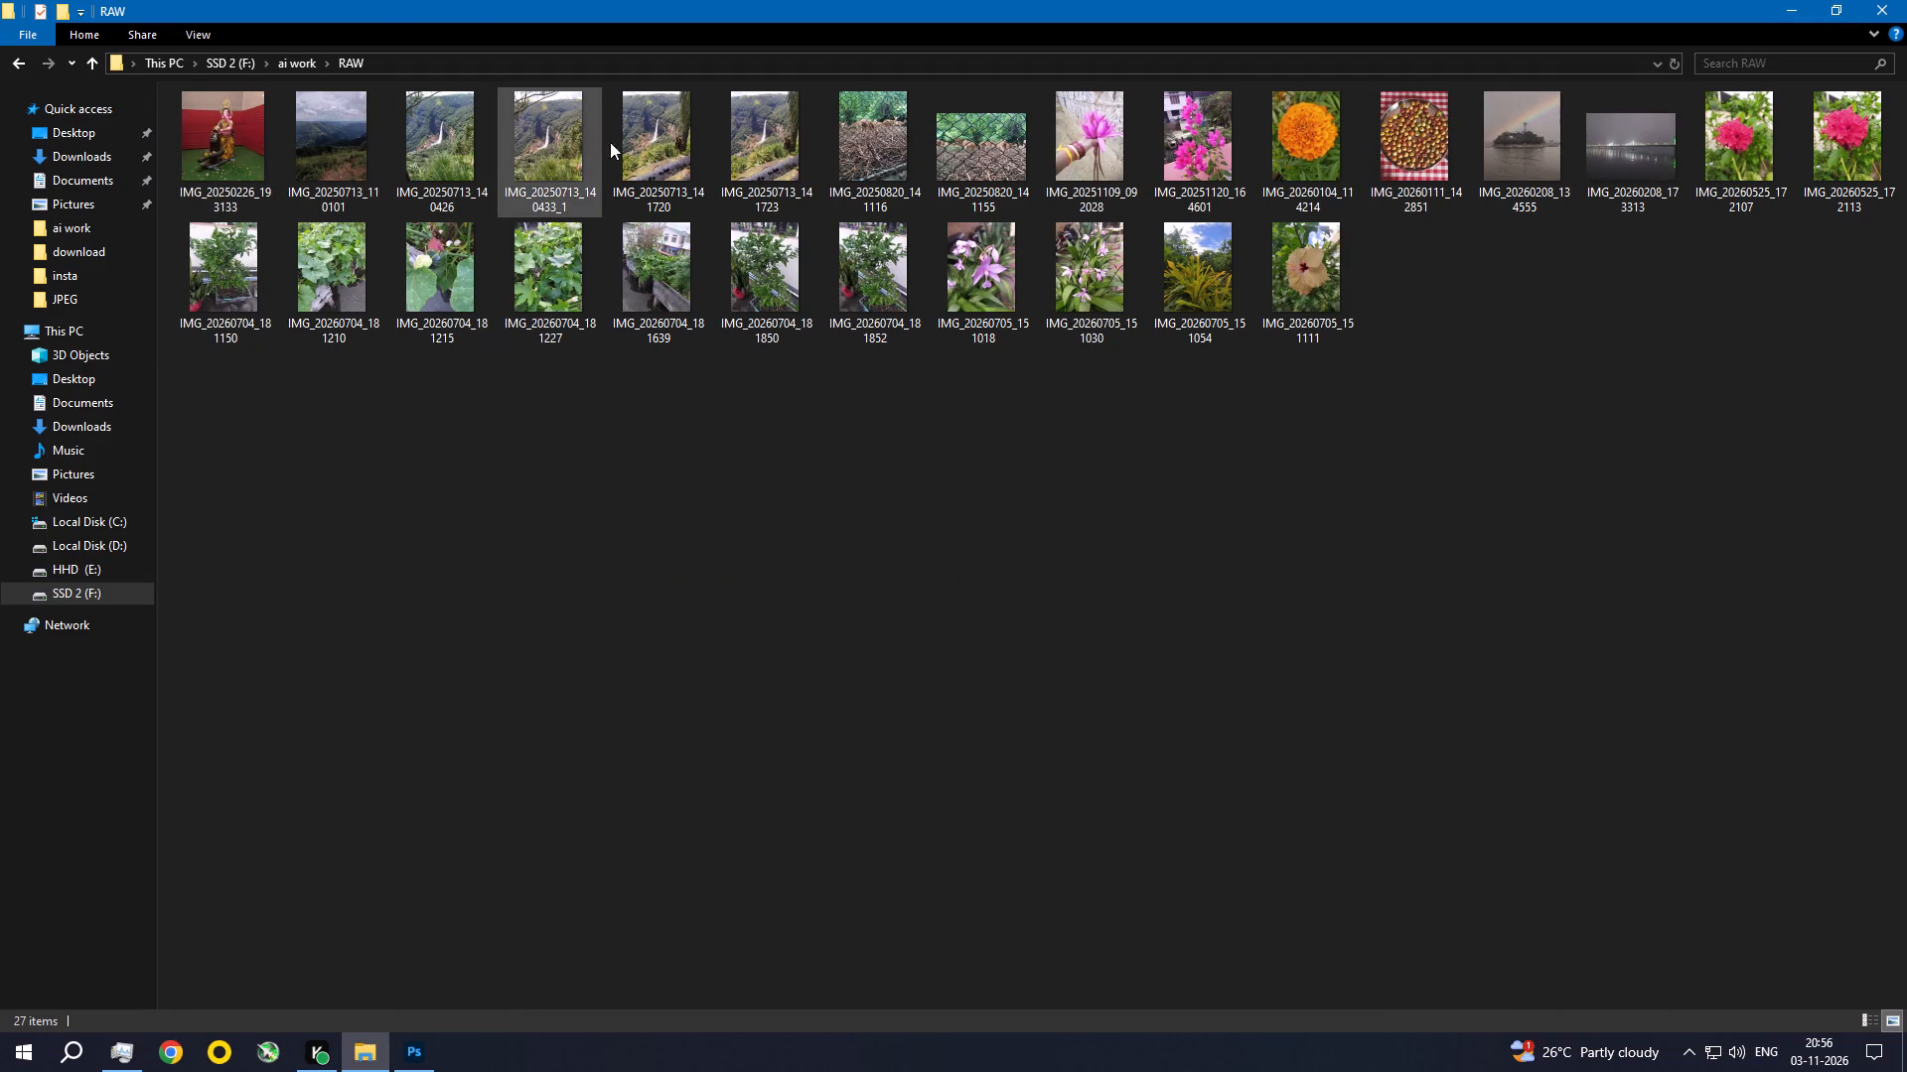
left_click_drag(1093, 151, 1173, 592)
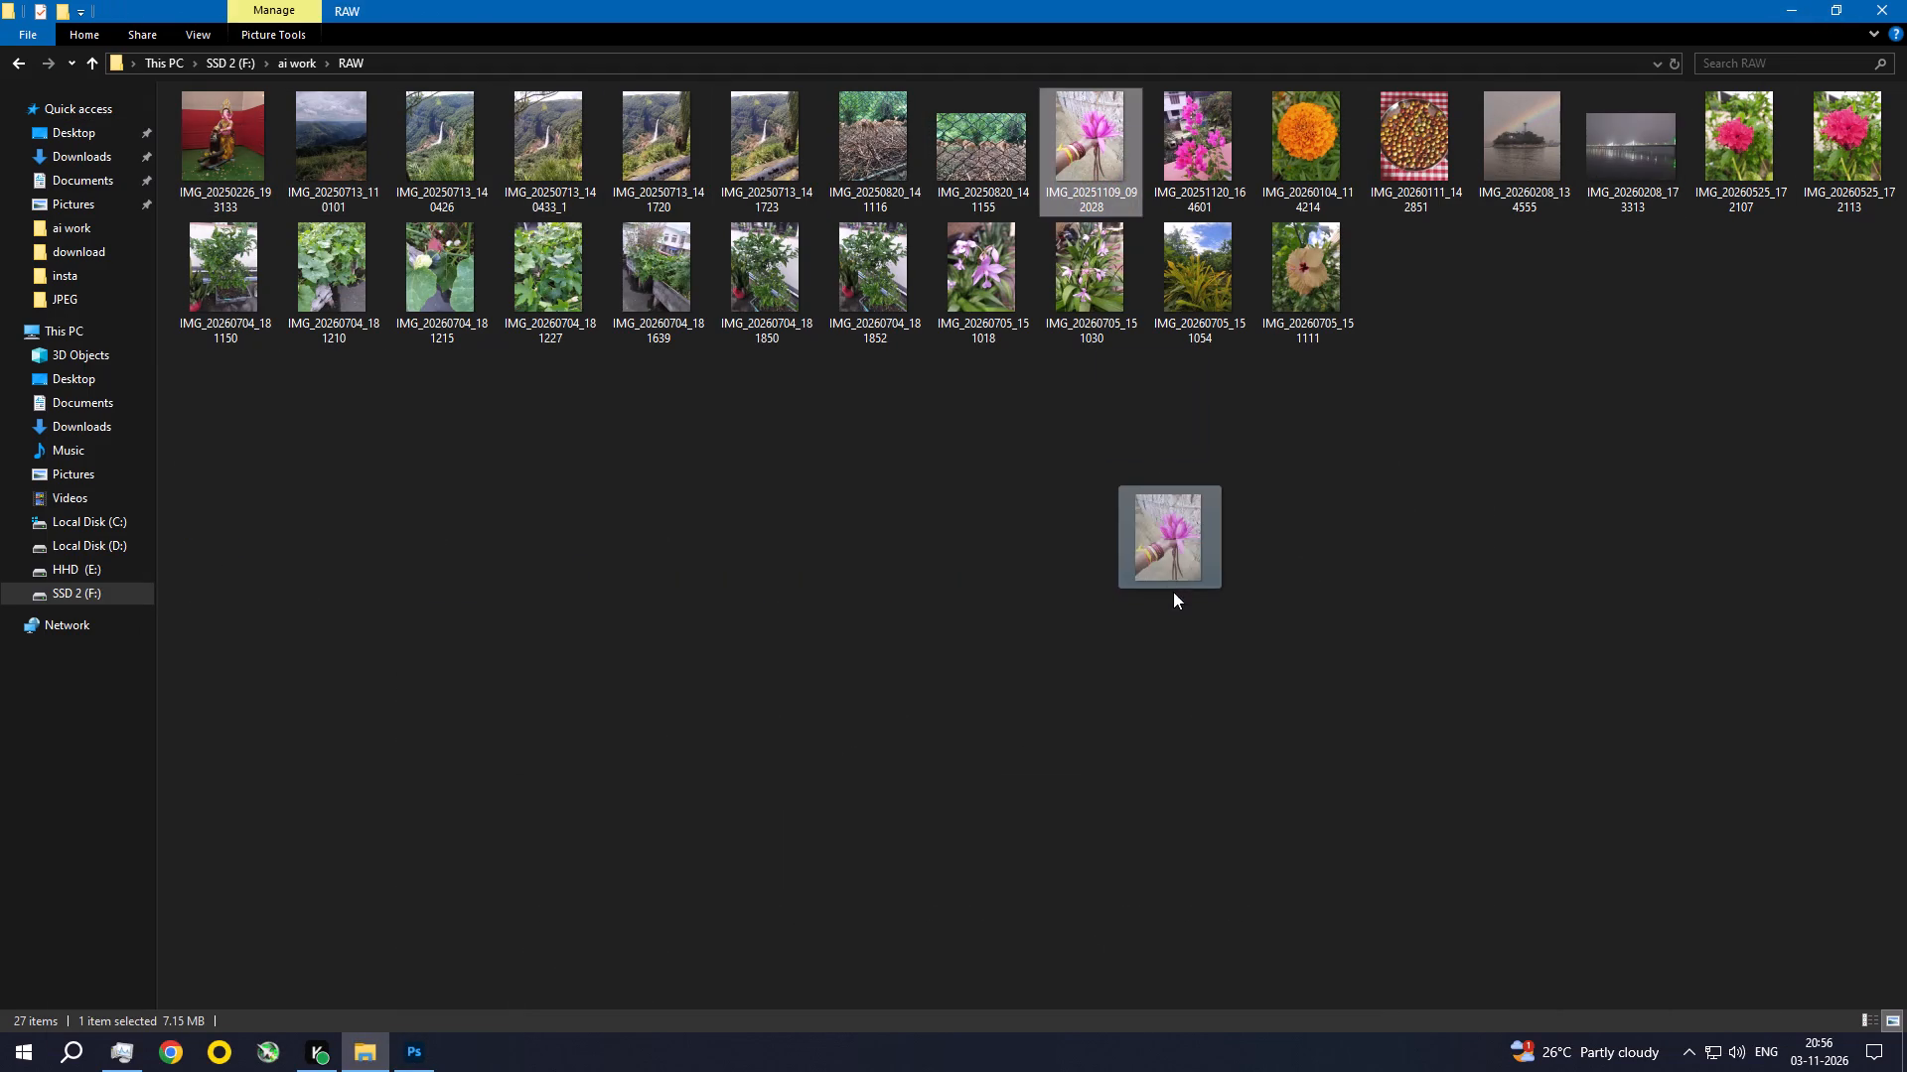
left_click_drag(1173, 592, 1174, 597)
key("alt+Tab")
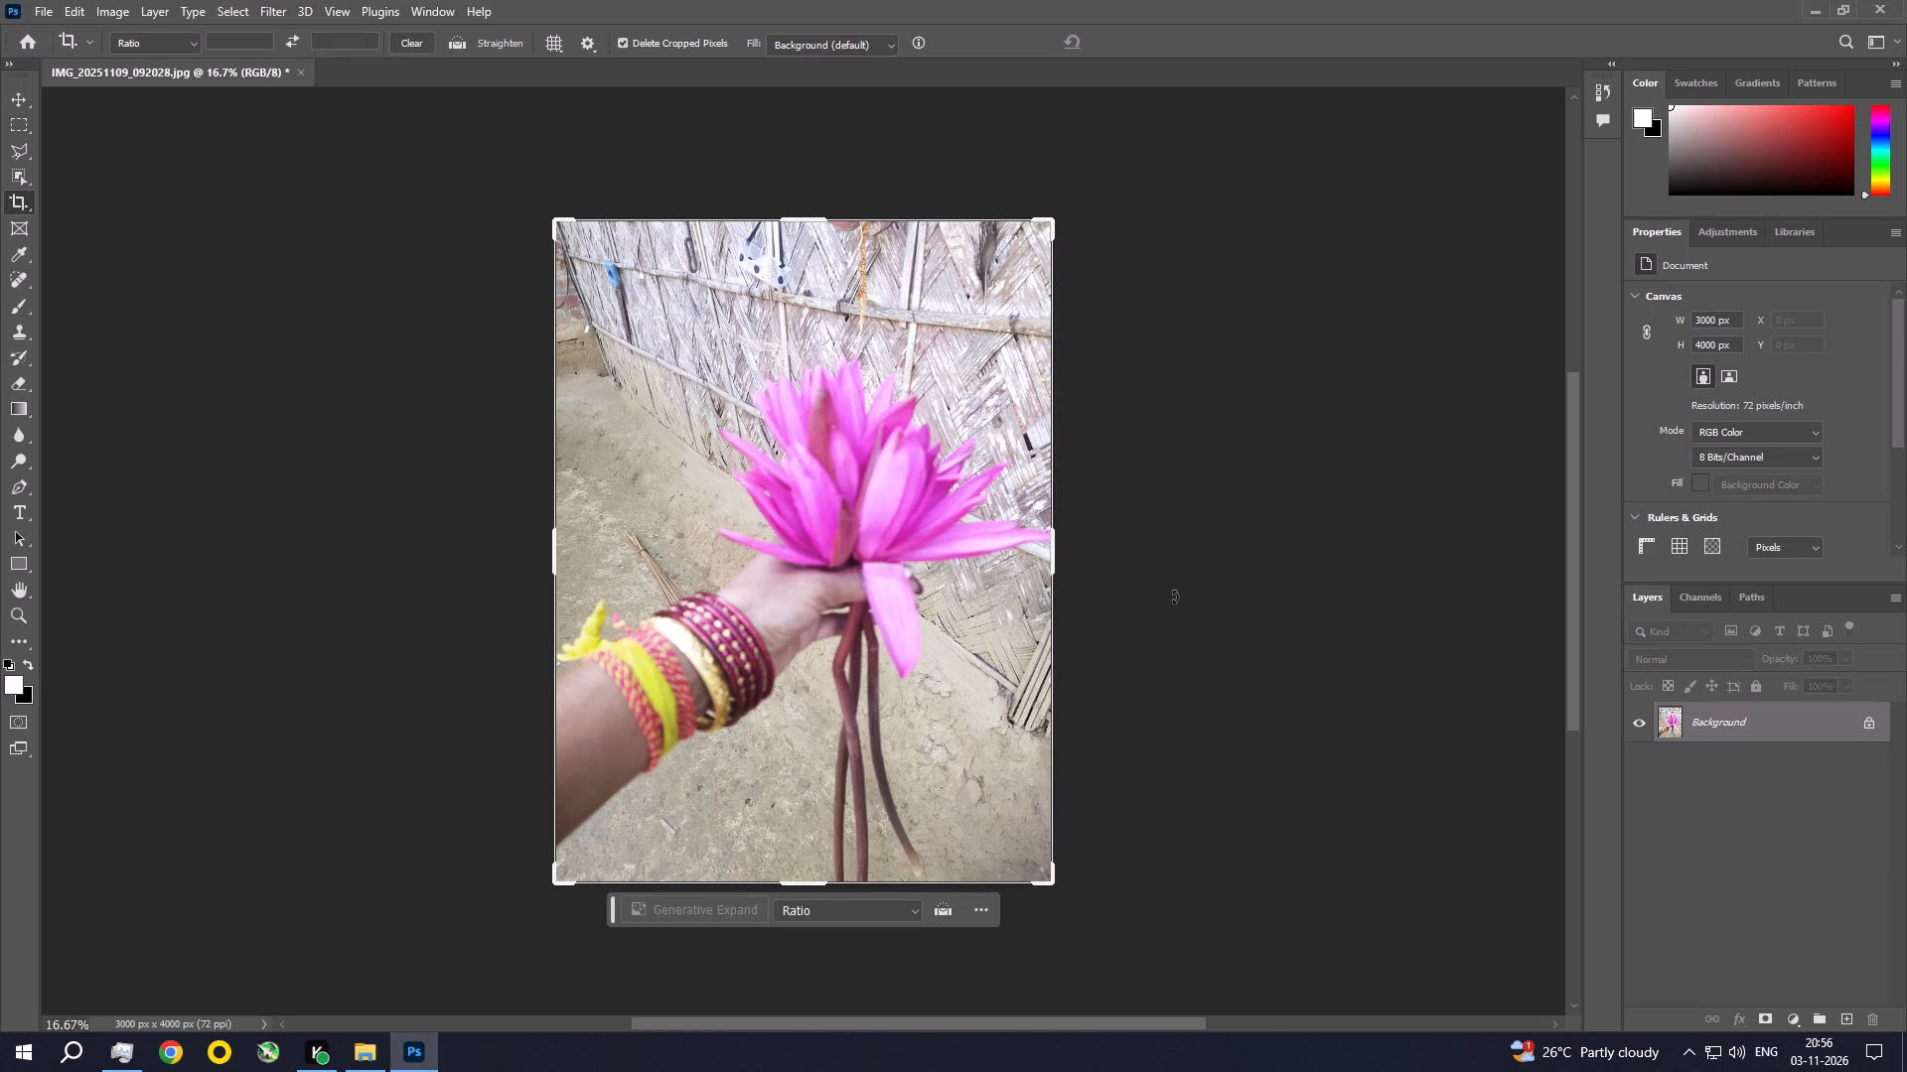
left_click(298, 74)
left_click(1809, 0)
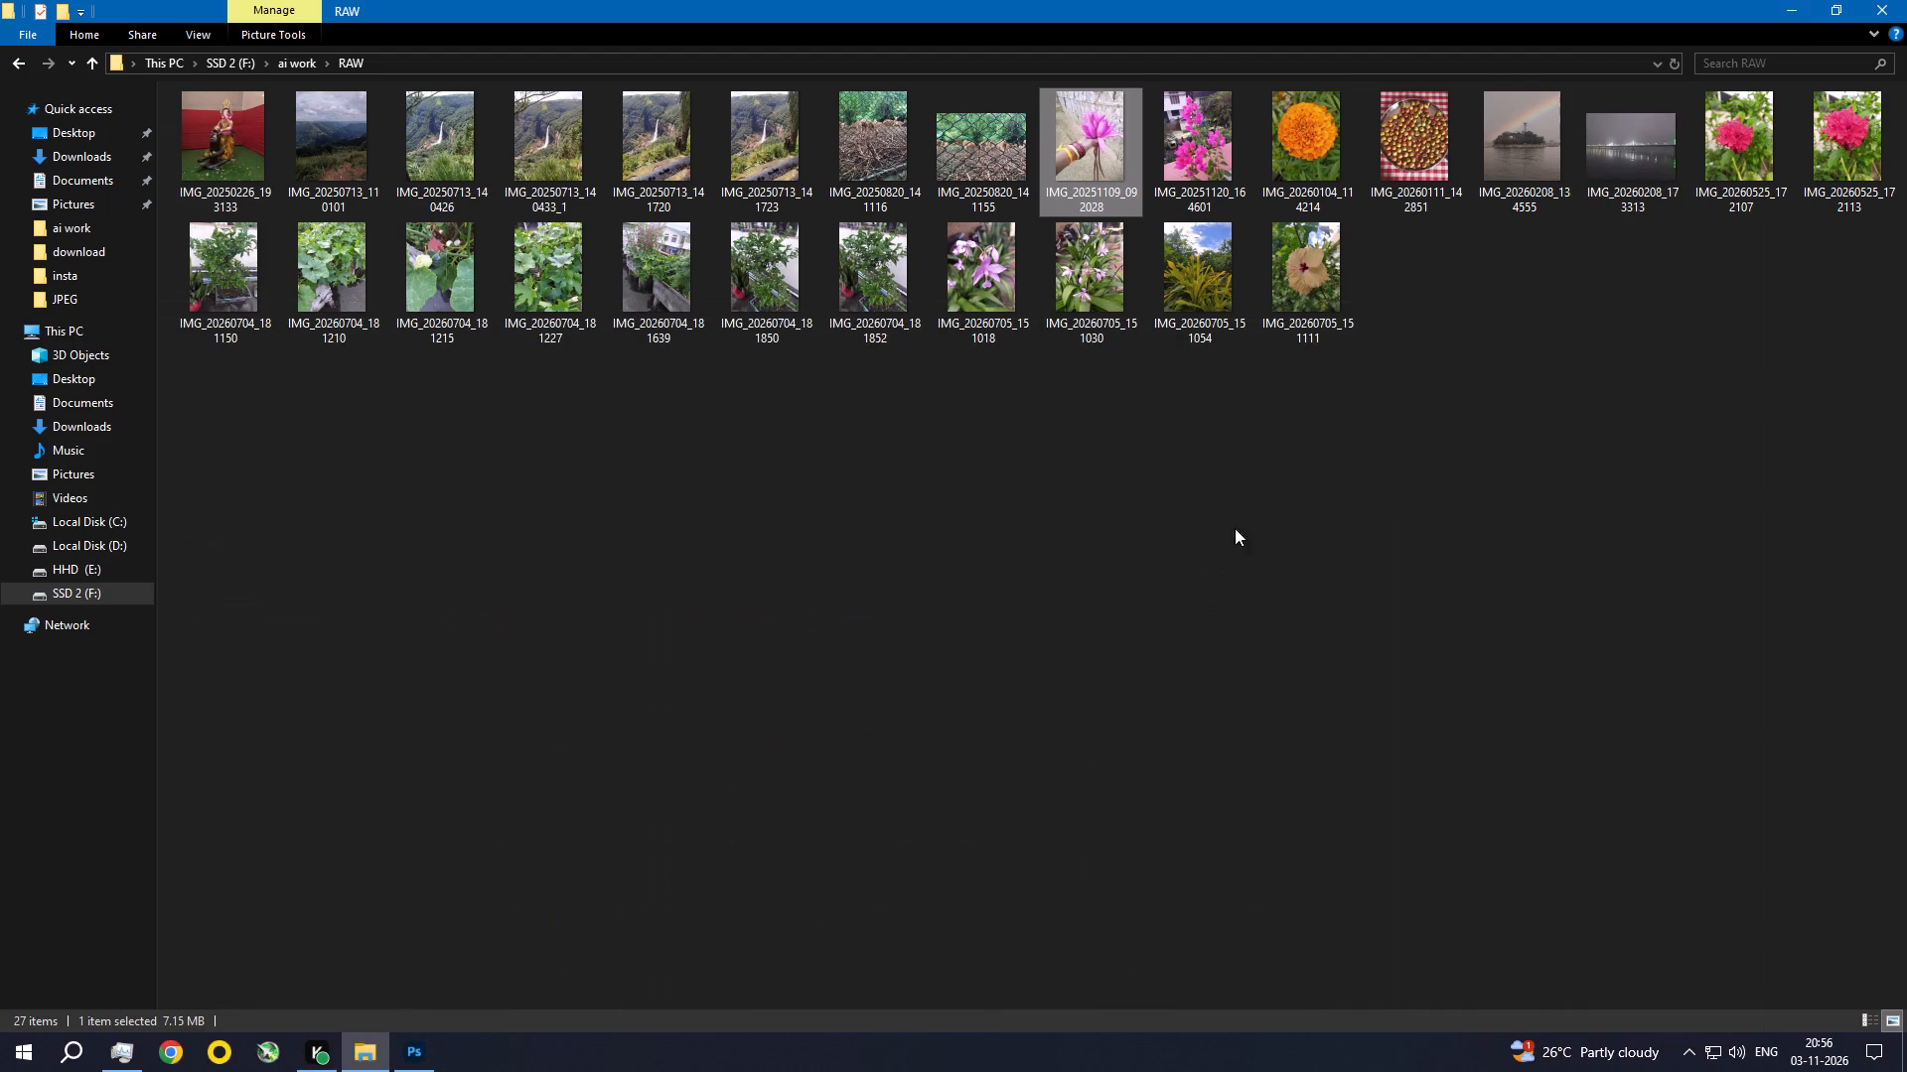
key("Delete")
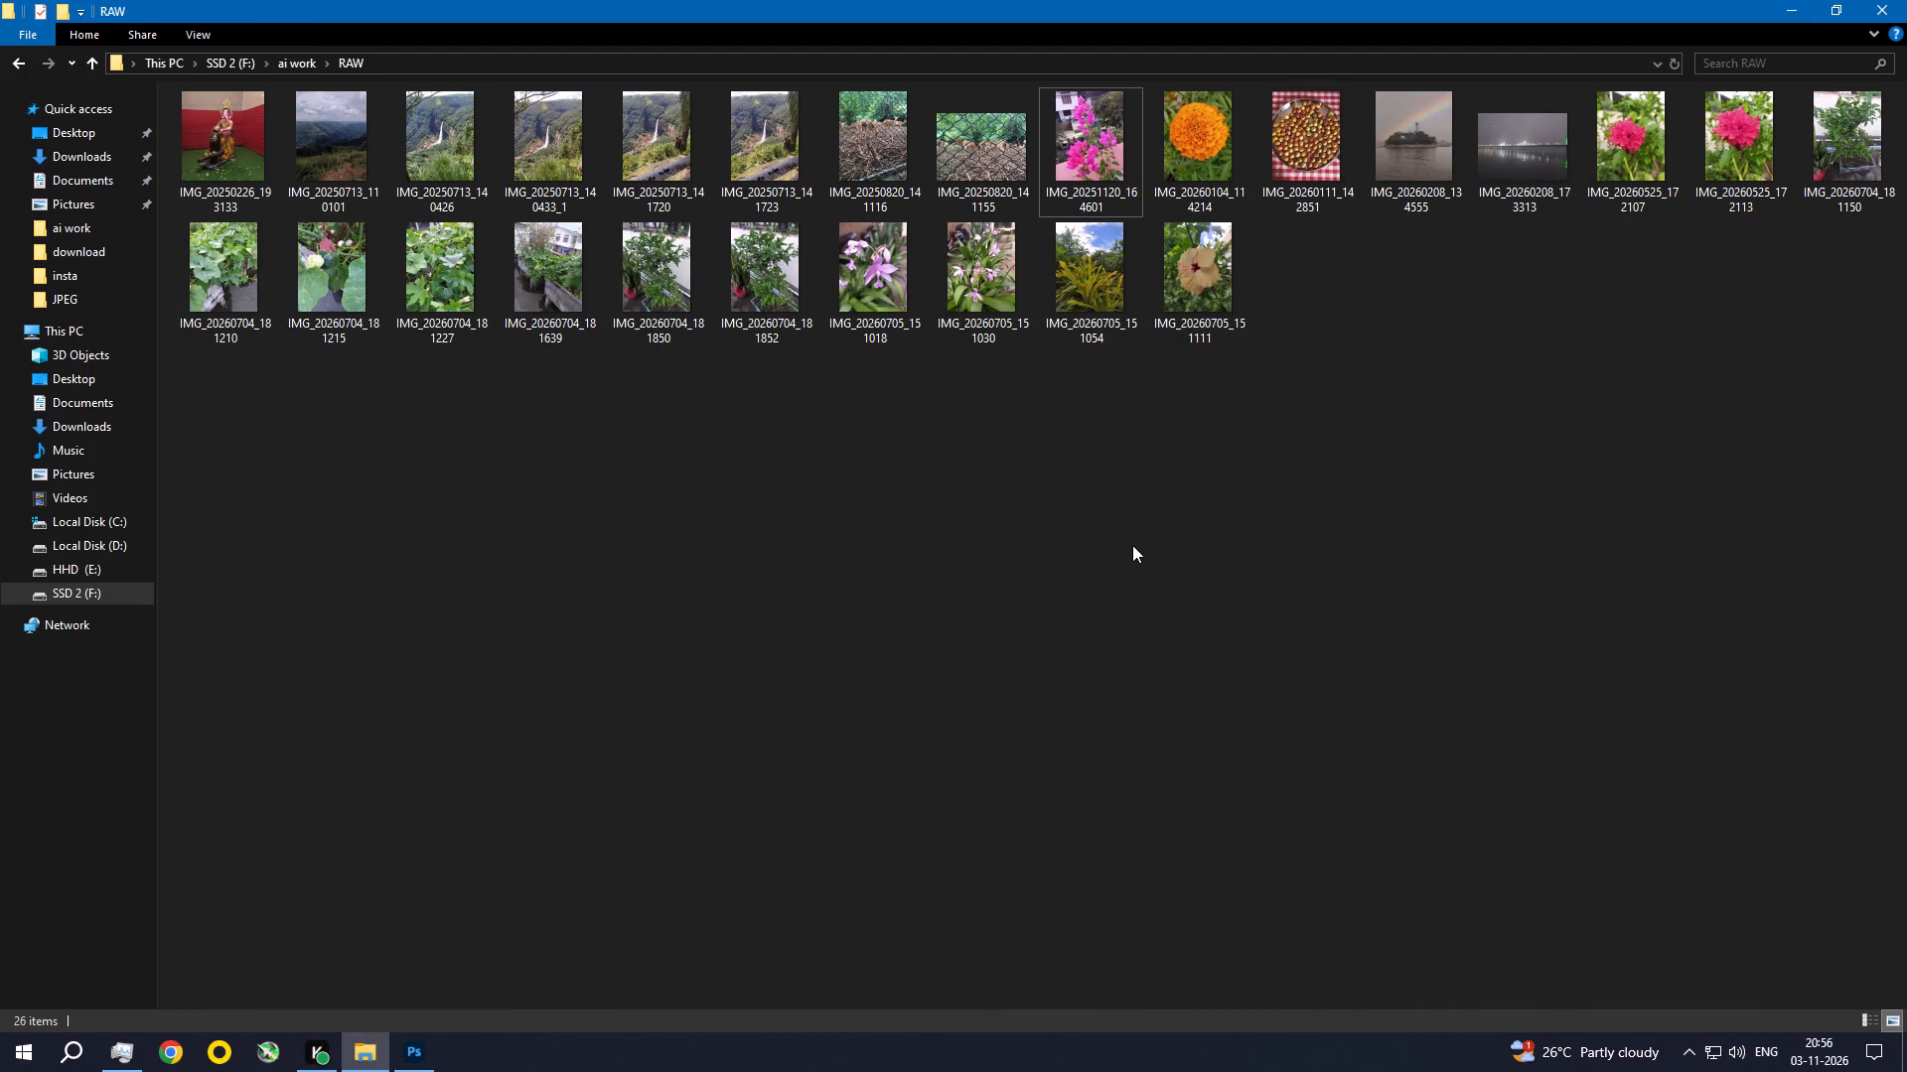
Rename the statue photo IMG_20250226_193133 in the RAW folder as 31.
left_click(211, 157)
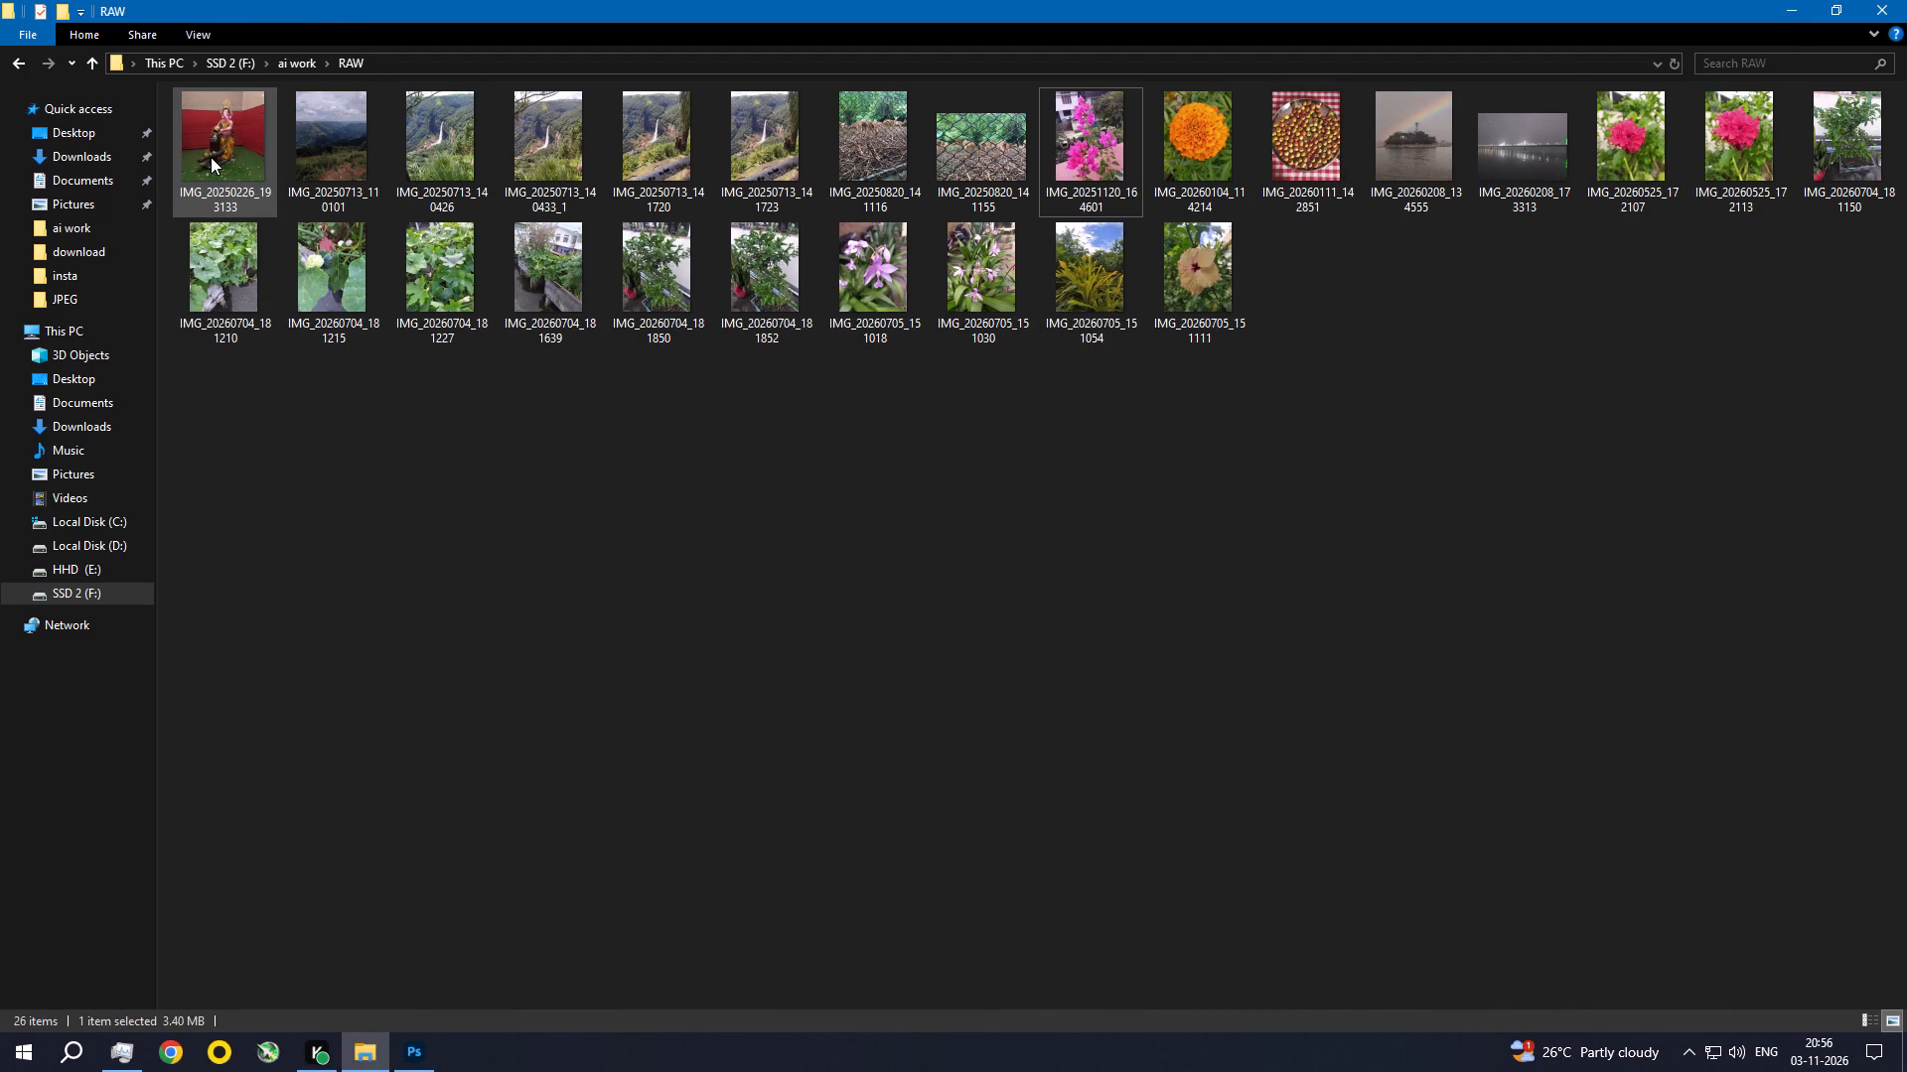
key("F2")
type("31")
key("Return")
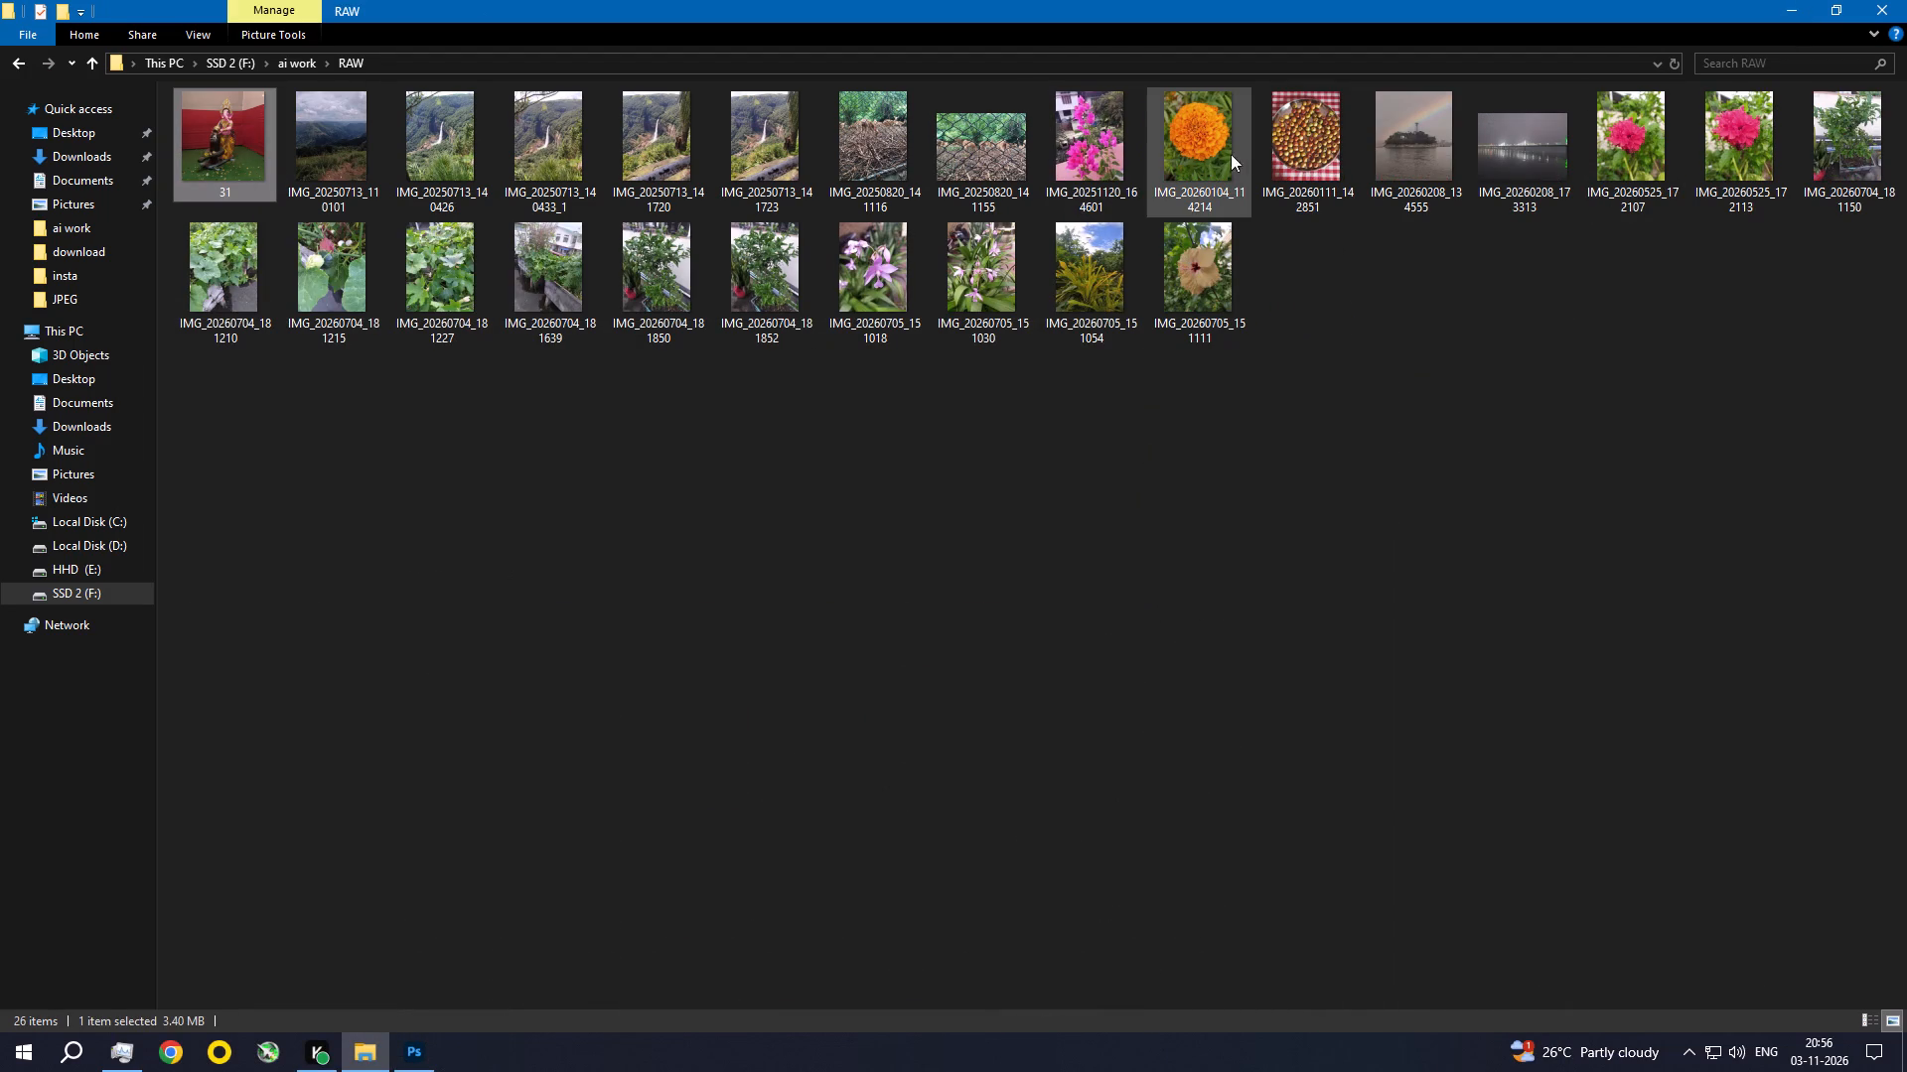
Rename the orange marigold photo IMG_20260104_114214 as 32.
left_click(1241, 152)
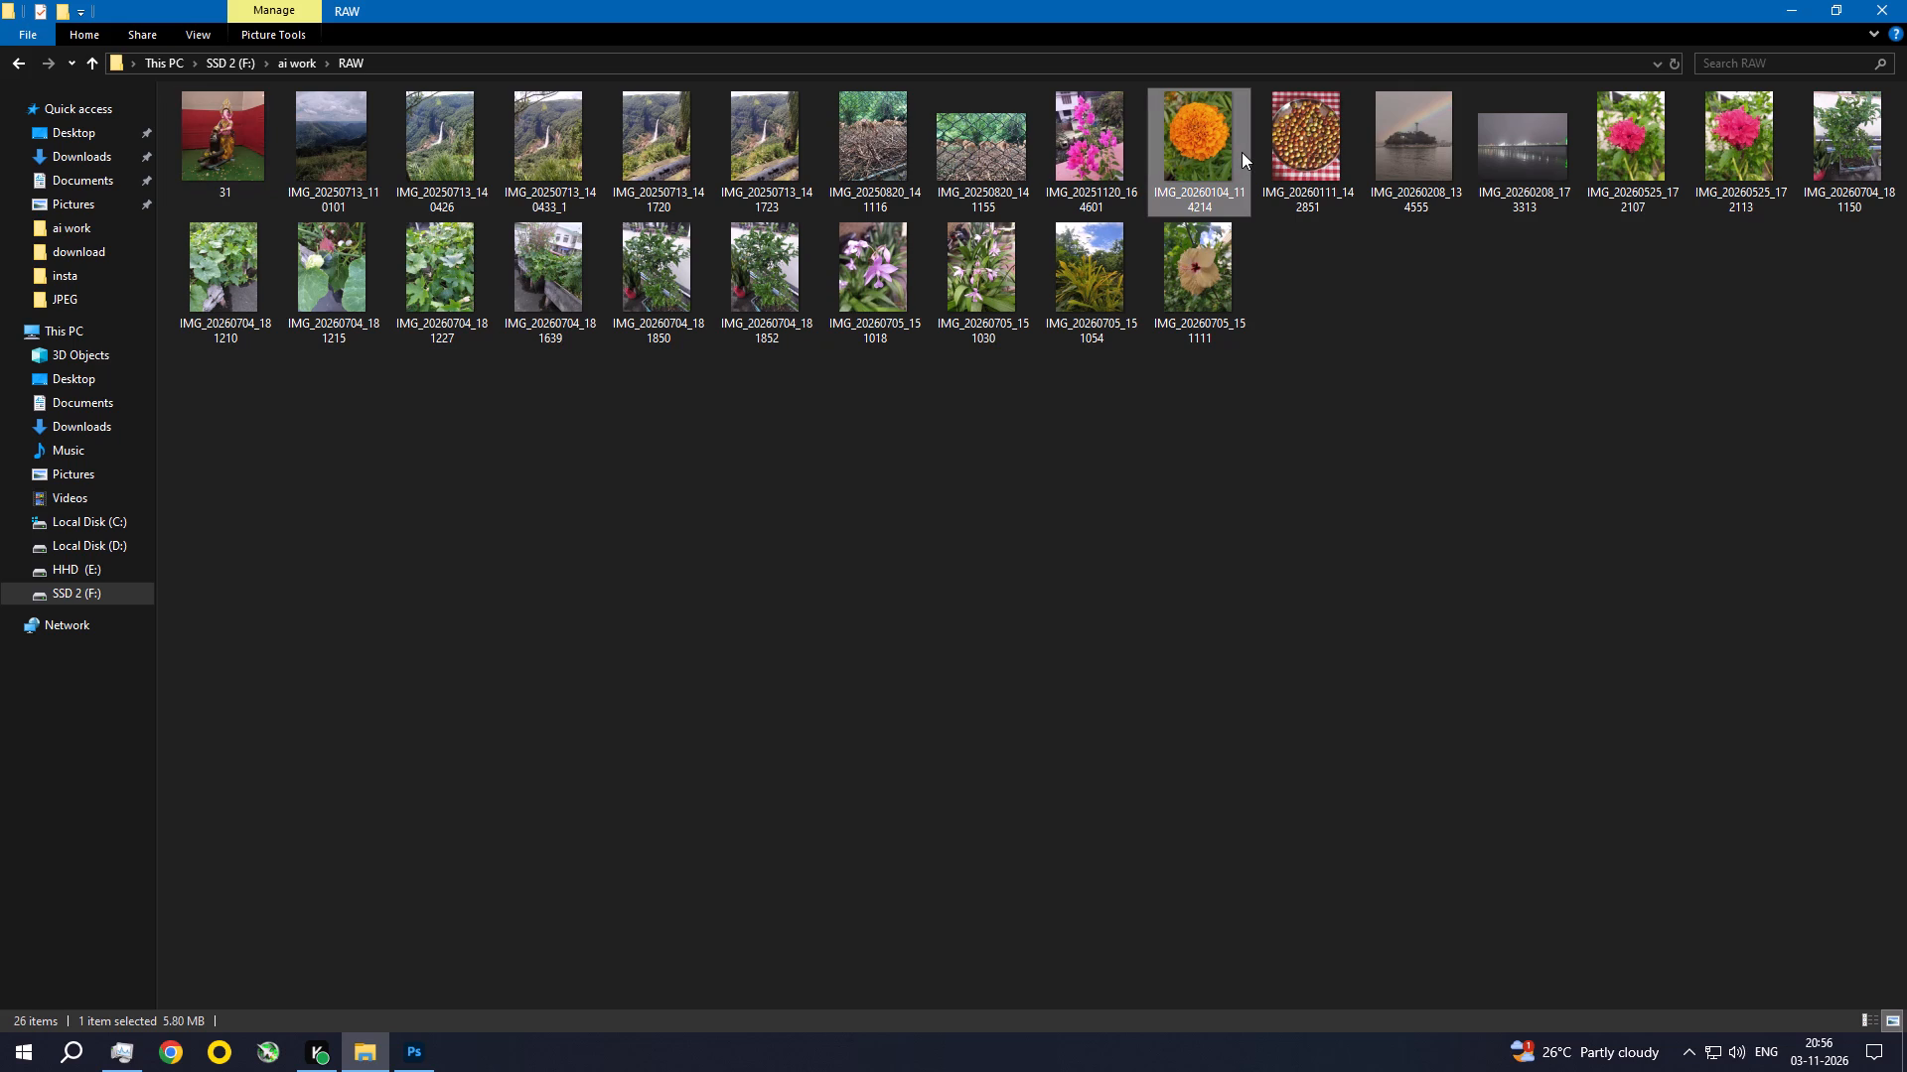
key("F2")
type("32")
key("Return")
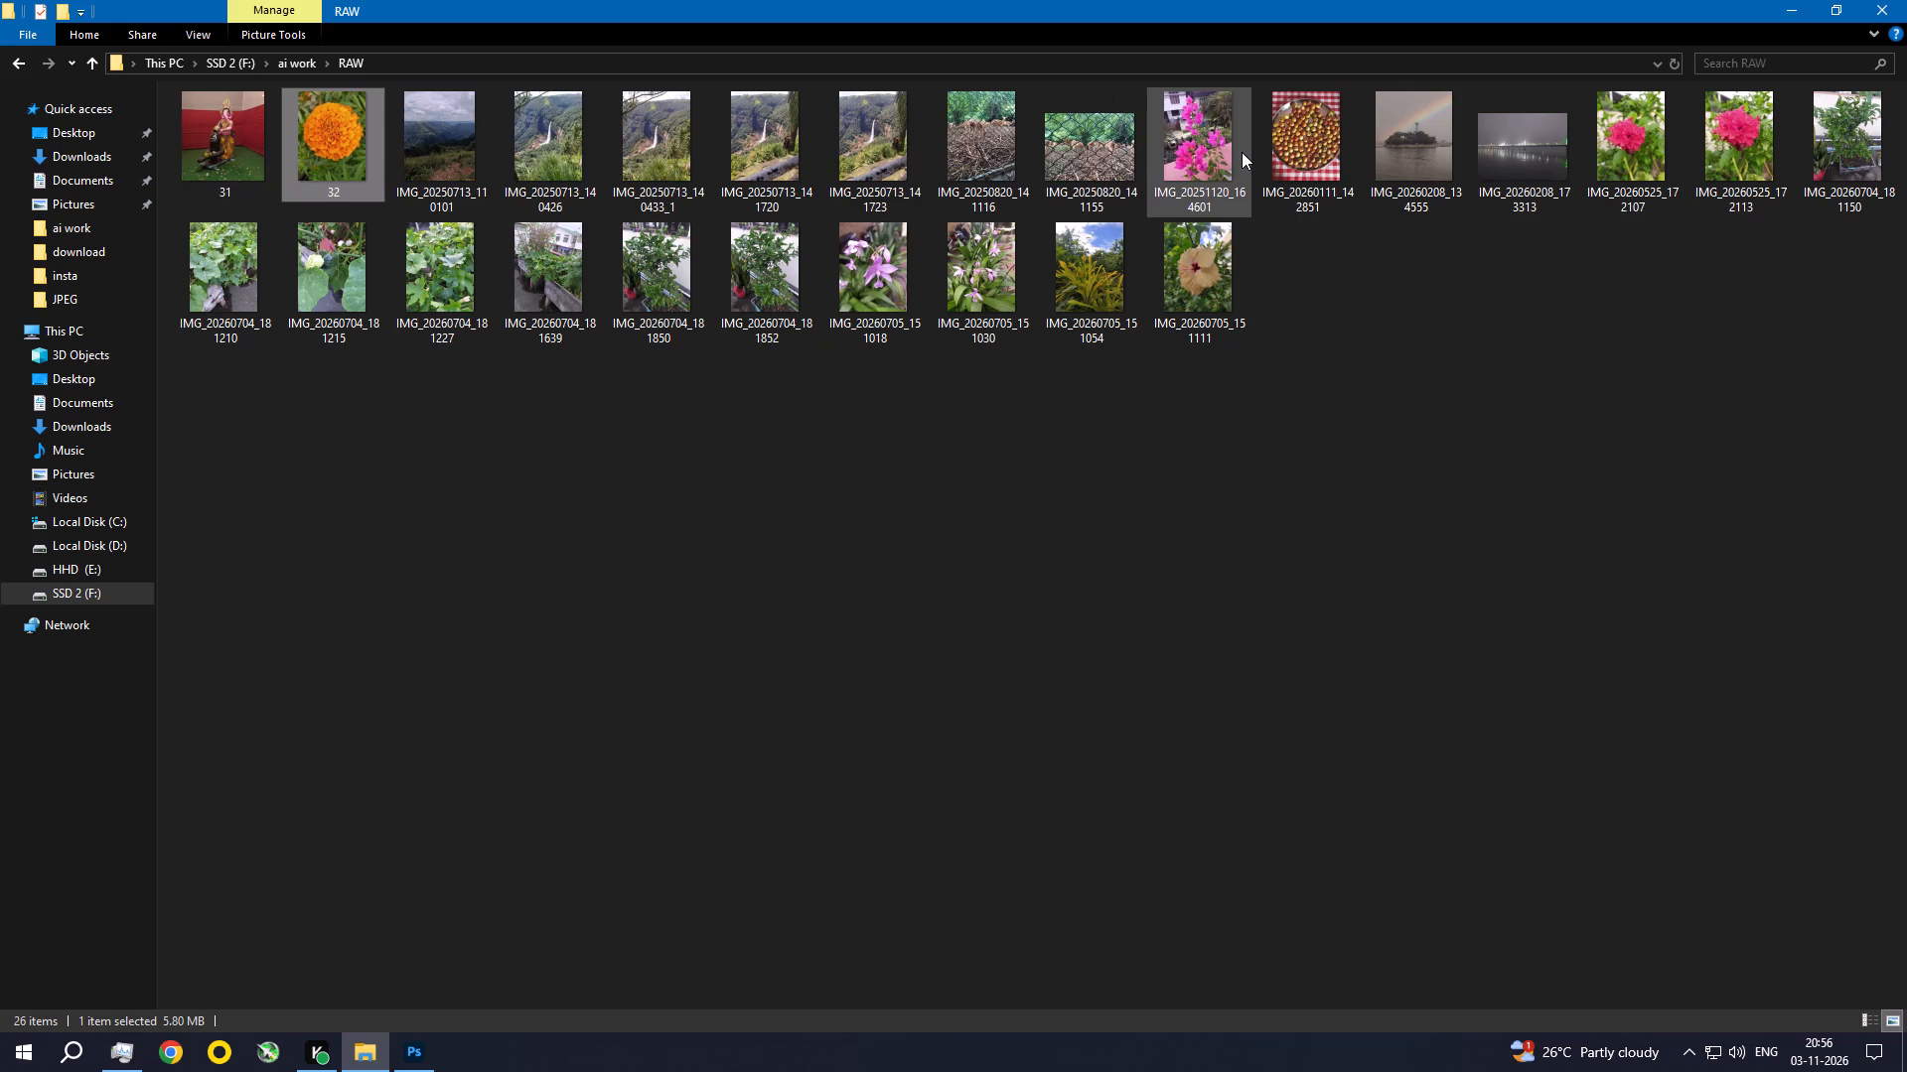
Rename the photo of the round plate on checked cloth, IMG_20260111_142851, as 22.
left_click(1316, 141)
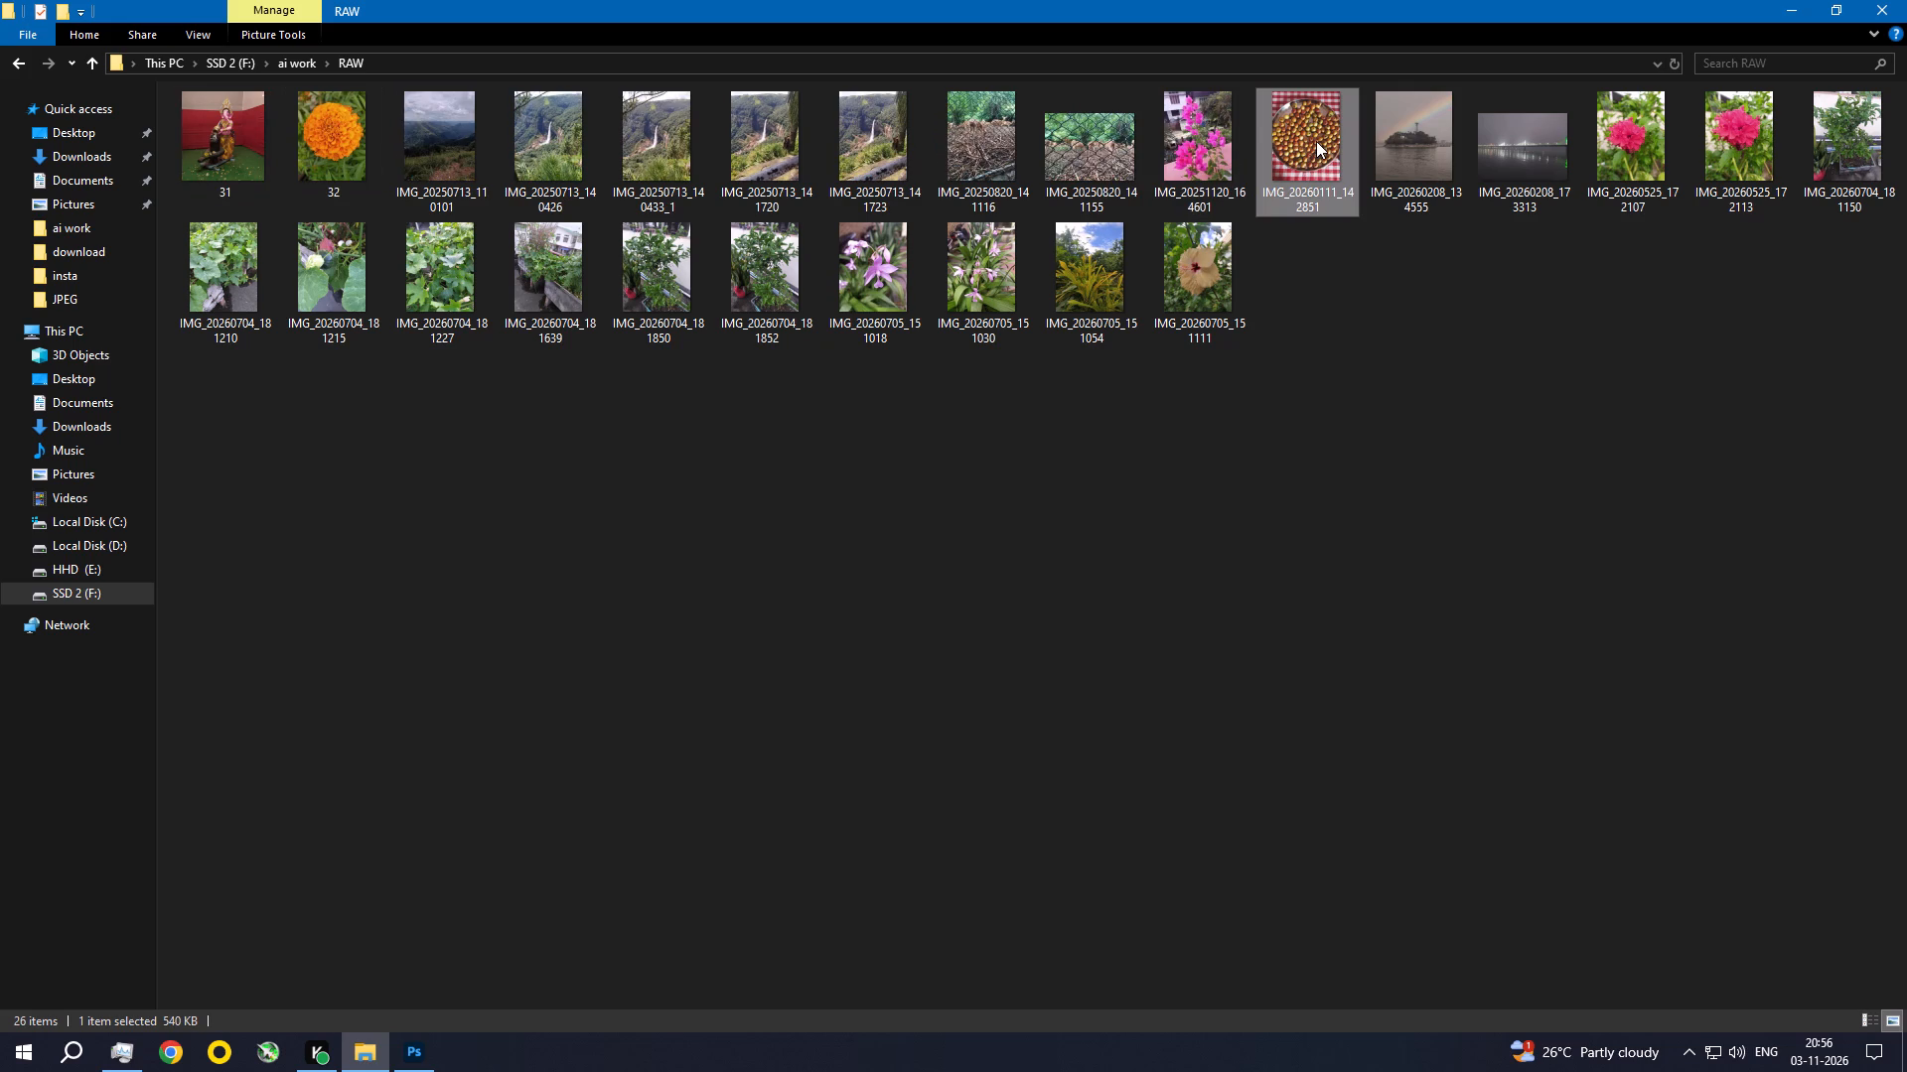
key("F2")
type("22")
key("Return")
Rename the rainbow-over-island photo IMG_20260208_134555 as 34.
left_click(1419, 133)
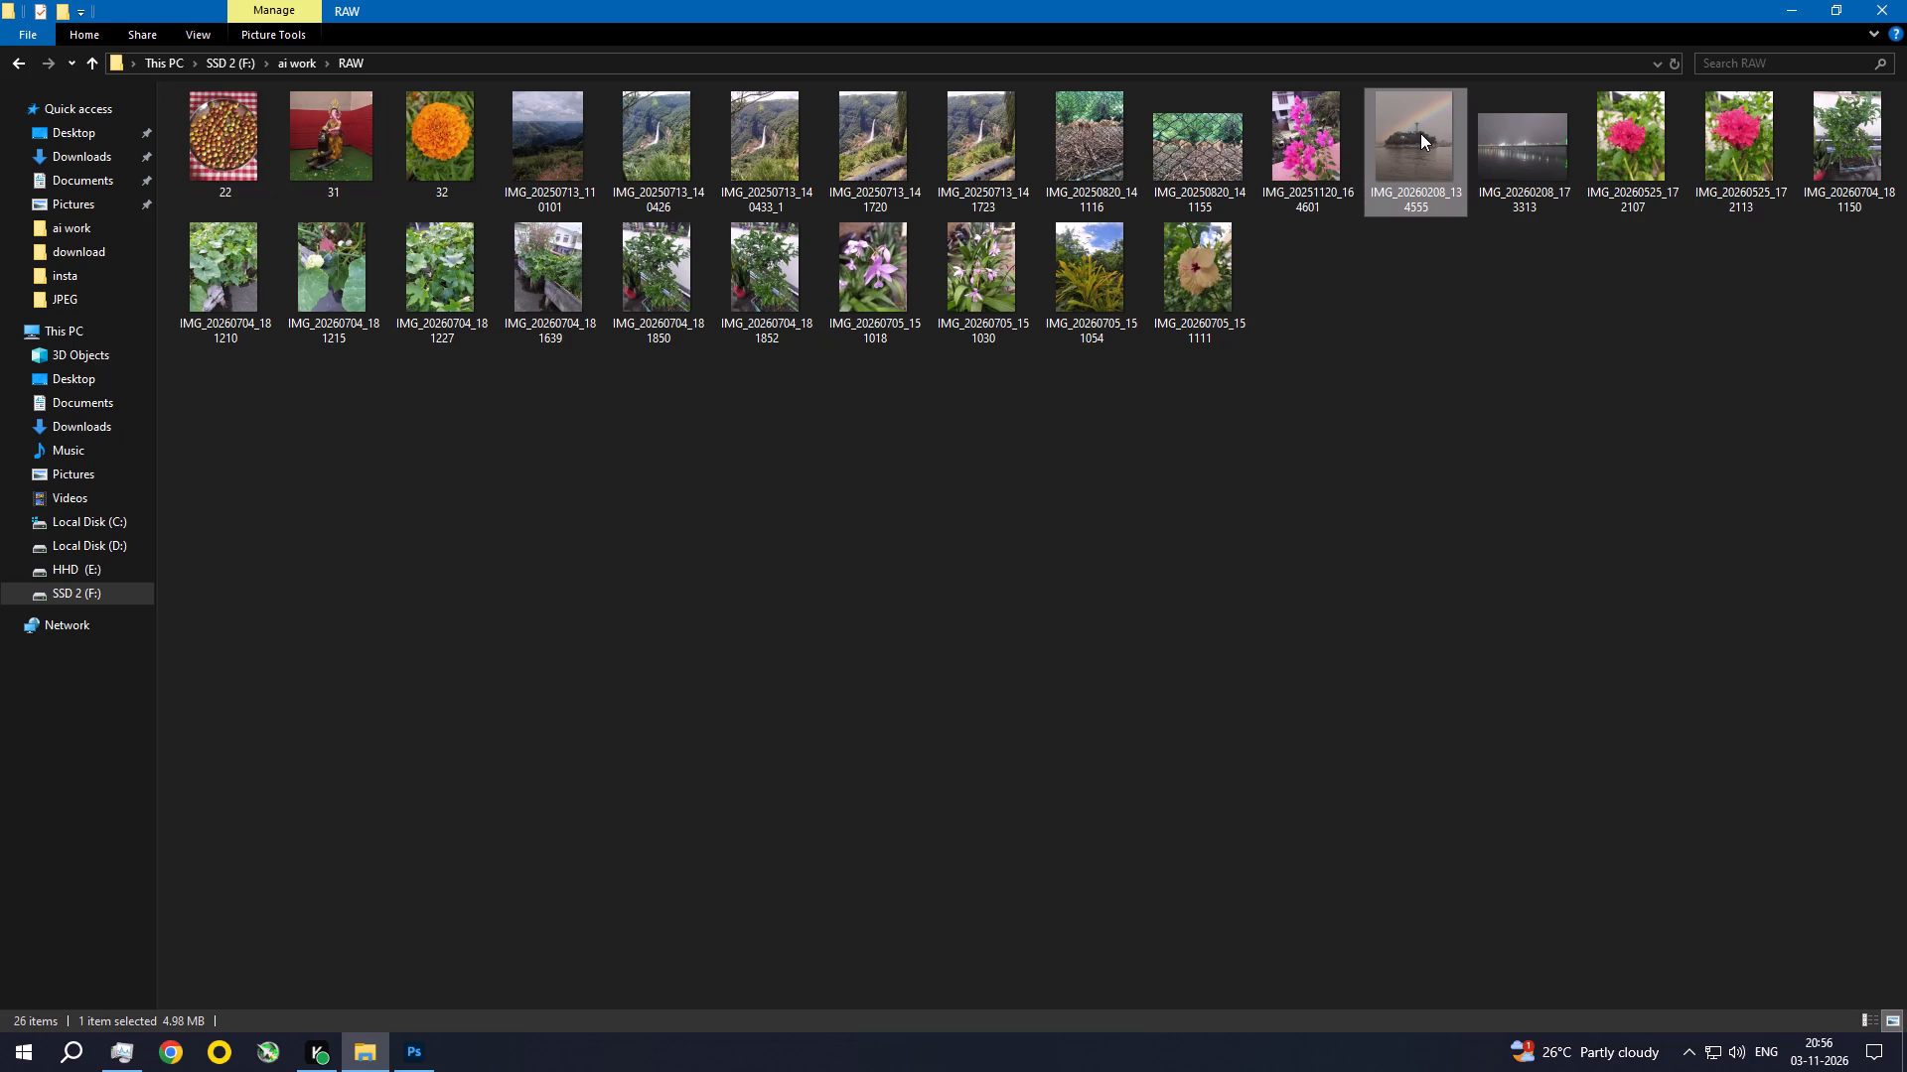
key("F2")
type("34")
key("Return")
Rename the river photo with the lit far shore, IMG_20260208_173313, as 35.
left_click(1514, 132)
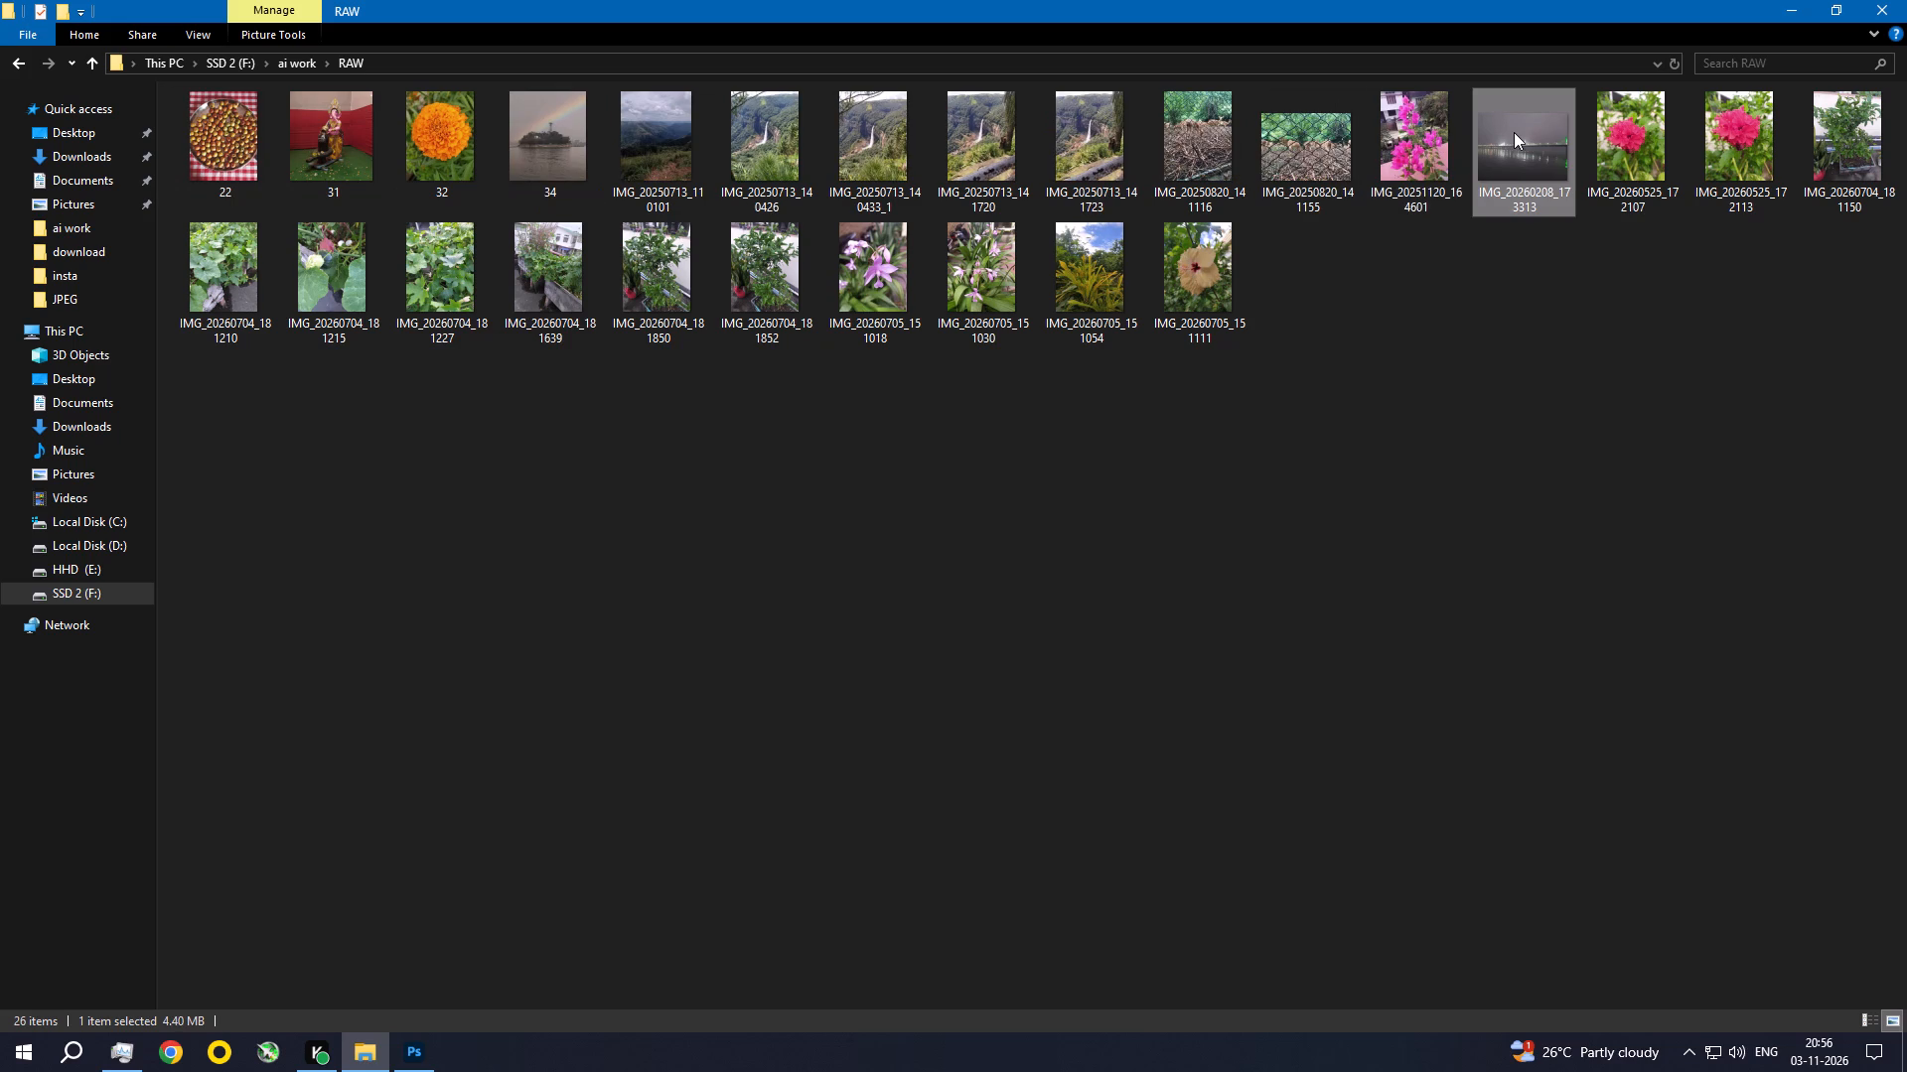
key("F2")
type("35")
key("Return")
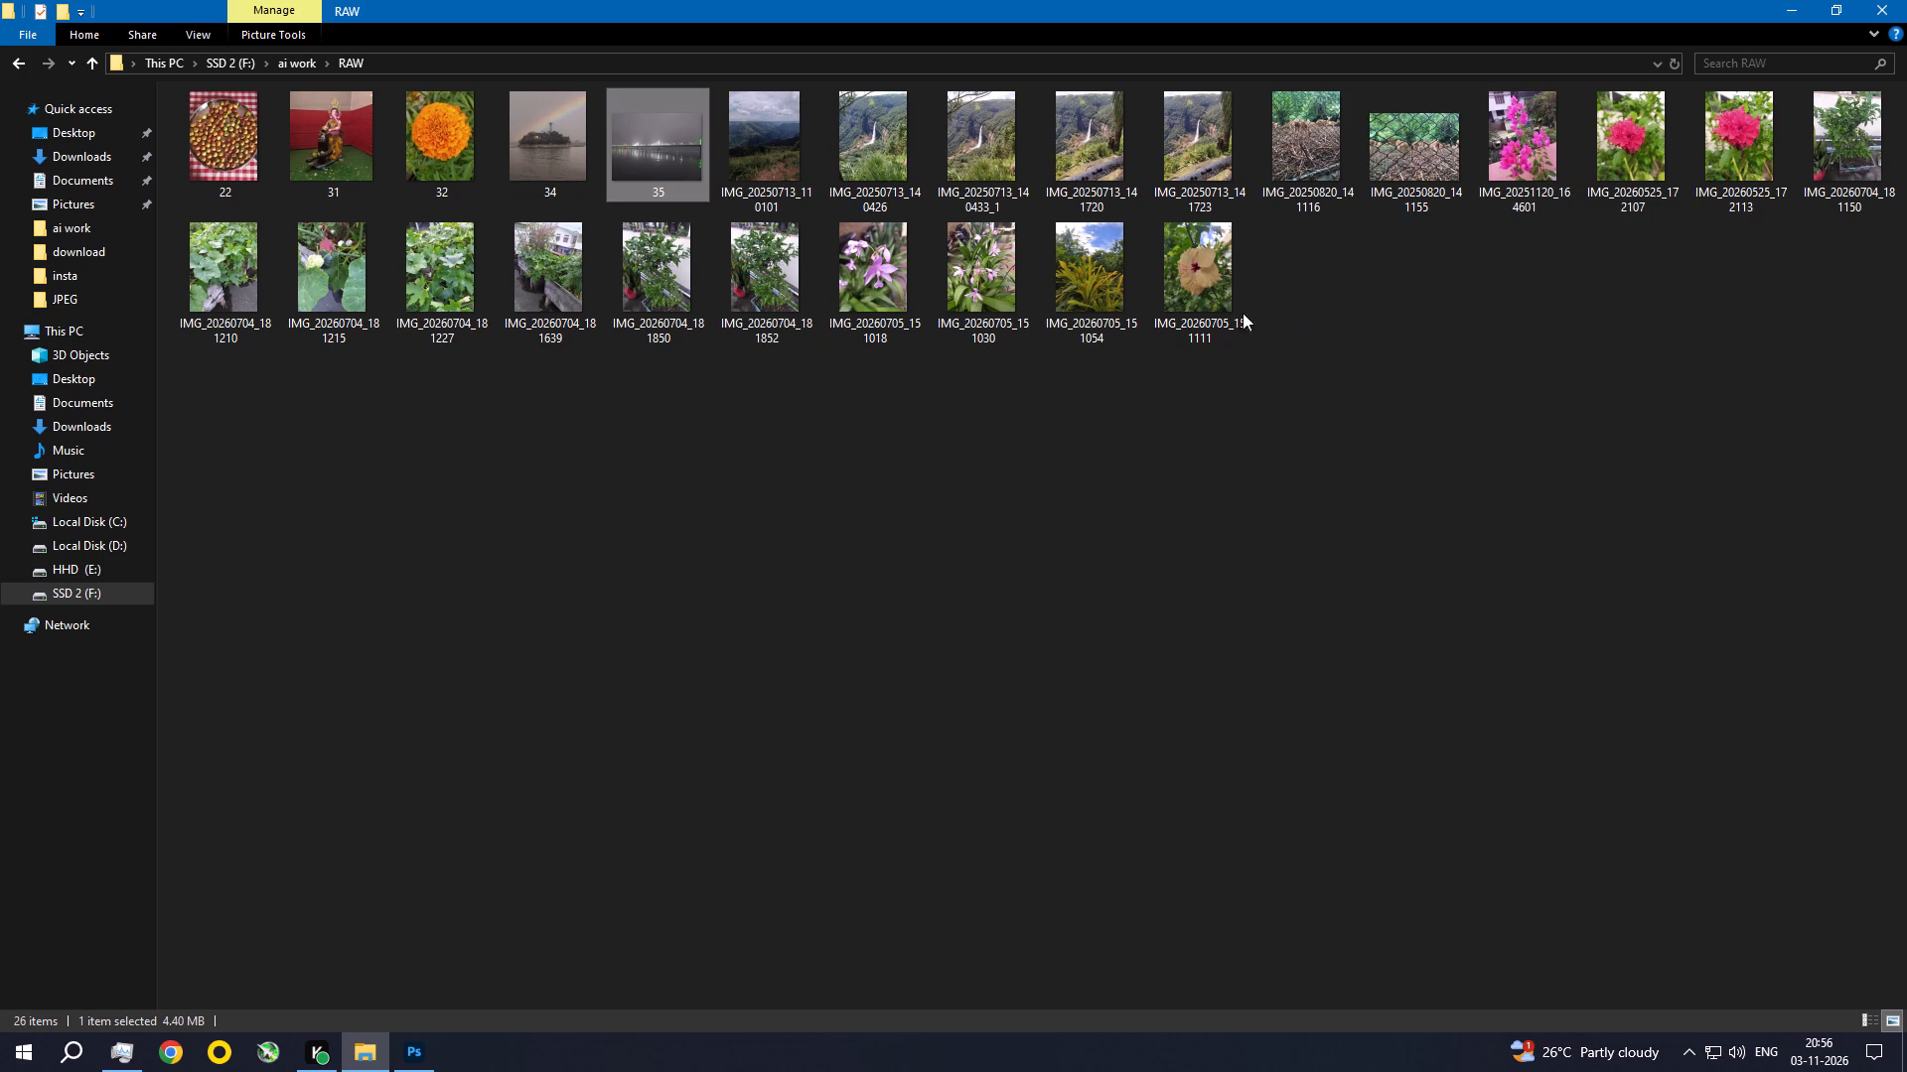
Rename the edited mountain photo IMG_20250713_110101 as 36.
left_click(732, 156)
key("F2")
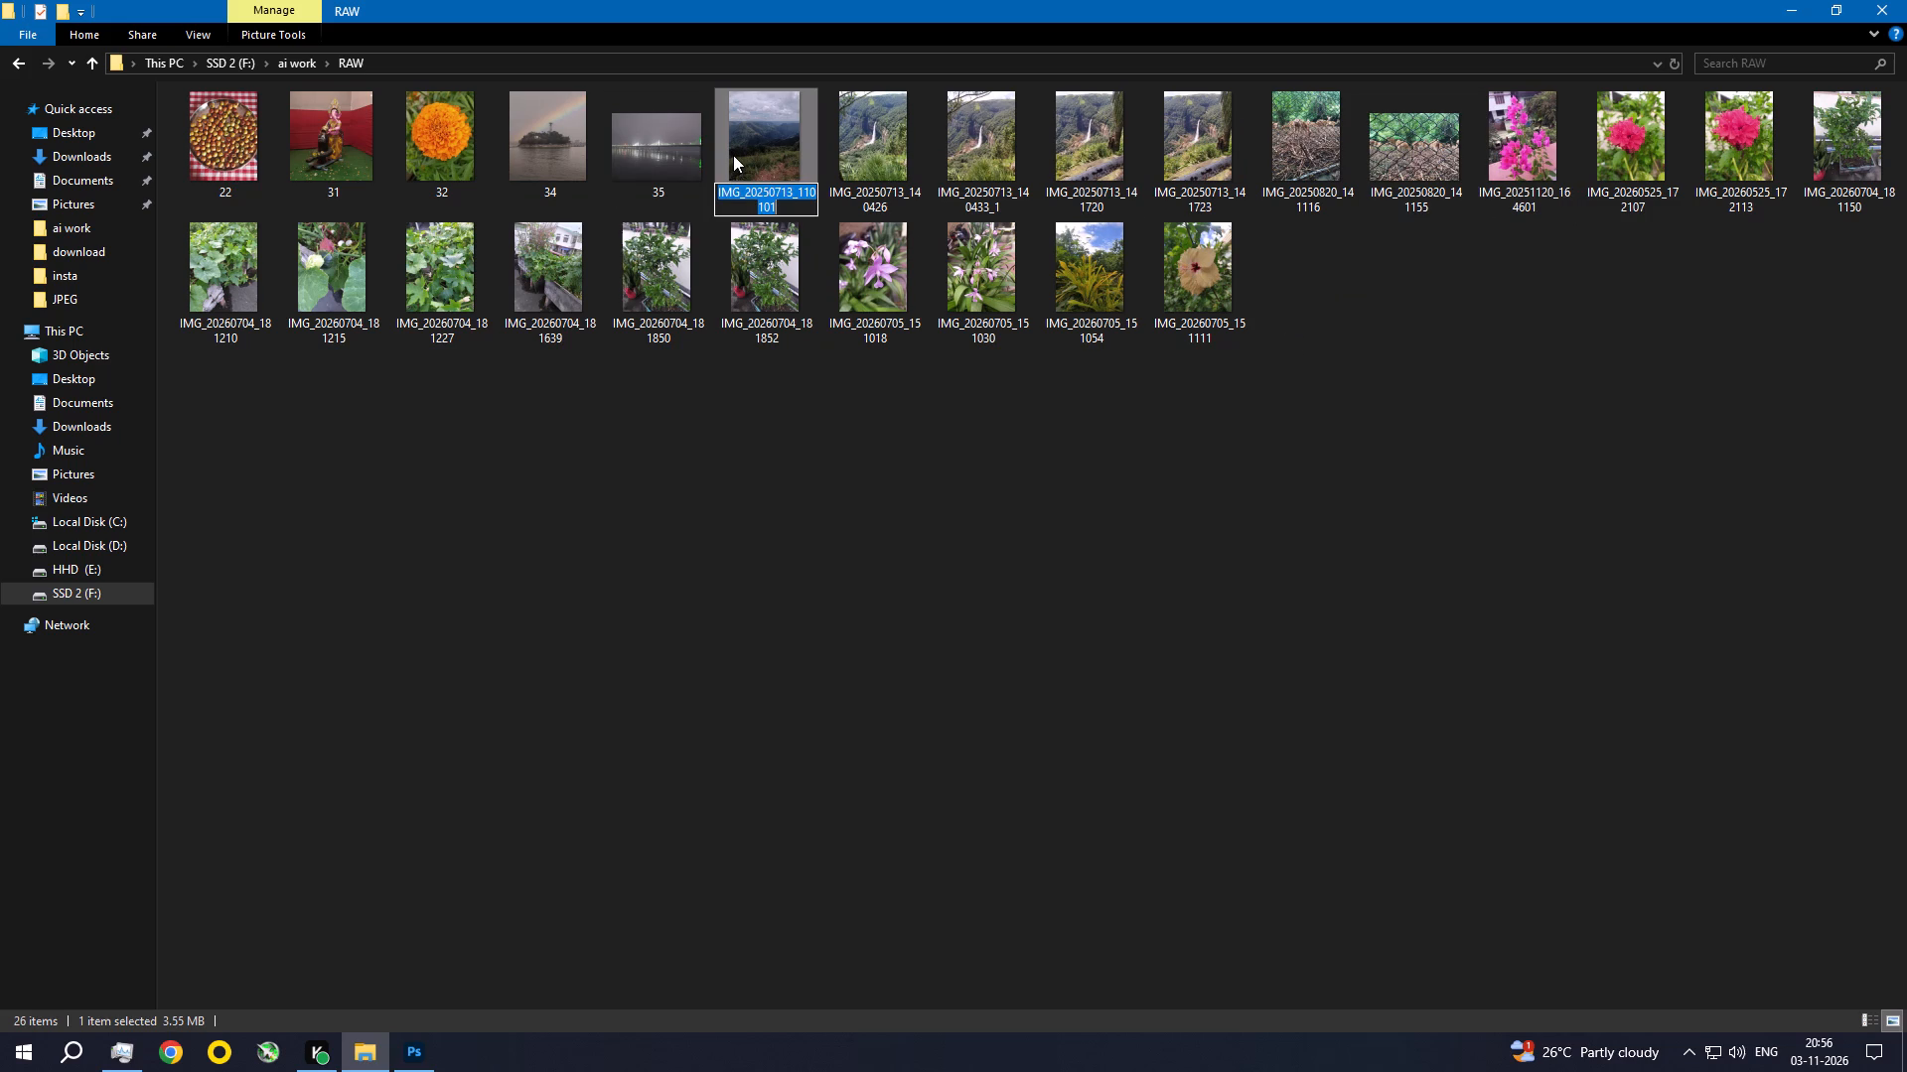
type("36")
key("Return")
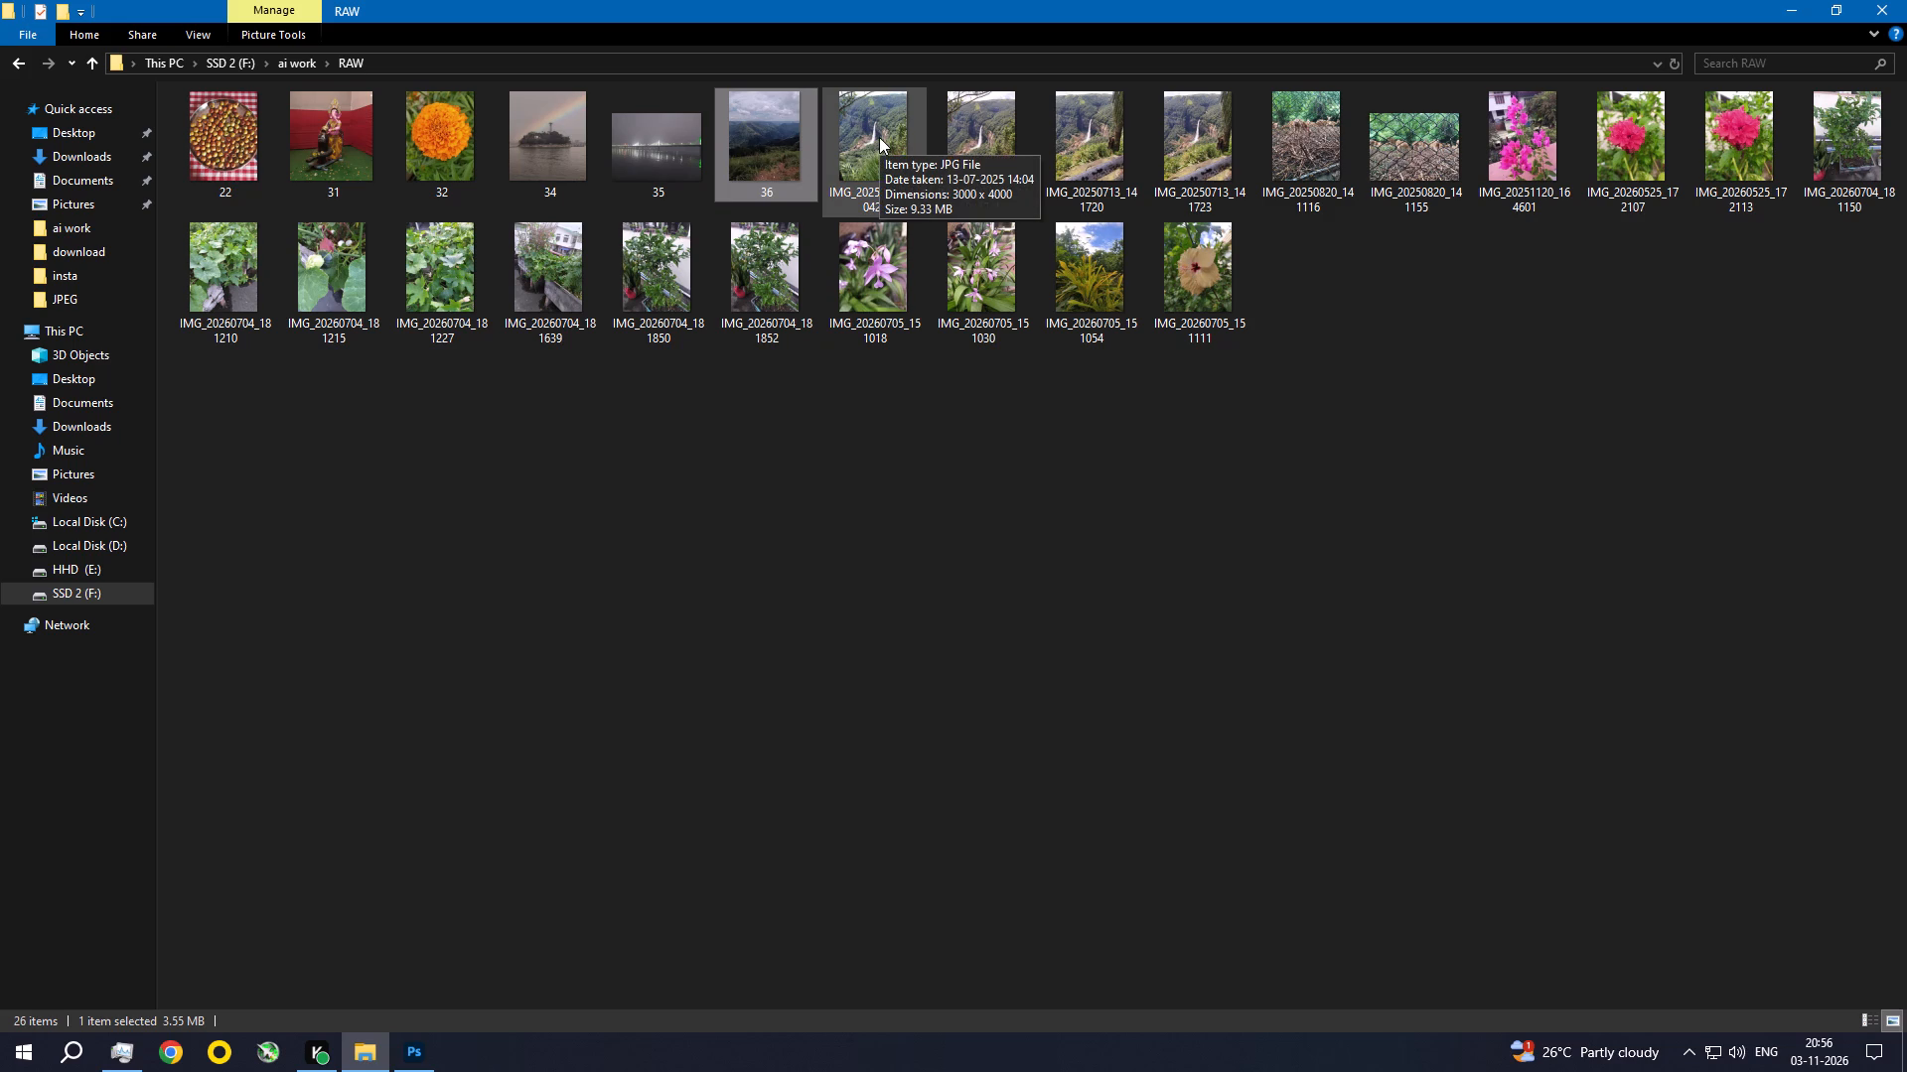
Open the four waterfall photos, IMG_20250713_140426 through IMG_20250713_141723, together in Photoshop.
left_click(856, 150)
left_click(1207, 157, "shift")
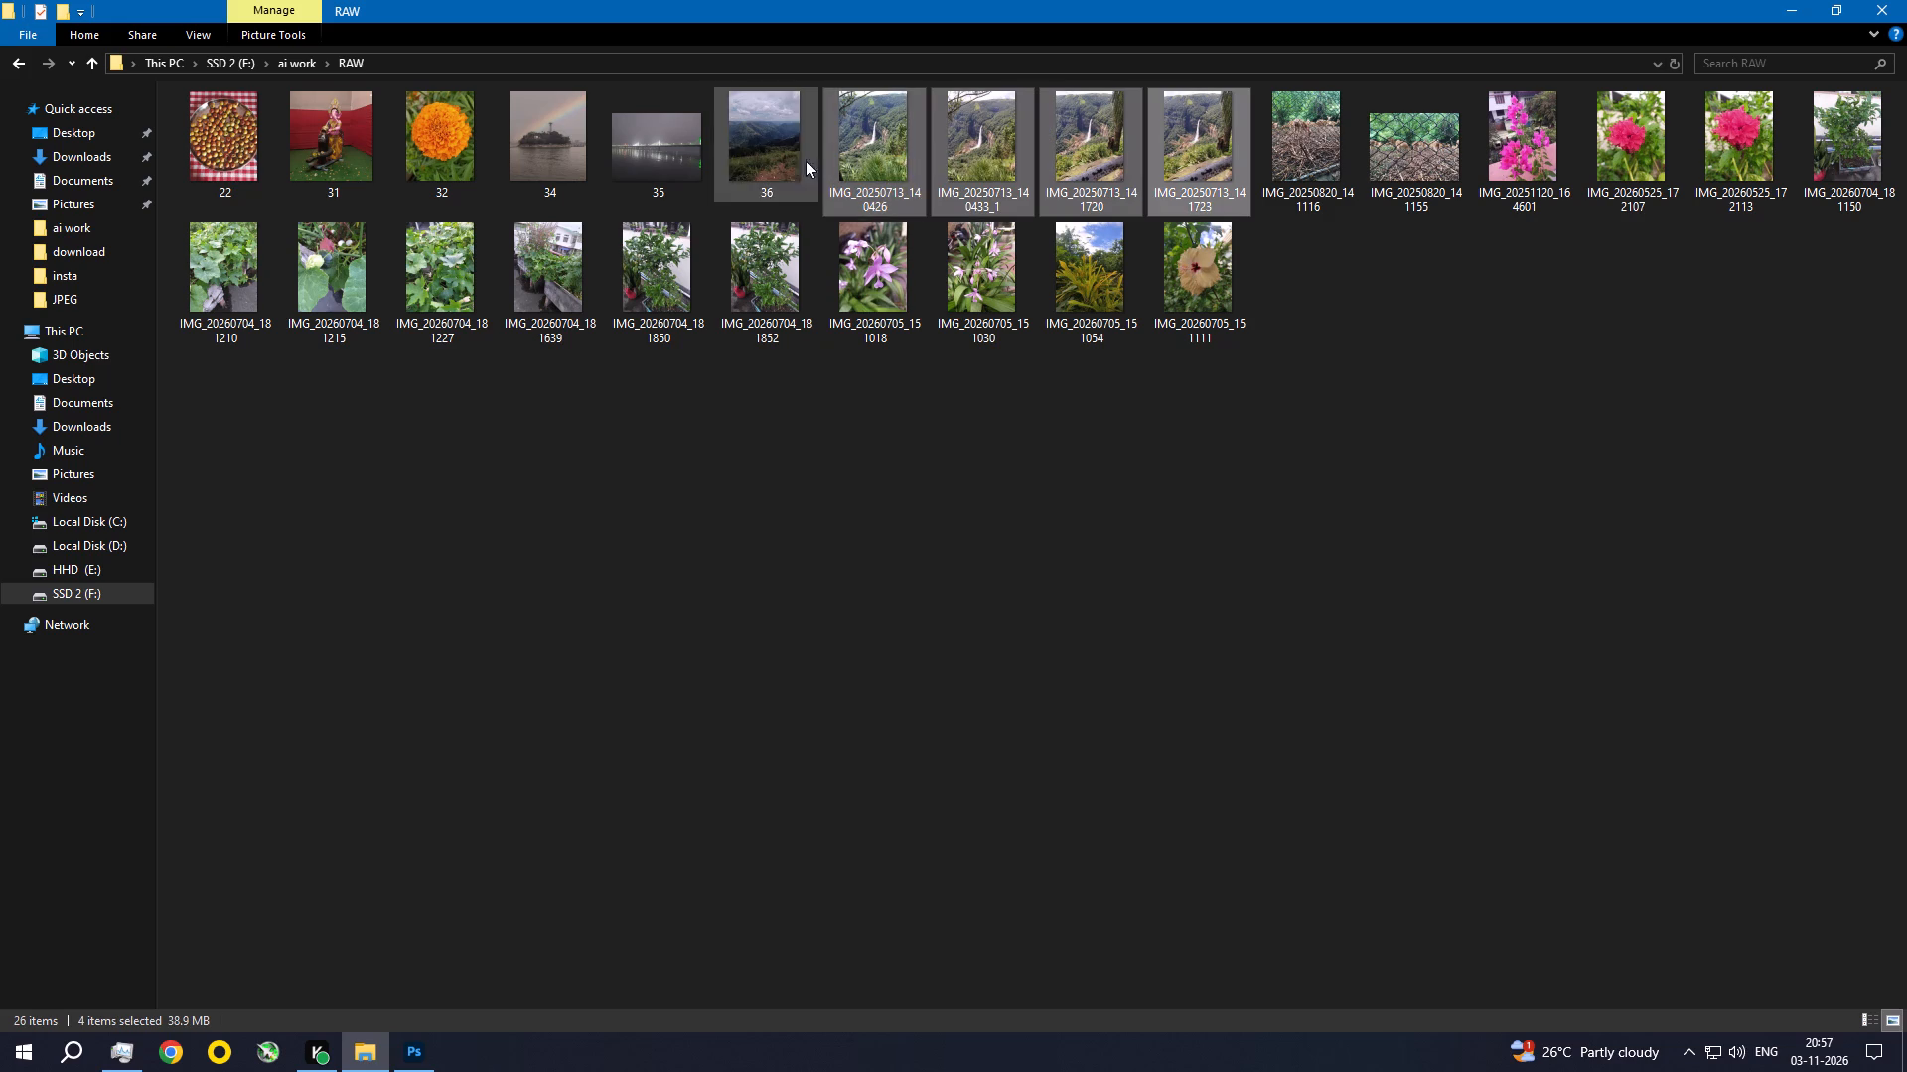
left_click_drag(886, 141, 1083, 608)
key("alt+Tab")
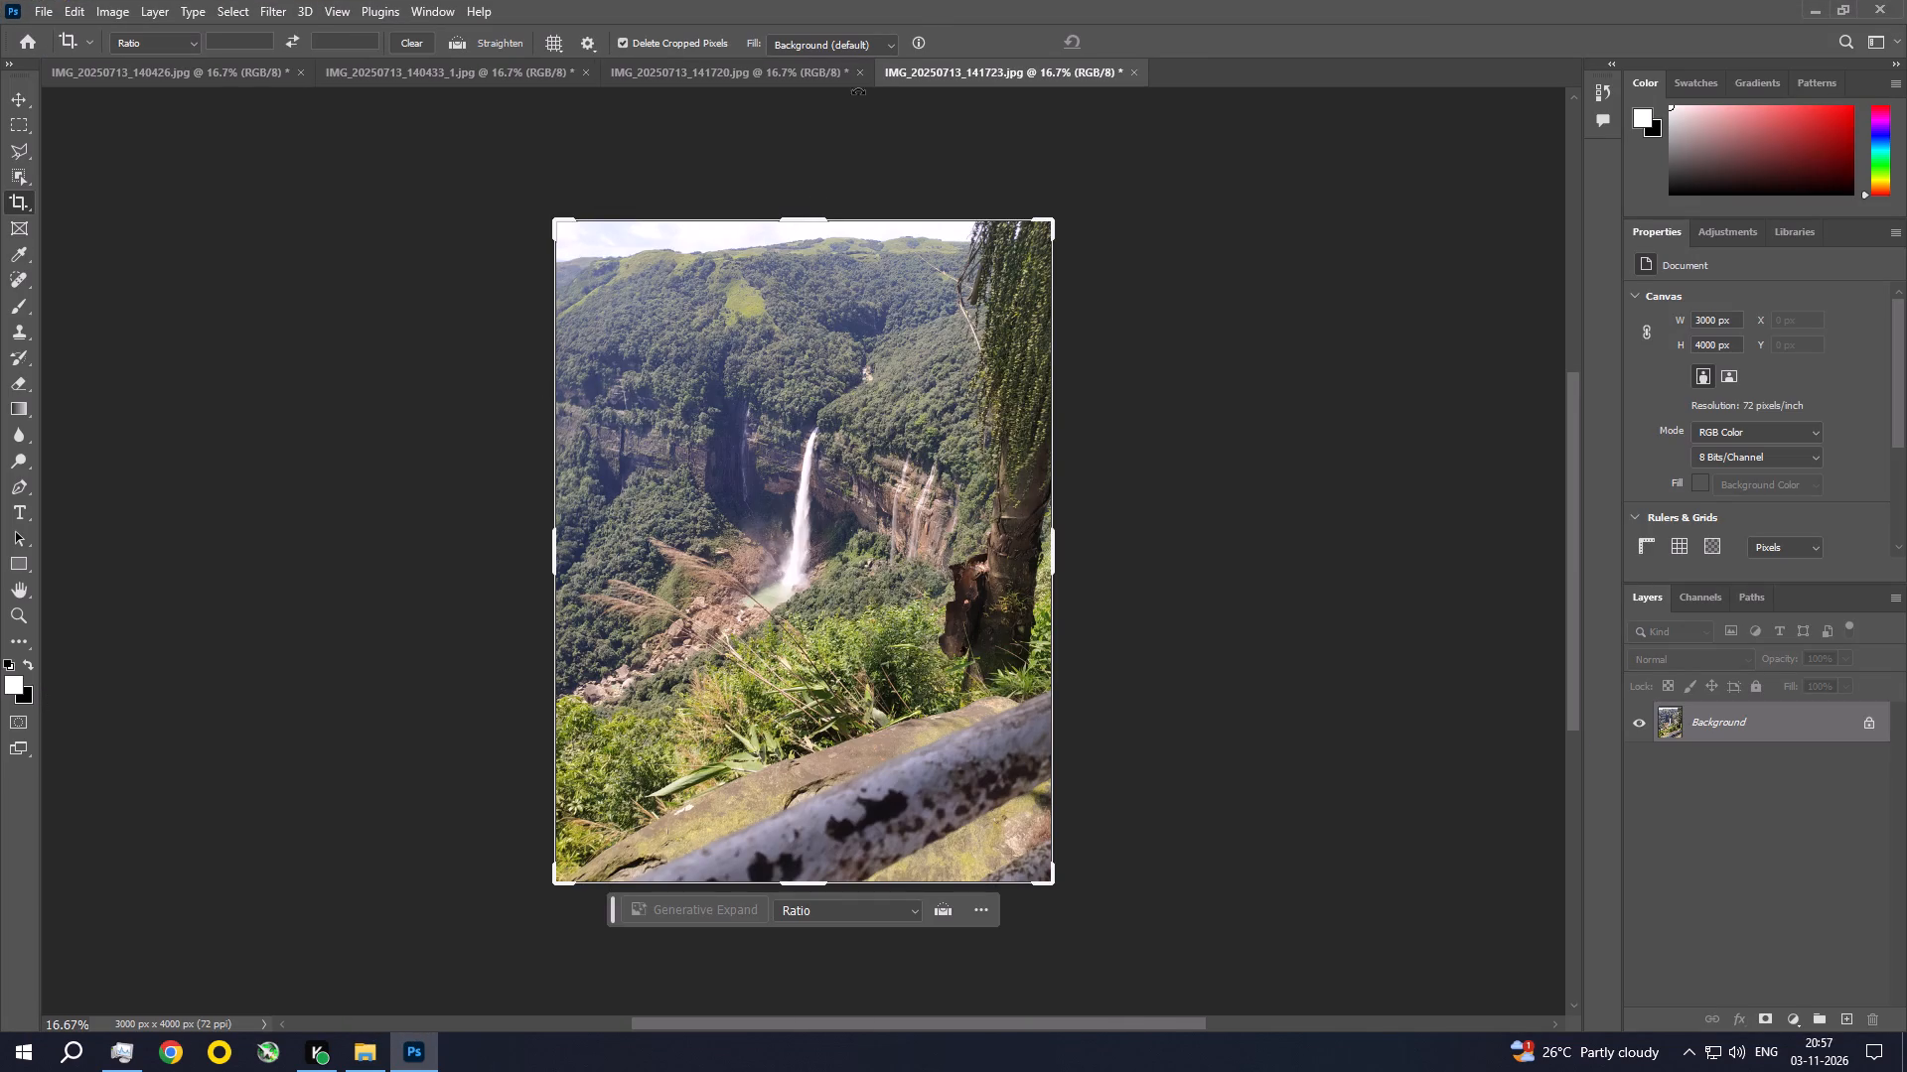
Compare the four open waterfall shots, especially IMG_20250713_140426 against IMG_20250713_140433_1.
left_click(758, 71)
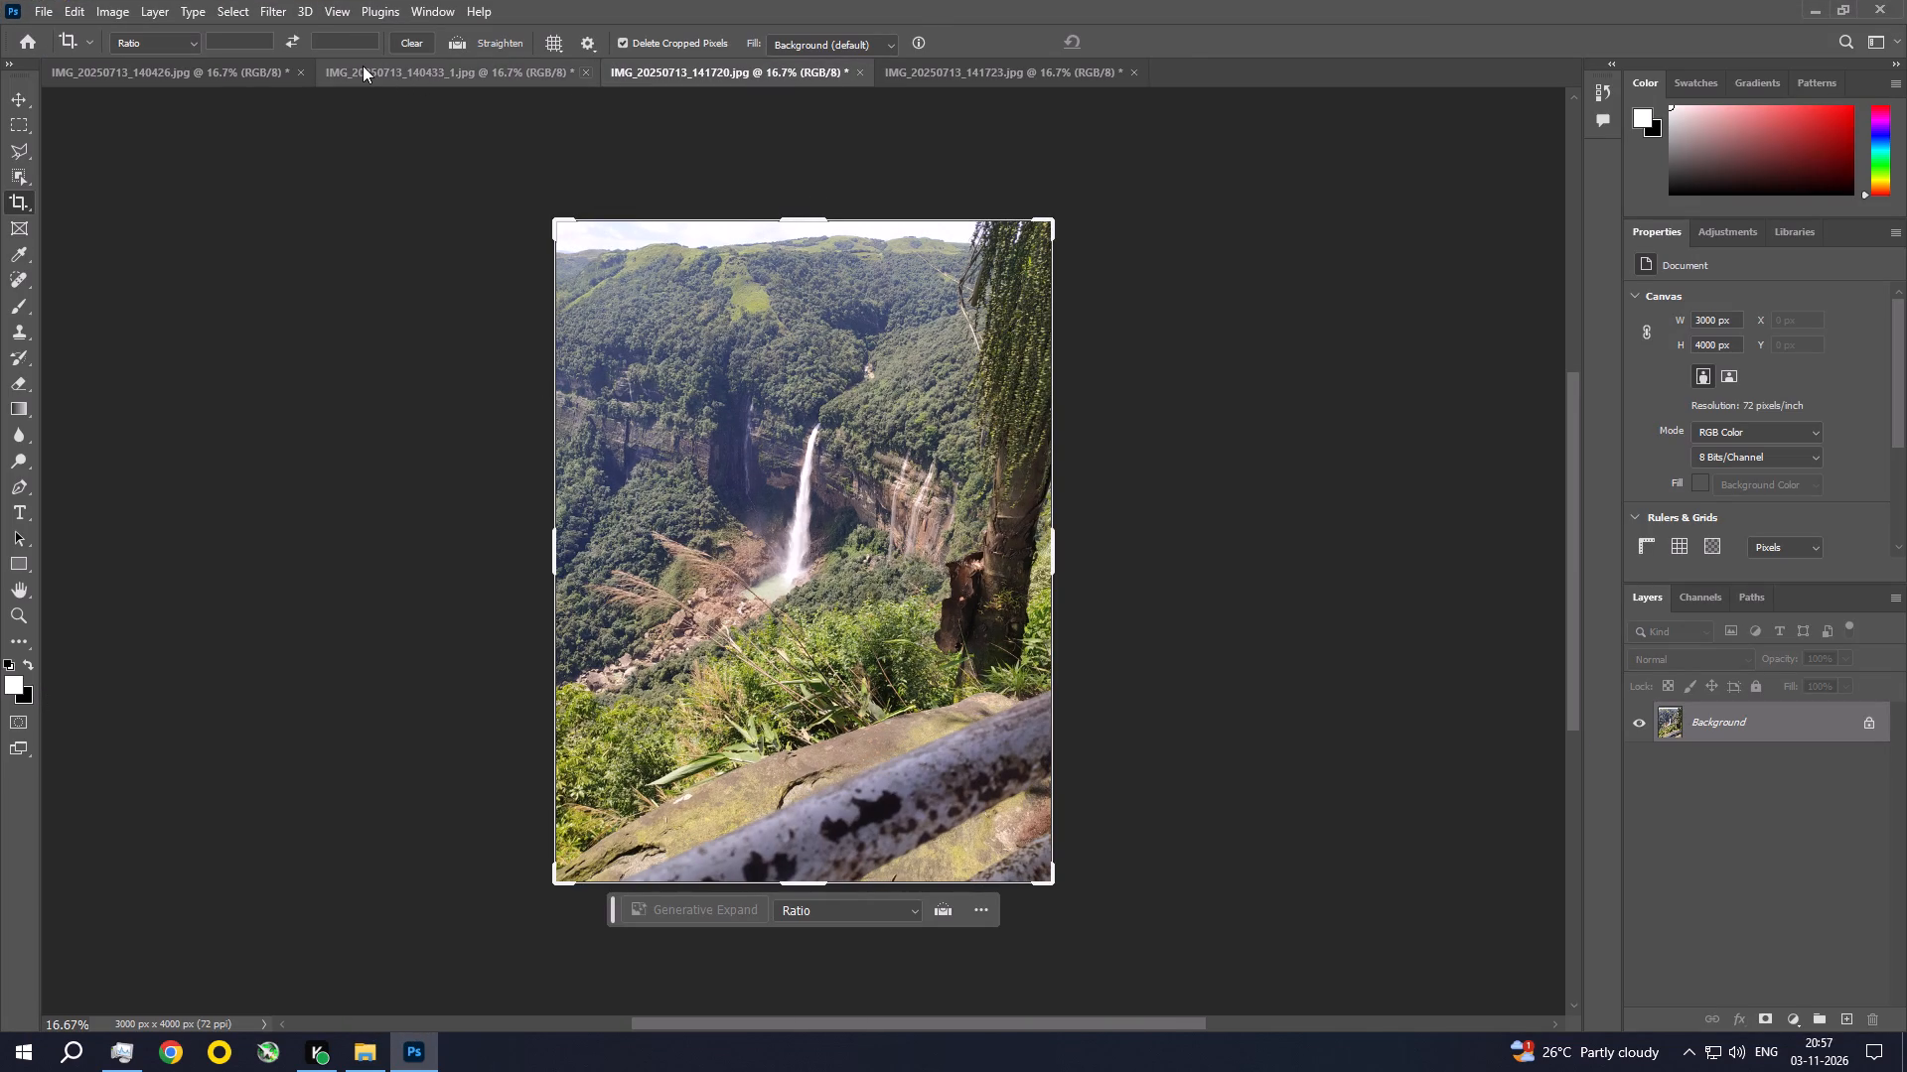
left_click(363, 66)
left_click(143, 69)
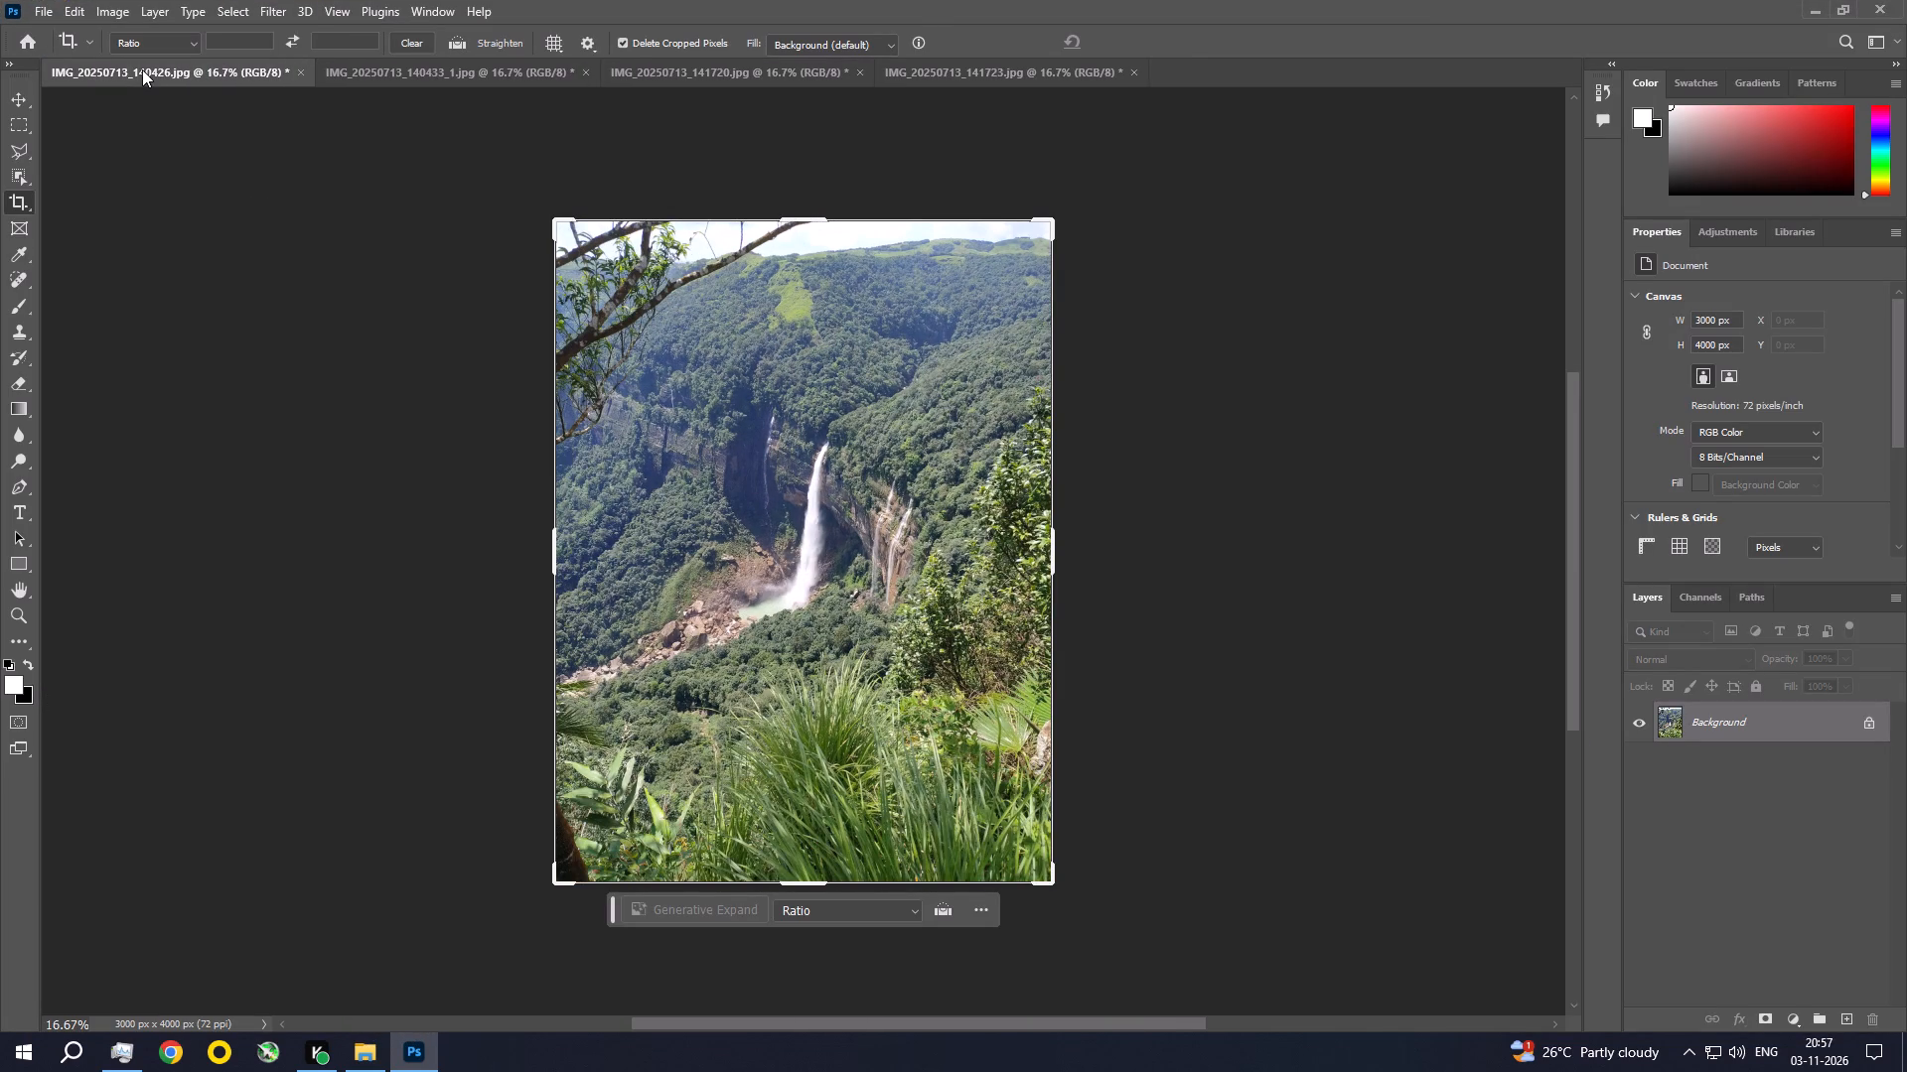
left_click(465, 69)
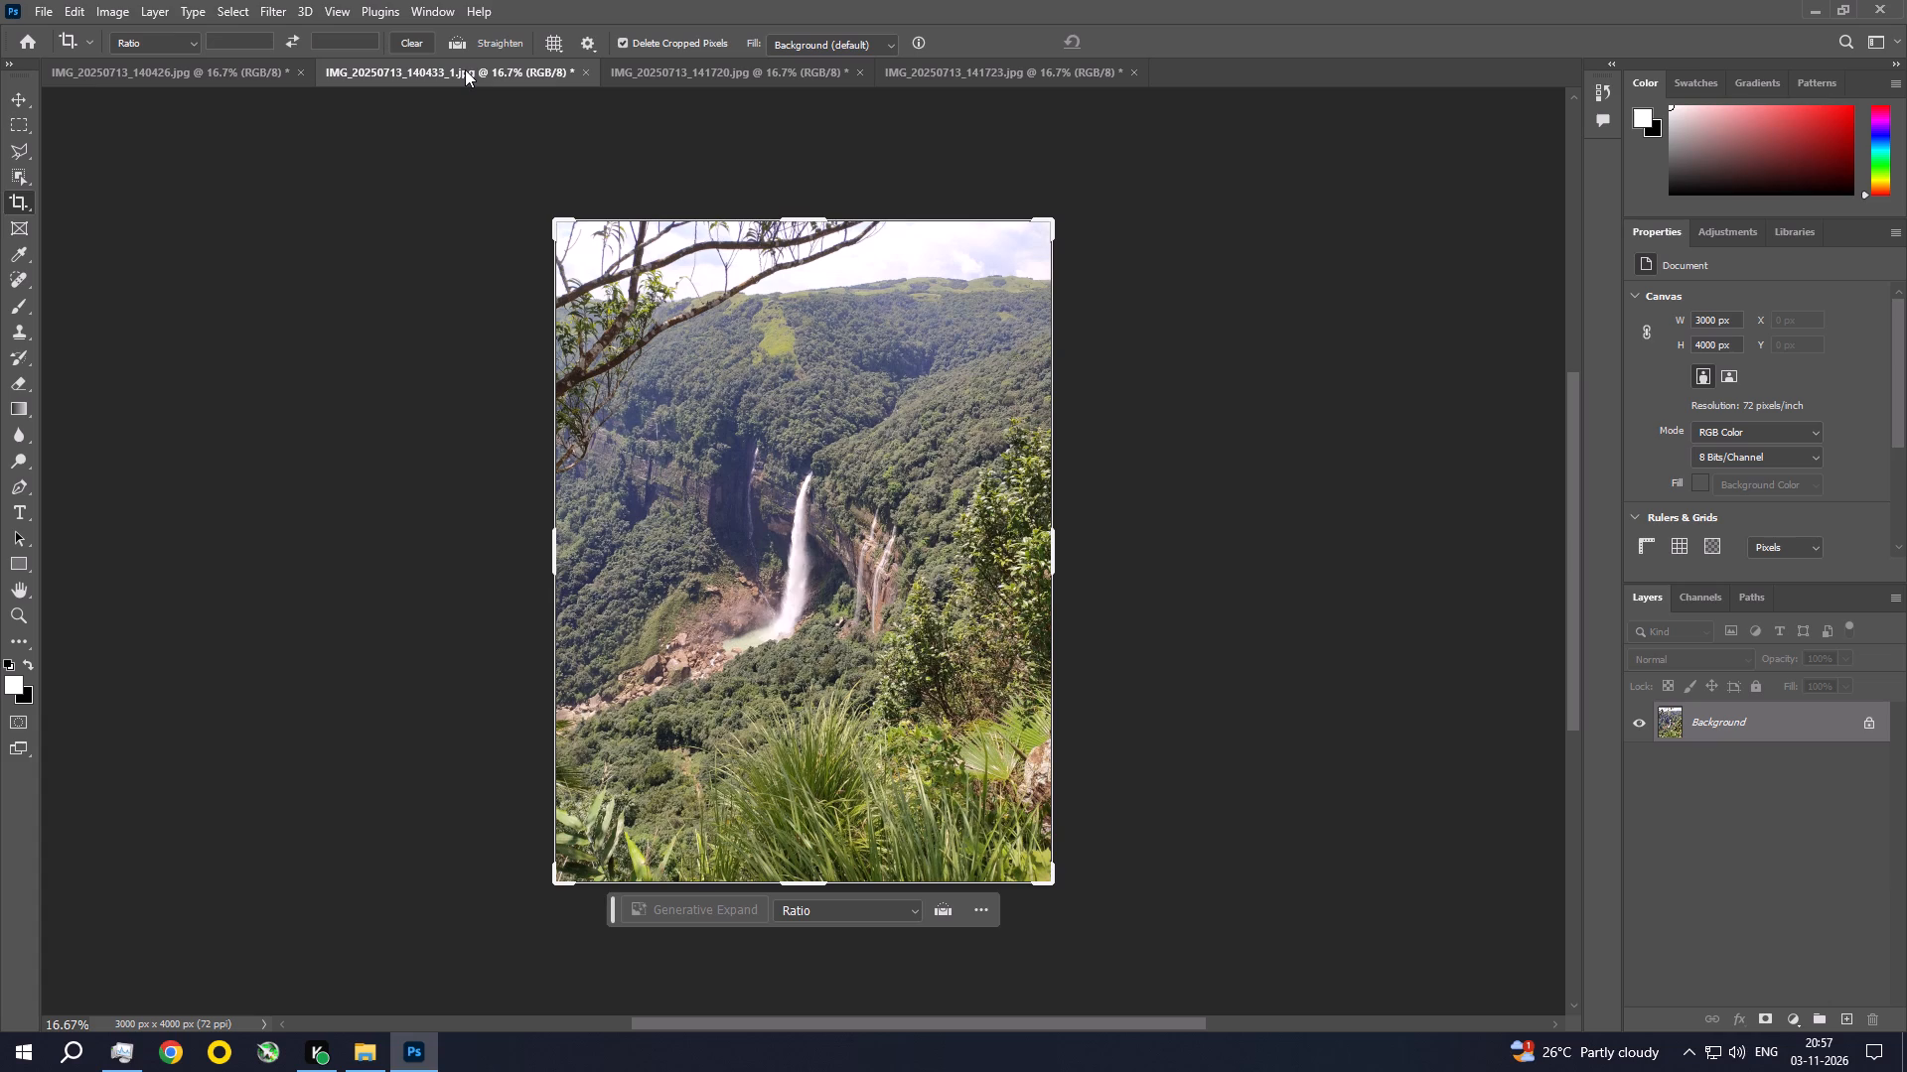
left_click(277, 71)
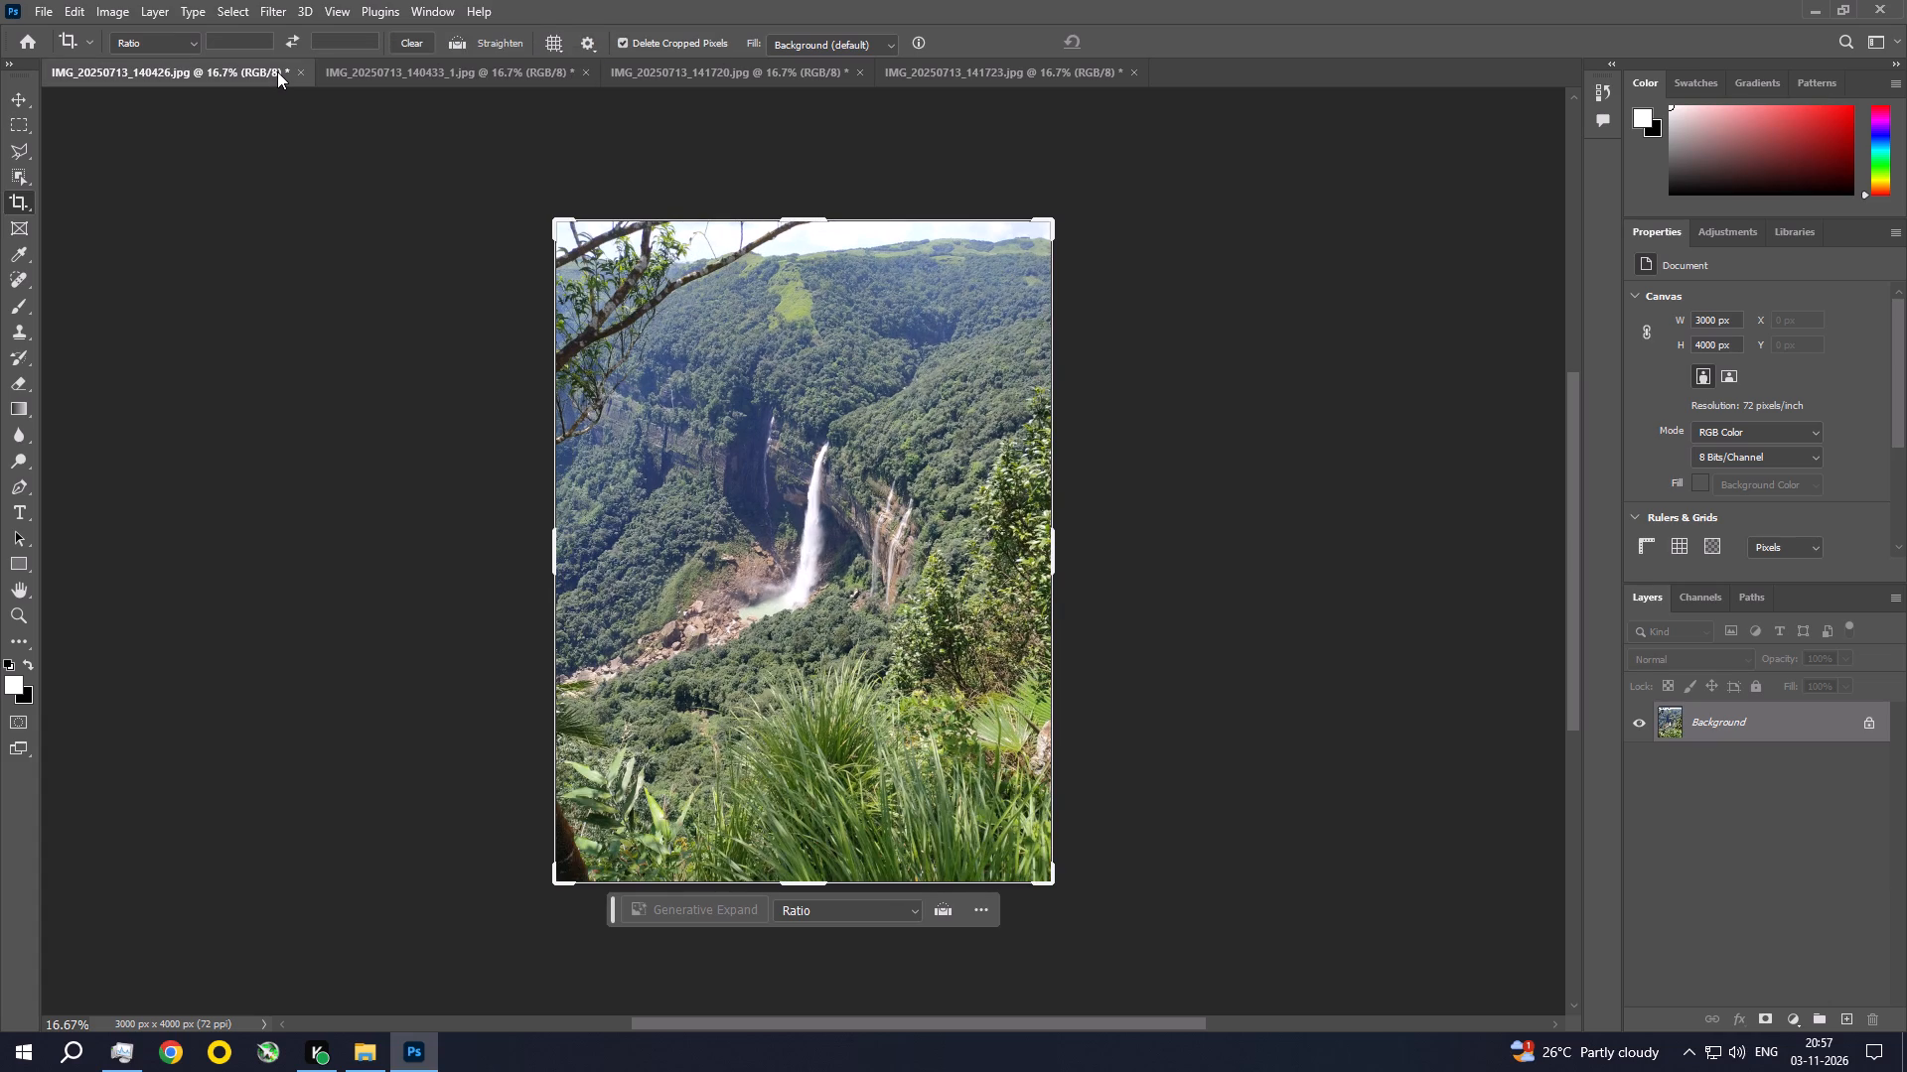
left_click(434, 71)
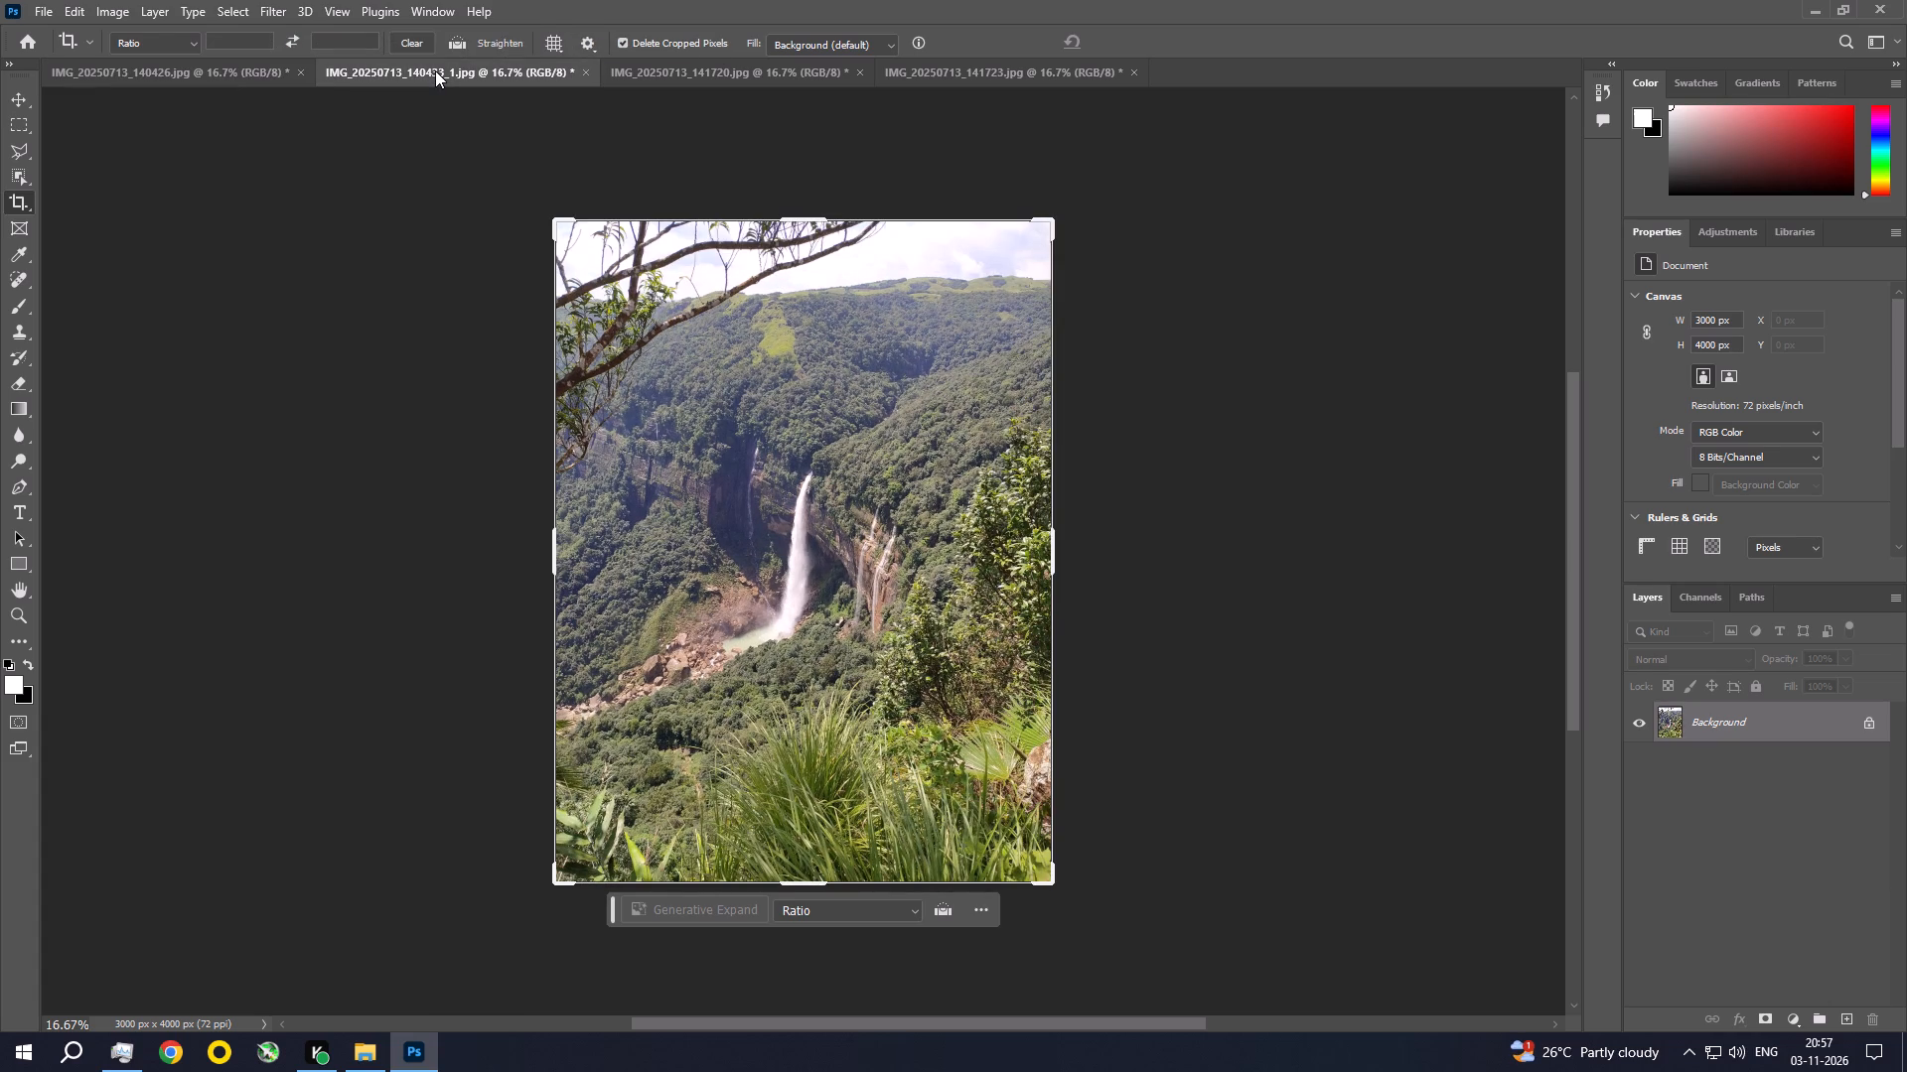
left_click(236, 71)
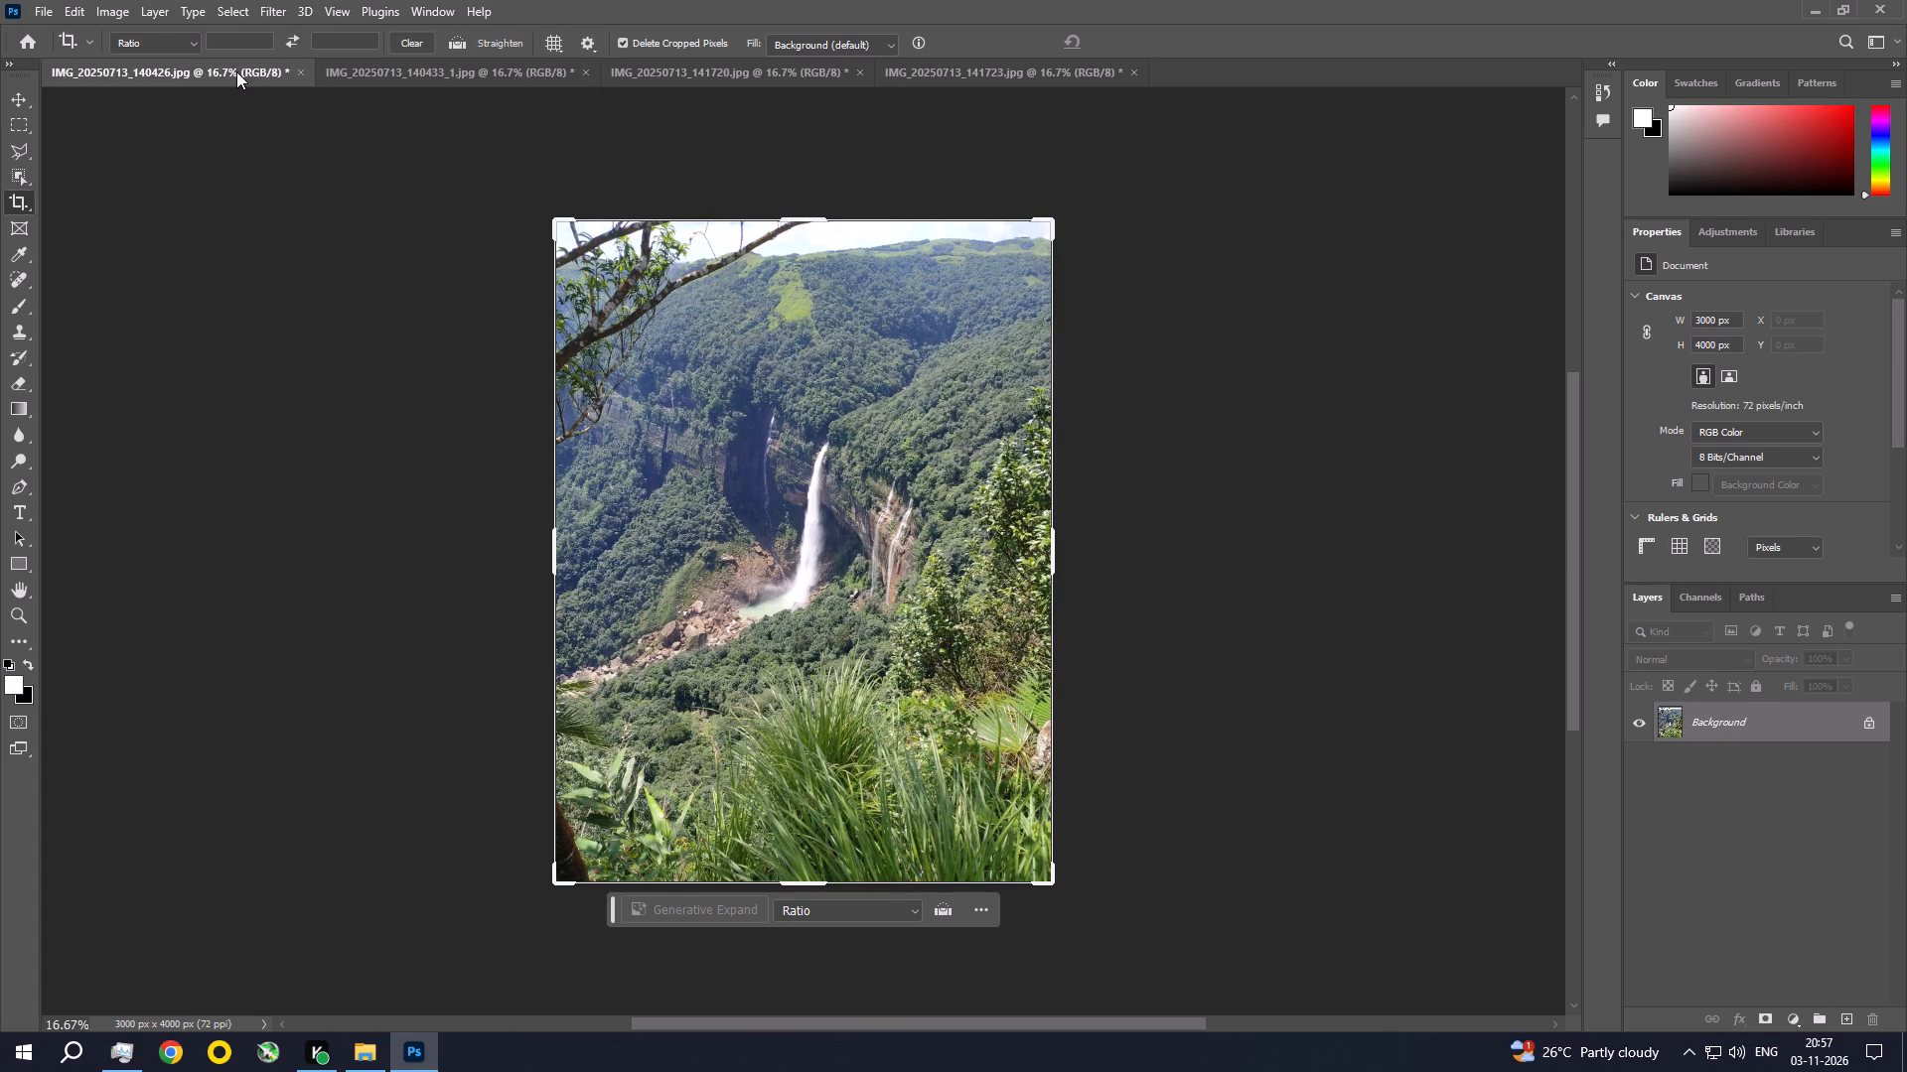
Close IMG_20250713_140426, IMG_20250713_141720 and IMG_20250713_141723, keeping only the waterfall photo IMG_20250713_140433_1 open.
left_click(422, 70)
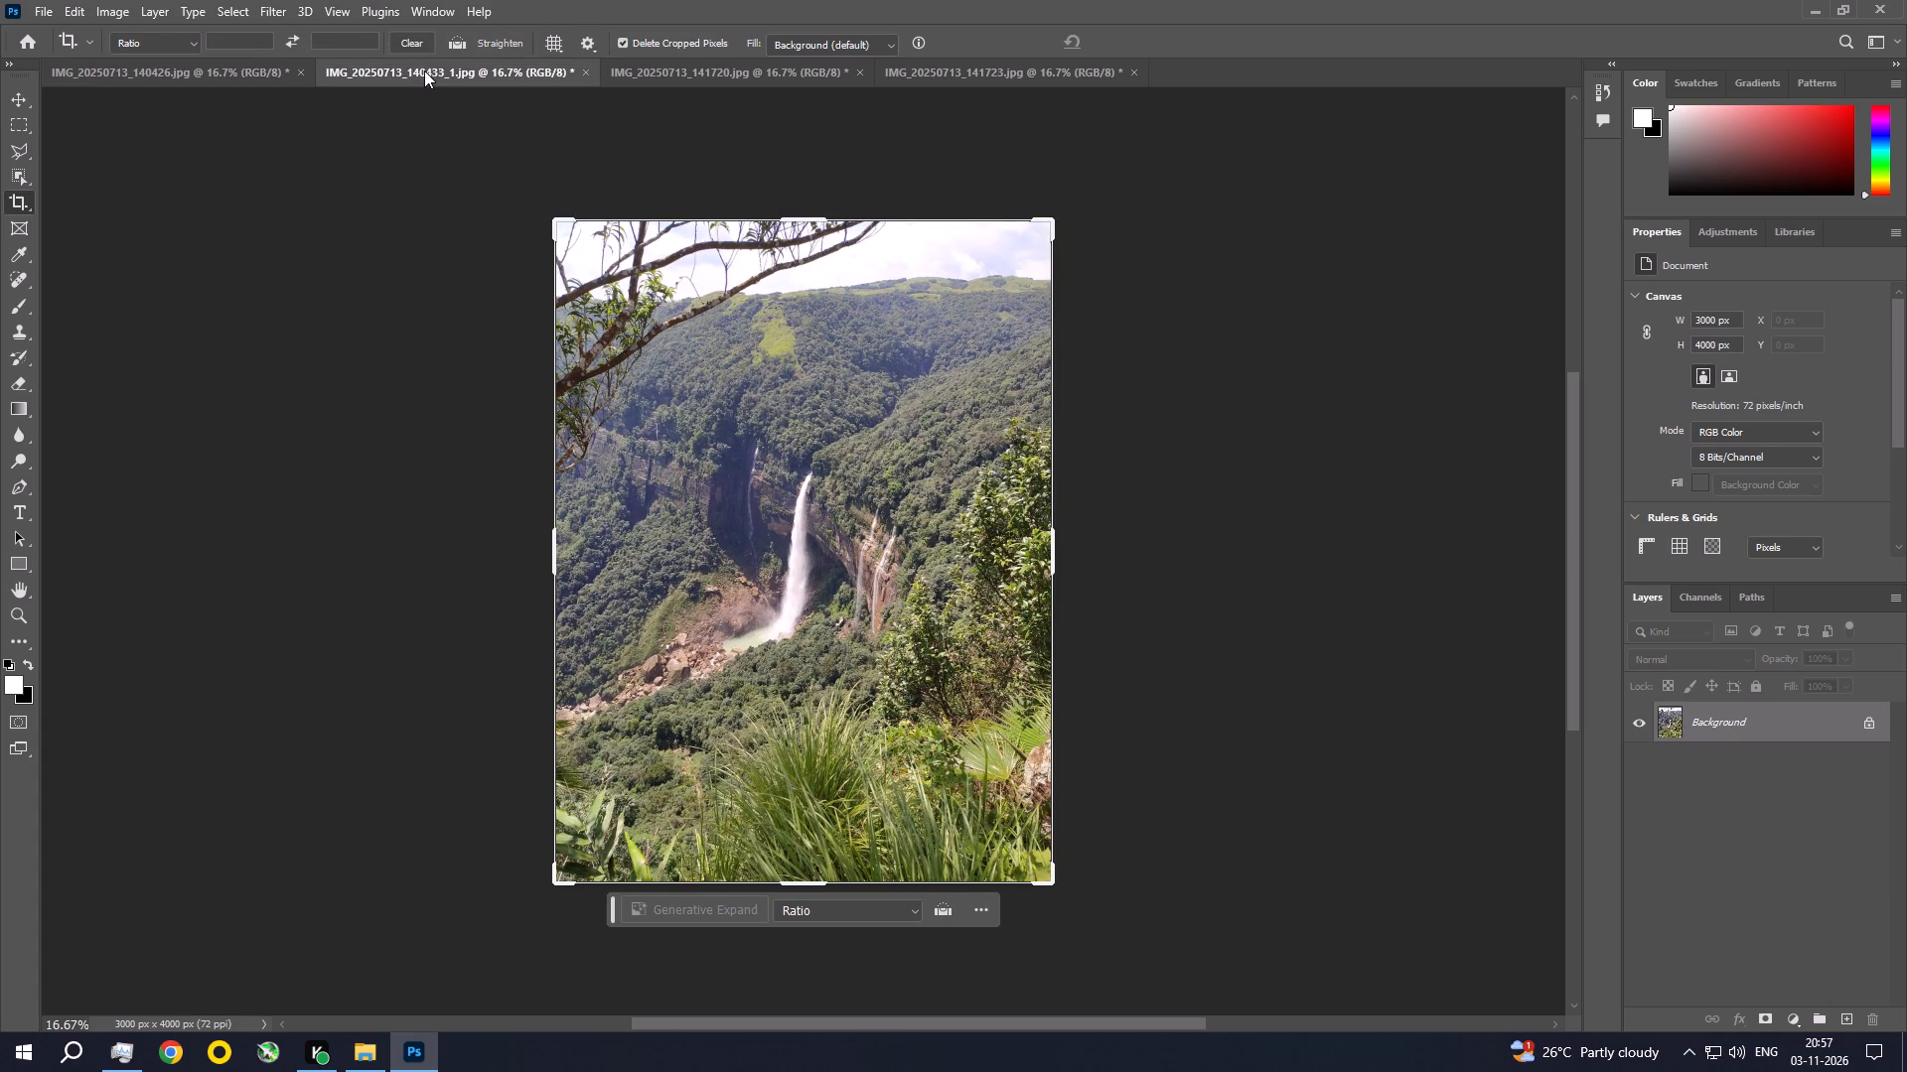
left_click(302, 76)
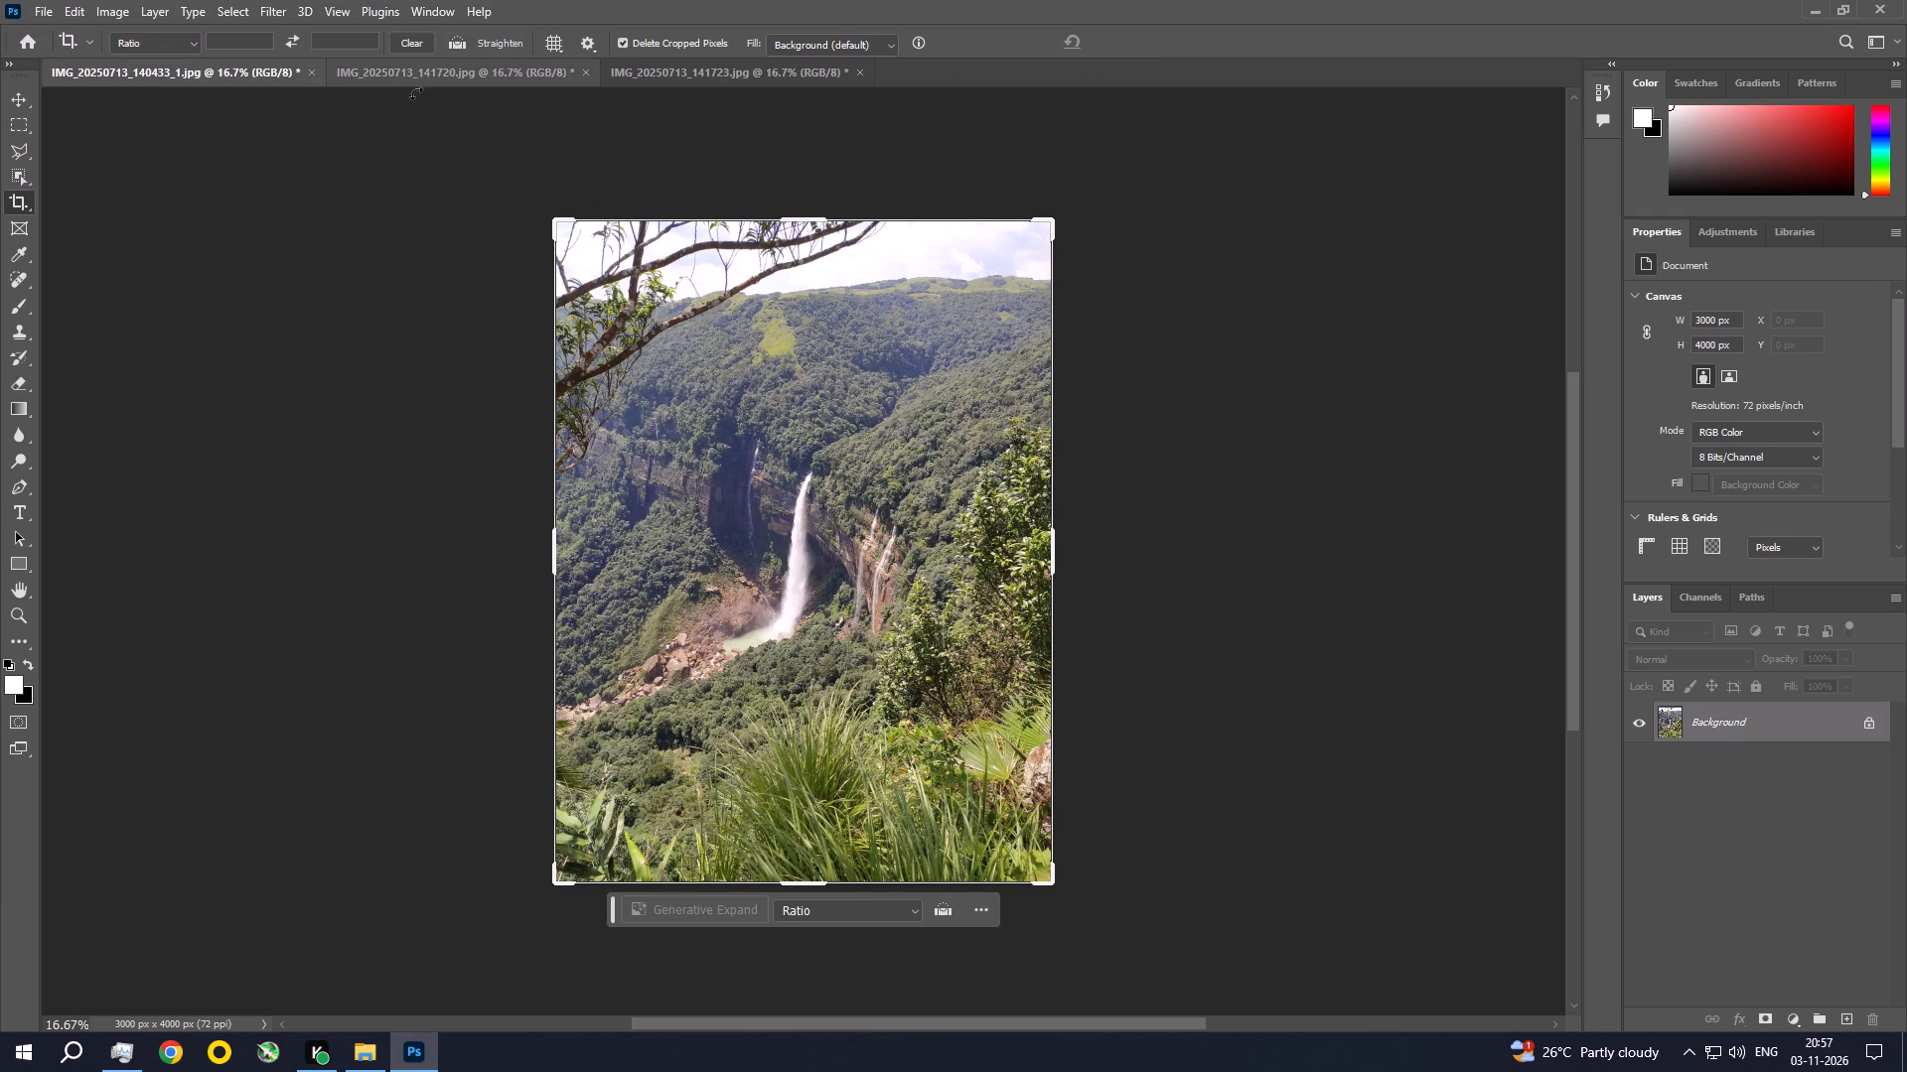
left_click(446, 68)
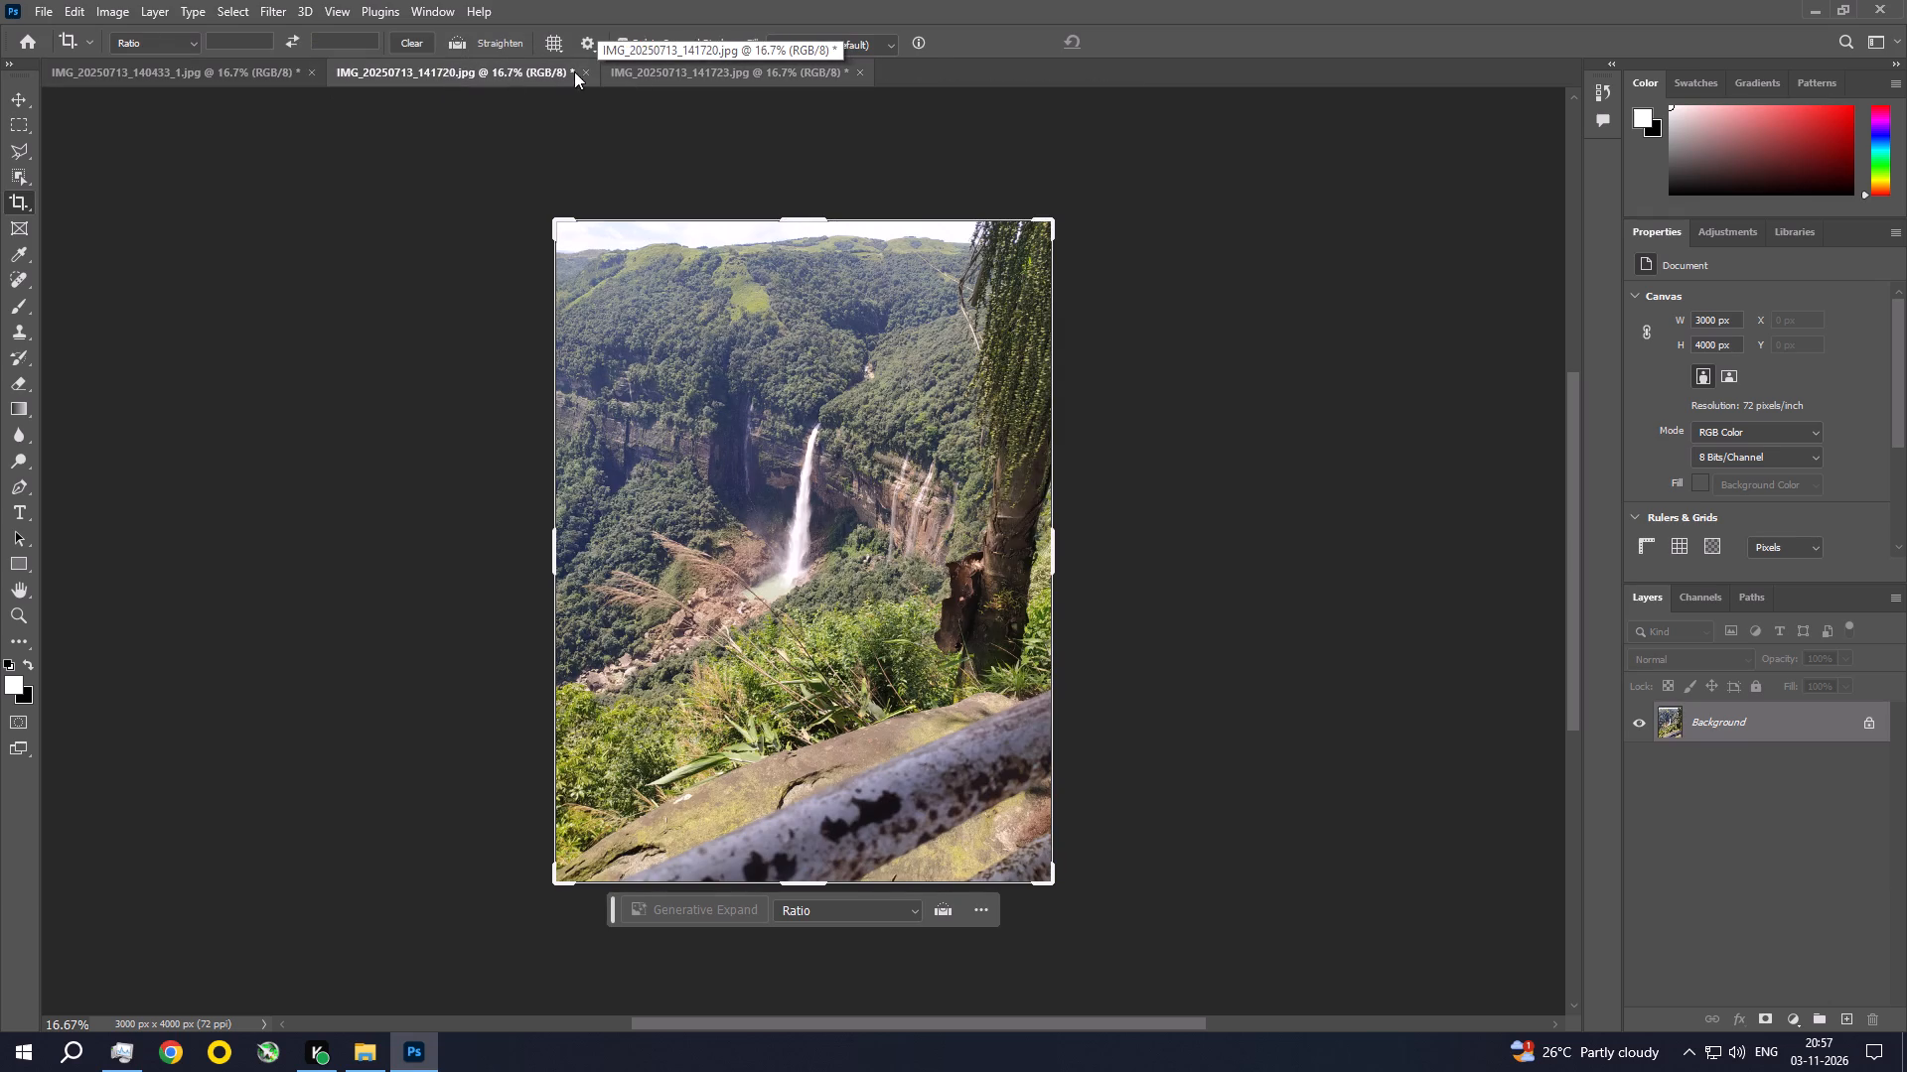
left_click(582, 68)
left_click(187, 75)
left_click(481, 75)
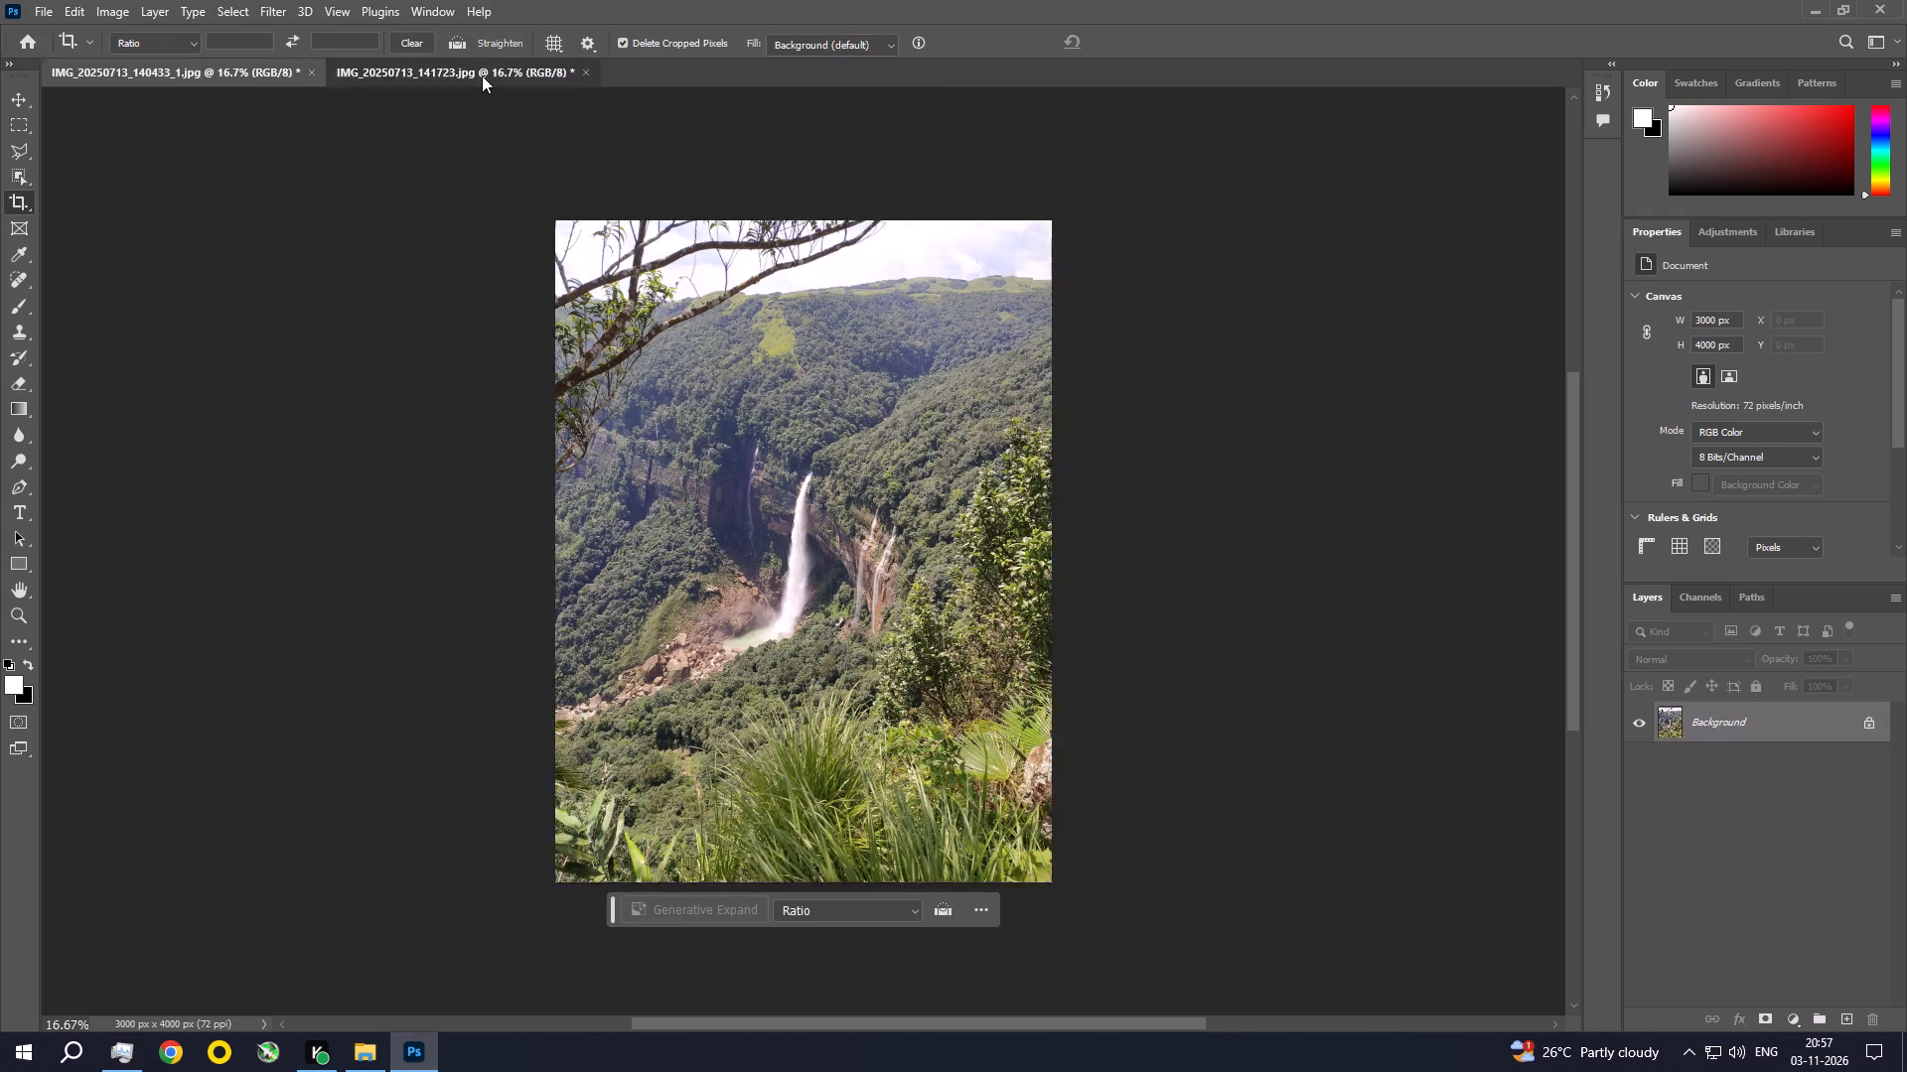
left_click(586, 72)
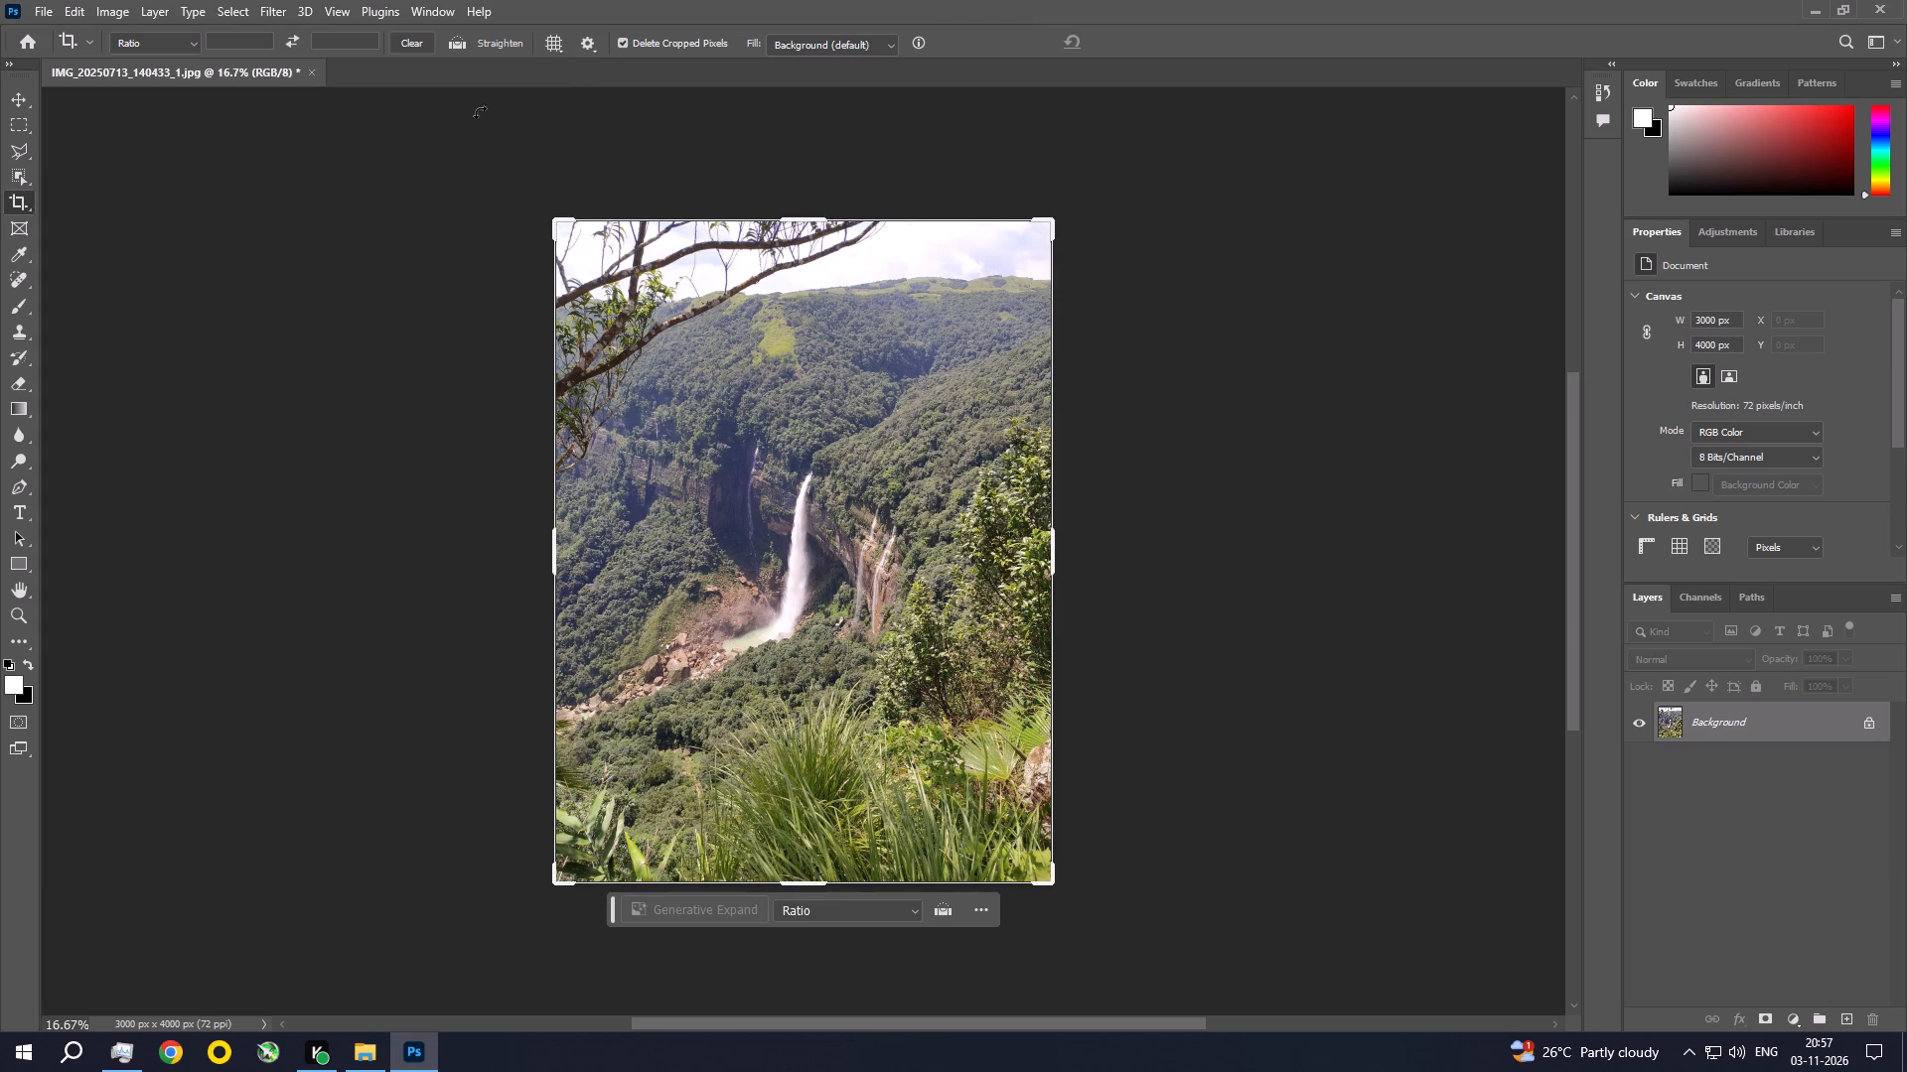
In the Camera Raw Filter, set Exposure to -0.60, Contrast +16, Highlights -21, Shadows +25 and Whites -14.
left_click(273, 0)
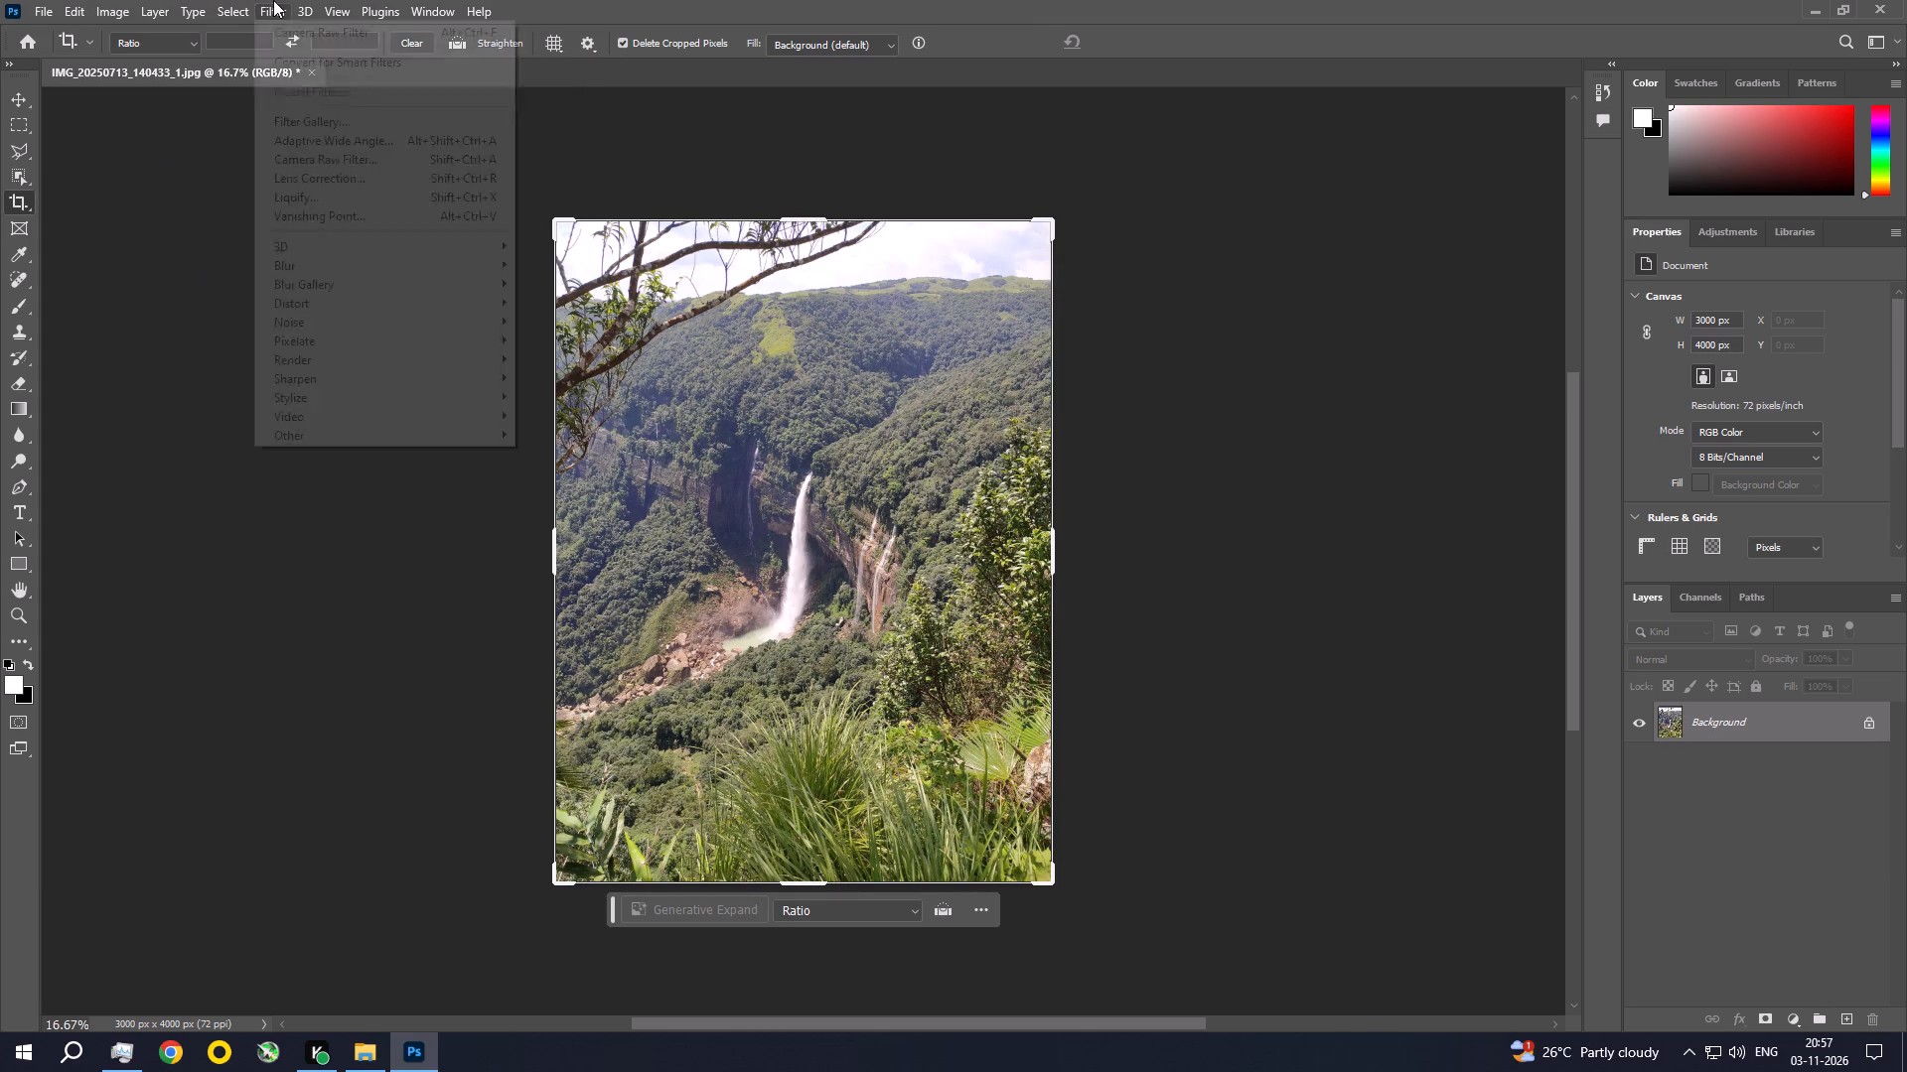
left_click(302, 159)
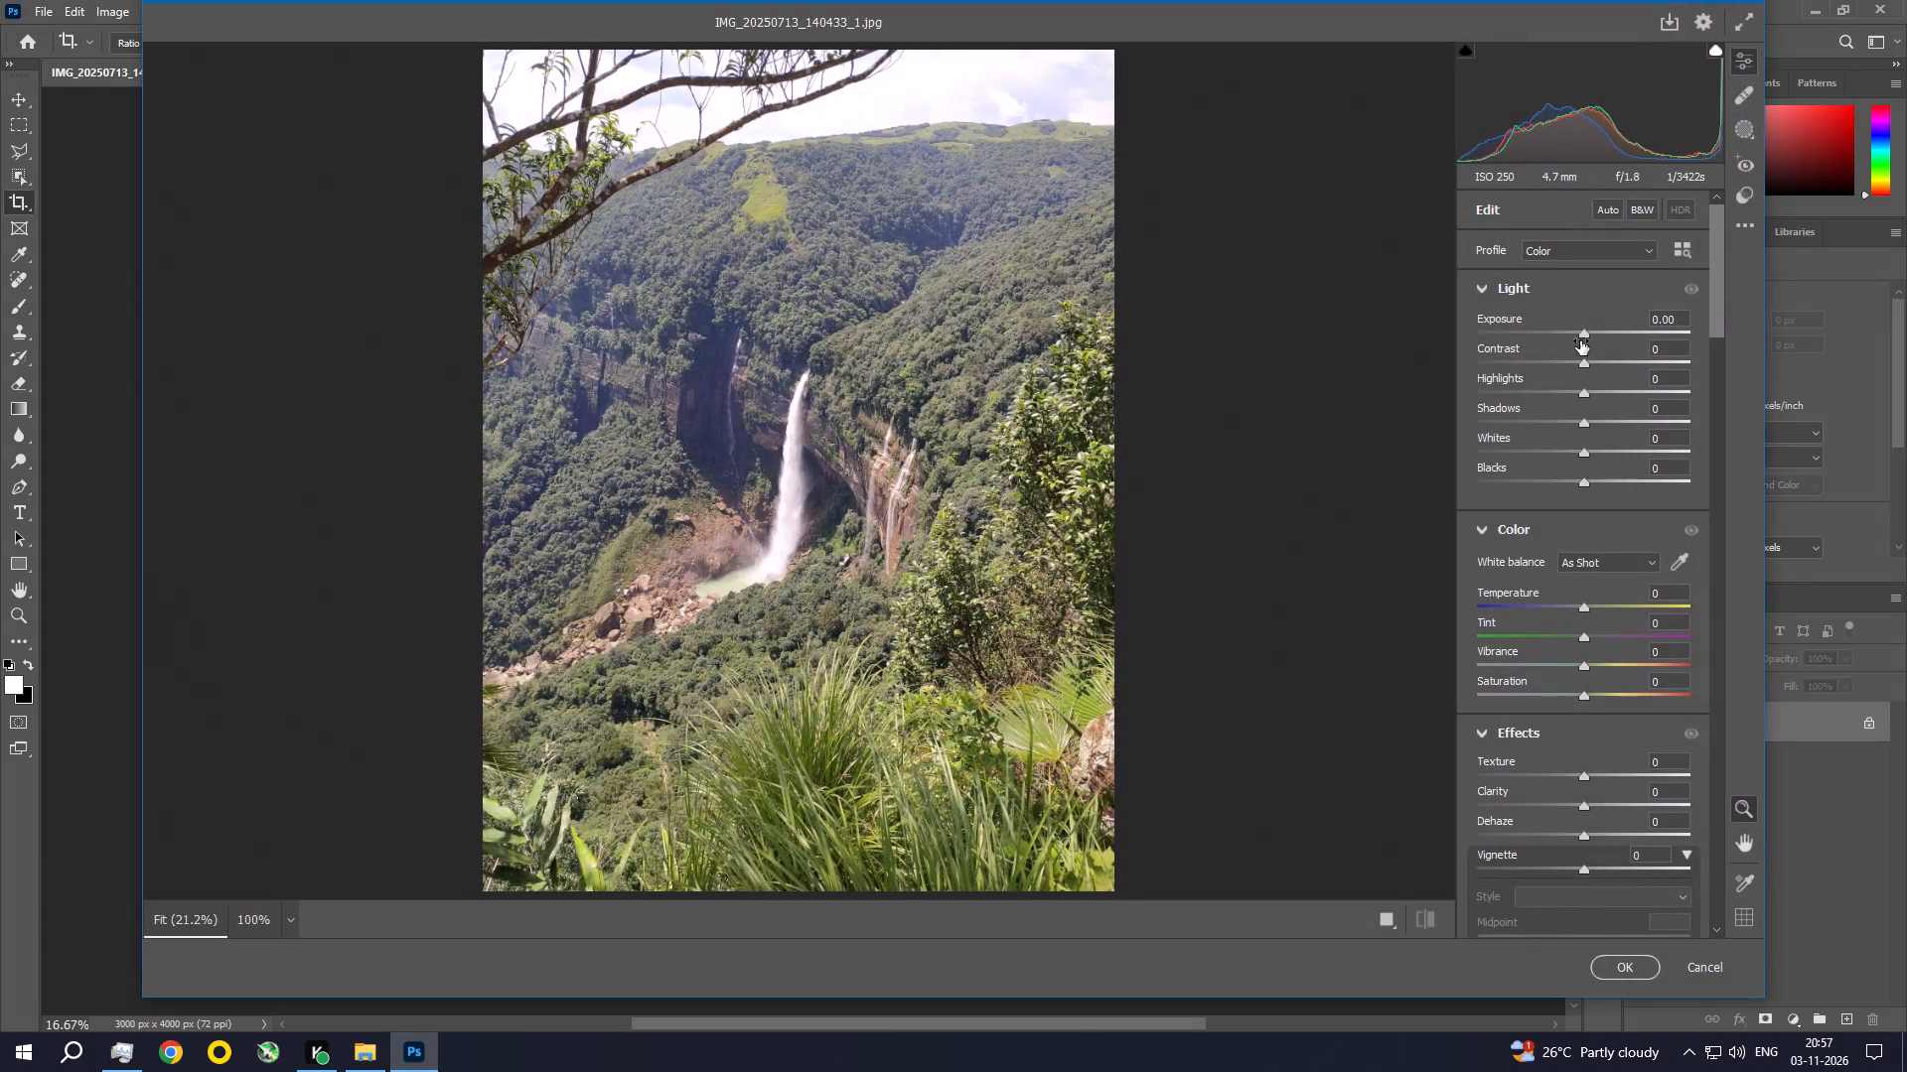
left_click_drag(1586, 335, 1573, 331)
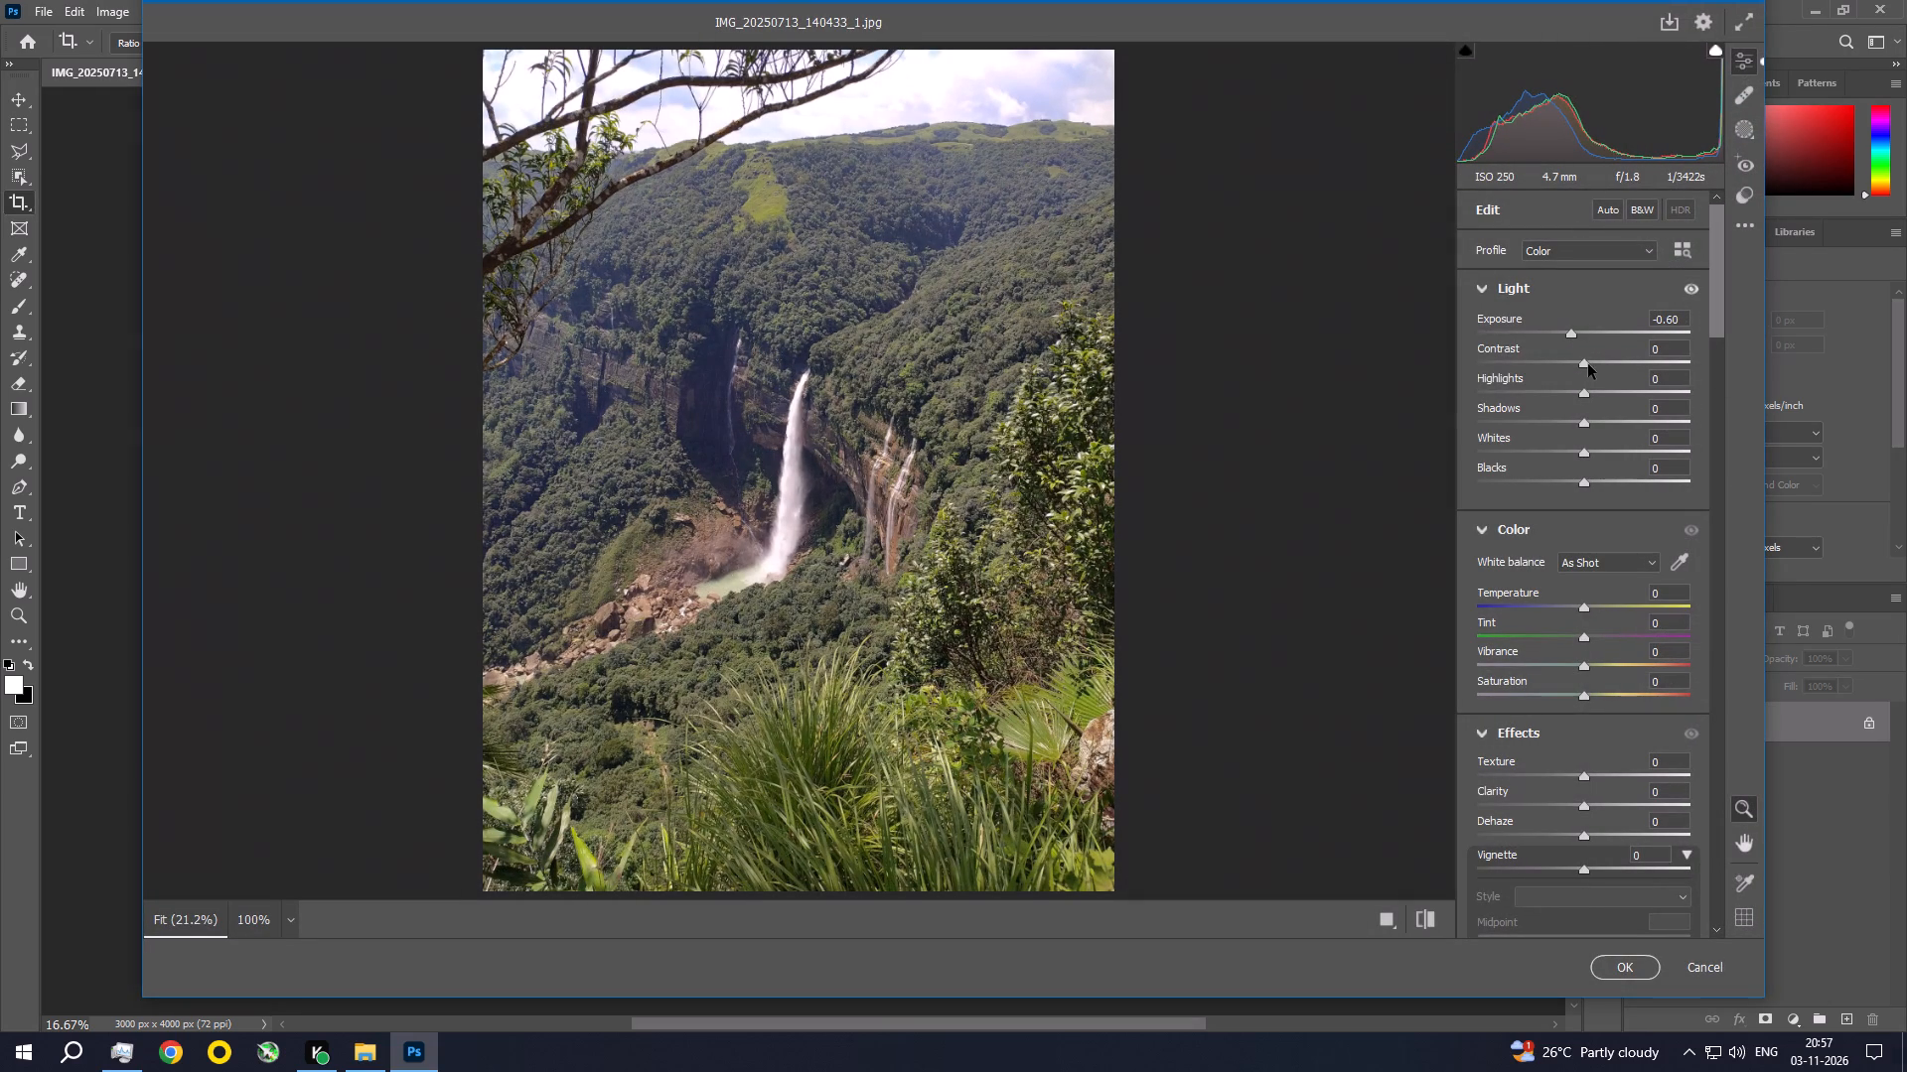
left_click_drag(1588, 364, 1605, 375)
left_click_drag(1582, 396, 1559, 384)
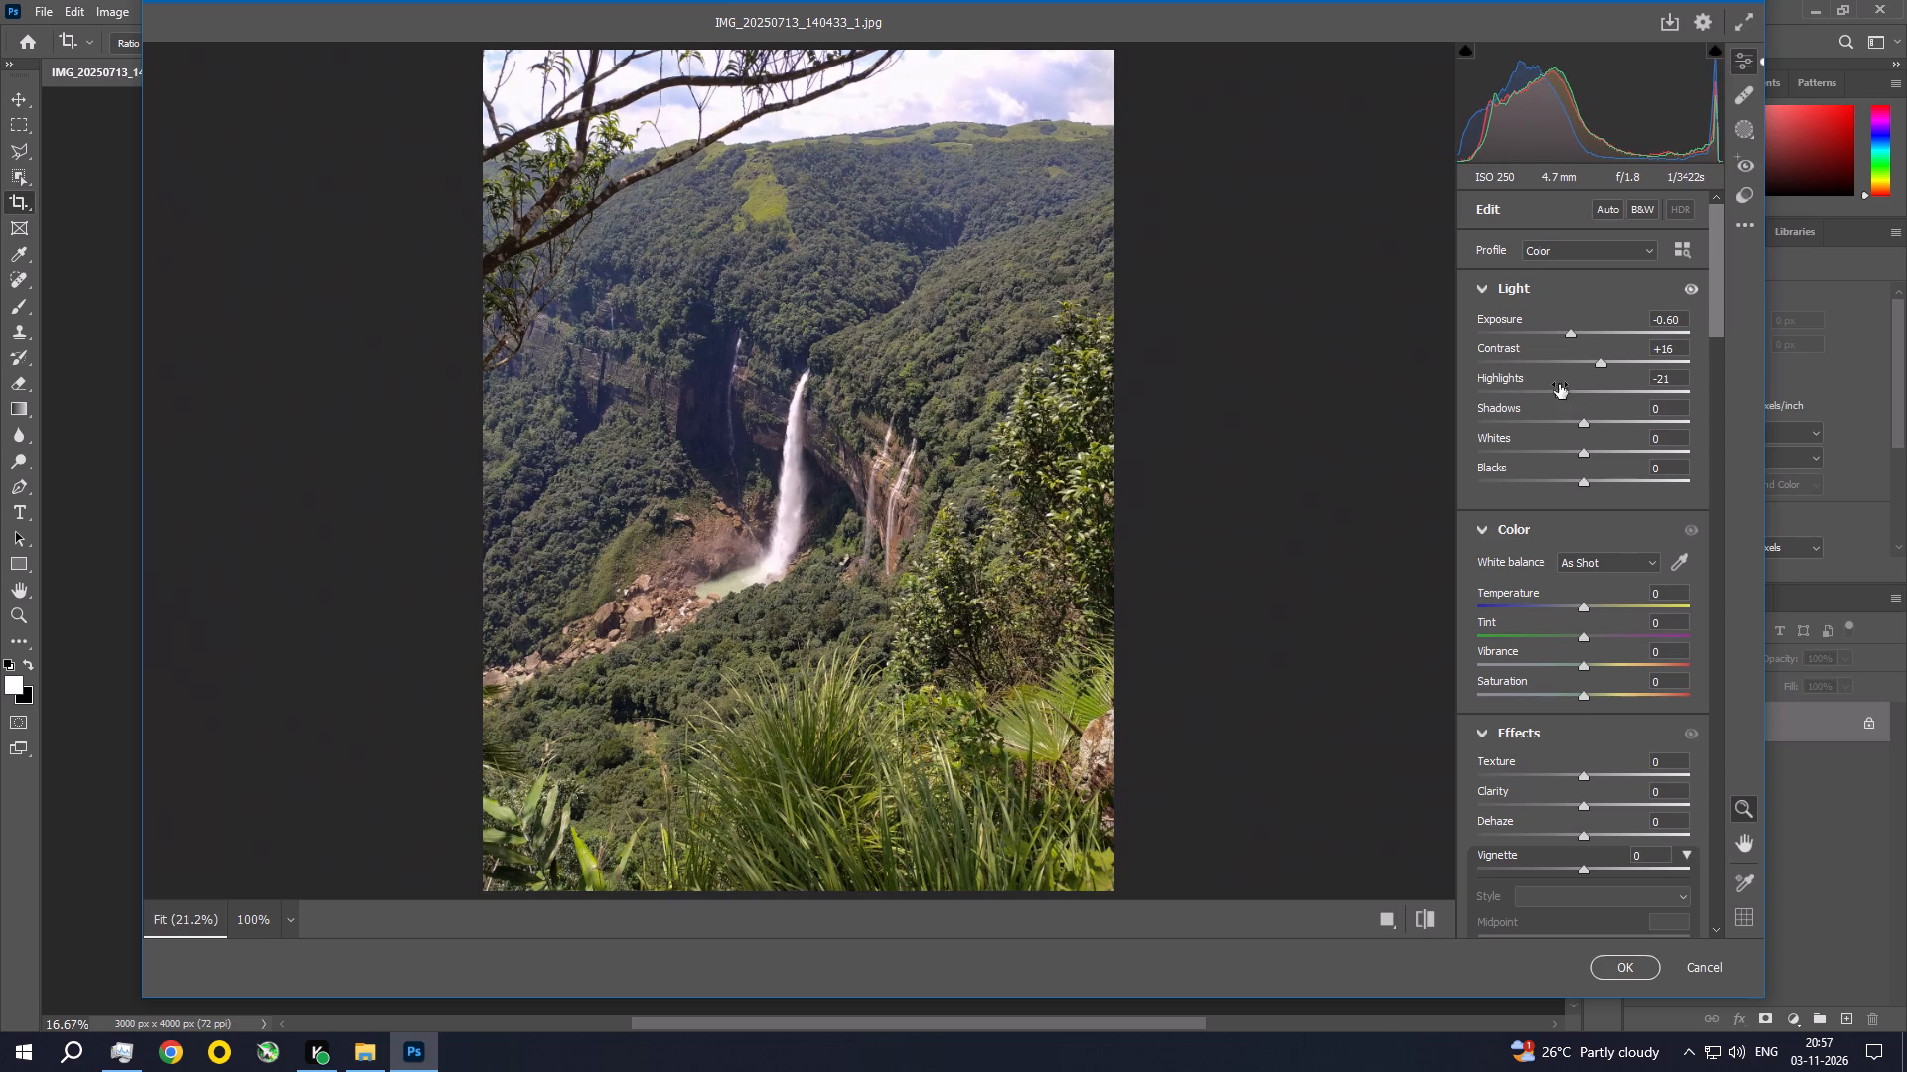
left_click_drag(1583, 424, 1610, 436)
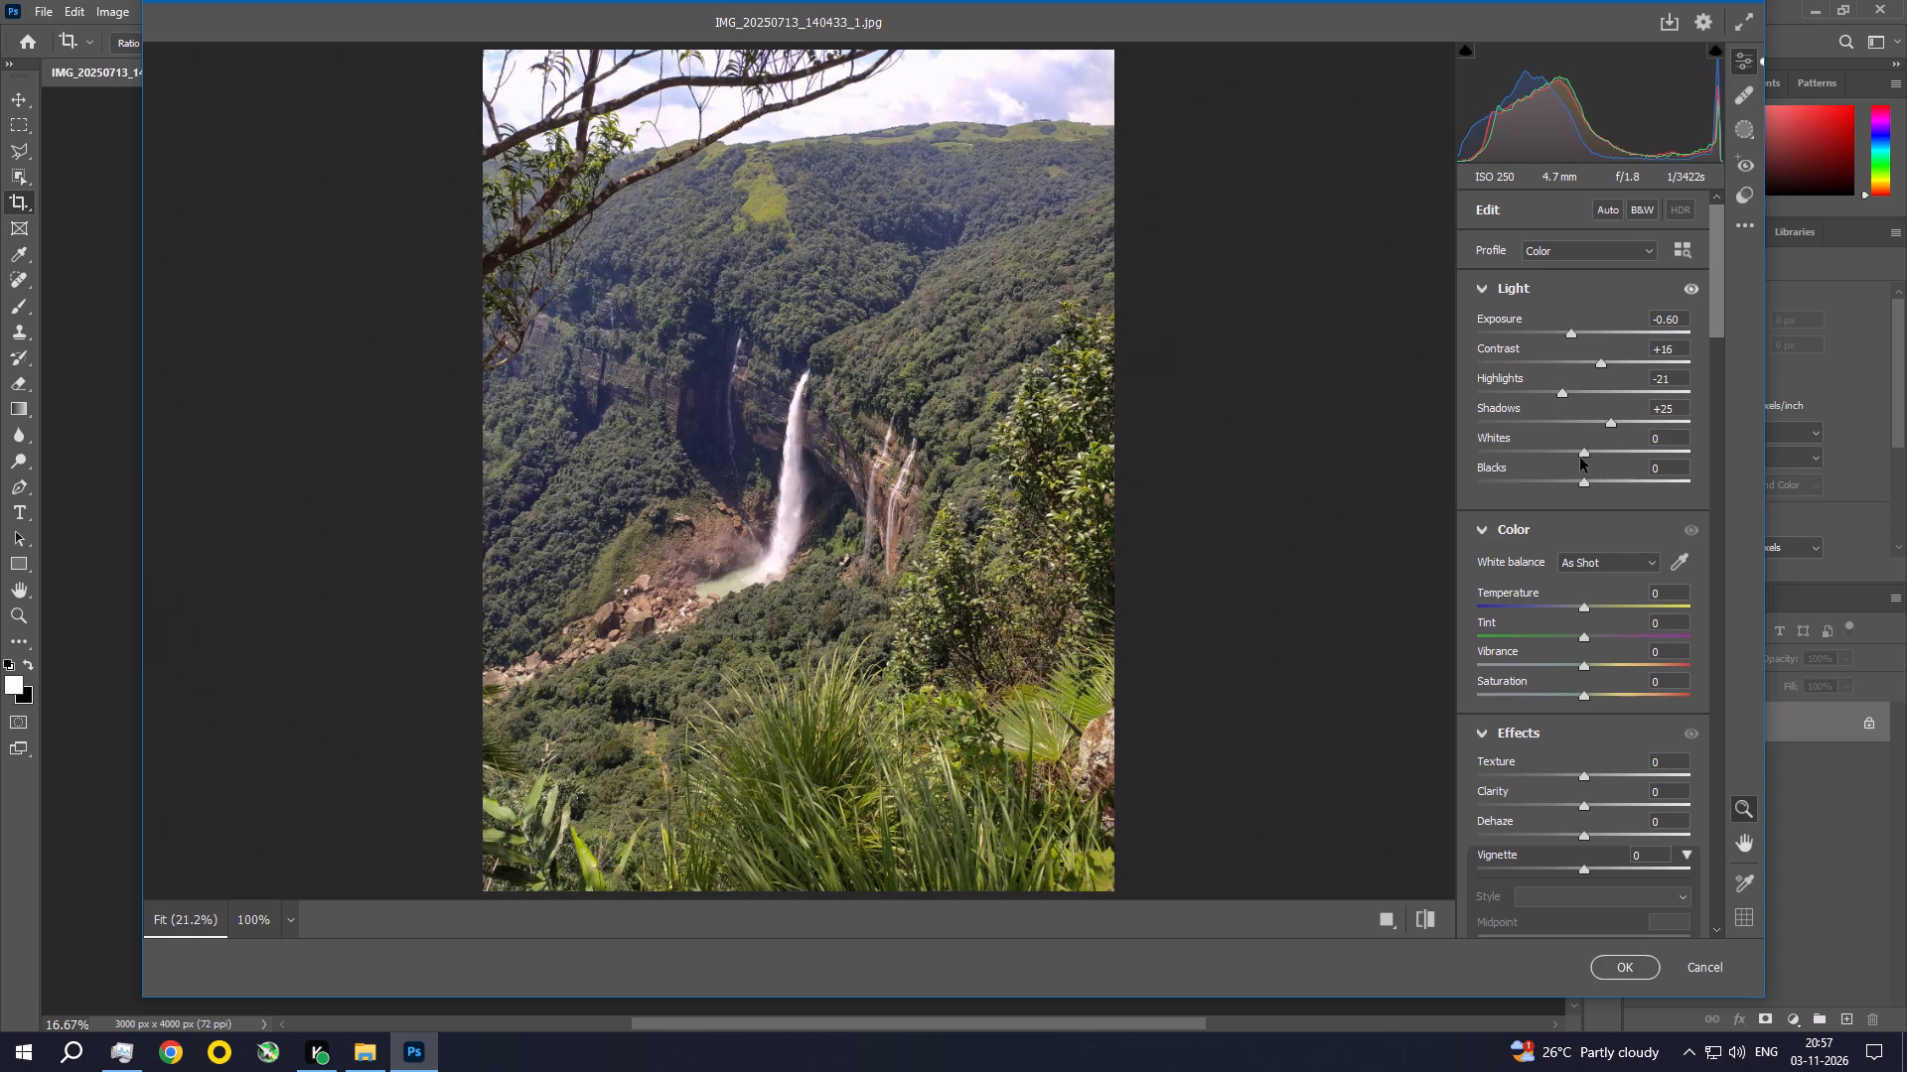
left_click_drag(1580, 454, 1537, 437)
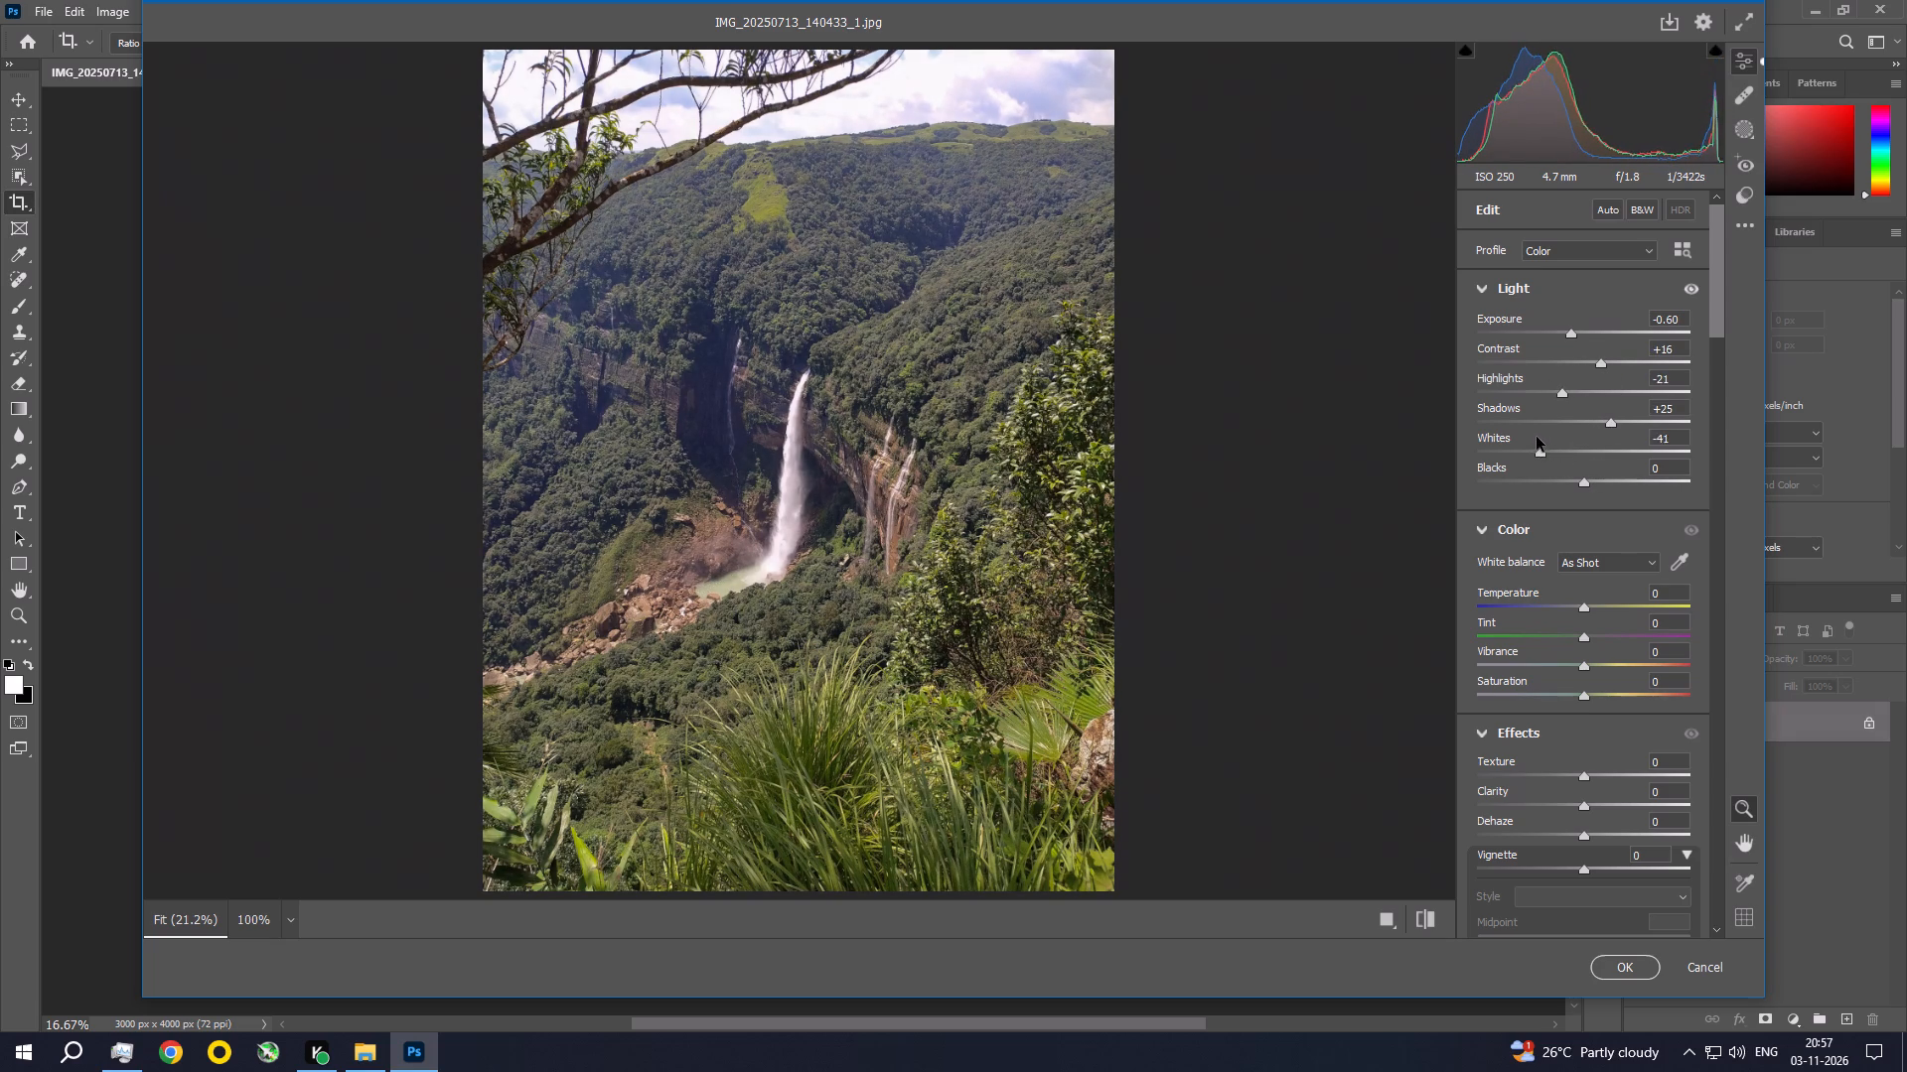
left_click_drag(1537, 437, 1565, 453)
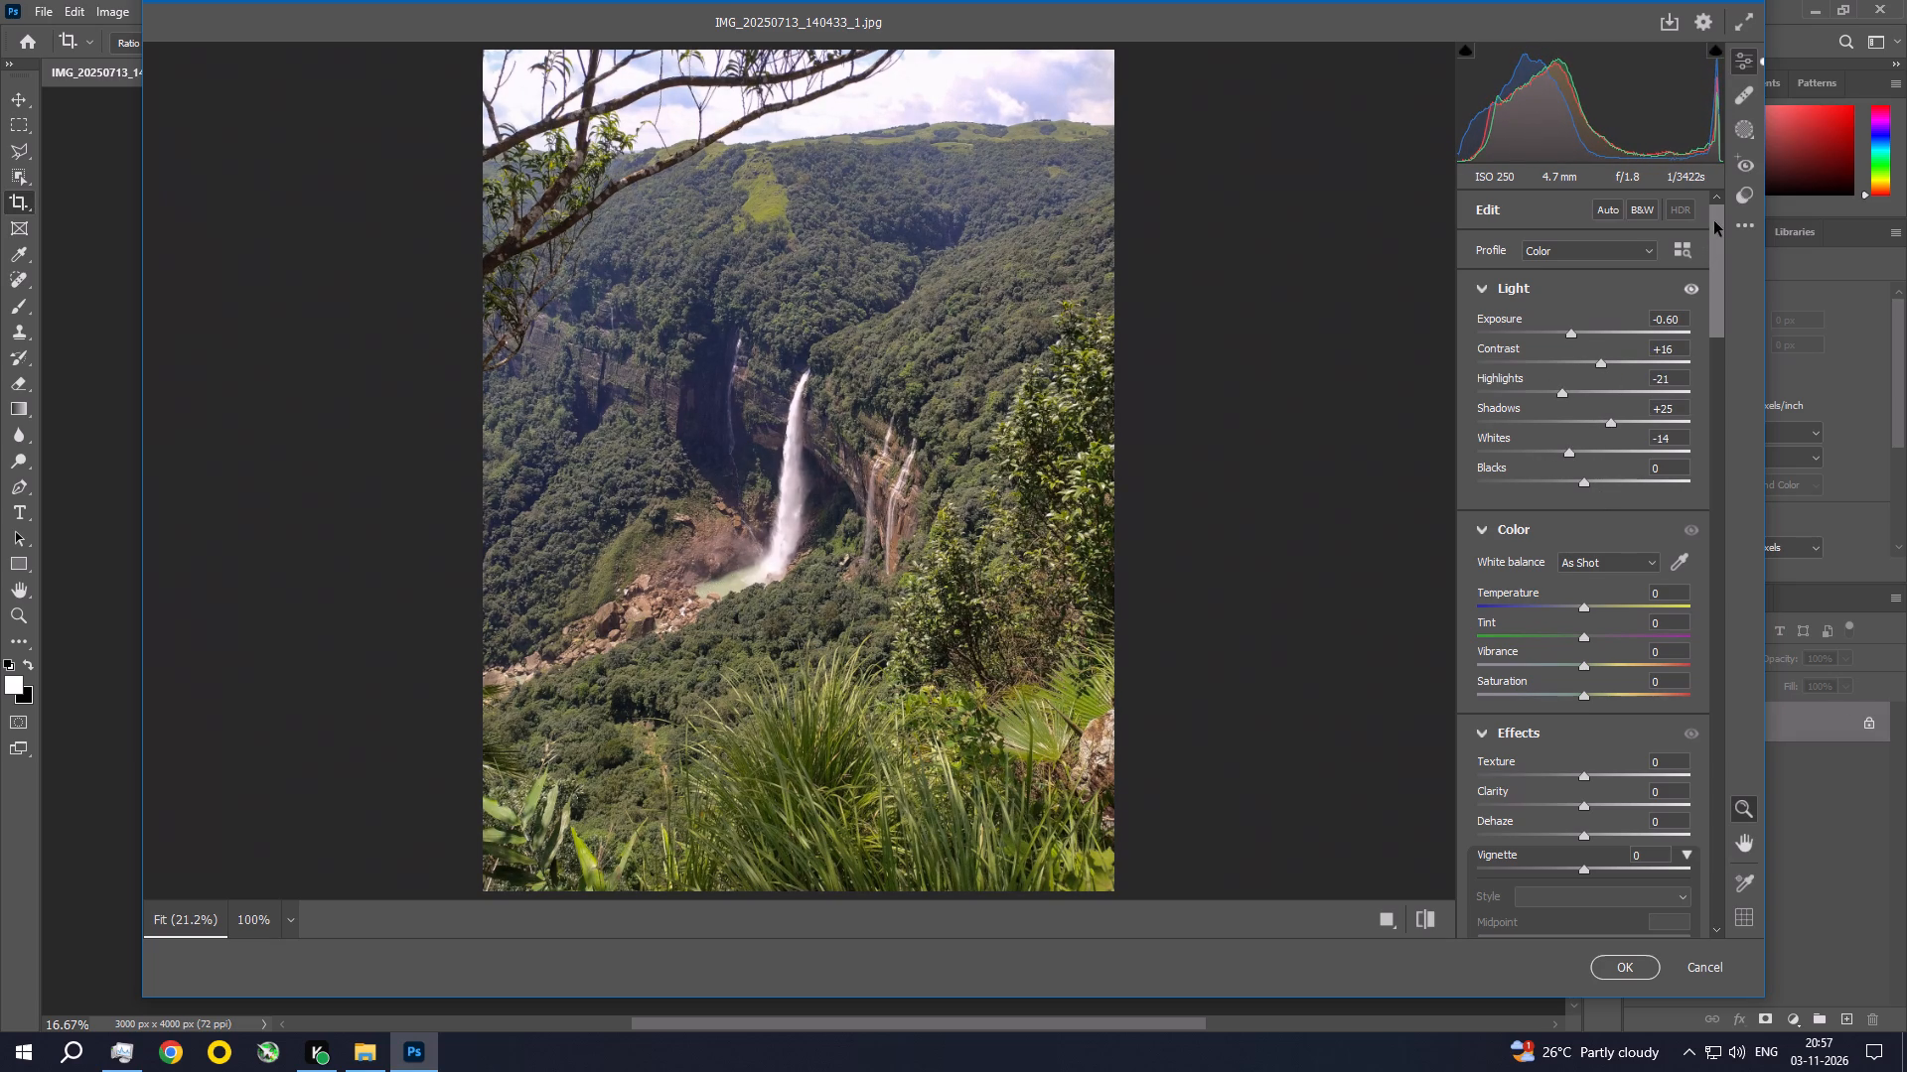
Set Texture to +8 and raise Clarity slightly for the waterfall photo.
left_click_drag(1714, 221, 1721, 270)
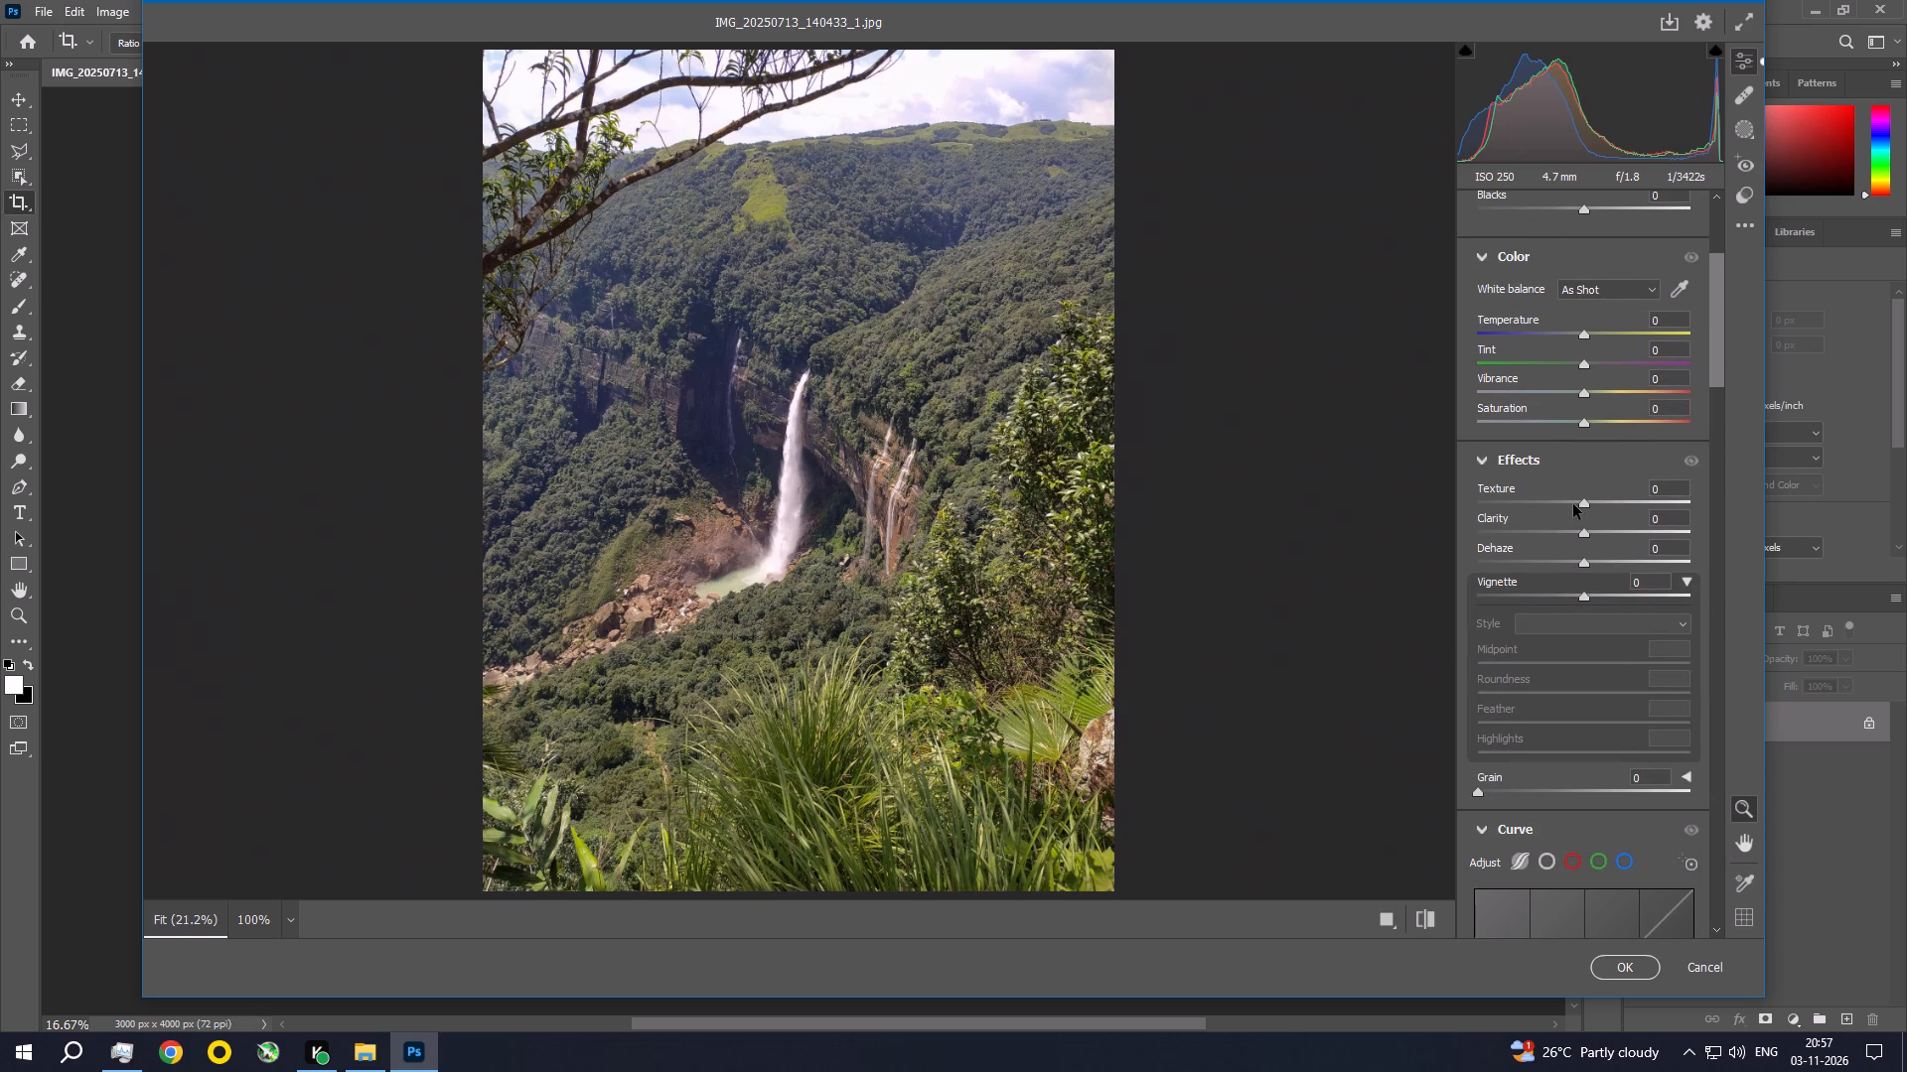
left_click_drag(1584, 499, 1593, 499)
left_click_drag(1583, 533, 1588, 533)
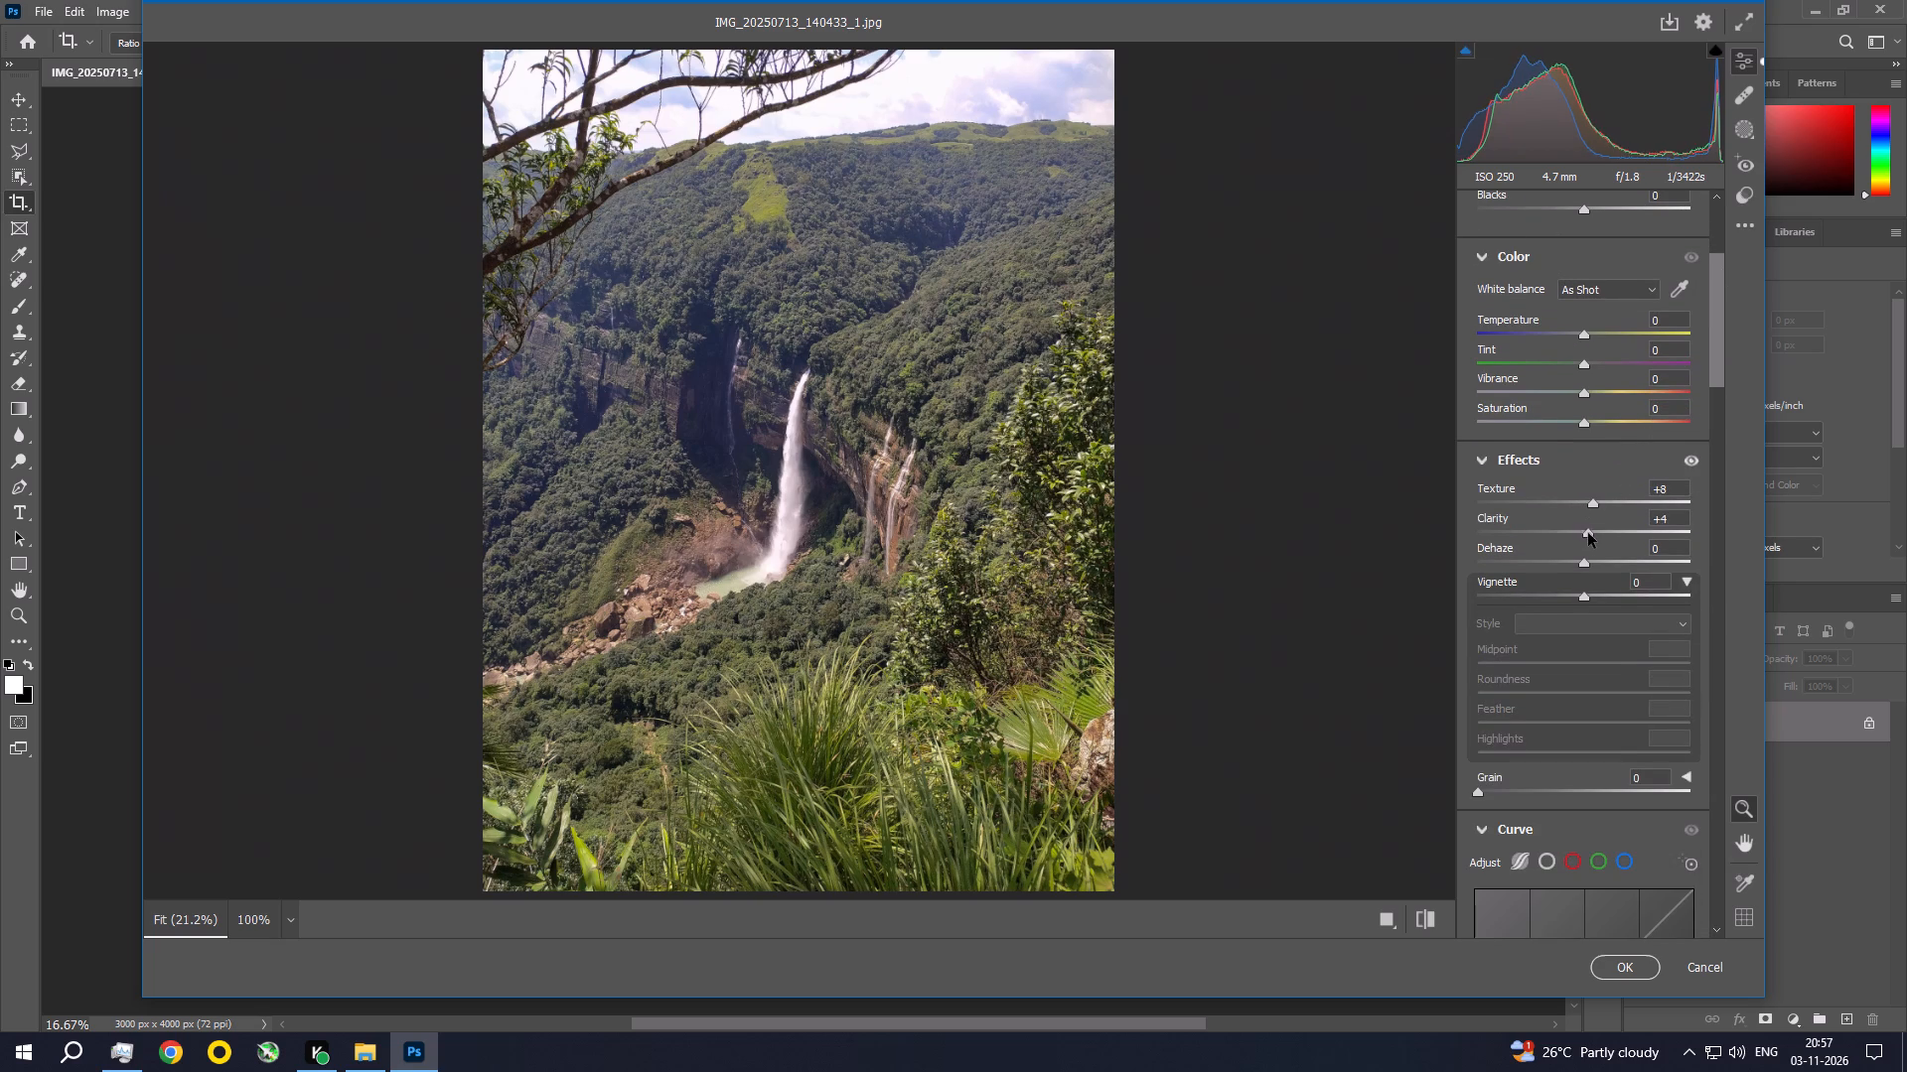
left_click_drag(1588, 533, 1593, 533)
Set the tone curve's Highlights to -35 and Lights to -29, and apply the Camera Raw adjustments.
left_click_drag(1719, 320, 1712, 436)
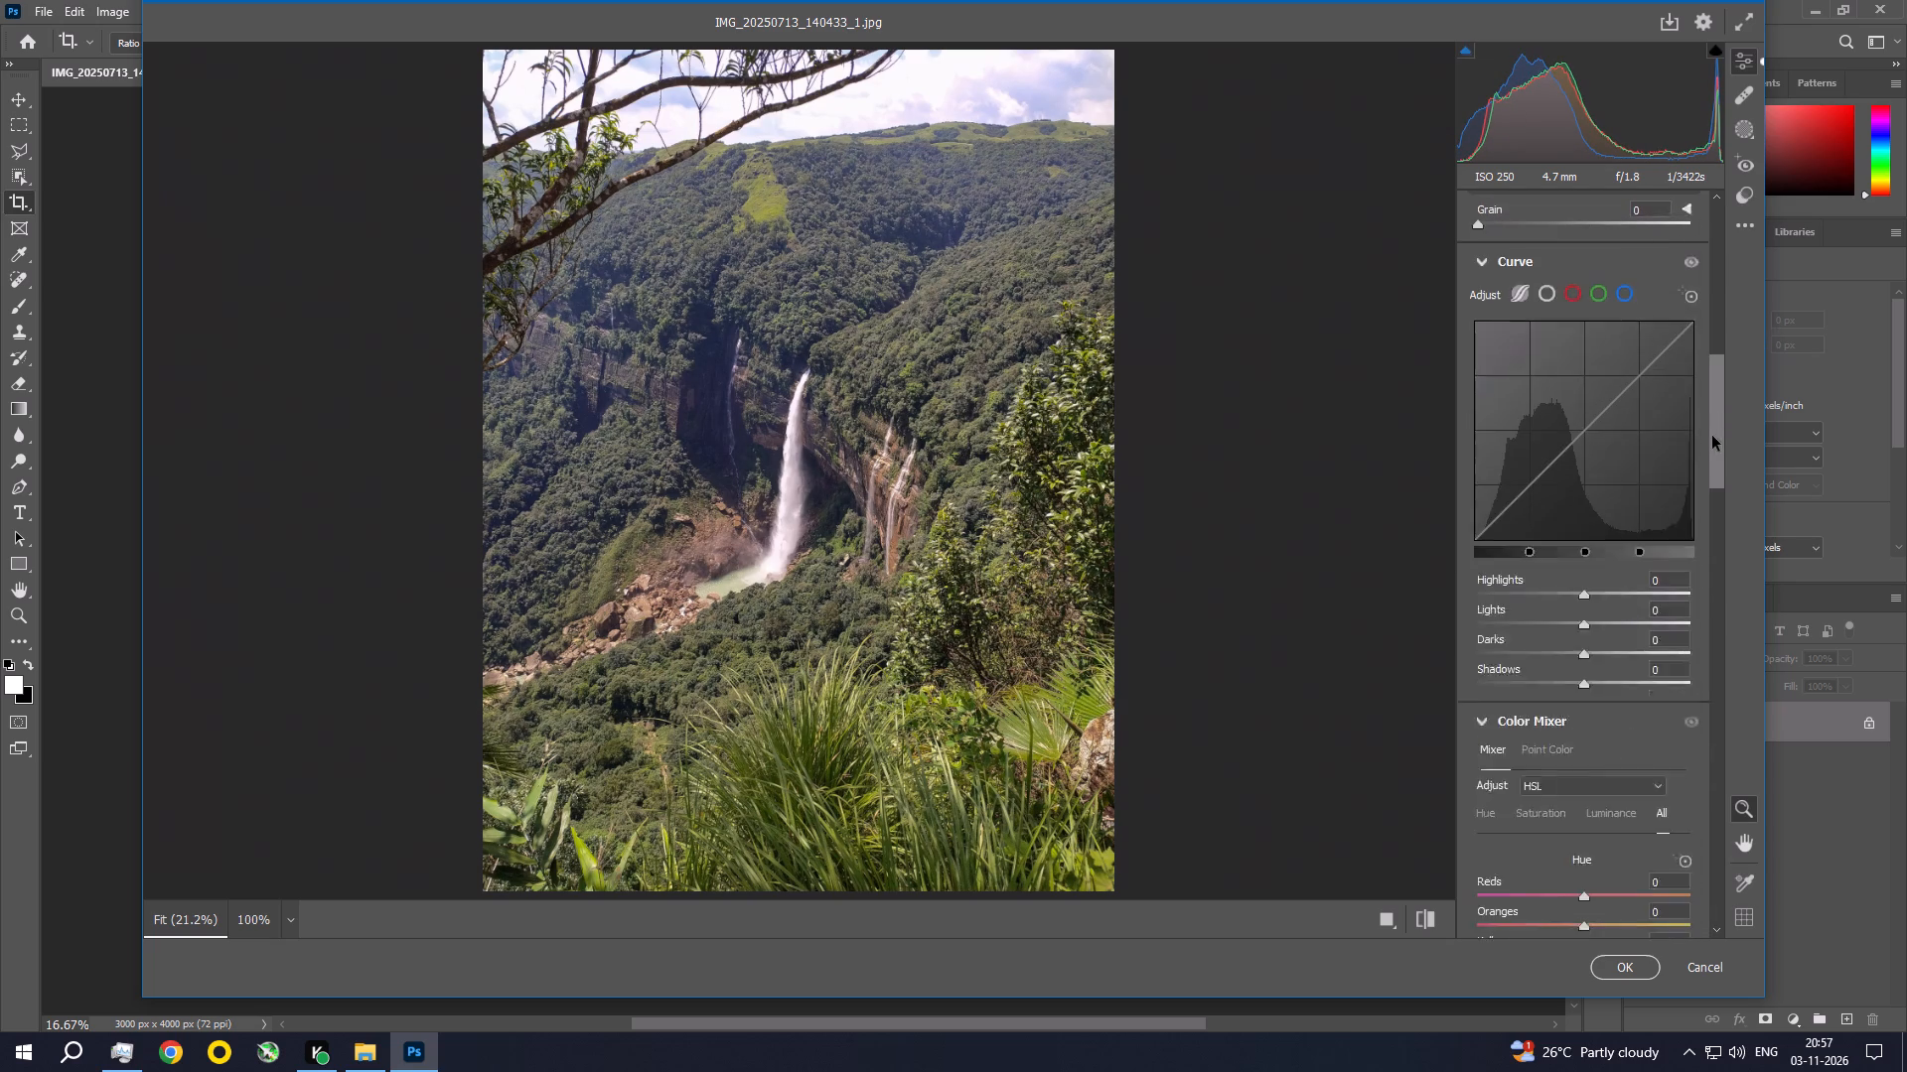
left_click_drag(1712, 436, 1711, 453)
left_click_drag(1568, 417, 1546, 415)
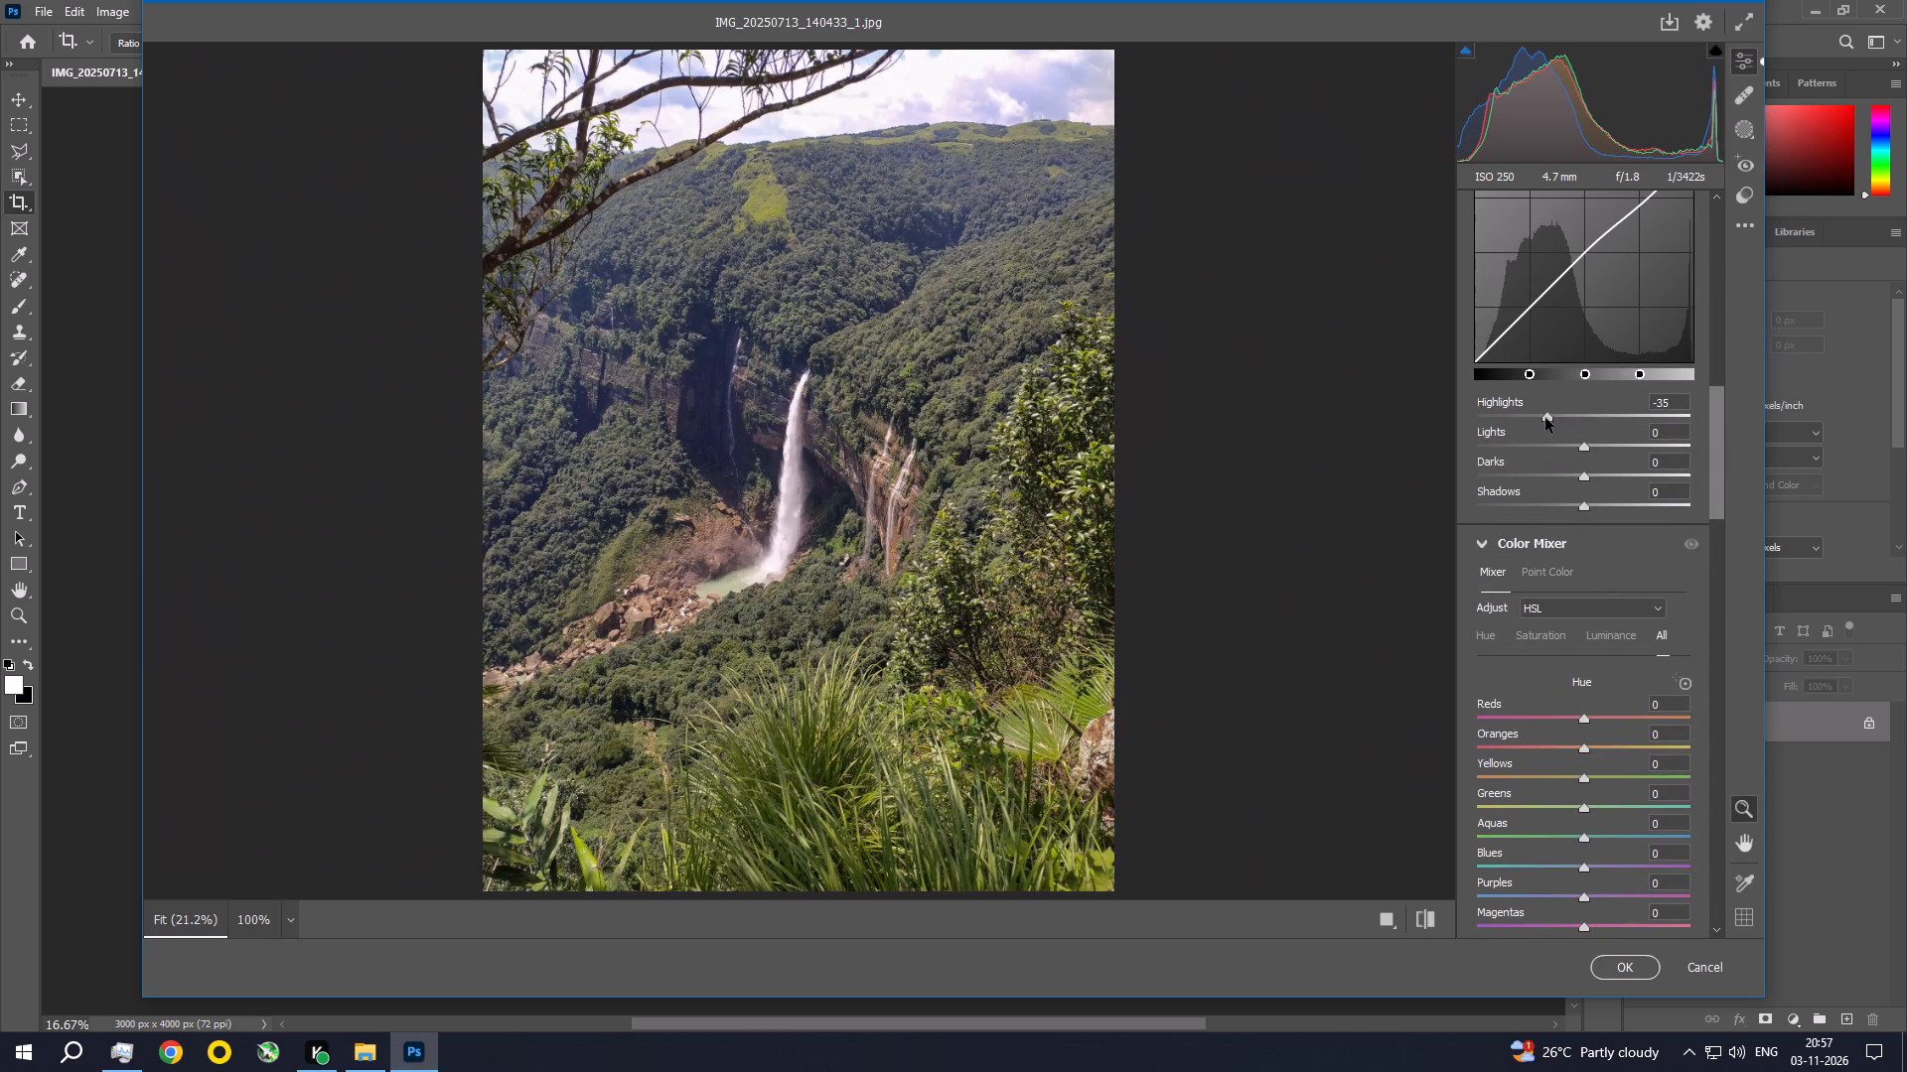
left_click_drag(1572, 449, 1552, 440)
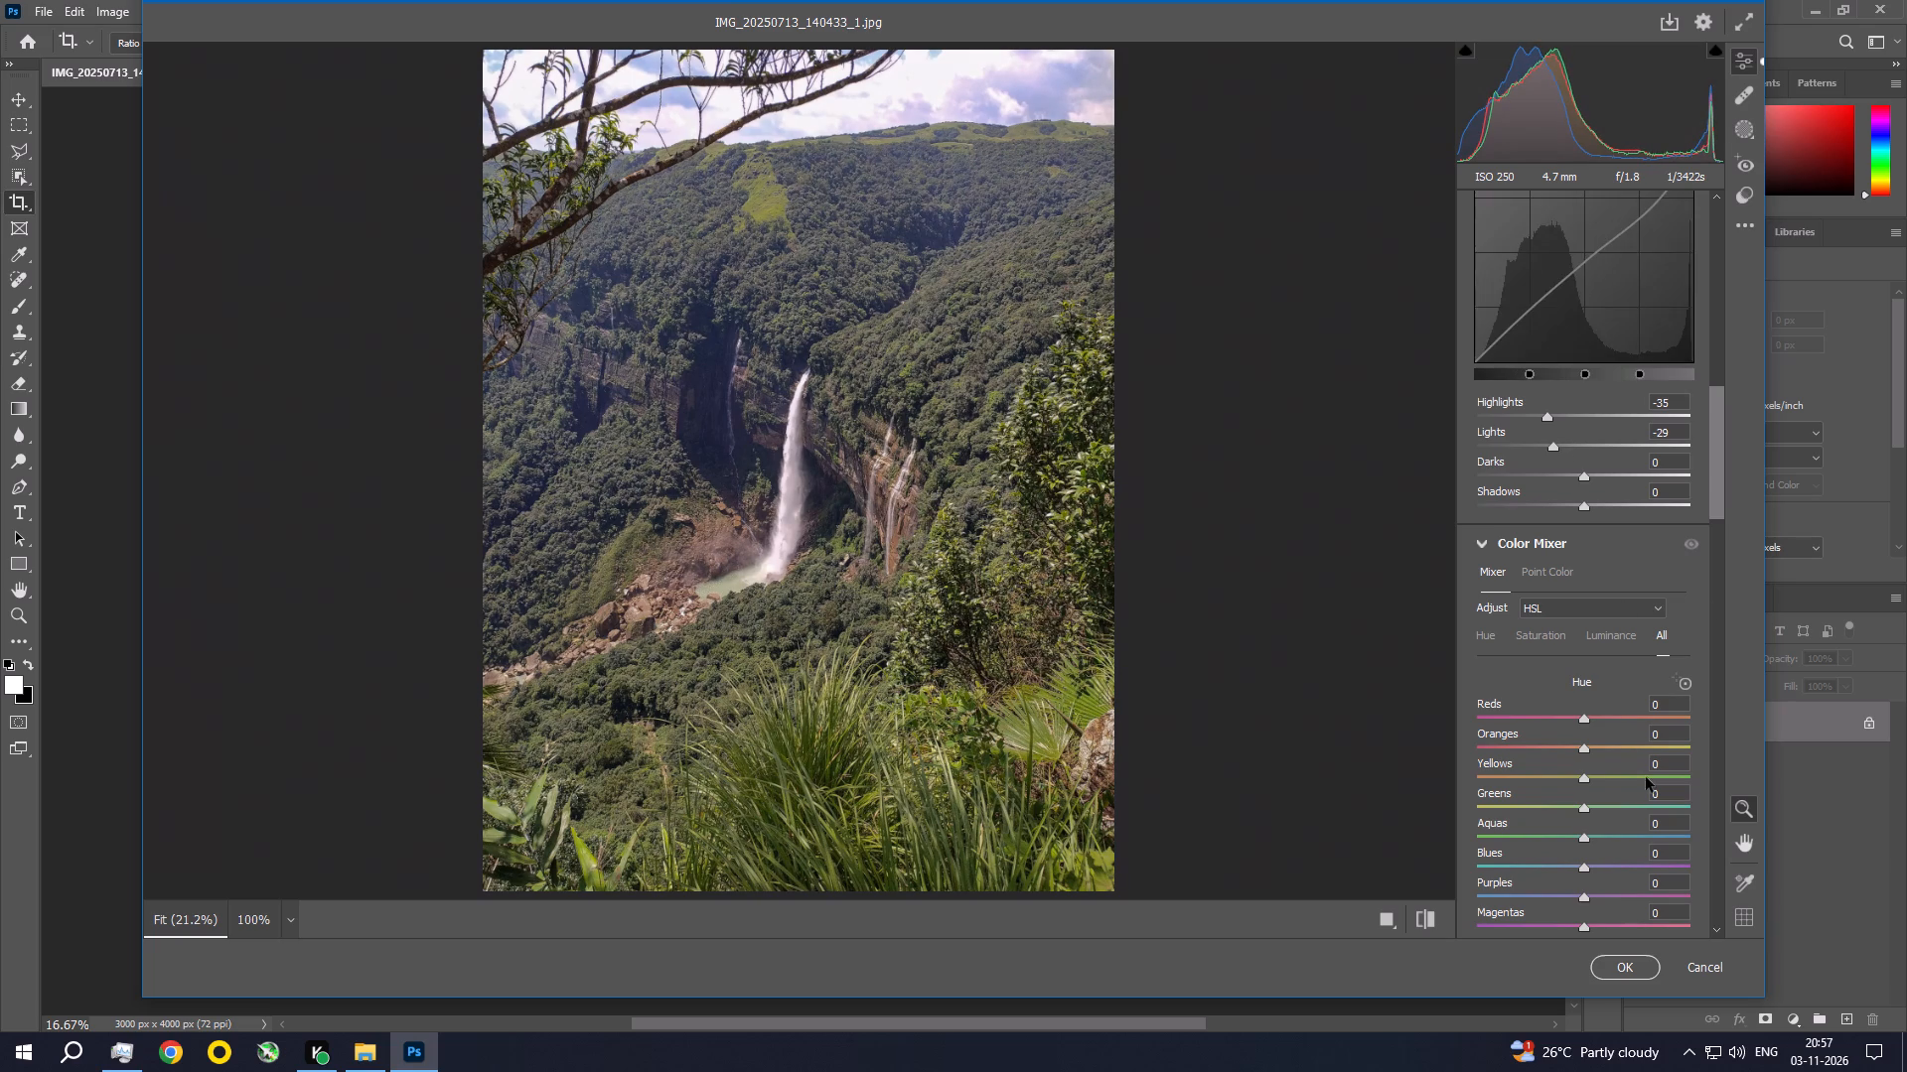
left_click_drag(1711, 397, 1713, 666)
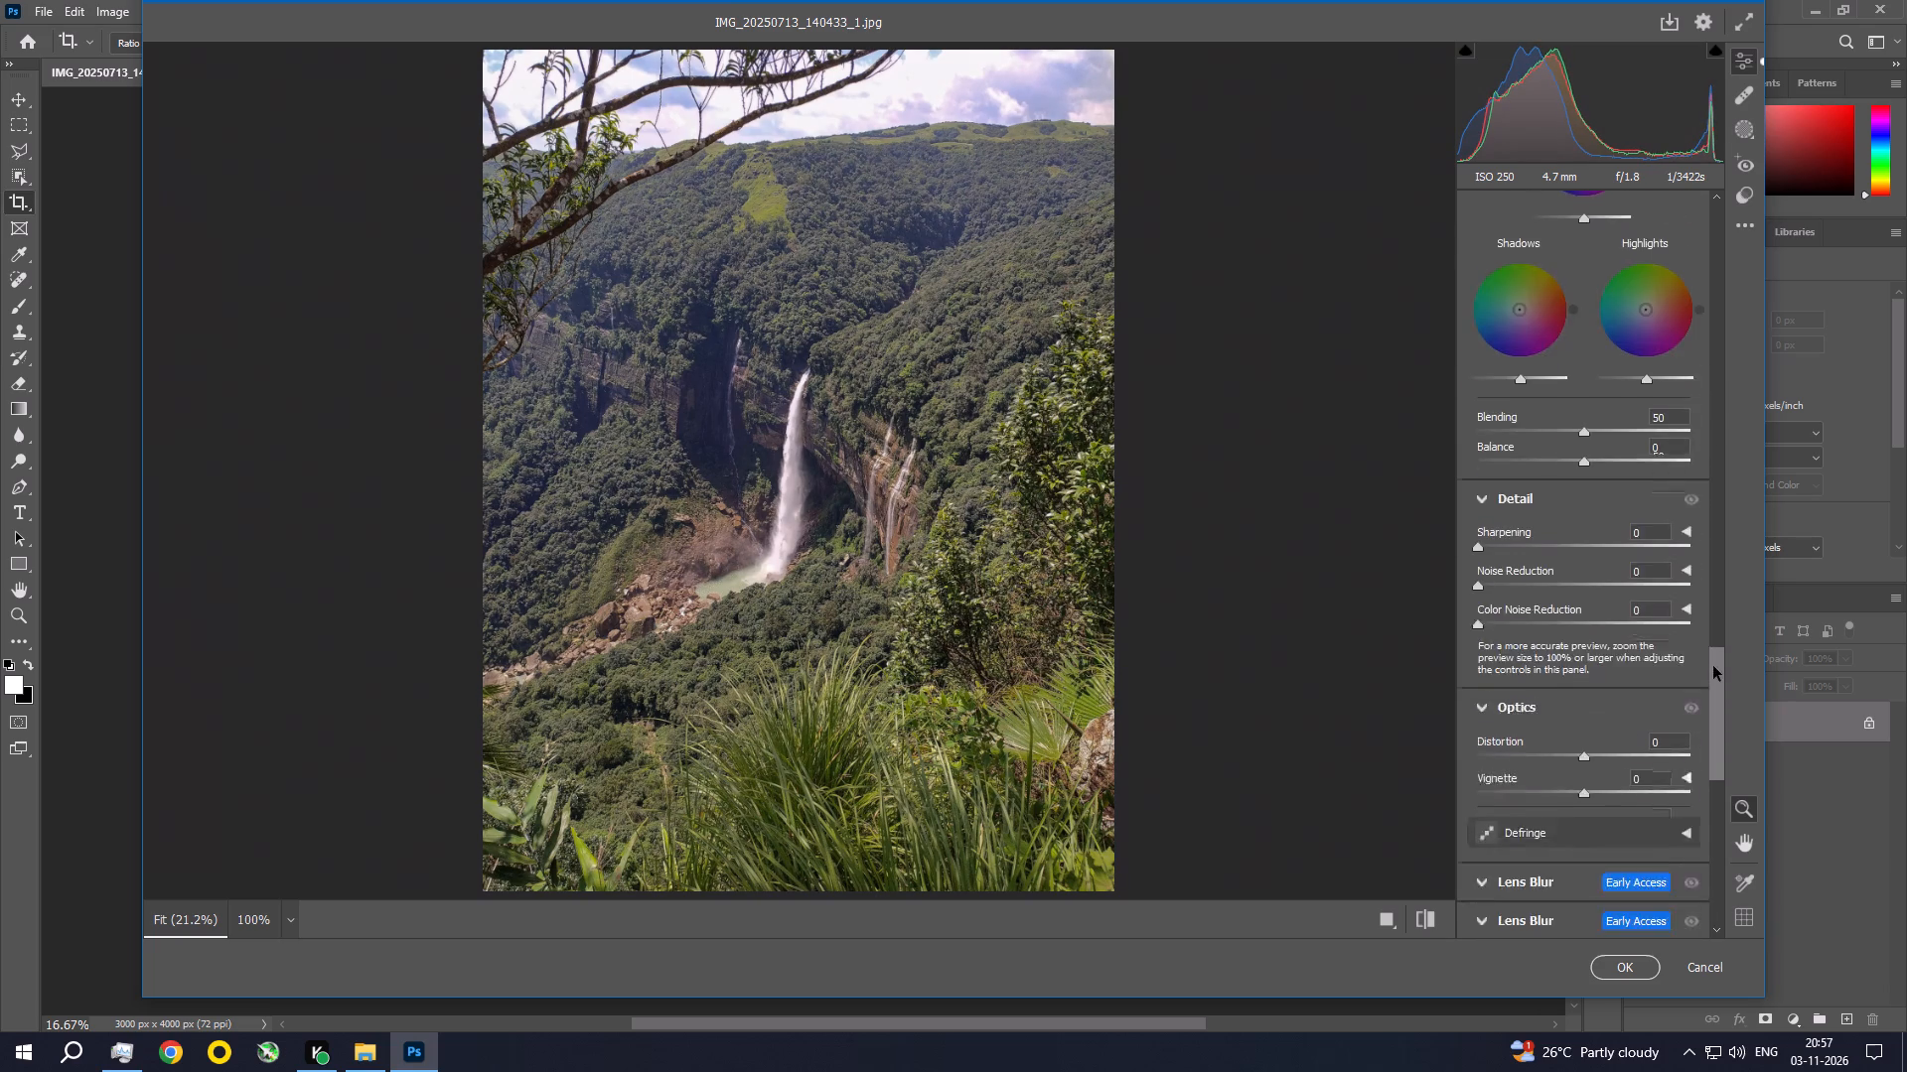
left_click_drag(1713, 666, 1709, 759)
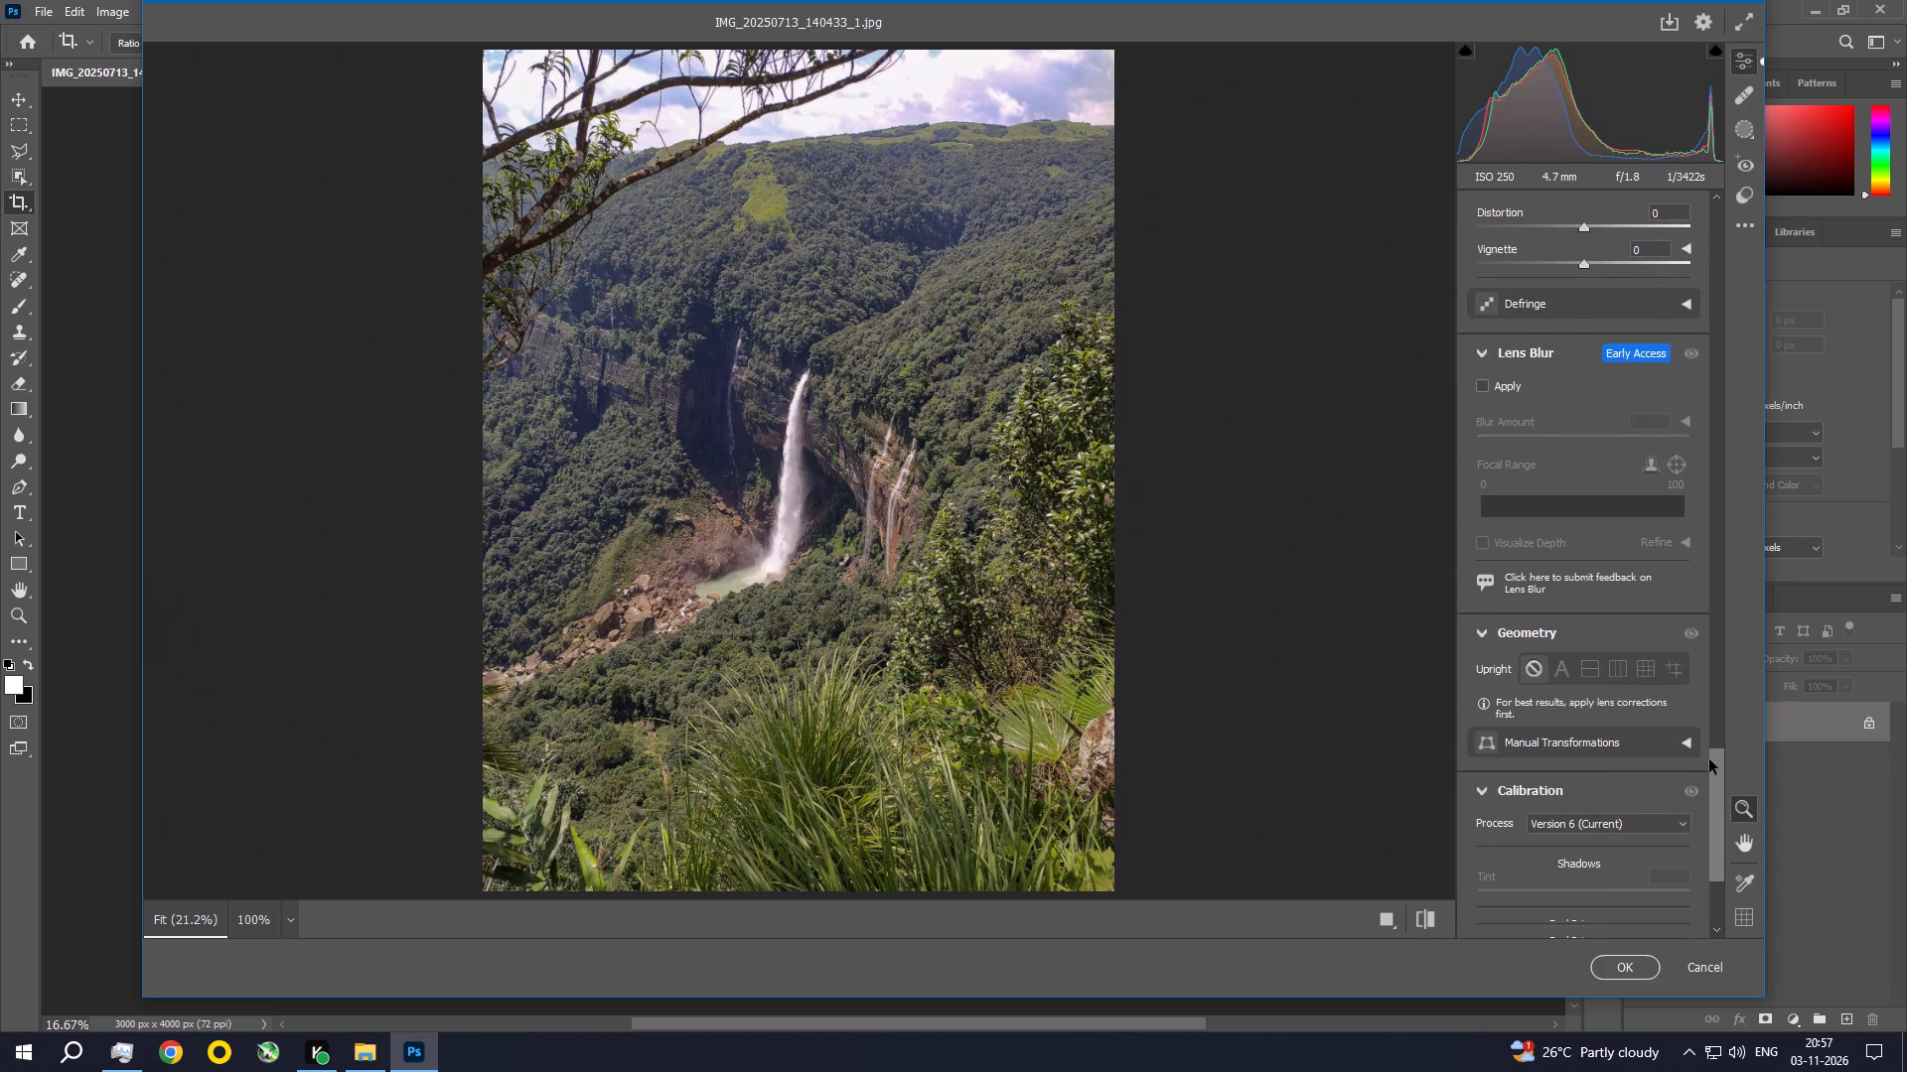
left_click_drag(1709, 759, 1708, 758)
left_click(1622, 958)
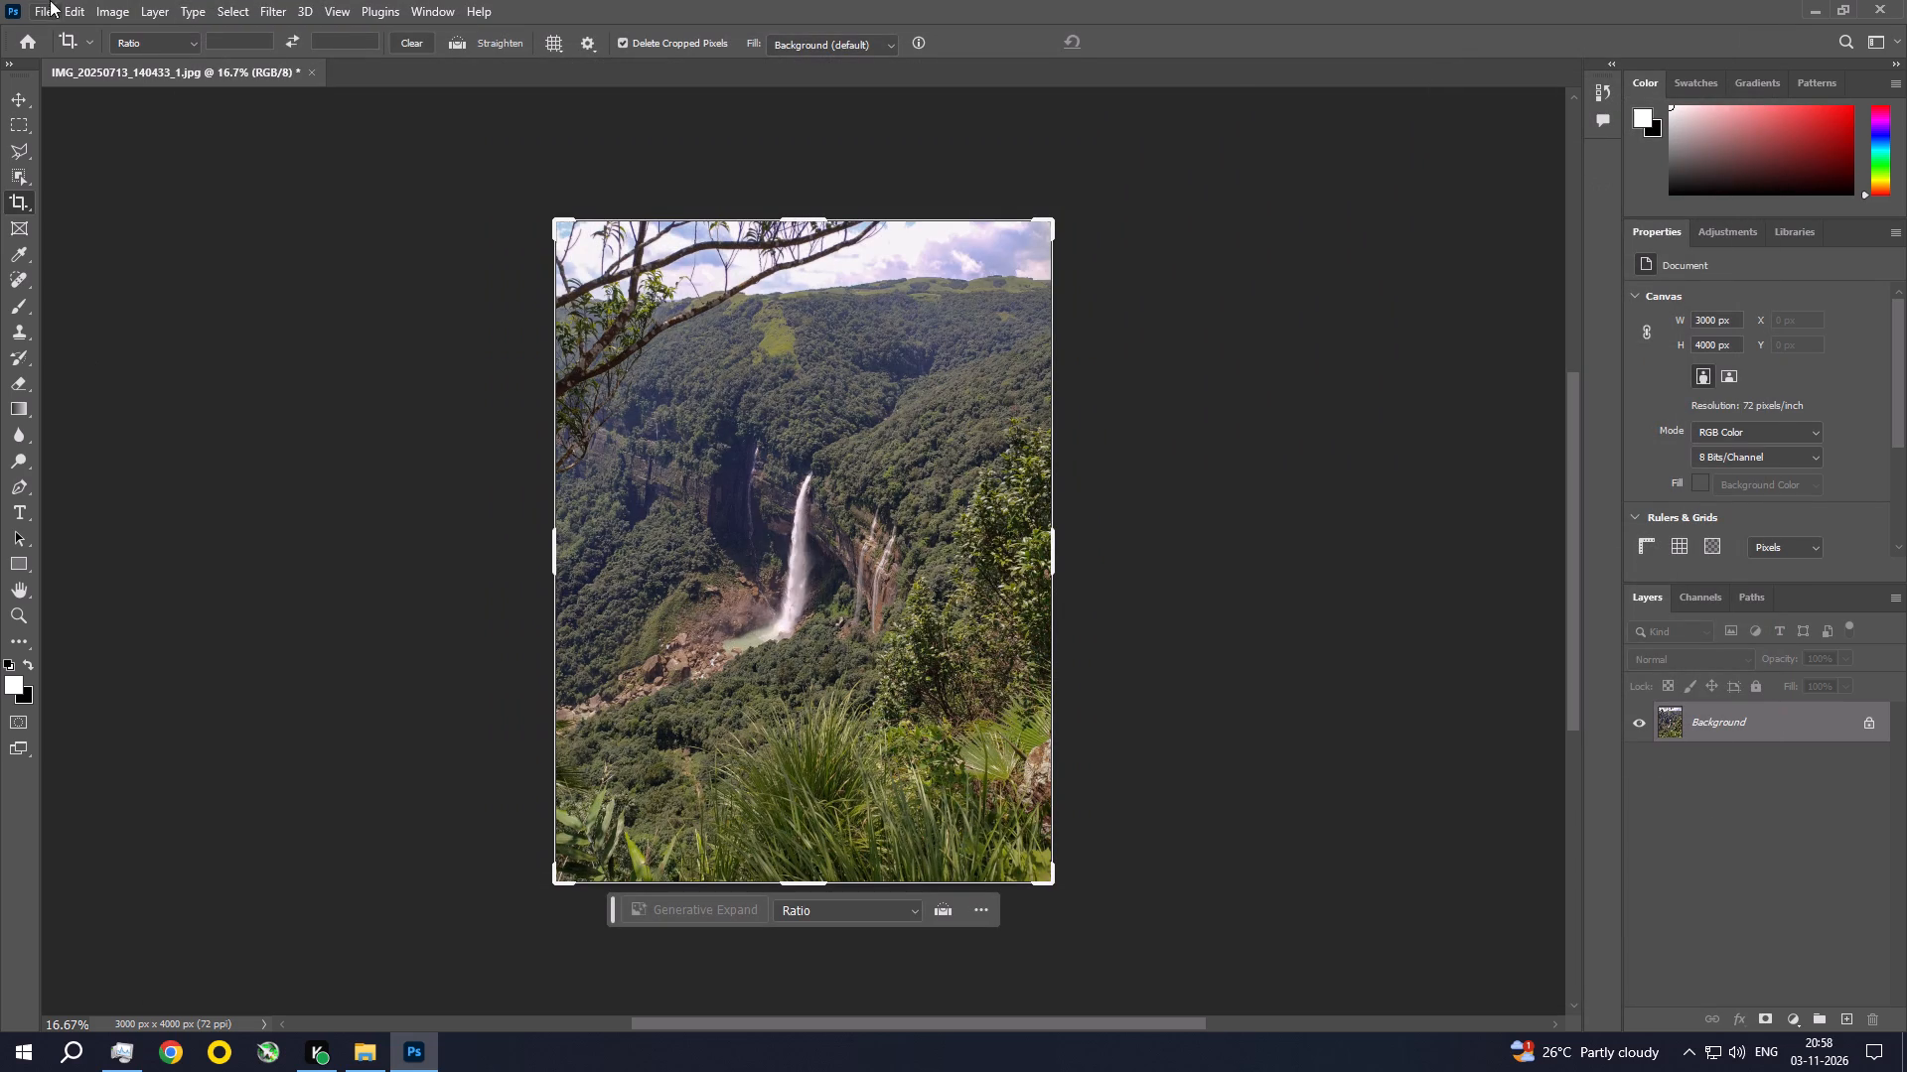
Start Sky Replacement, try several Blue Skies and Spectacular presets, and choose the pale orange-and-blue cloud sky from Sunsets.
left_click(78, 7)
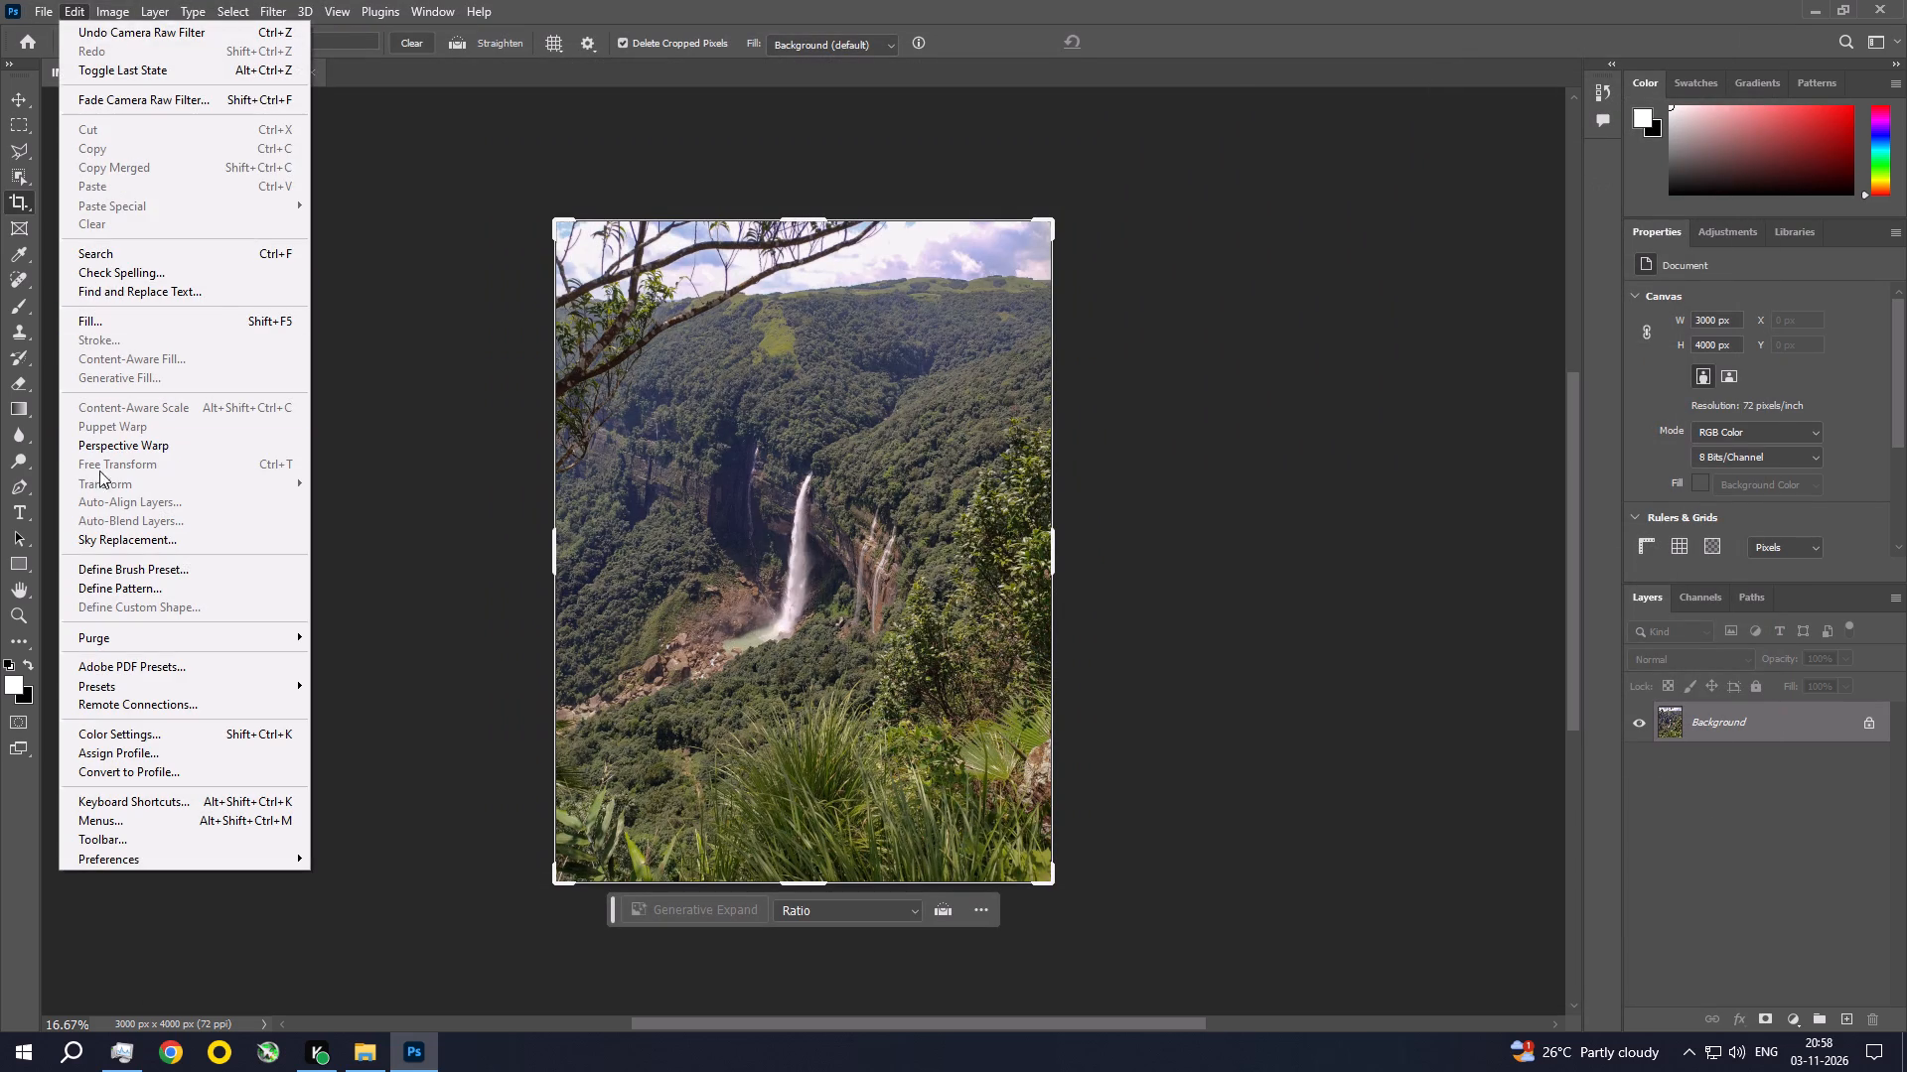
left_click(121, 543)
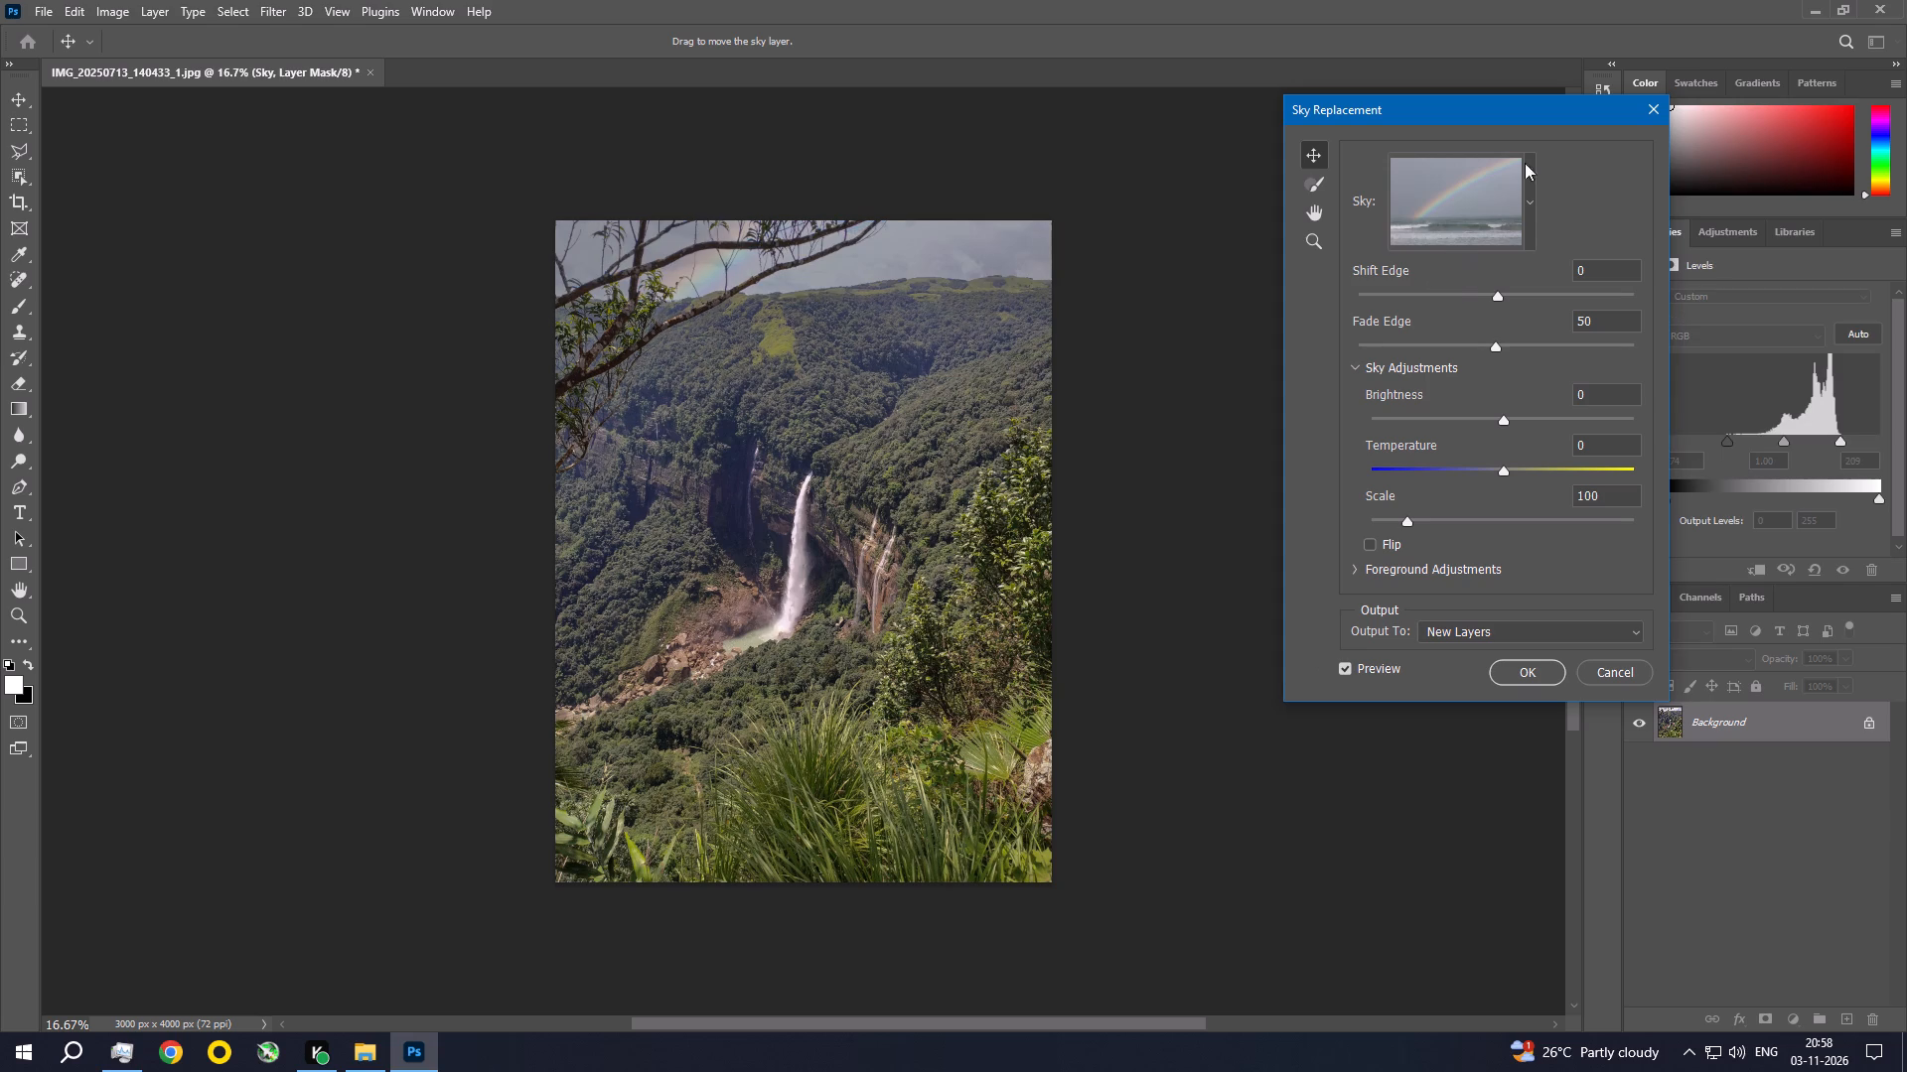
left_click(1527, 189)
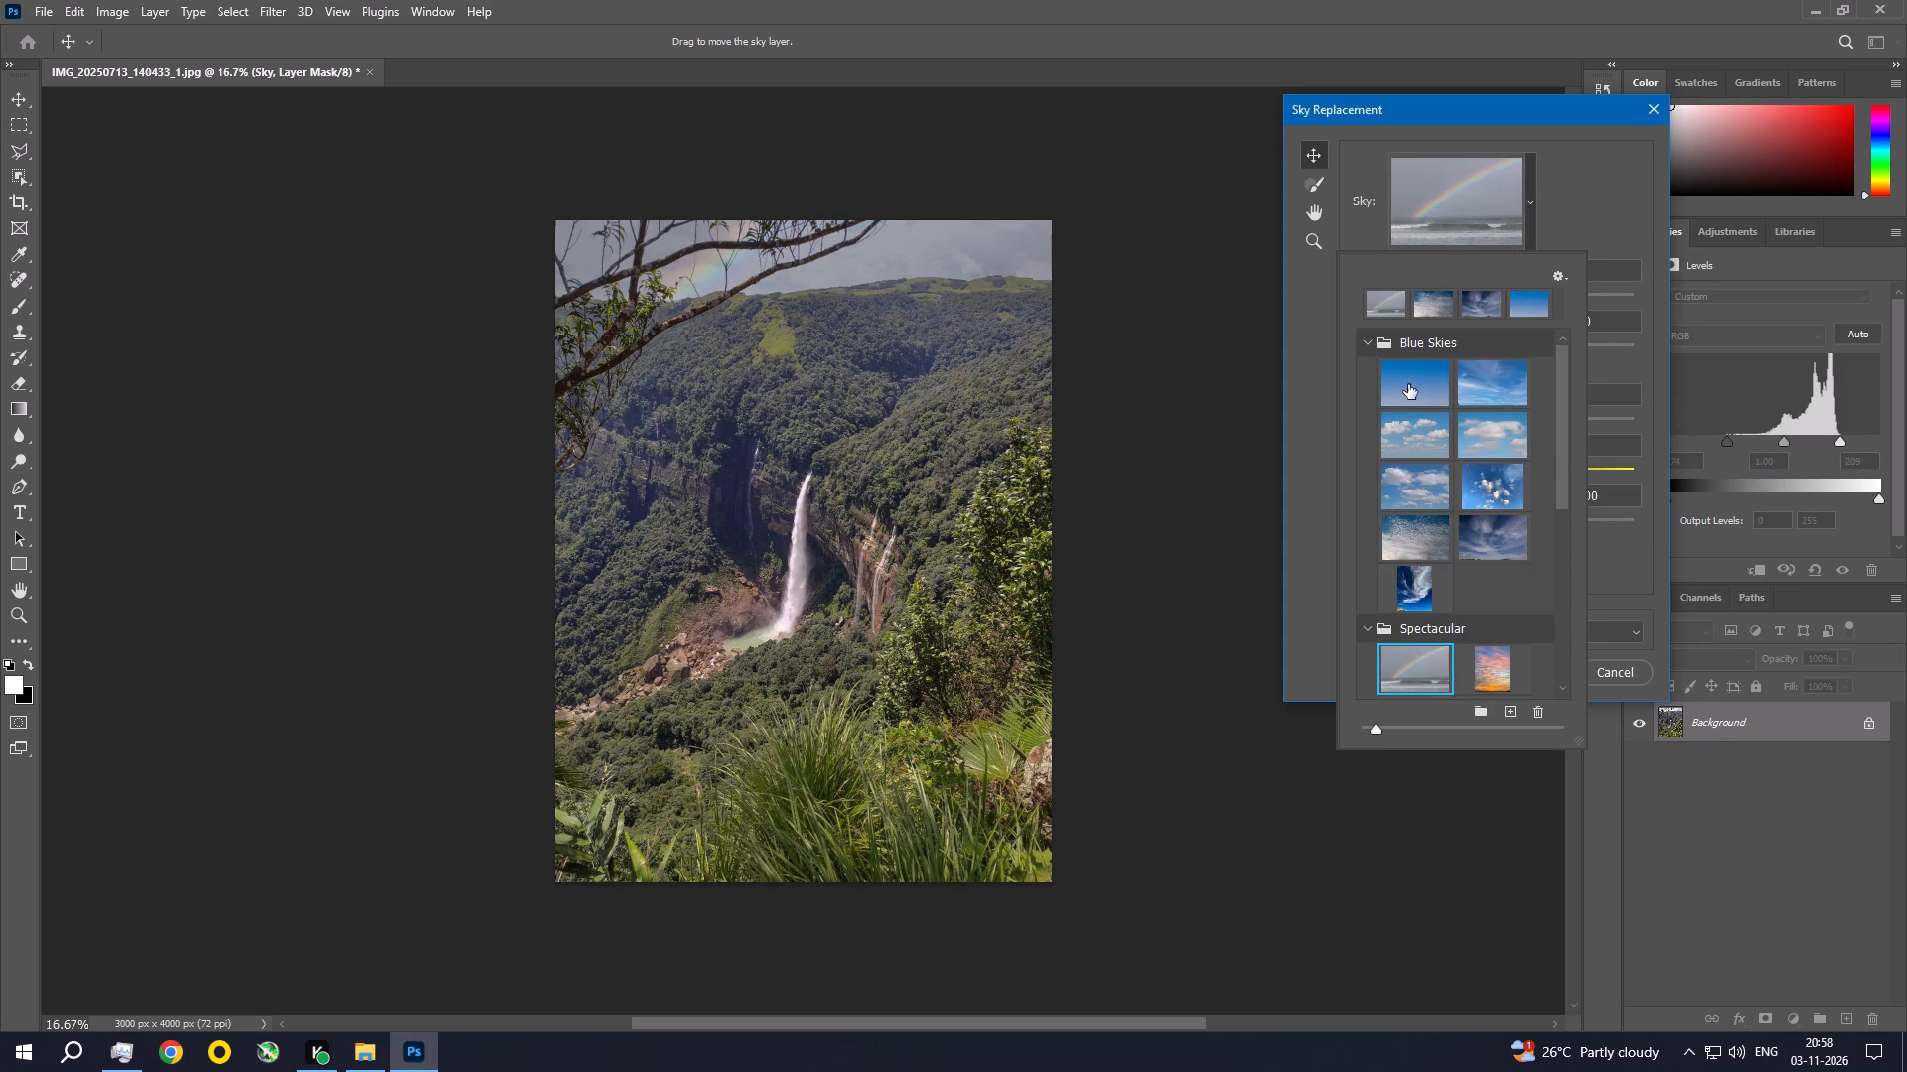
left_click(1415, 385)
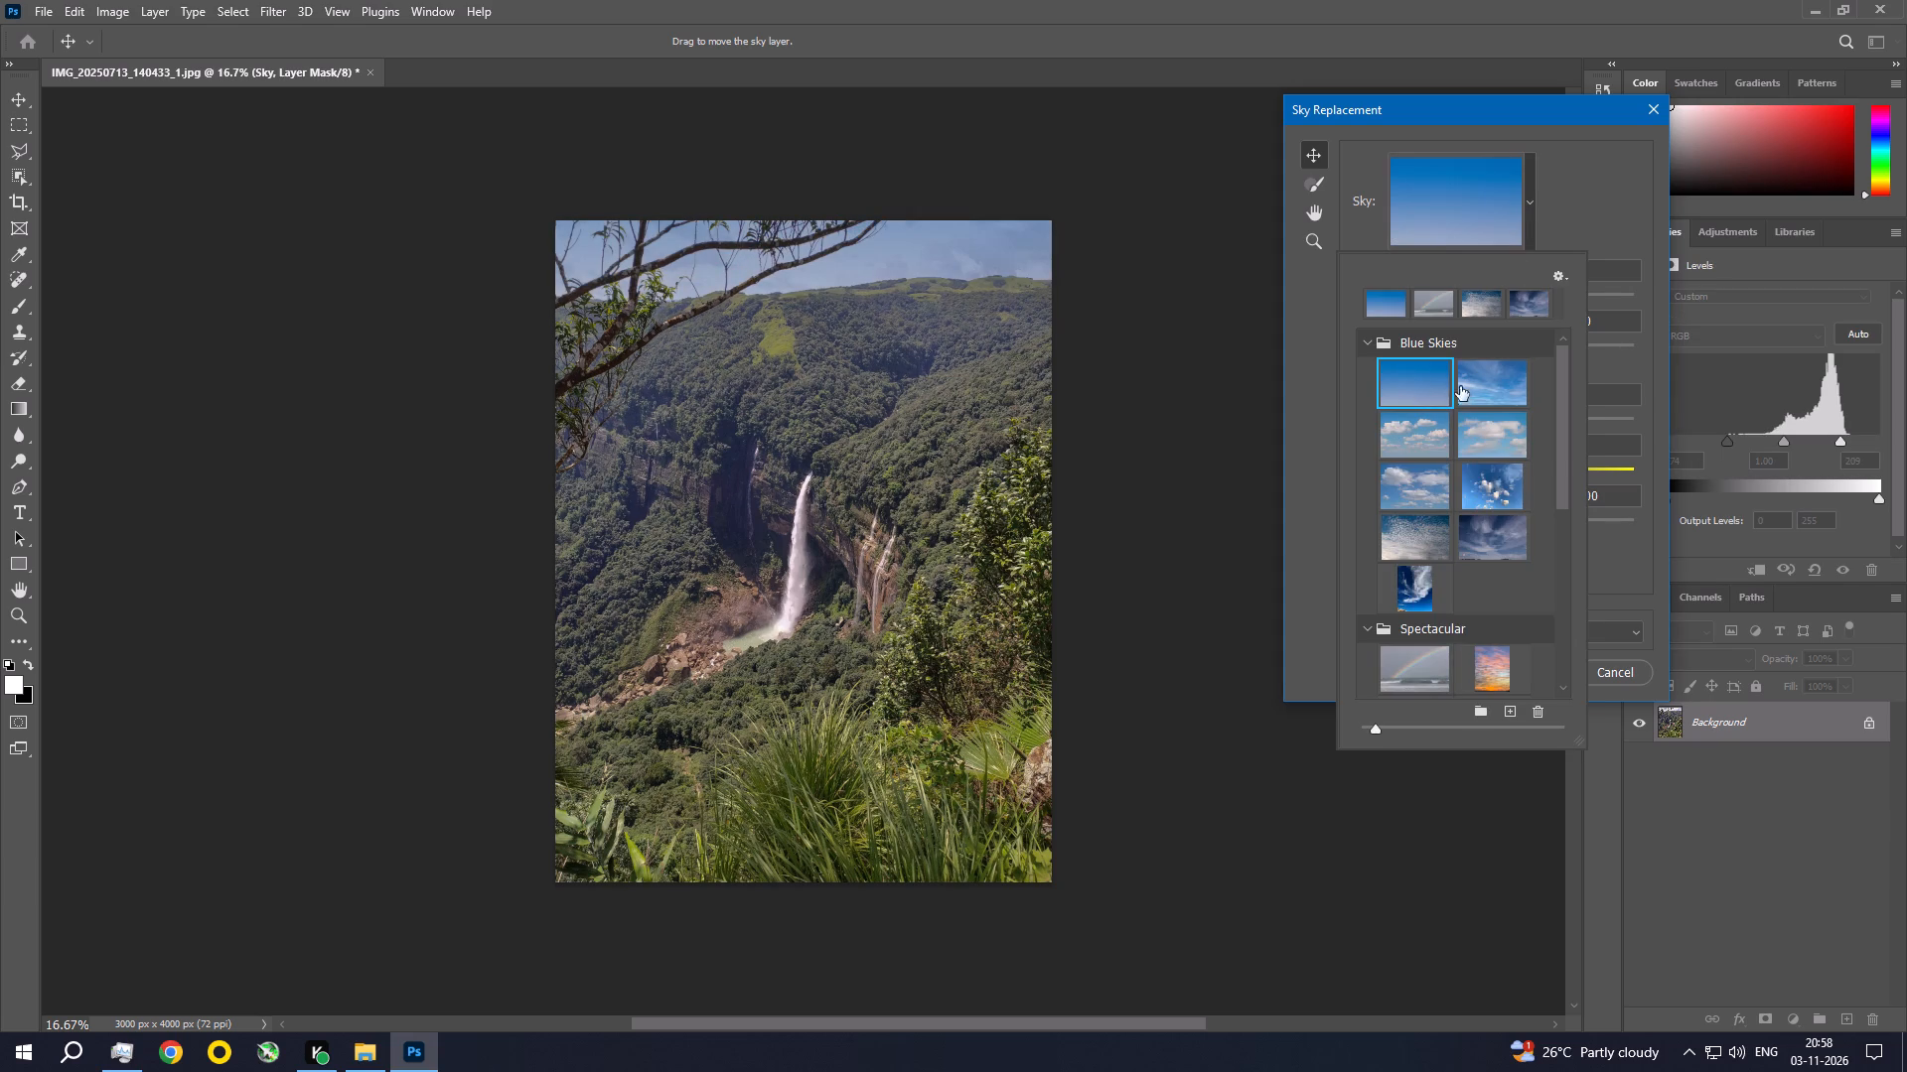
left_click(1494, 390)
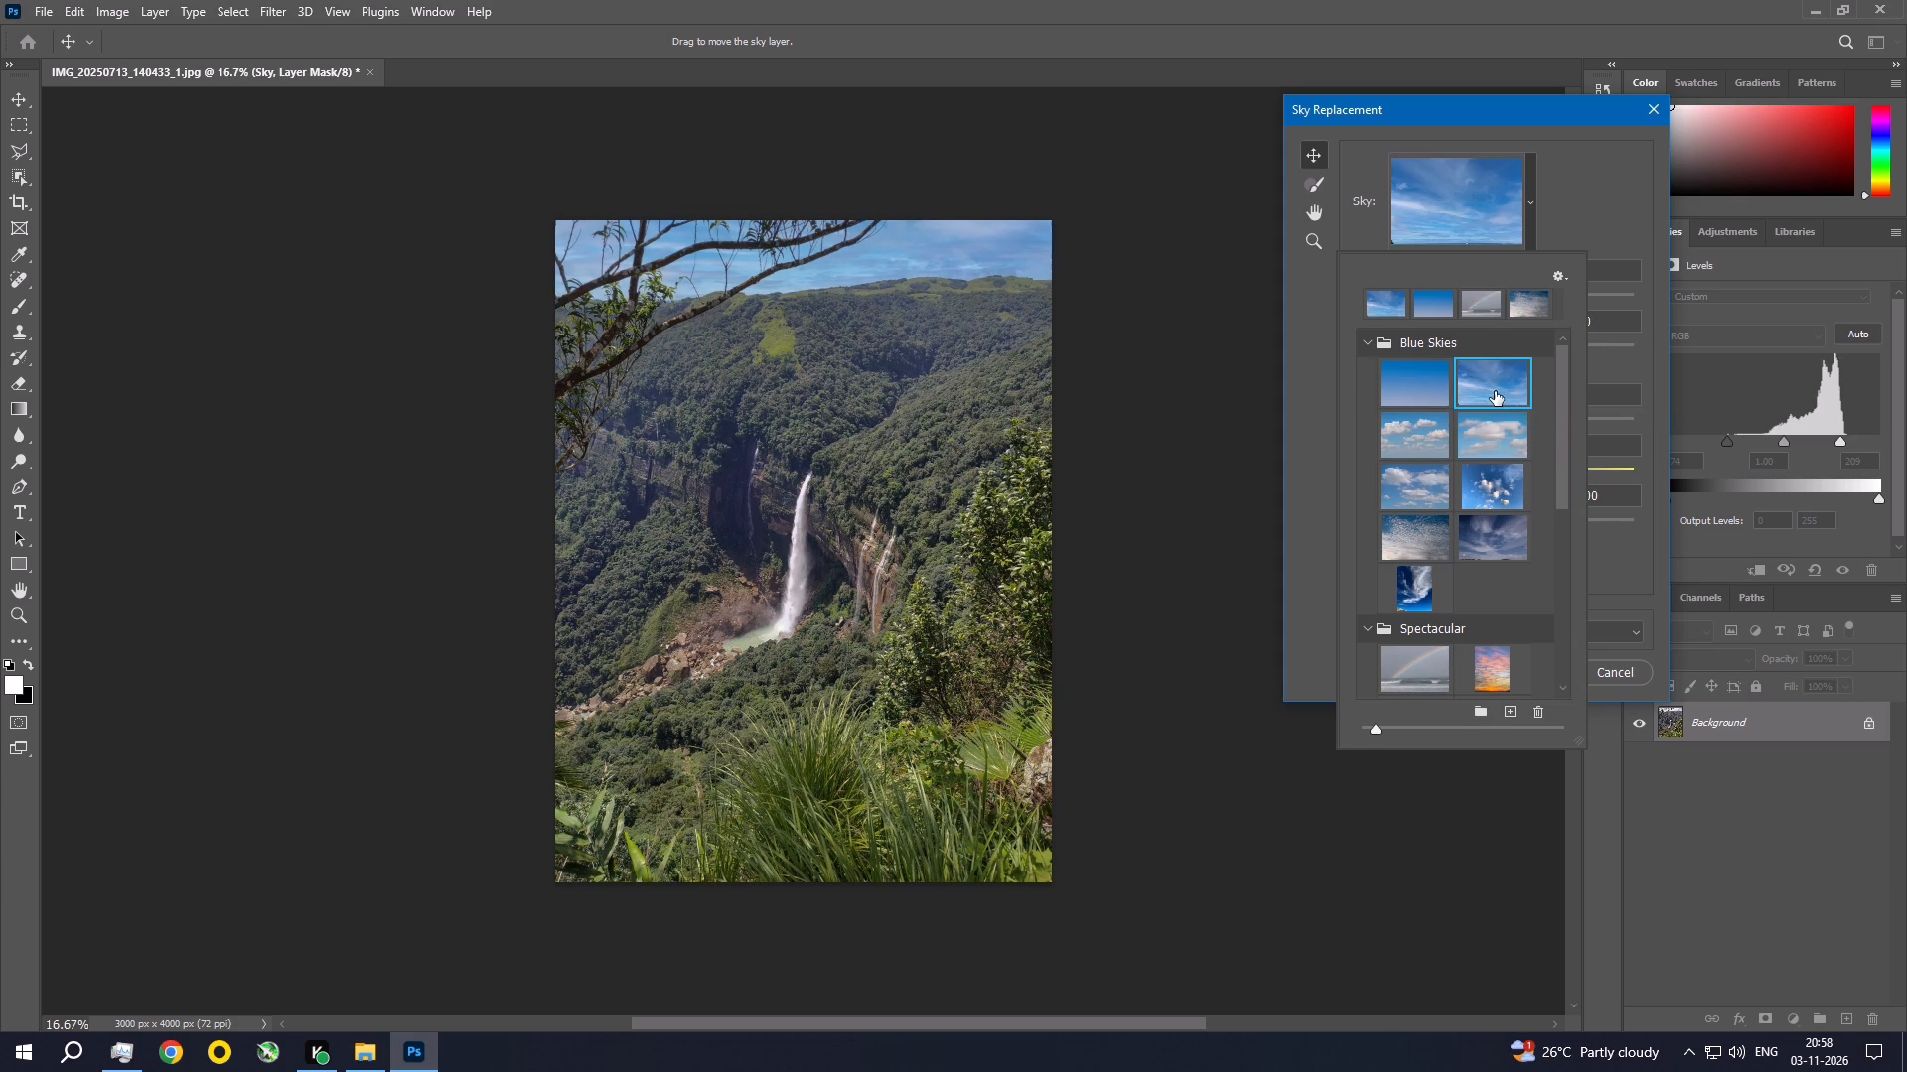
left_click(1425, 548)
left_click_drag(1564, 443, 1570, 502)
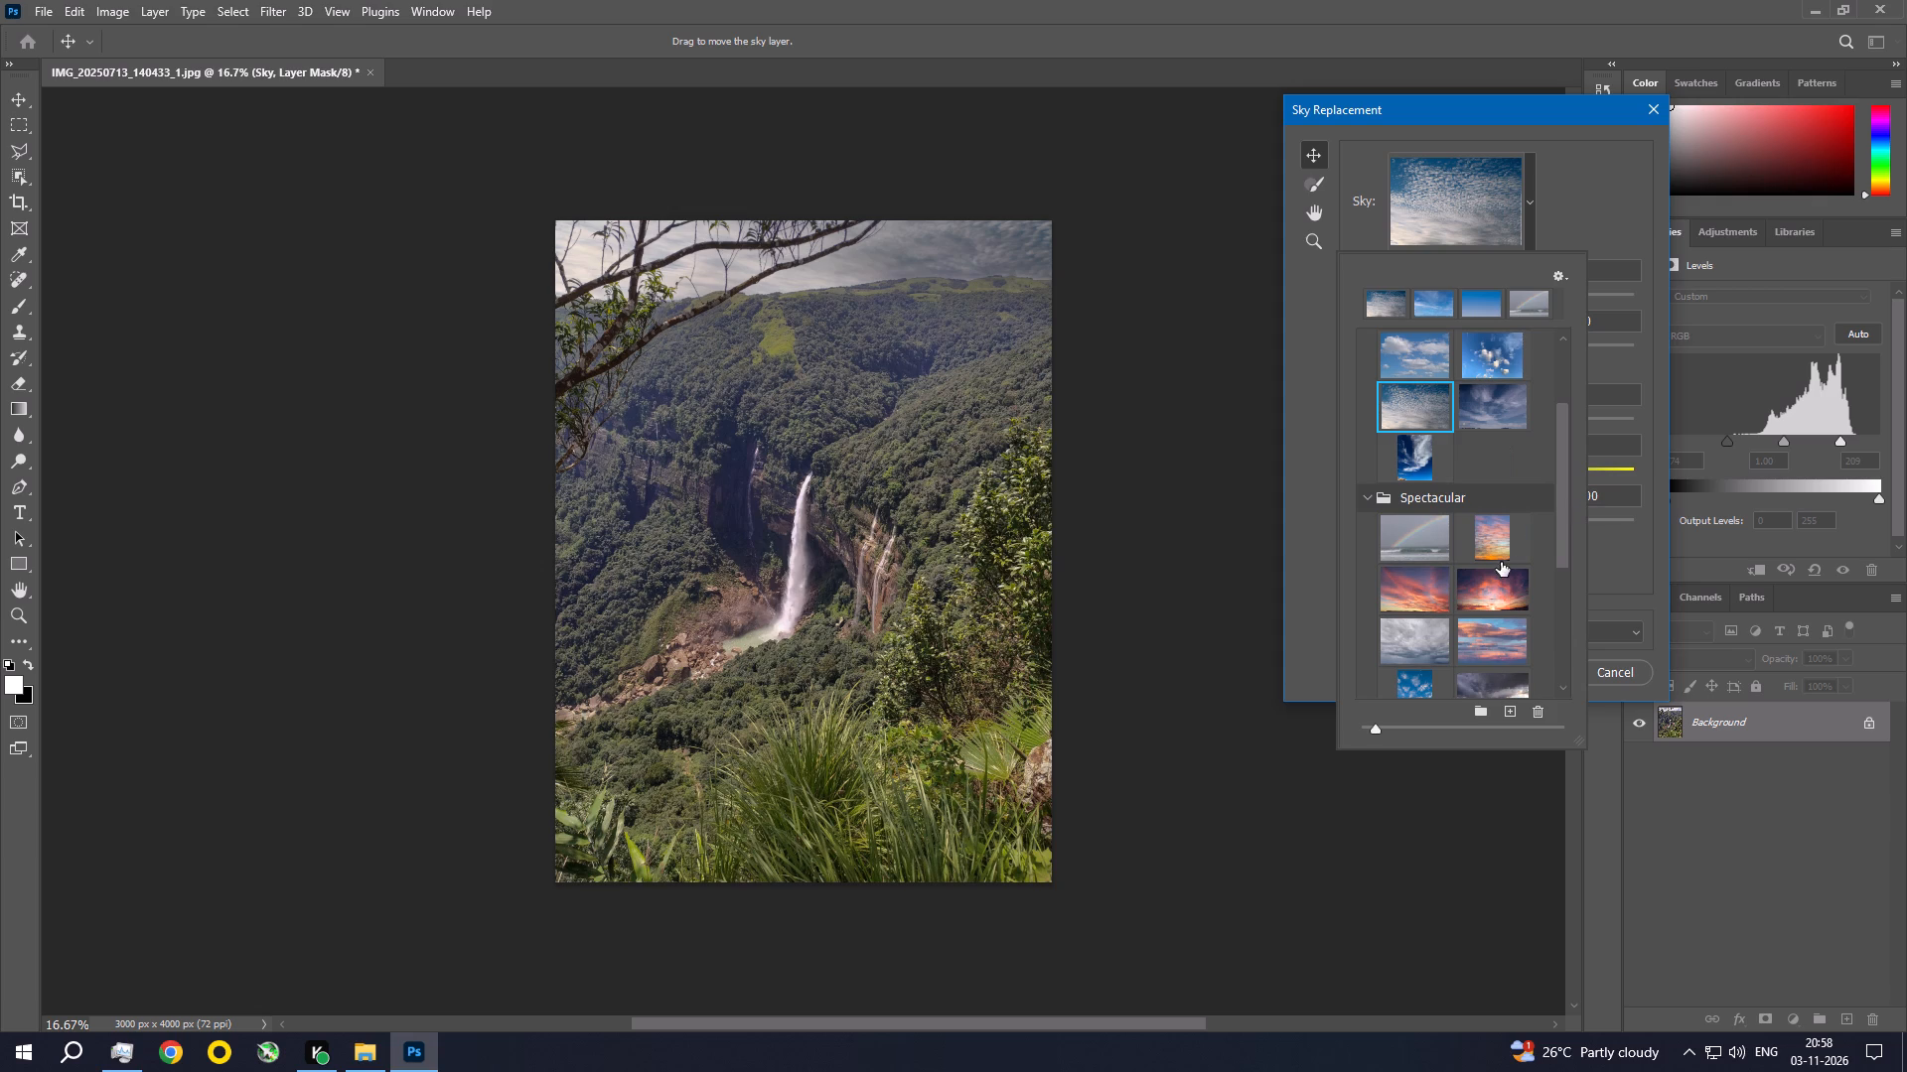
left_click(1415, 595)
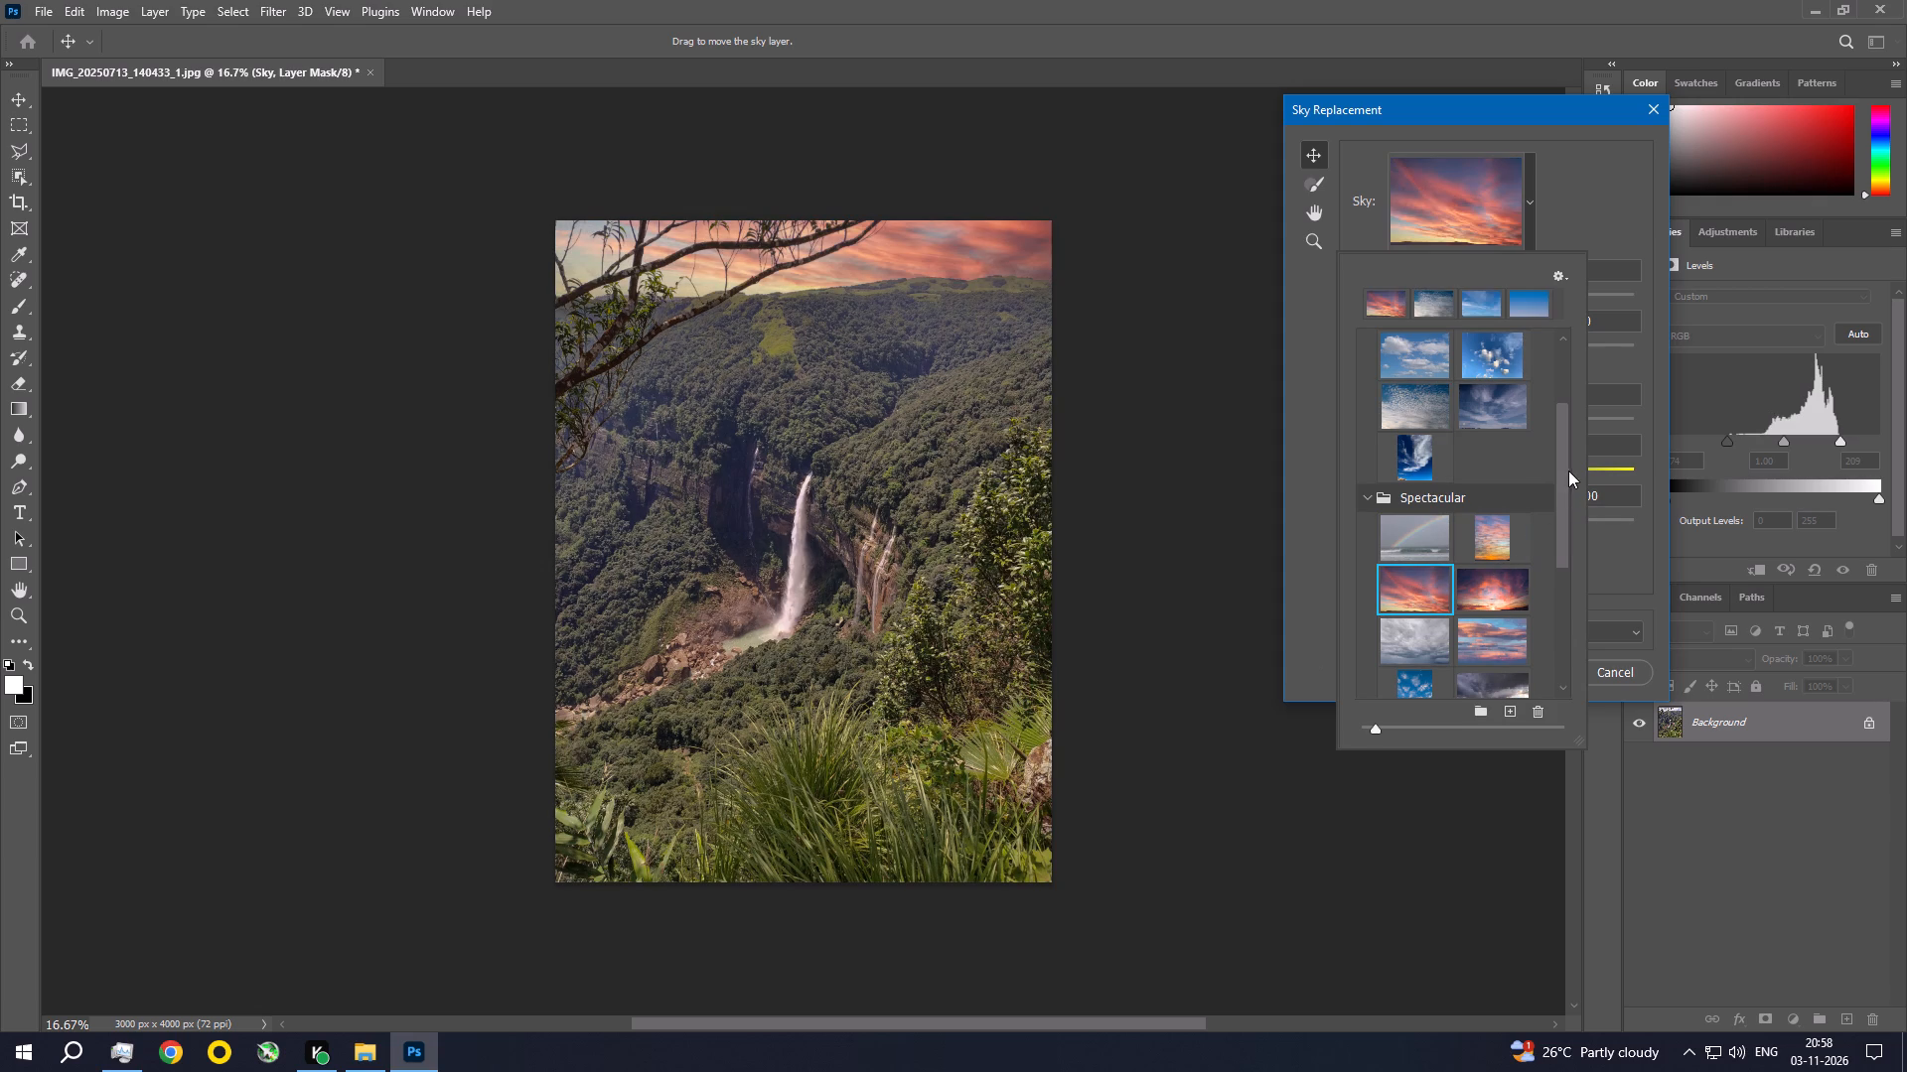
left_click_drag(1555, 448, 1559, 504)
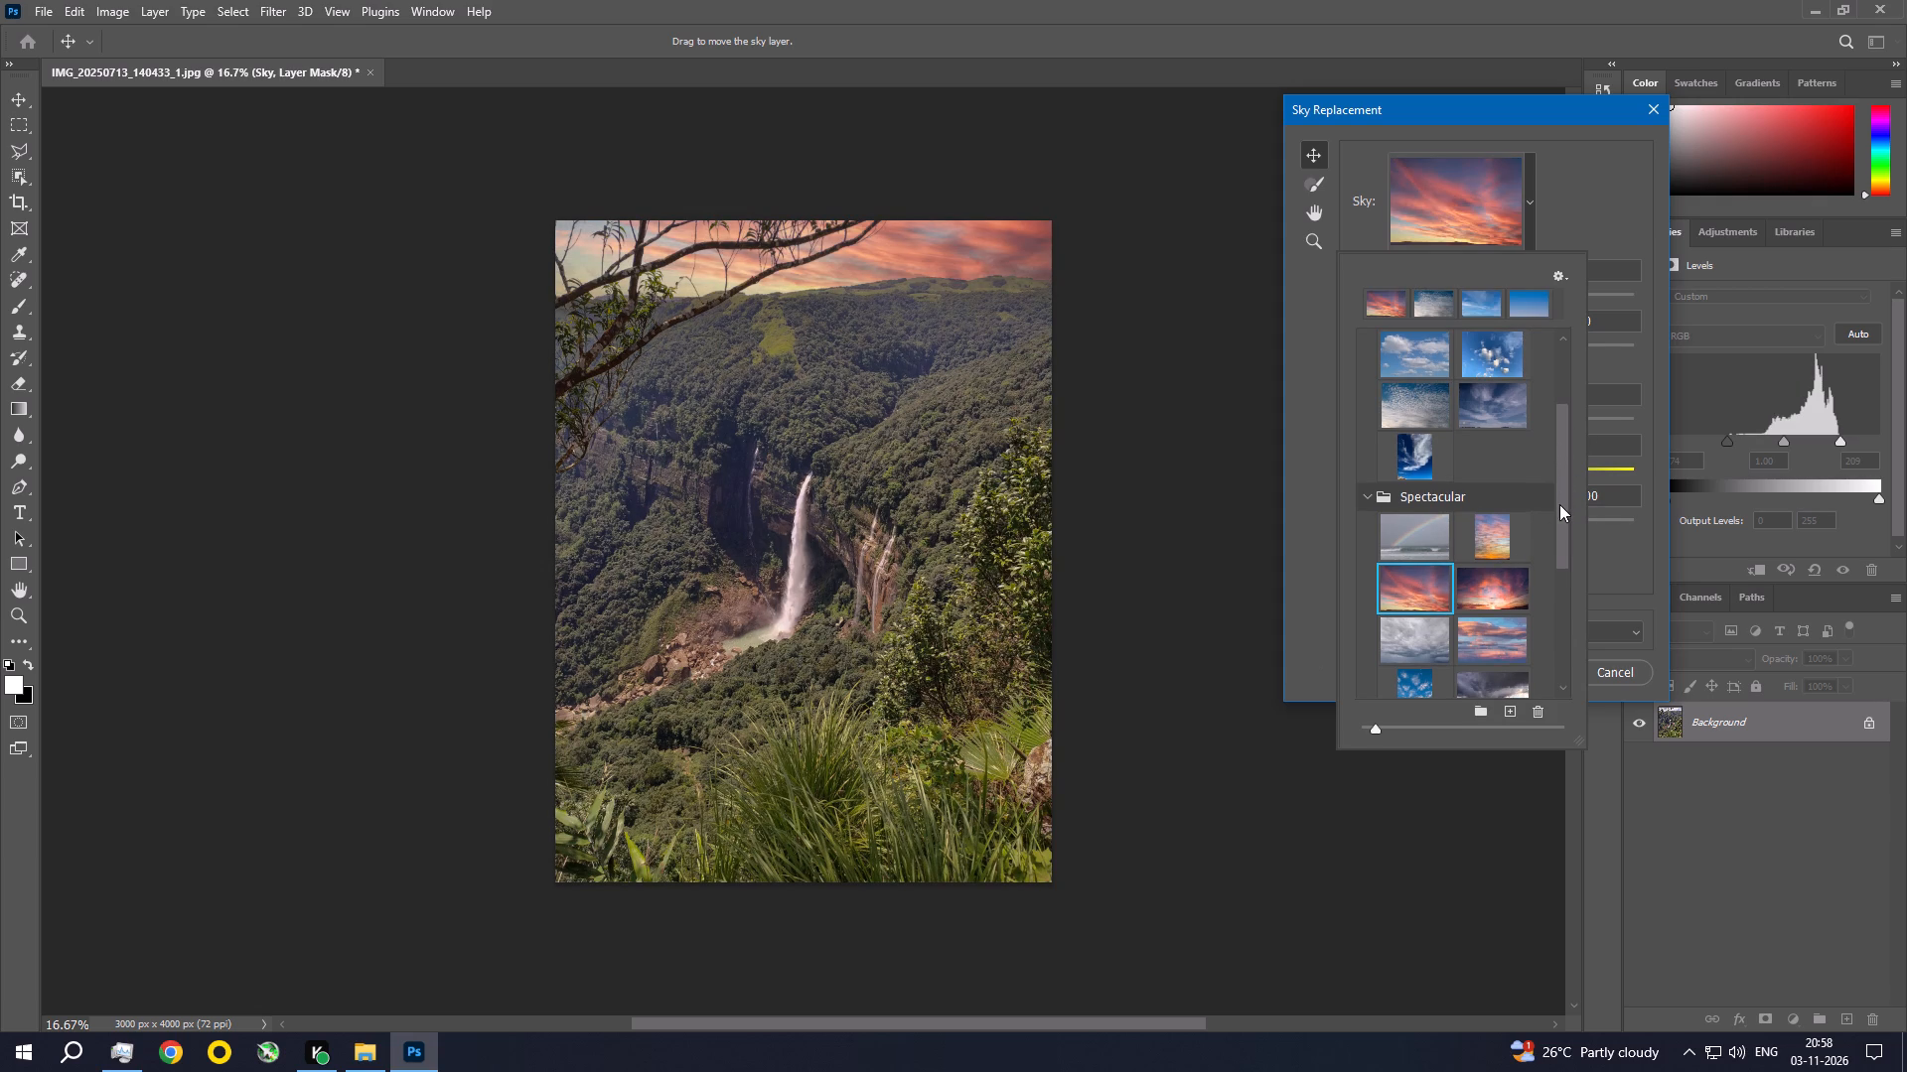
left_click_drag(1559, 504, 1558, 568)
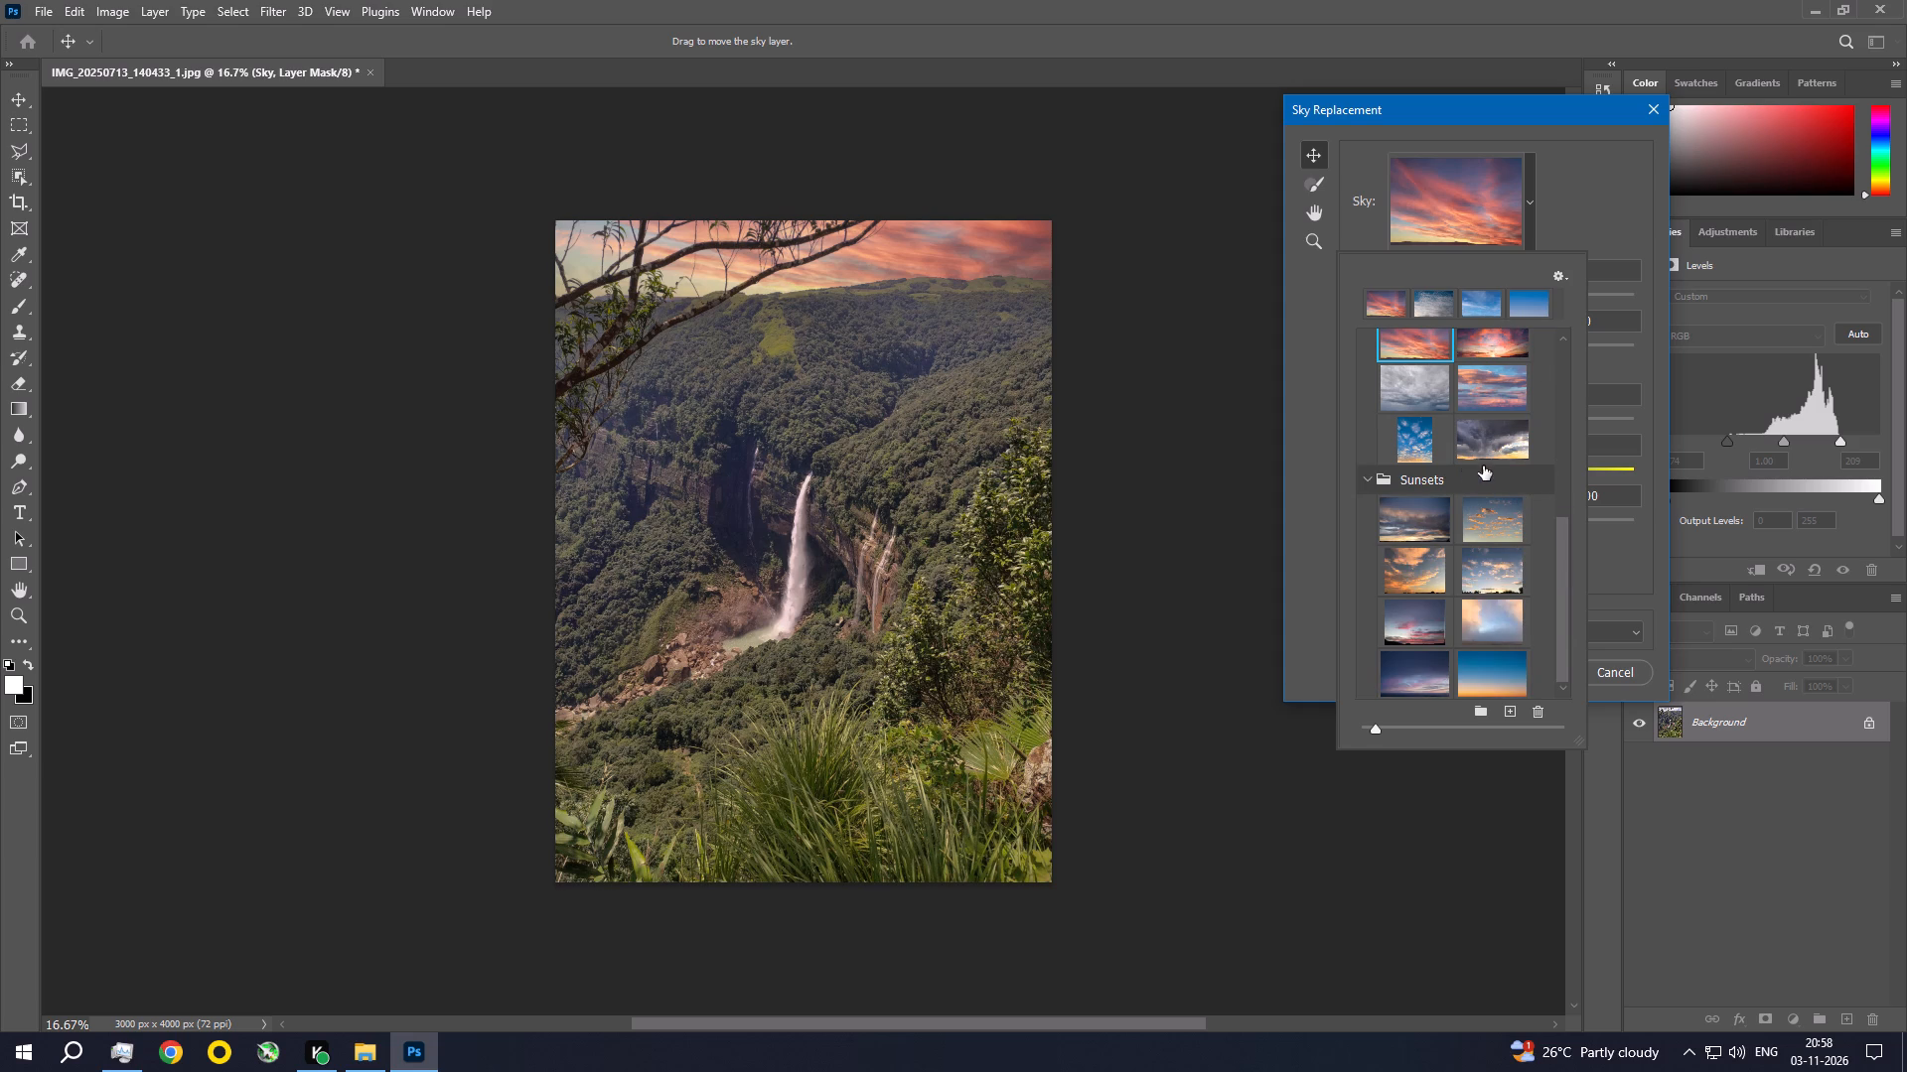
left_click(1432, 449)
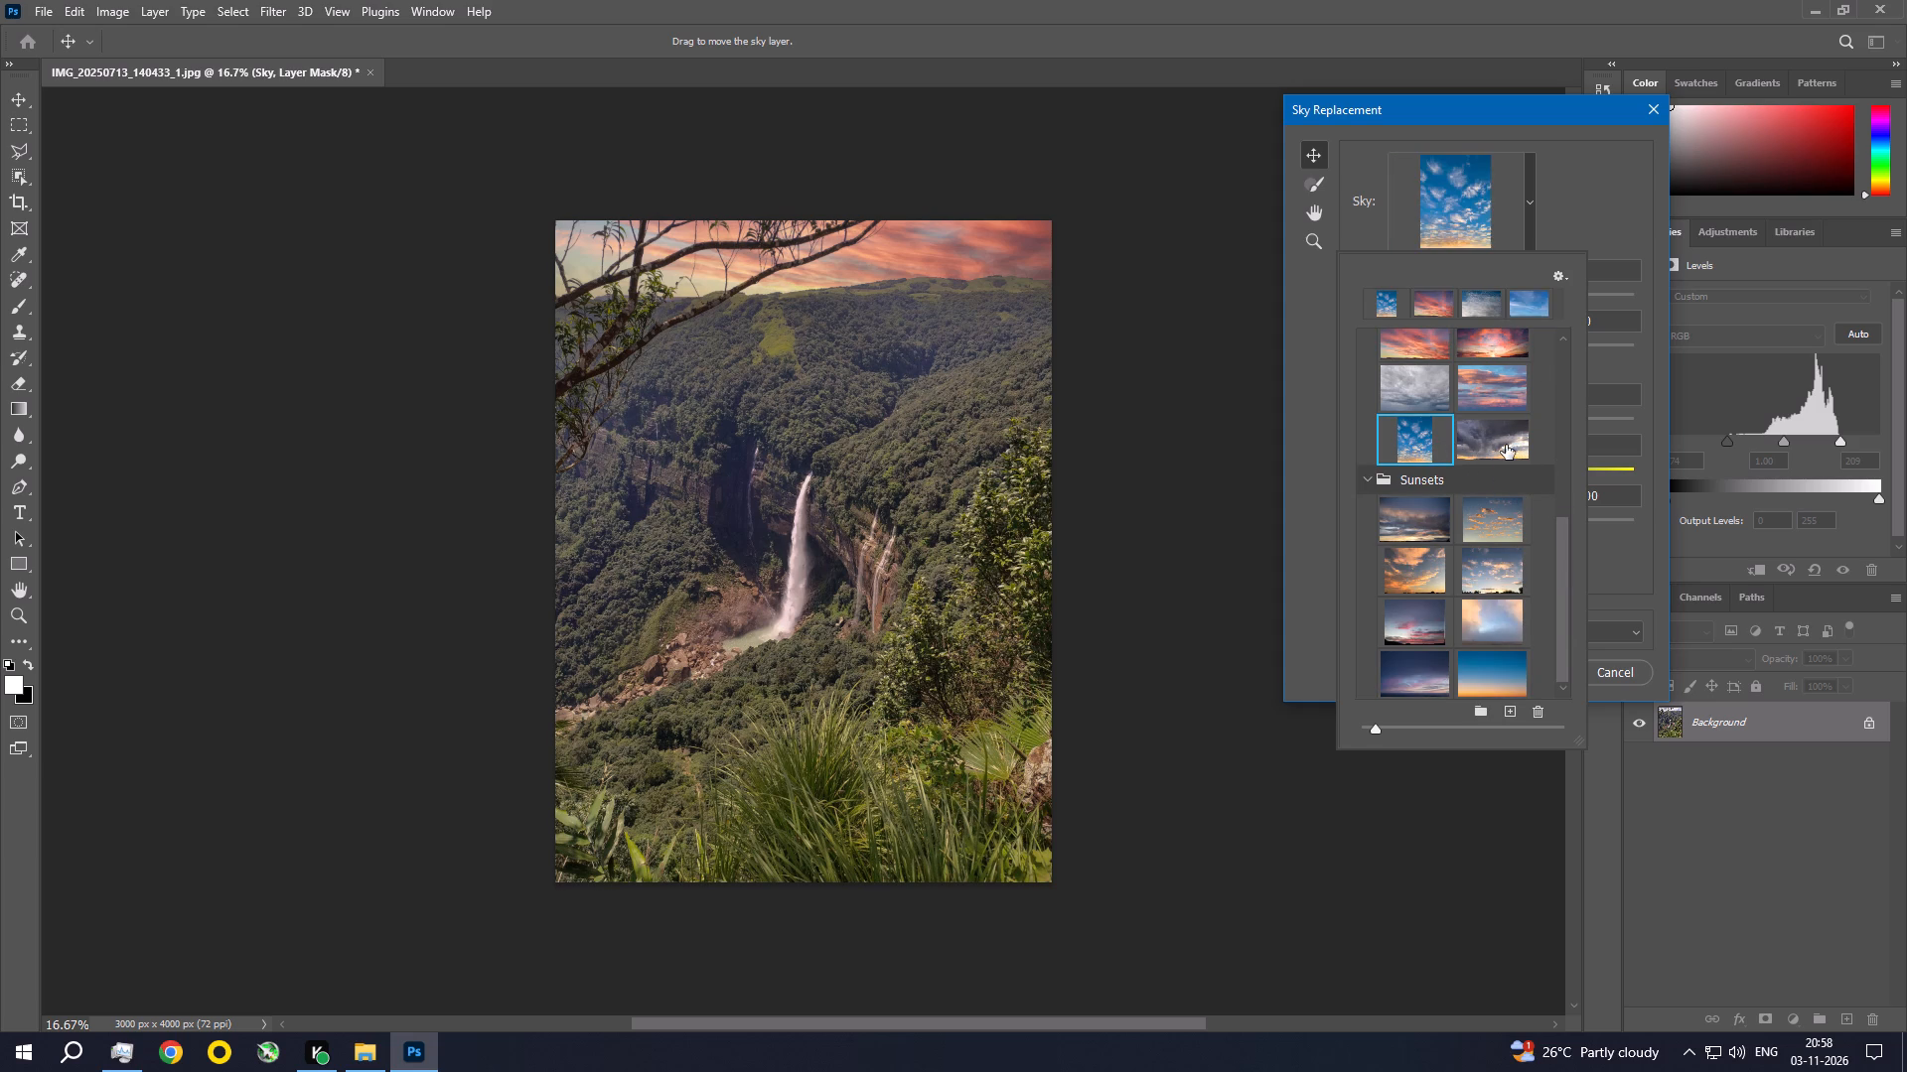
left_click(1506, 445)
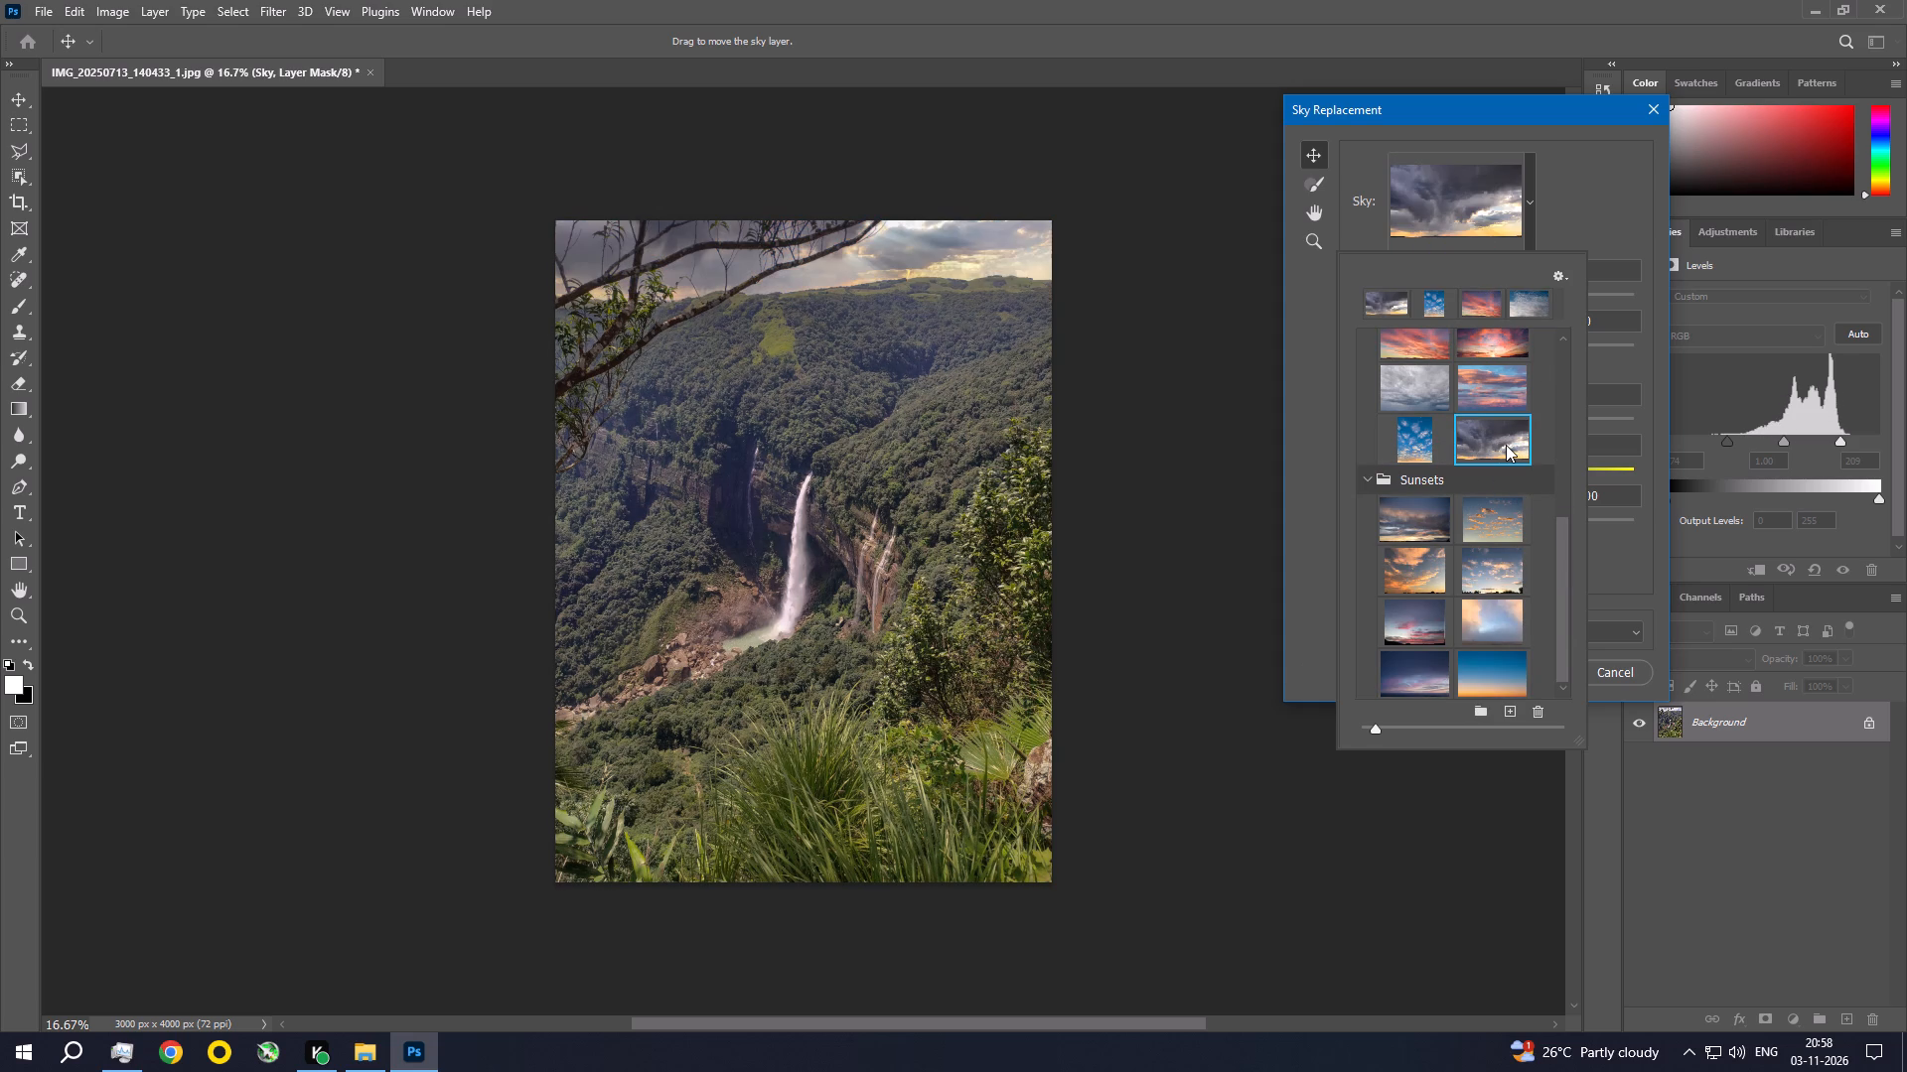
left_click(1495, 619)
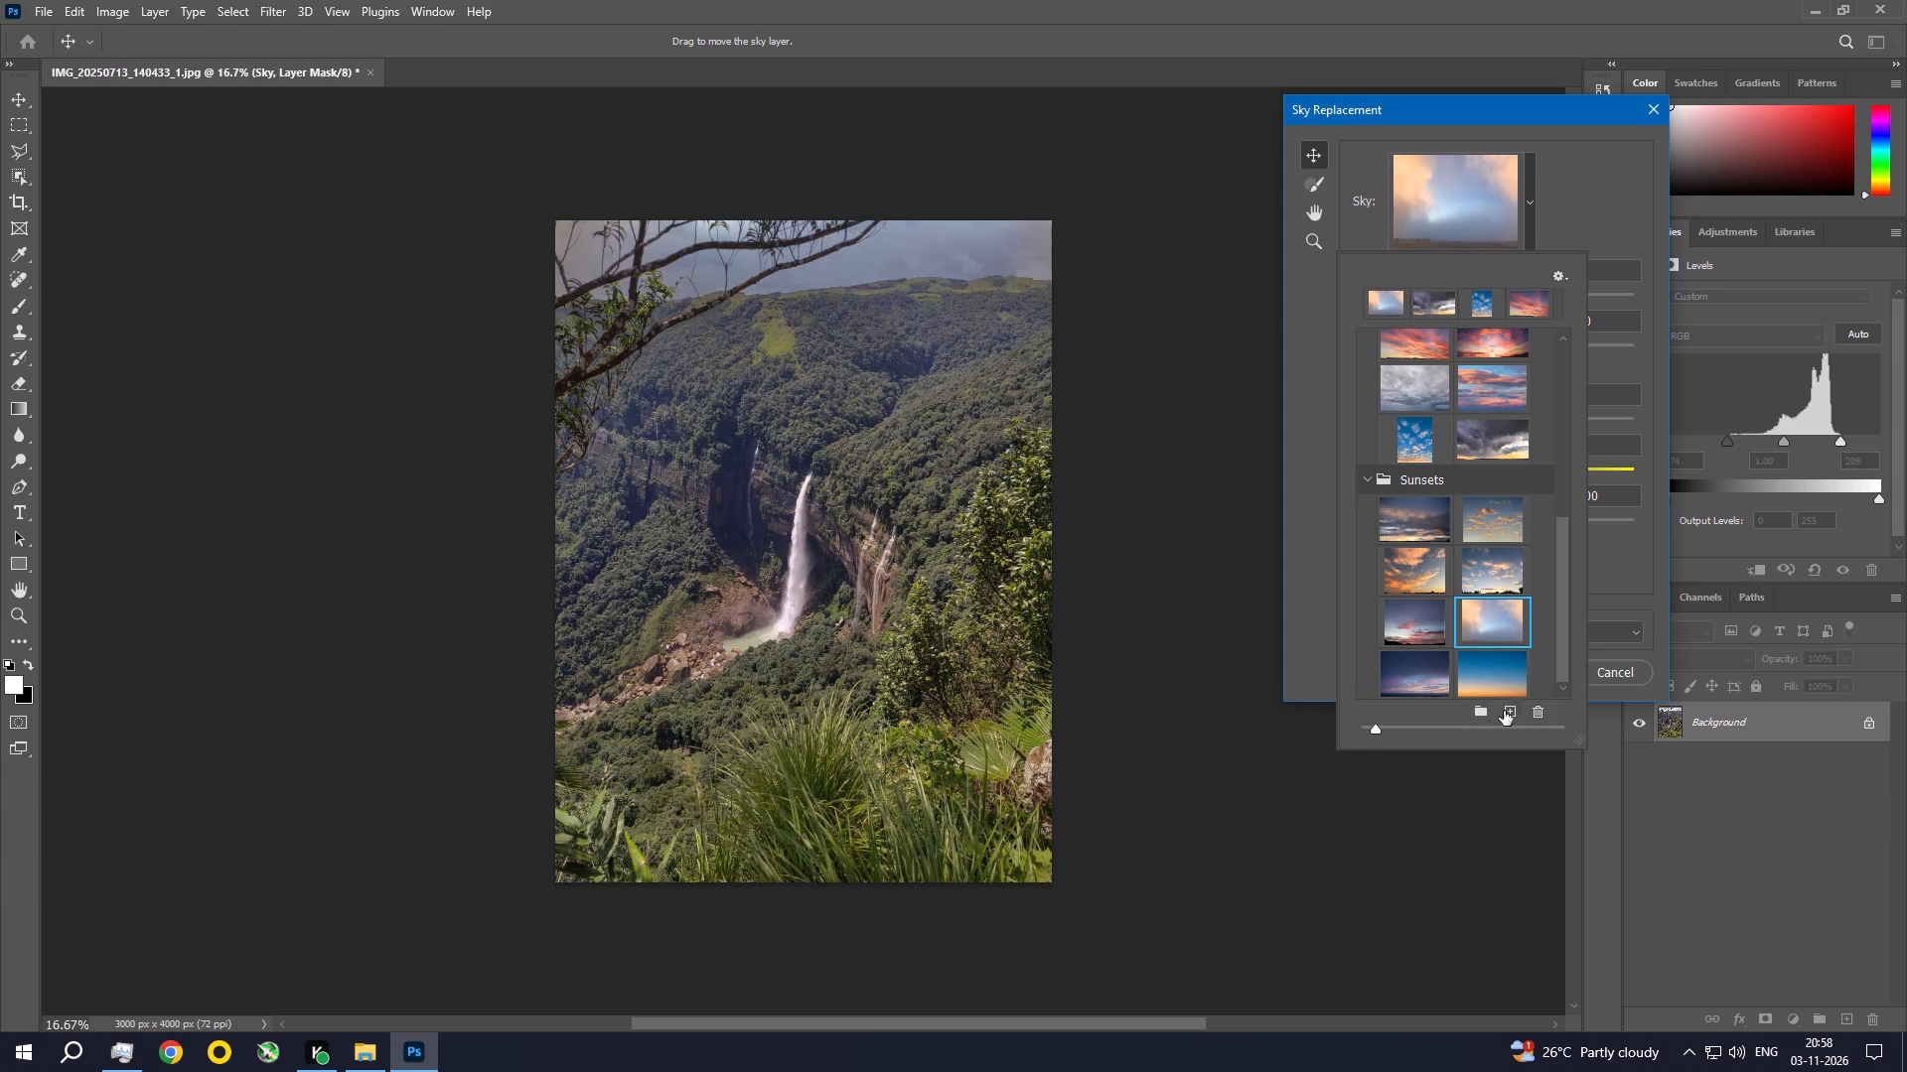
left_click(1628, 580)
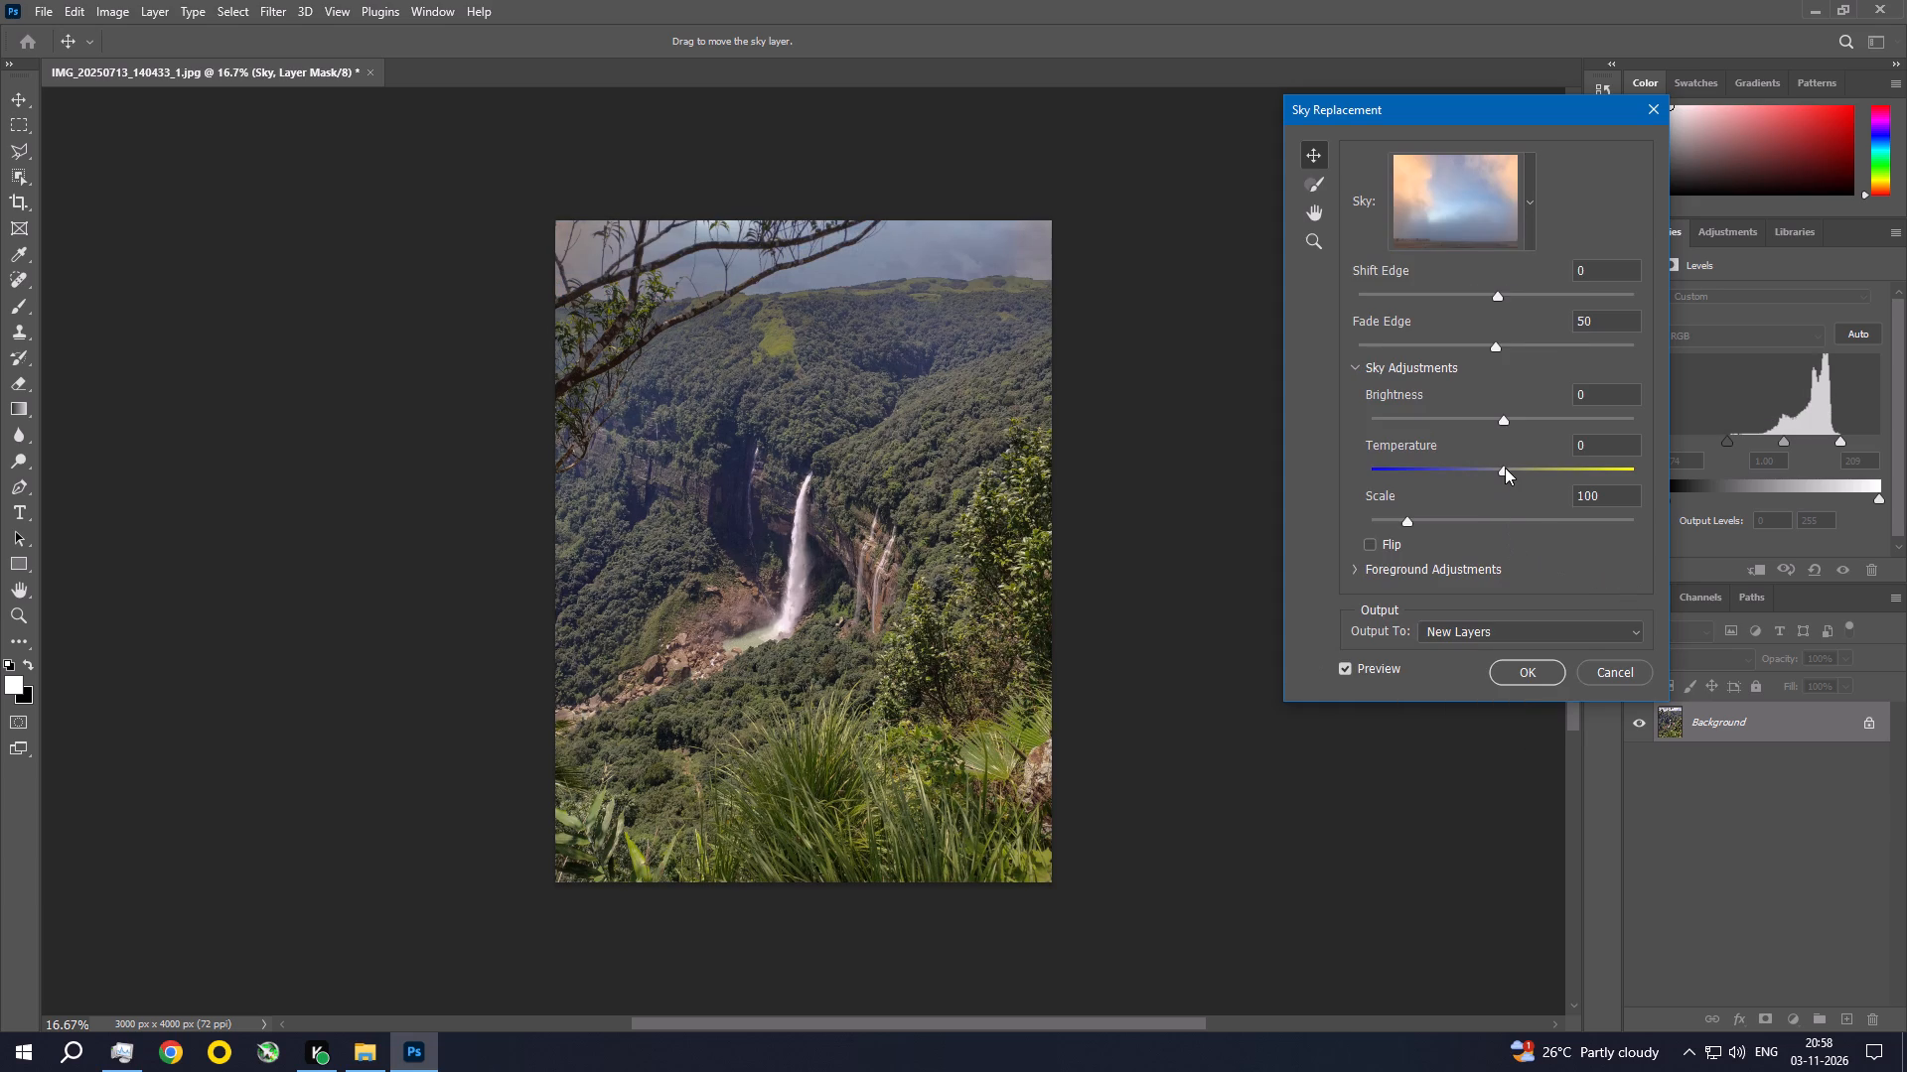
Set the replacement sky's Temperature to 21 and apply the Sky Replacement with output to new layers.
left_click_drag(1505, 465, 1530, 469)
left_click(1530, 667)
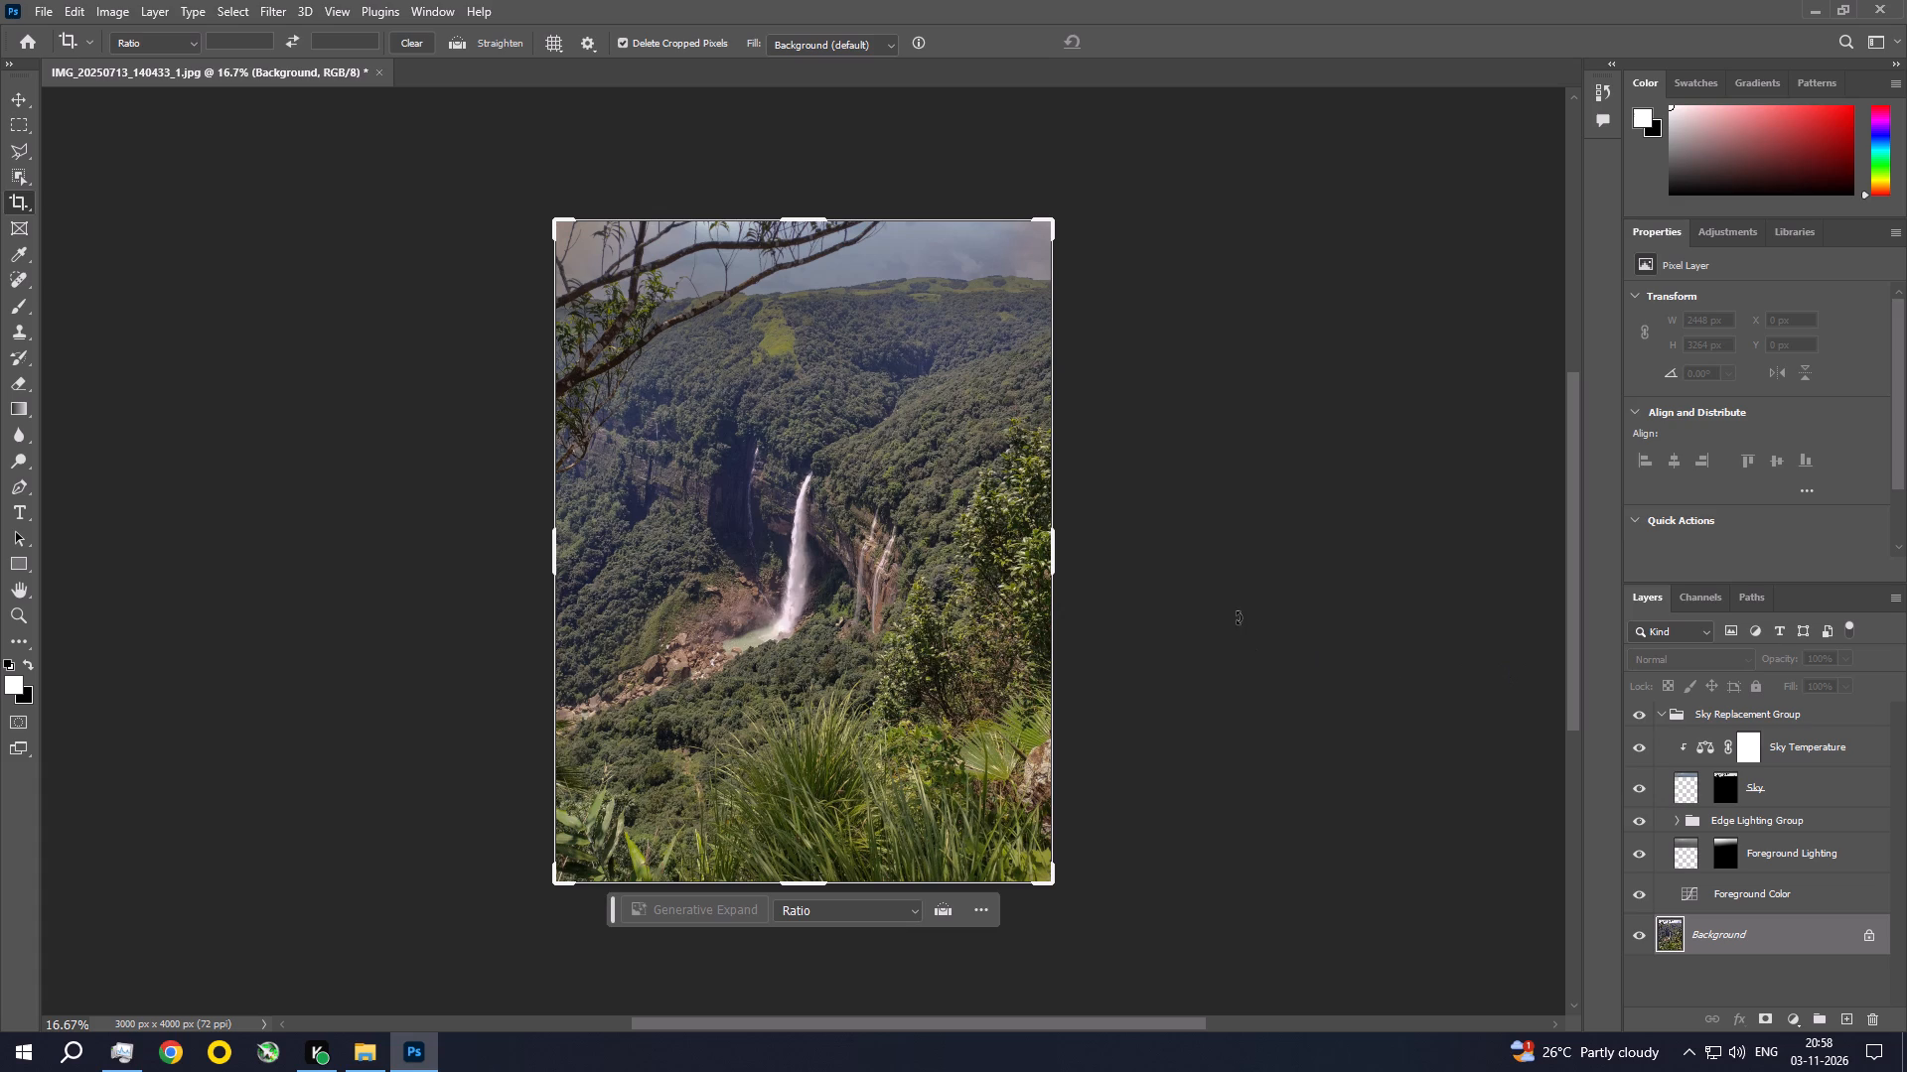
Flatten the waterfall image's sky replacement layers into a single background.
left_click(146, 2)
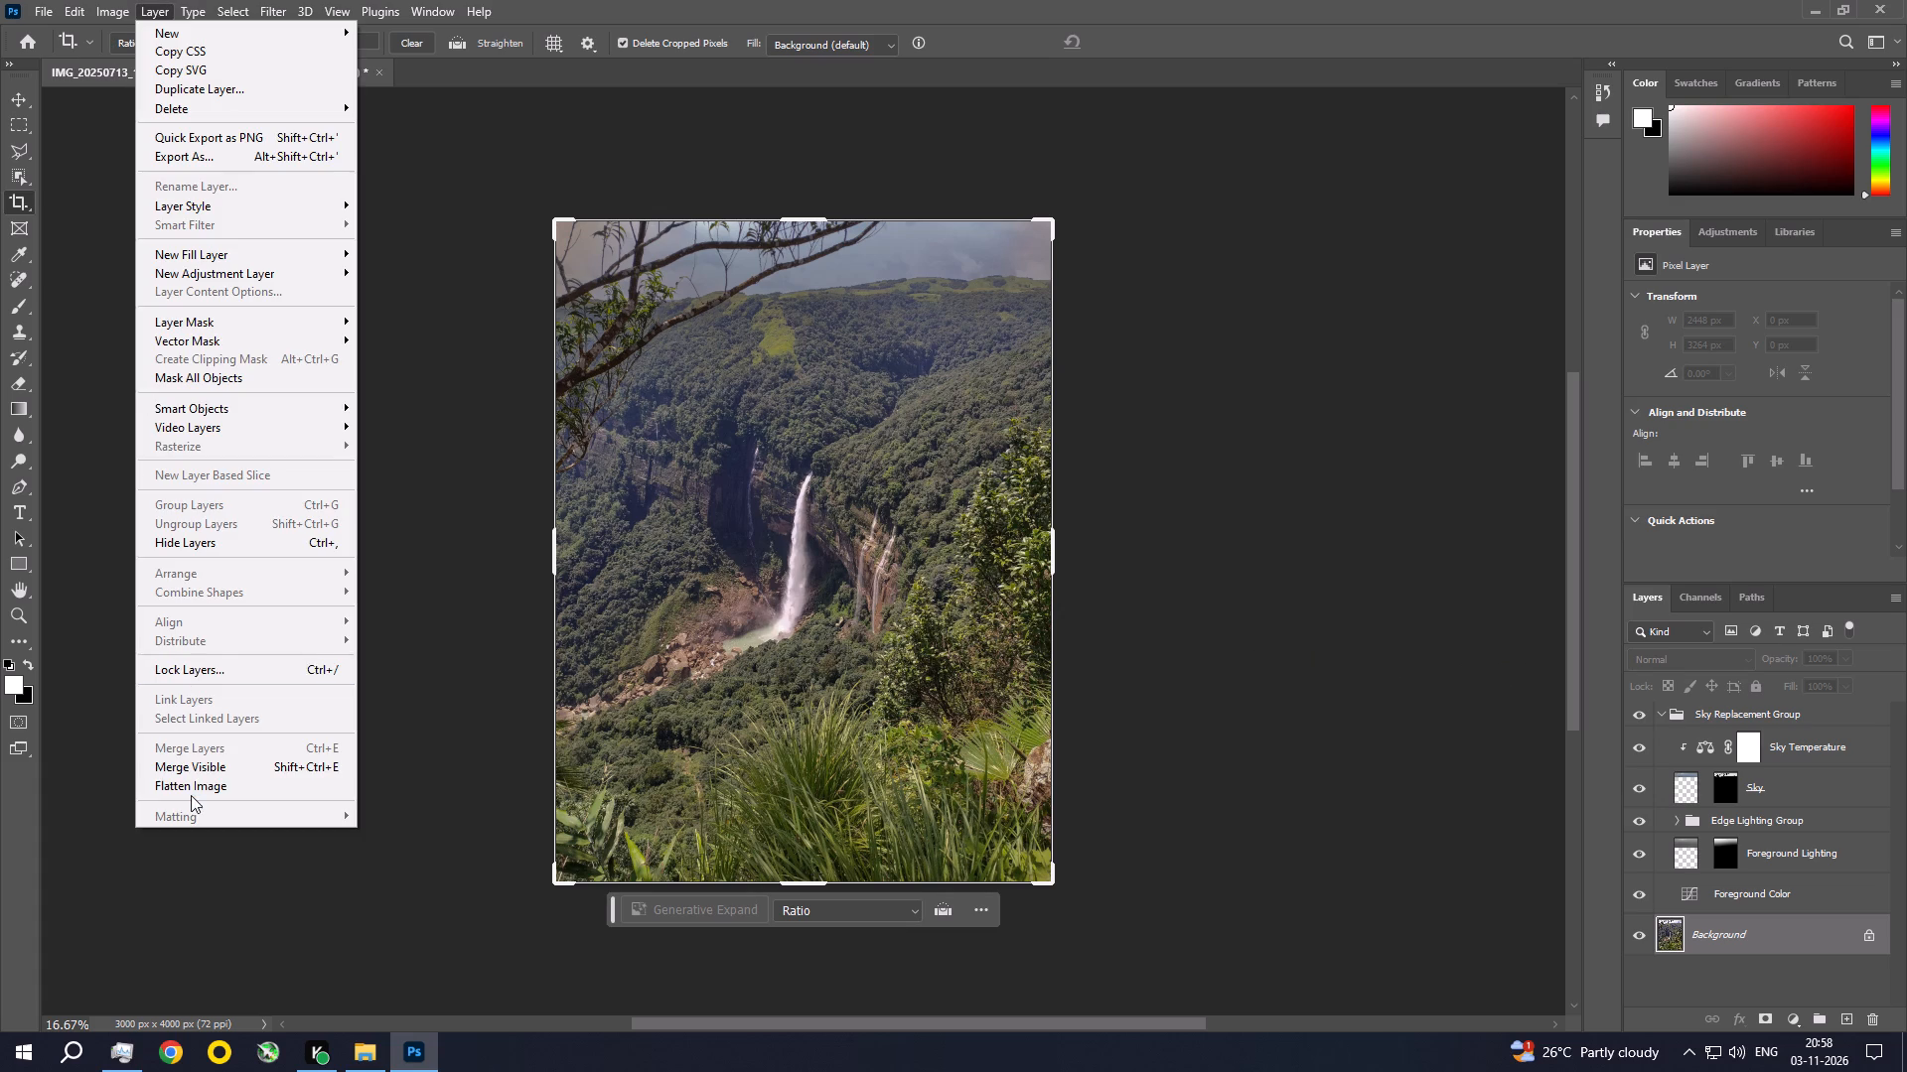
left_click(191, 784)
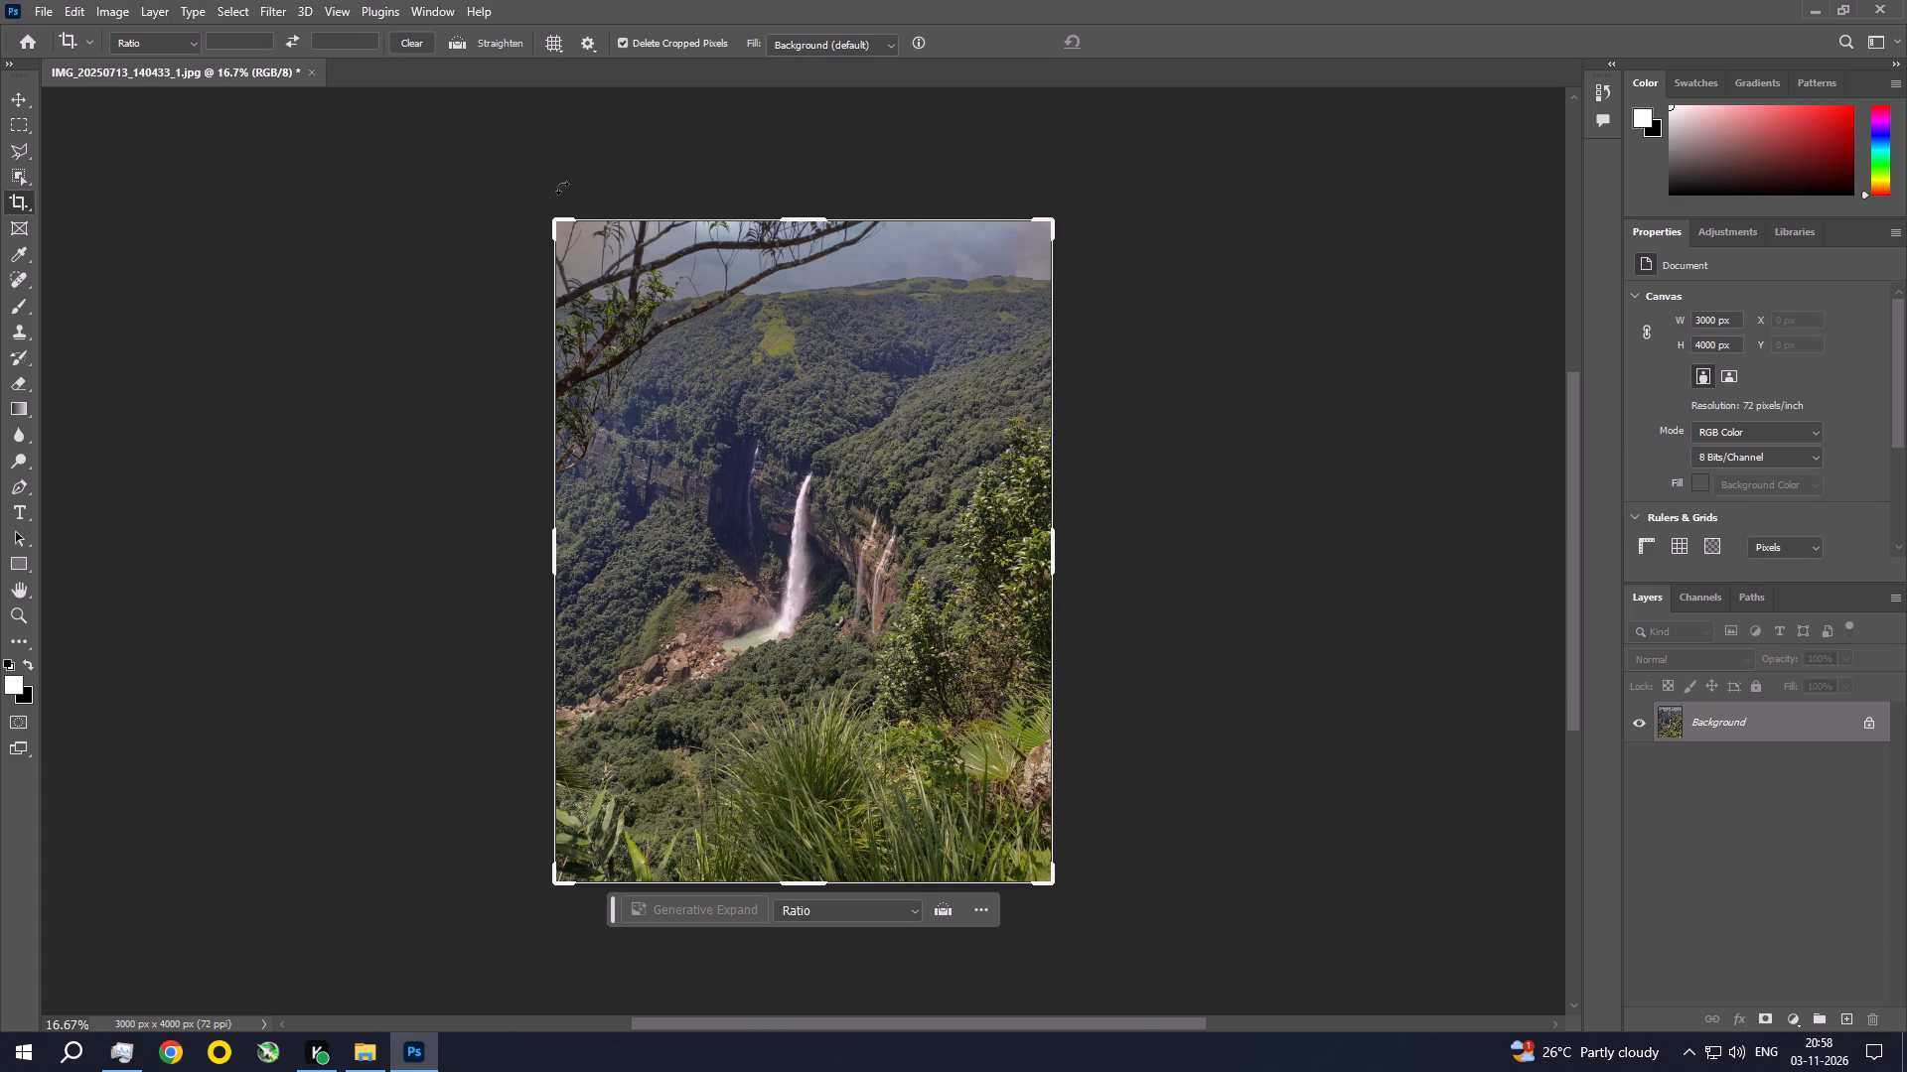
Save the edited waterfall photo as a JPEG and close its document.
key("ctrl+s")
left_click(1069, 269)
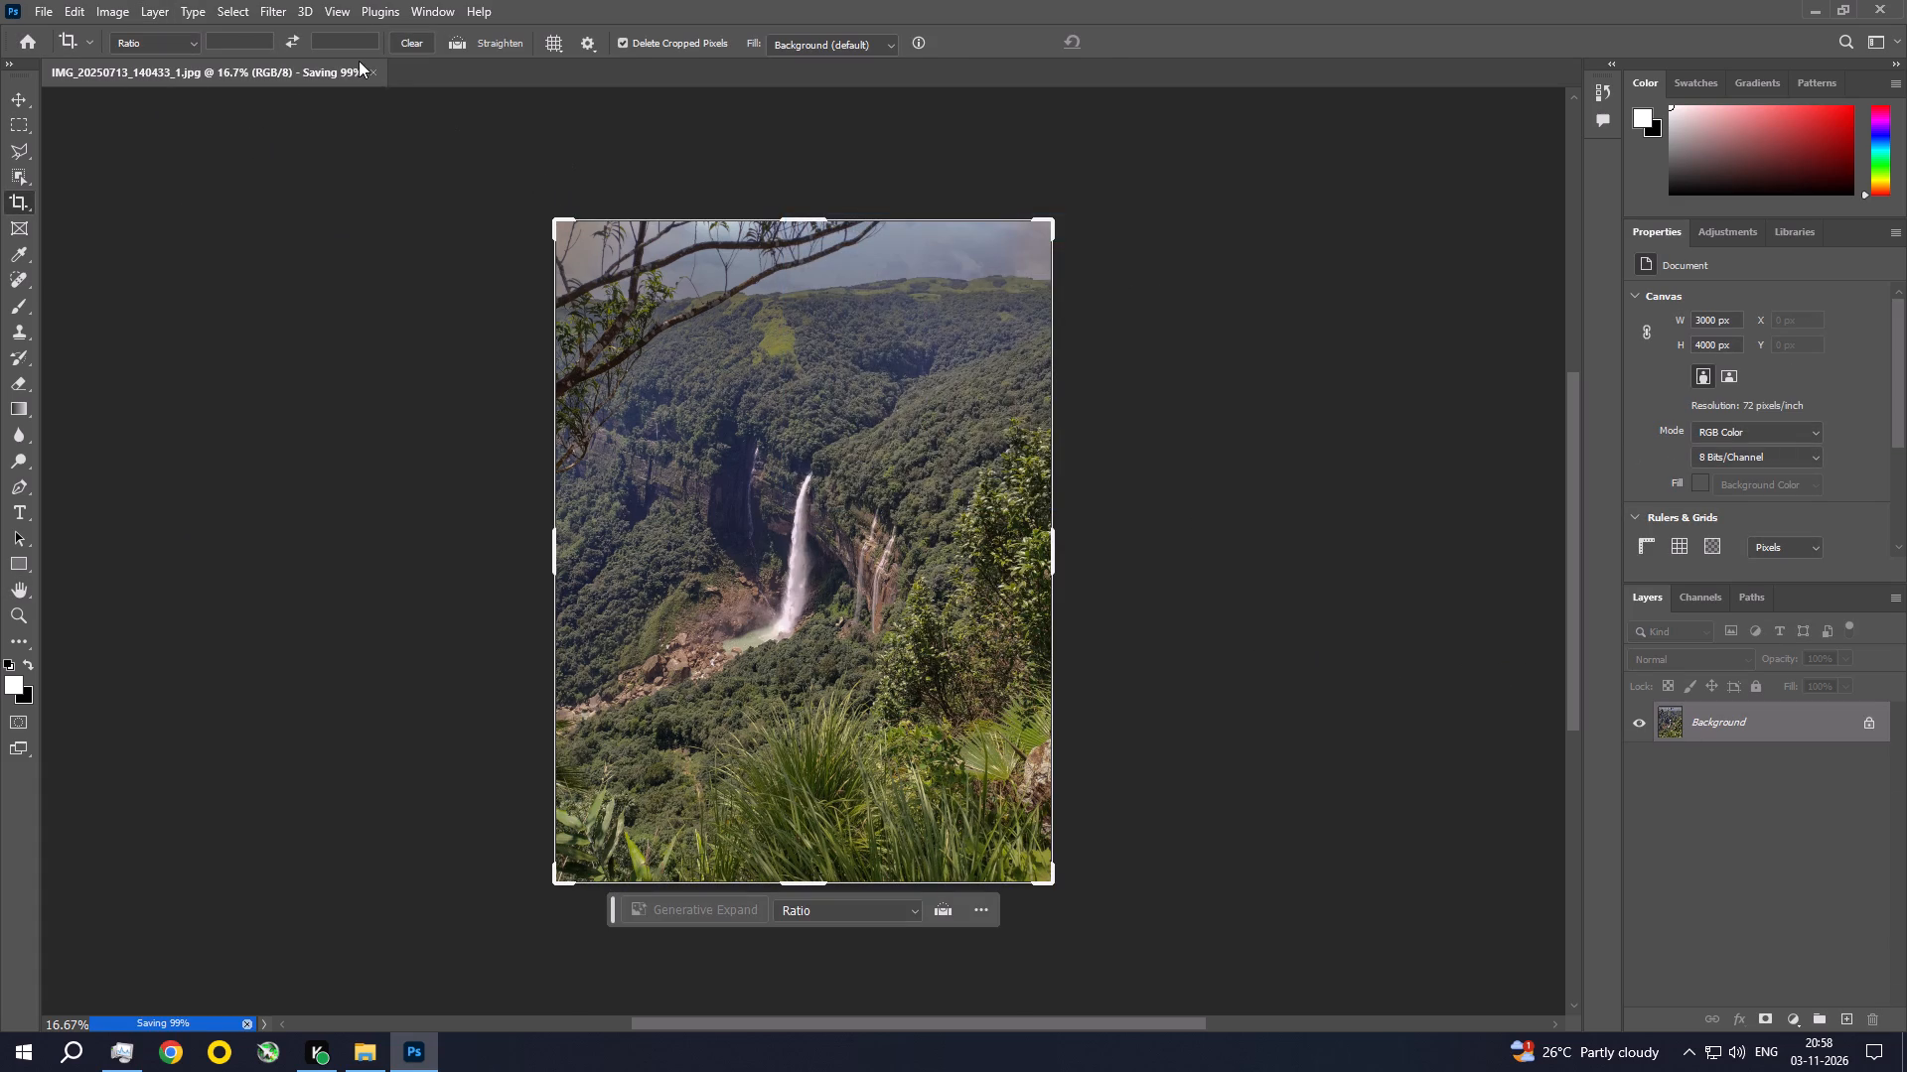
left_click(305, 69)
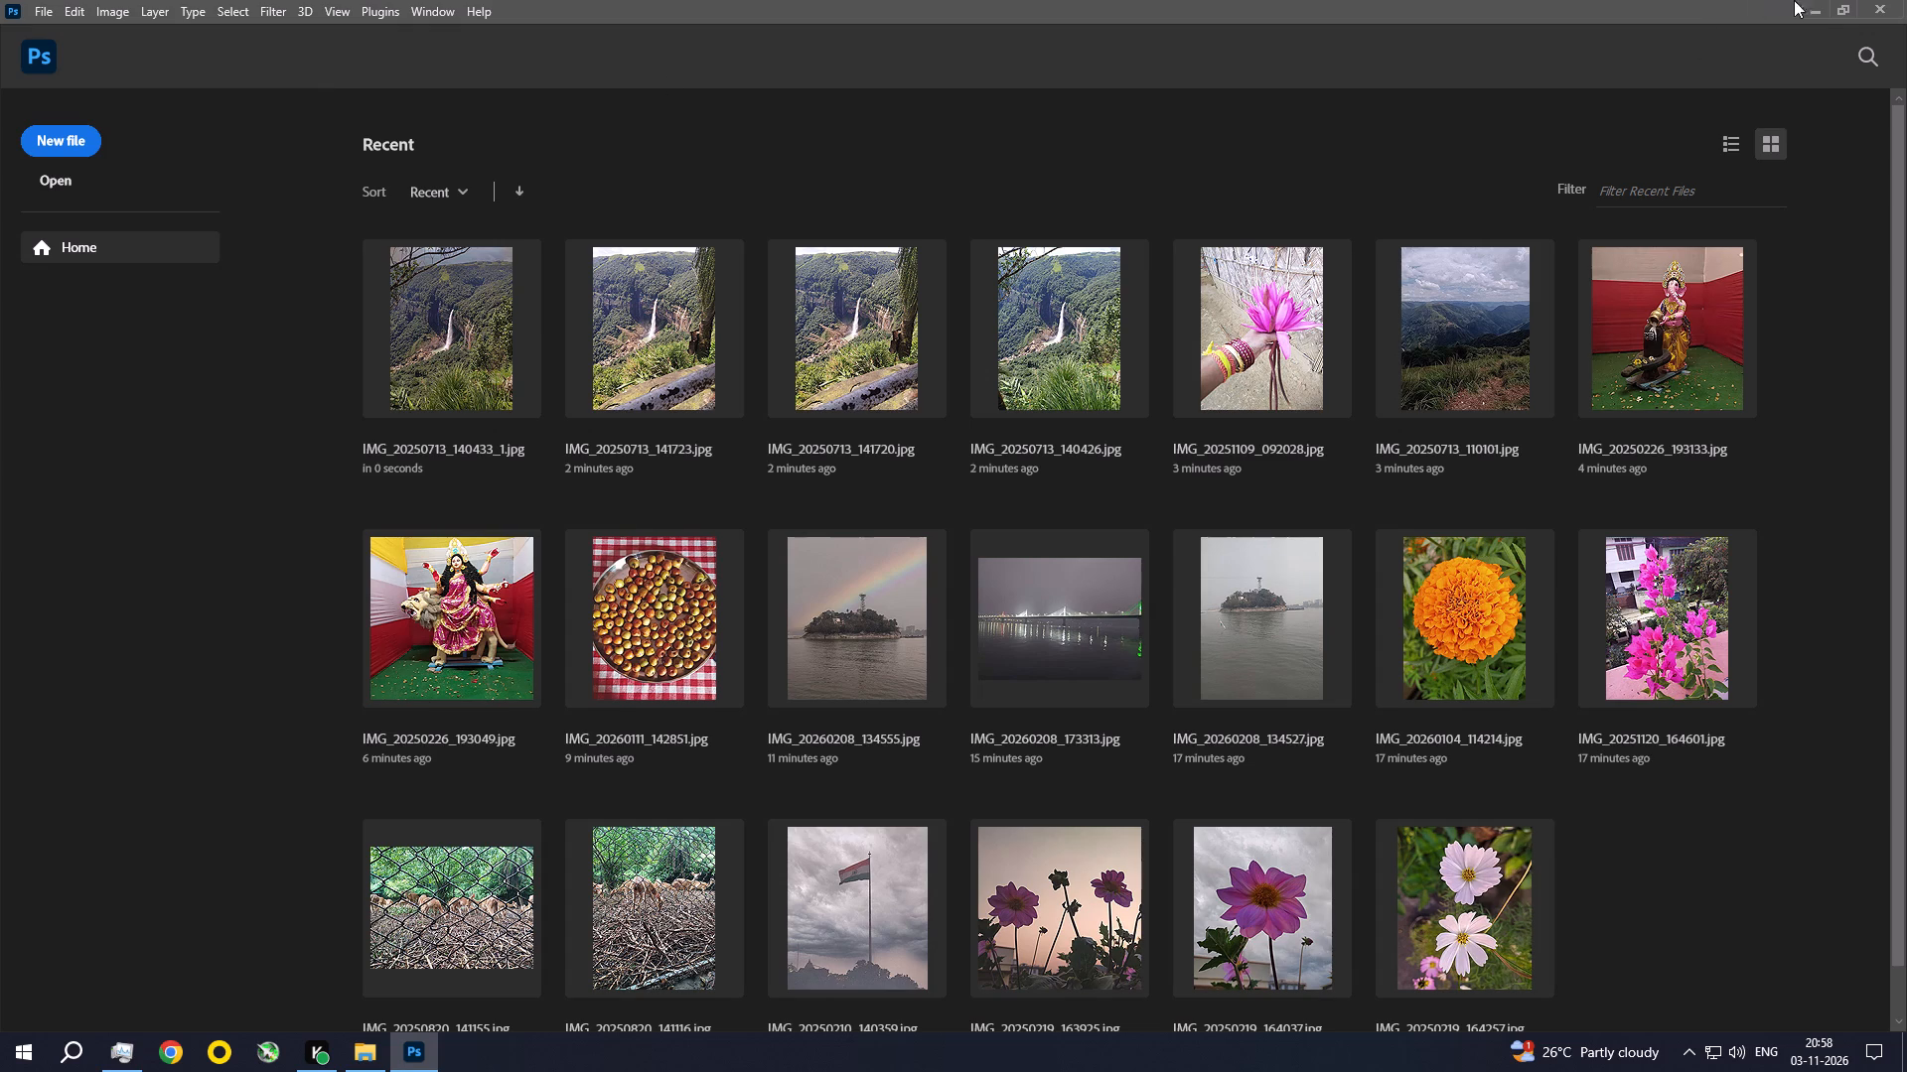
Switch to the RAW folder in File Explorer and rename the edited photo IMG_20250713_140433_1 as 37.
left_click(1826, 0)
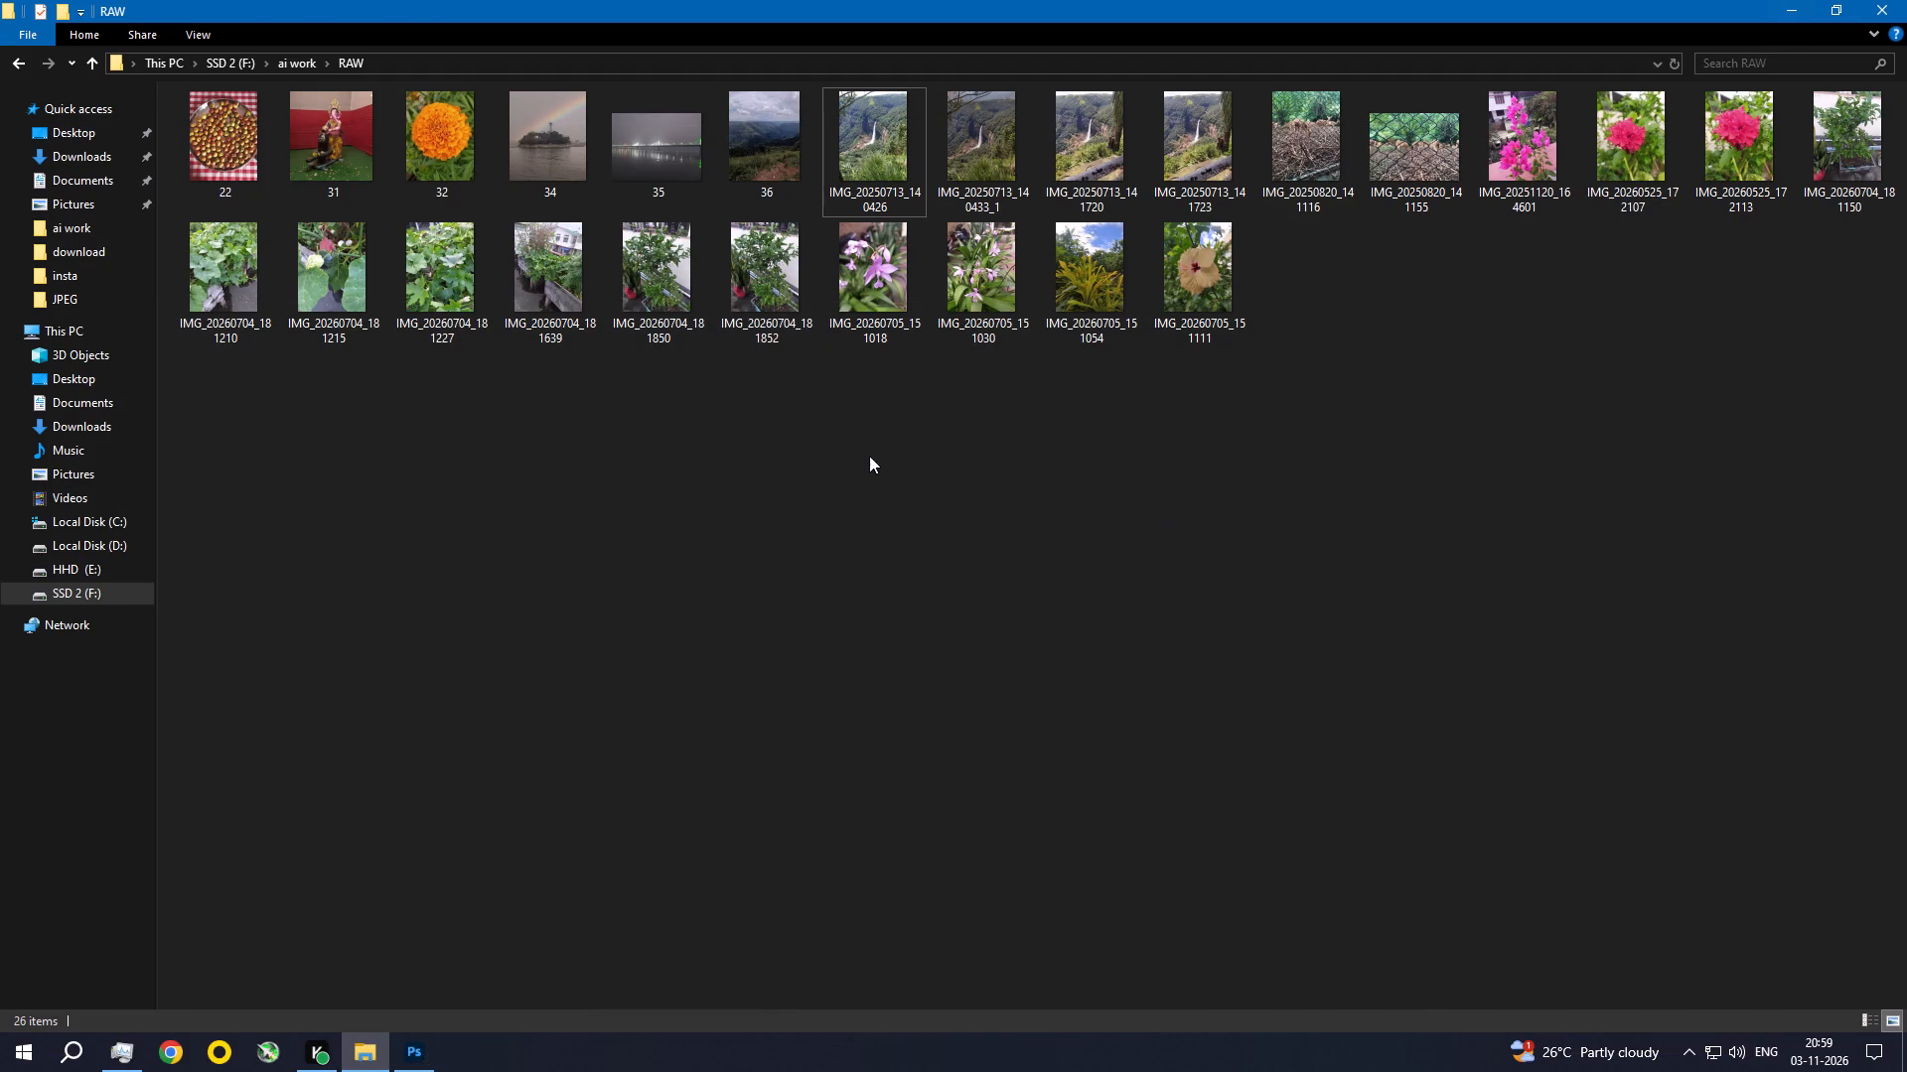
left_click(983, 157)
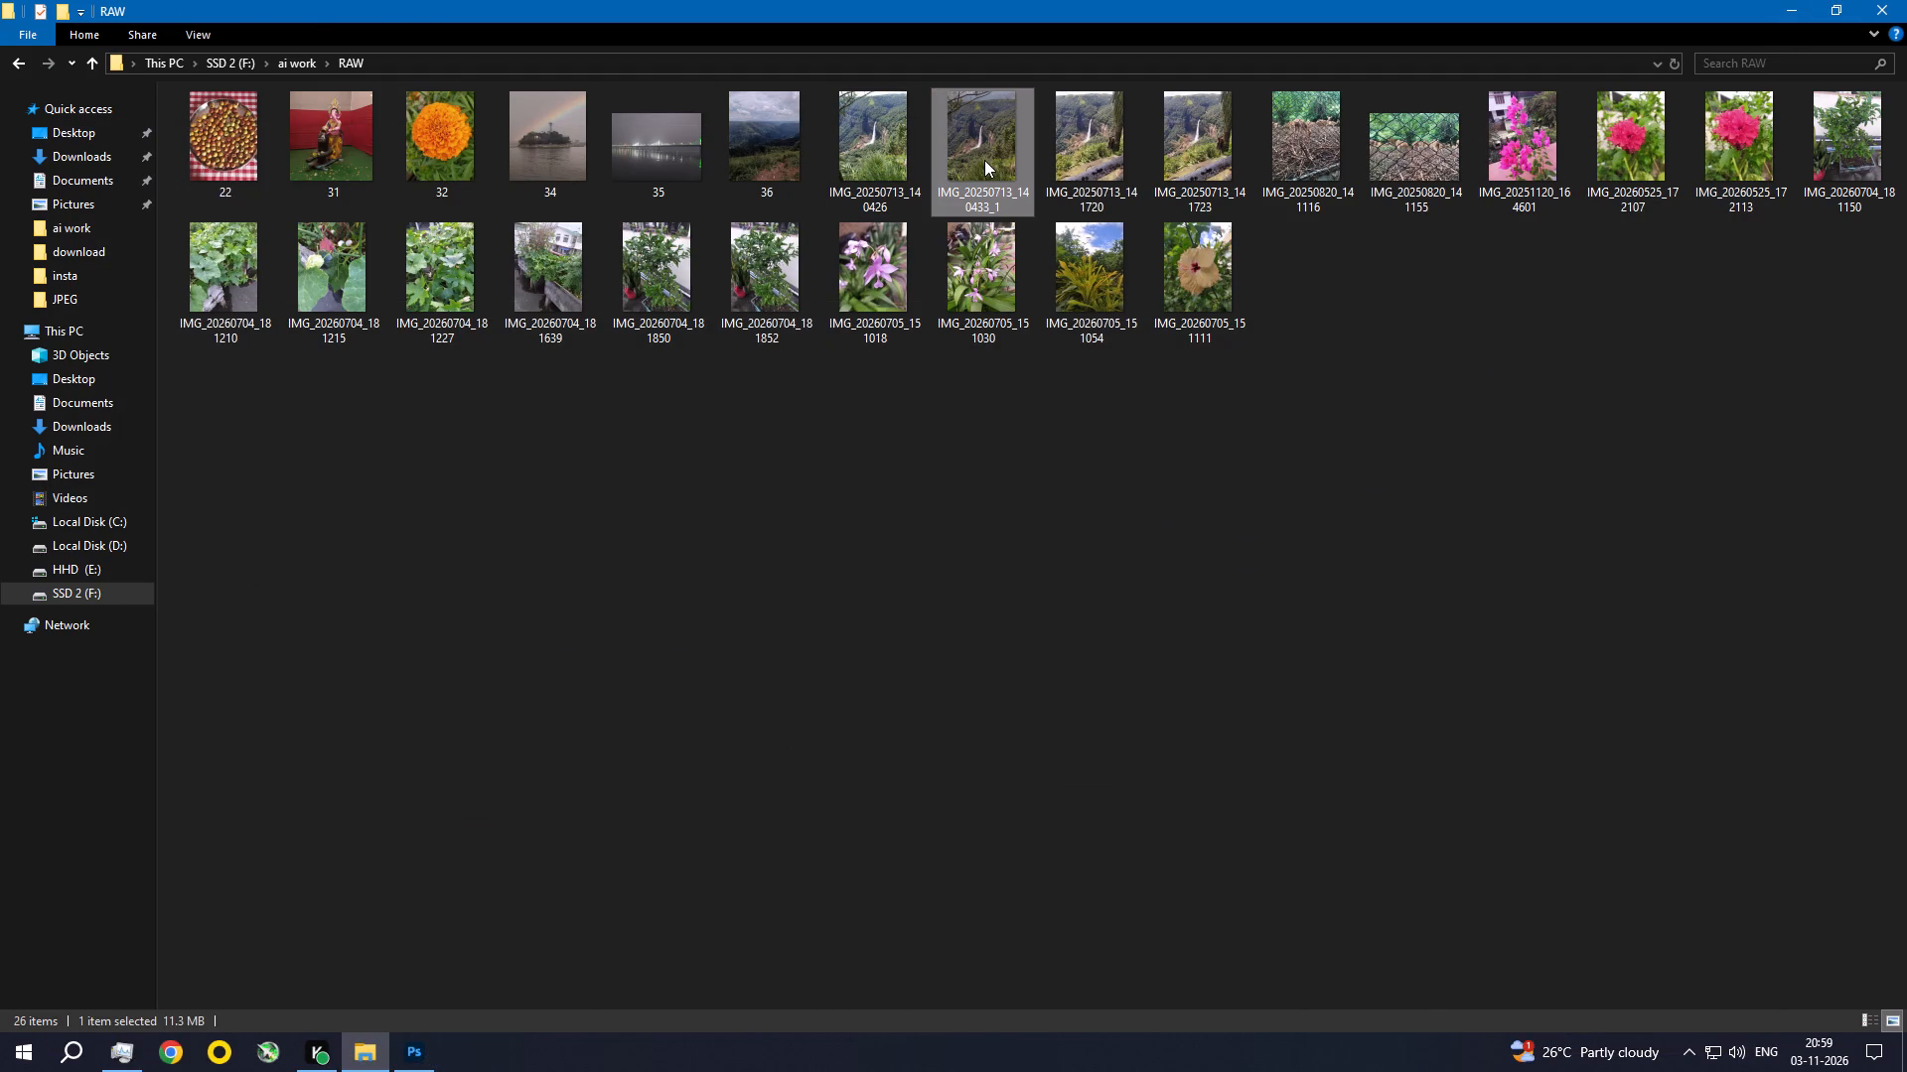
key("F2")
type("37")
key("Return")
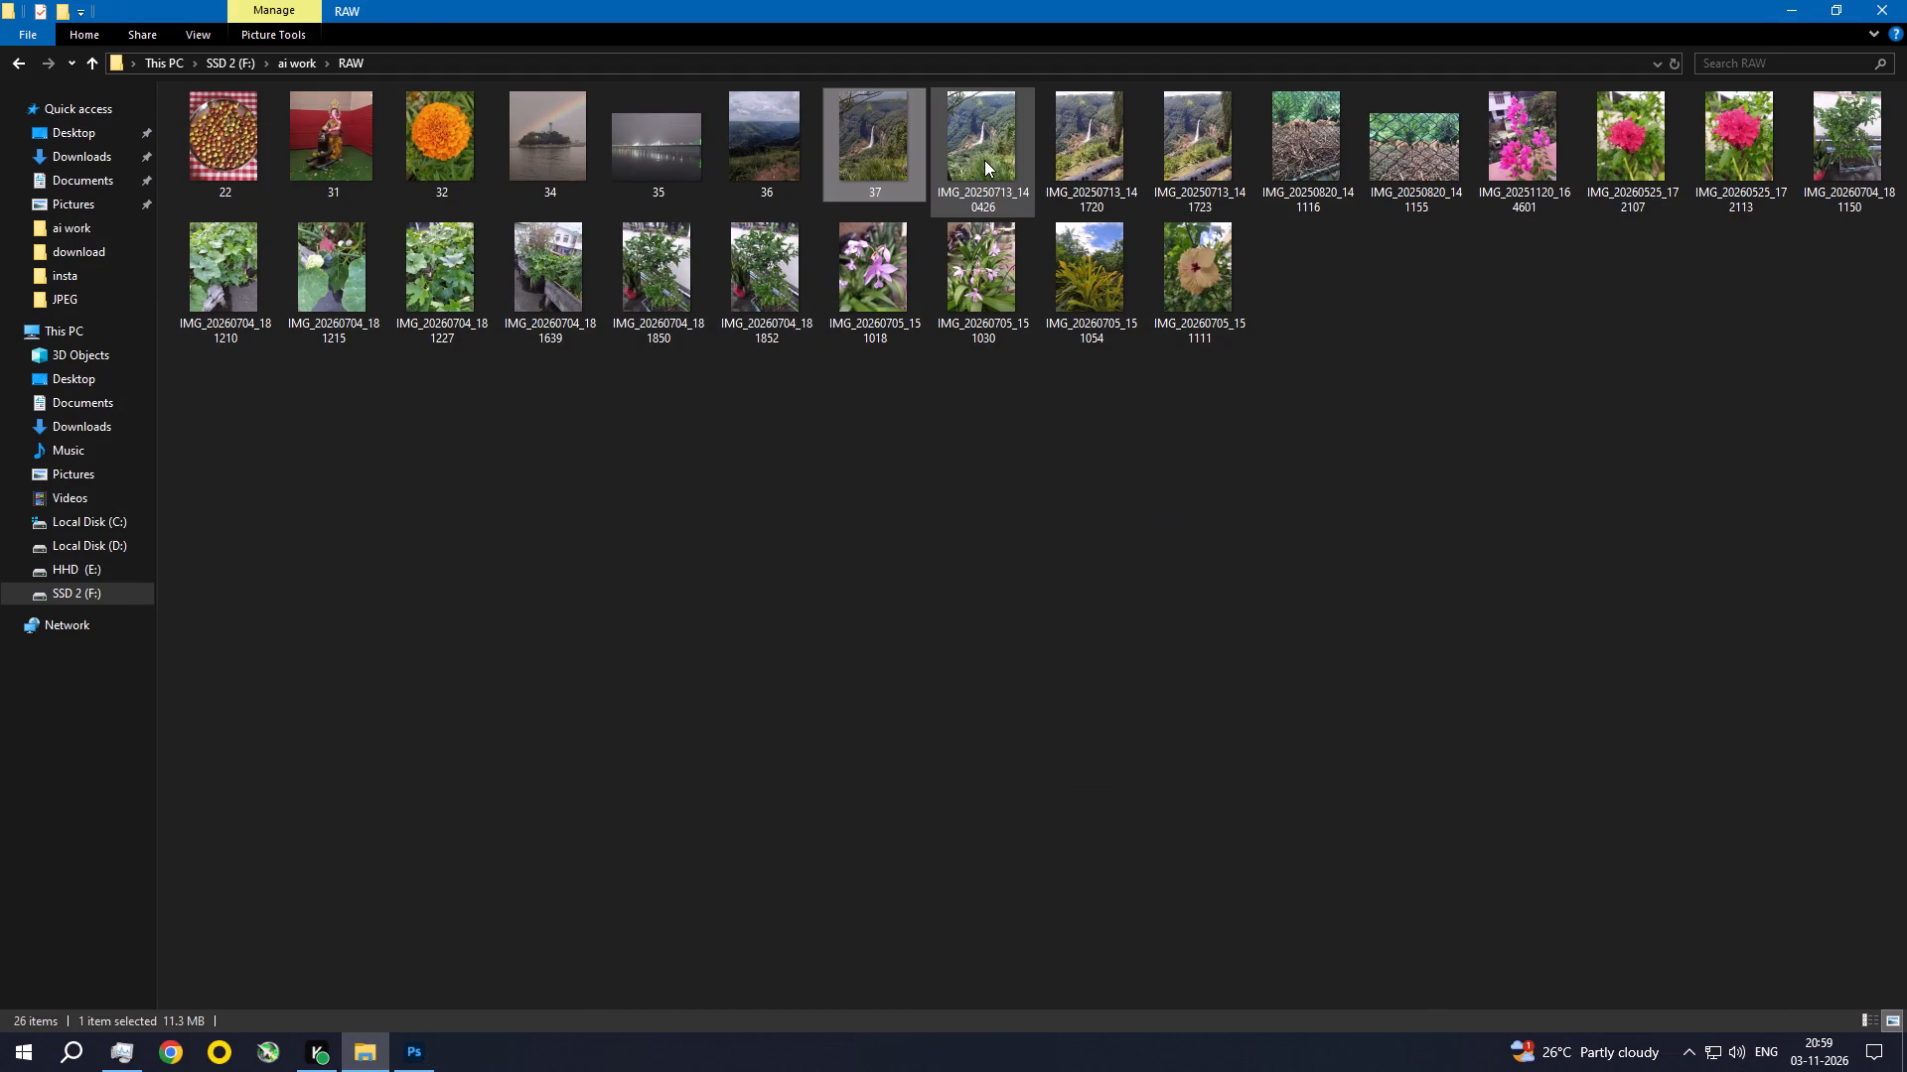
Delete the three leftover waterfall shots IMG_20250713_140426, IMG_20250713_141720 and IMG_20250713_141723 from the RAW folder.
left_click(984, 160)
left_click(1212, 154, "shift")
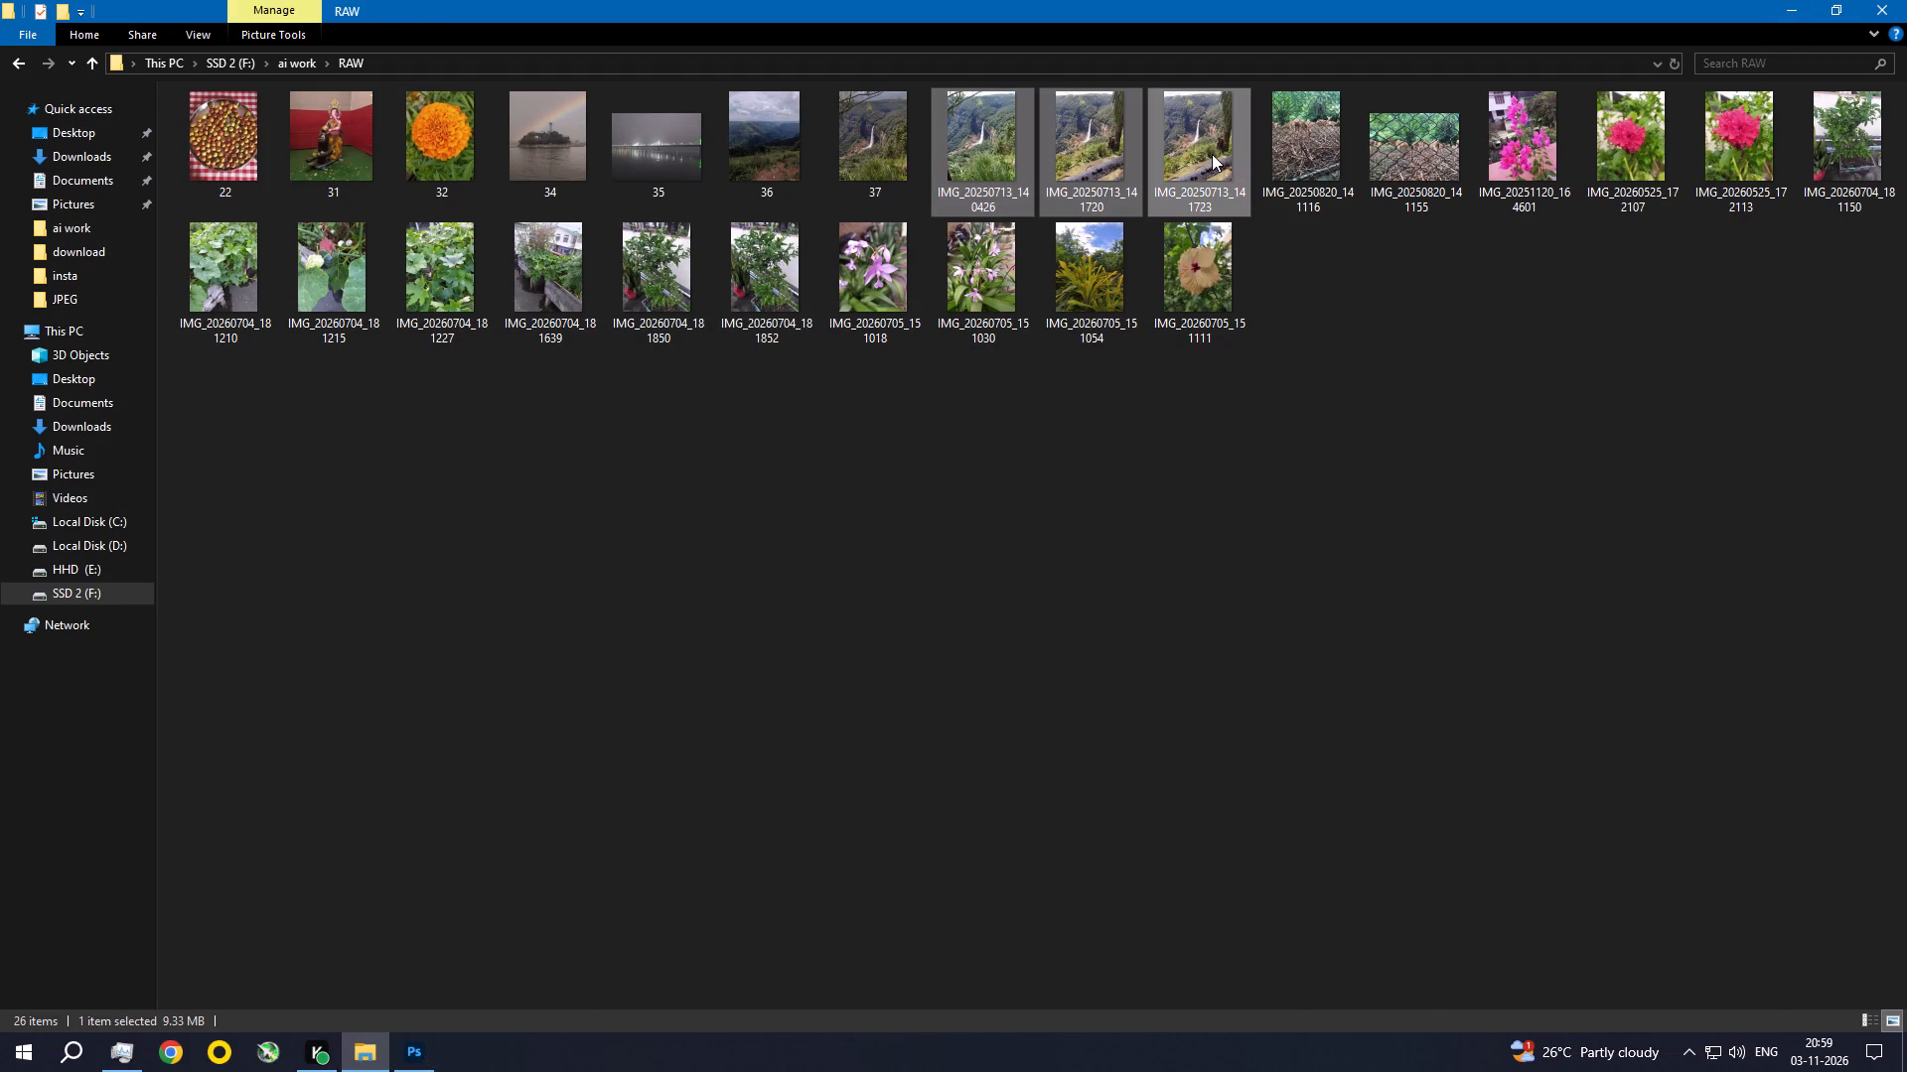
key("Delete")
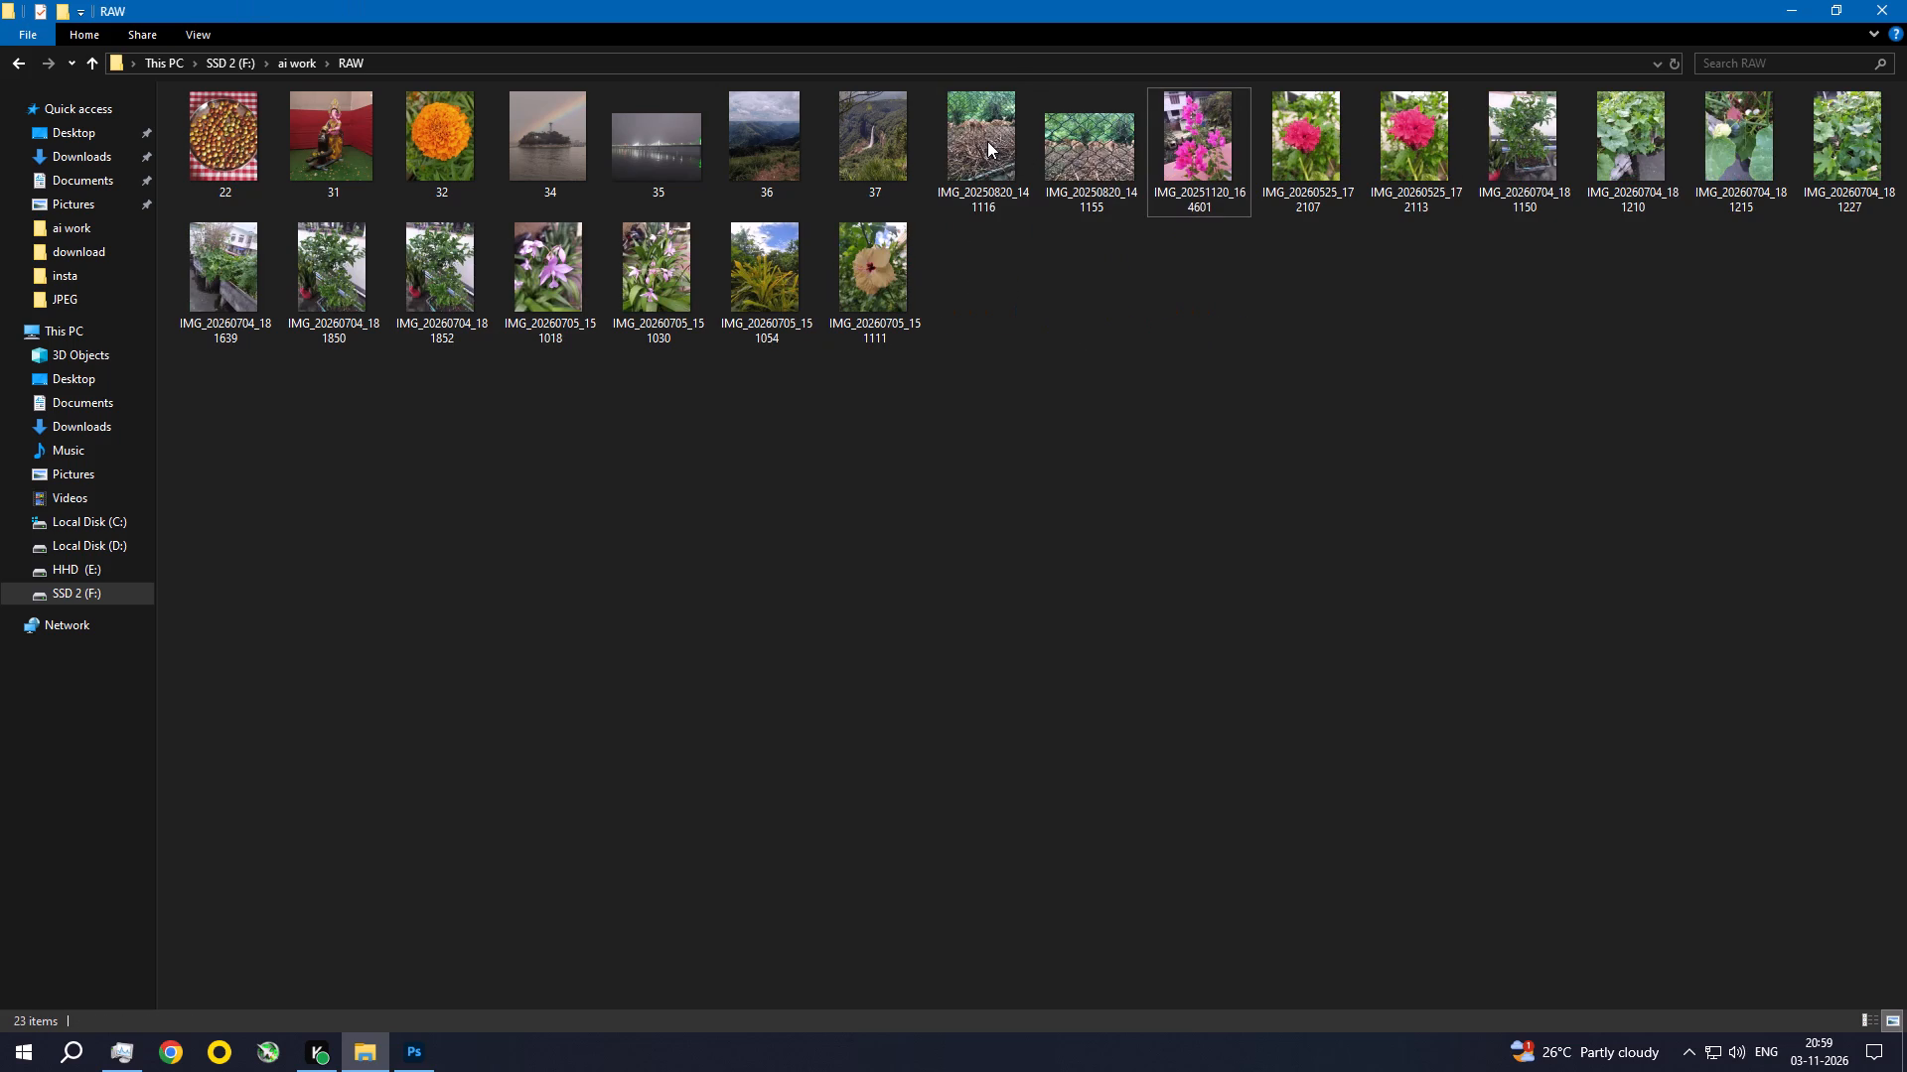
Examine the two deer photos, IMG_20250820_141116 and IMG_20250820_141155, up close in the photo viewer.
double_click(987, 141)
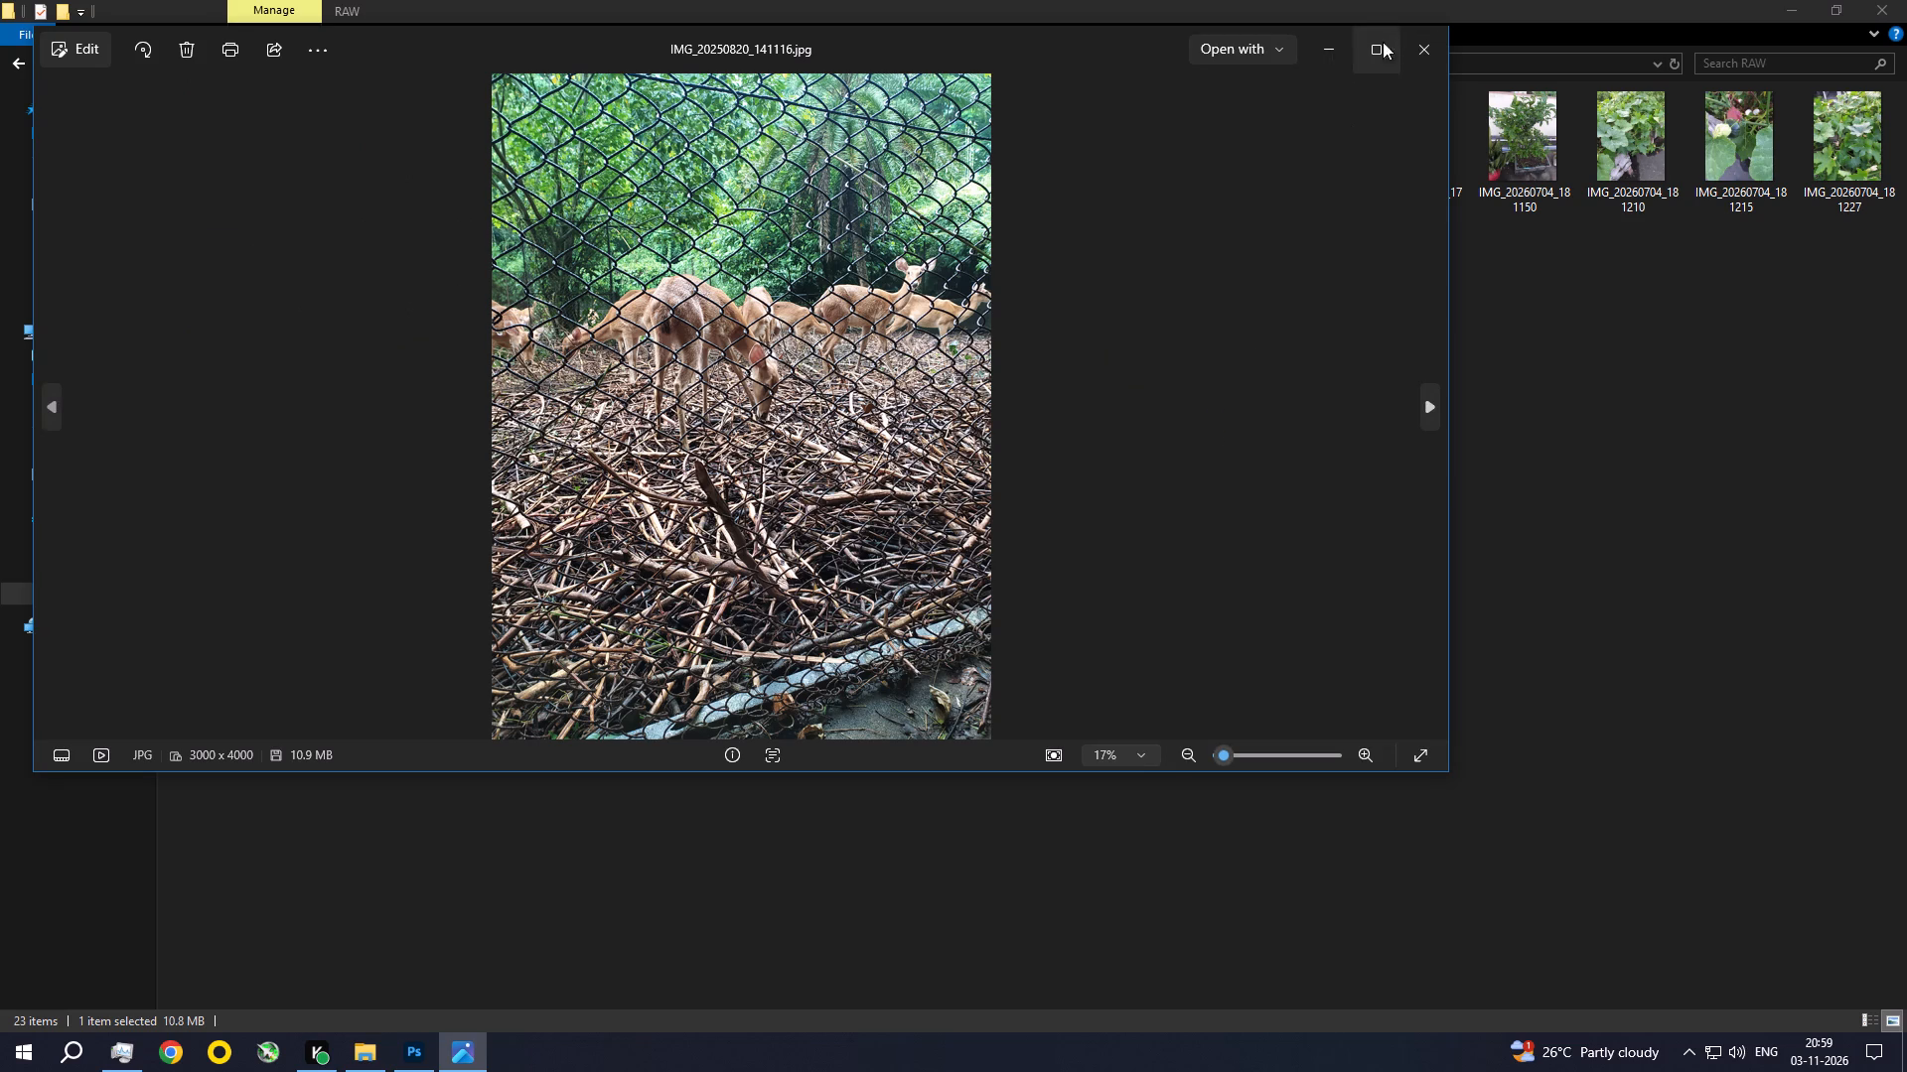
scroll(788, 329, "up", 2)
scroll(779, 301, "down", 1)
scroll(779, 301, "up", 3)
scroll(779, 301, "down", 1)
scroll(779, 301, "up", 5)
scroll(779, 301, "down", 1)
scroll(779, 301, "up", 3)
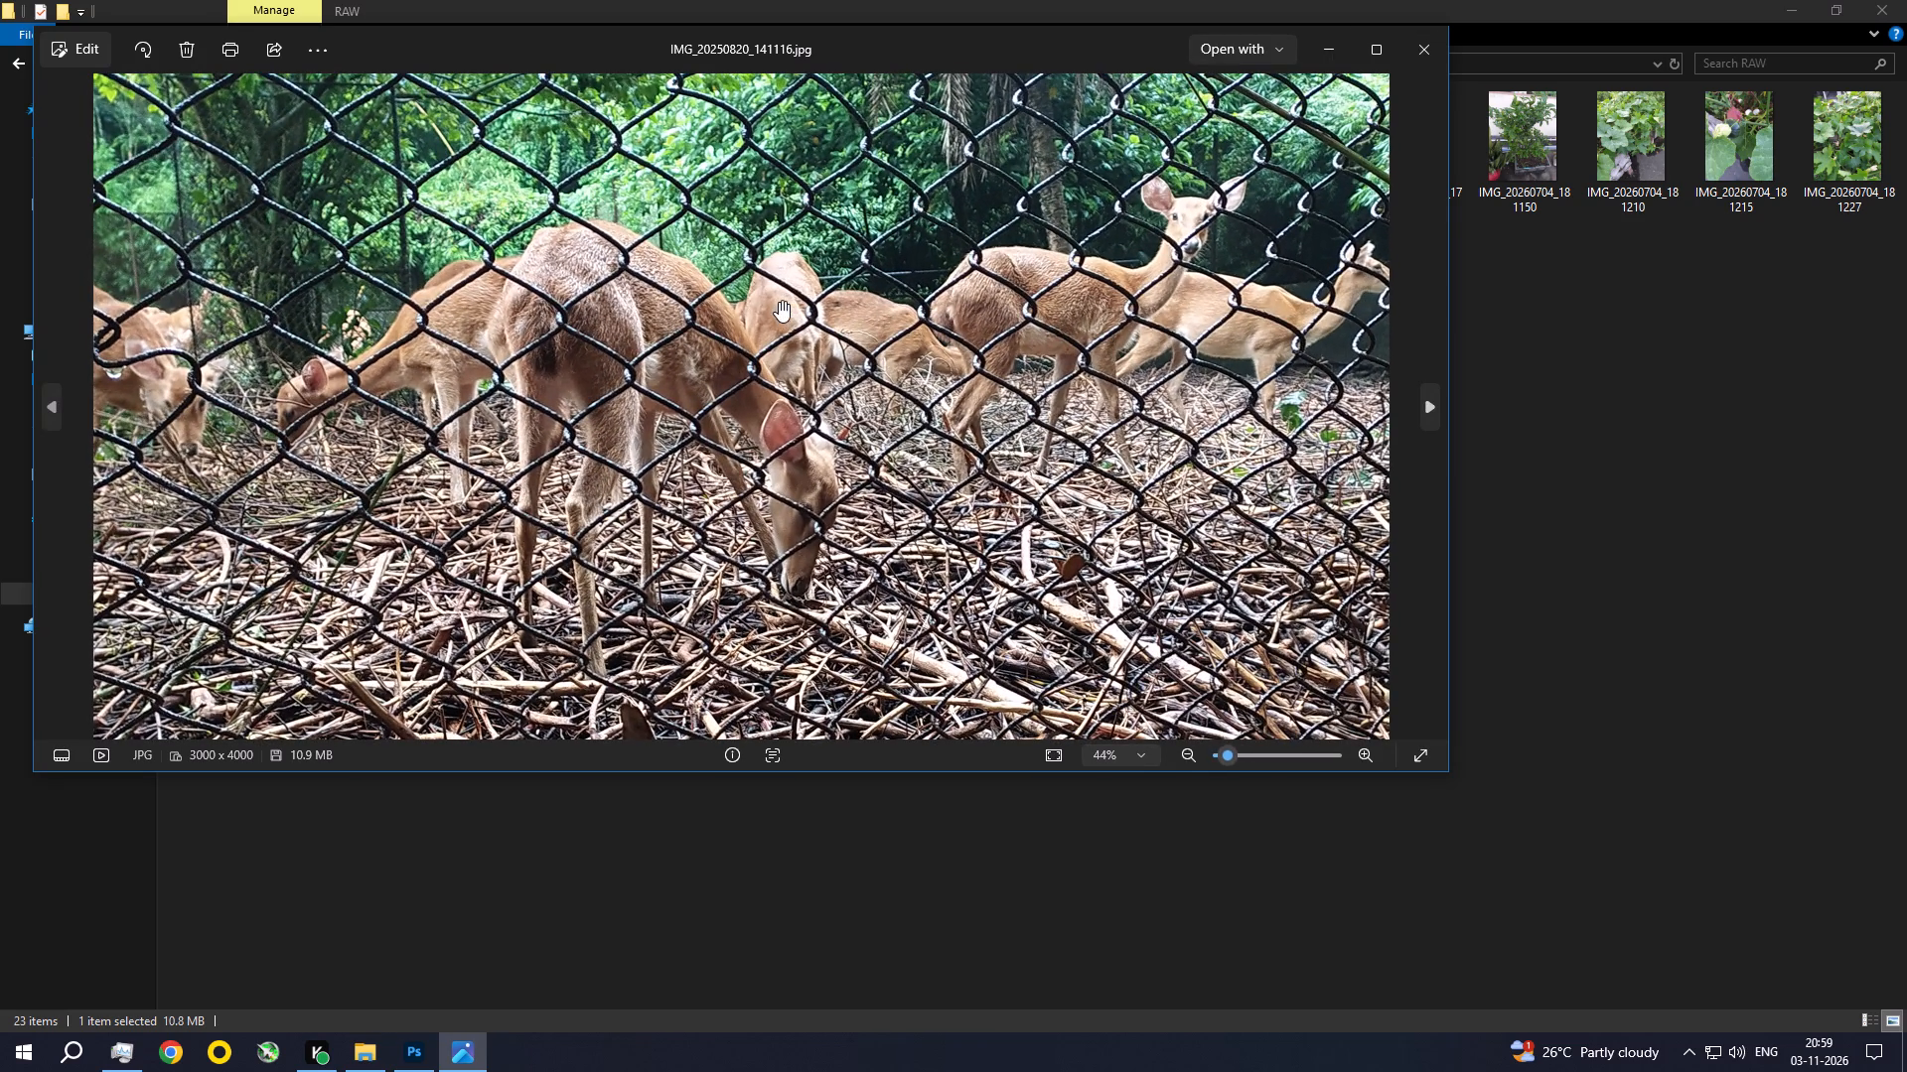
left_click(1420, 47)
double_click(1083, 152)
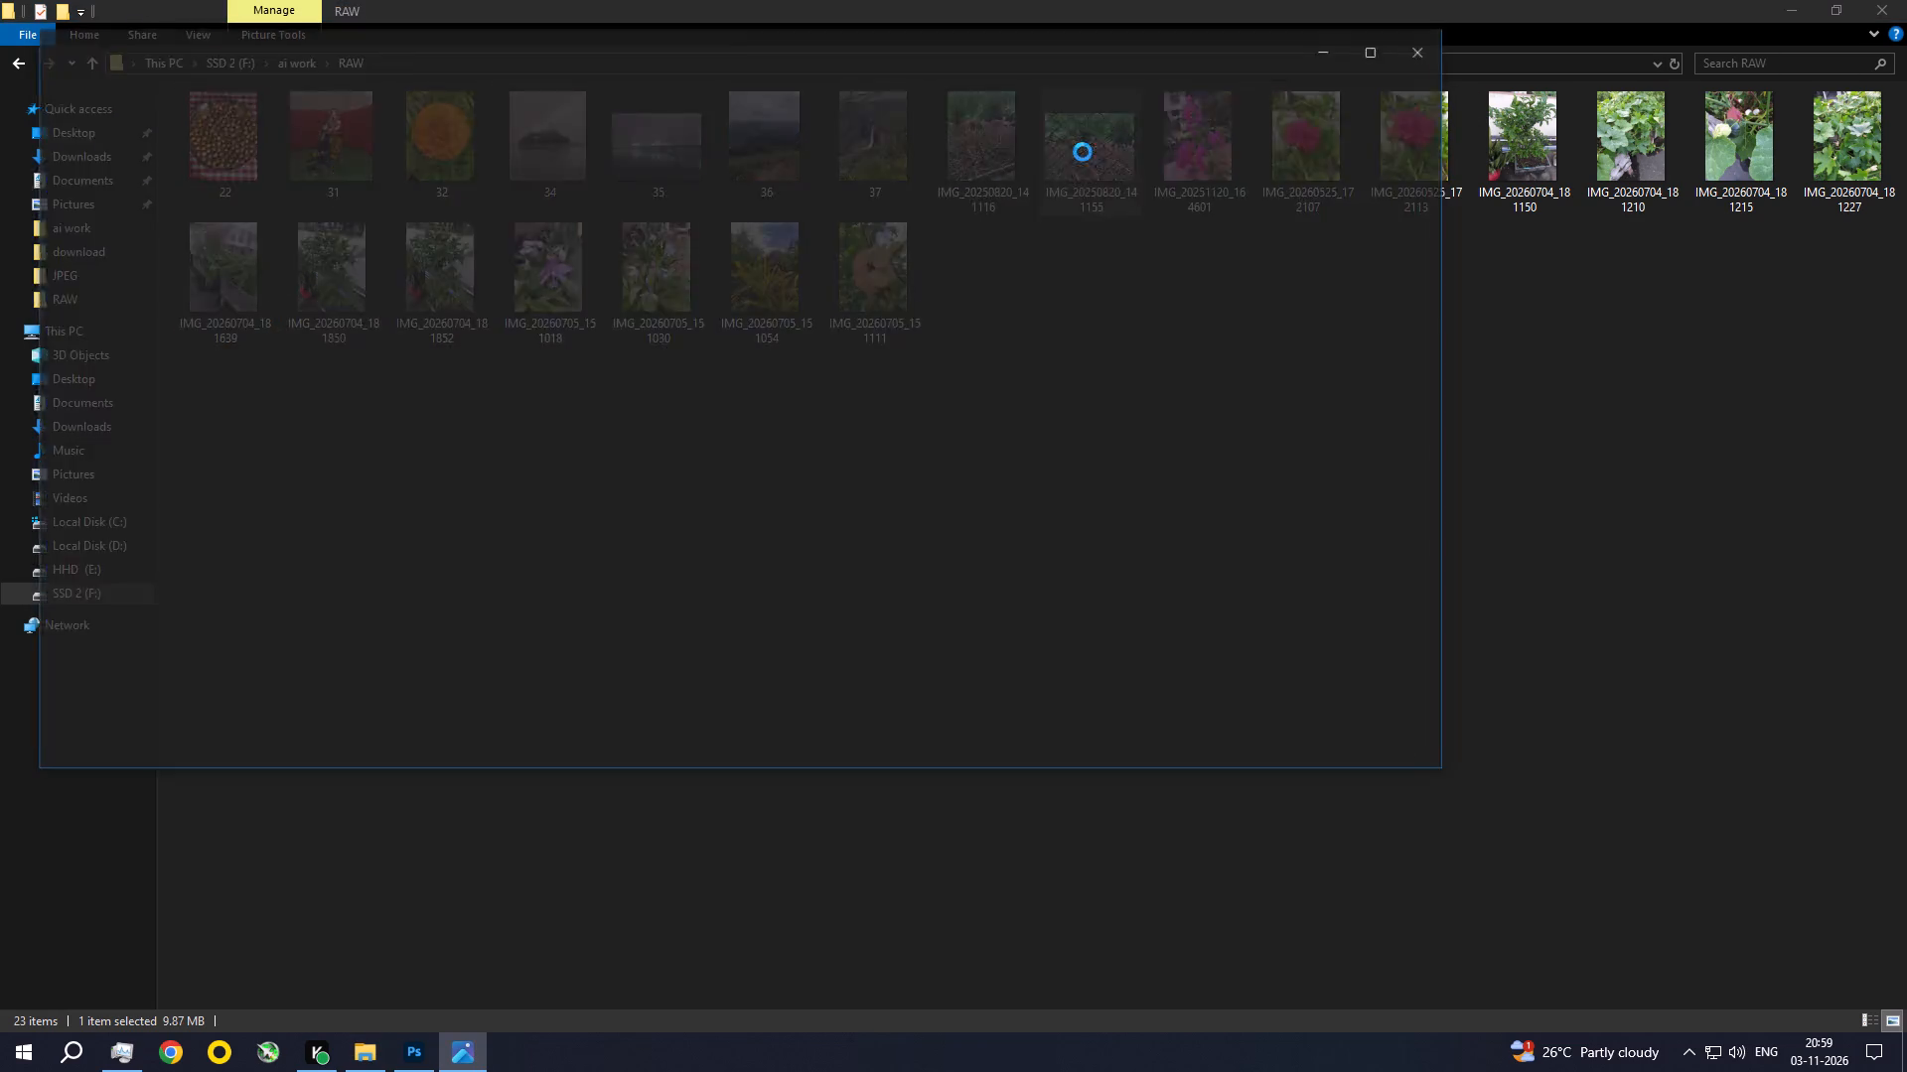
scroll(728, 323, "up", 9)
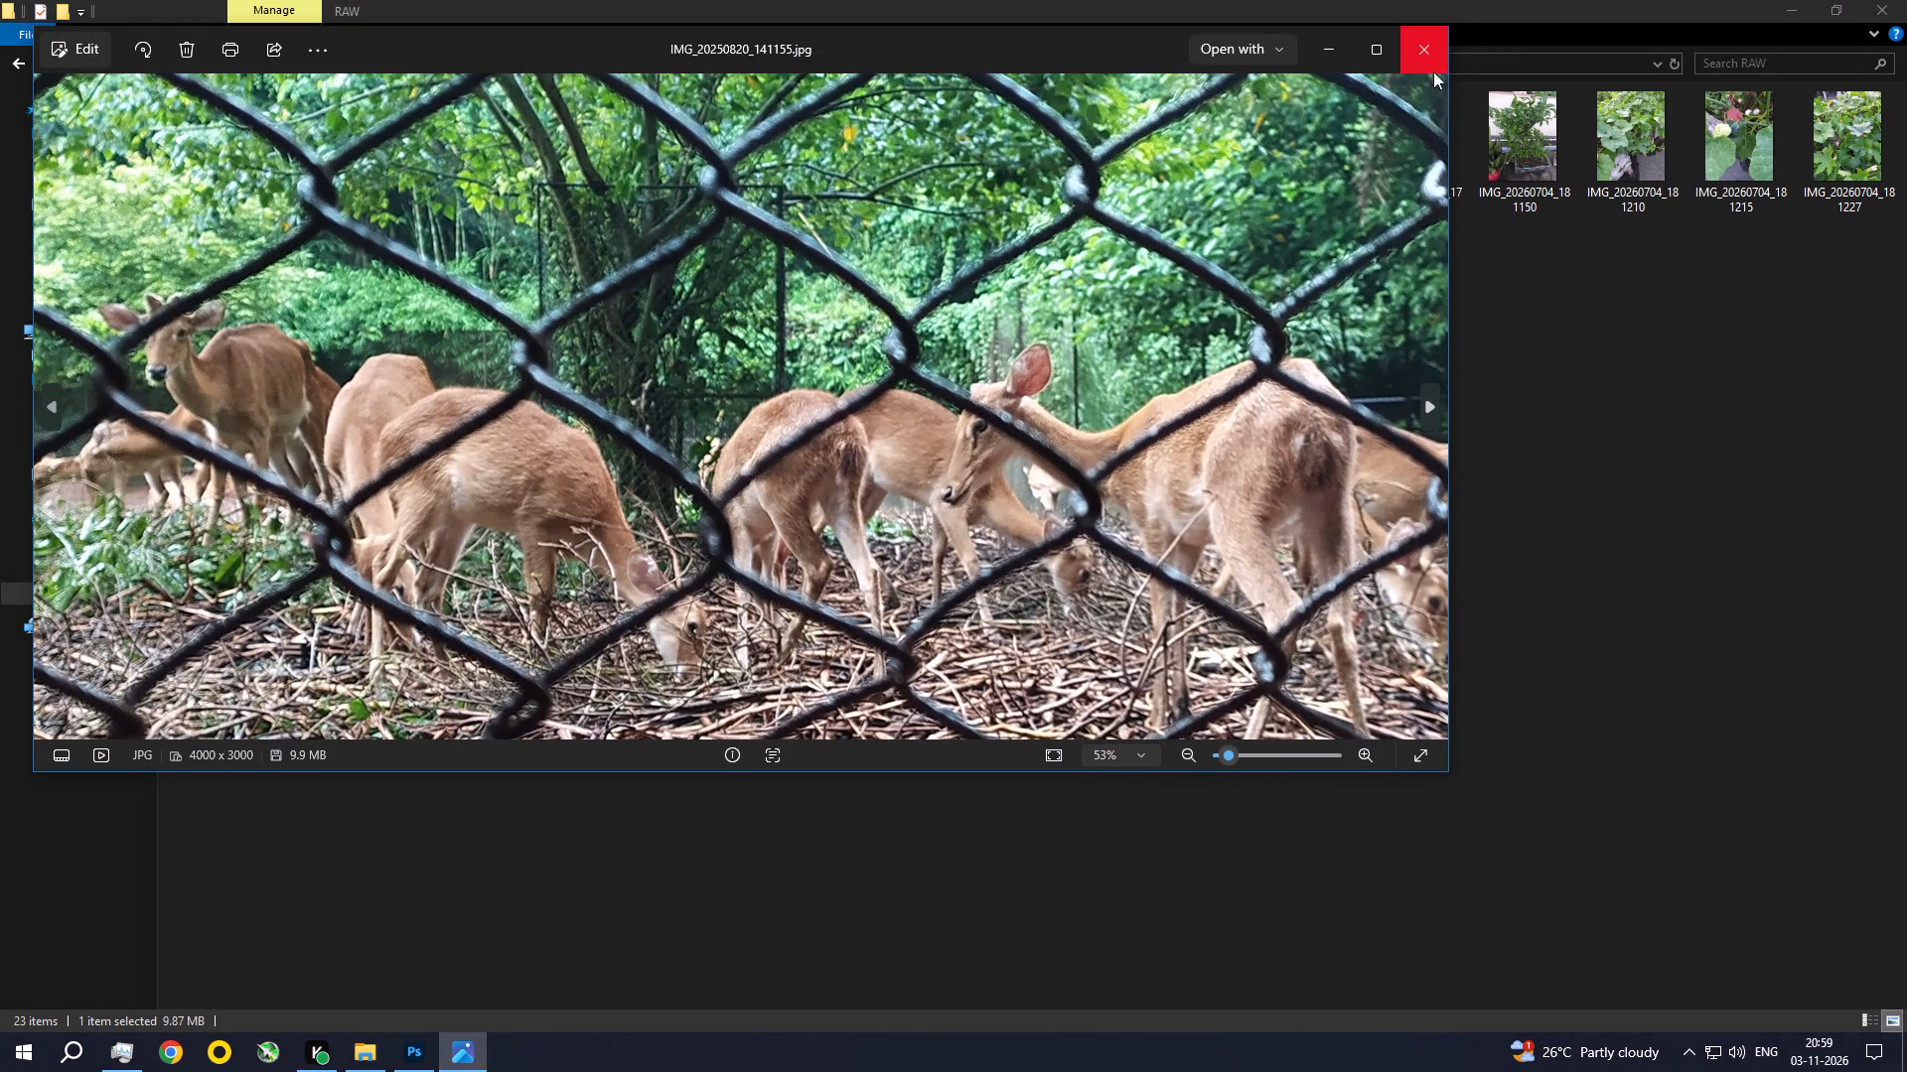
left_click(1420, 57)
Open both deer photos, IMG_20250820_141116 and IMG_20250820_141155, in Photoshop.
left_click(1004, 162, "ctrl")
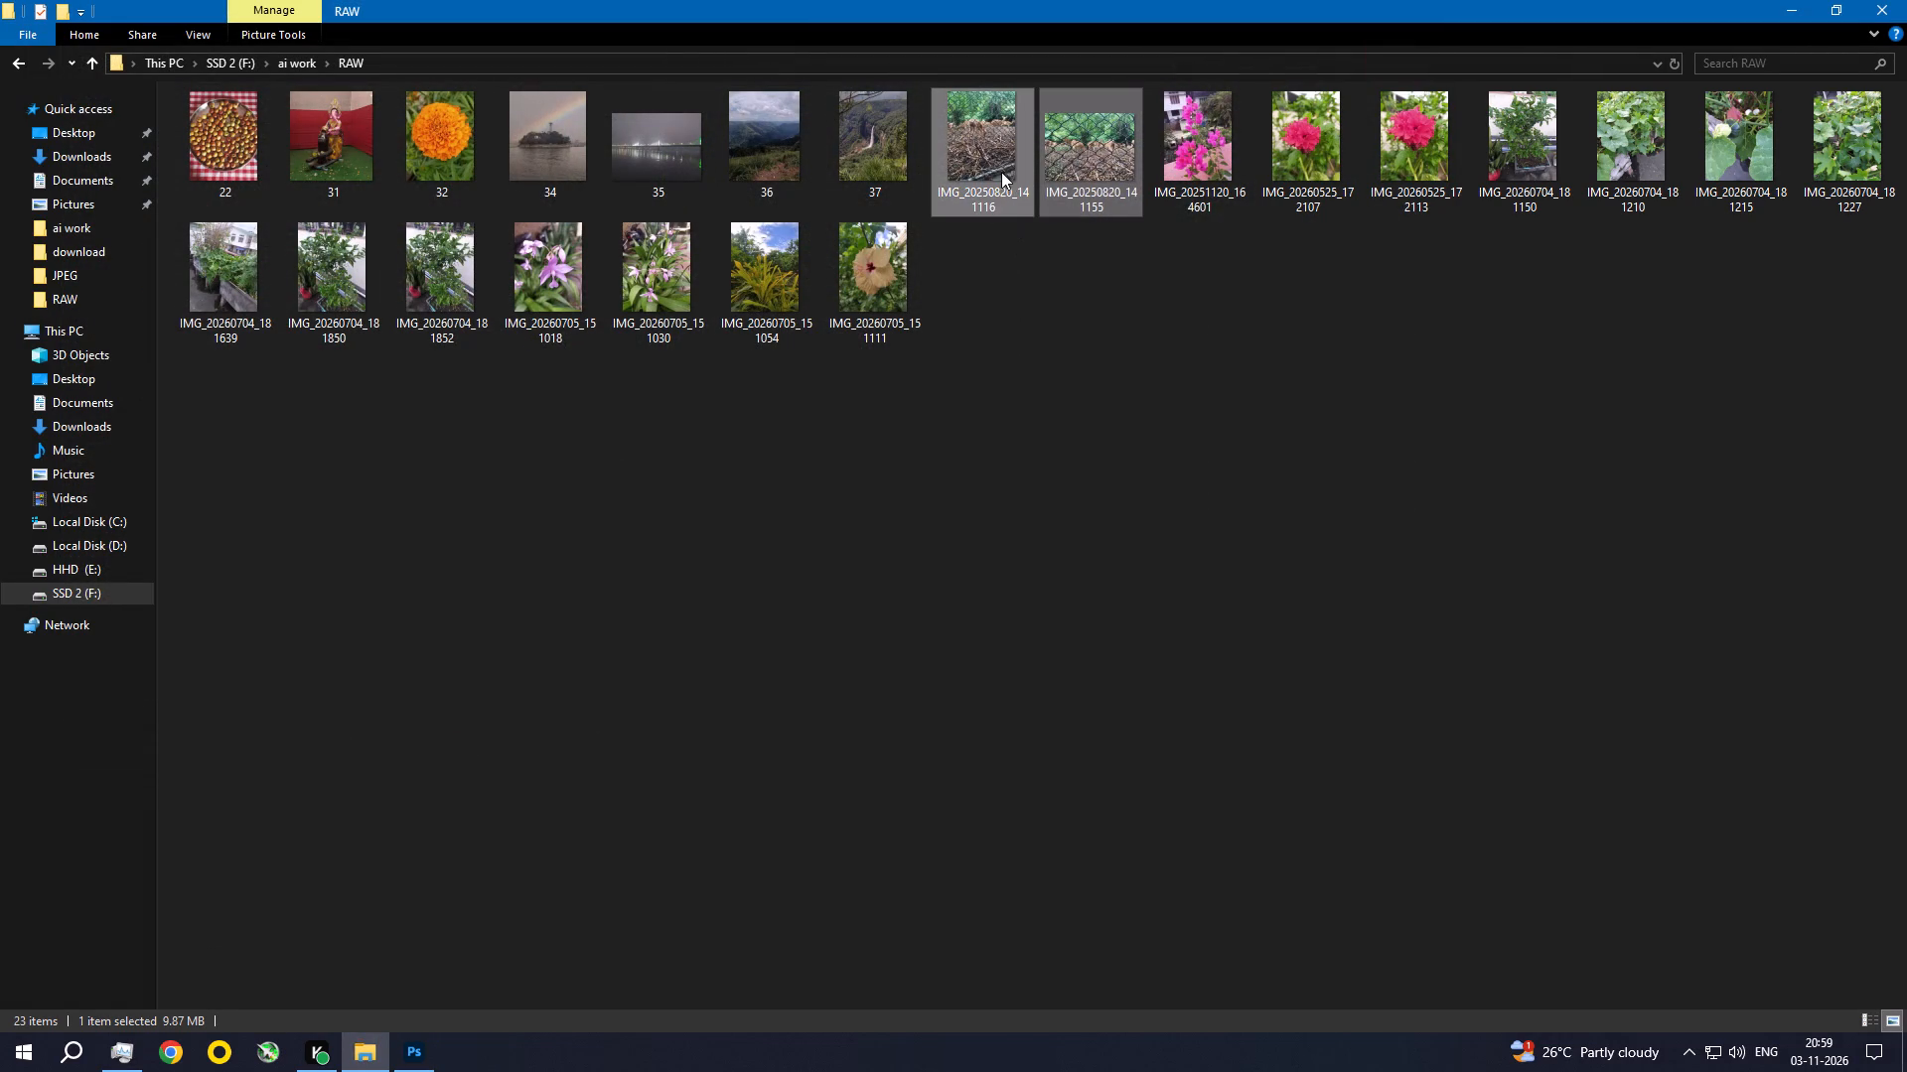
left_click_drag(1000, 172, 1139, 489)
key("alt+Tab")
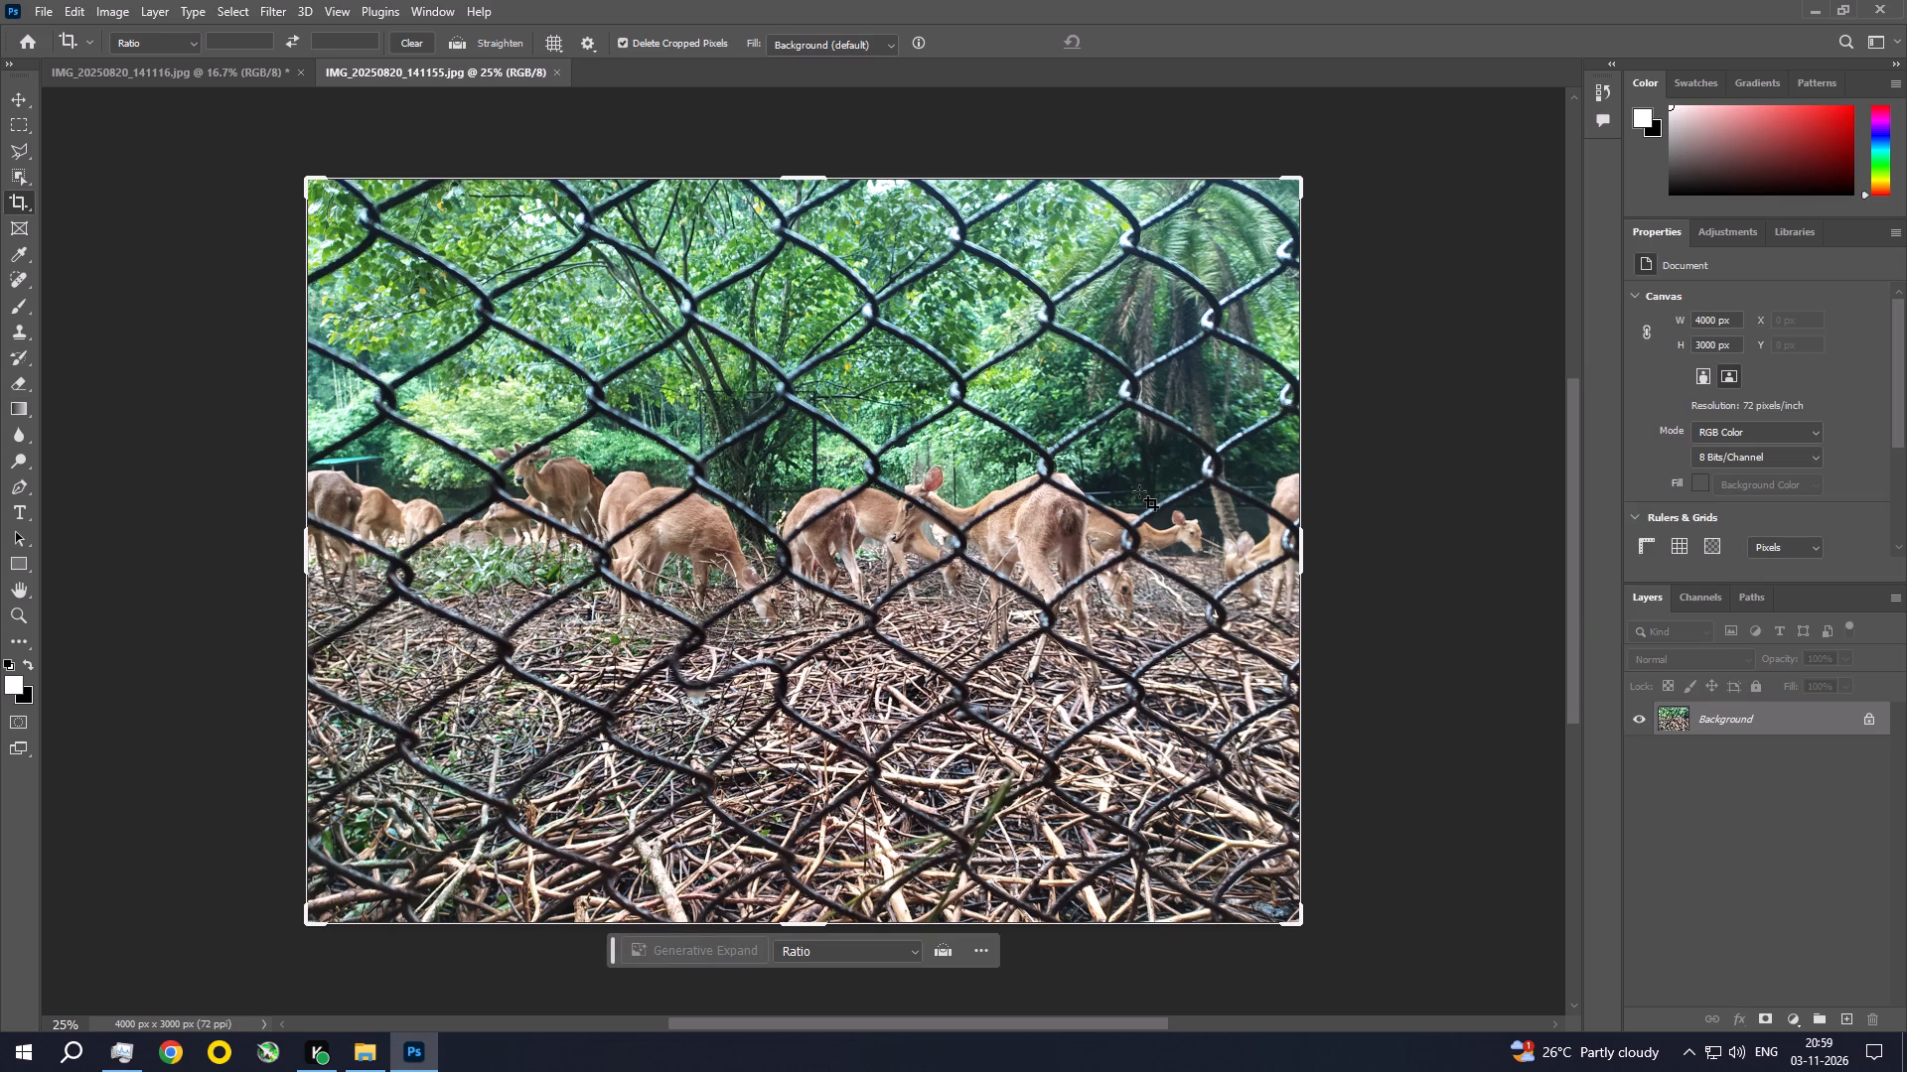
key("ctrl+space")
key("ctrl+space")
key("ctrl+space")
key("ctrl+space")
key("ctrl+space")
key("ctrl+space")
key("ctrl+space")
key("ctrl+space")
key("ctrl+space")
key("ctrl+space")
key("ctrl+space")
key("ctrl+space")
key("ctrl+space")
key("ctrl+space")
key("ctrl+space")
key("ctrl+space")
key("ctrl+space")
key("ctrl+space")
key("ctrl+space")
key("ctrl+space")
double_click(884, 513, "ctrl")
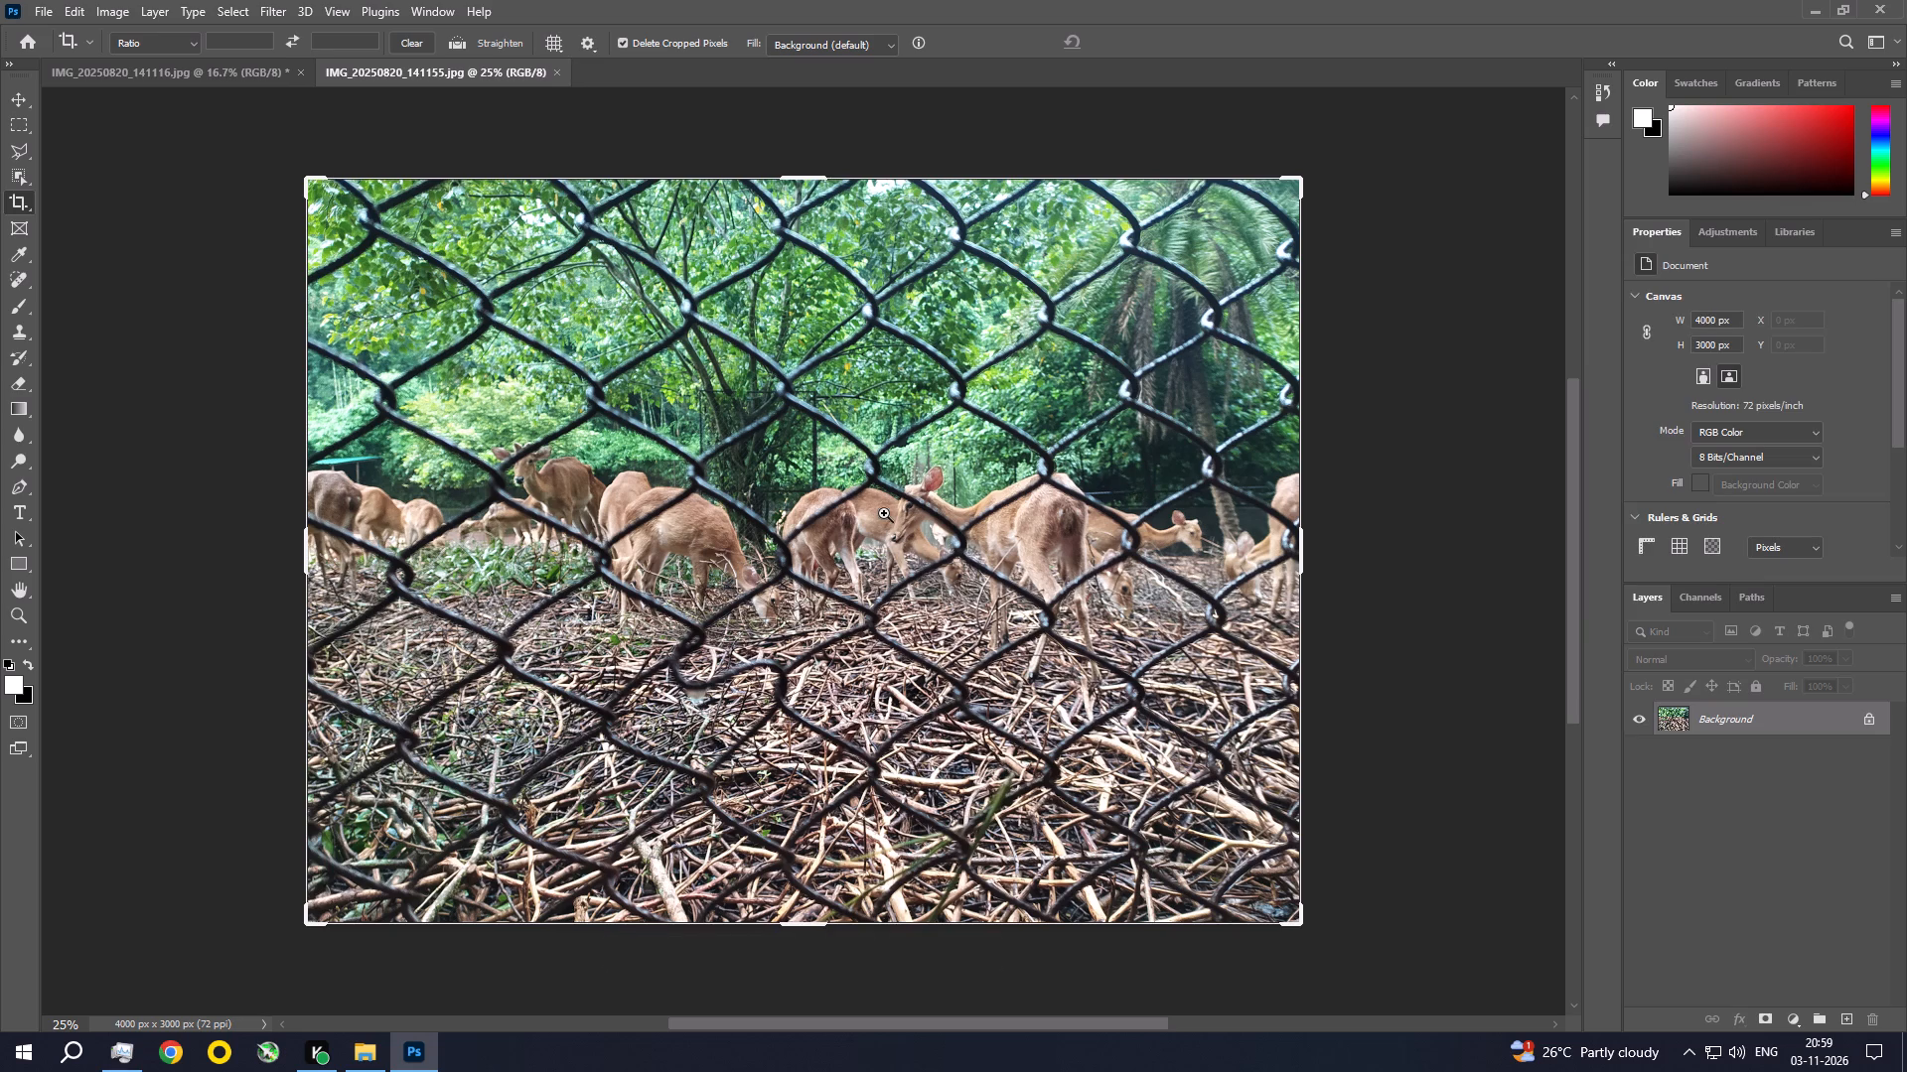
In the Camera Raw Filter for IMG_20250820_141155, set Exposure to -0.70, Contrast +20, Highlights -21, Shadows +22, Whites -15 and Blacks -12.
key("ctrl+0")
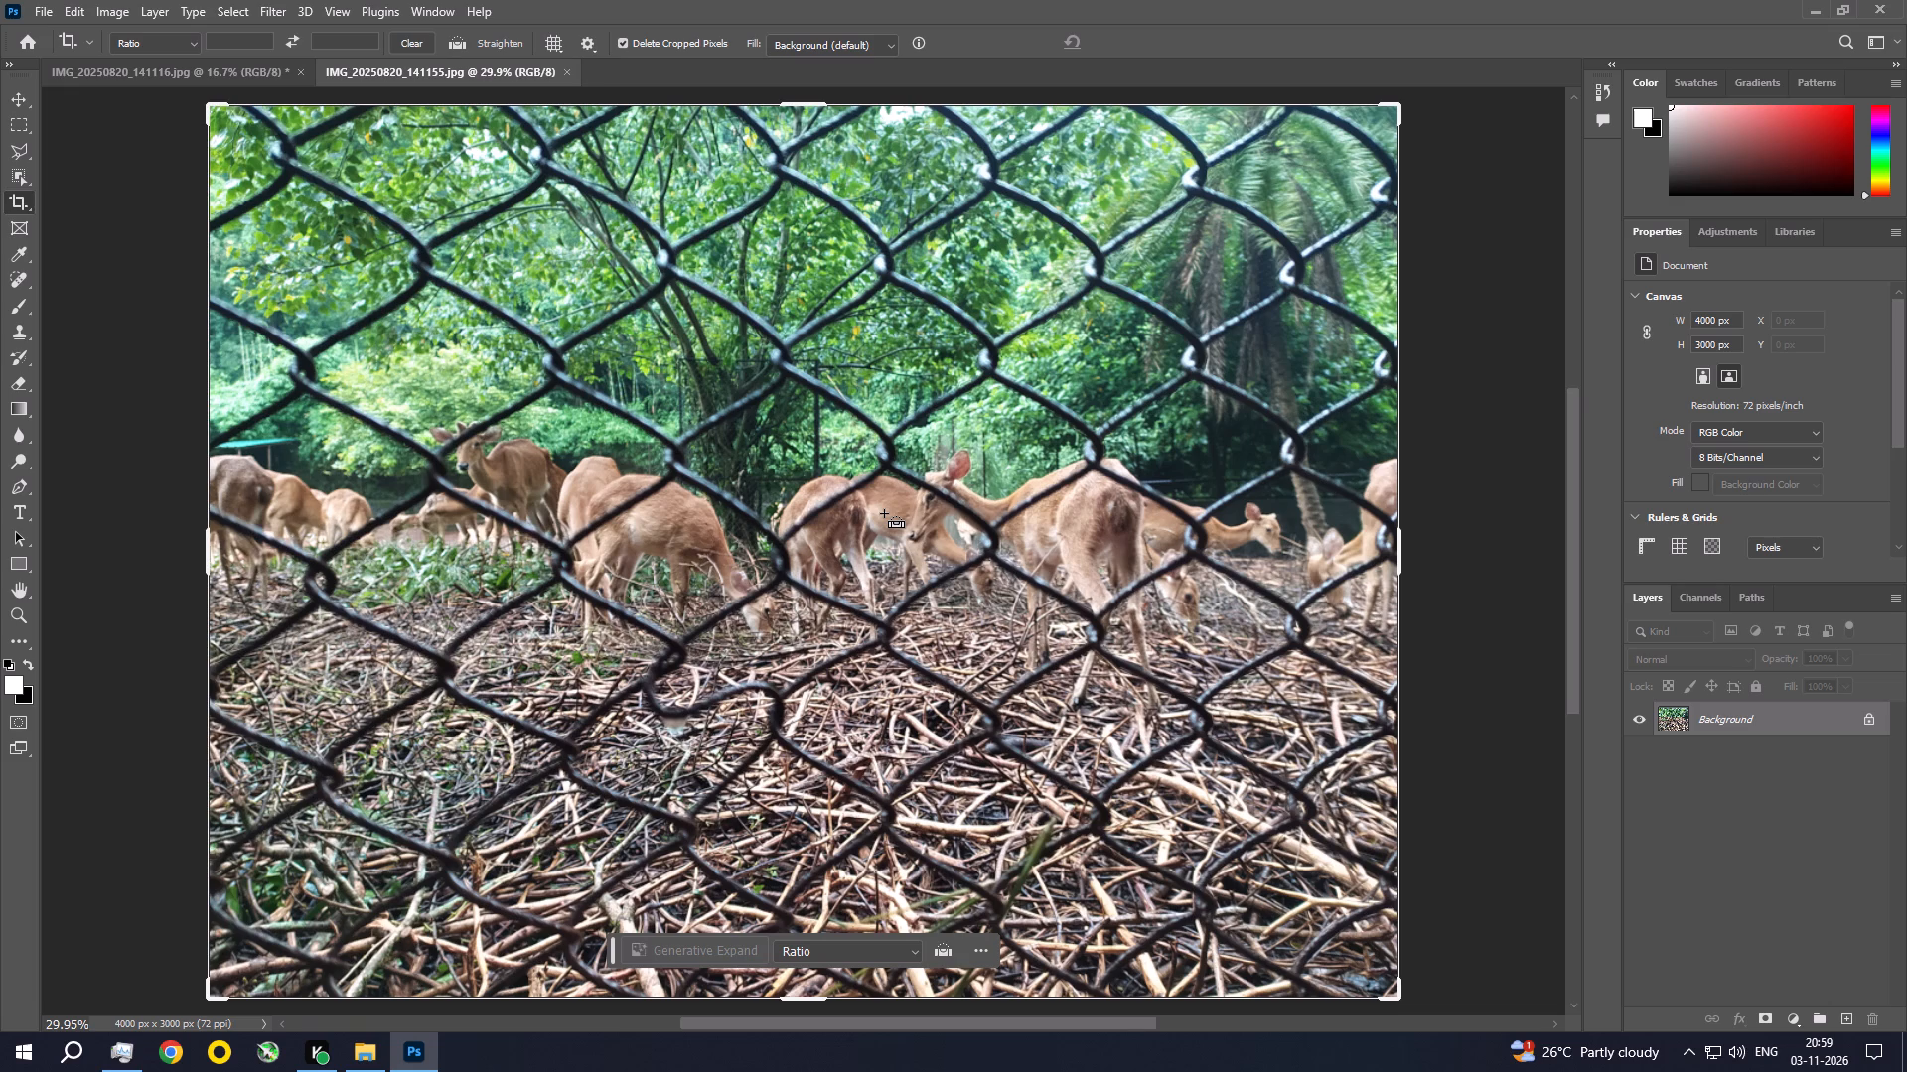
left_click(334, 2)
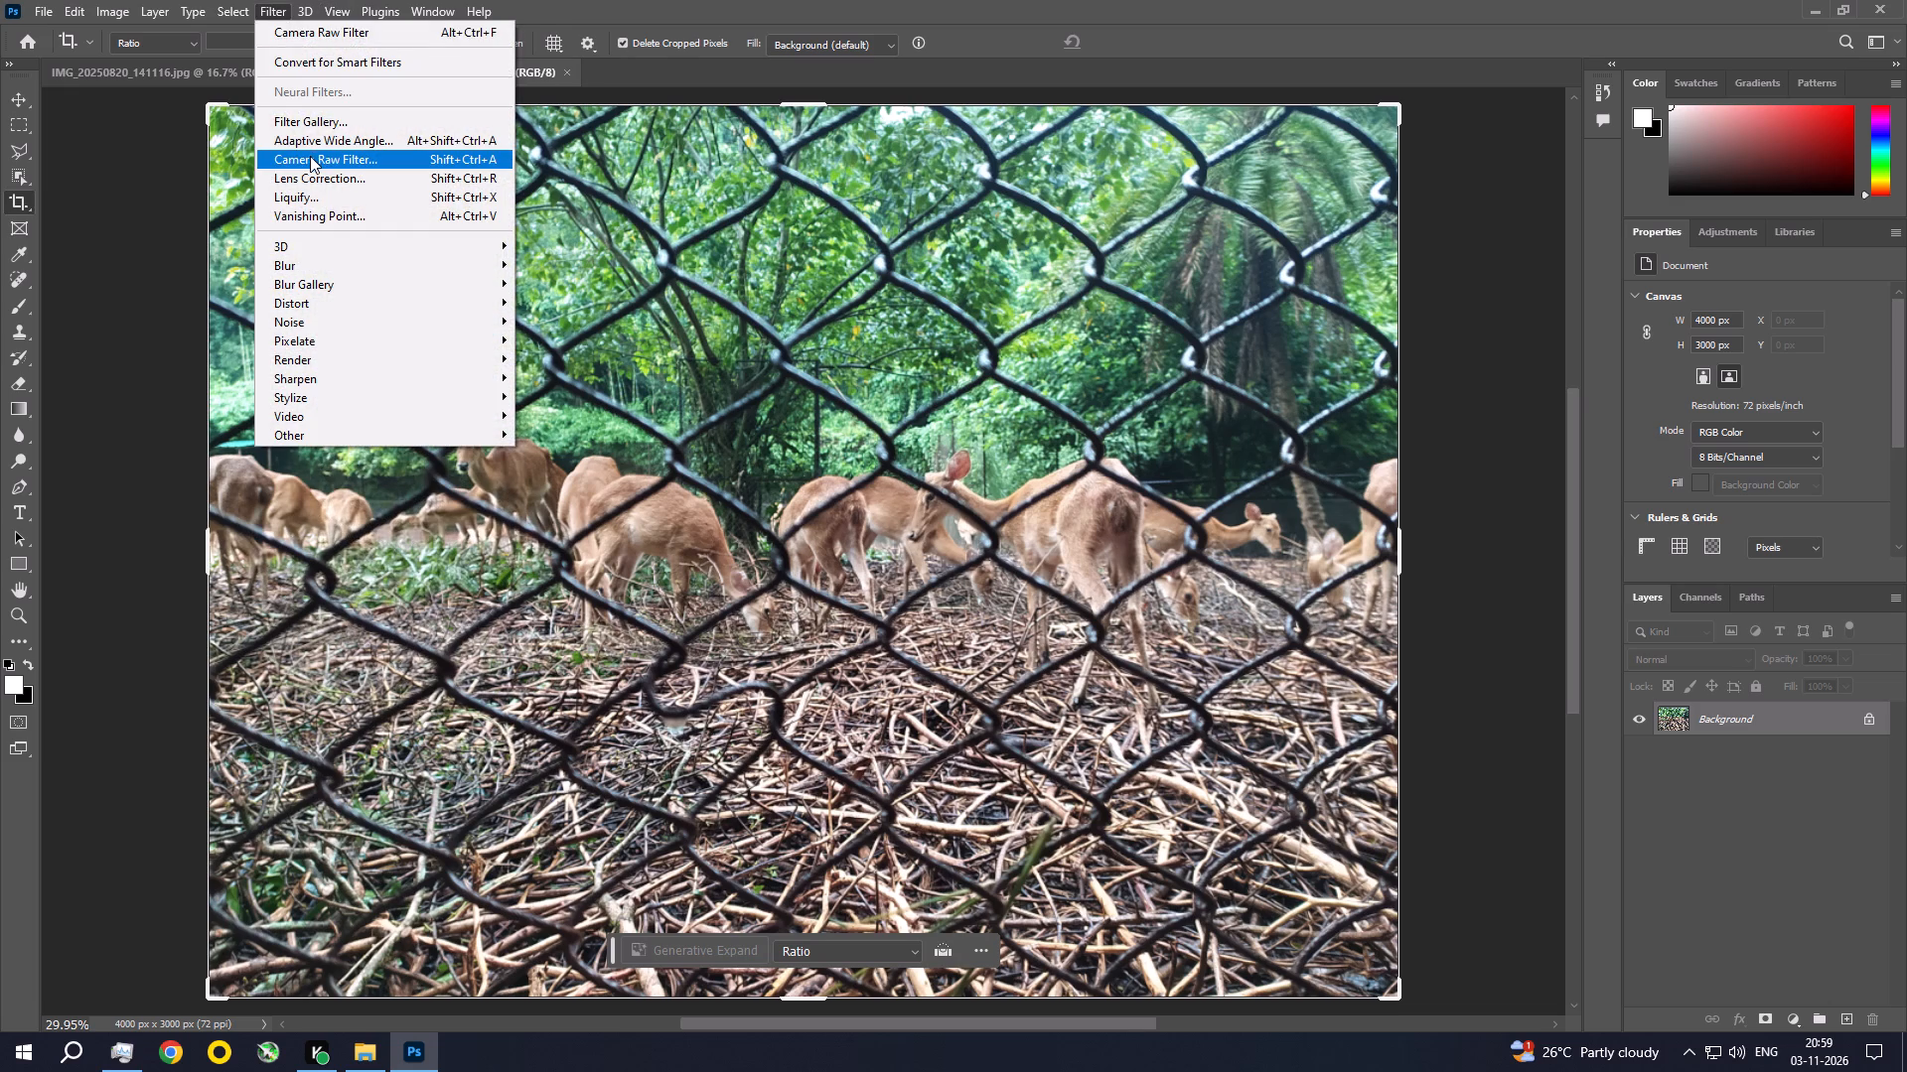
left_click(310, 156)
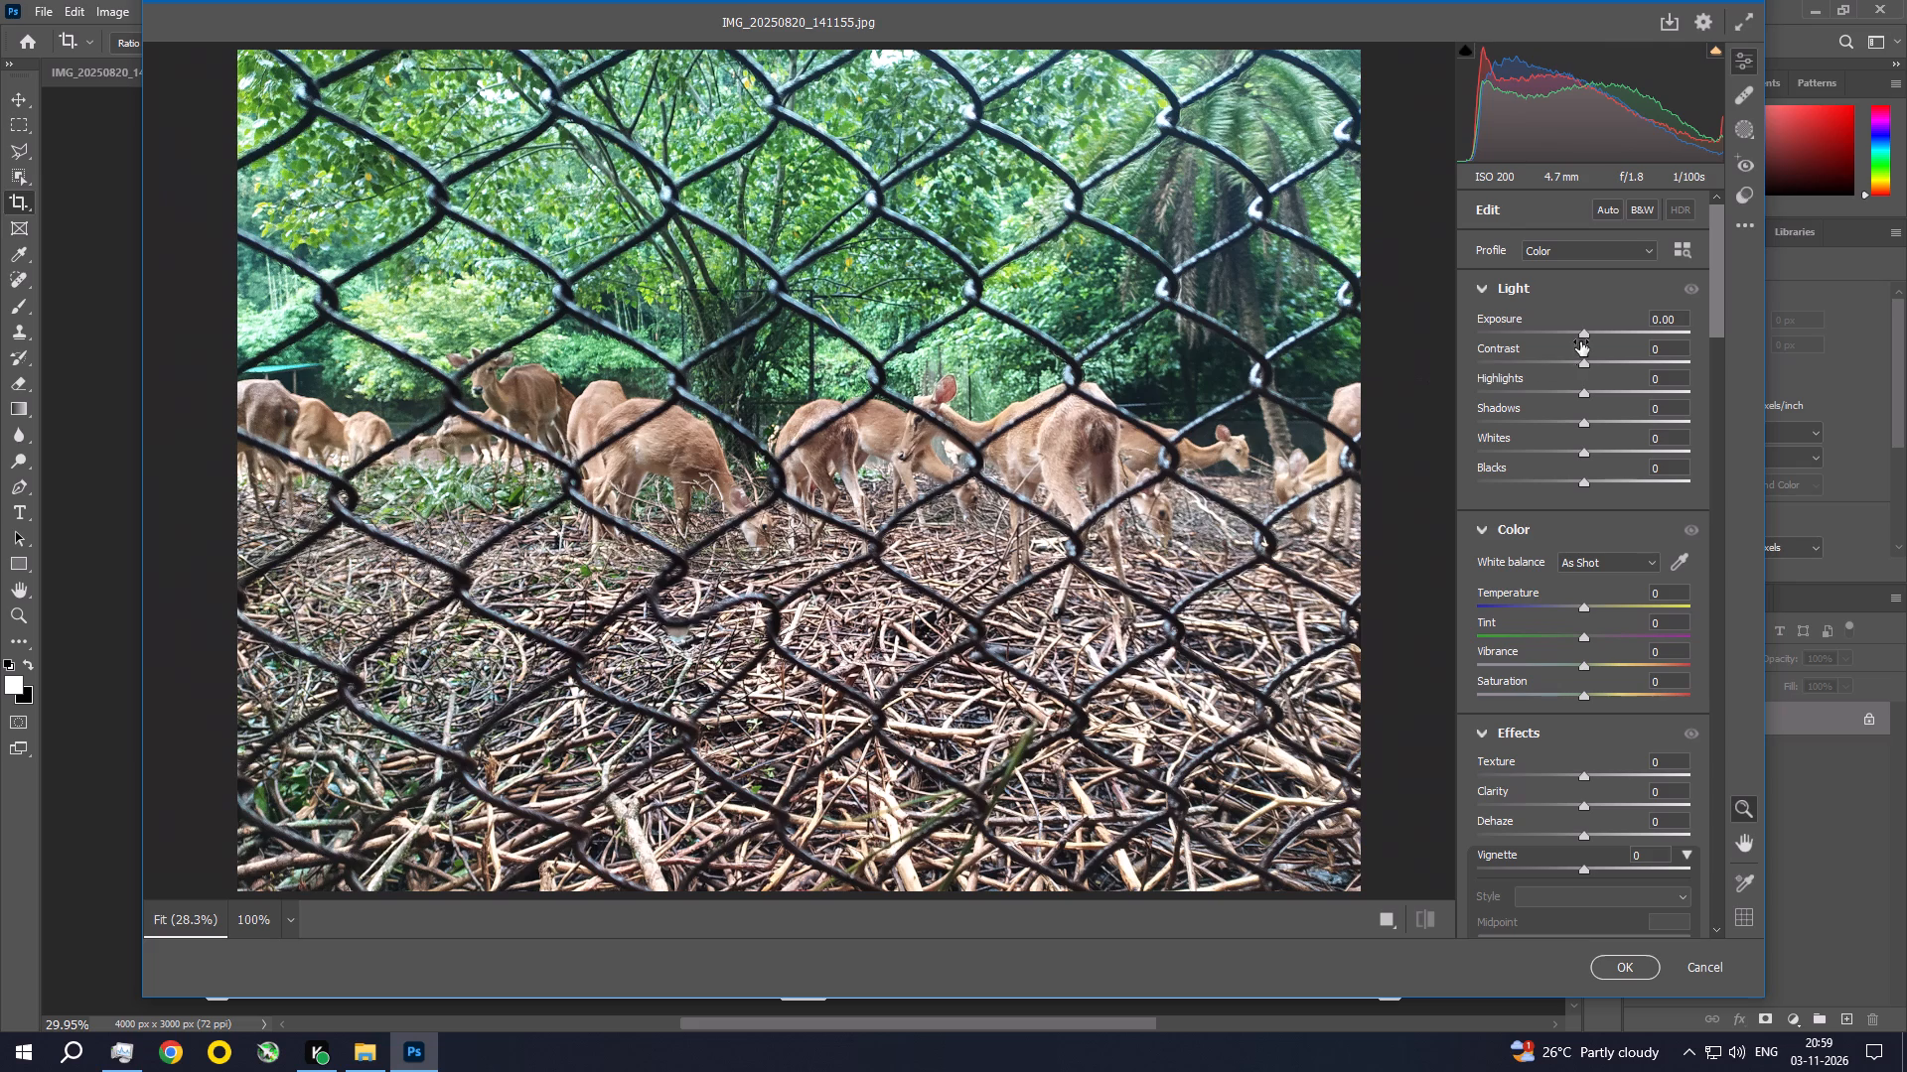
left_click_drag(1580, 334, 1565, 331)
left_click_drag(1587, 361, 1605, 367)
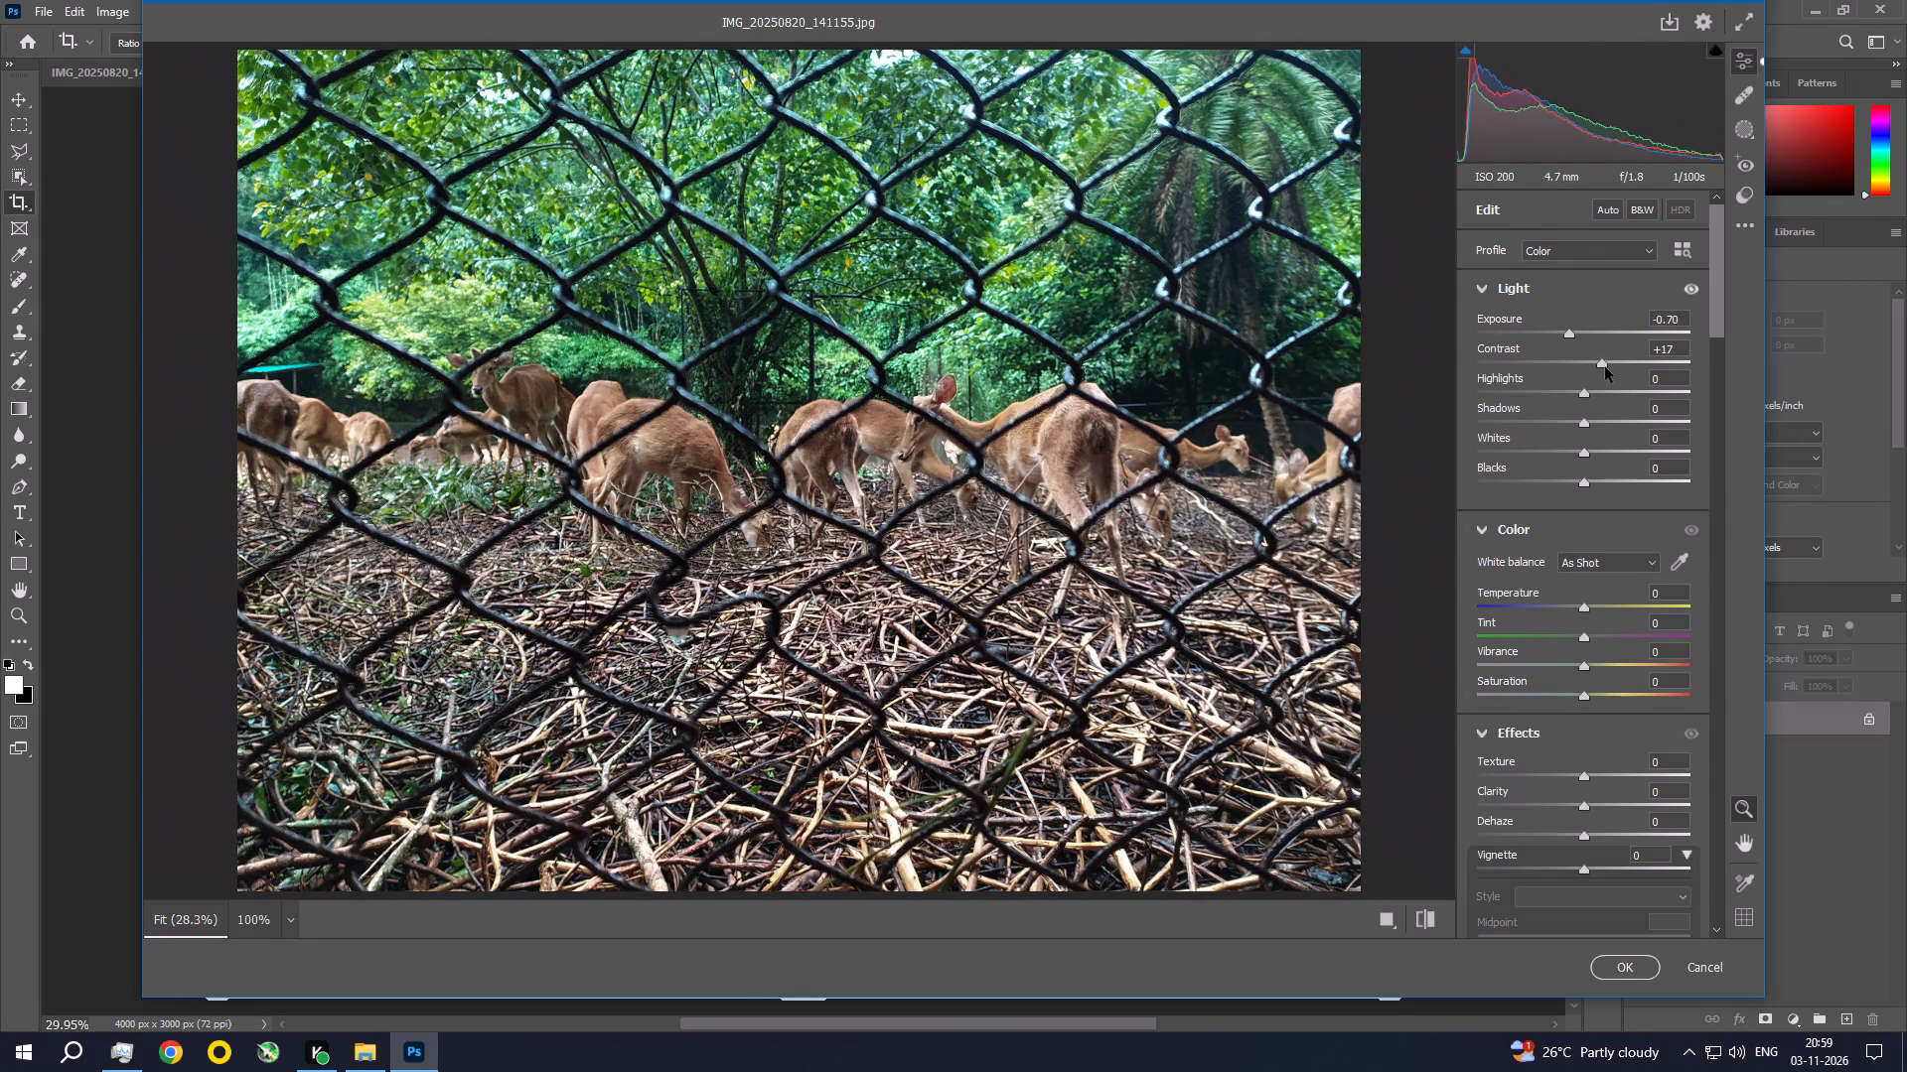
left_click_drag(1605, 367, 1608, 368)
left_click_drag(1586, 390, 1565, 388)
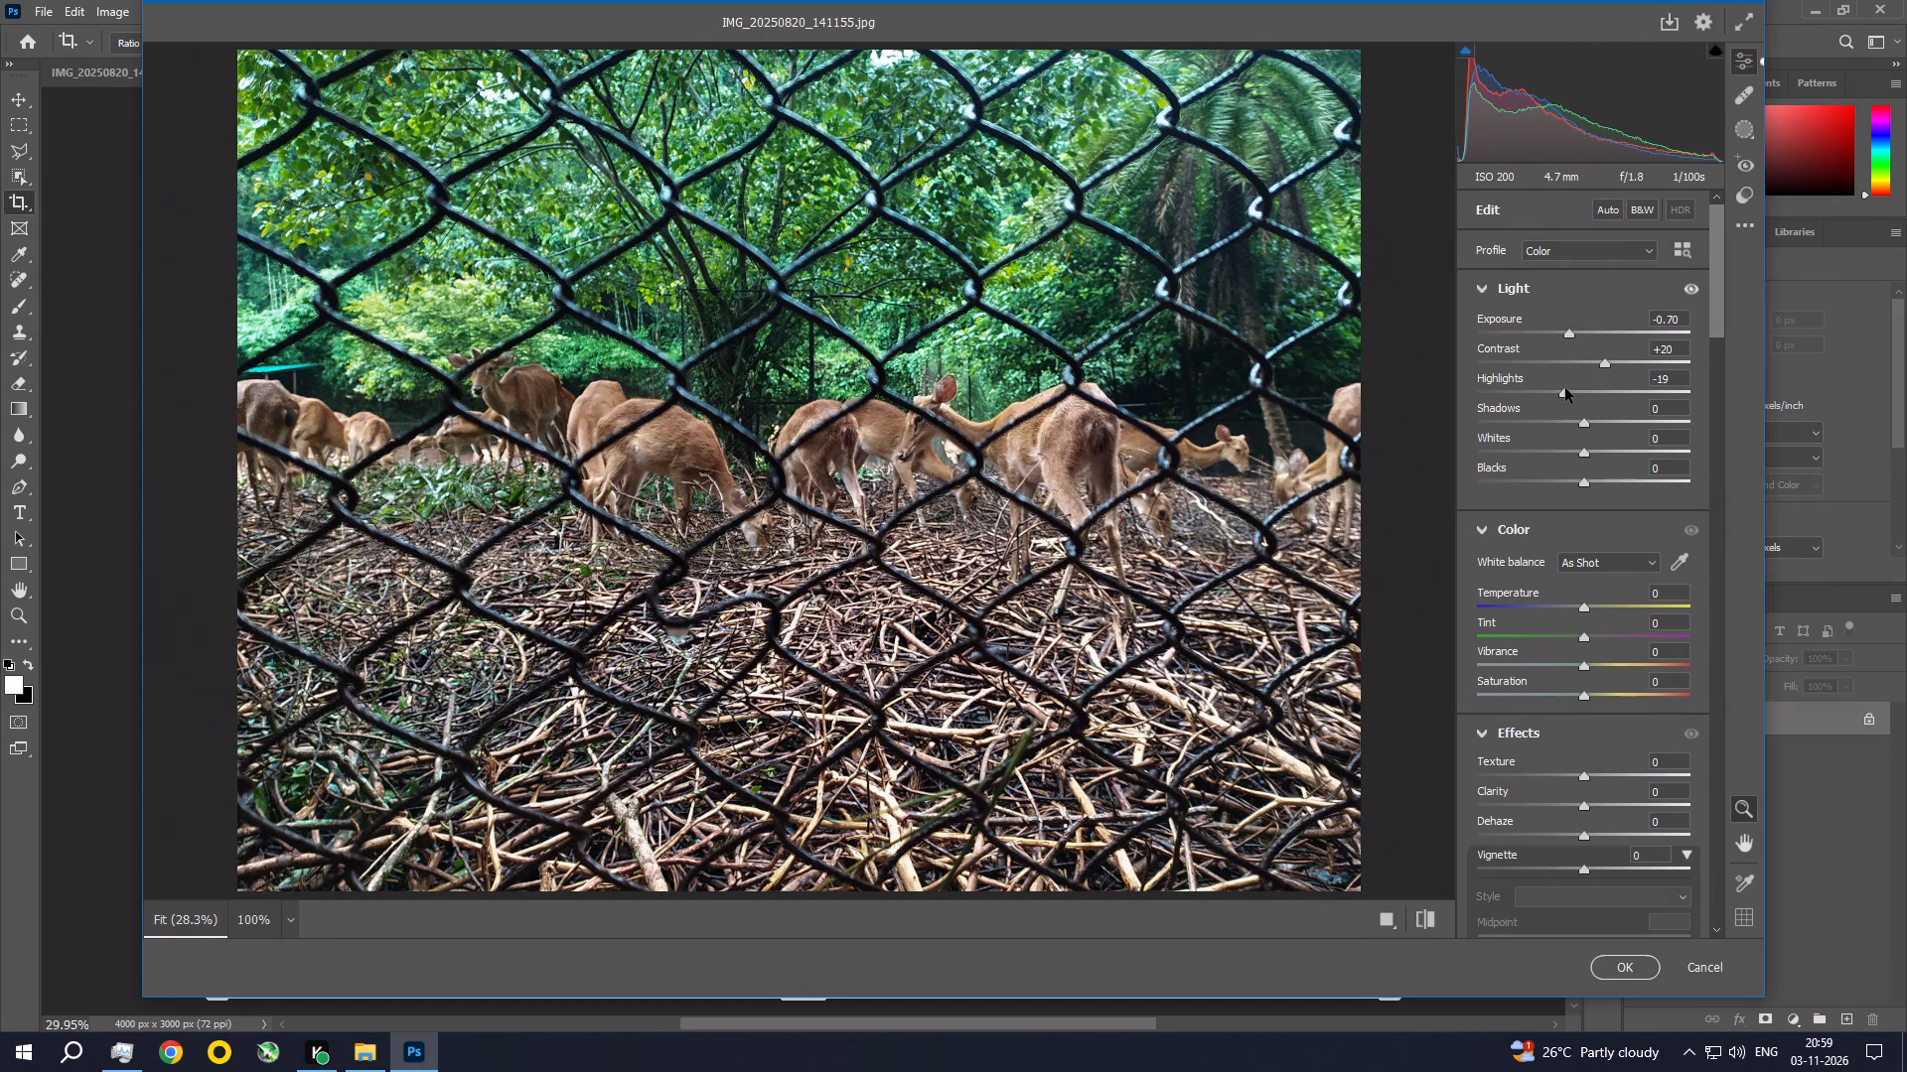
left_click_drag(1565, 388, 1564, 387)
left_click_drag(1591, 423, 1607, 432)
left_click_drag(1586, 460, 1577, 459)
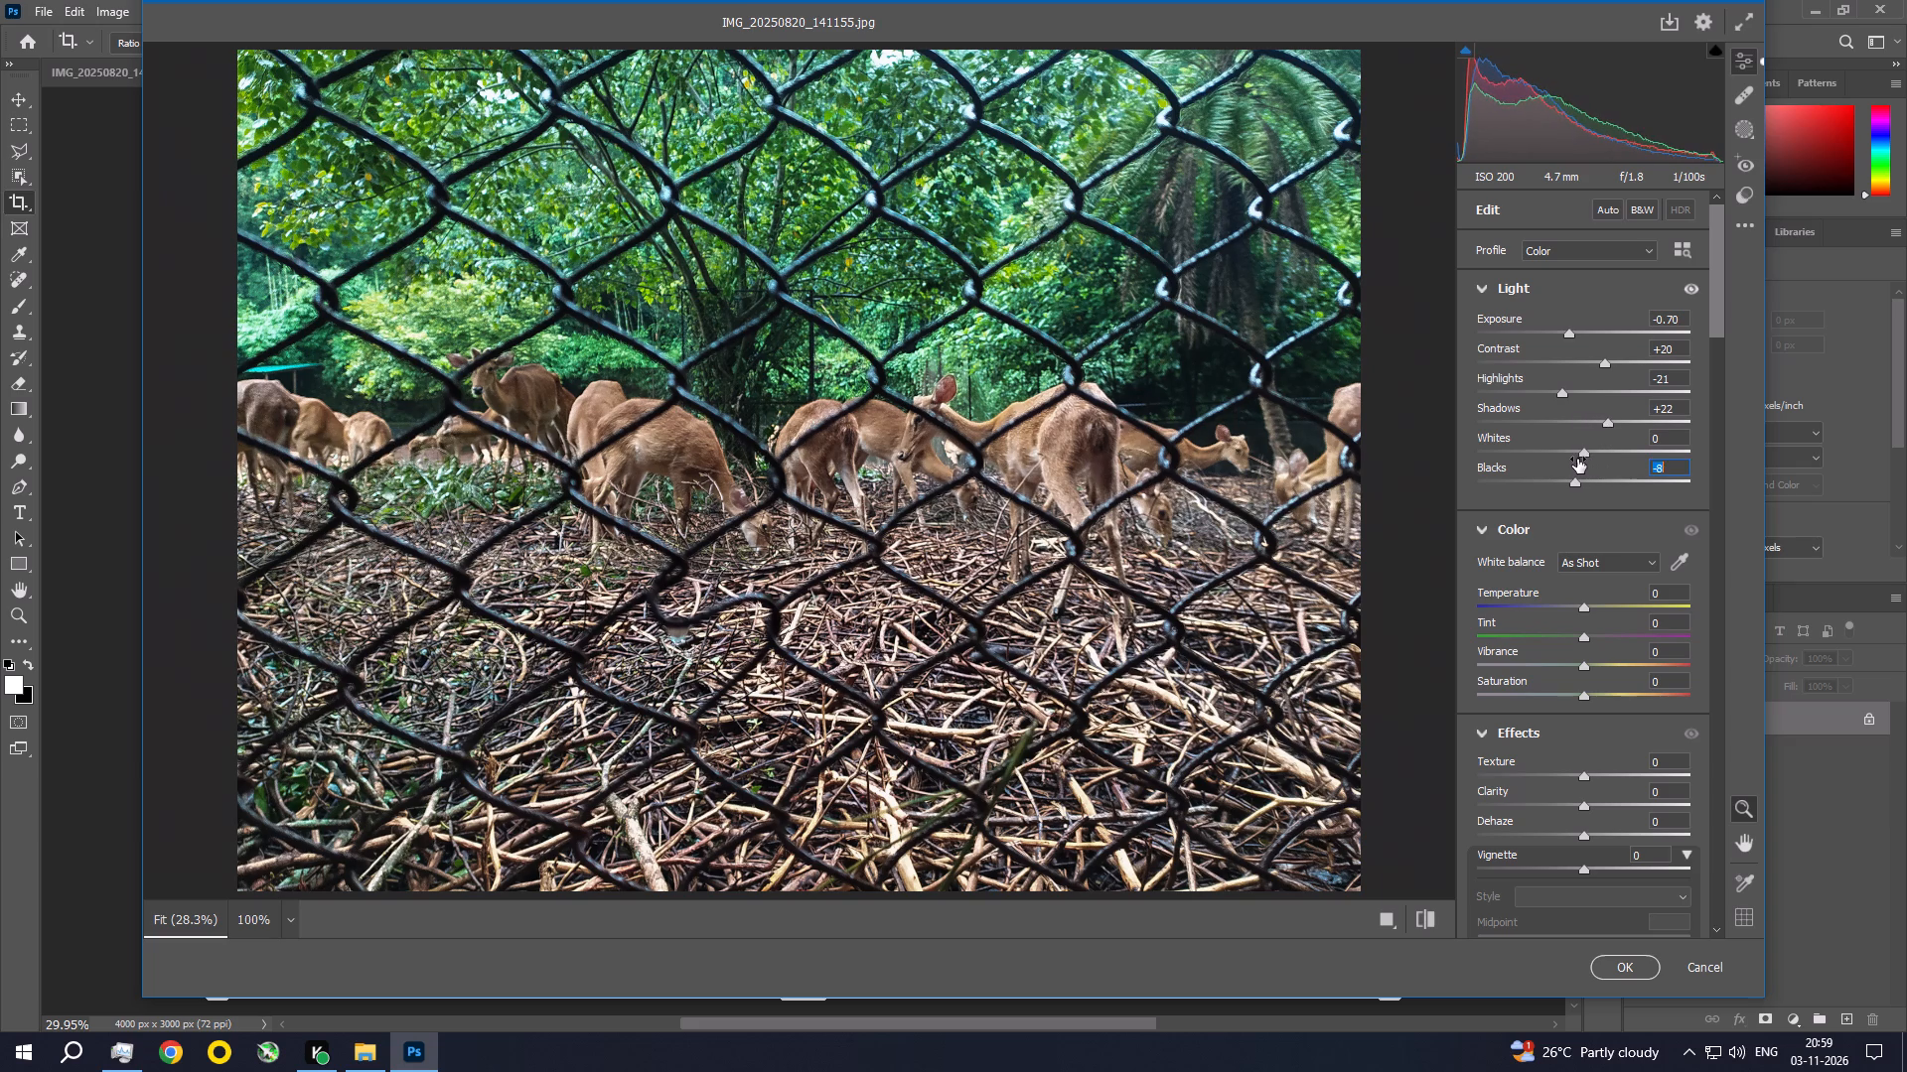
left_click_drag(1577, 459, 1574, 458)
left_click_drag(1582, 449, 1566, 444)
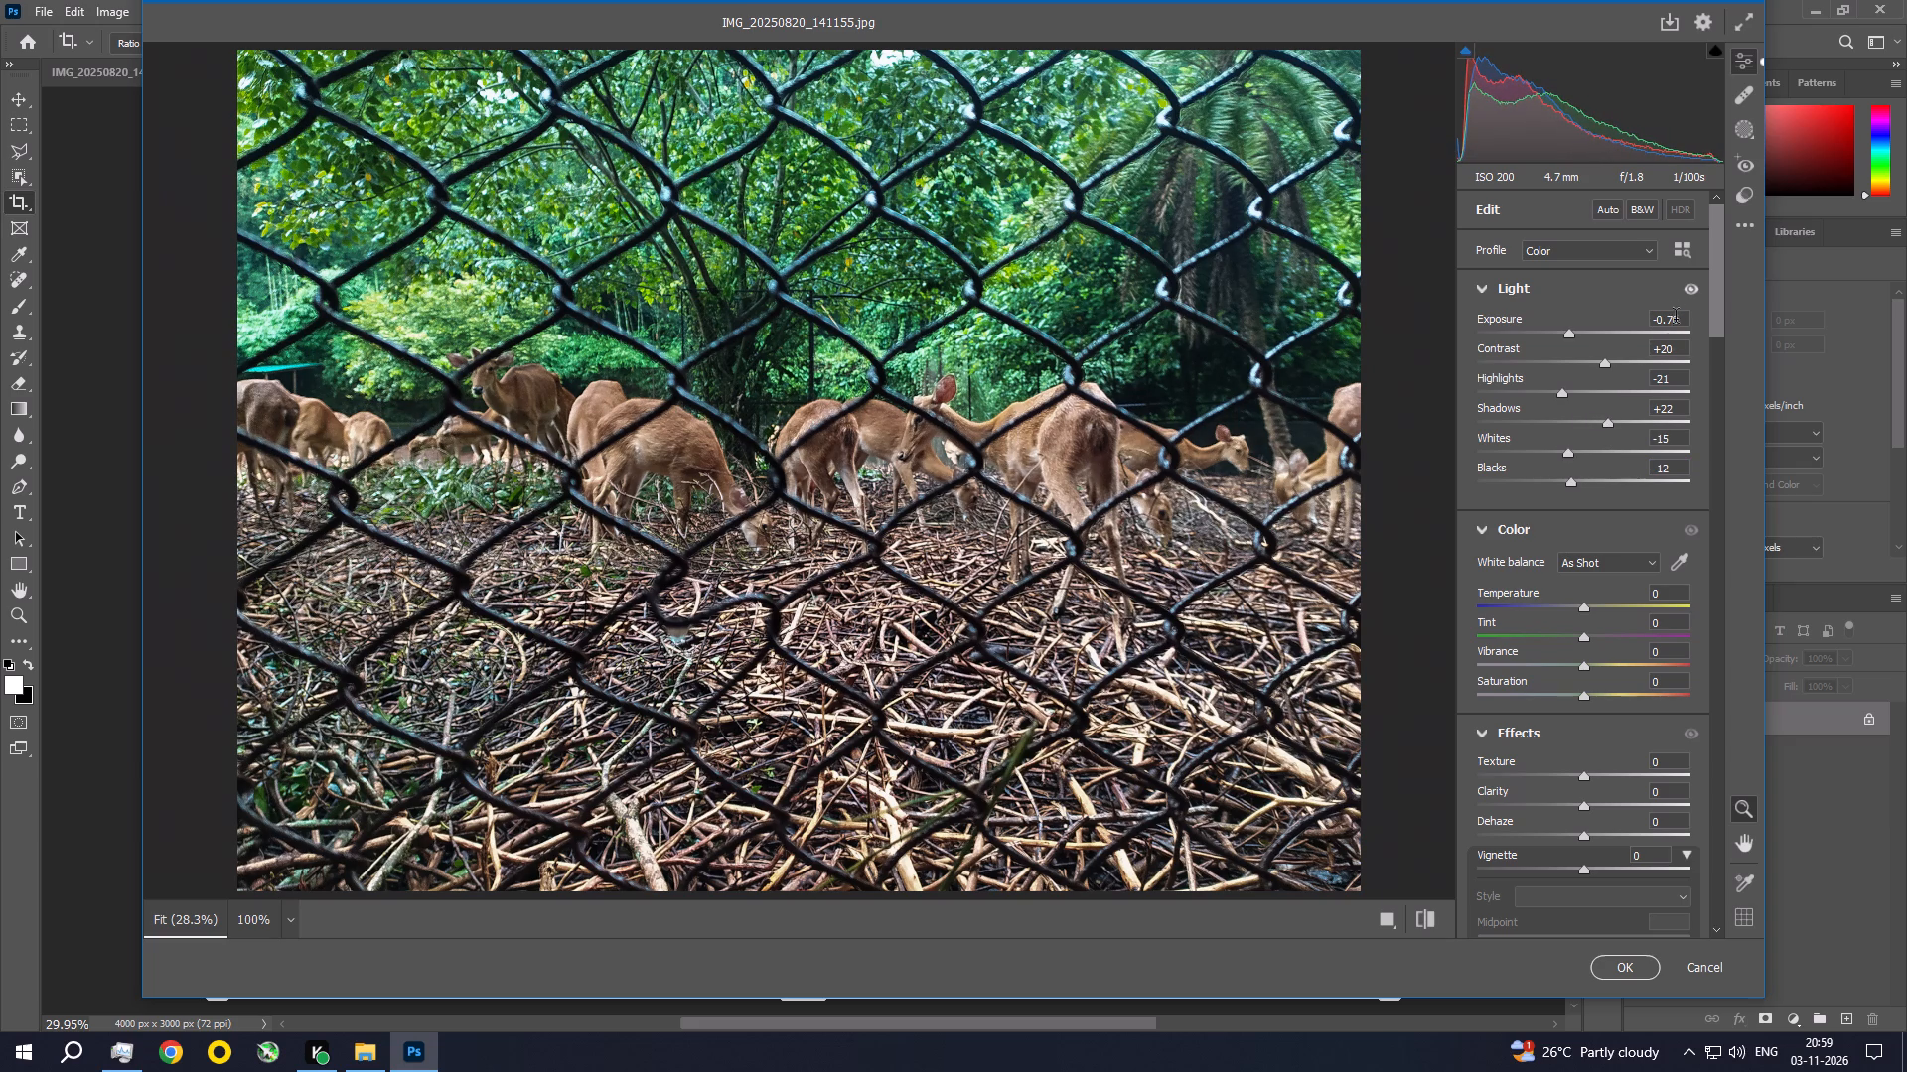
Set the deer photo's Vibrance to +9, Saturation +10, Texture +11, Clarity +7 and Dehaze +7.
left_click_drag(1713, 267, 1716, 334)
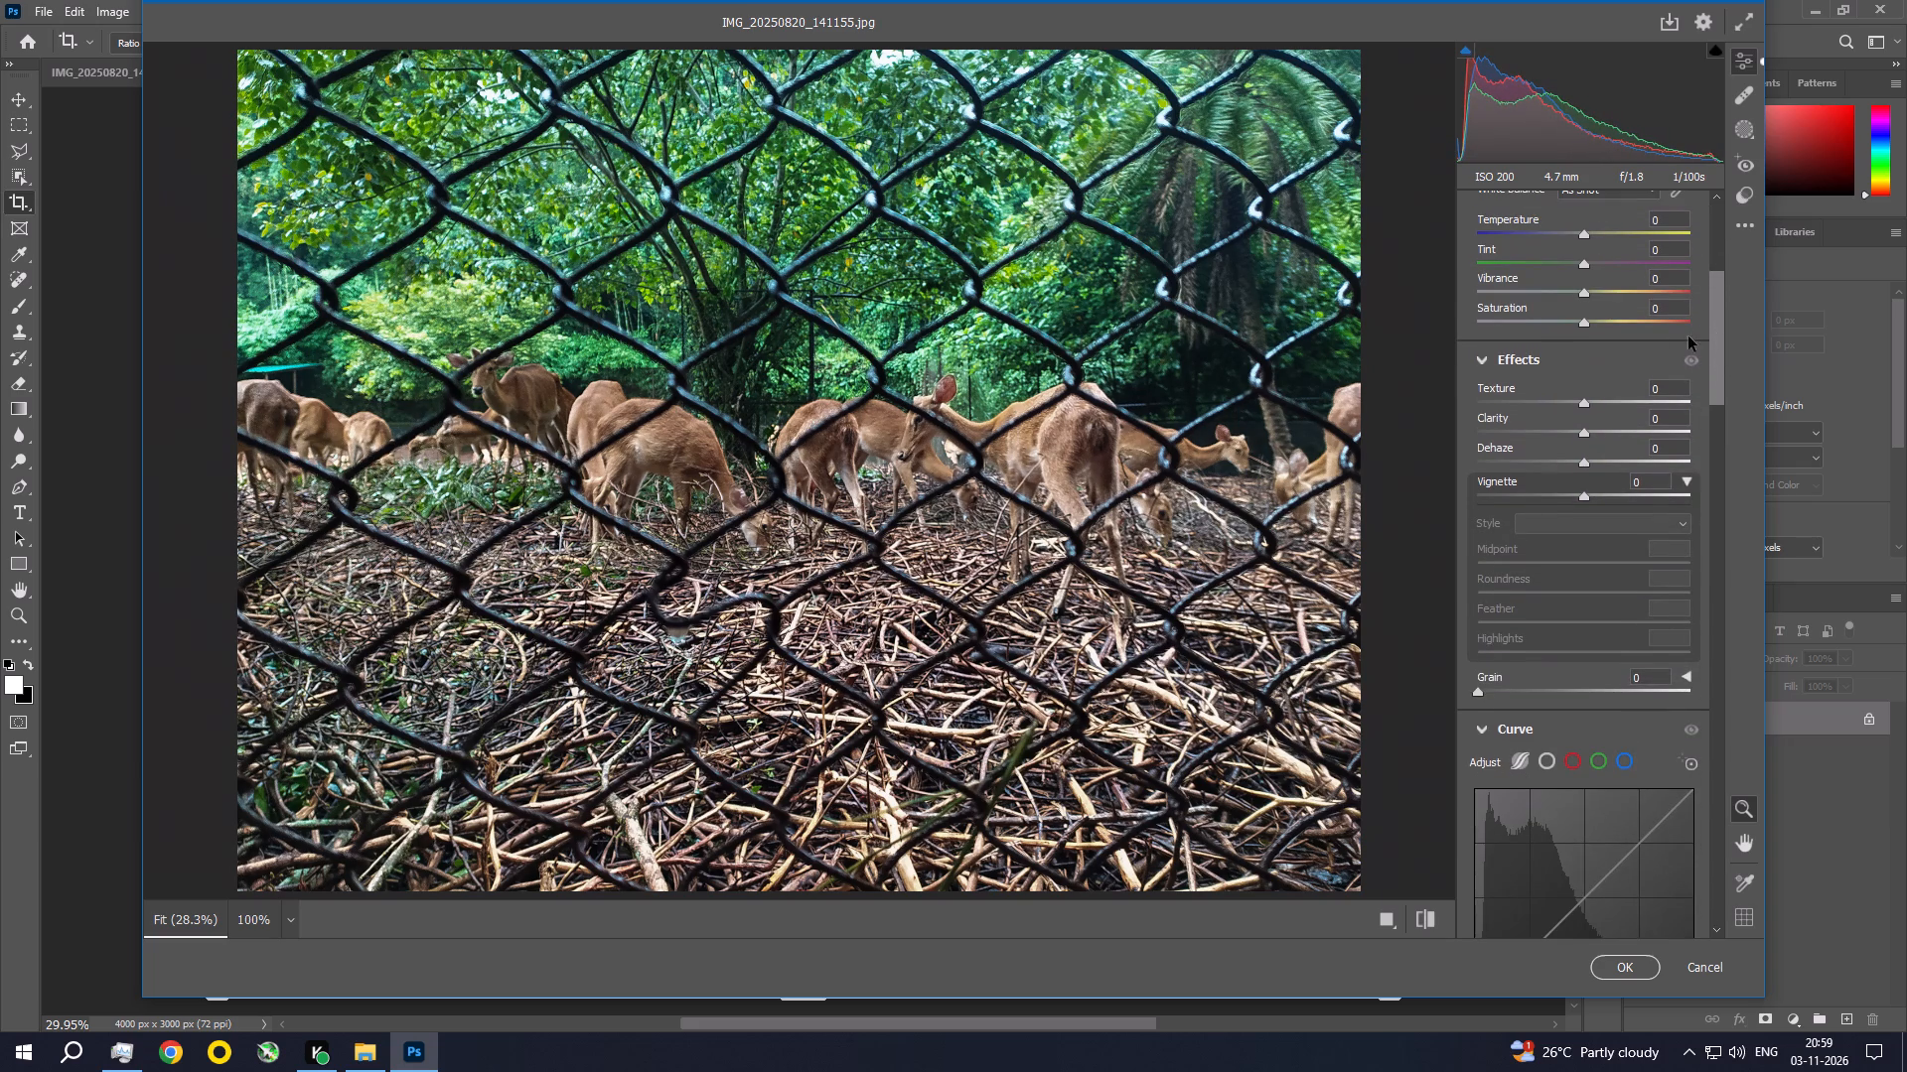
left_click_drag(1580, 294, 1590, 295)
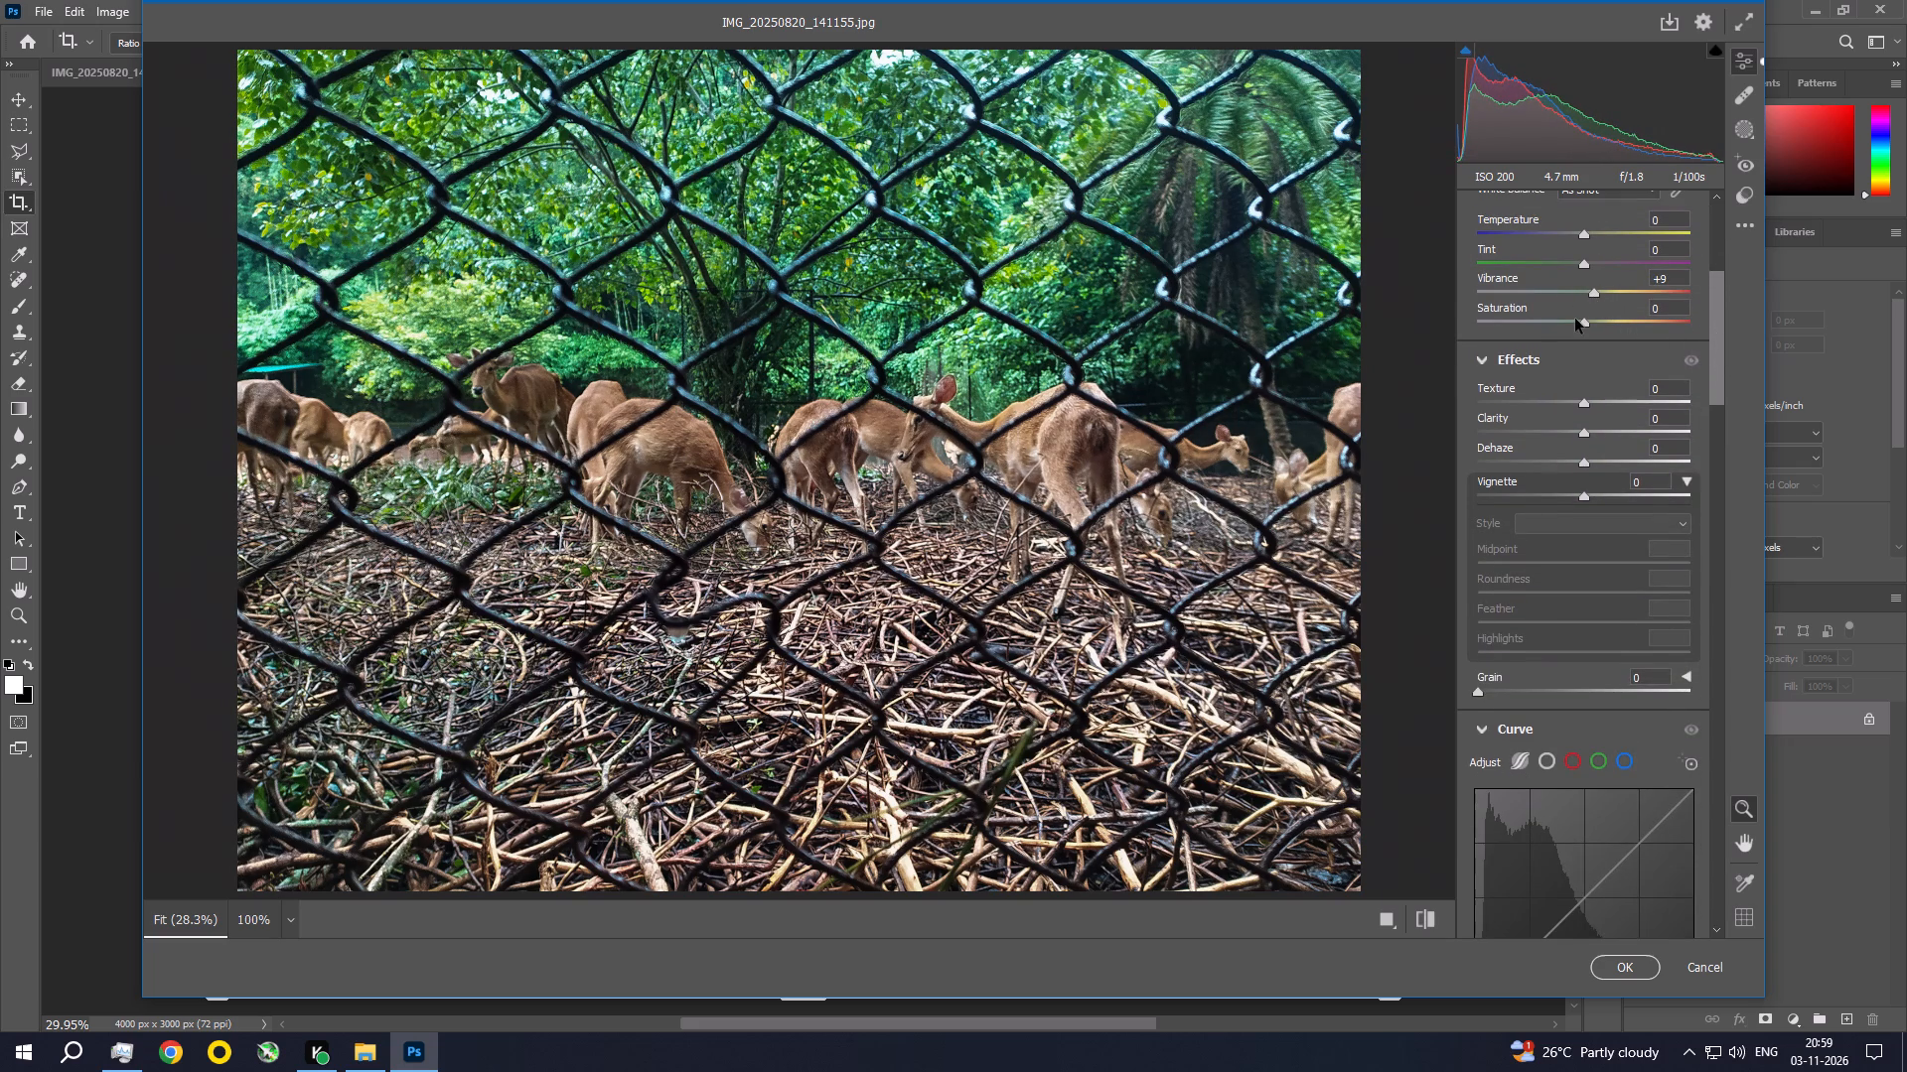
left_click_drag(1582, 320, 1593, 320)
left_click_drag(1577, 406, 1582, 406)
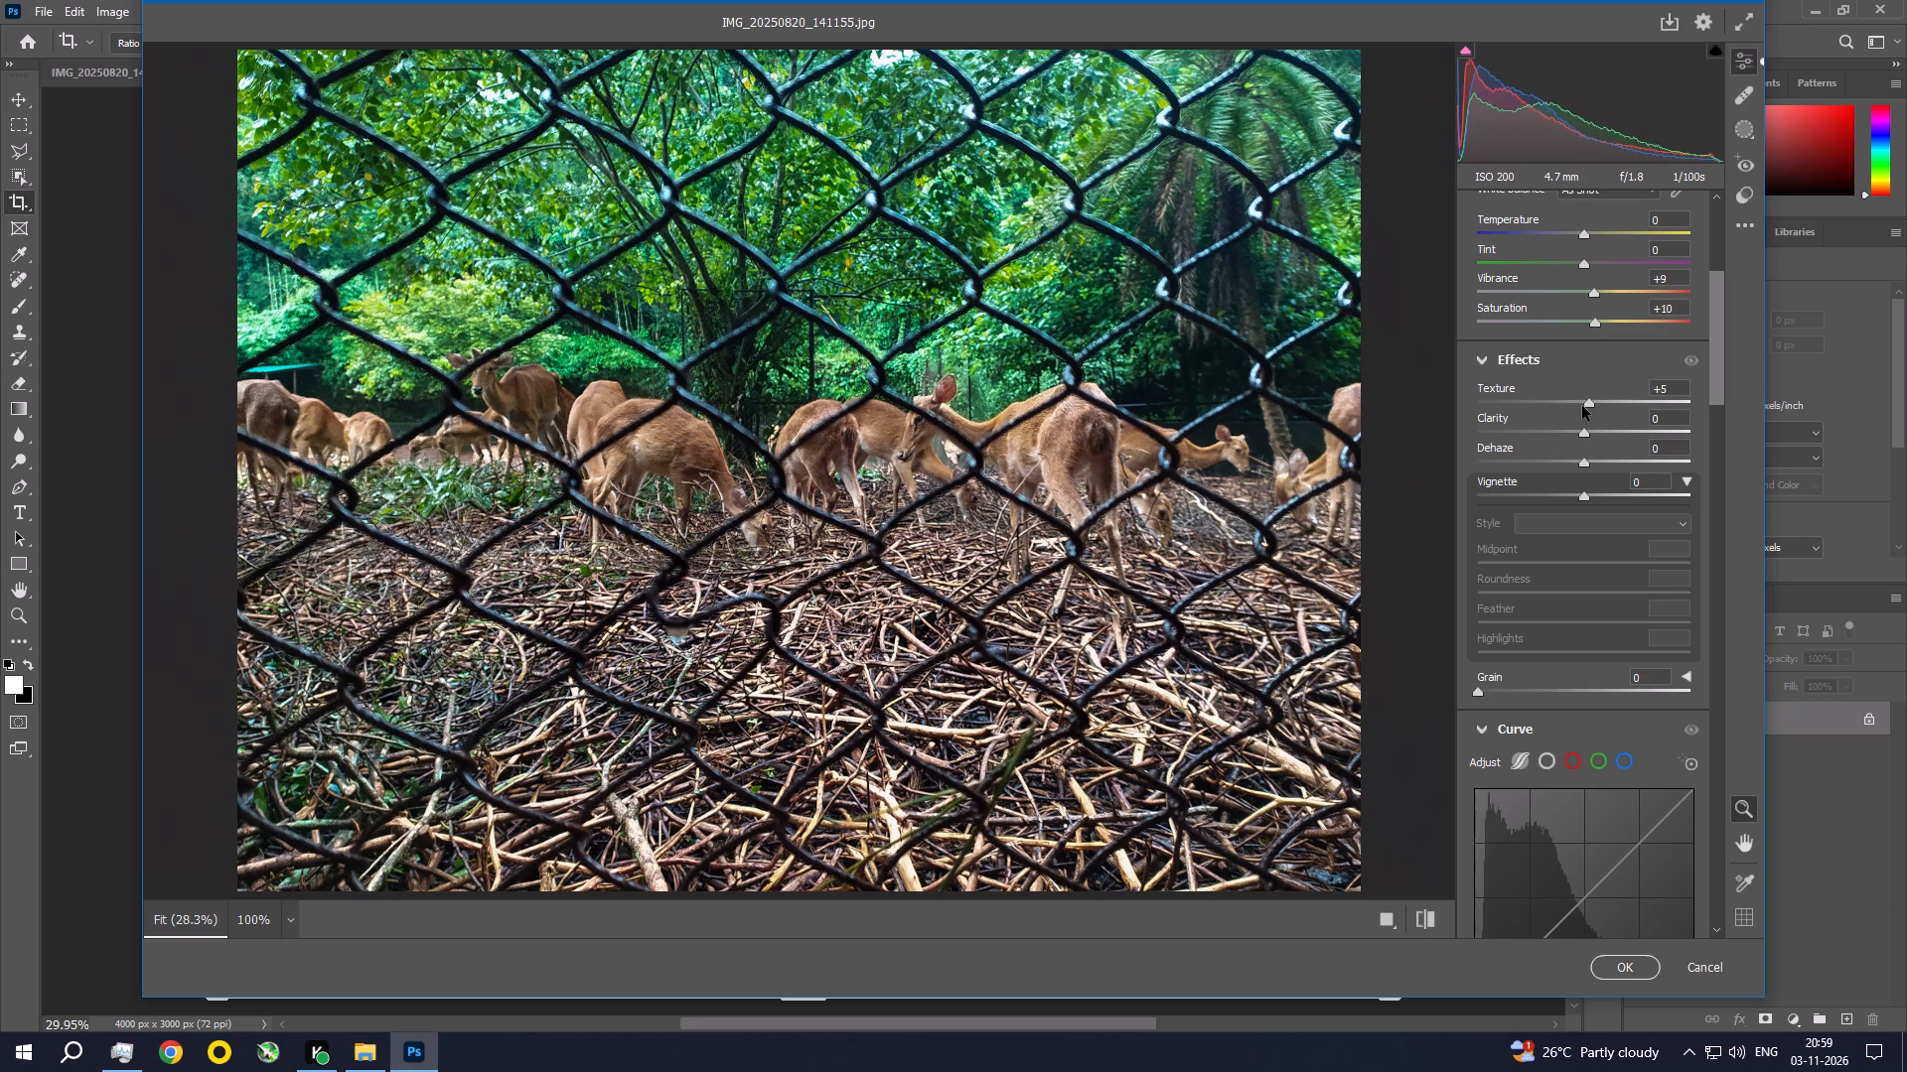
left_click_drag(1582, 406, 1589, 406)
left_click(1583, 434)
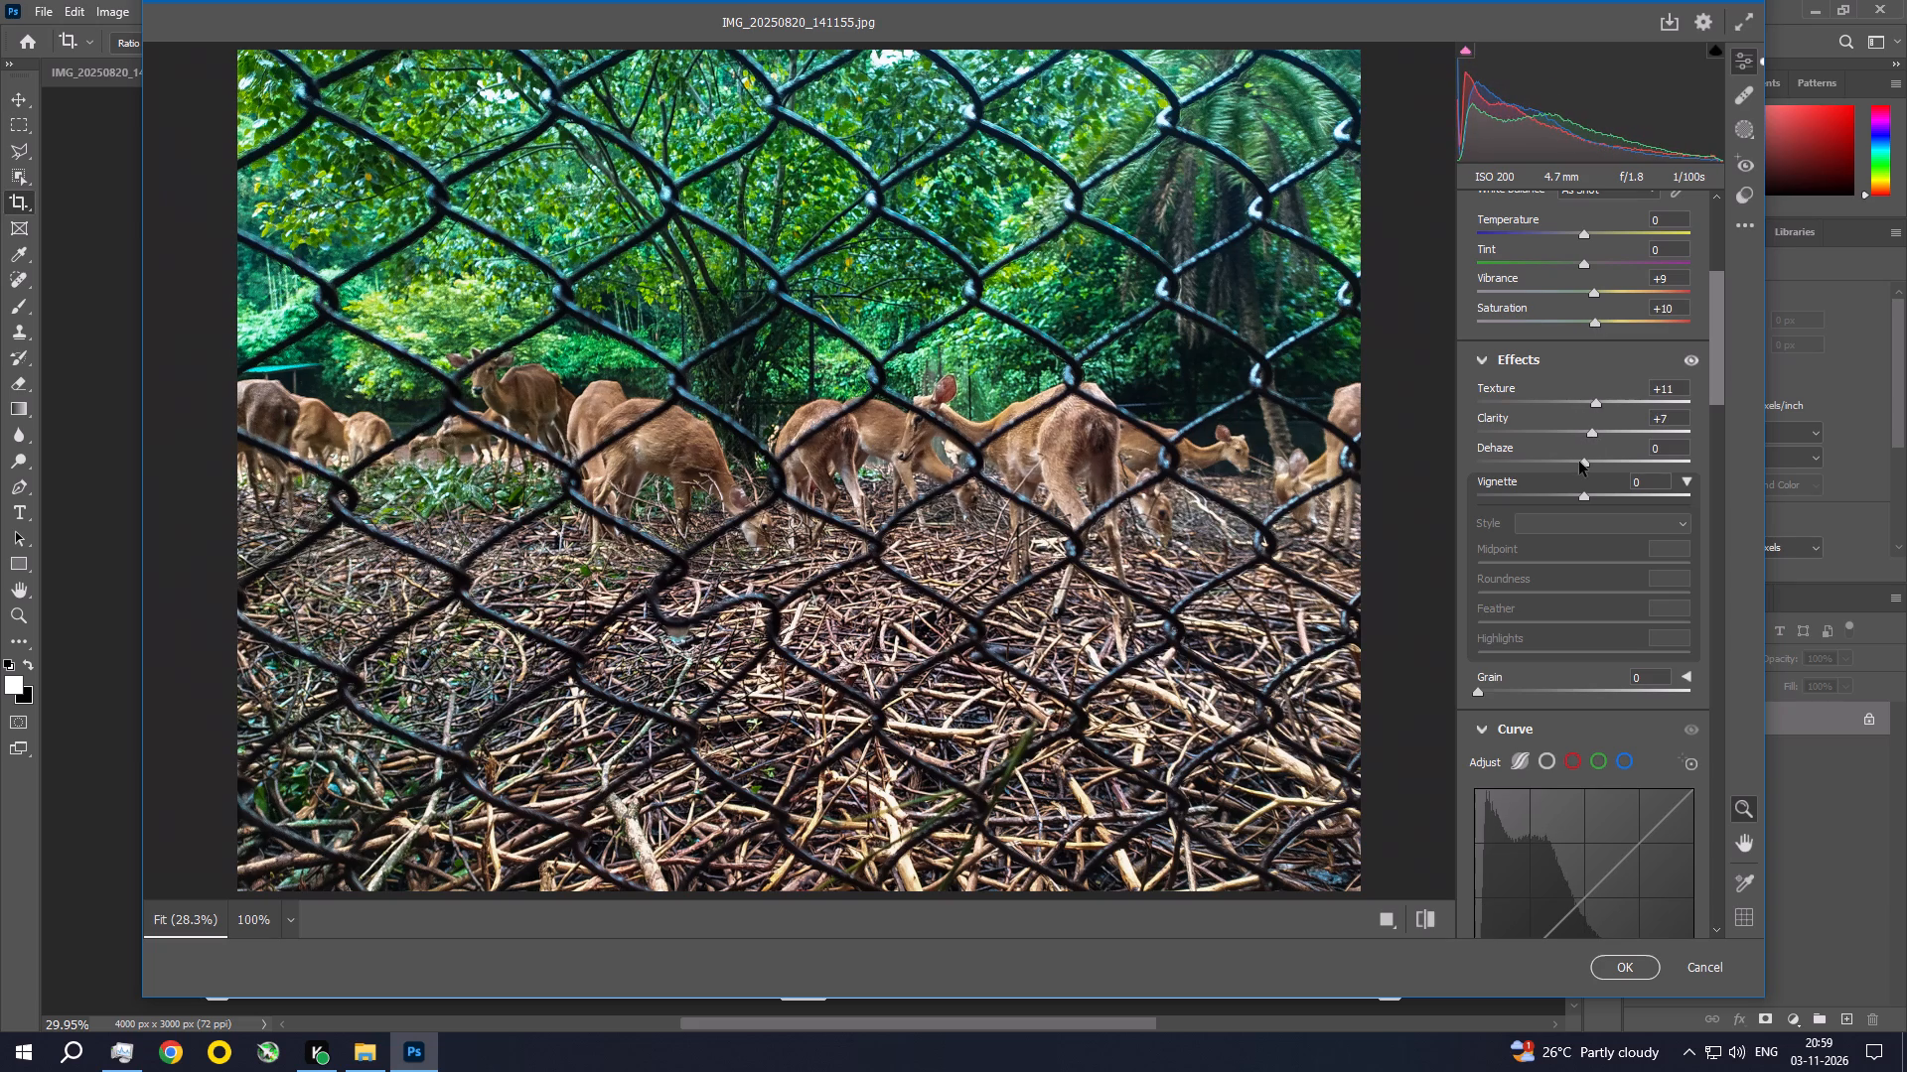
left_click_drag(1580, 462, 1588, 446)
Set the tone curve's Highlights to -26 and Lights to -20 for the deer photo.
left_click_drag(1717, 361, 1724, 396)
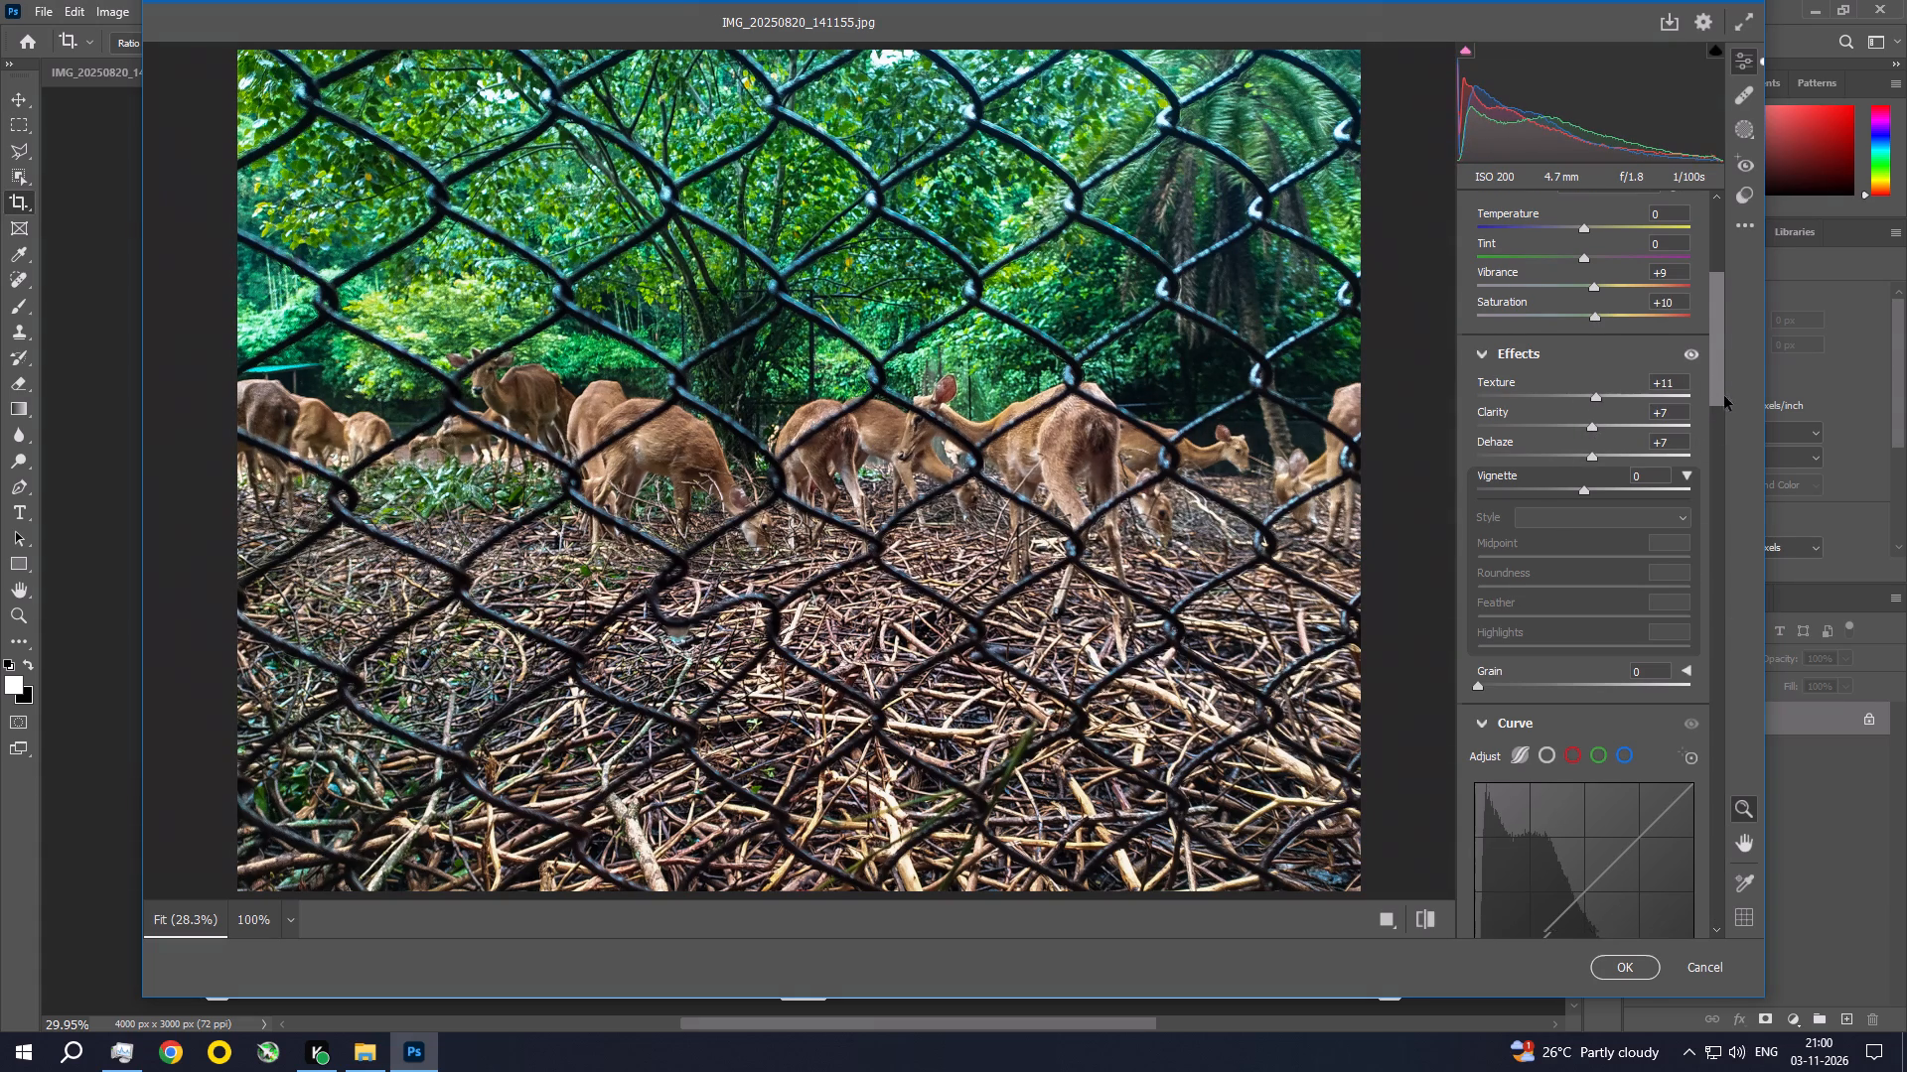
left_click_drag(1724, 396, 1735, 461)
left_click_drag(1590, 509, 1557, 502)
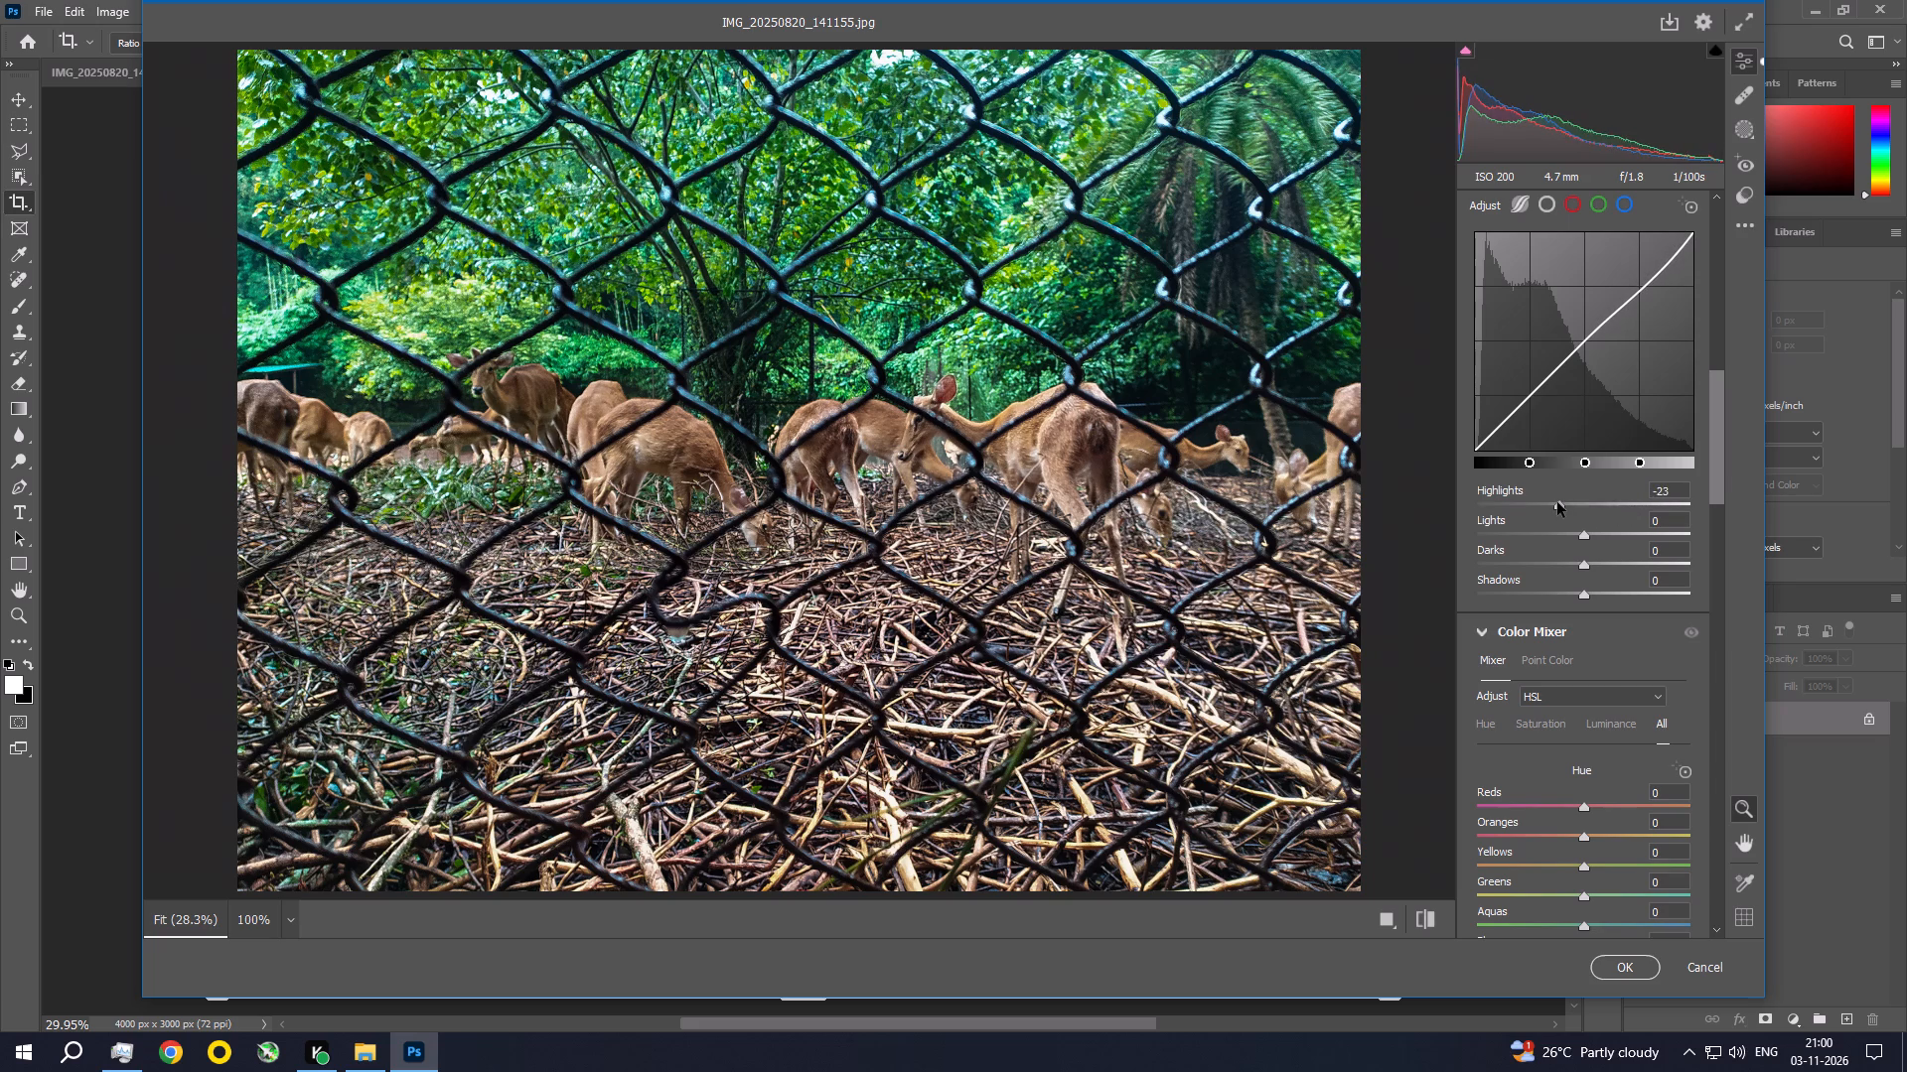
left_click_drag(1557, 502, 1555, 501)
left_click_drag(1582, 539, 1561, 525)
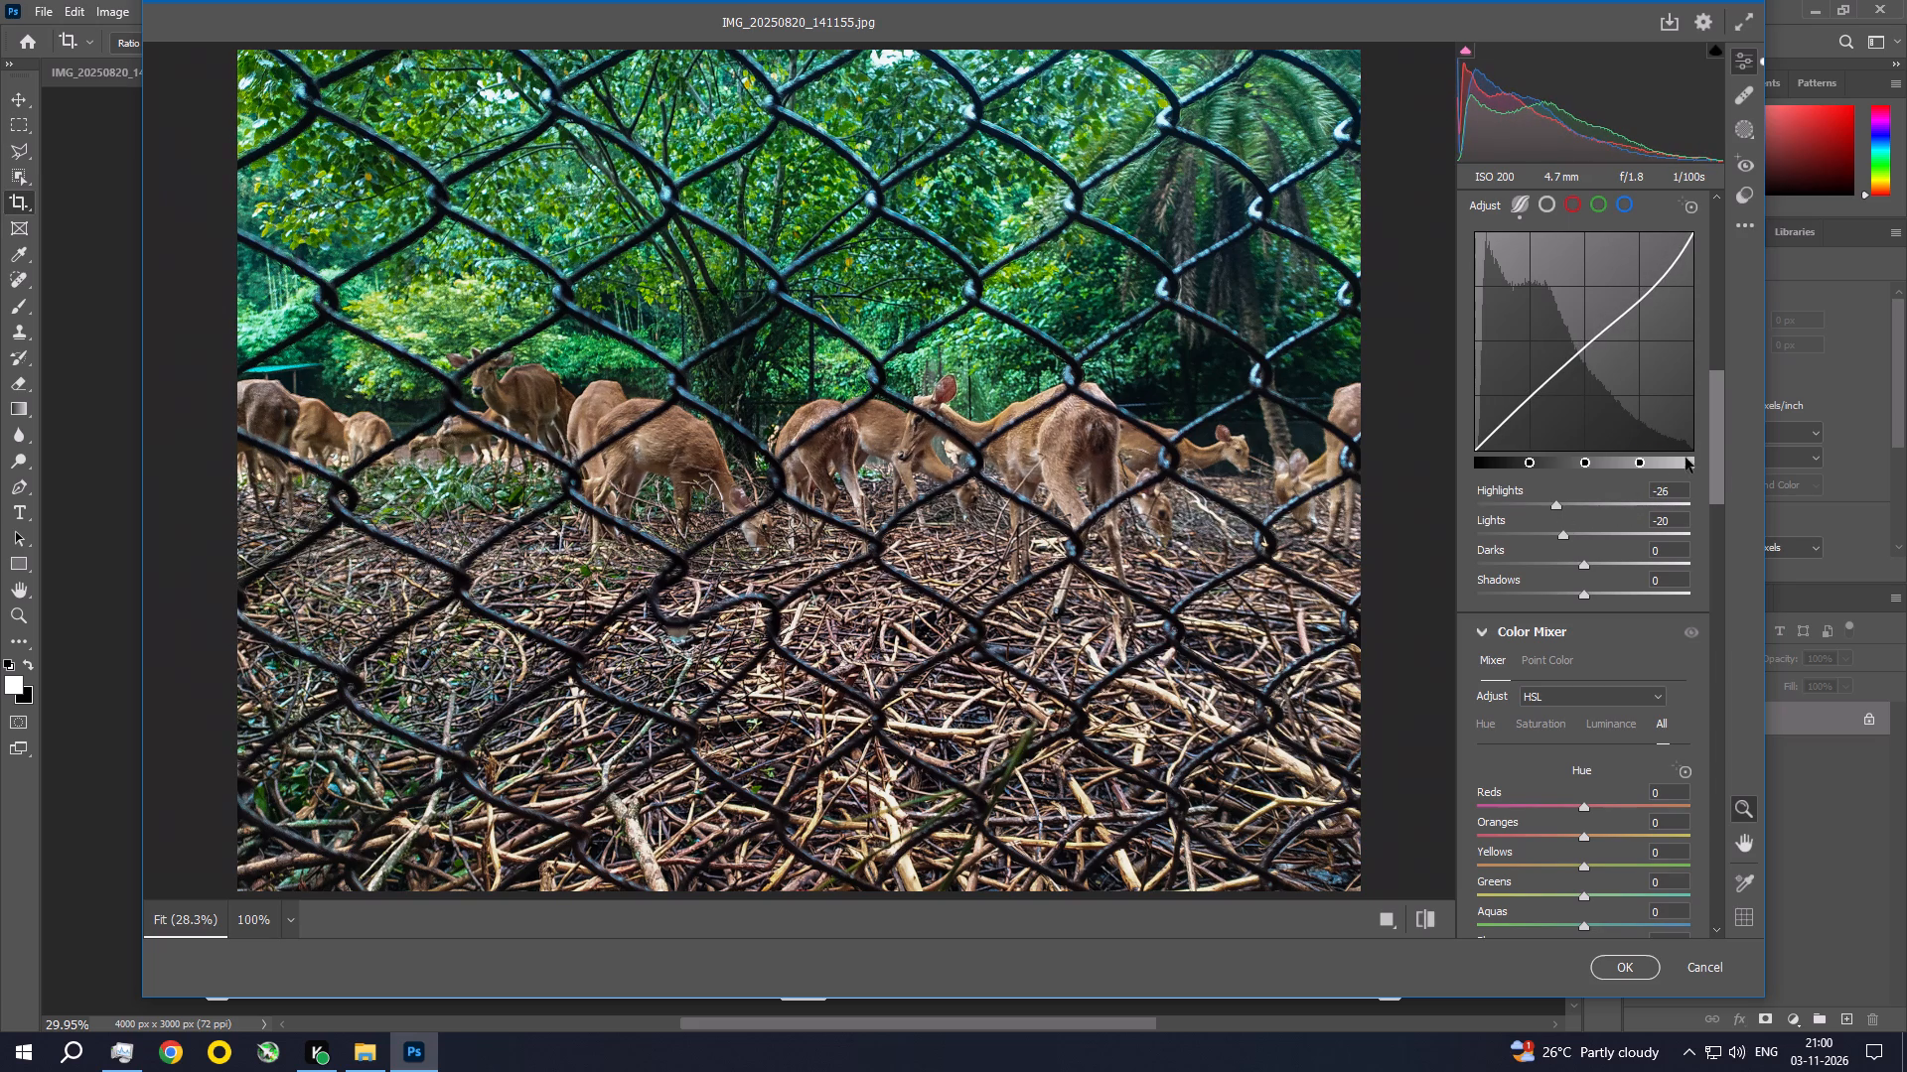
Enable Lens Blur on the deer photo in the Camera Raw Filter.
left_click_drag(1722, 425, 1705, 733)
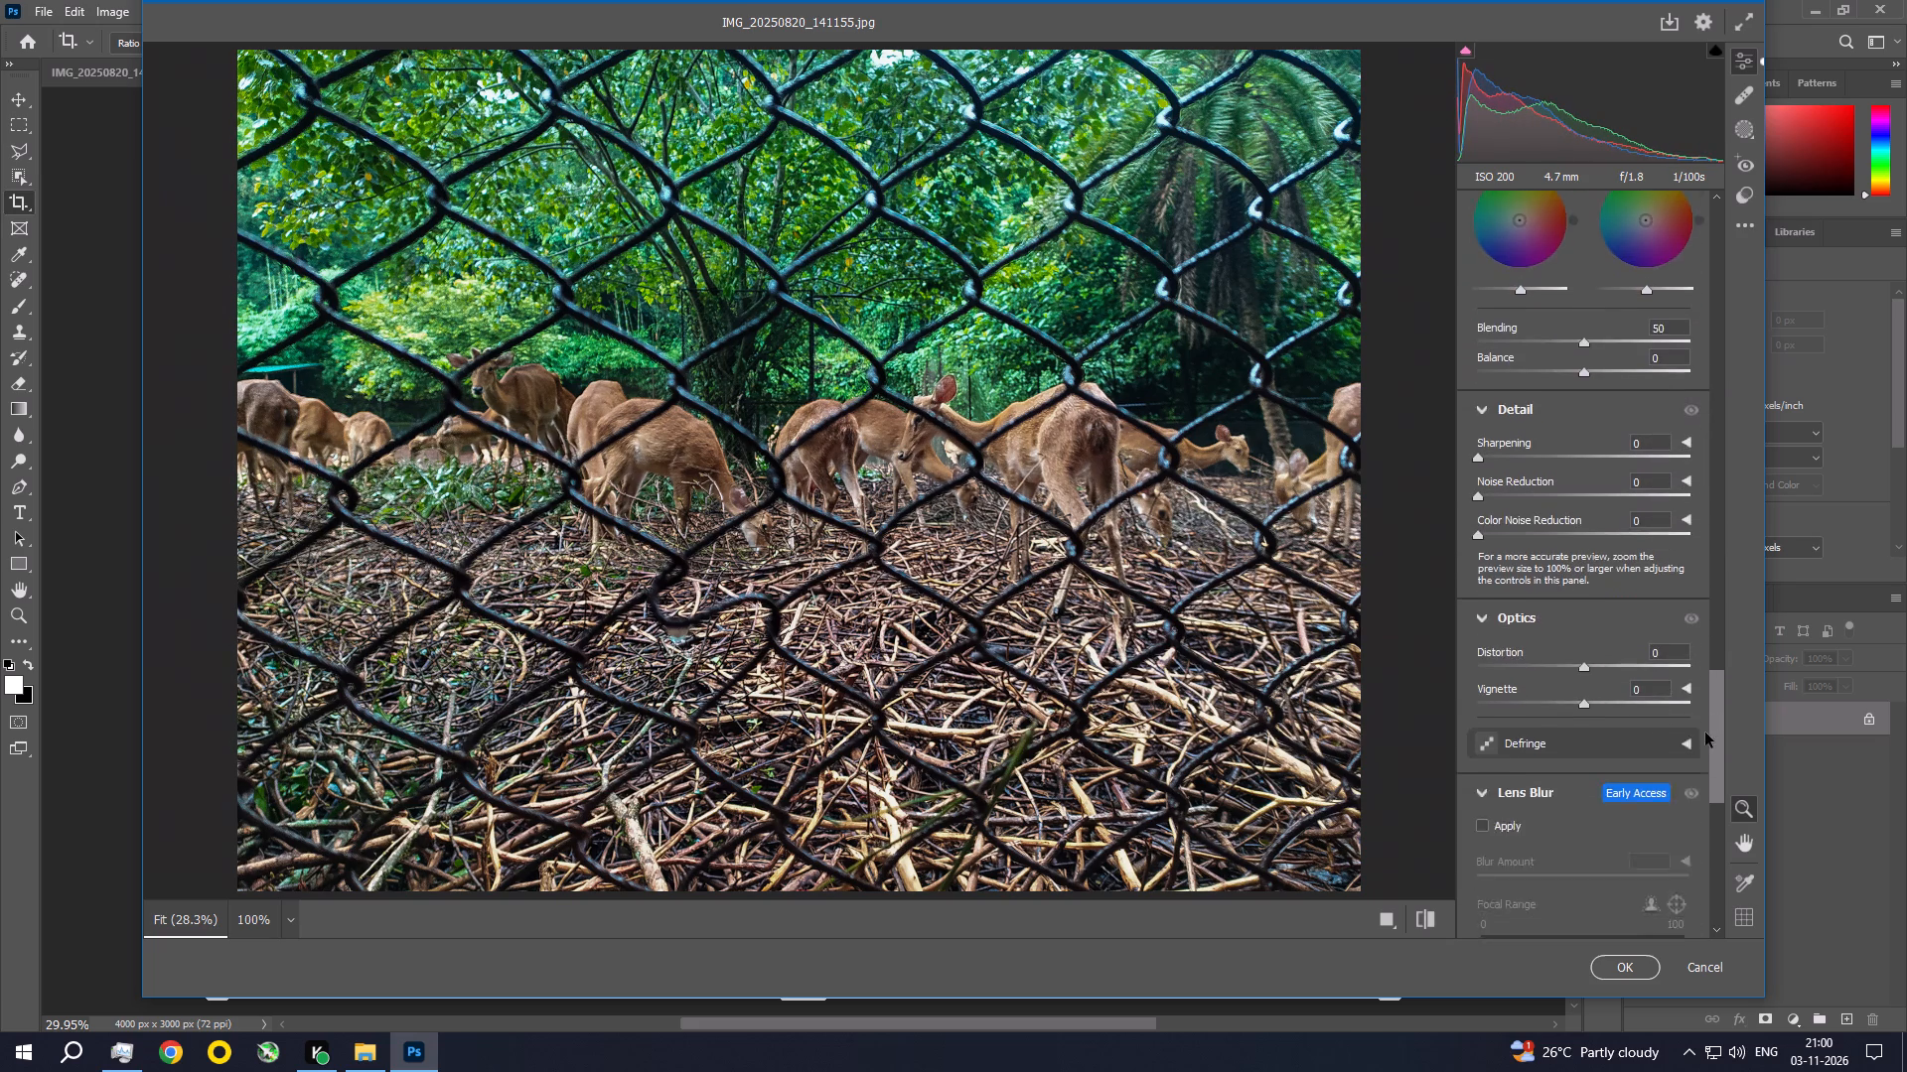
left_click_drag(1705, 733, 1700, 787)
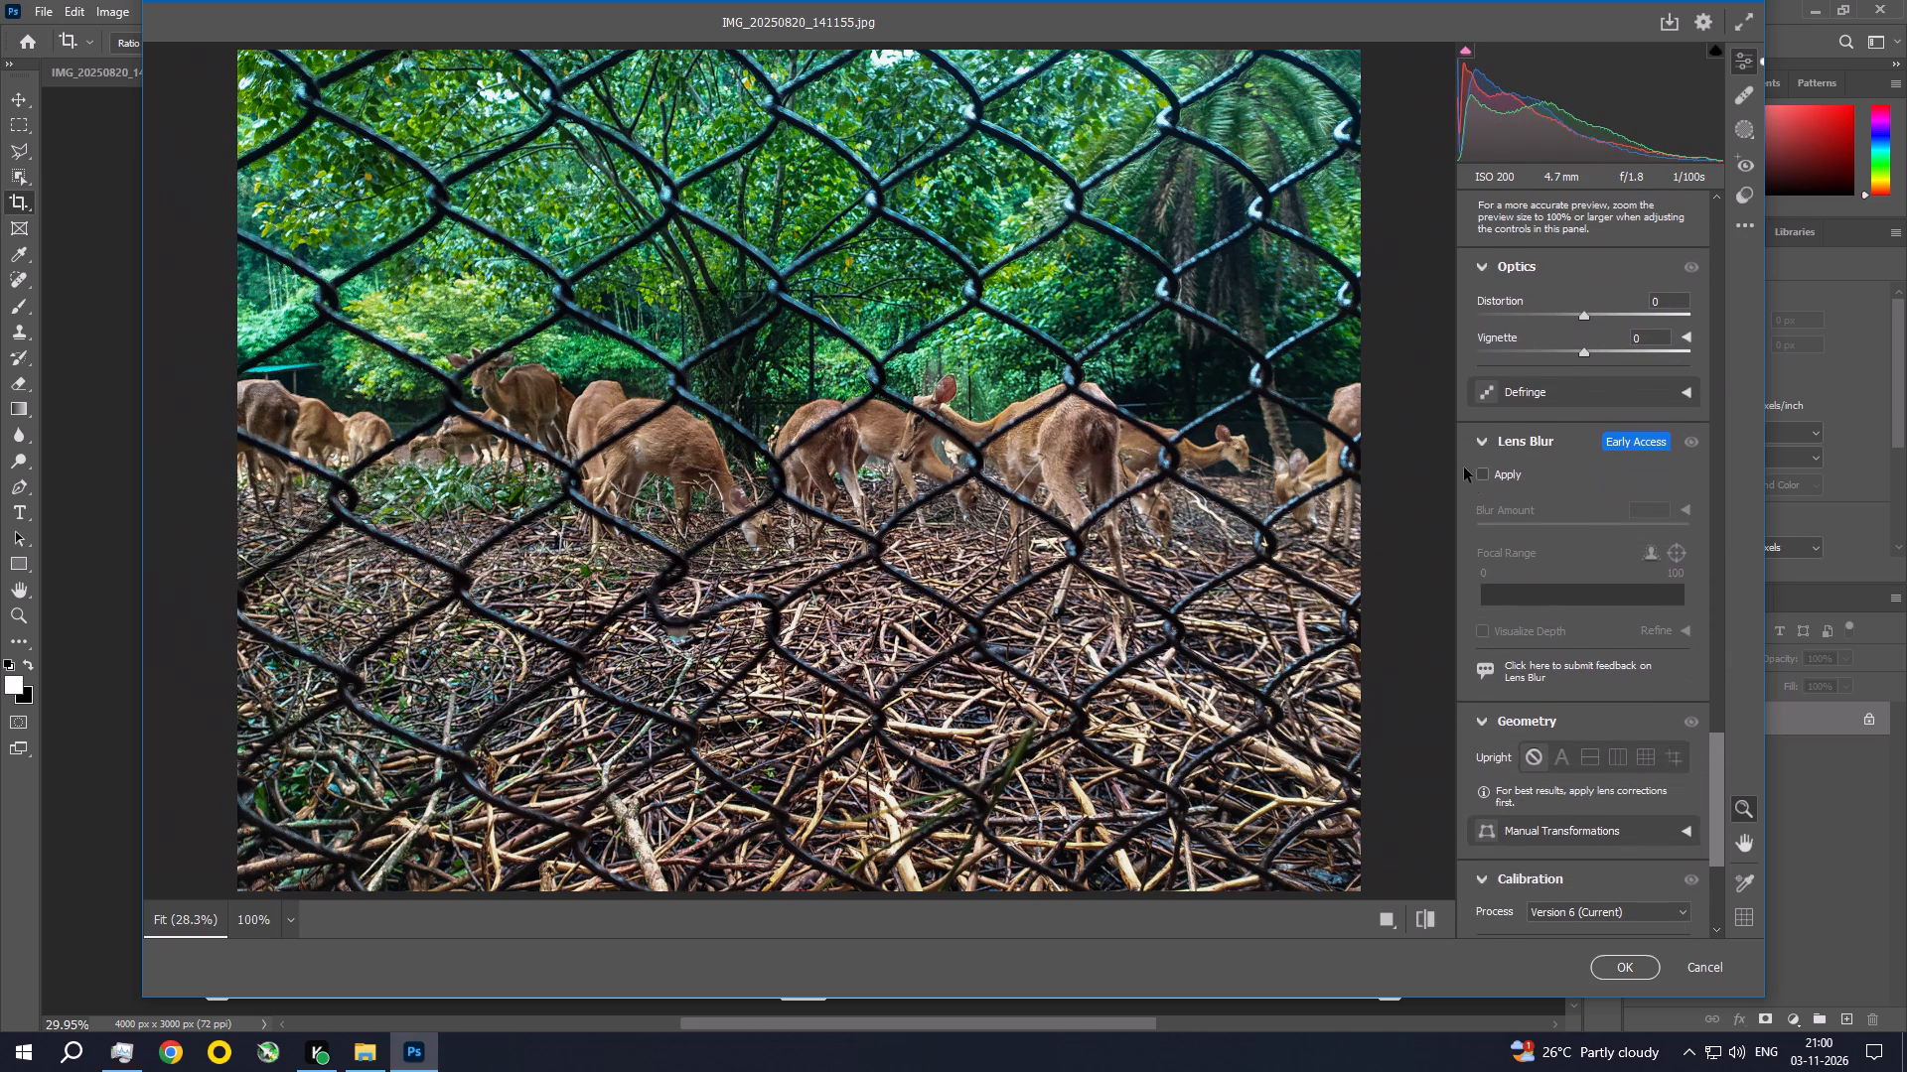
left_click(1483, 480)
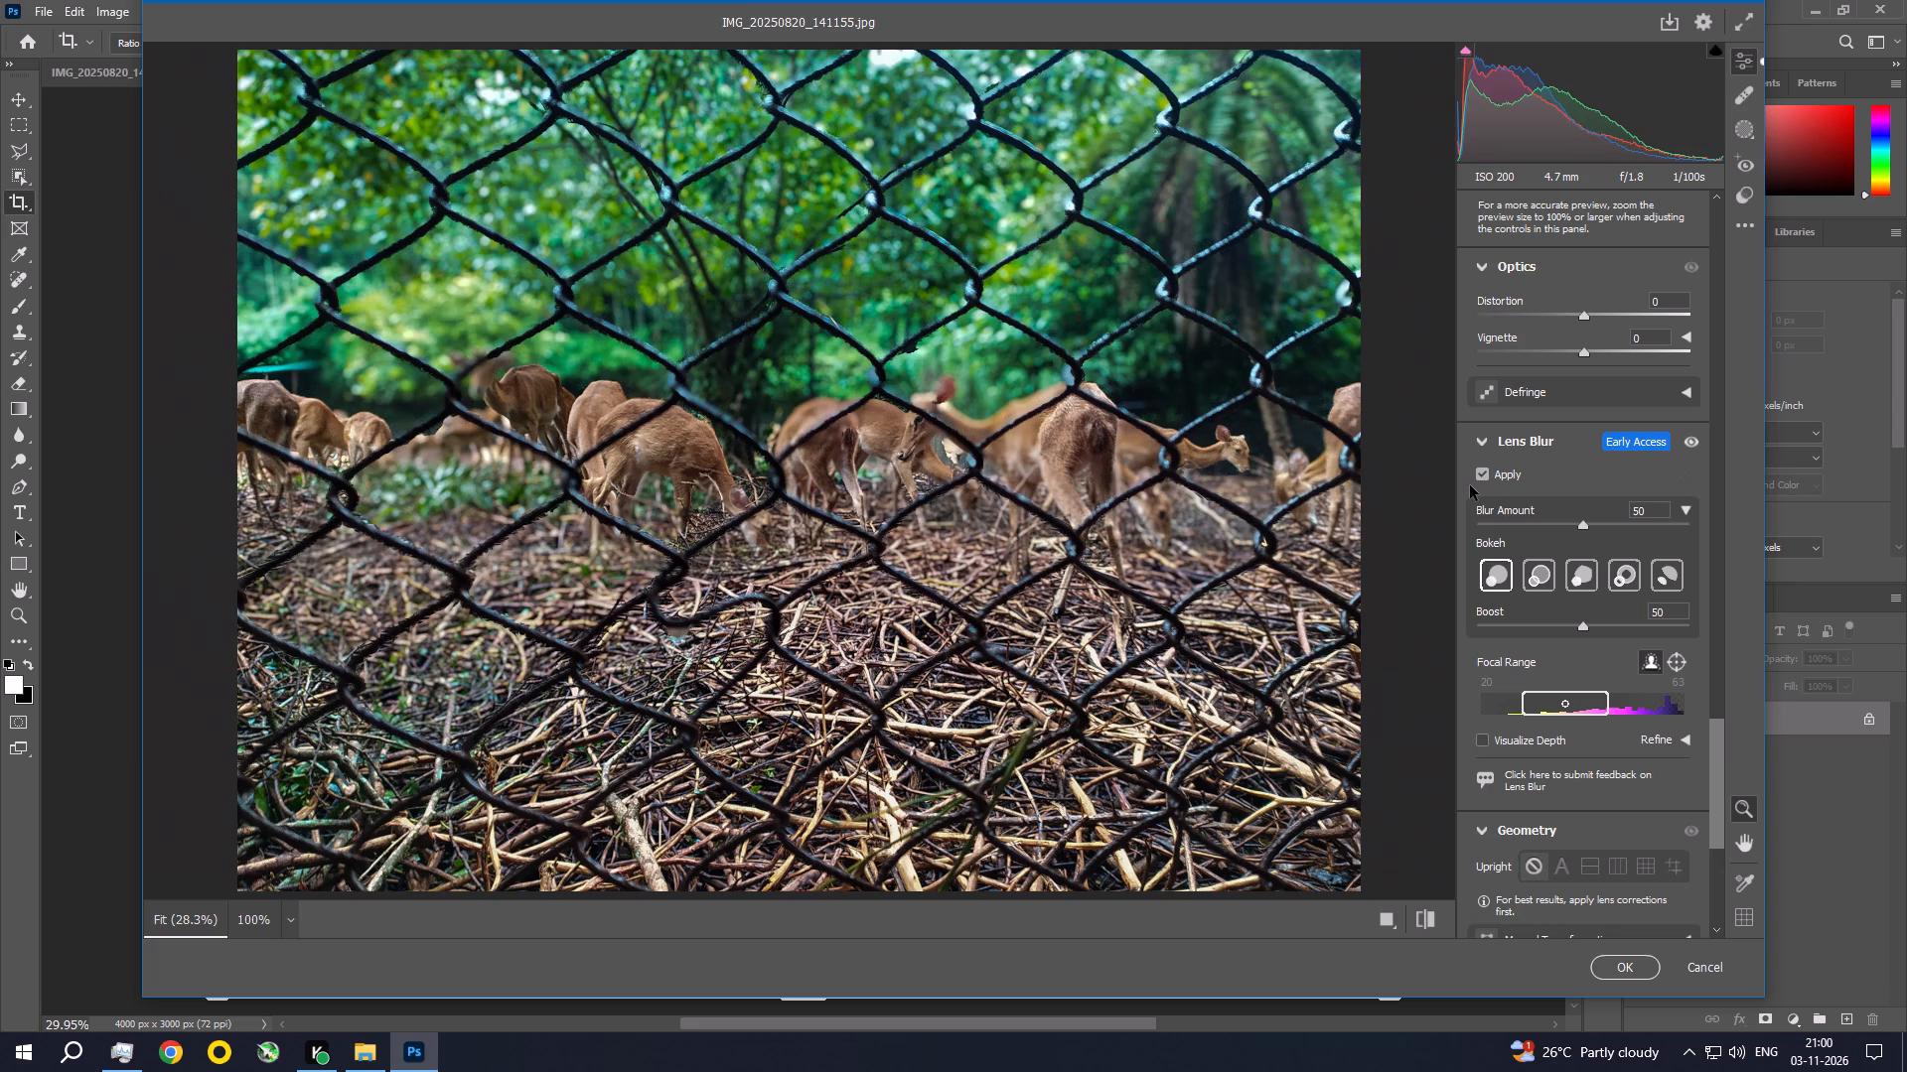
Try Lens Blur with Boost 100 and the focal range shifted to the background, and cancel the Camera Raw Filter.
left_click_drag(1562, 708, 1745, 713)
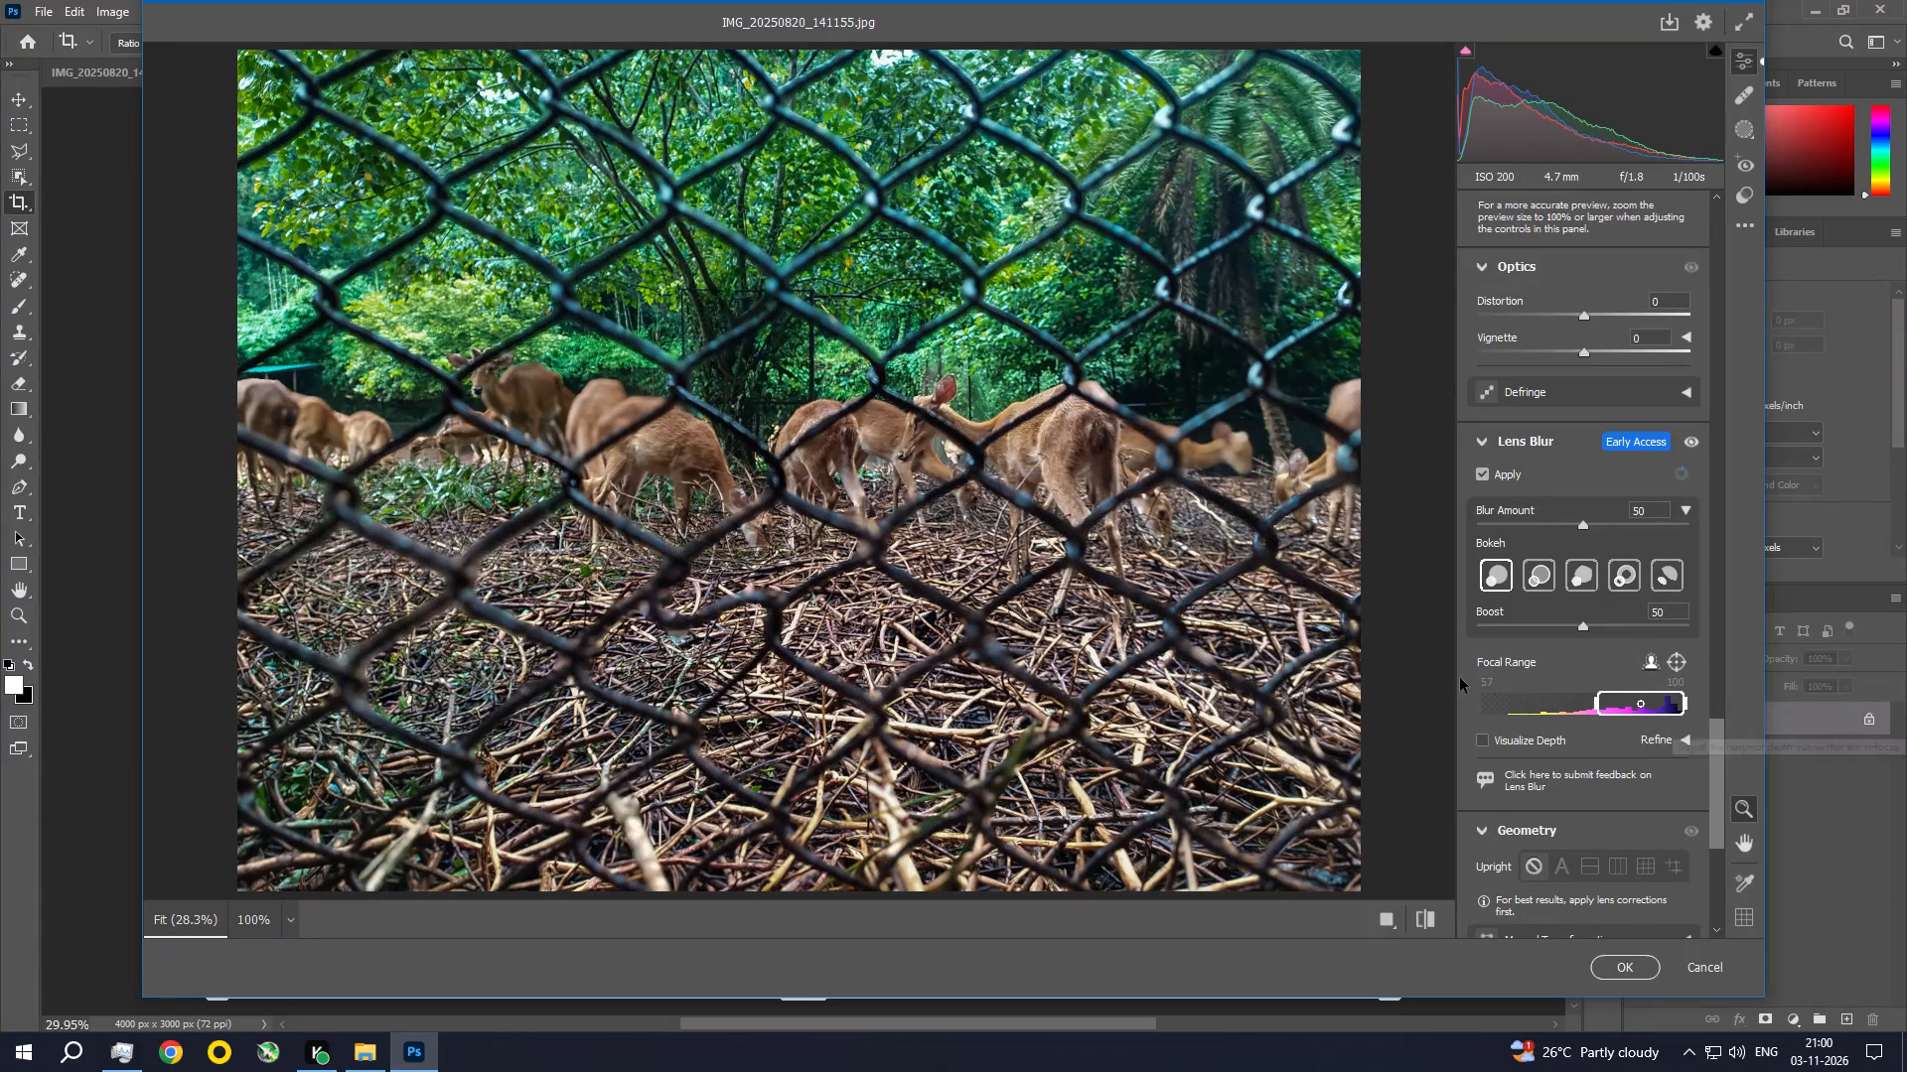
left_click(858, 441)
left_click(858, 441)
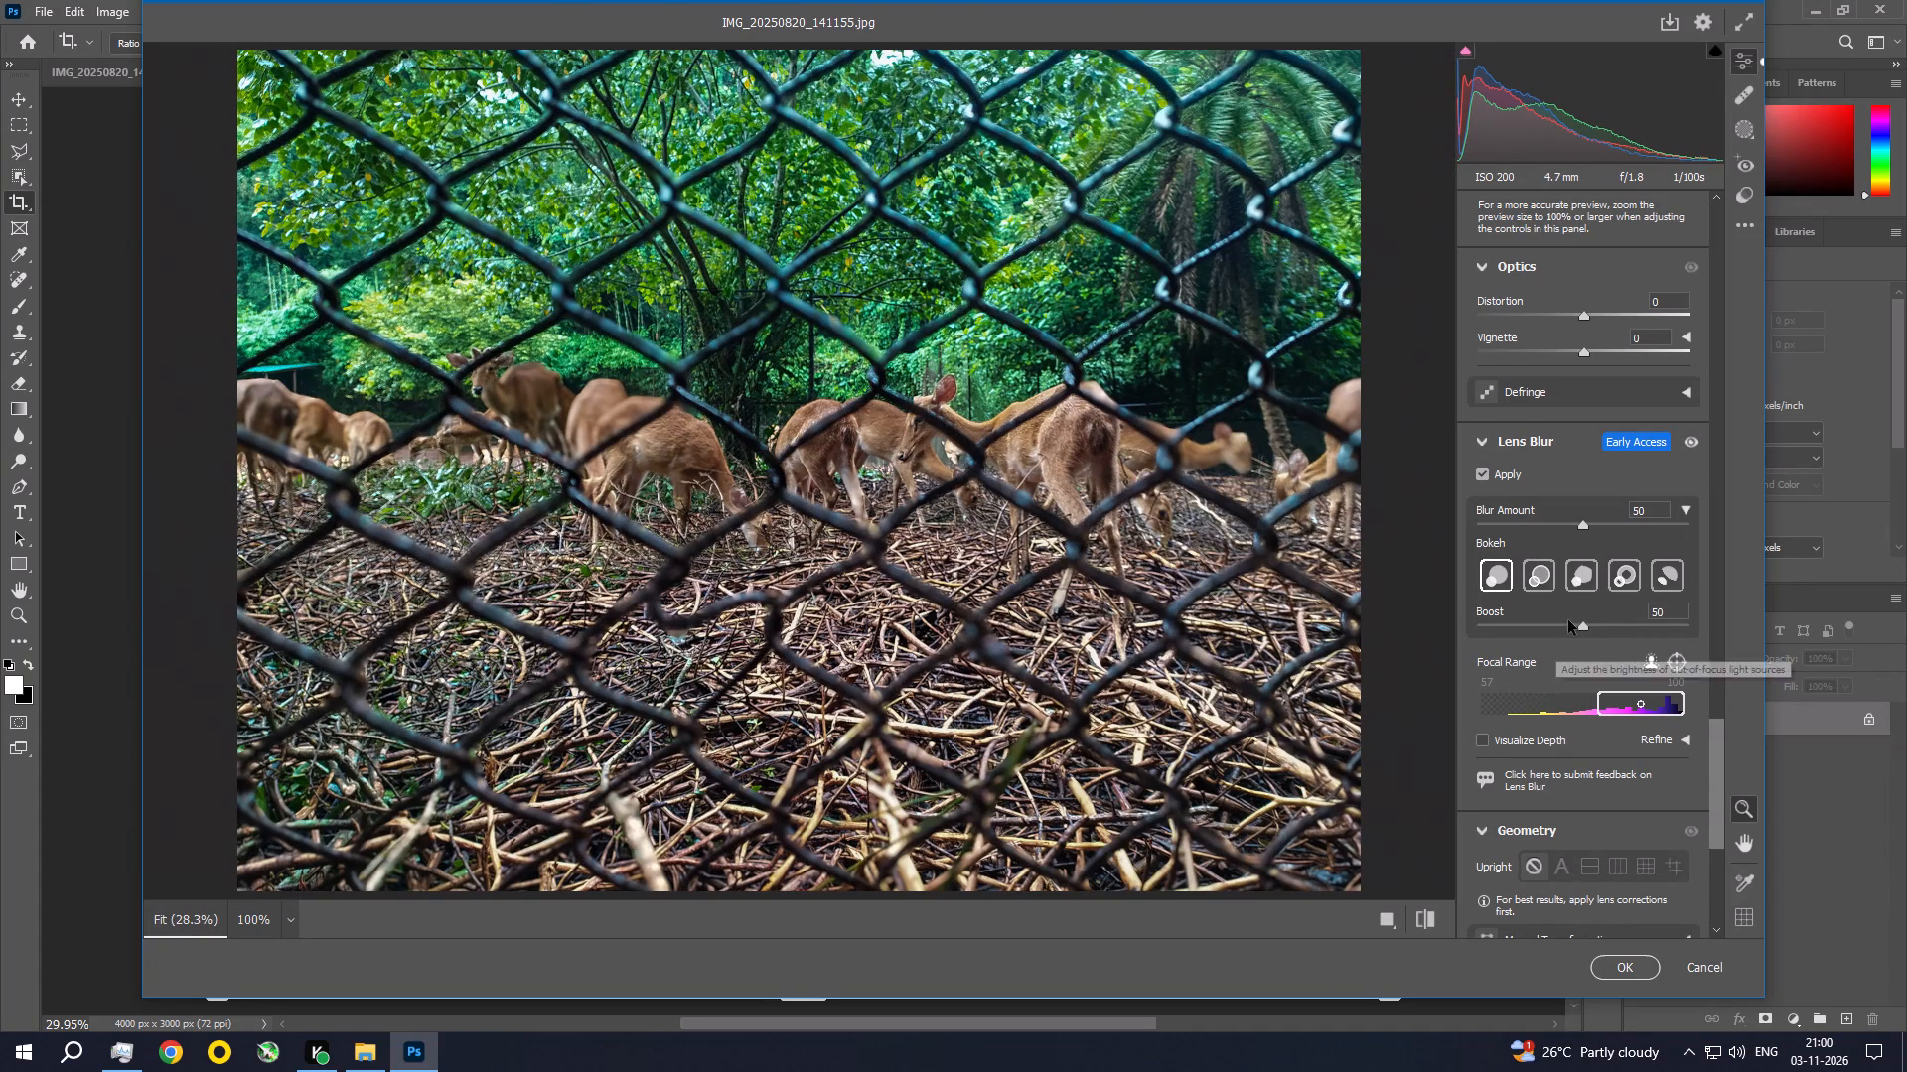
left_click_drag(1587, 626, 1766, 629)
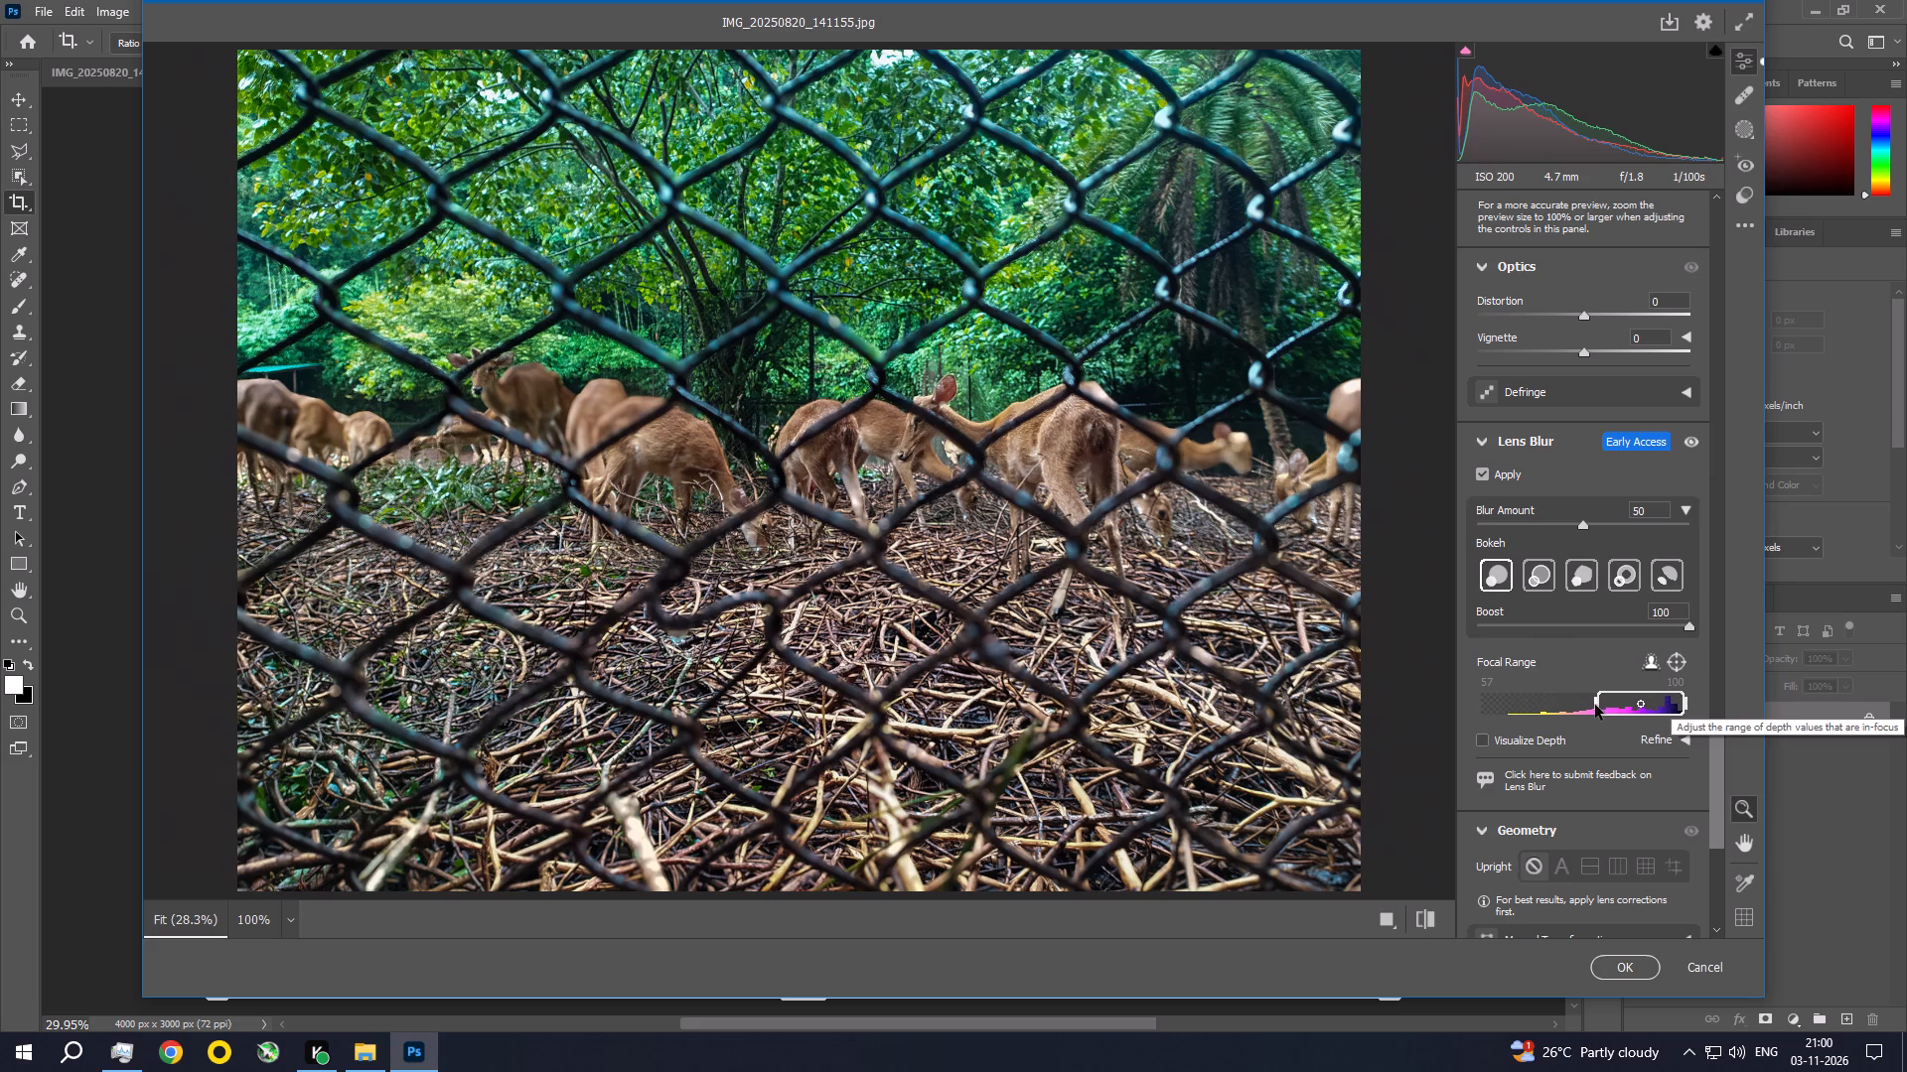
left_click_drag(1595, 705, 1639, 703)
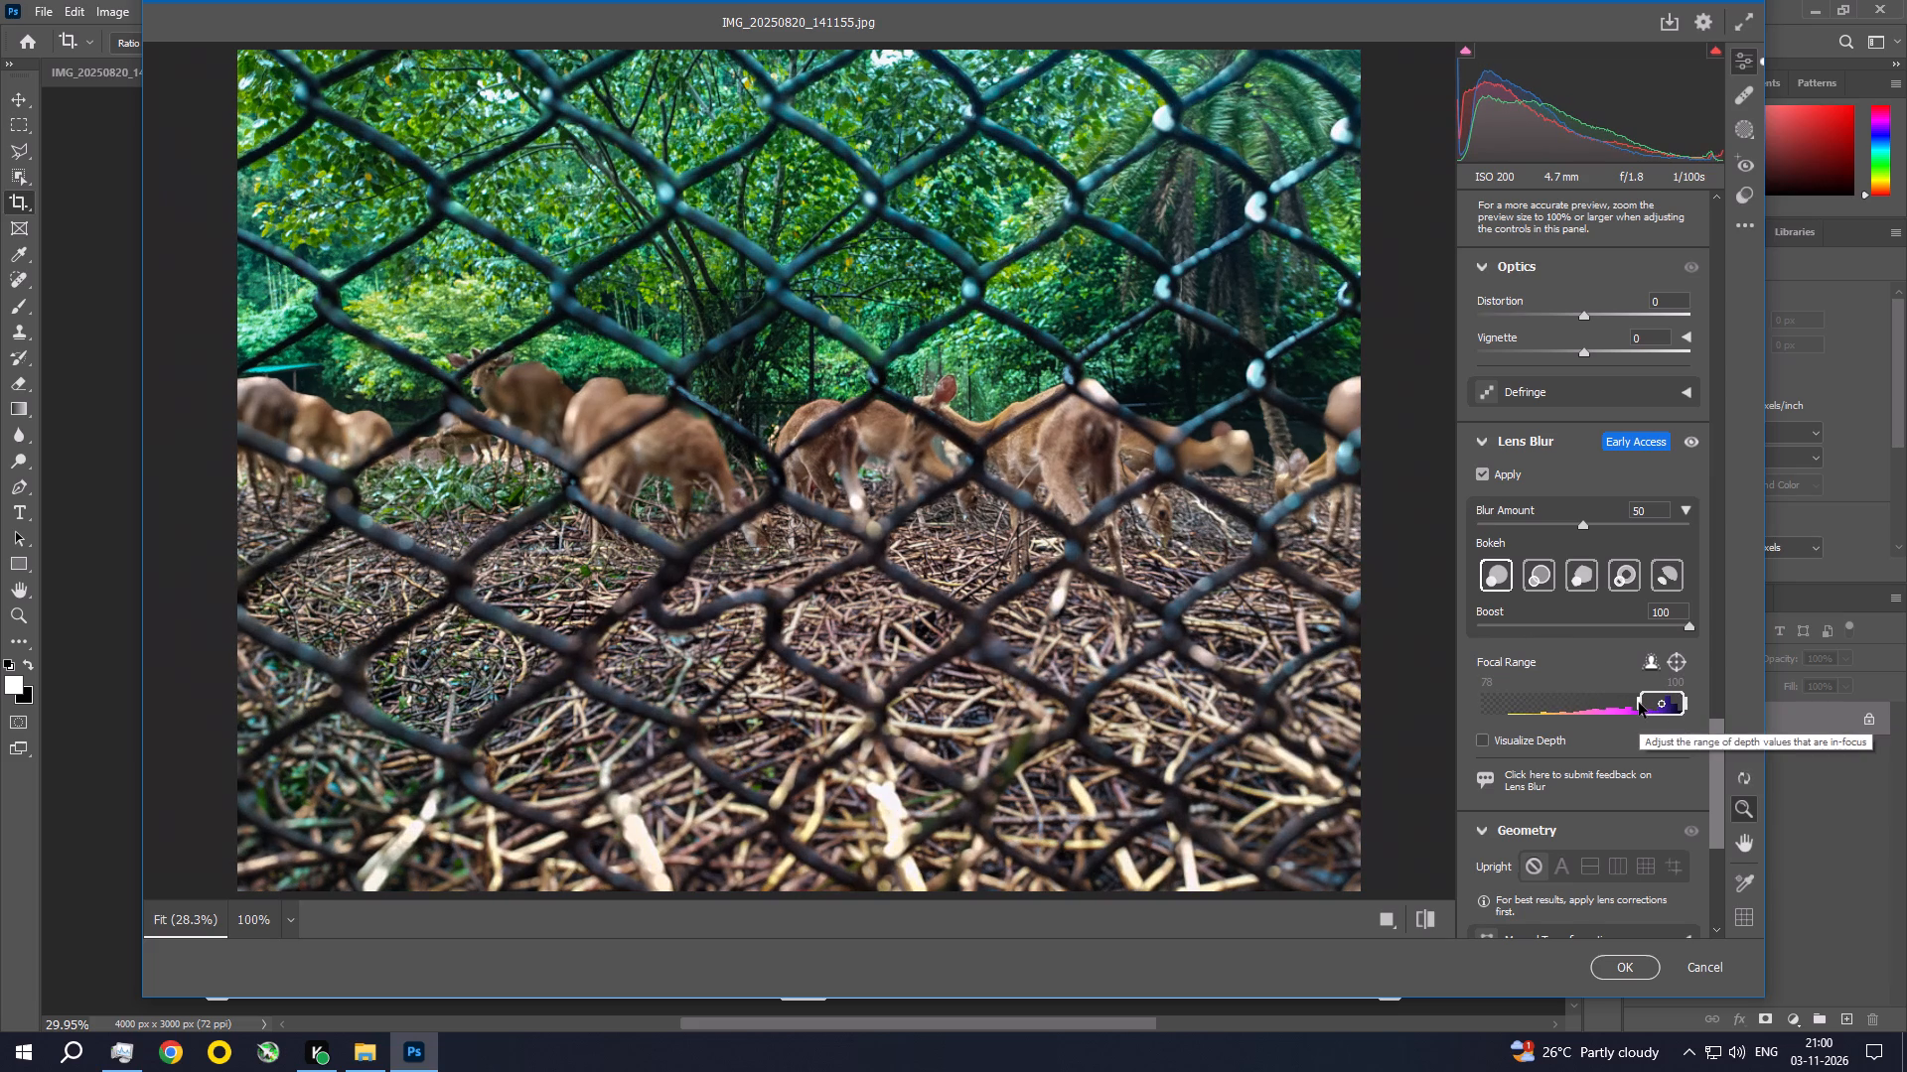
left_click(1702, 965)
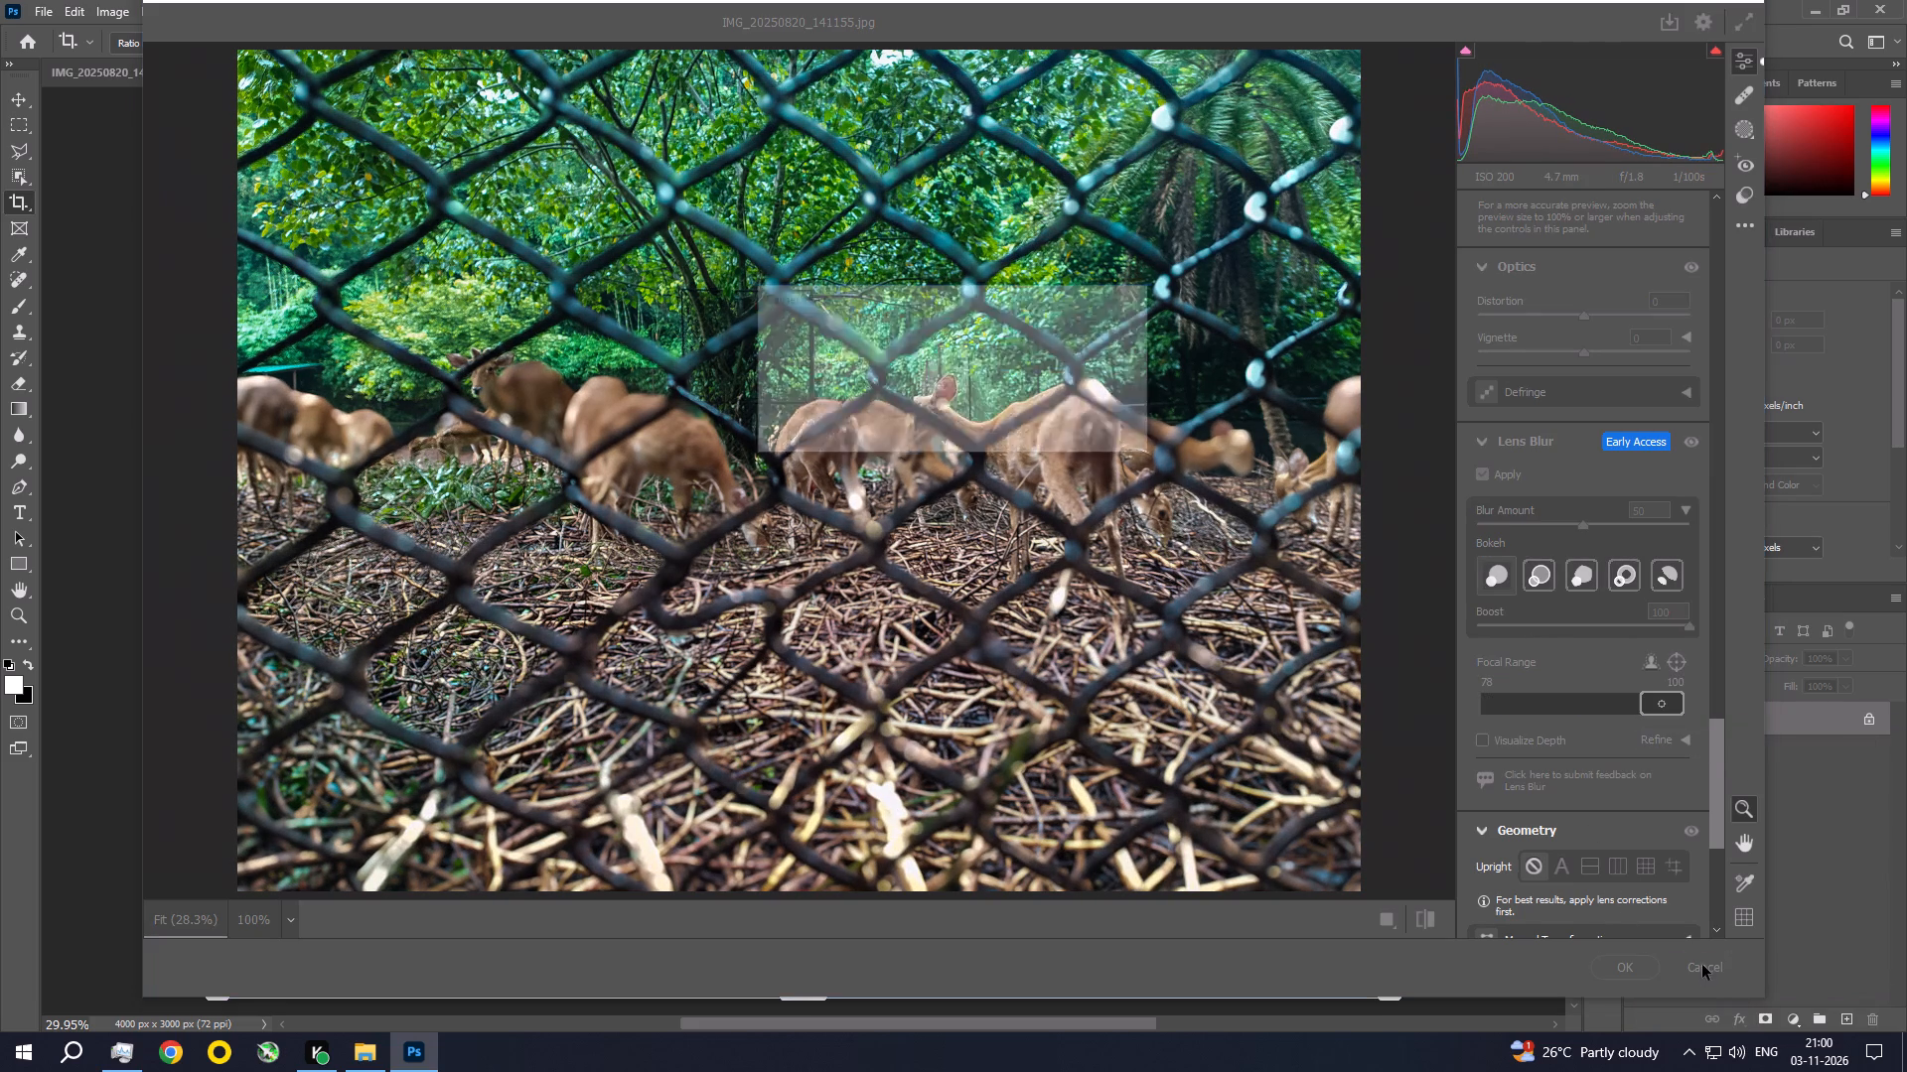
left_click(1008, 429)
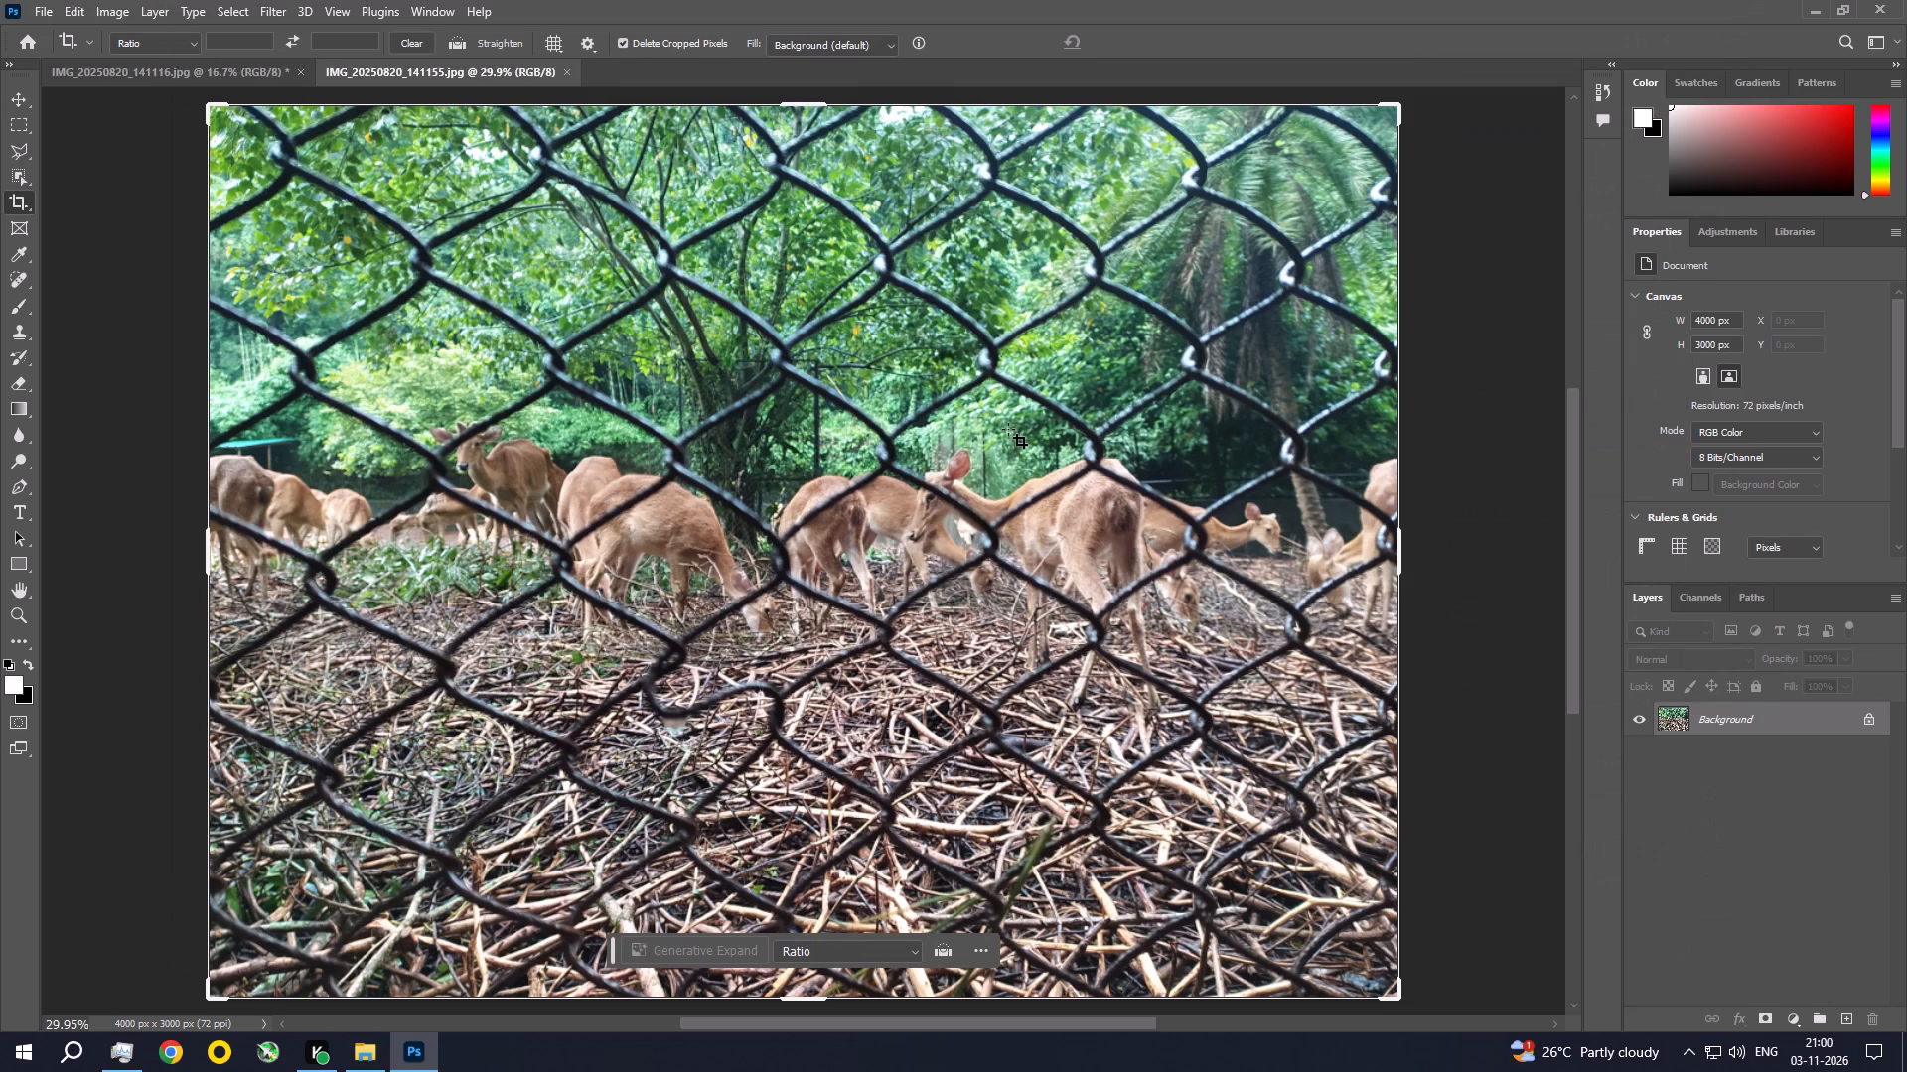
In a new Camera Raw Filter for the deer photo, set Exposure -0.95, Contrast +18, Highlights -24, Shadows +22 and Whites -17.
left_click(343, 4)
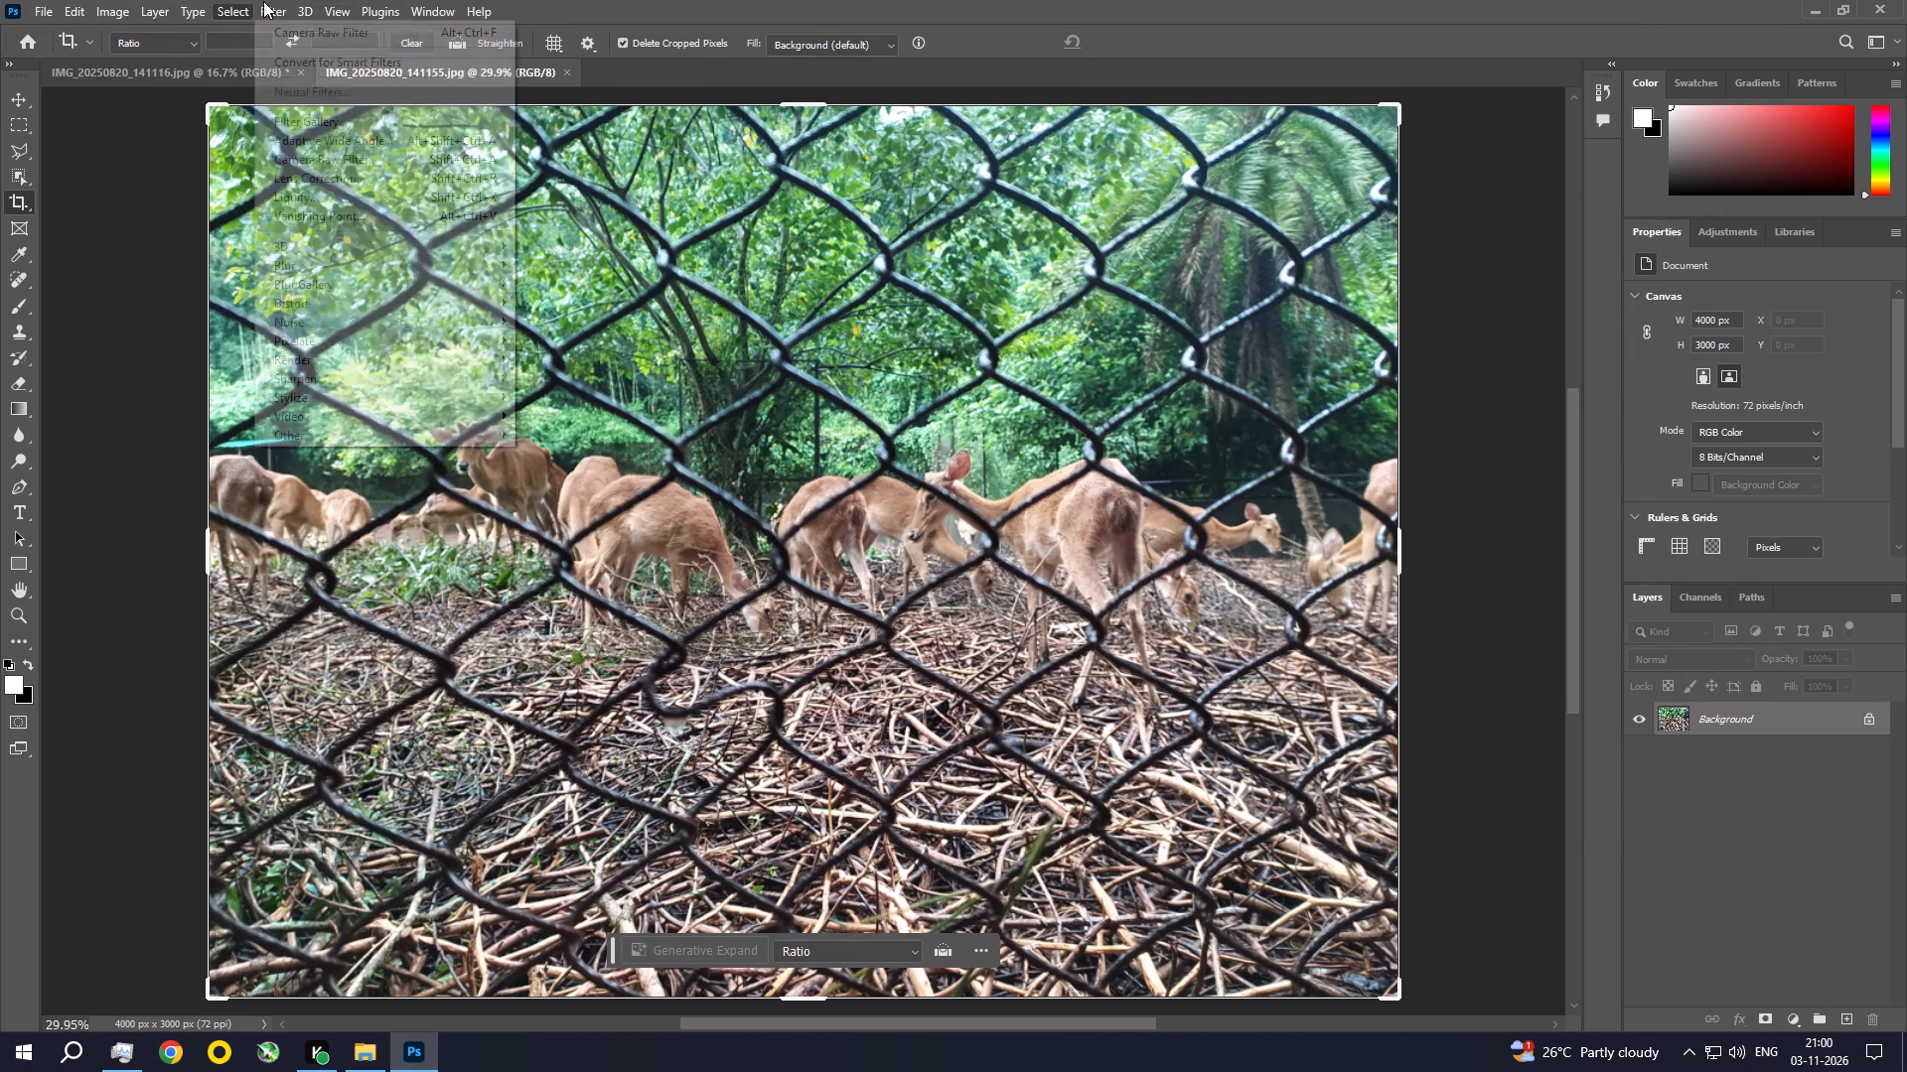
left_click(322, 162)
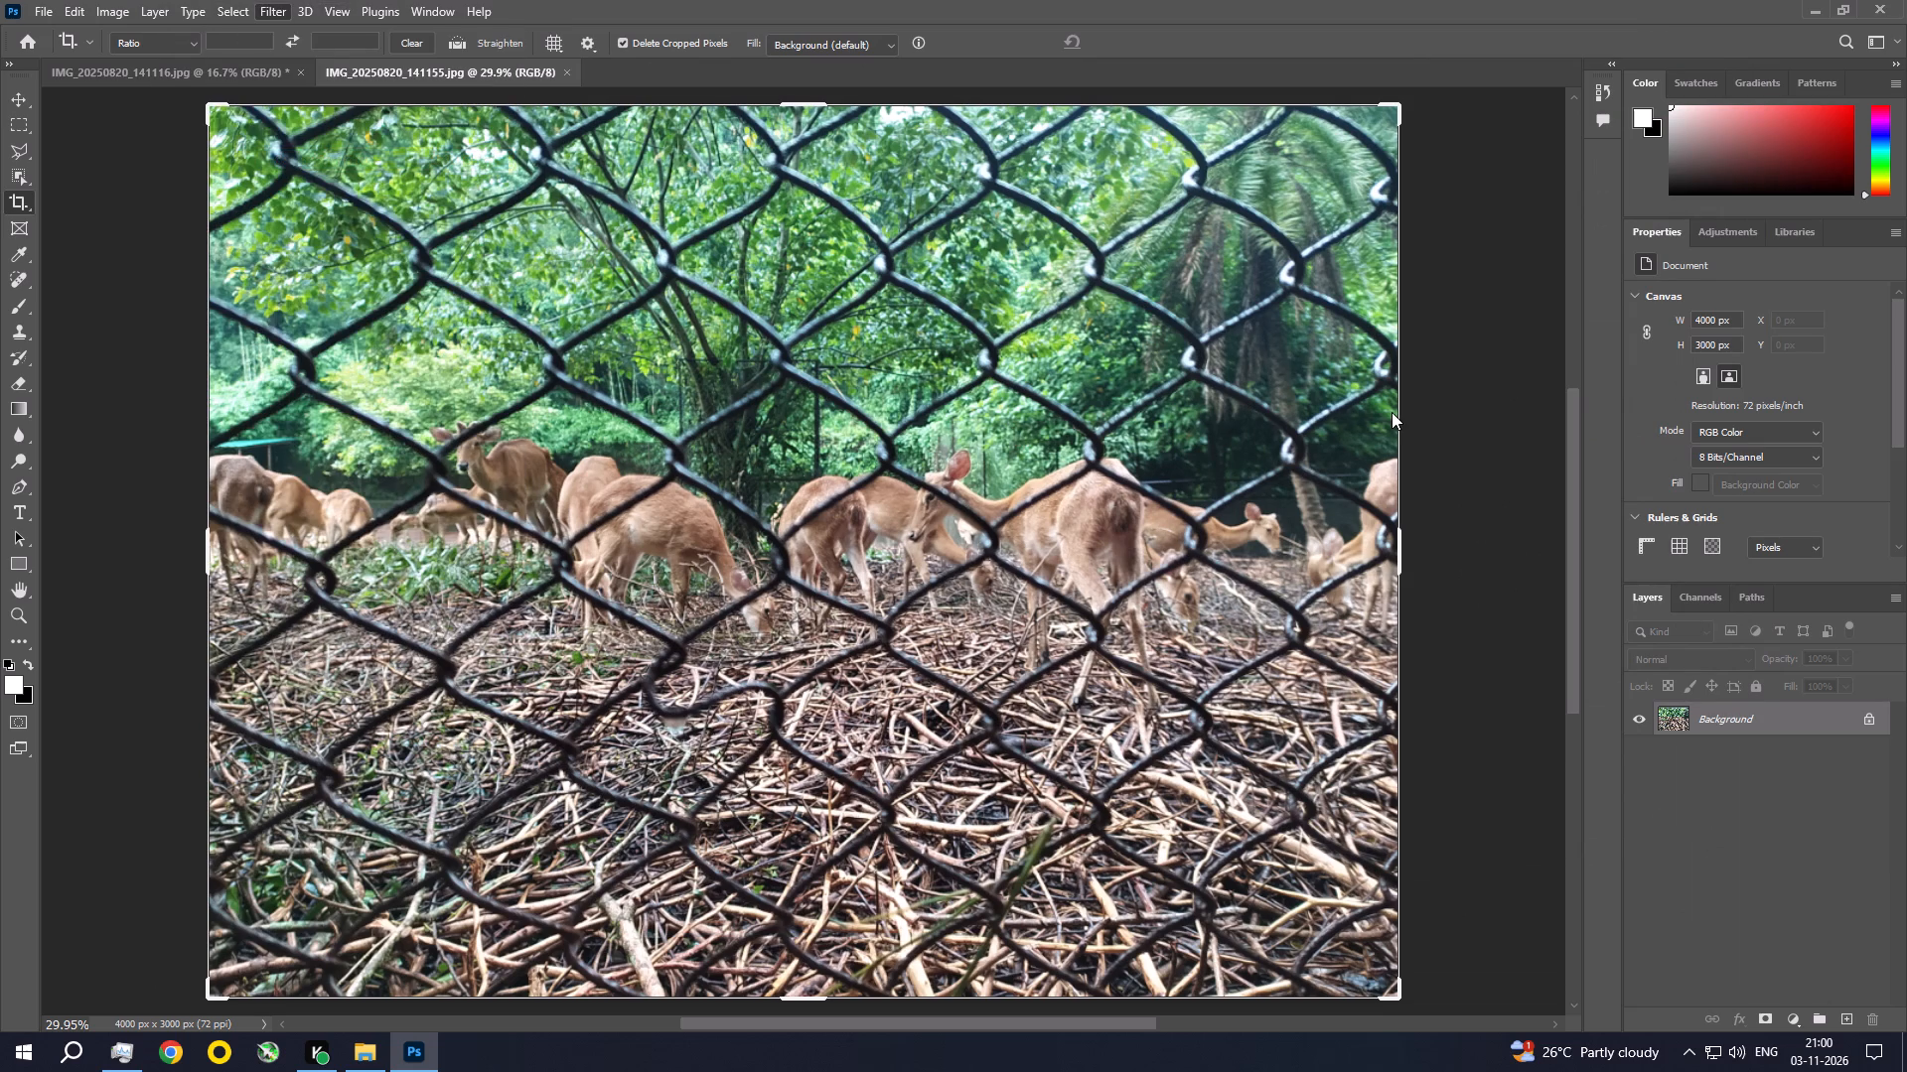
left_click_drag(1581, 335, 1561, 331)
left_click_drag(1586, 364, 1605, 367)
left_click_drag(1582, 397, 1556, 391)
left_click_drag(1583, 422, 1607, 426)
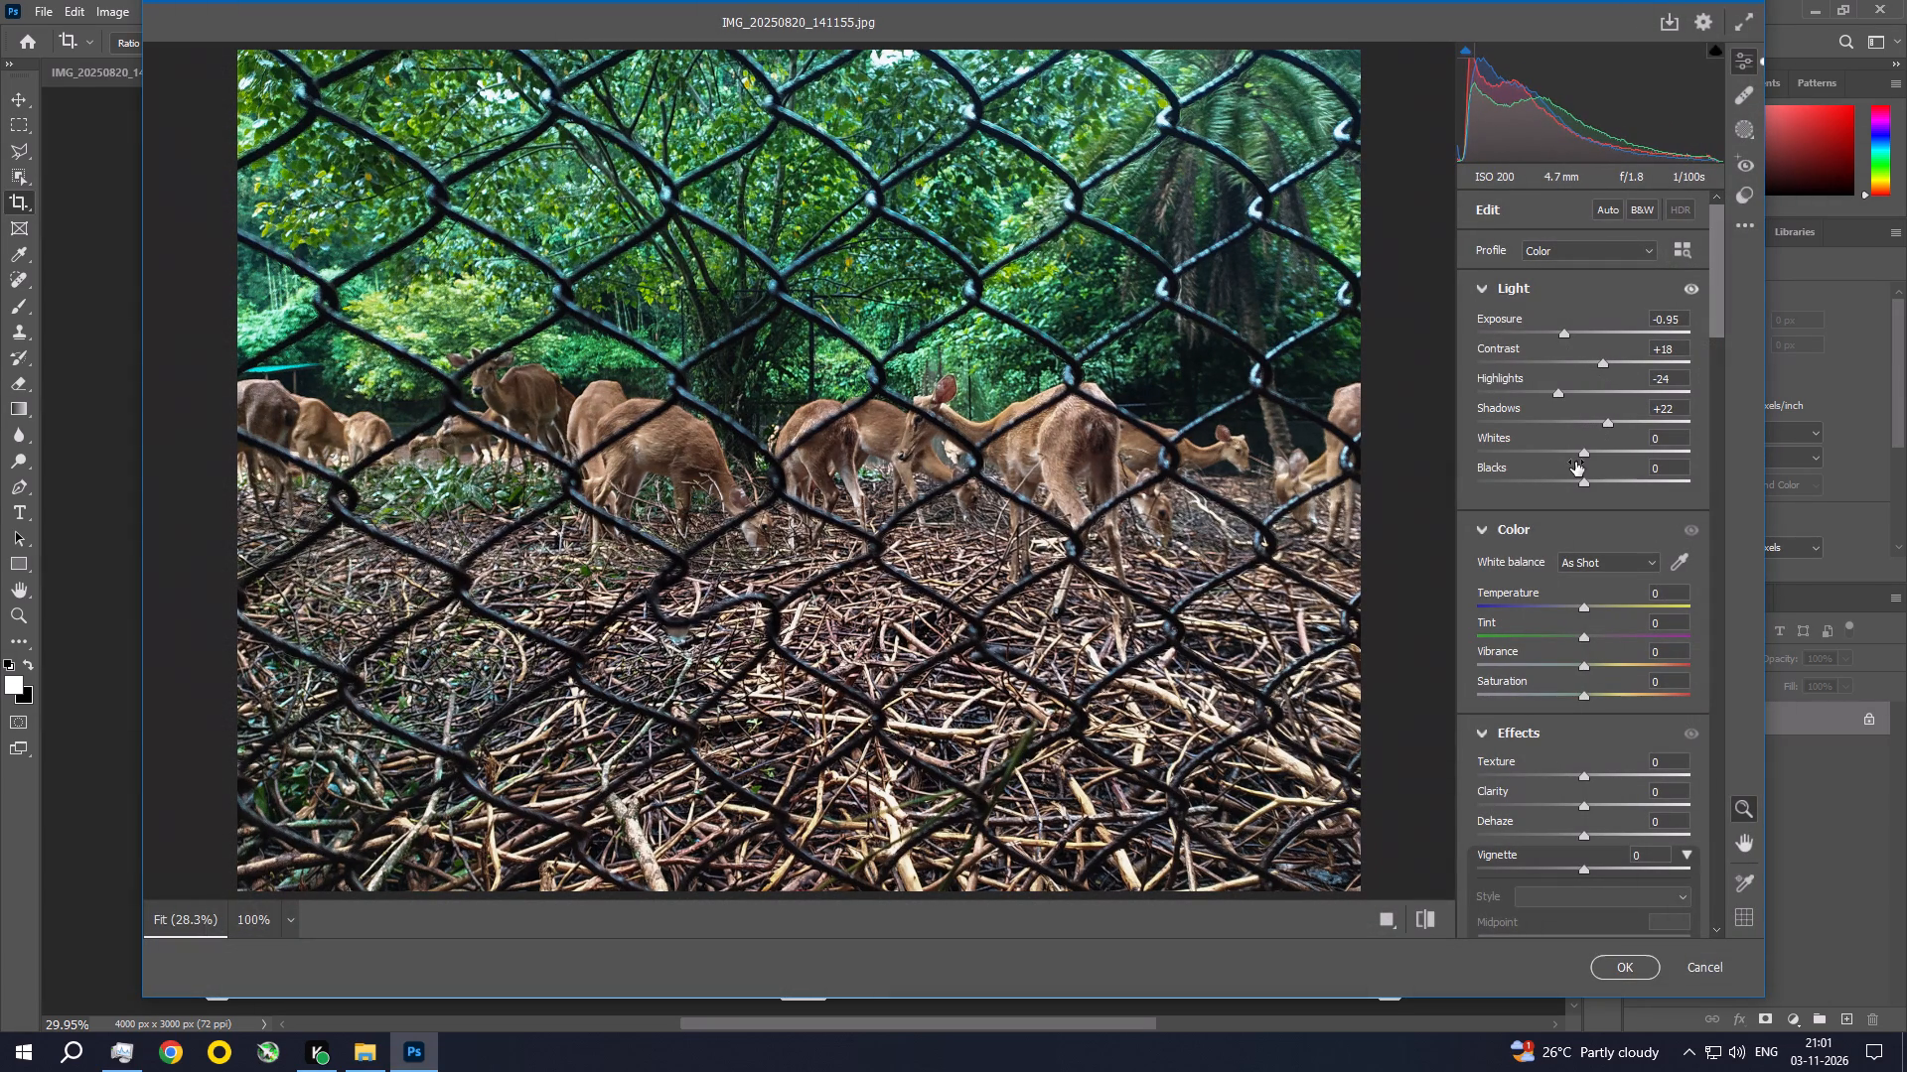
left_click_drag(1580, 453, 1562, 451)
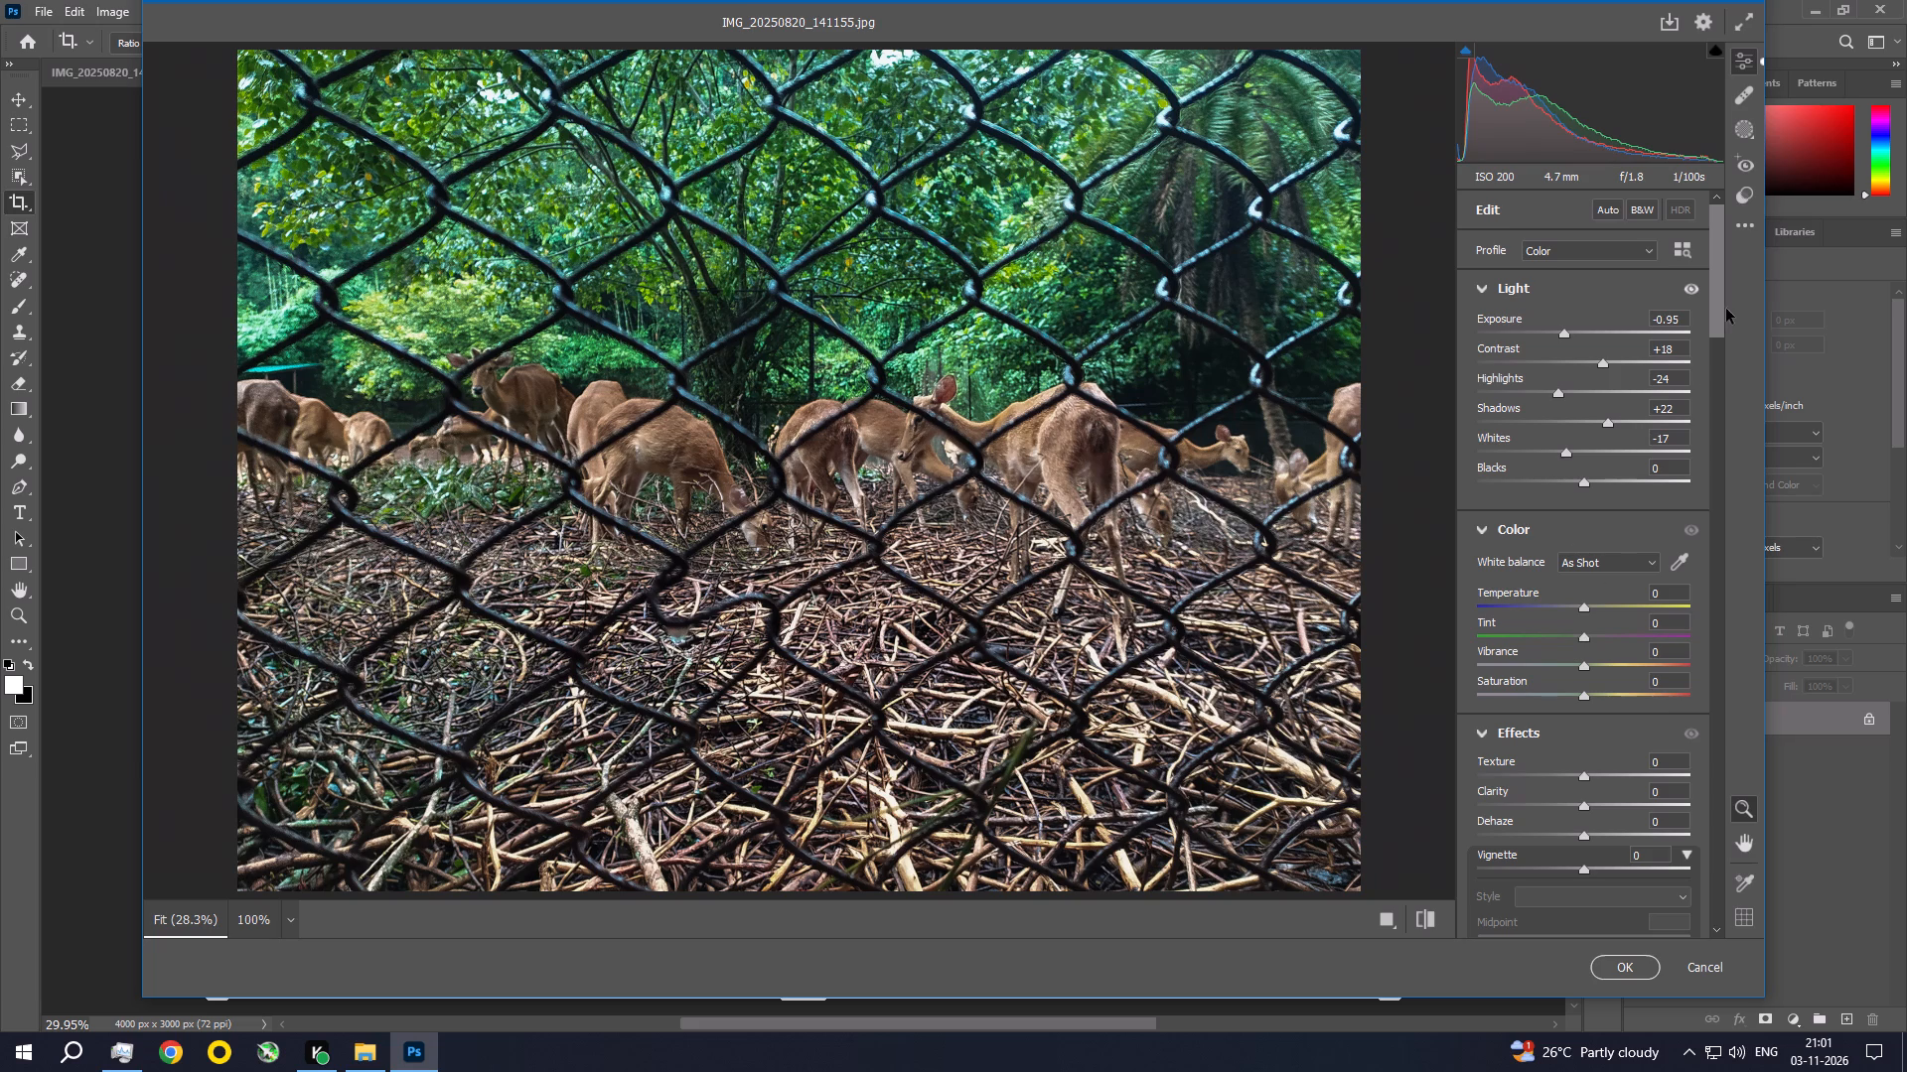
Set the deer photo's Texture to +12, Clarity to +10 and Dehaze to +10.
left_click_drag(1720, 294, 1728, 349)
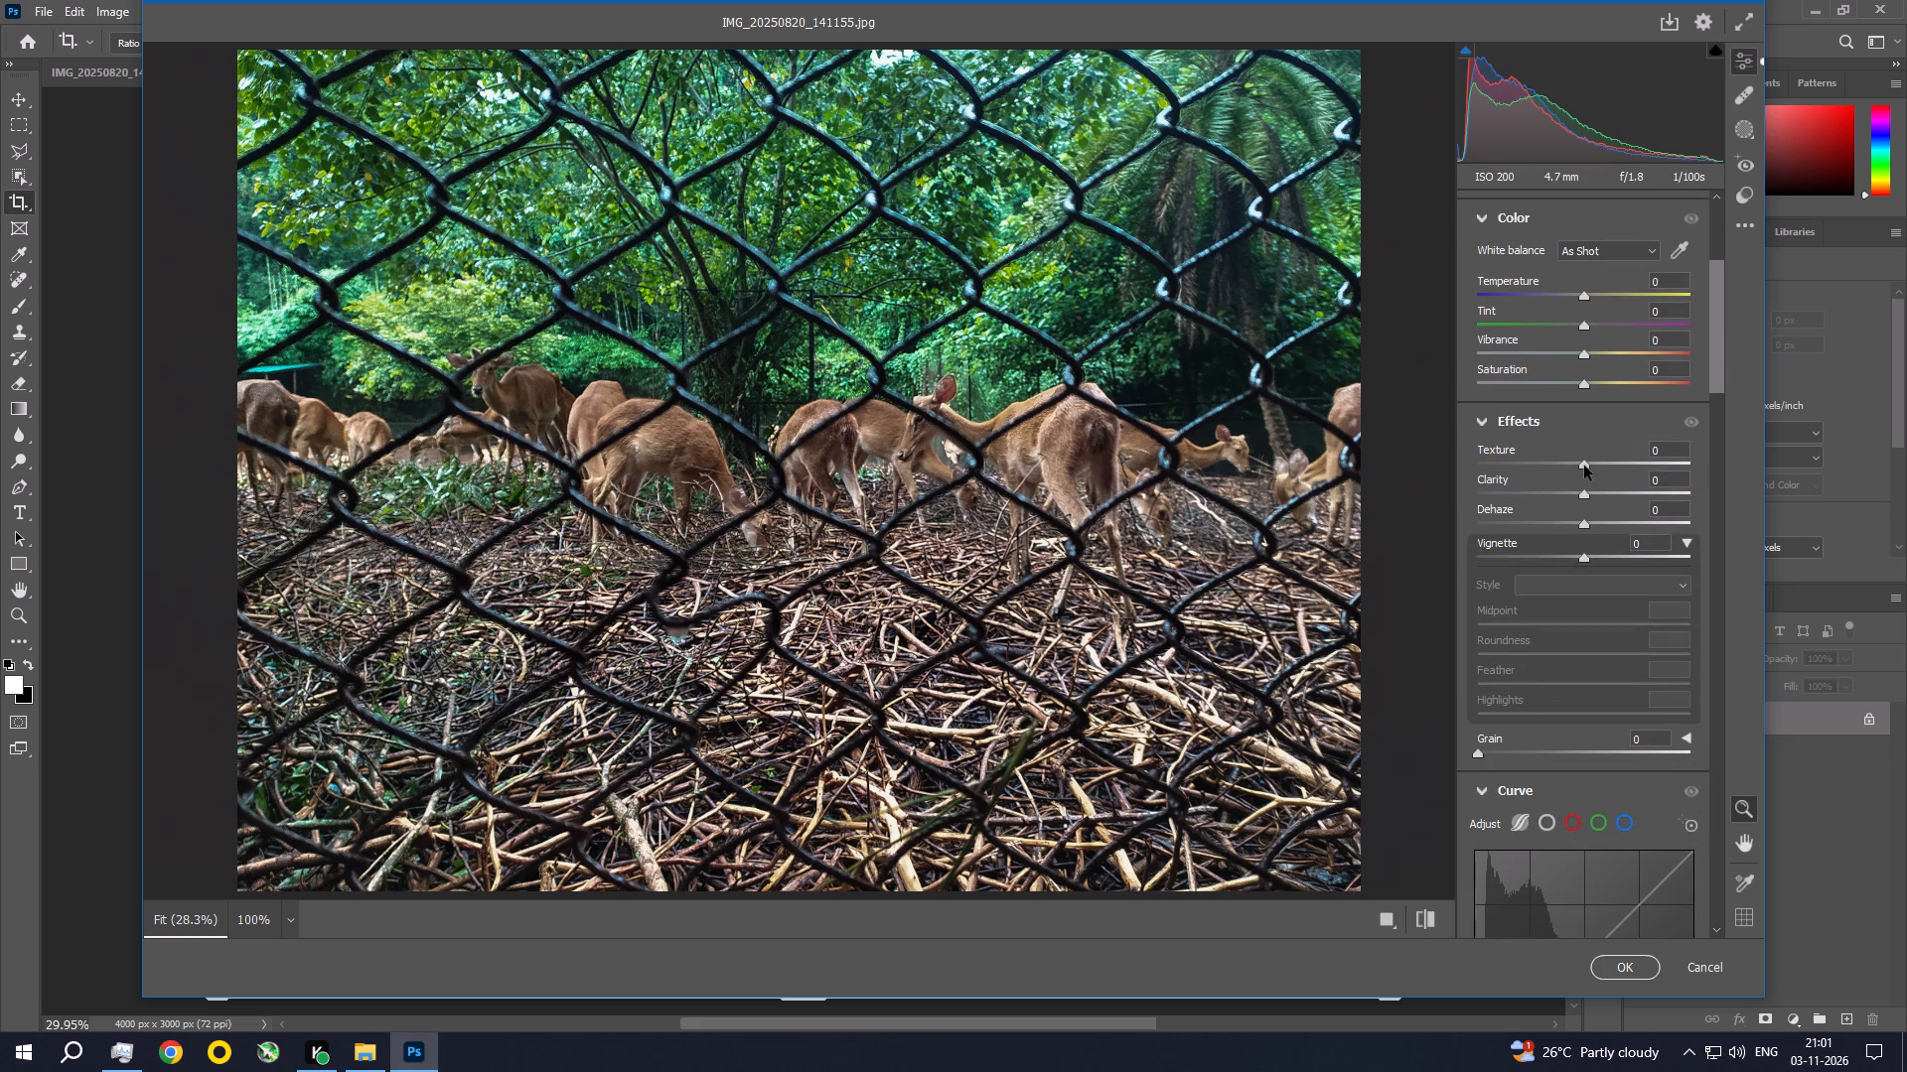
left_click_drag(1584, 466, 1597, 469)
left_click_drag(1579, 495, 1583, 495)
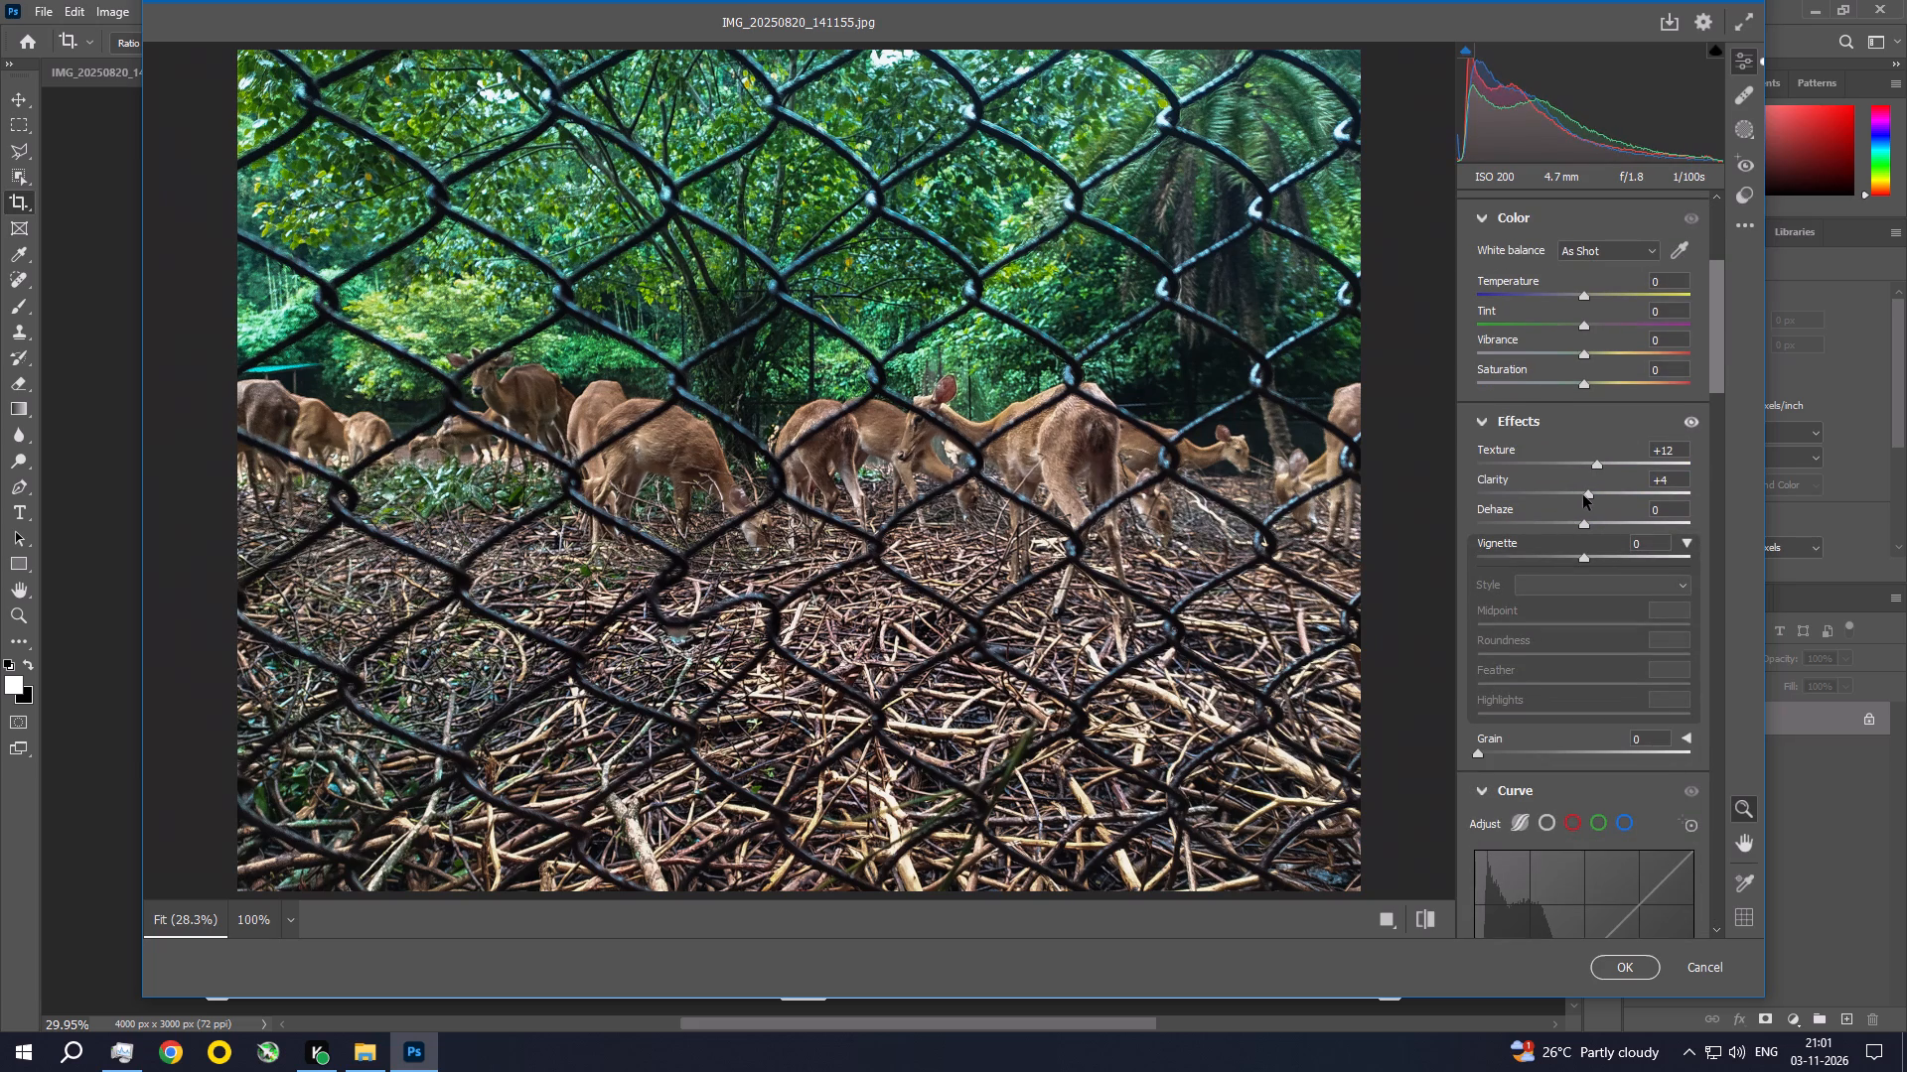
left_click_drag(1583, 495, 1590, 497)
left_click_drag(1584, 521, 1595, 526)
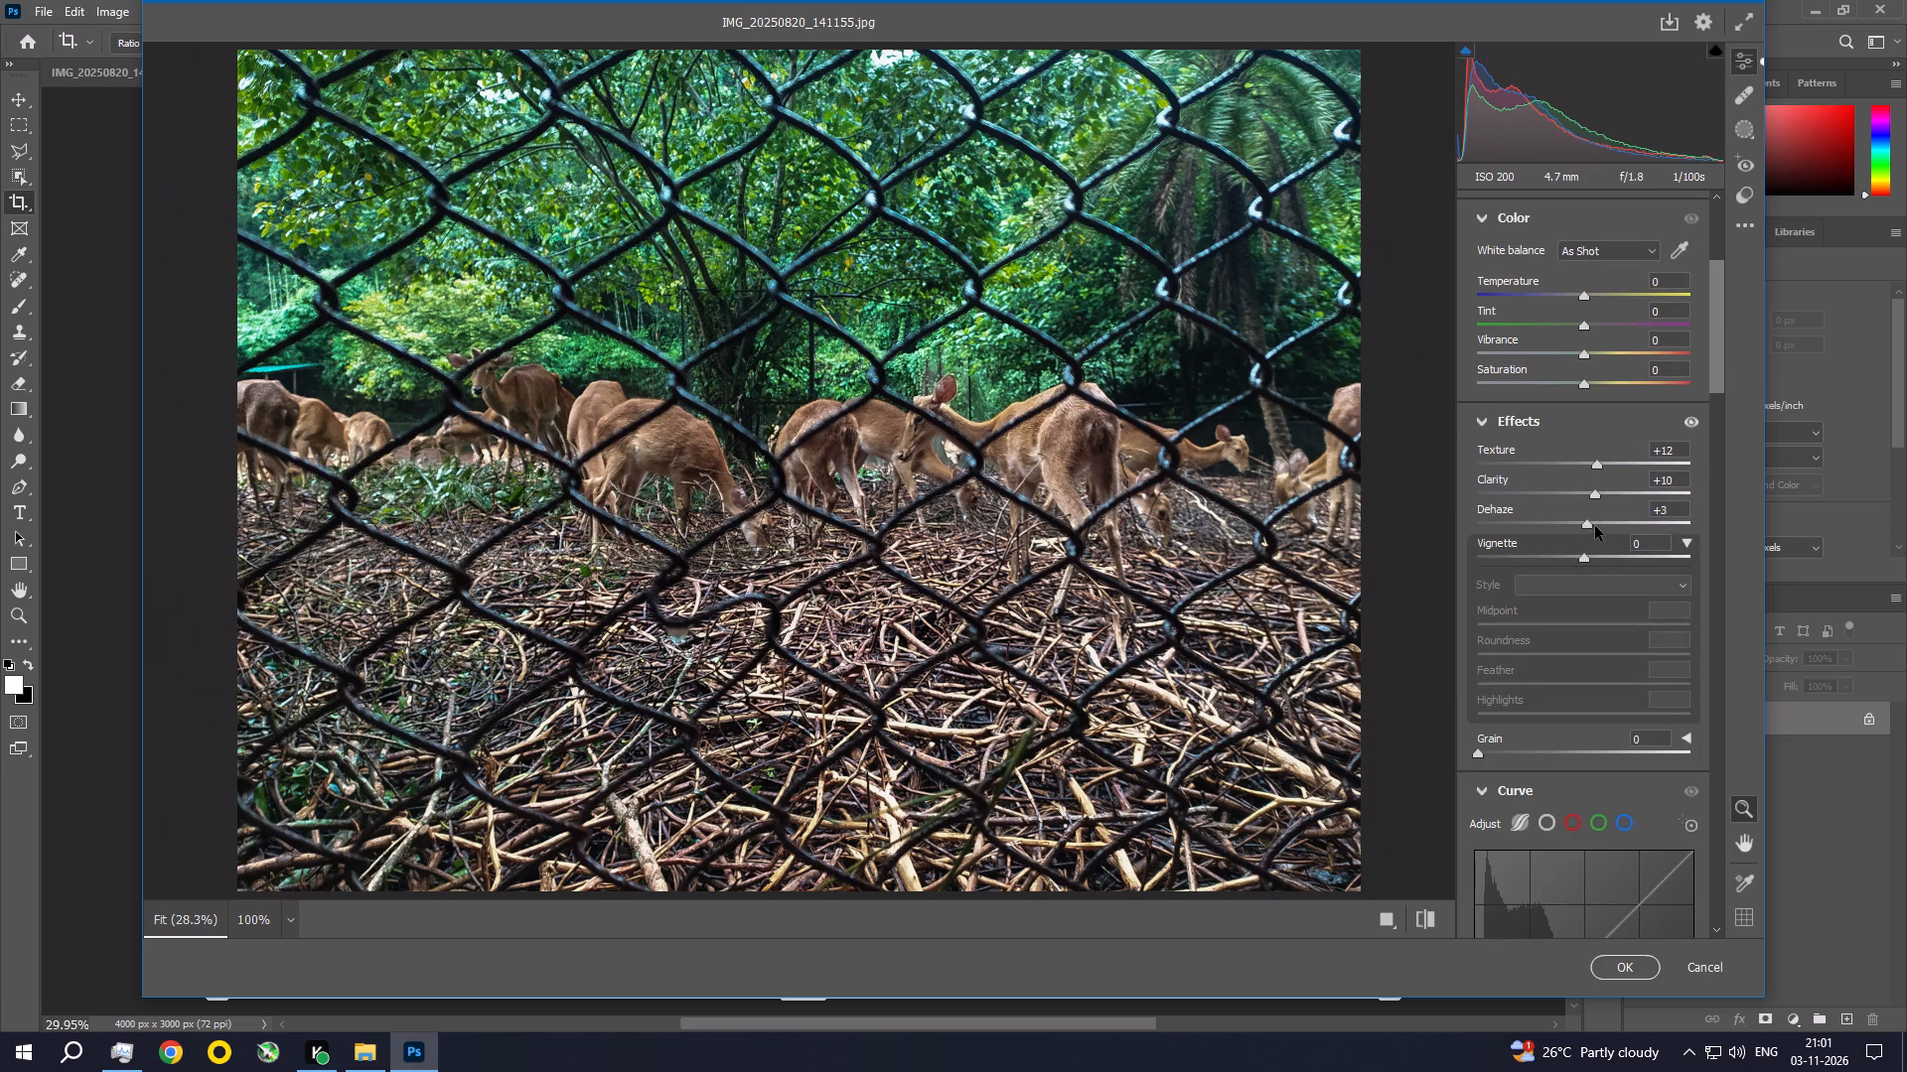
left_click_drag(1595, 526, 1595, 523)
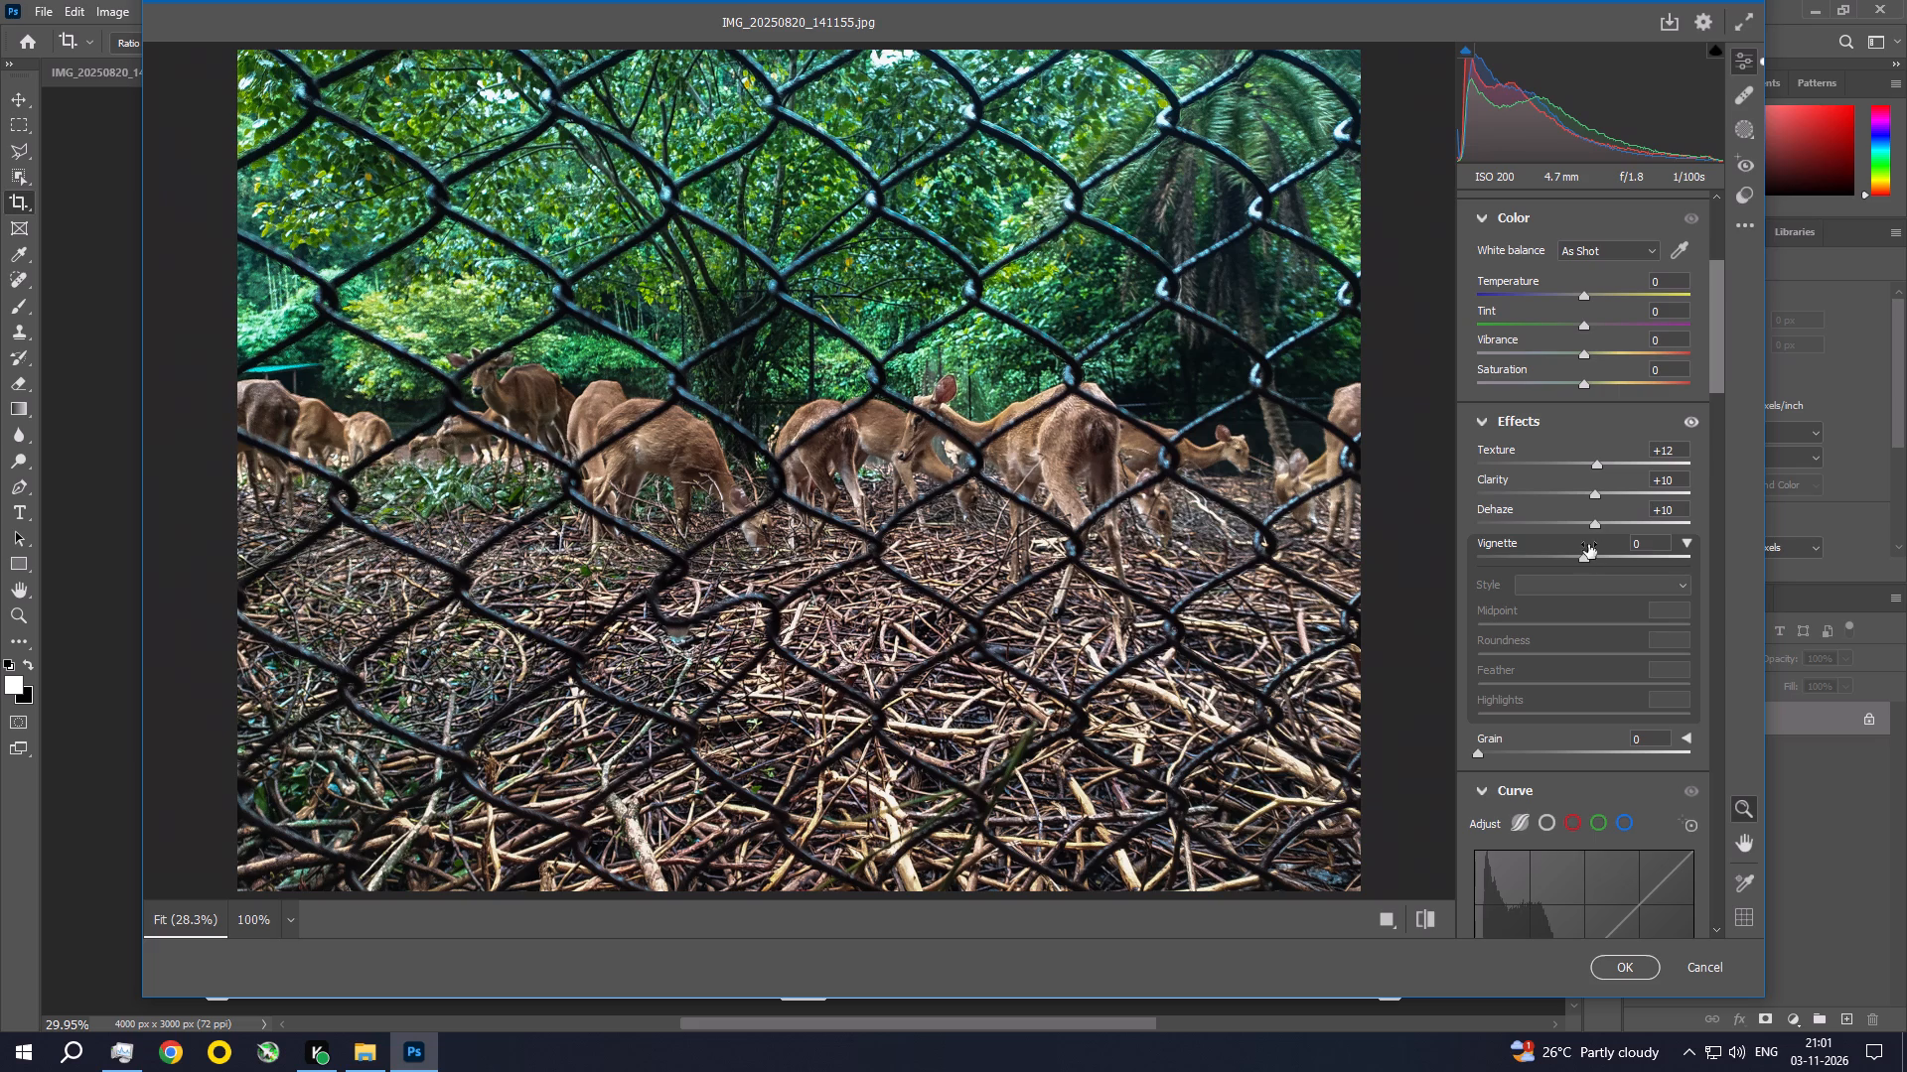
Set the tone curve's Highlights to -23 and Lights to -7 for the deer photo.
left_click_drag(1715, 369, 1725, 480)
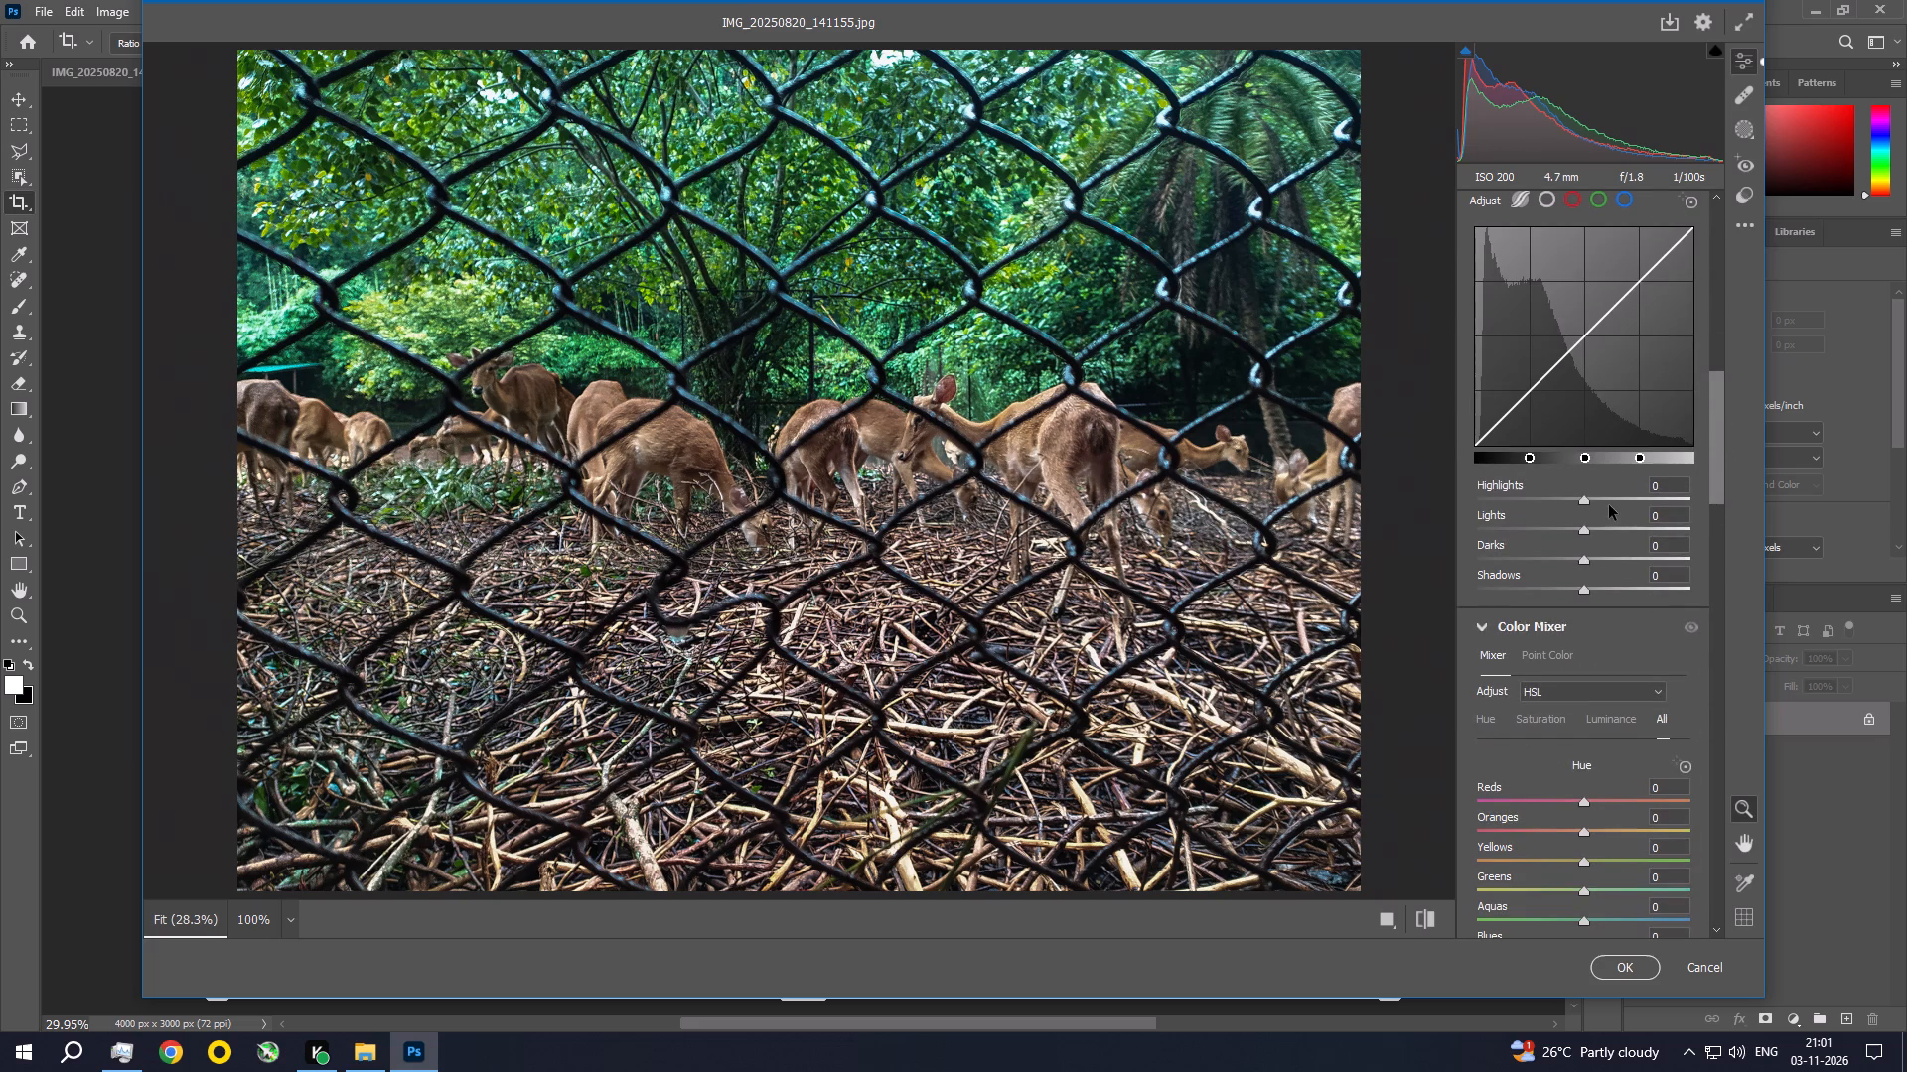
left_click_drag(1584, 498, 1559, 496)
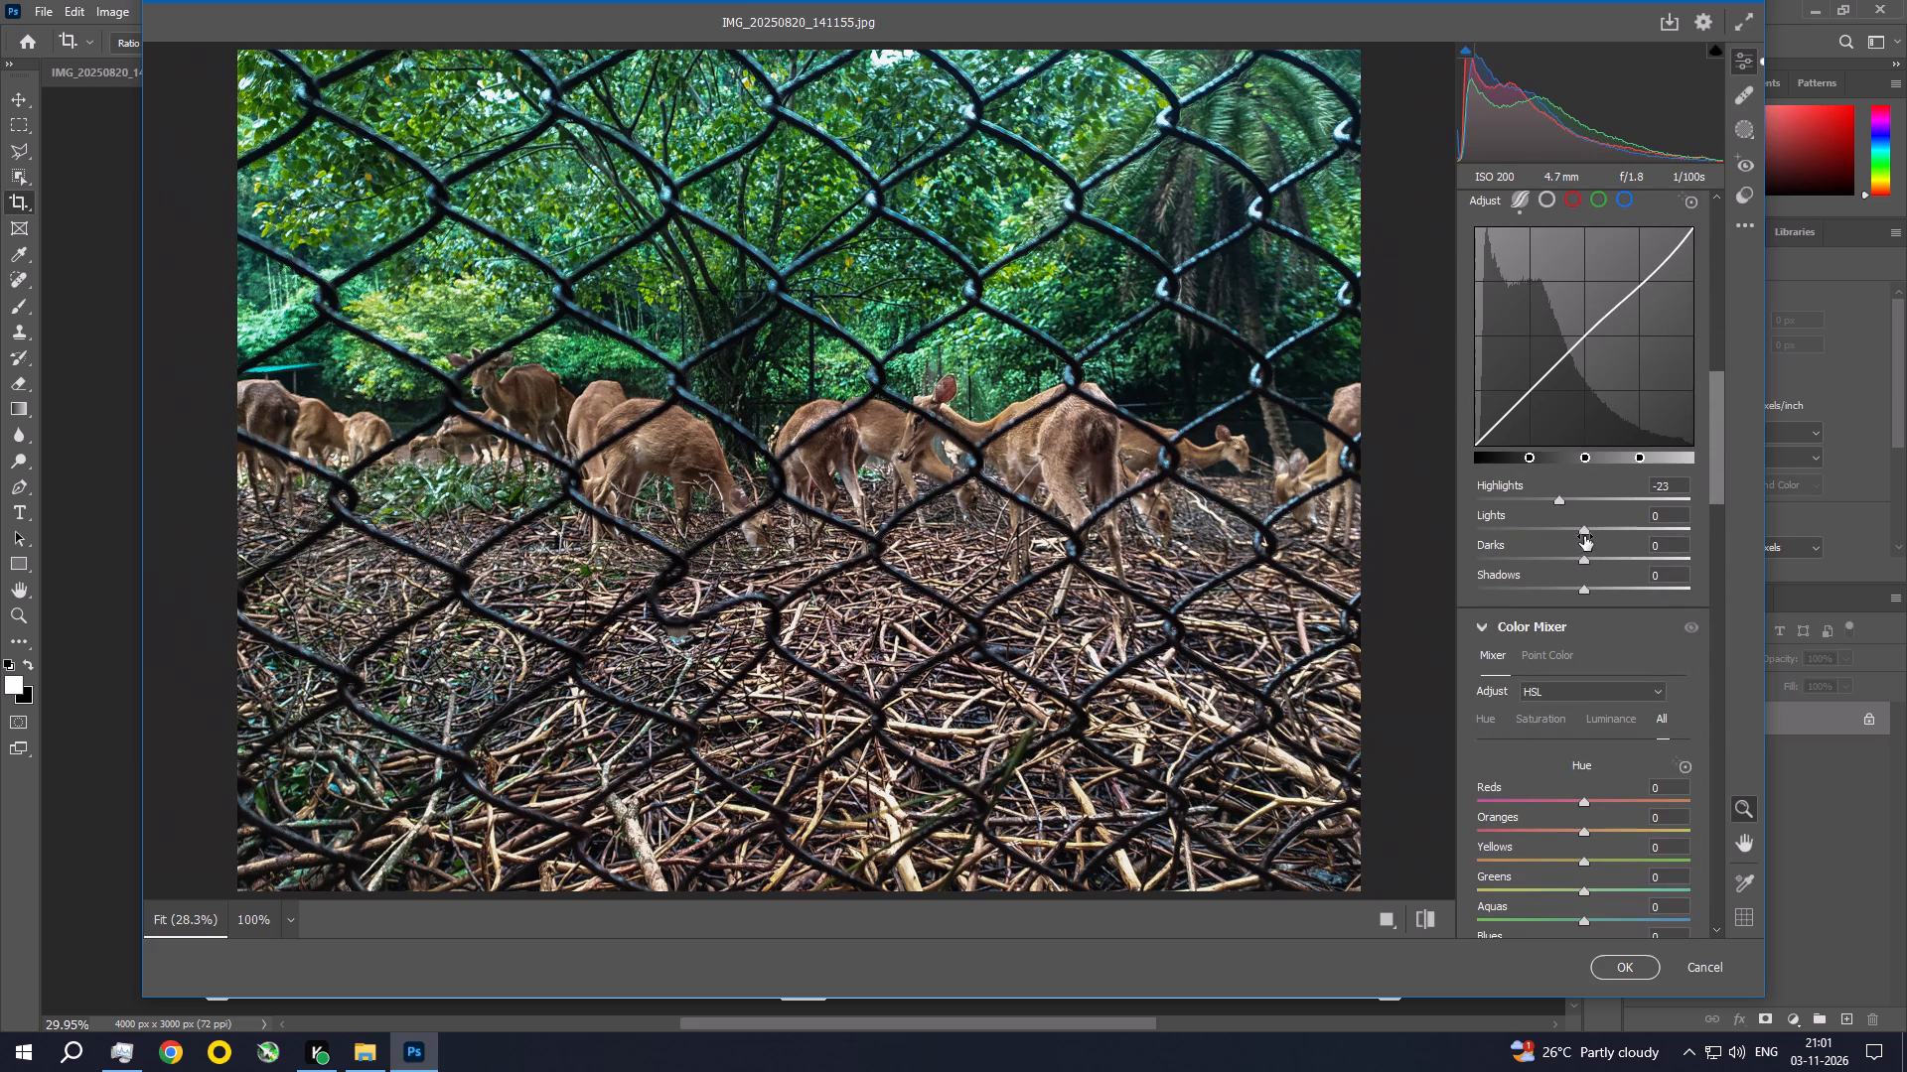
left_click(1581, 533)
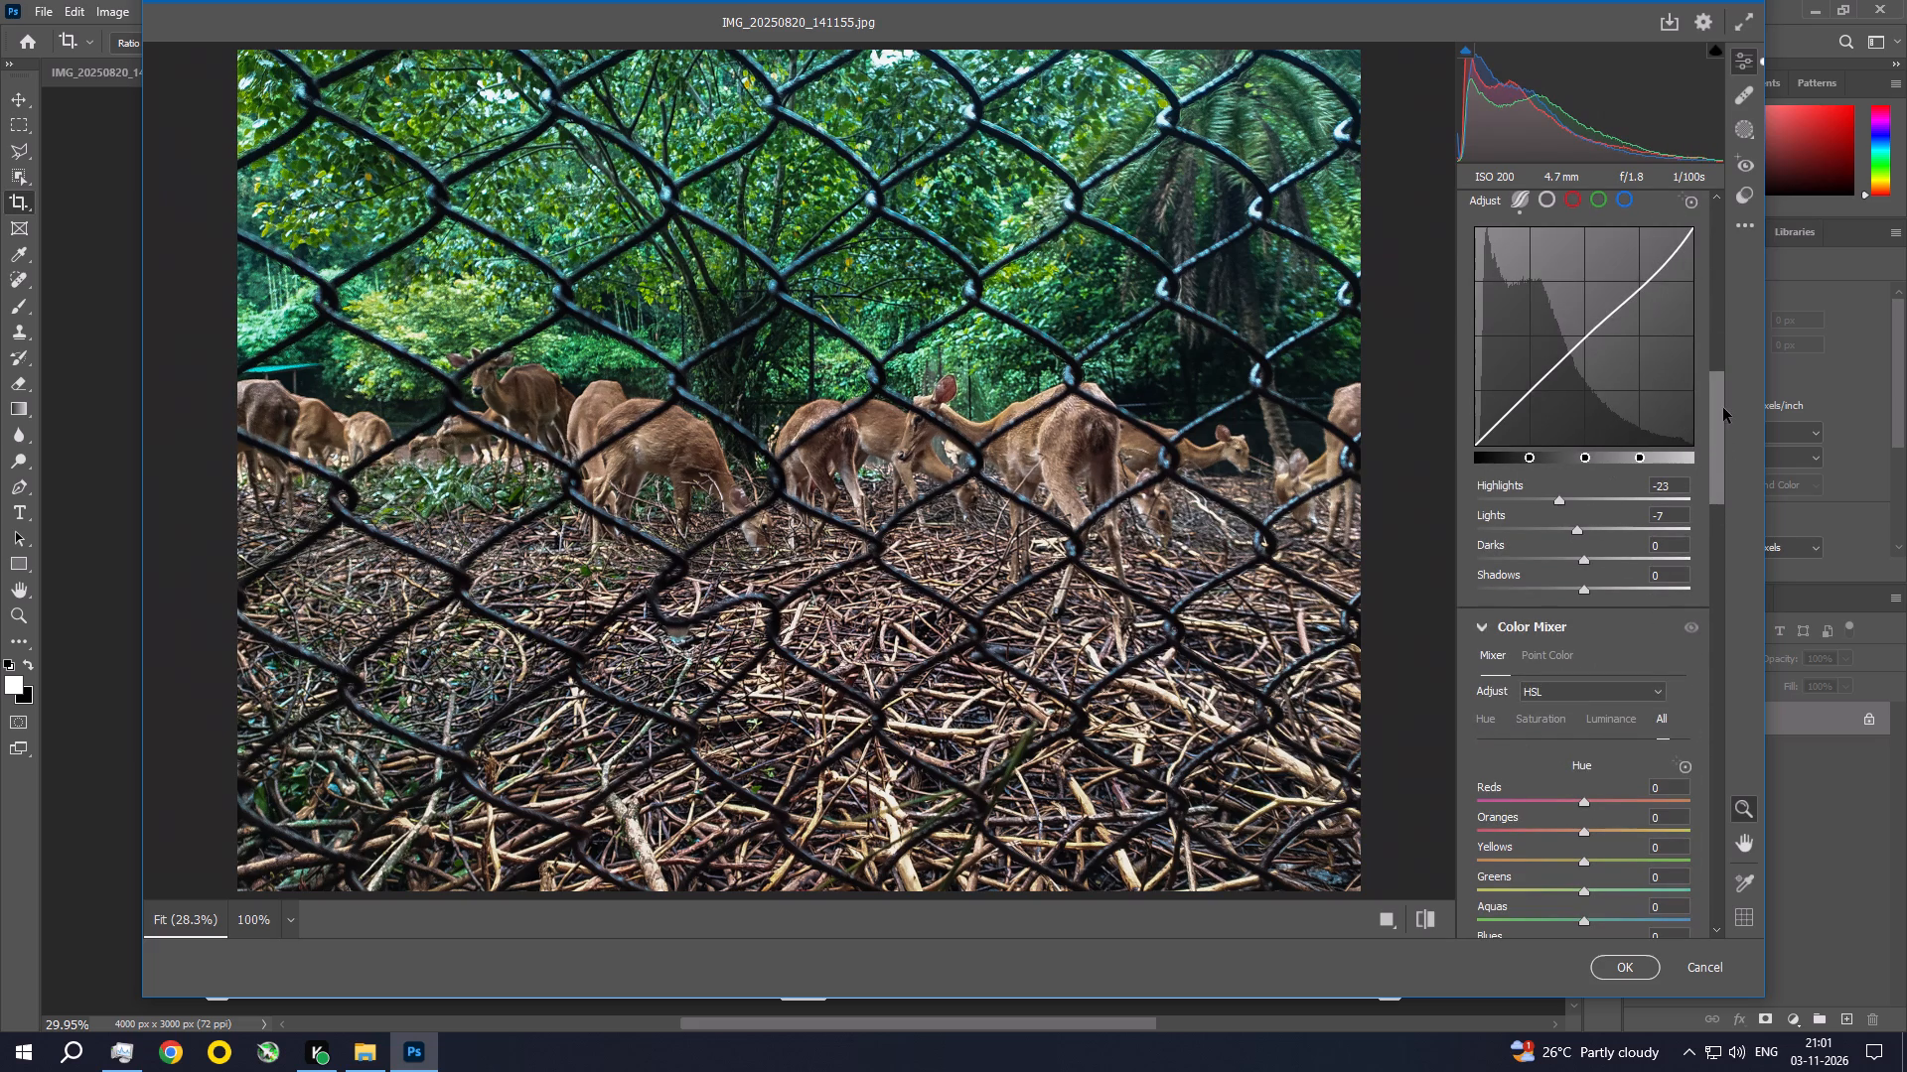
Set Sharpening to 23, Noise Reduction to 29 and Color Noise Reduction to 26, and apply the Camera Raw Filter.
left_click_drag(1722, 408, 1728, 705)
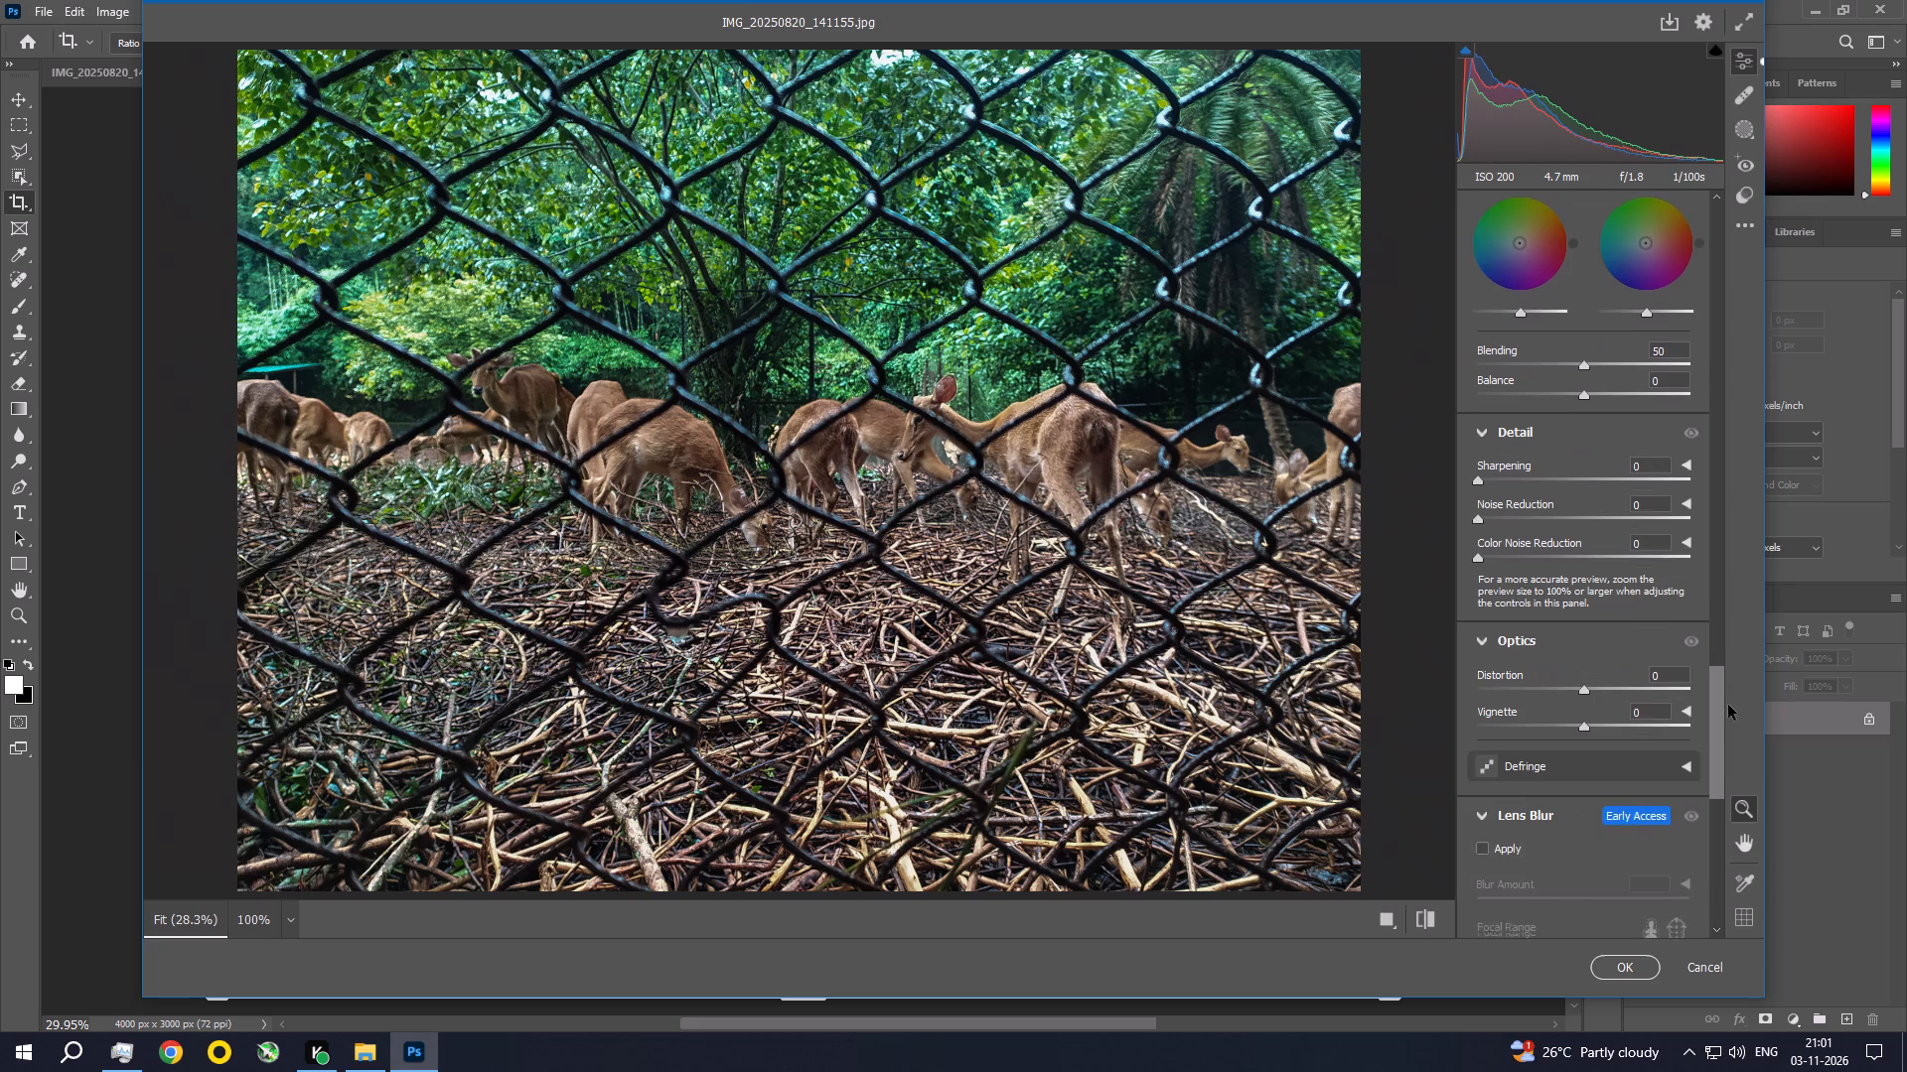
left_click_drag(1728, 705, 1722, 727)
left_click_drag(1495, 419, 1533, 426)
left_click_drag(1508, 382, 1538, 382)
left_click(1510, 346)
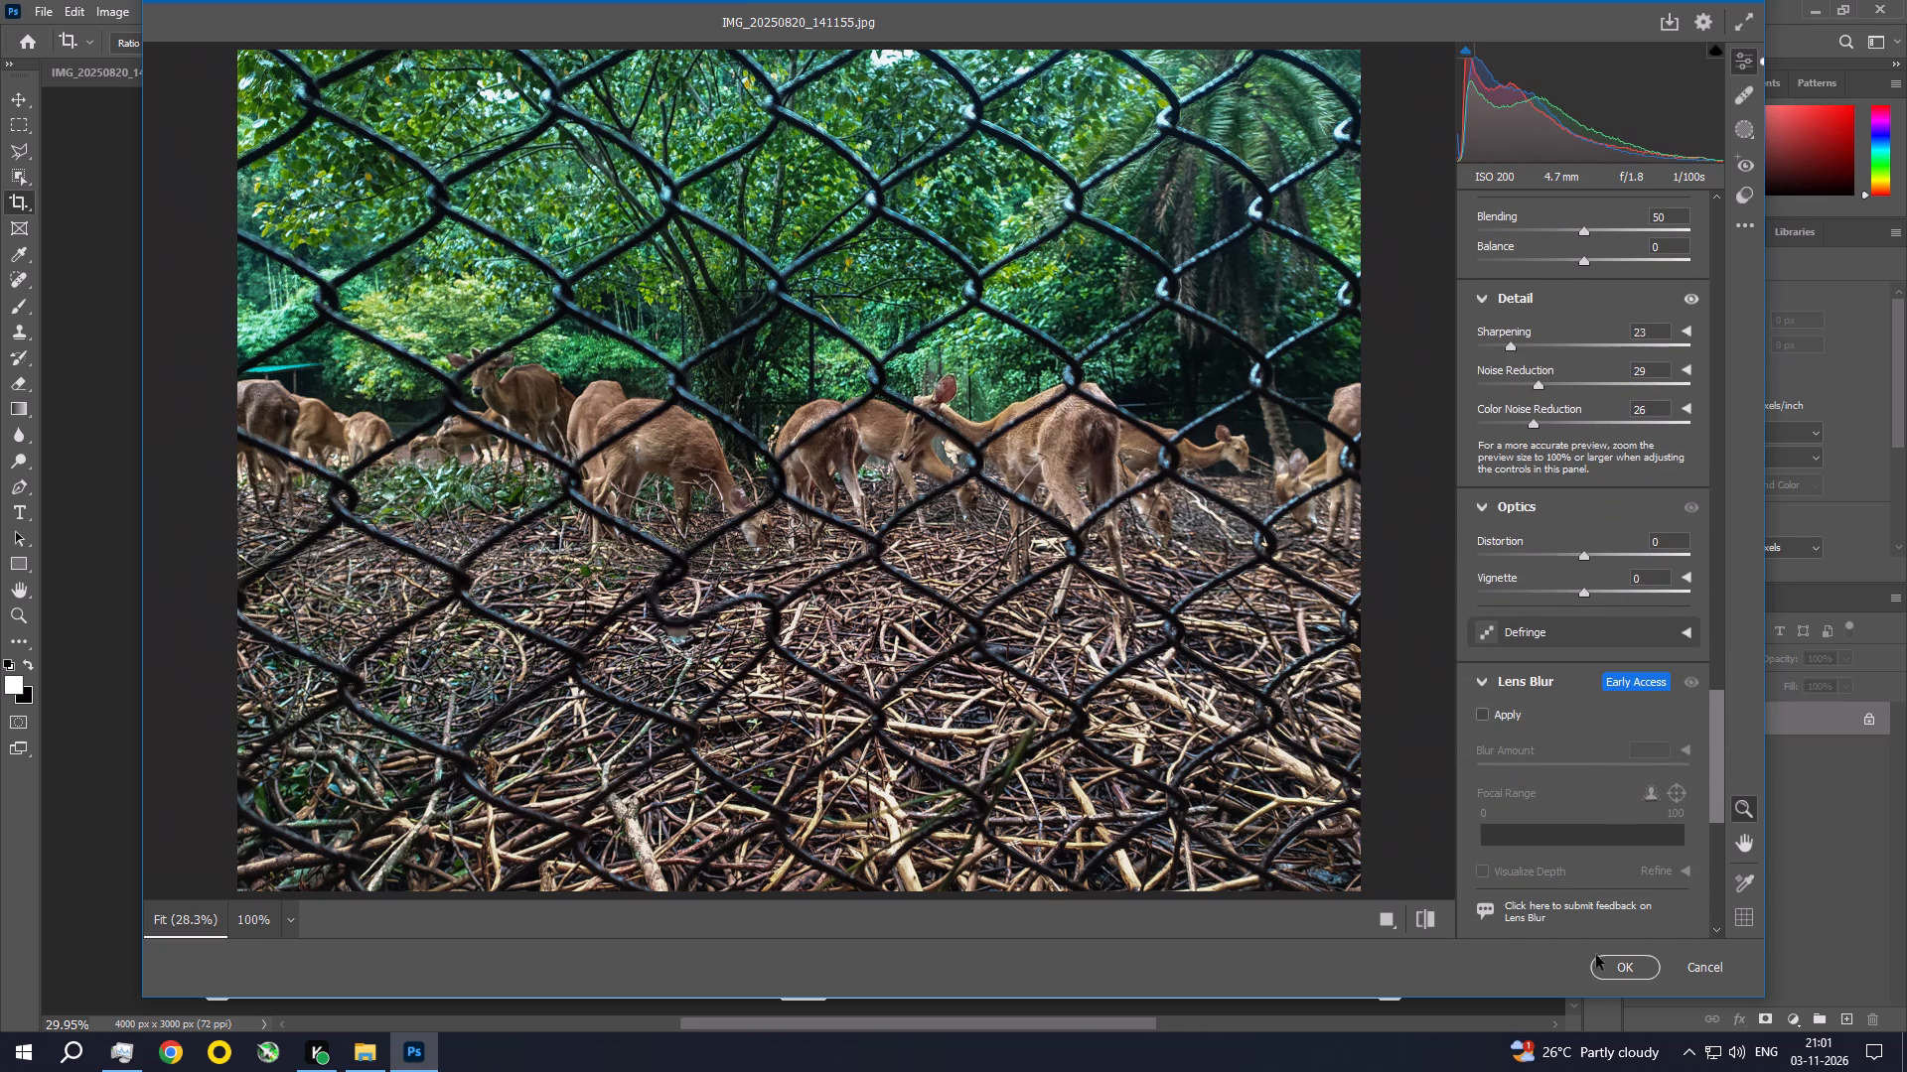
left_click(1611, 970)
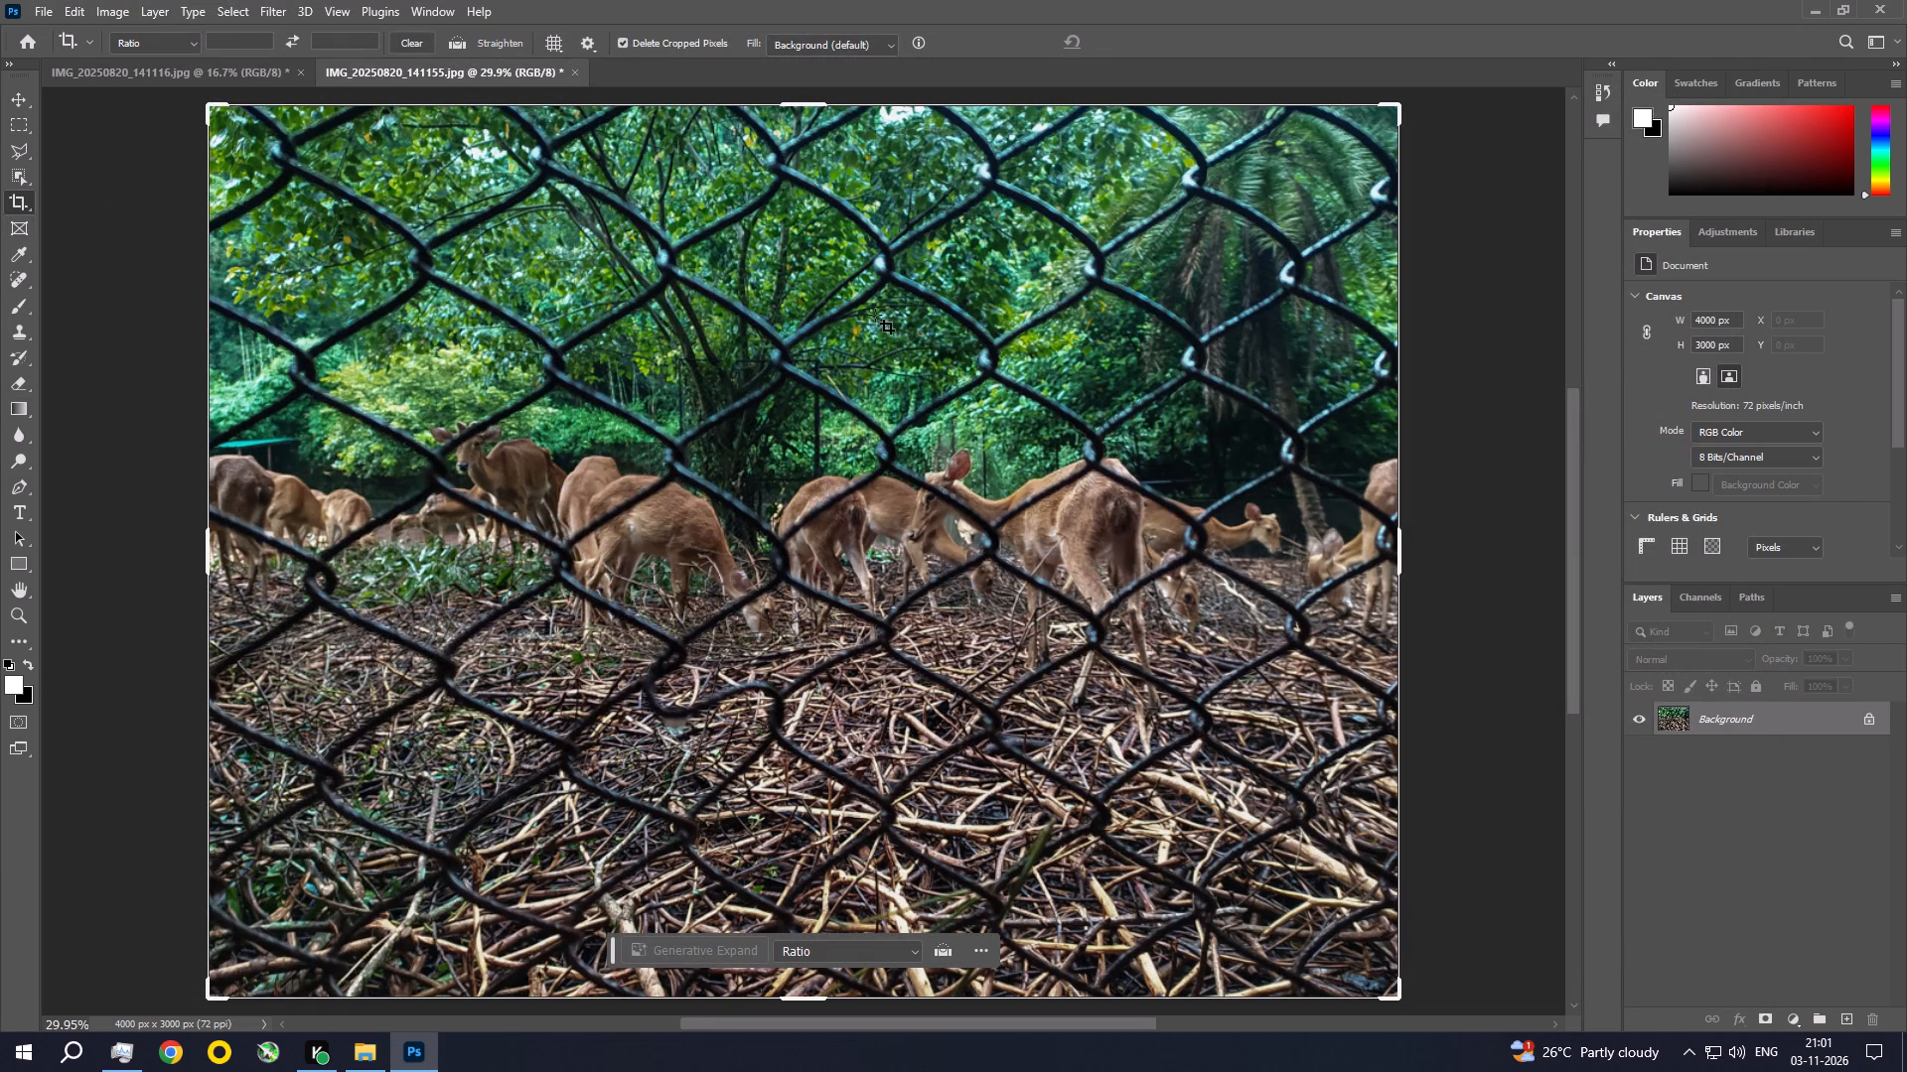
Examine the edited deer and fence detail up close and in the full-image view.
left_click(1484, 331)
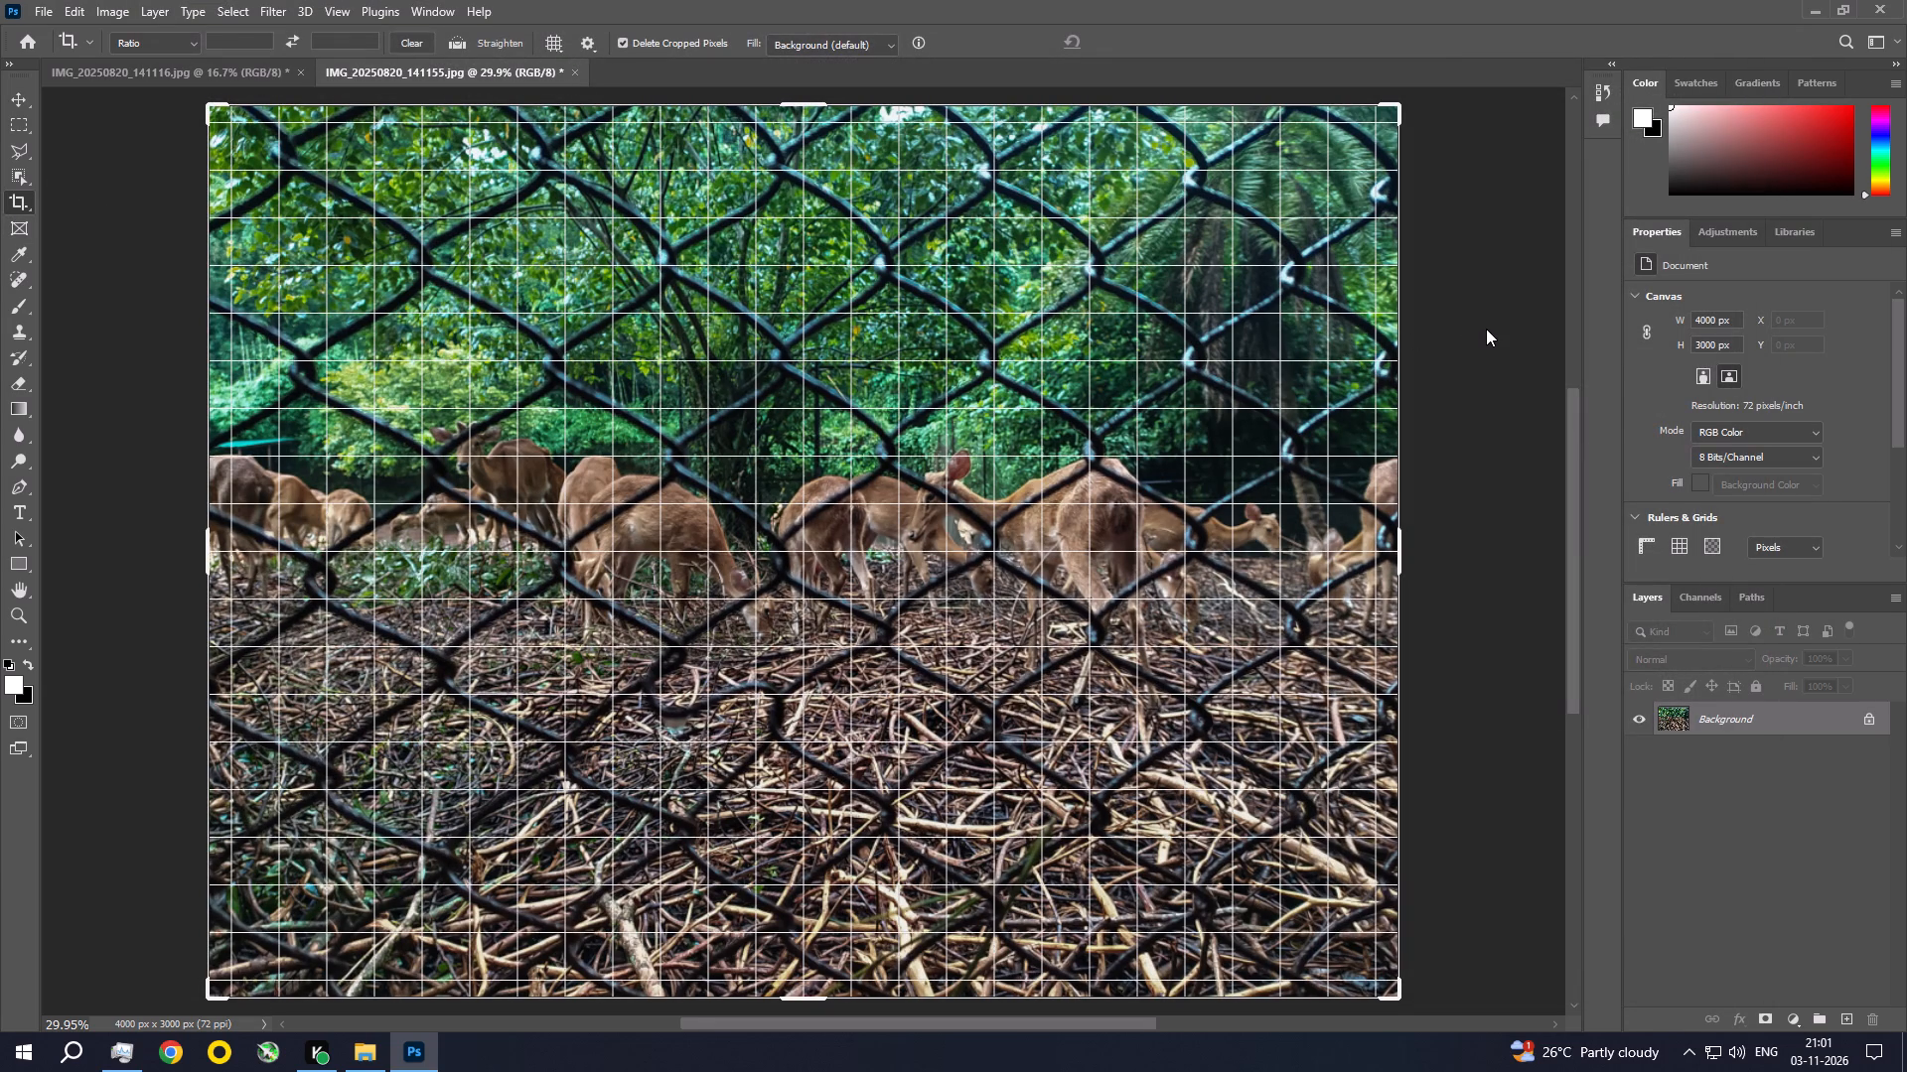
double_click(830, 378)
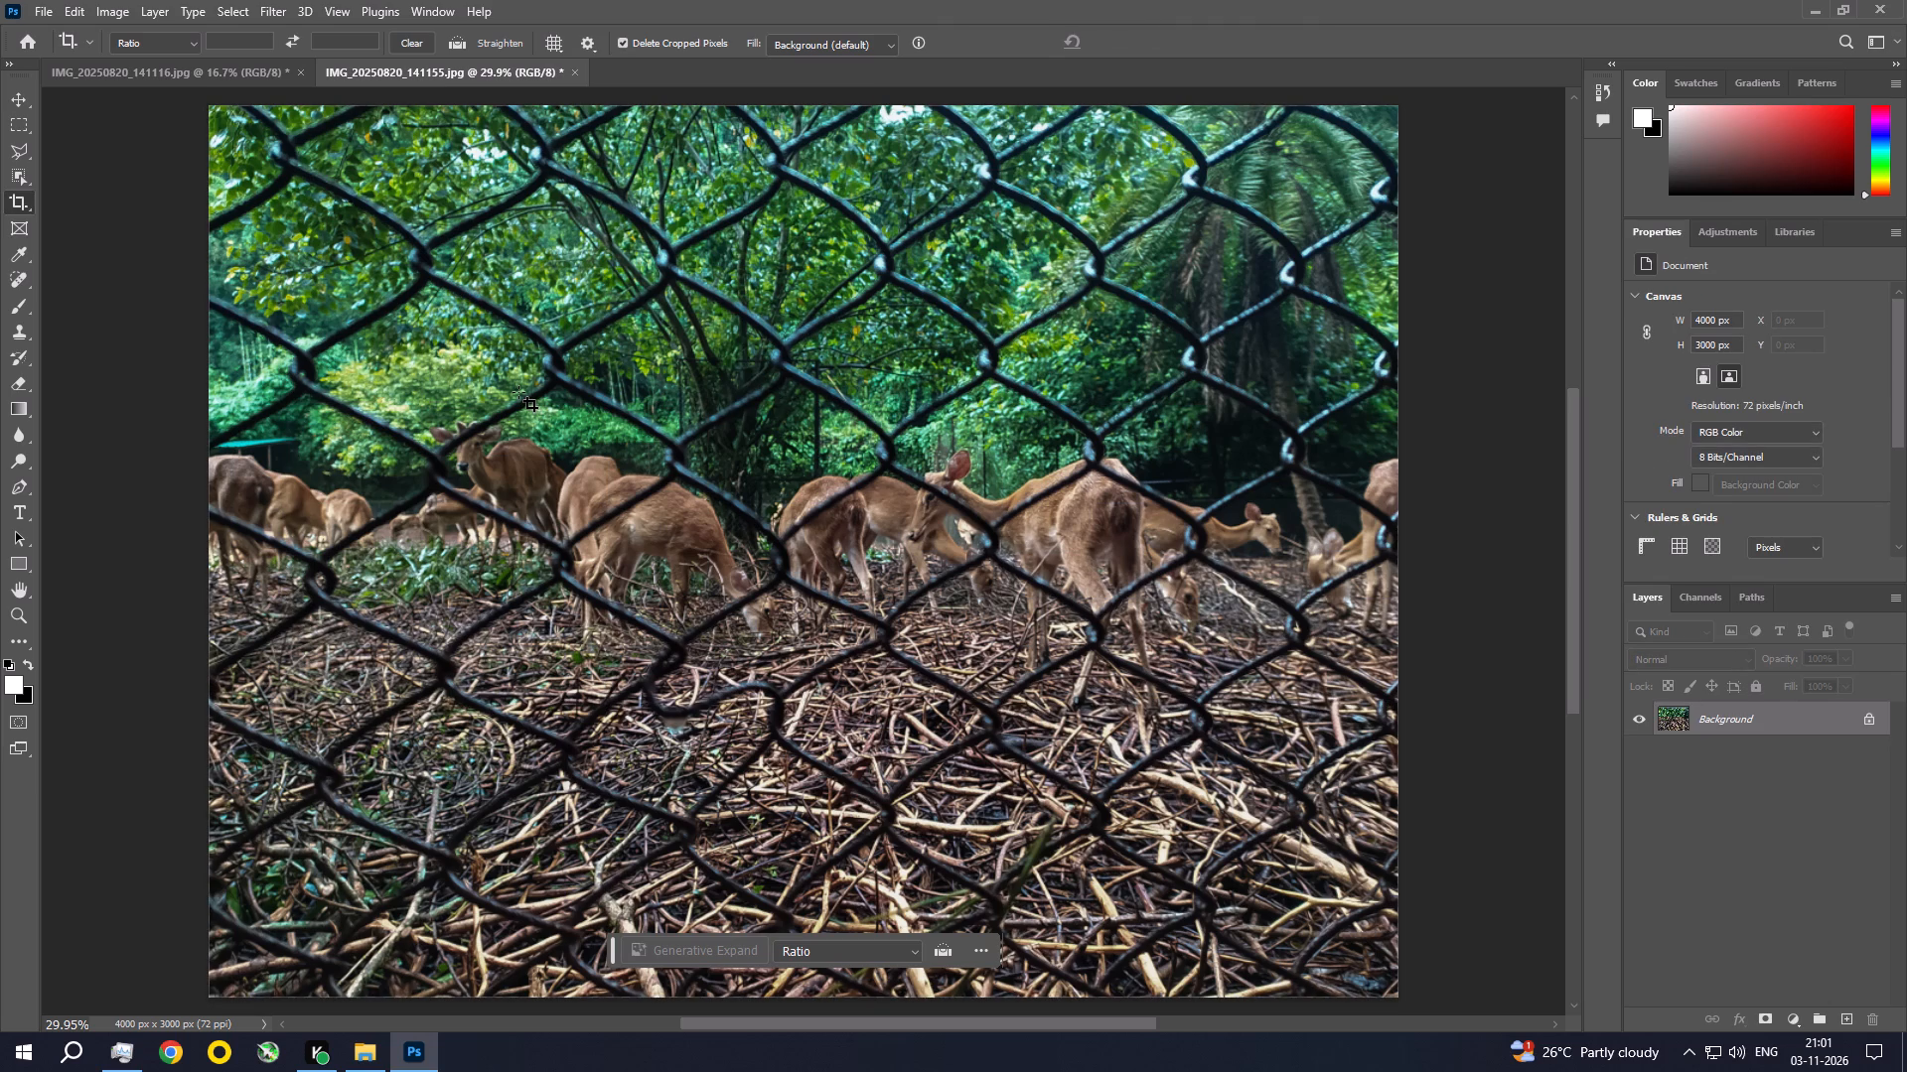
key("ctrl+space")
key("ctrl+space")
key("ctrl+space")
key("ctrl+space")
key("ctrl+space")
key("ctrl+space")
key("ctrl+space")
key("ctrl+space")
key("ctrl+space")
key("ctrl+space")
key("ctrl+space")
key("ctrl+space")
key("ctrl+space")
key("ctrl+space")
key("ctrl+space")
key("ctrl+space")
key("ctrl+space")
key("ctrl+space")
key("ctrl+space")
key("ctrl+space")
double_click(823, 523, "ctrl")
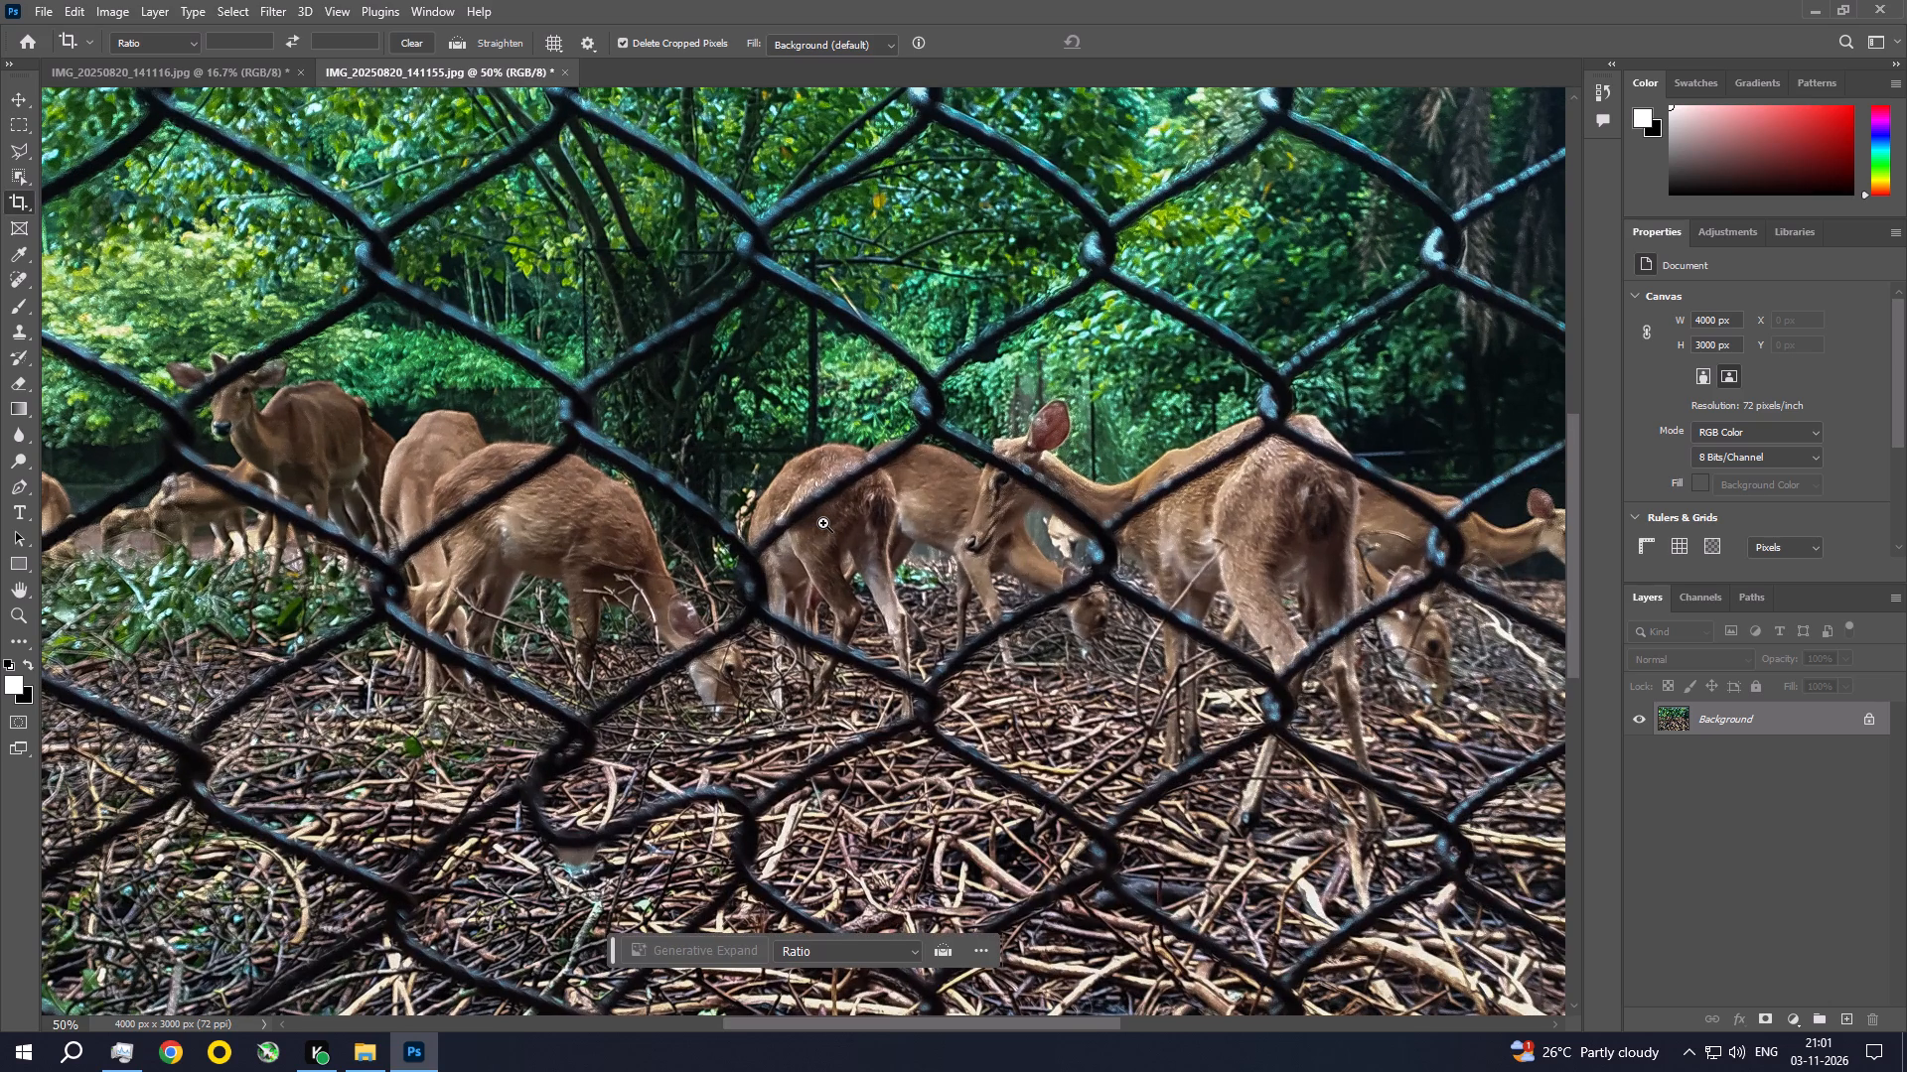
key("ctrl+0")
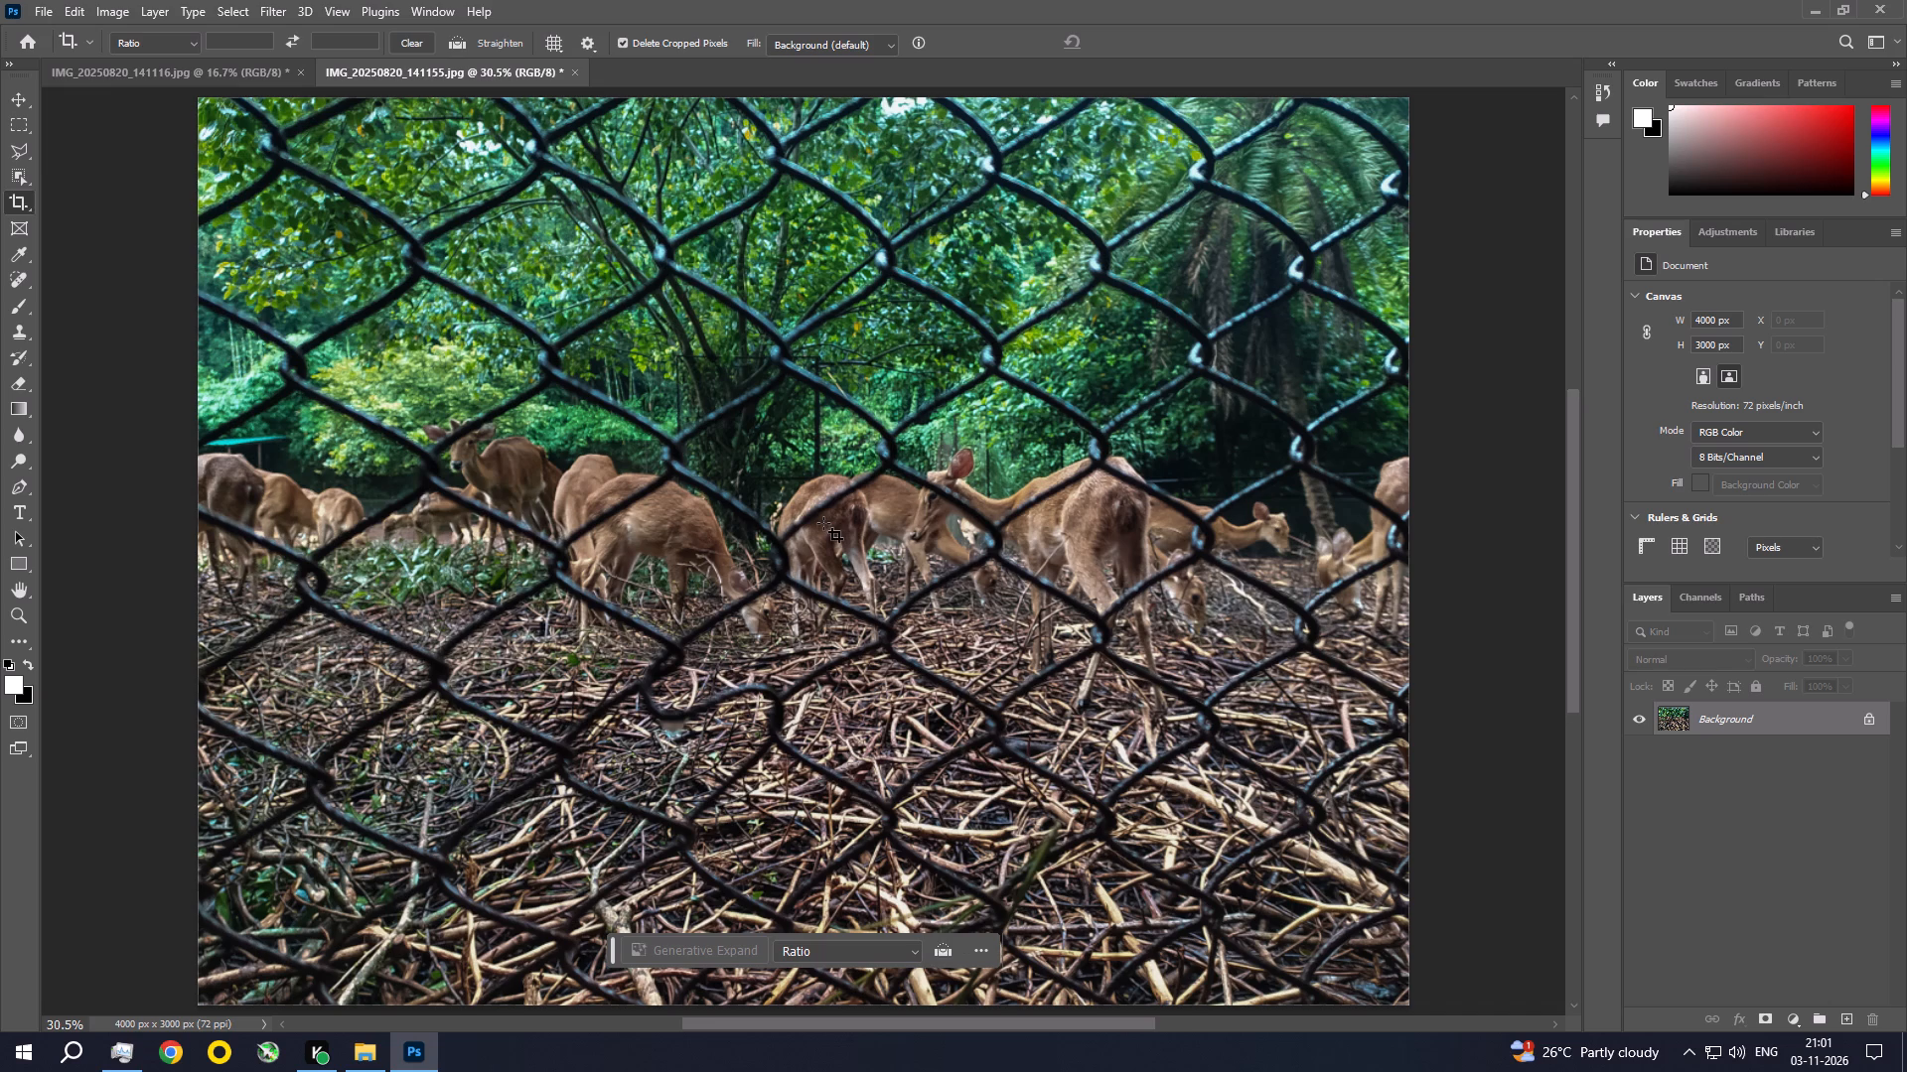
Apply a Photo Filter adjustment to the deer photo.
left_click(107, 6)
left_click(120, 51)
left_click(124, 62)
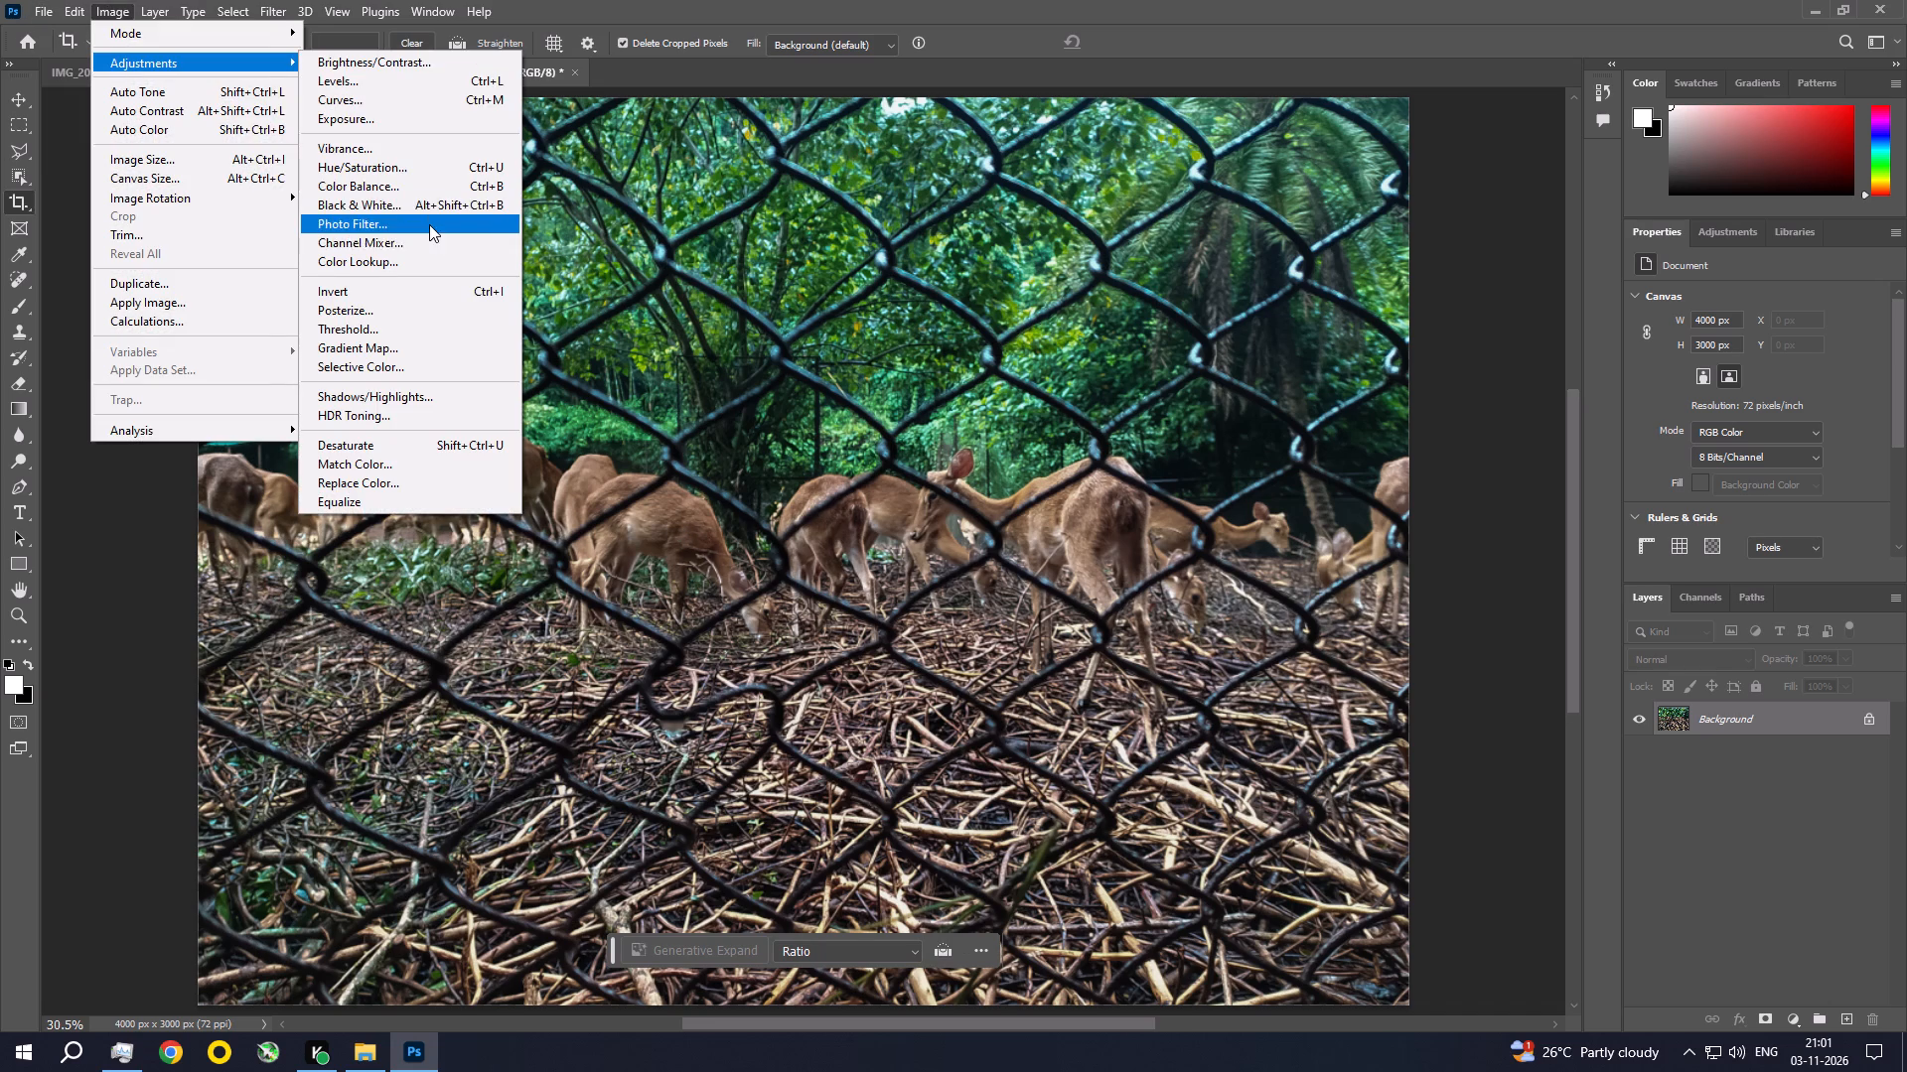
left_click(429, 224)
left_click(1572, 216)
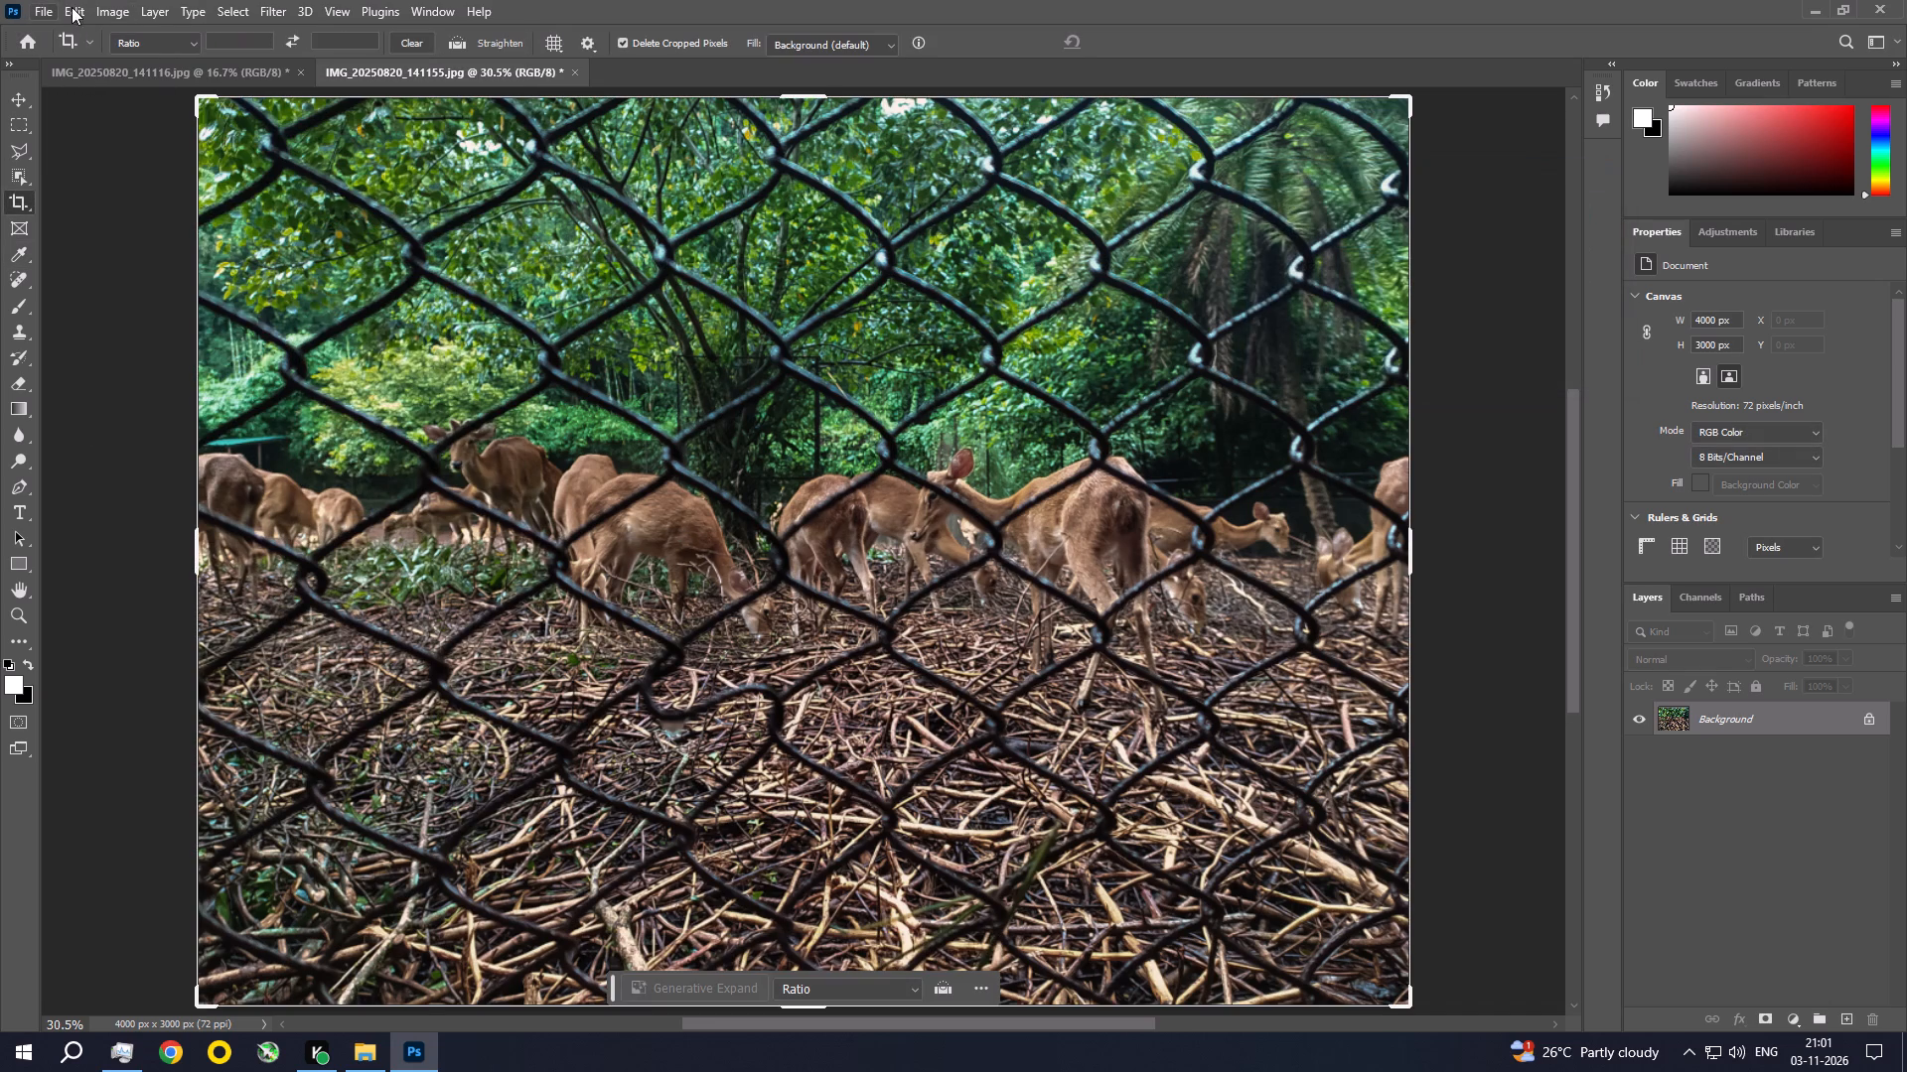
Apply an Exposure adjustment with Offset 0.0040 to the deer photo.
left_click(103, 6)
left_click(115, 52)
left_click(120, 63)
left_click(429, 119)
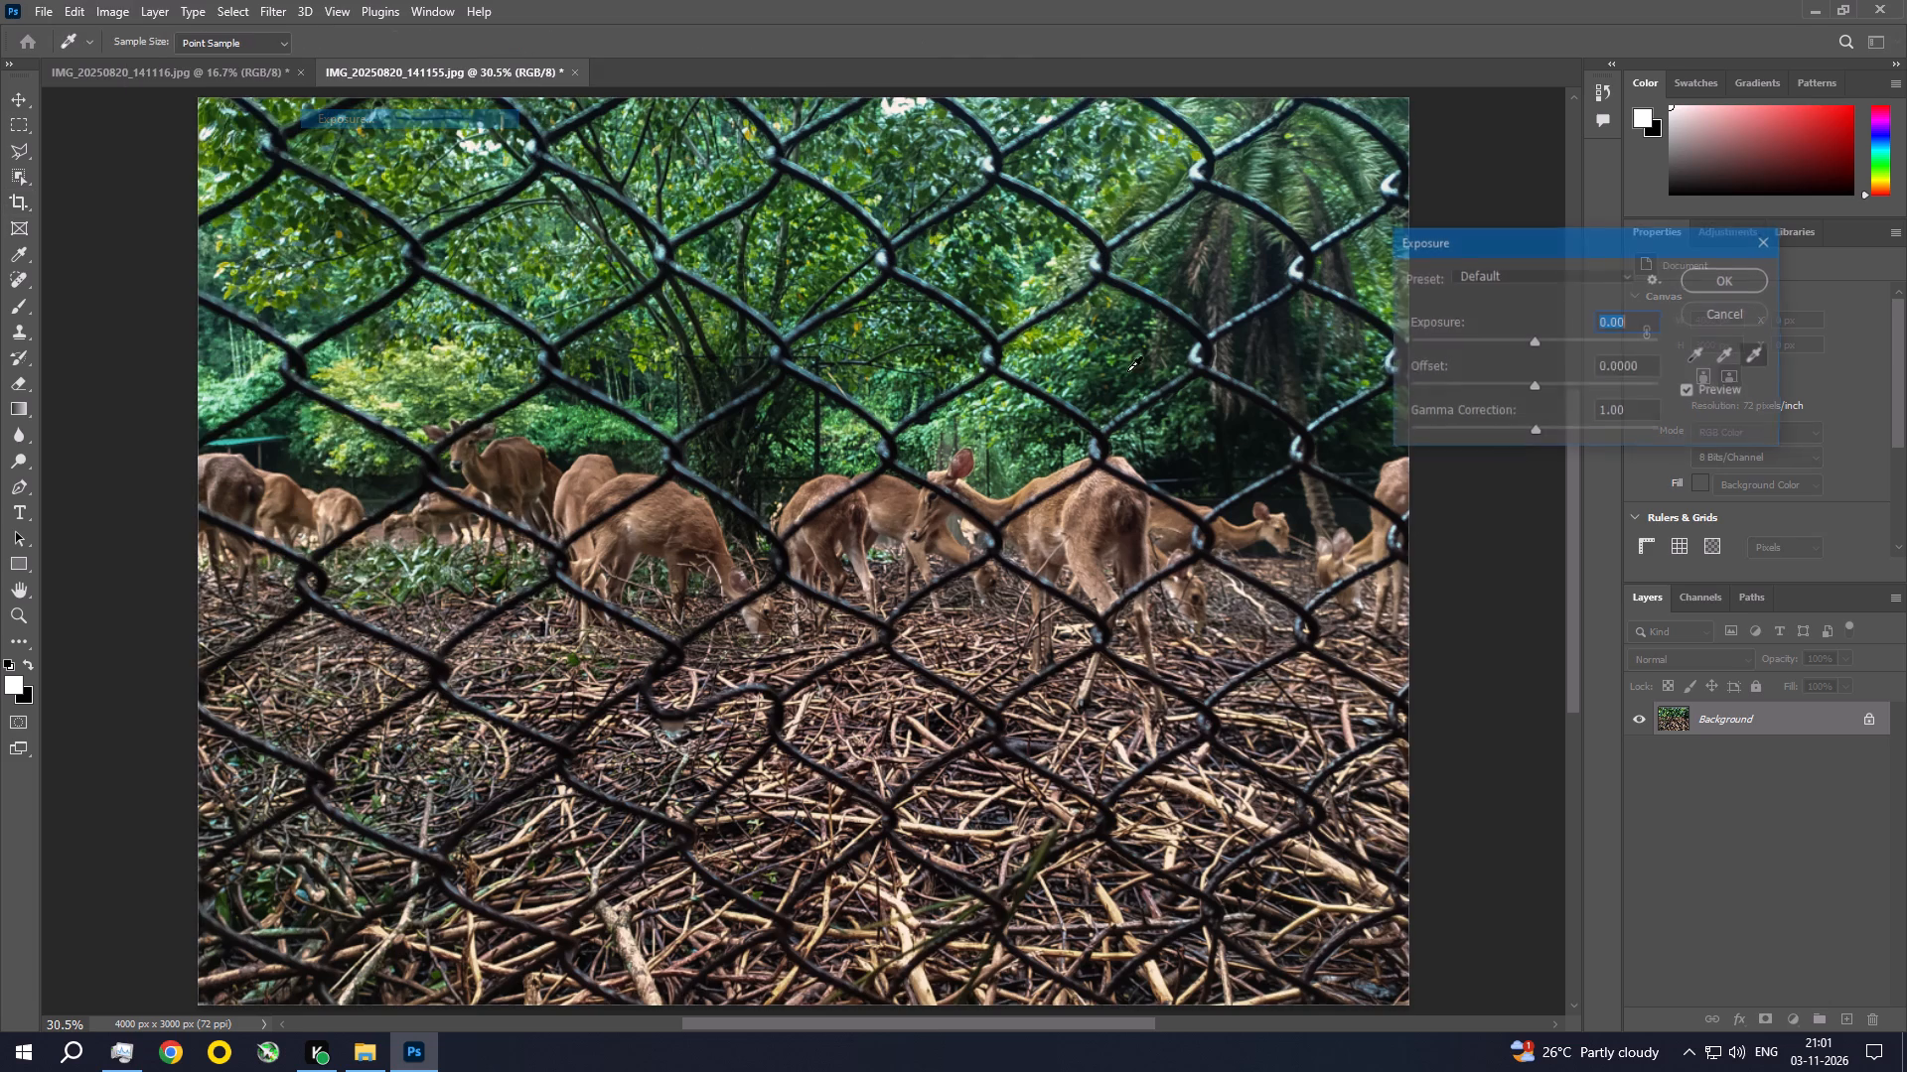
left_click(1645, 364)
key("BackSpace")
key("BackSpace")
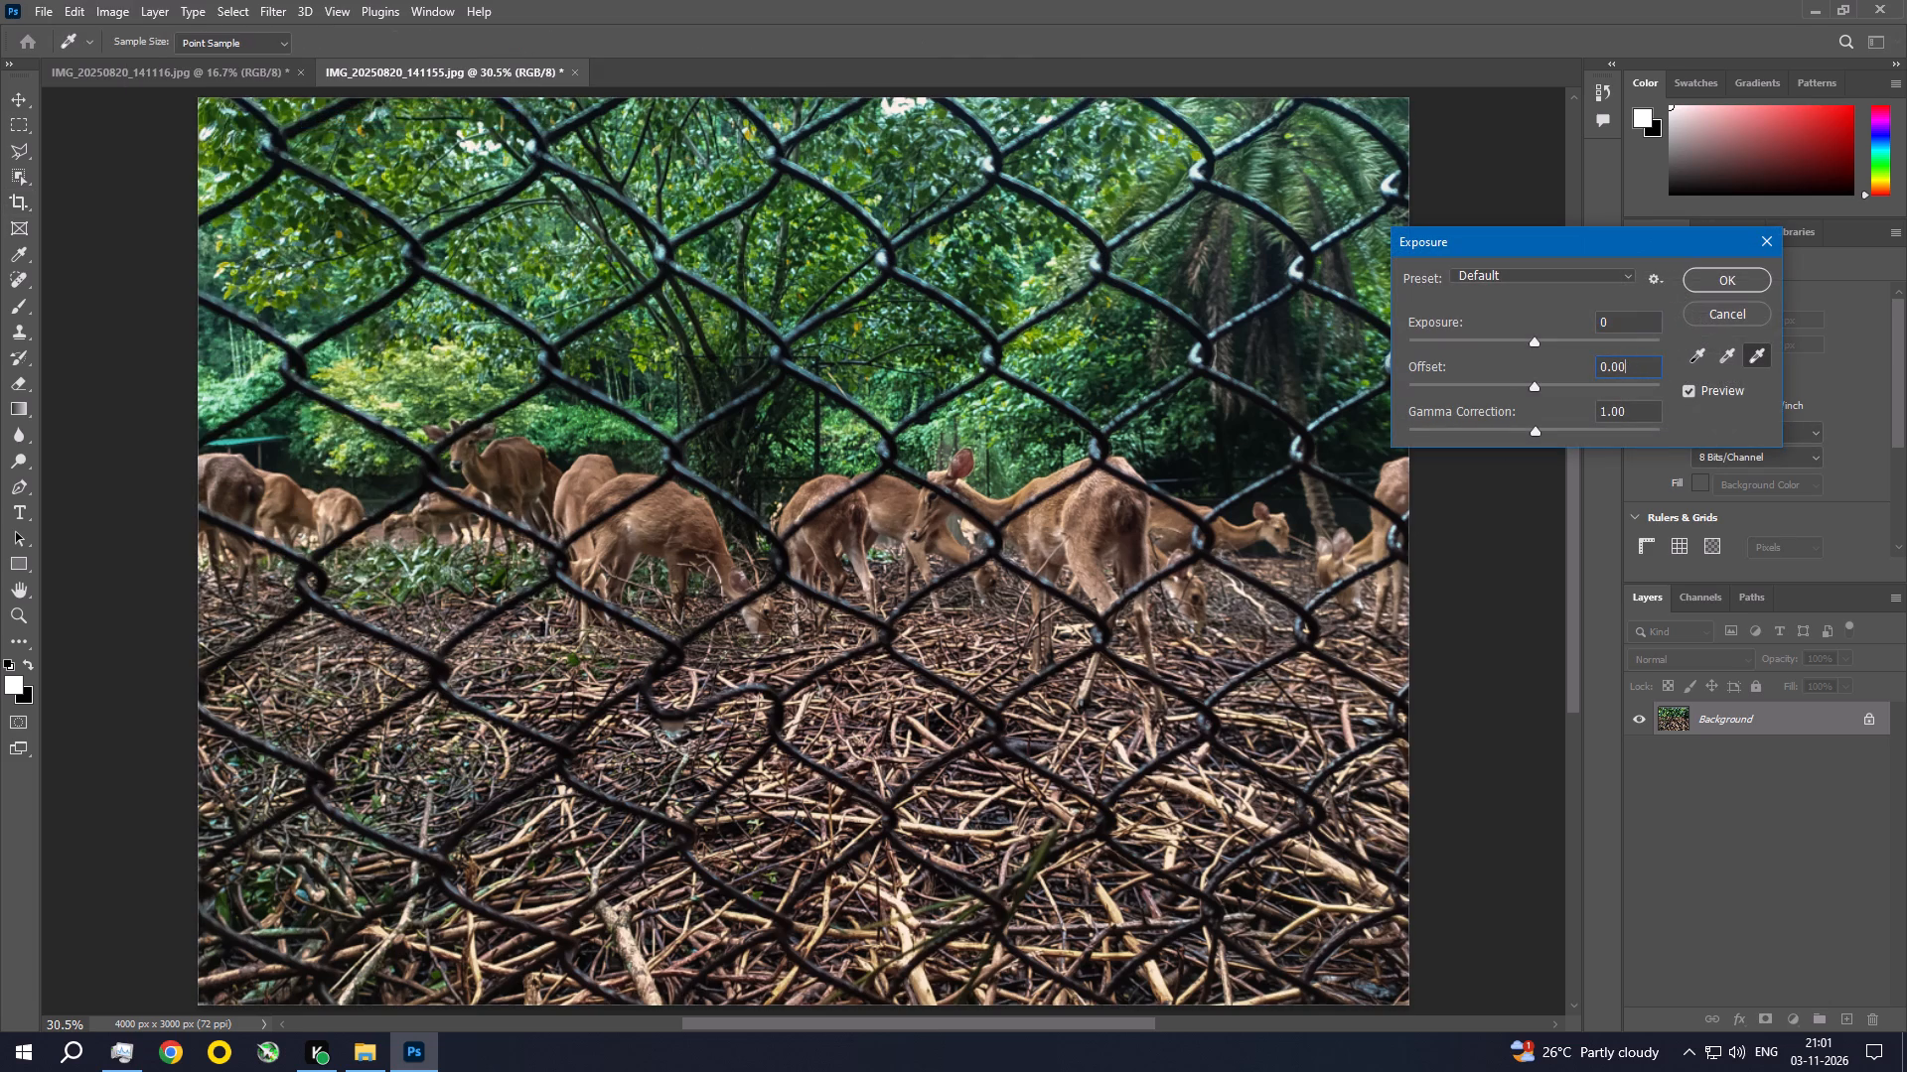
type("40")
key("Return")
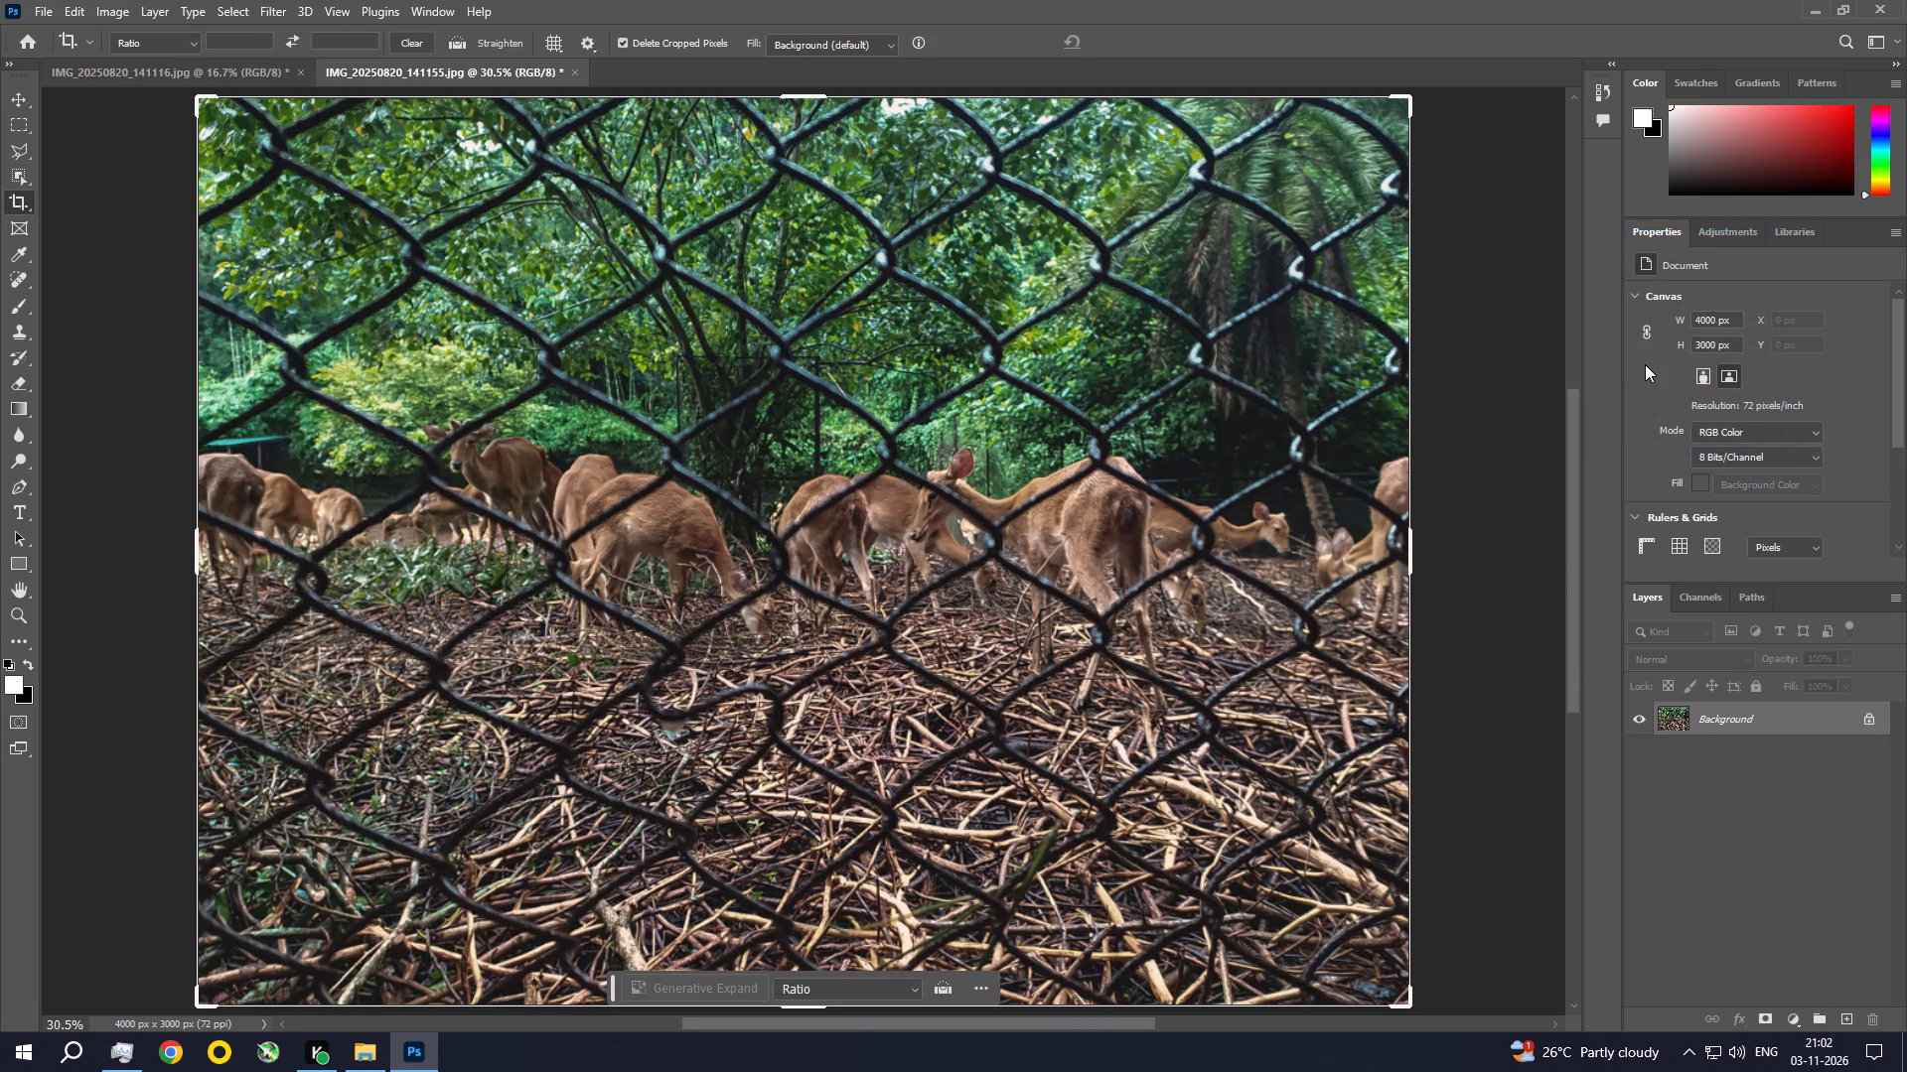
Save IMG_20250820_141155 as a JPEG and close it.
key("ctrl+s")
left_click(1079, 257)
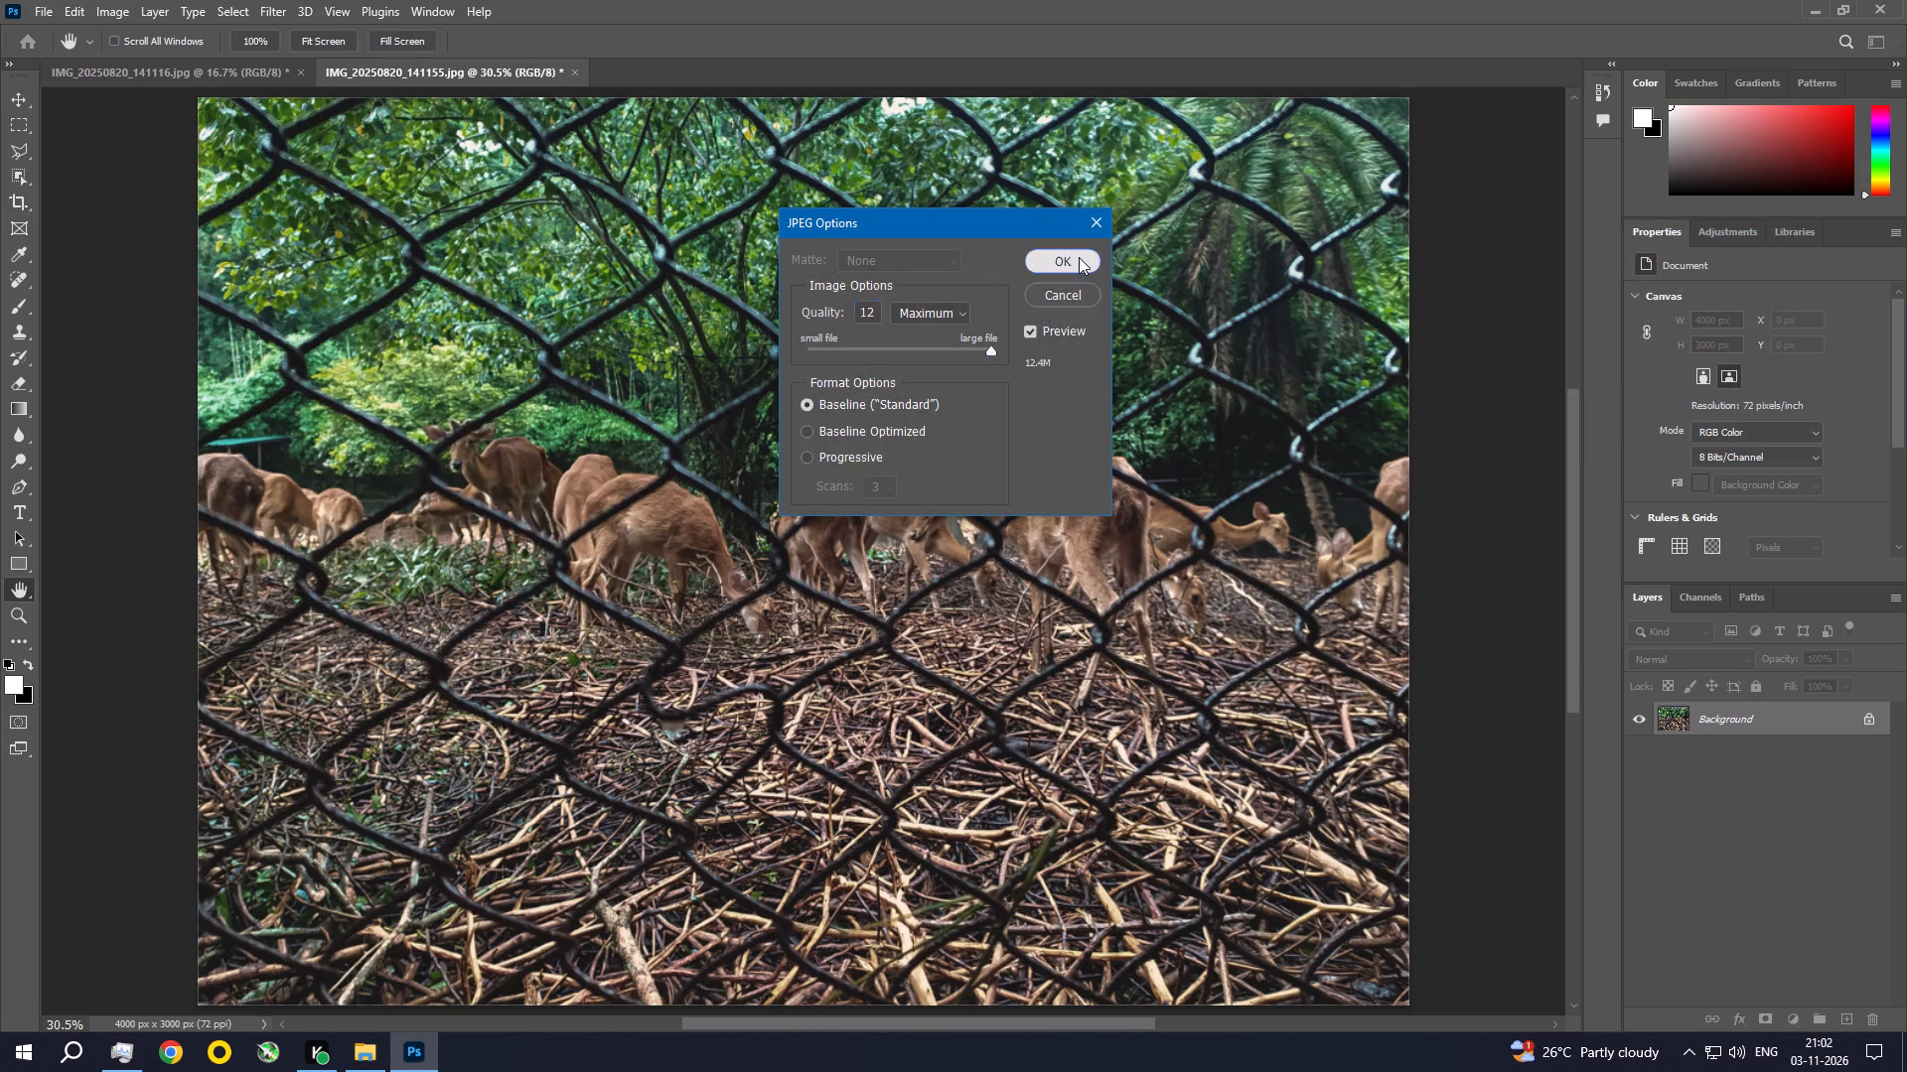
left_click(568, 74)
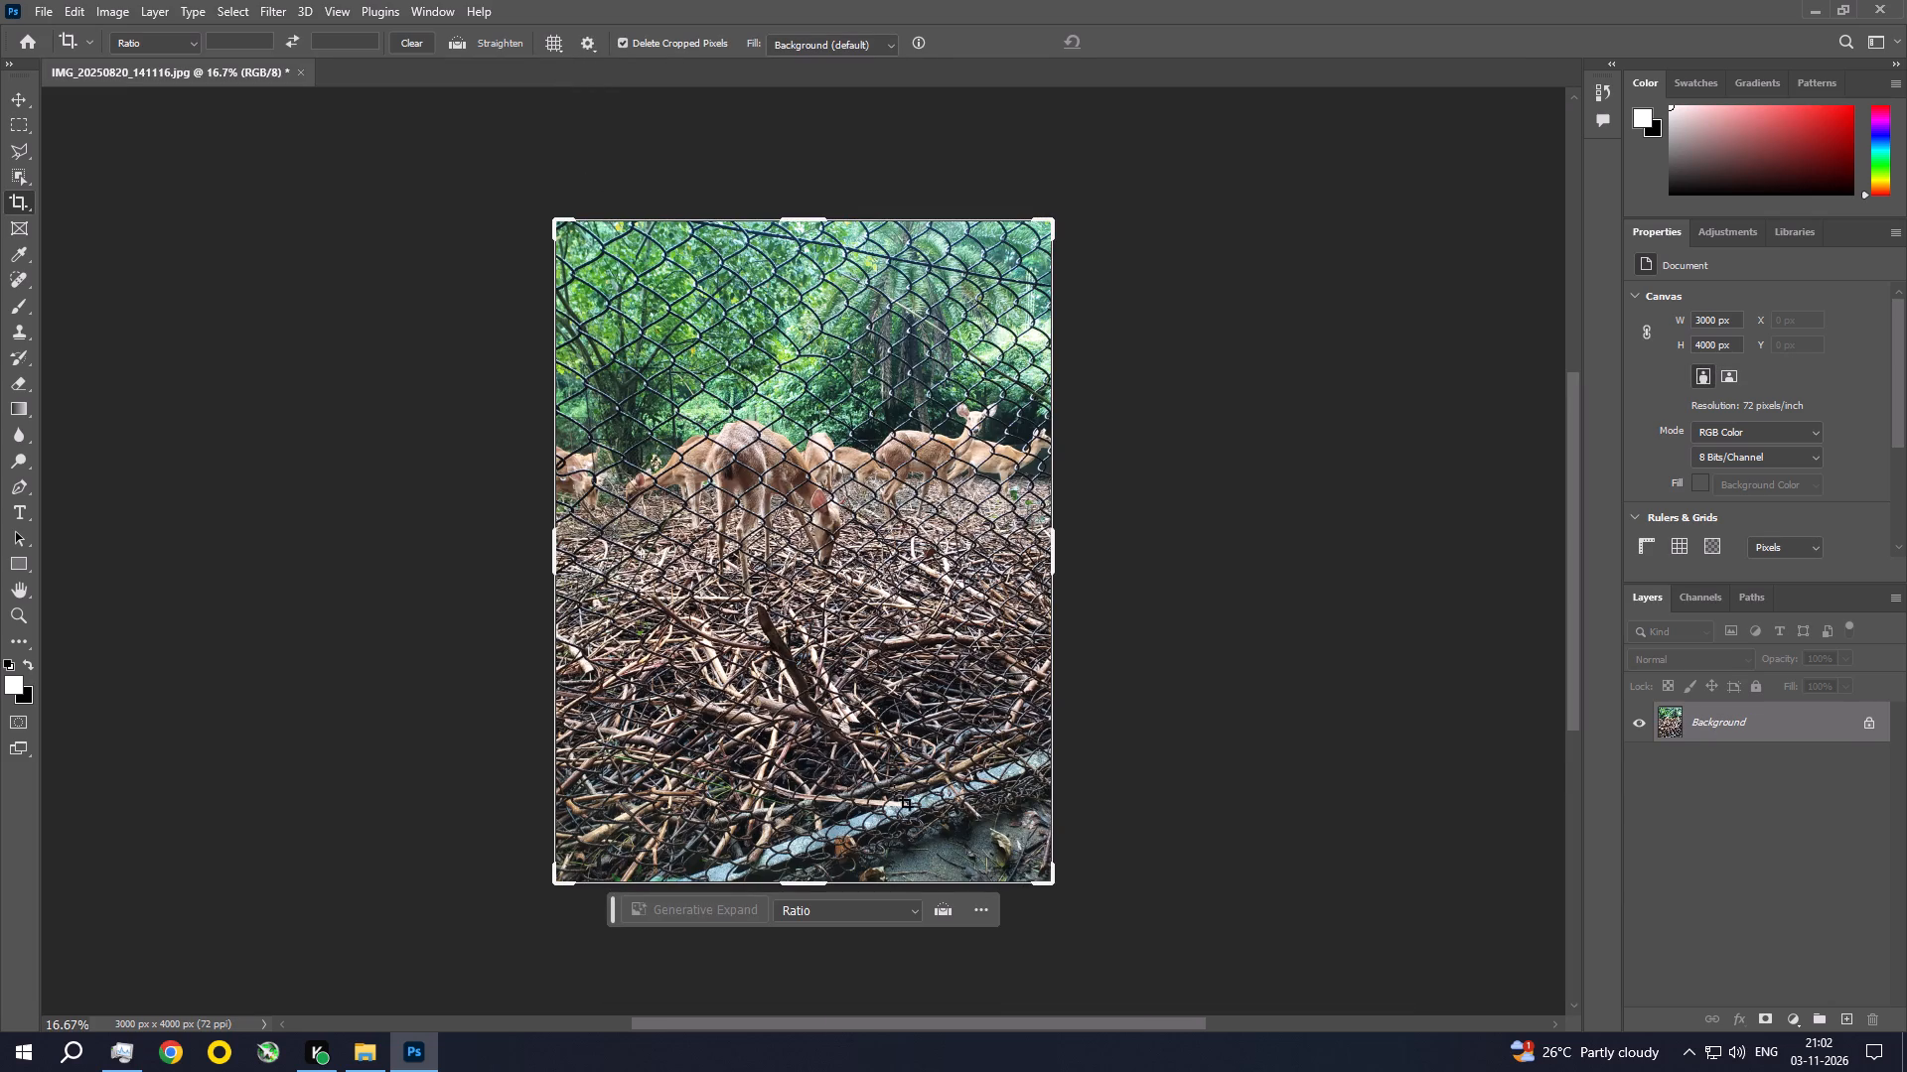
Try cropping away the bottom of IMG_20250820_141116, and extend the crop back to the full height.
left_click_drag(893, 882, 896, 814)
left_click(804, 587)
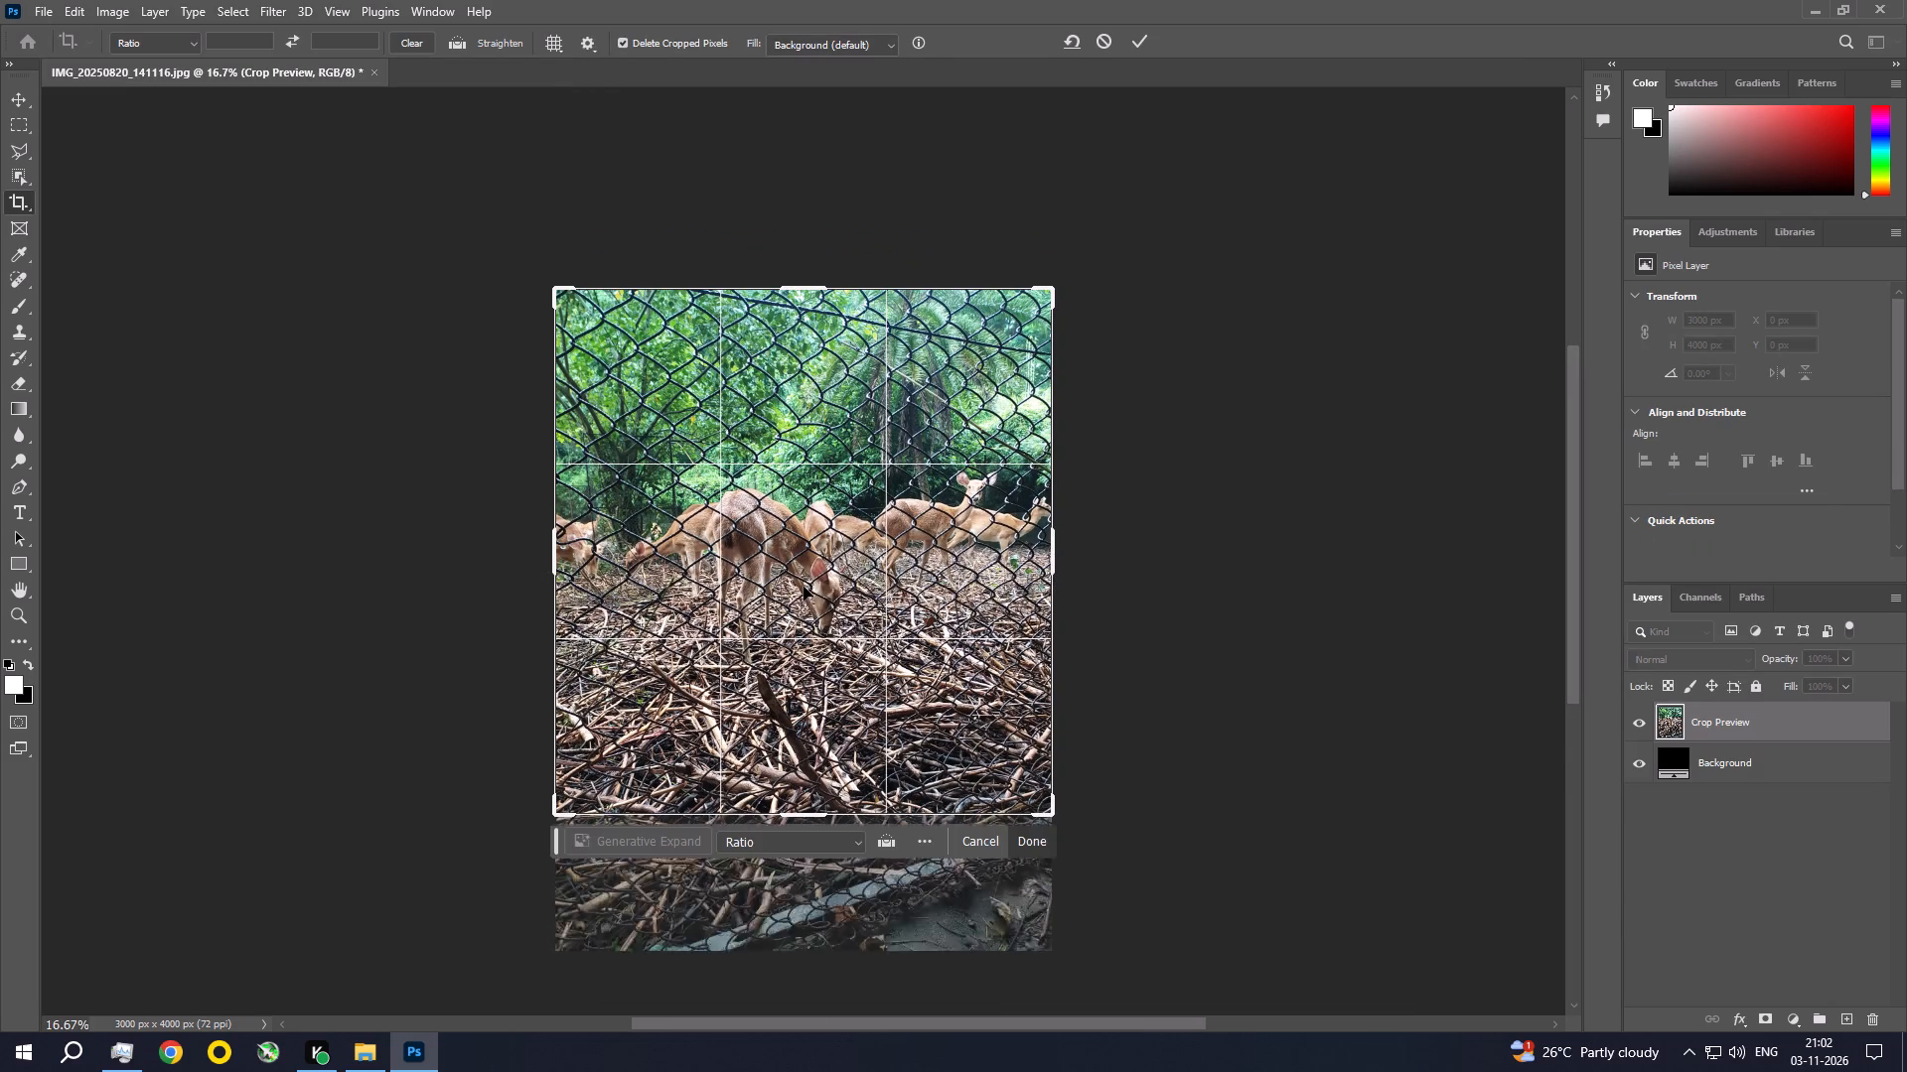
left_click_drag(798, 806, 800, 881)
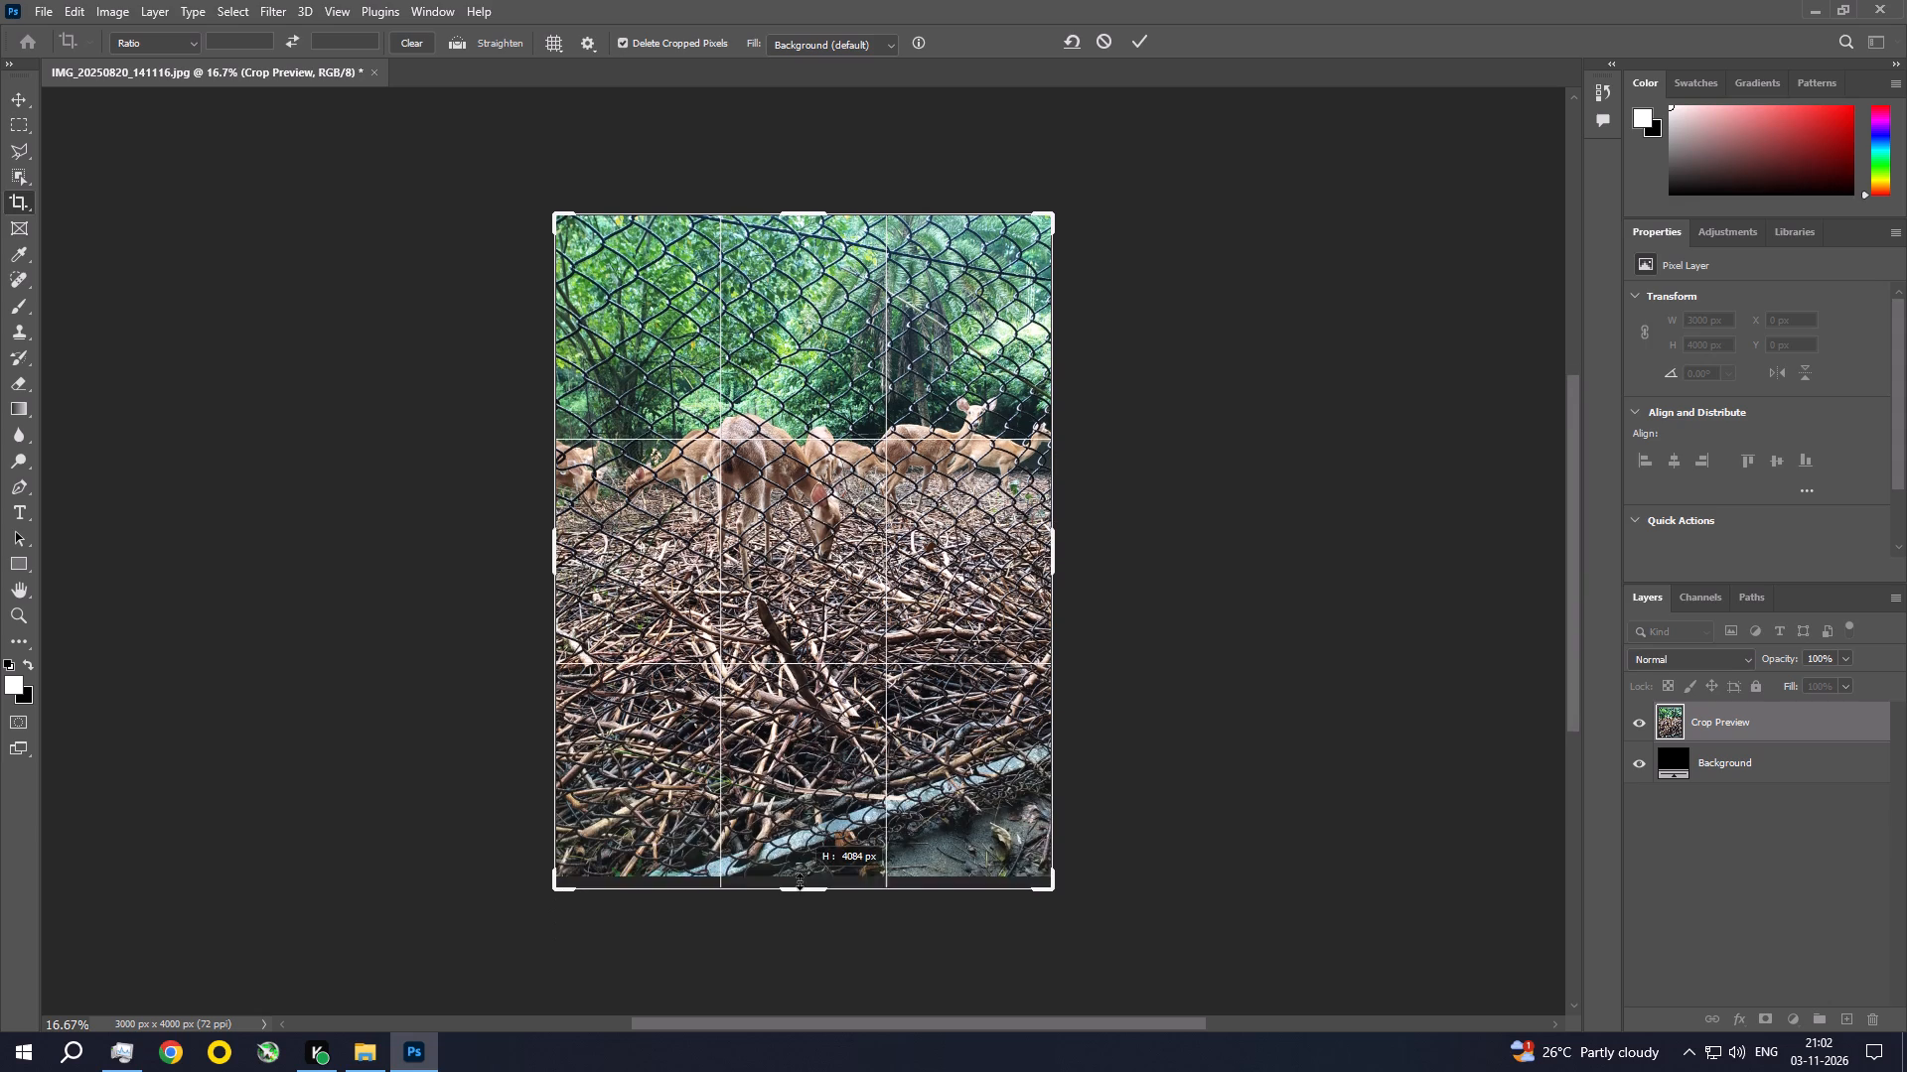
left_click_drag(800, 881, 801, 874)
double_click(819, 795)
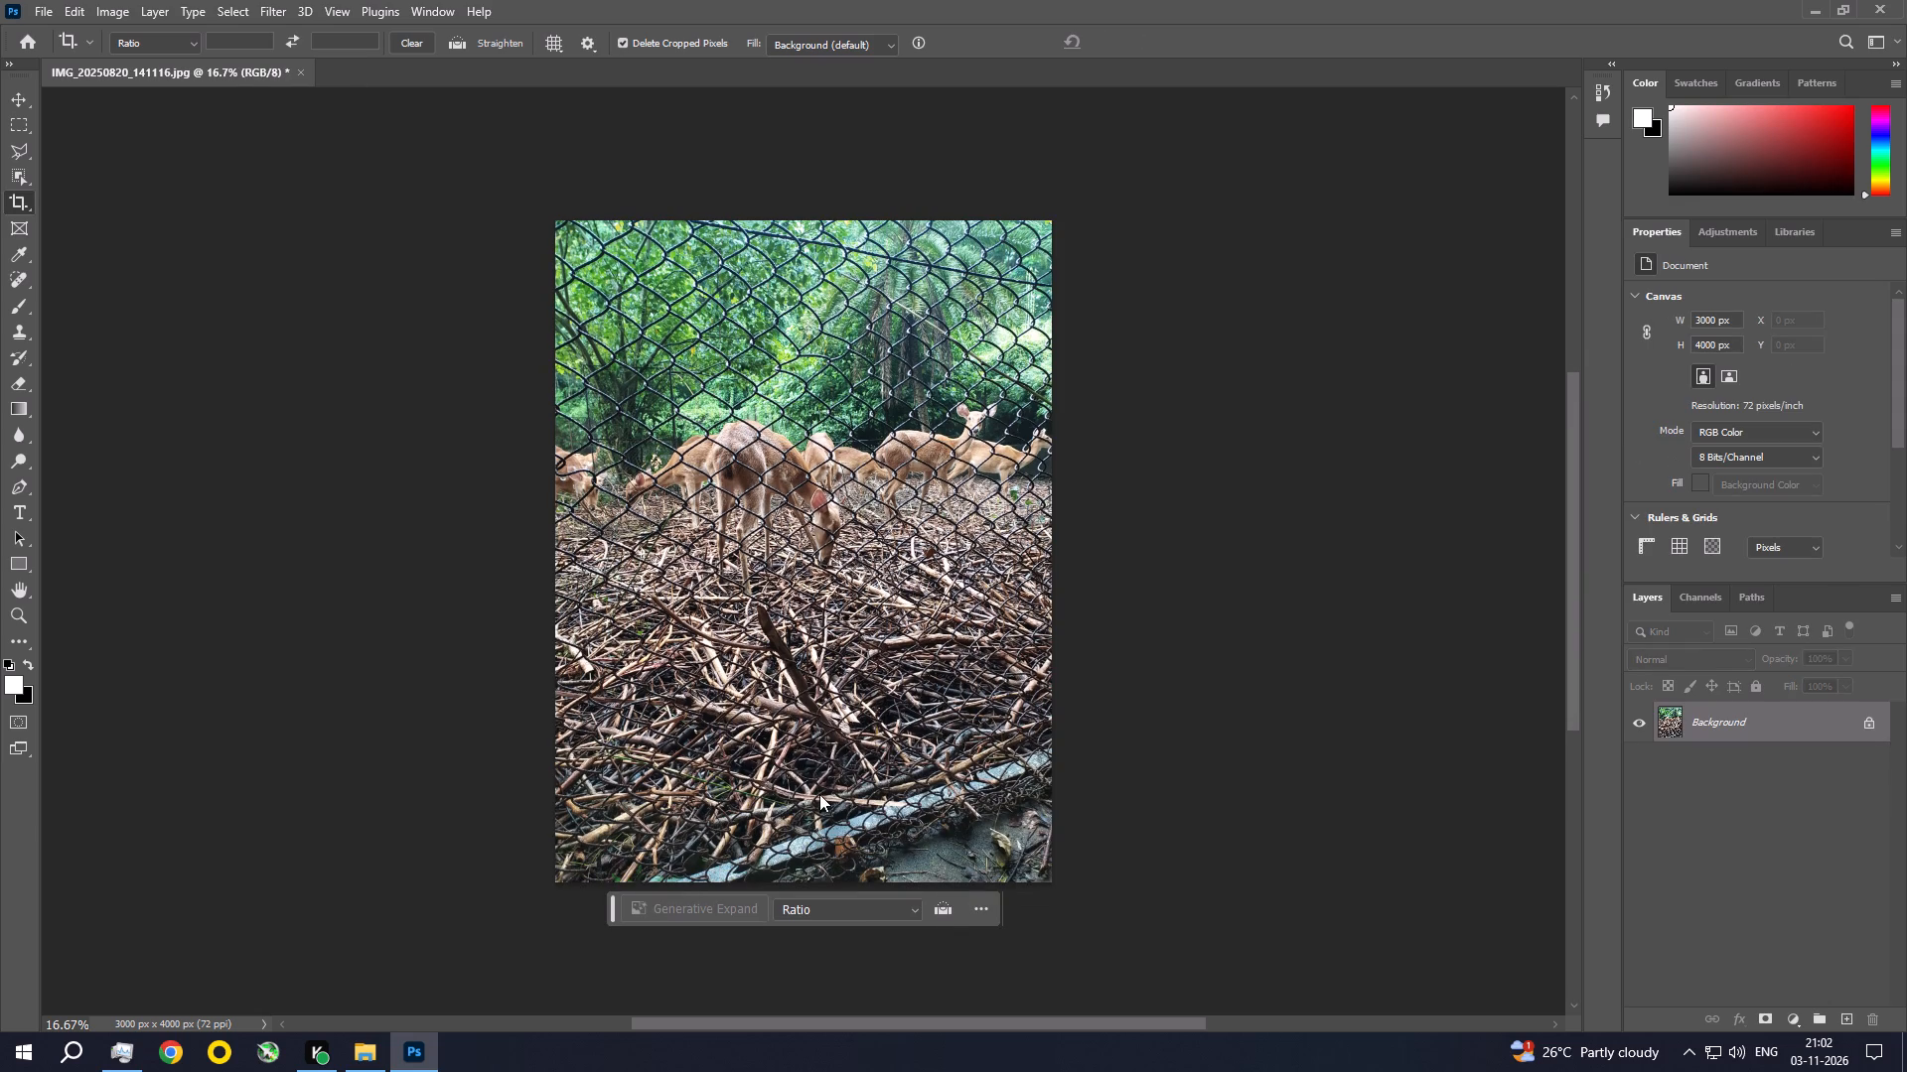
Start a Camera Raw Filter on IMG_20250820_141116 with Exposure -0.85, Contrast +17 and Highlights -19.
left_click(267, 2)
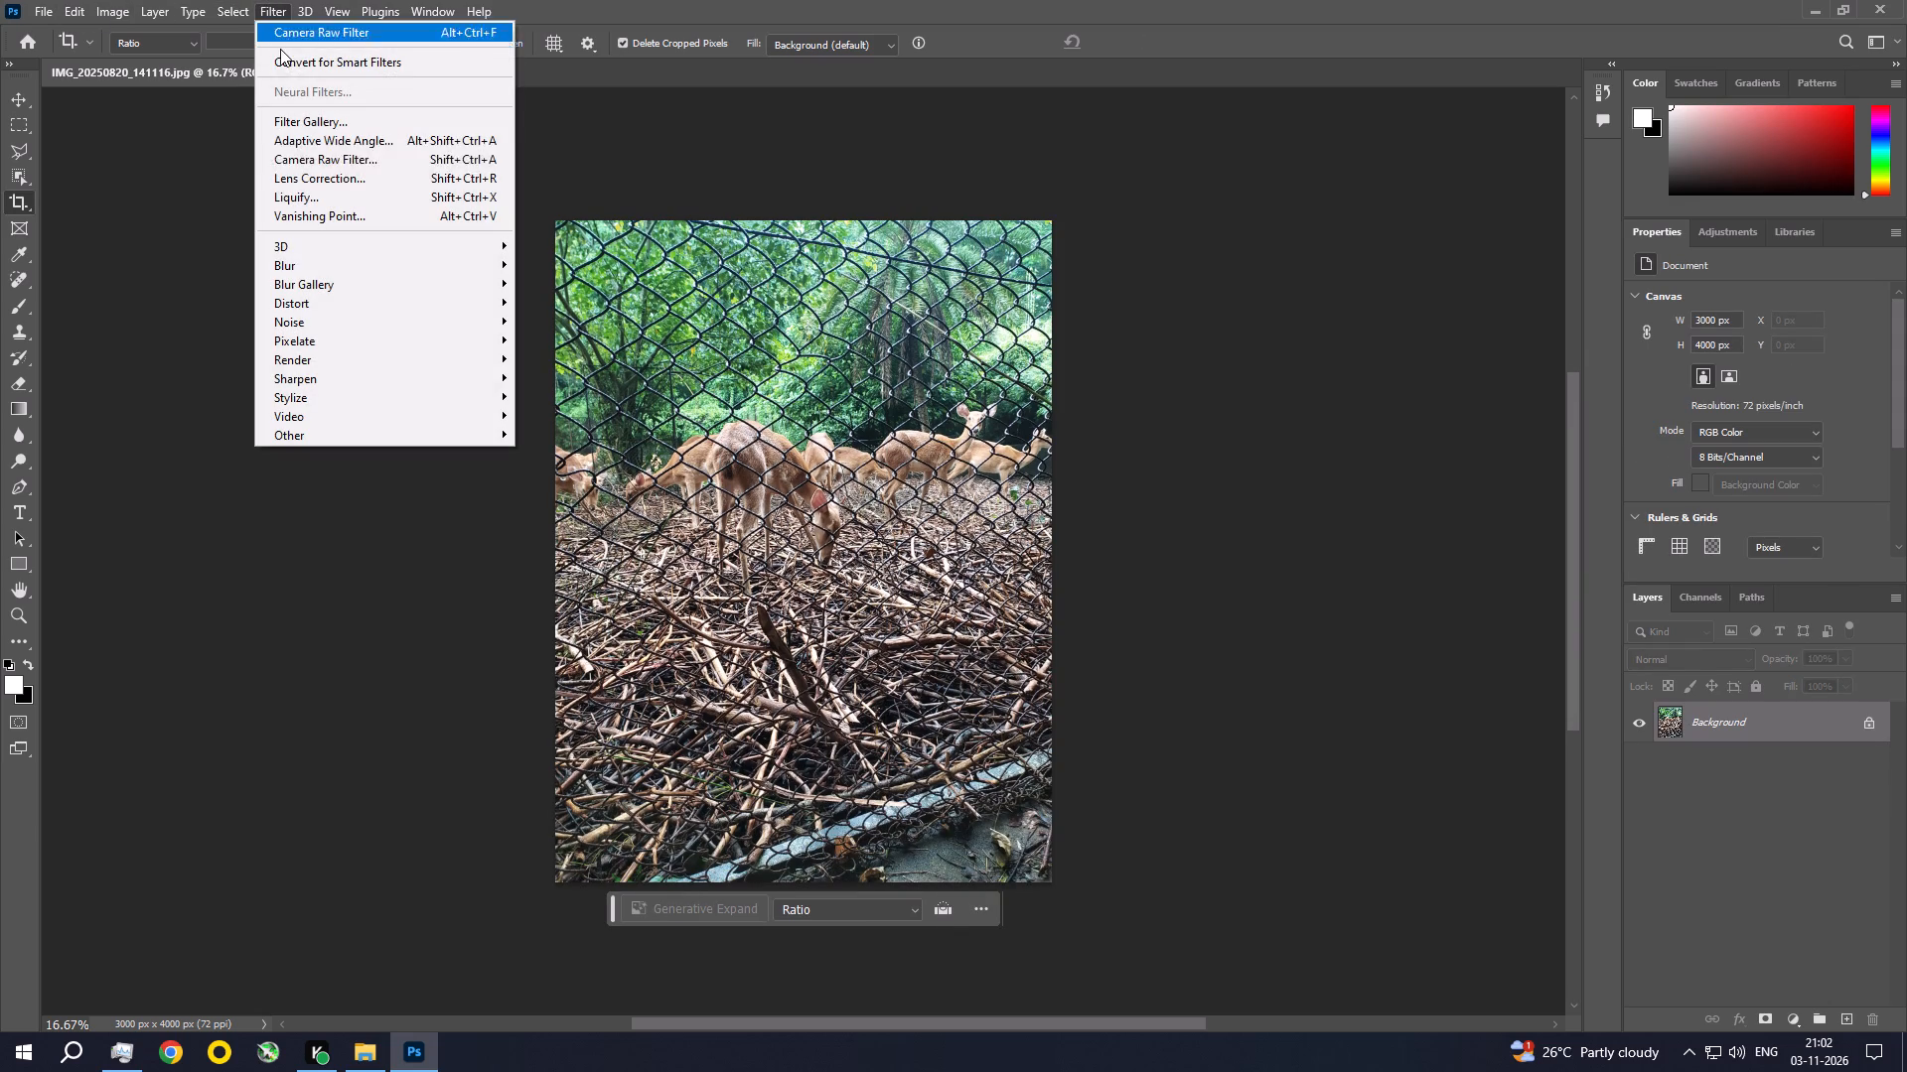
left_click(346, 152)
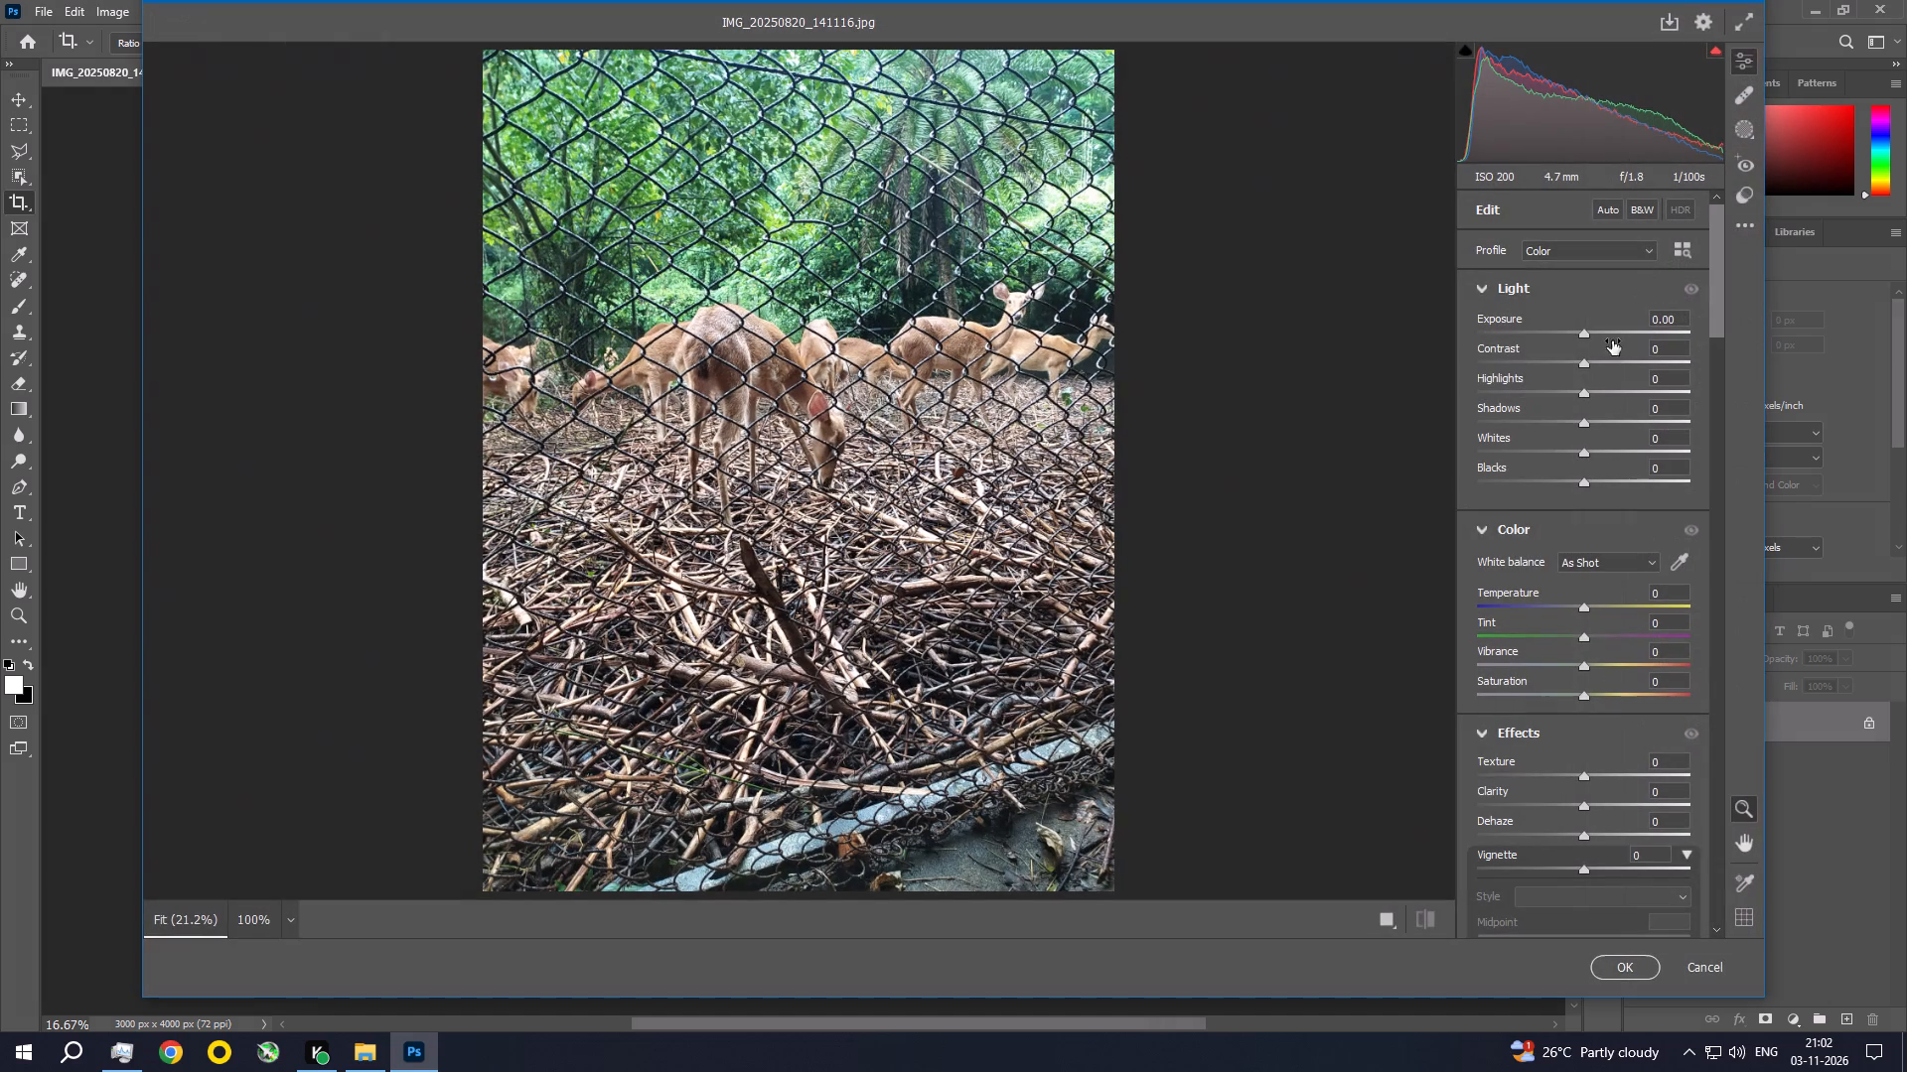
left_click_drag(1581, 337, 1563, 333)
left_click_drag(1586, 362, 1604, 370)
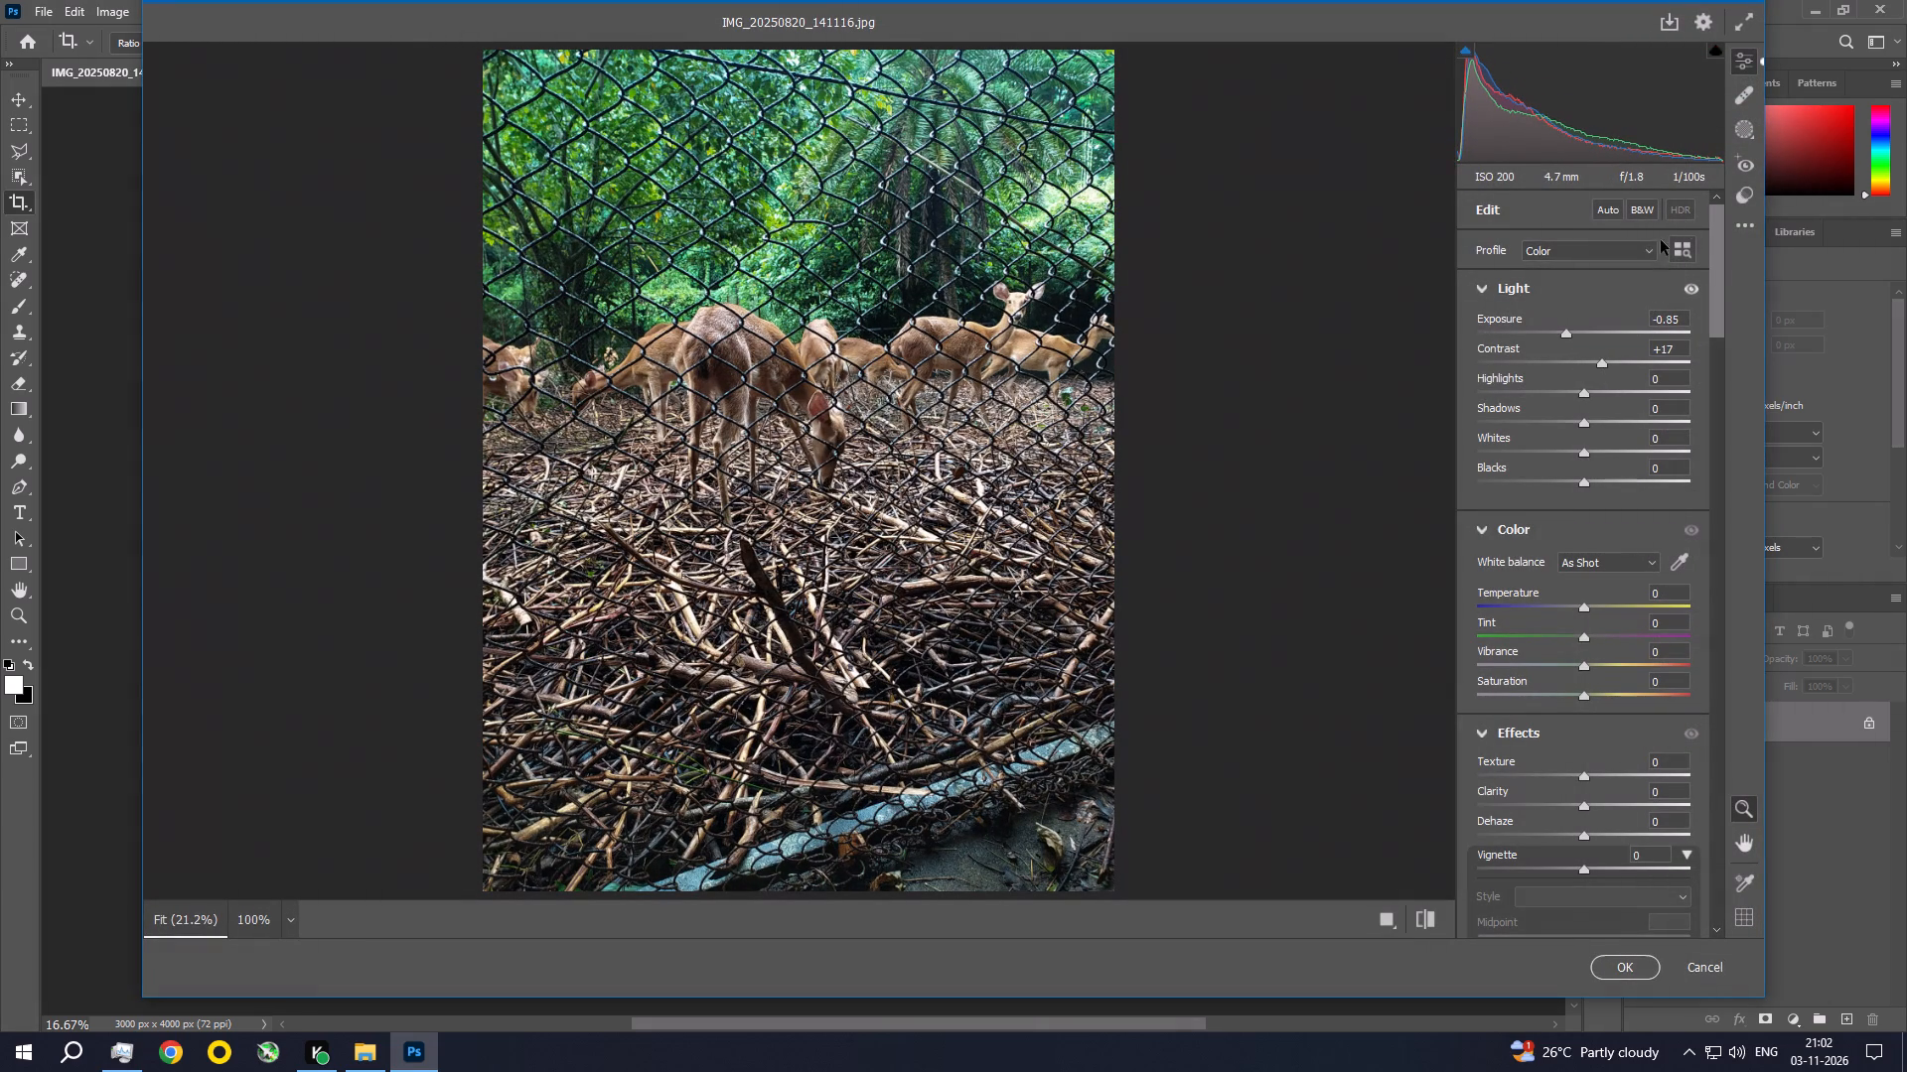
left_click_drag(1585, 396, 1573, 395)
left_click_drag(1573, 395, 1565, 394)
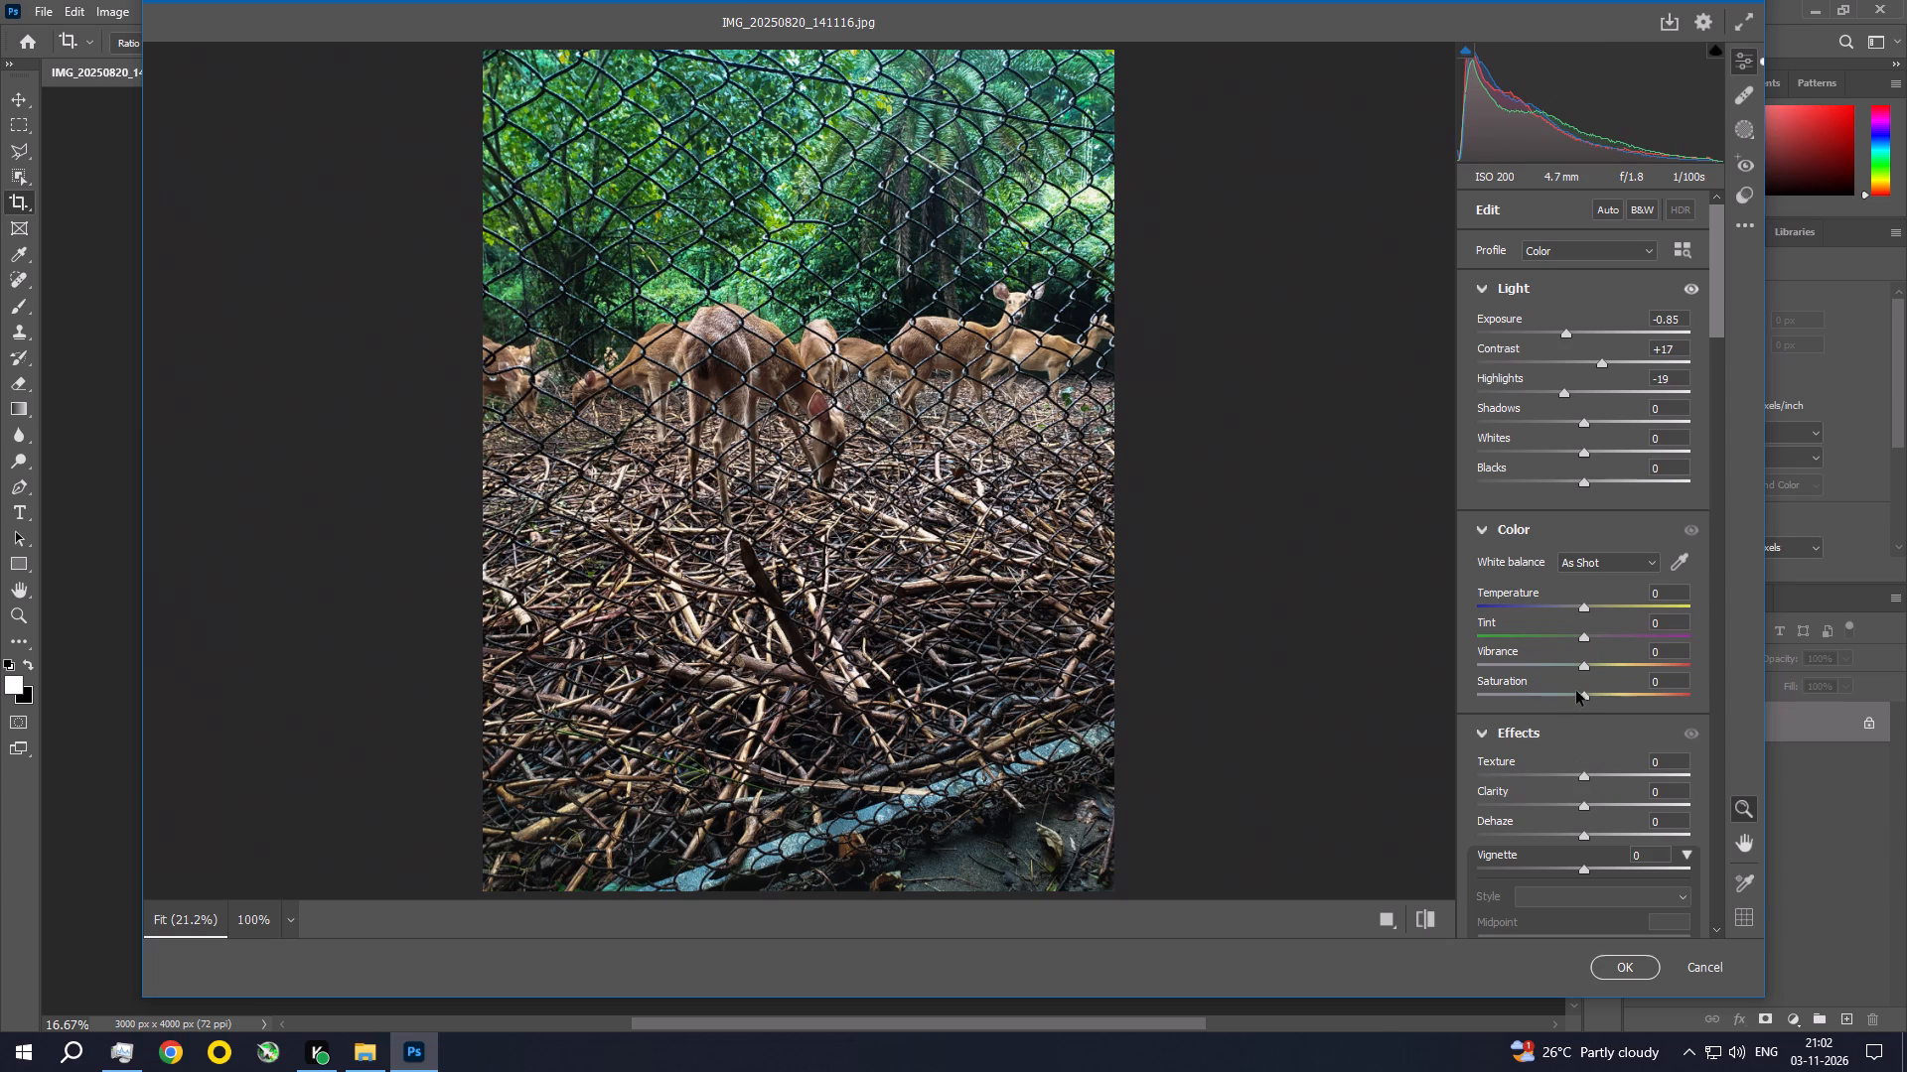
Set Saturation to +8, Vibrance to +9 and Texture to +11 for the deer photo.
left_click_drag(1587, 699, 1596, 699)
left_click_drag(1586, 665, 1596, 670)
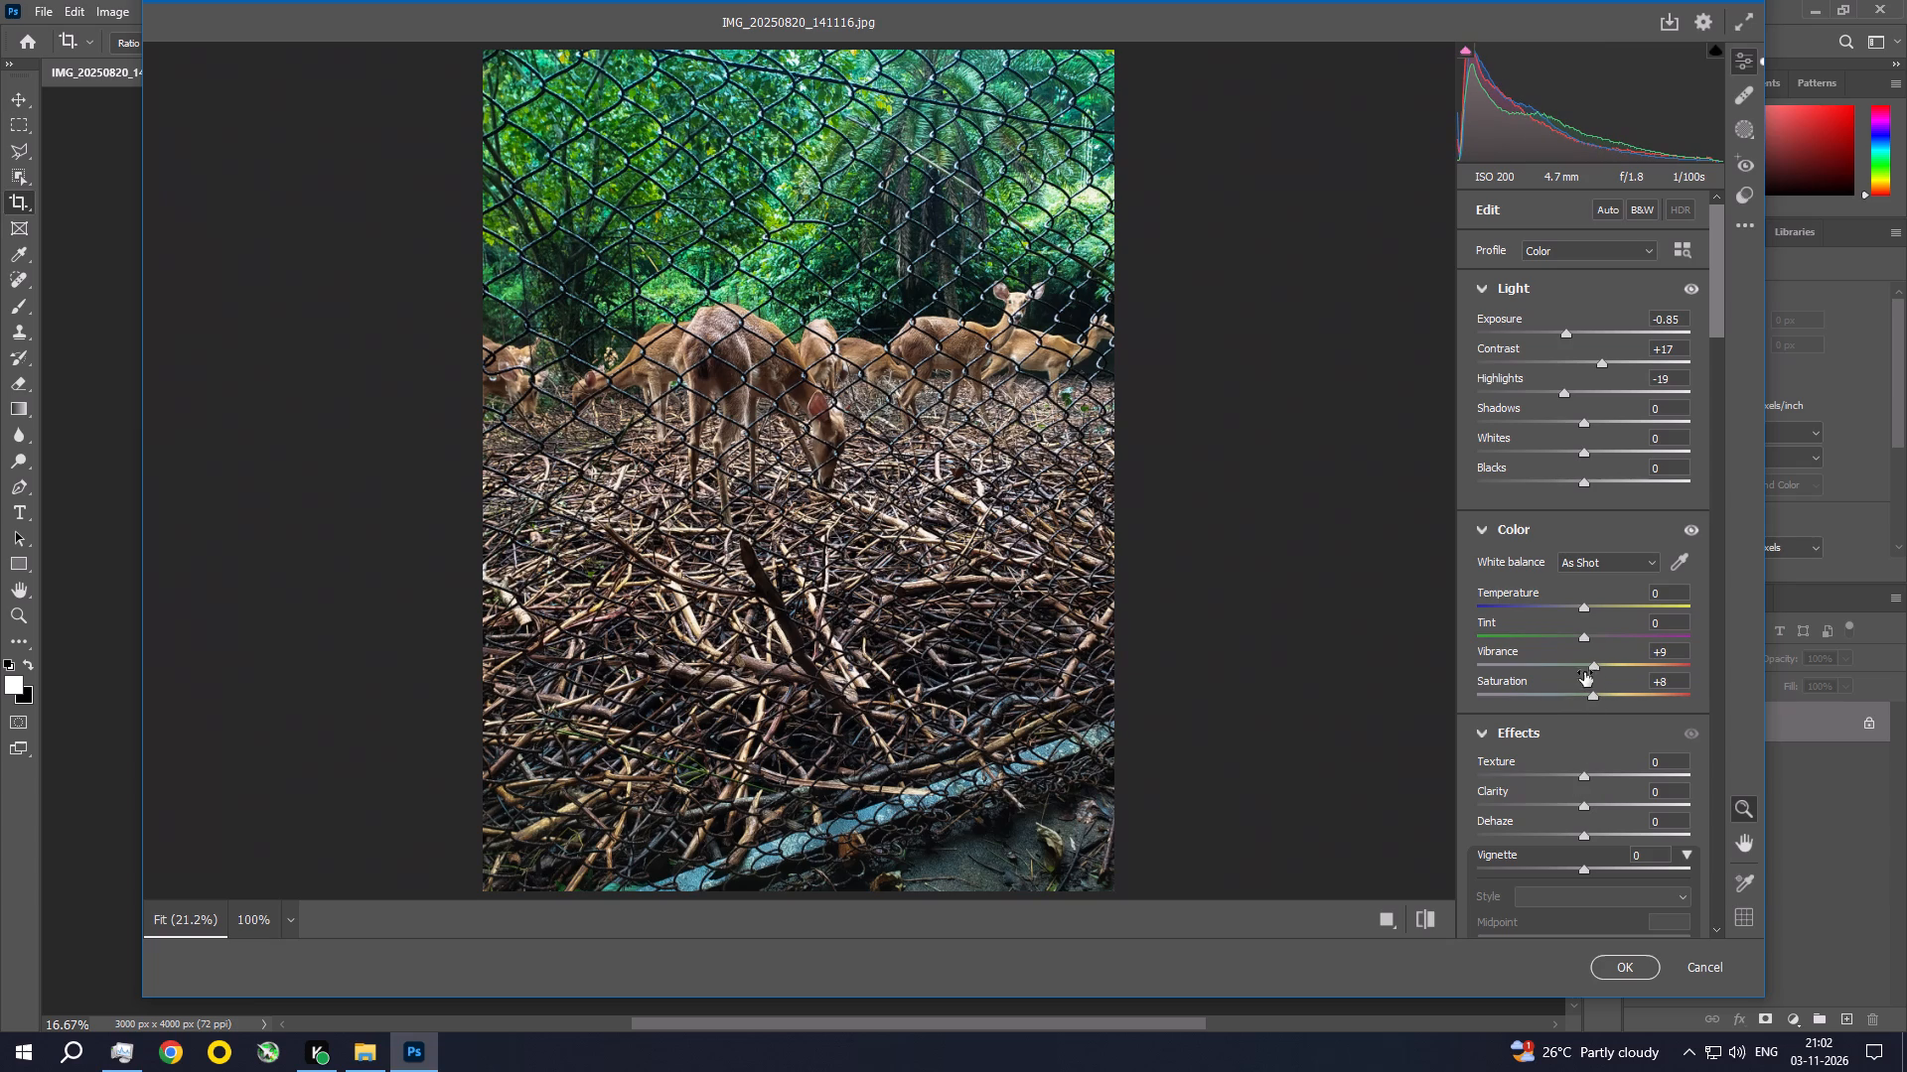
left_click_drag(1589, 773, 1601, 776)
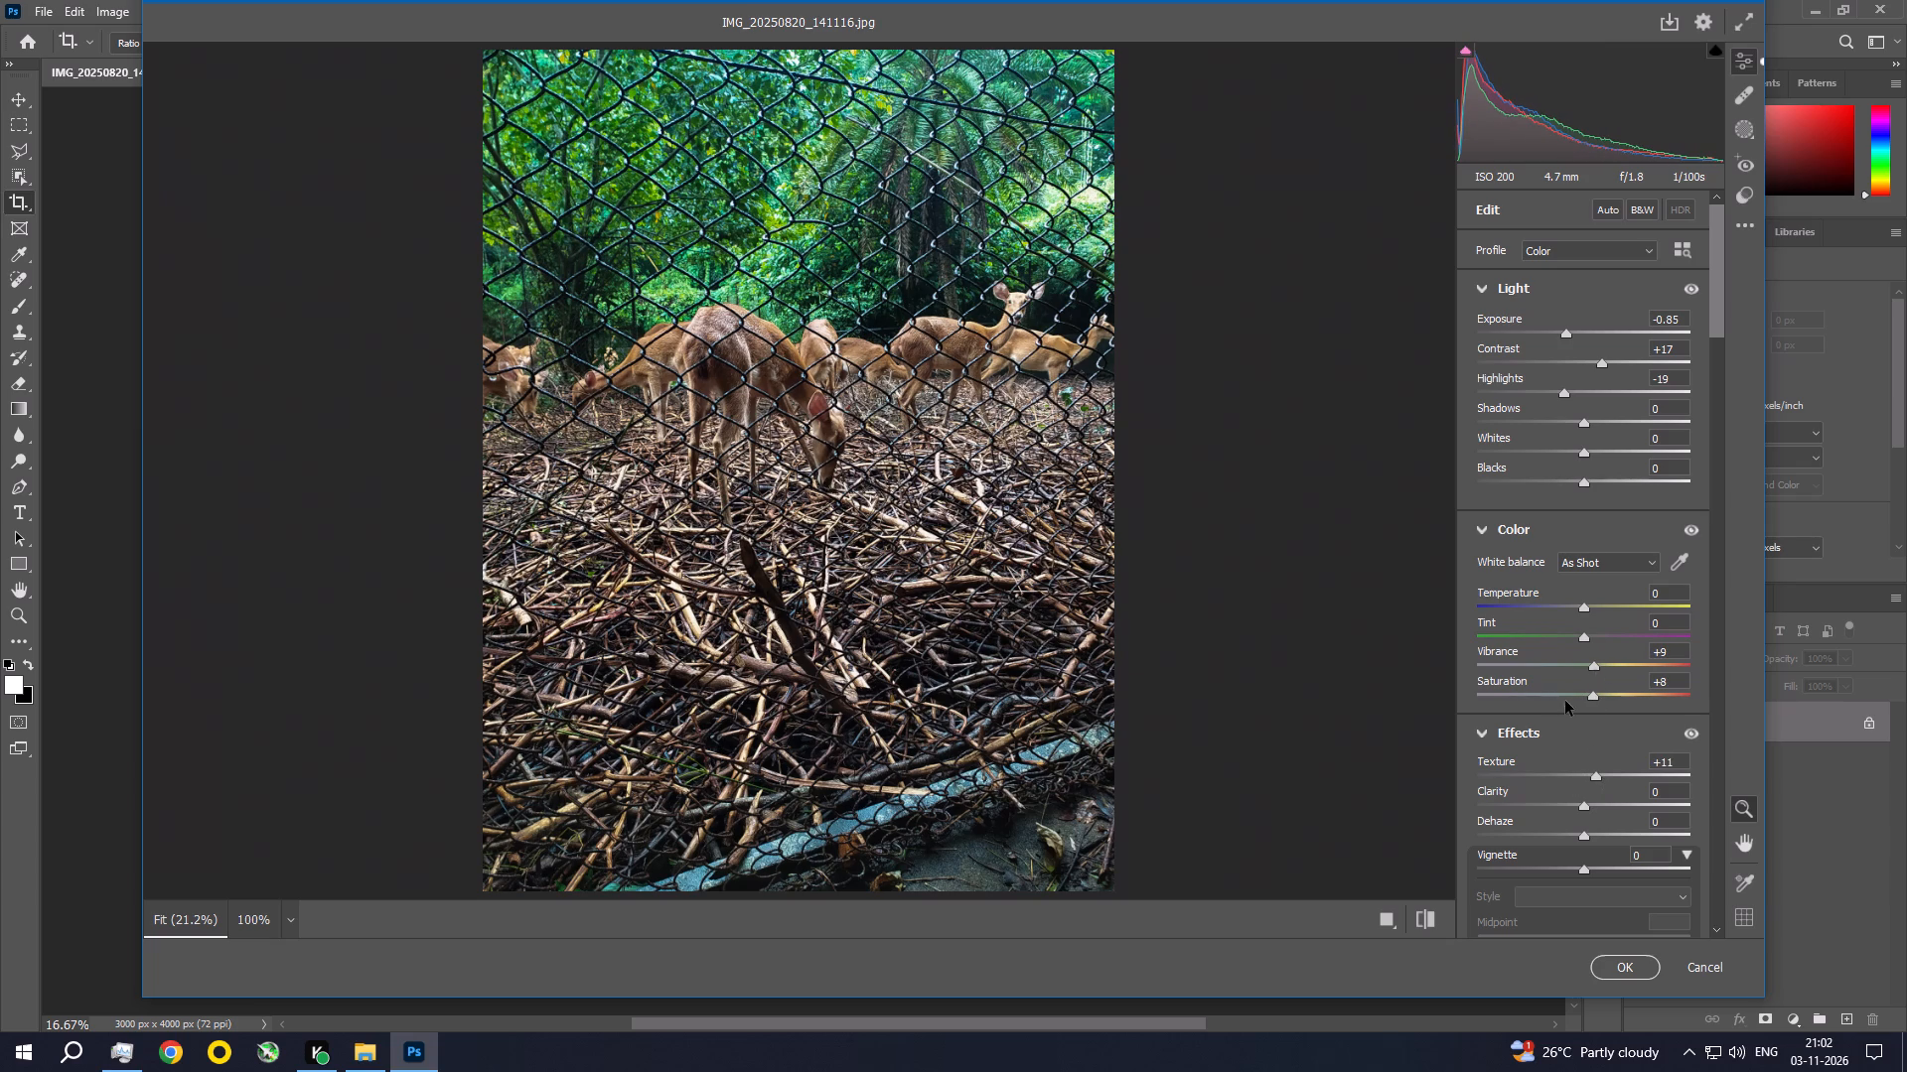
Lower the Highlights and Lights of the parametric tone curve slightly.
left_click_drag(1717, 264, 1732, 321)
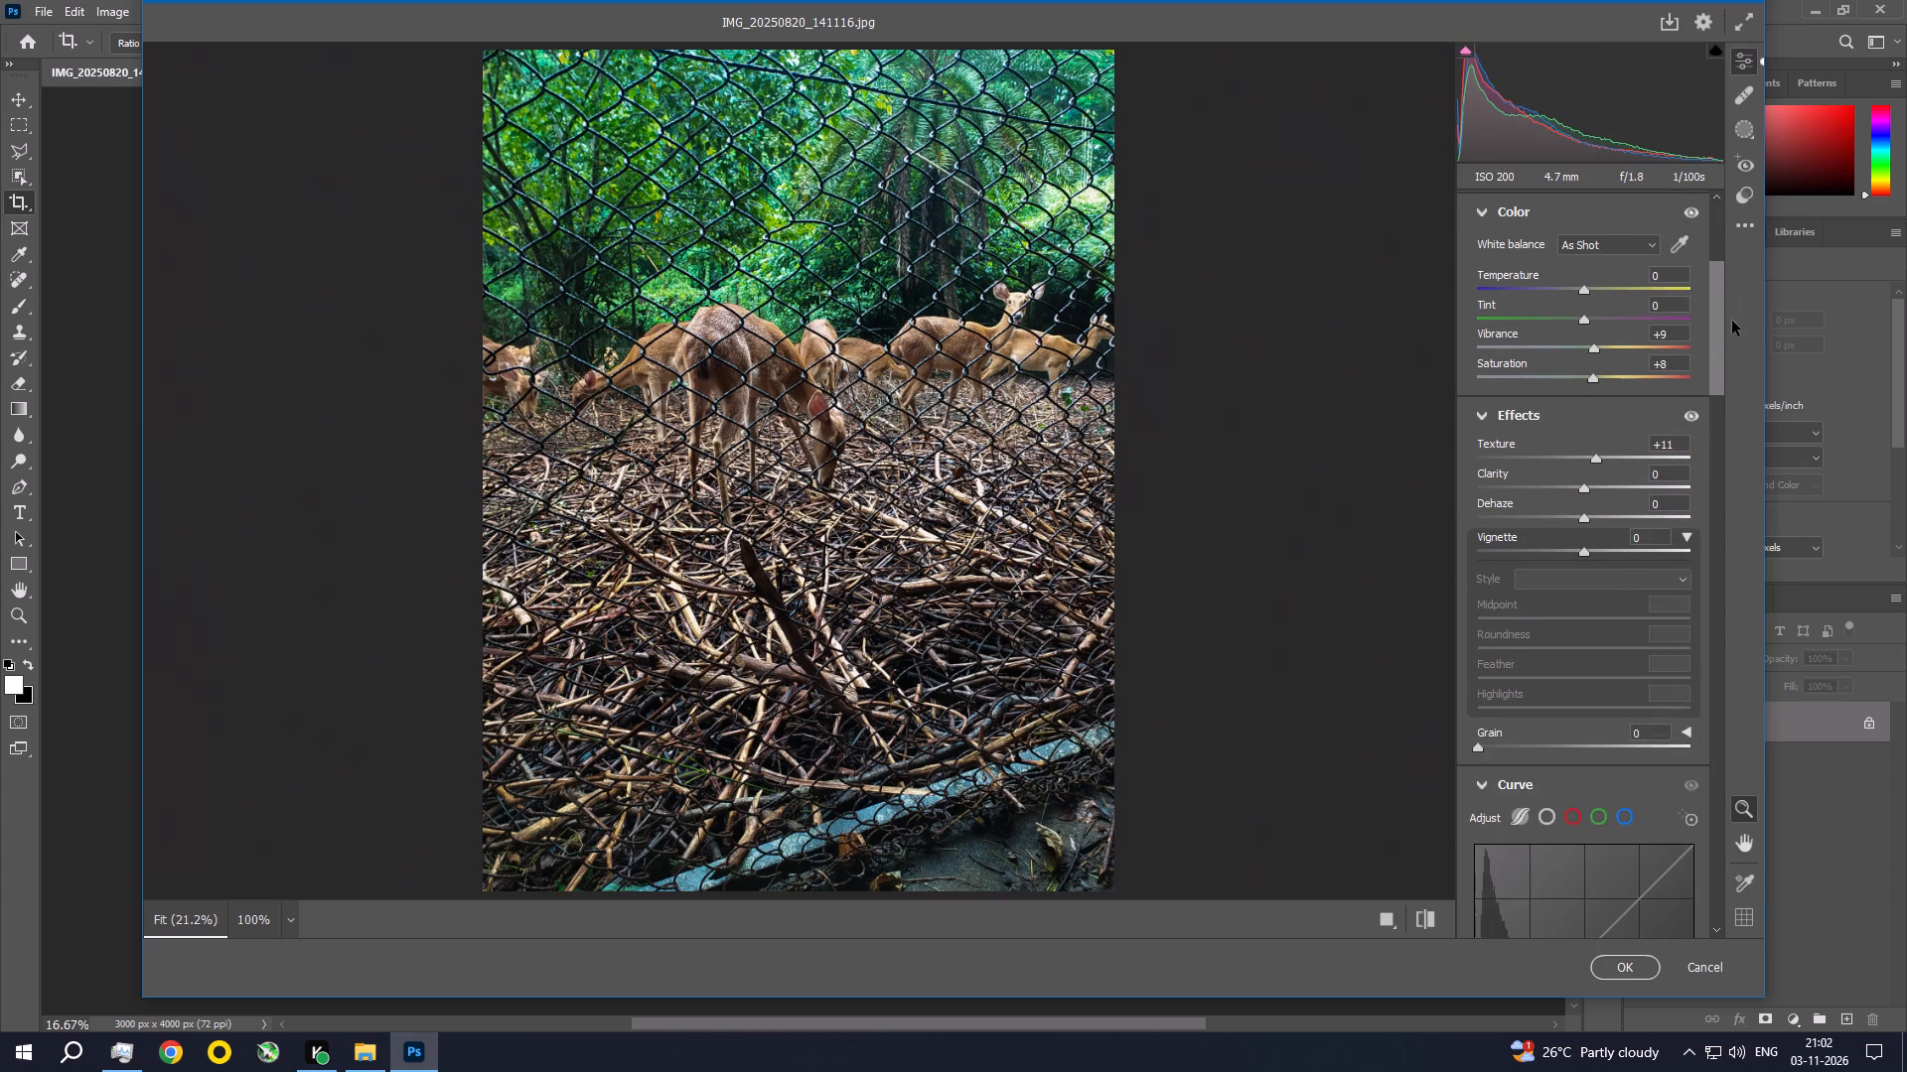
left_click_drag(1732, 321, 1744, 416)
left_click_drag(1588, 581, 1558, 582)
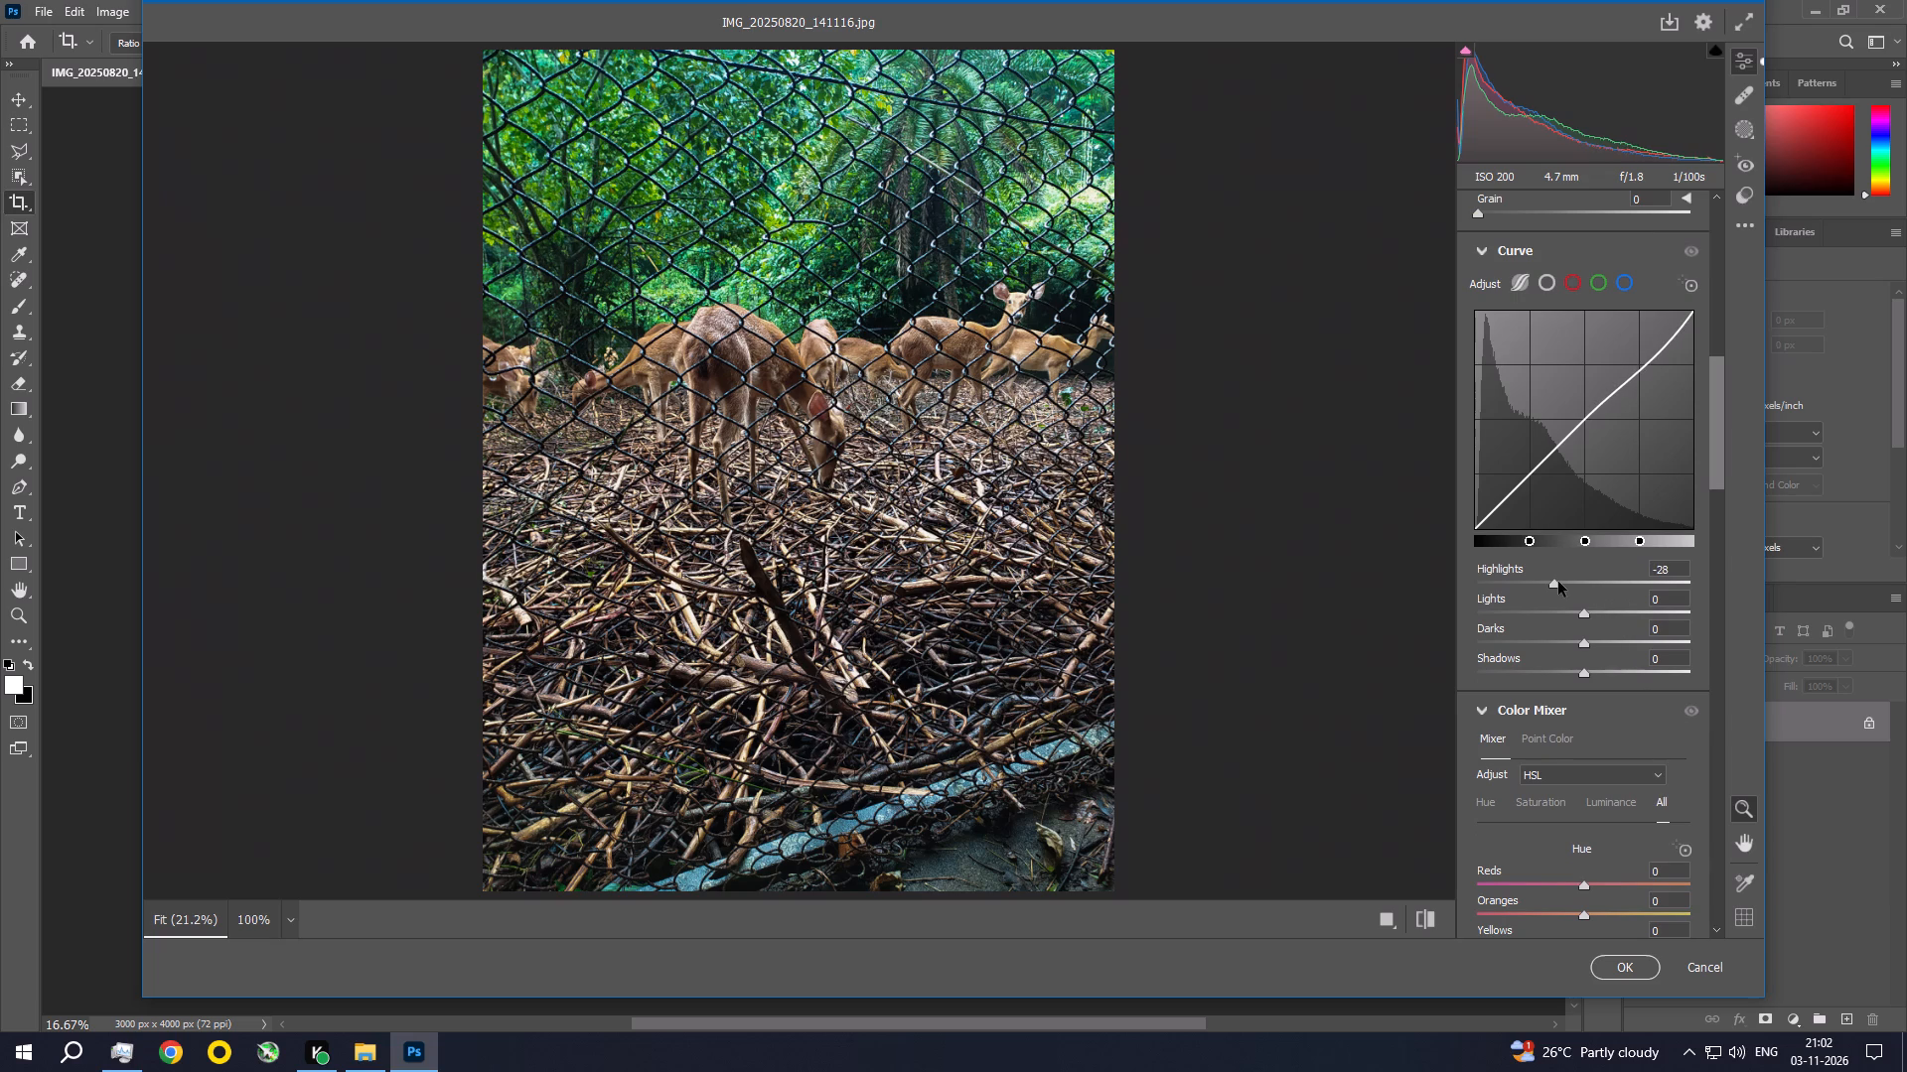
left_click_drag(1558, 582, 1569, 587)
left_click_drag(1585, 614, 1573, 614)
Set Color Mixer saturation to Greens +10 and Yellows +9, raise Oranges and Reds slightly, and apply the filter.
left_click_drag(1717, 439, 1728, 567)
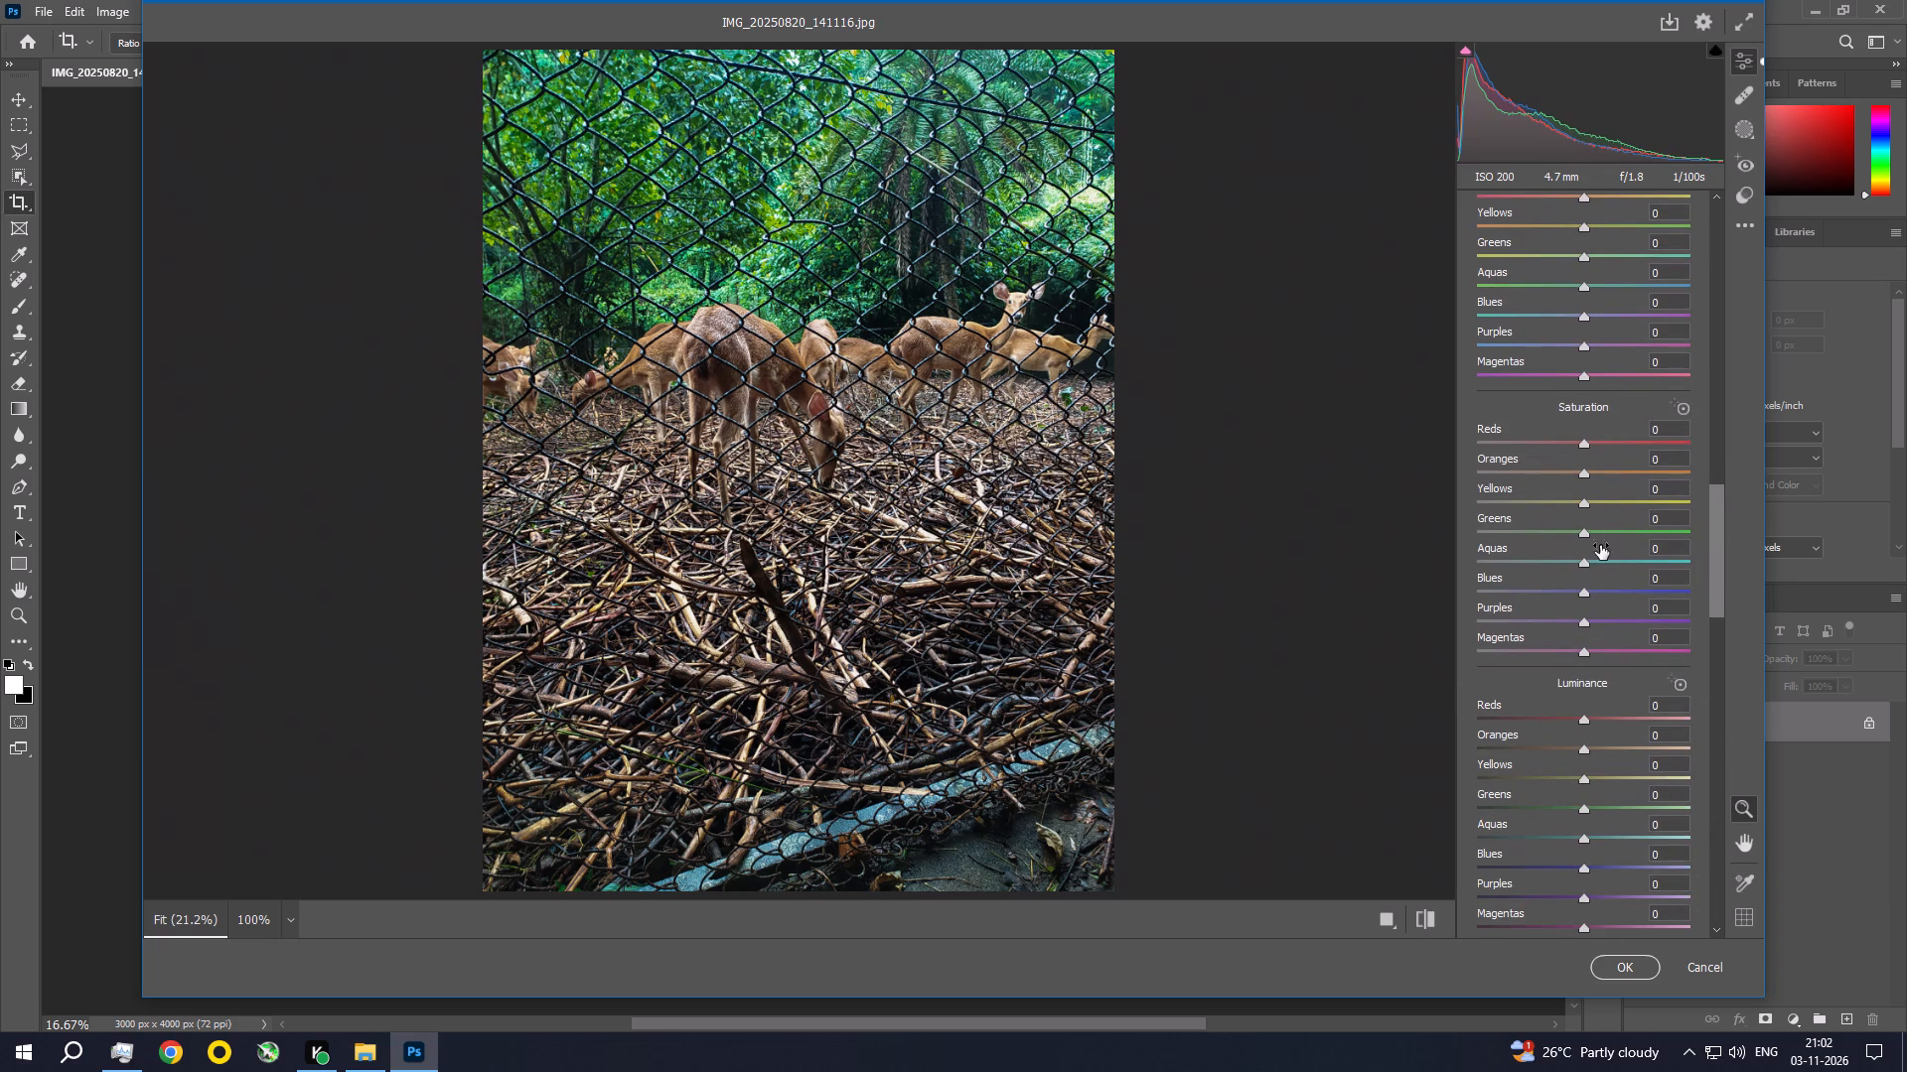
left_click_drag(1589, 532, 1600, 540)
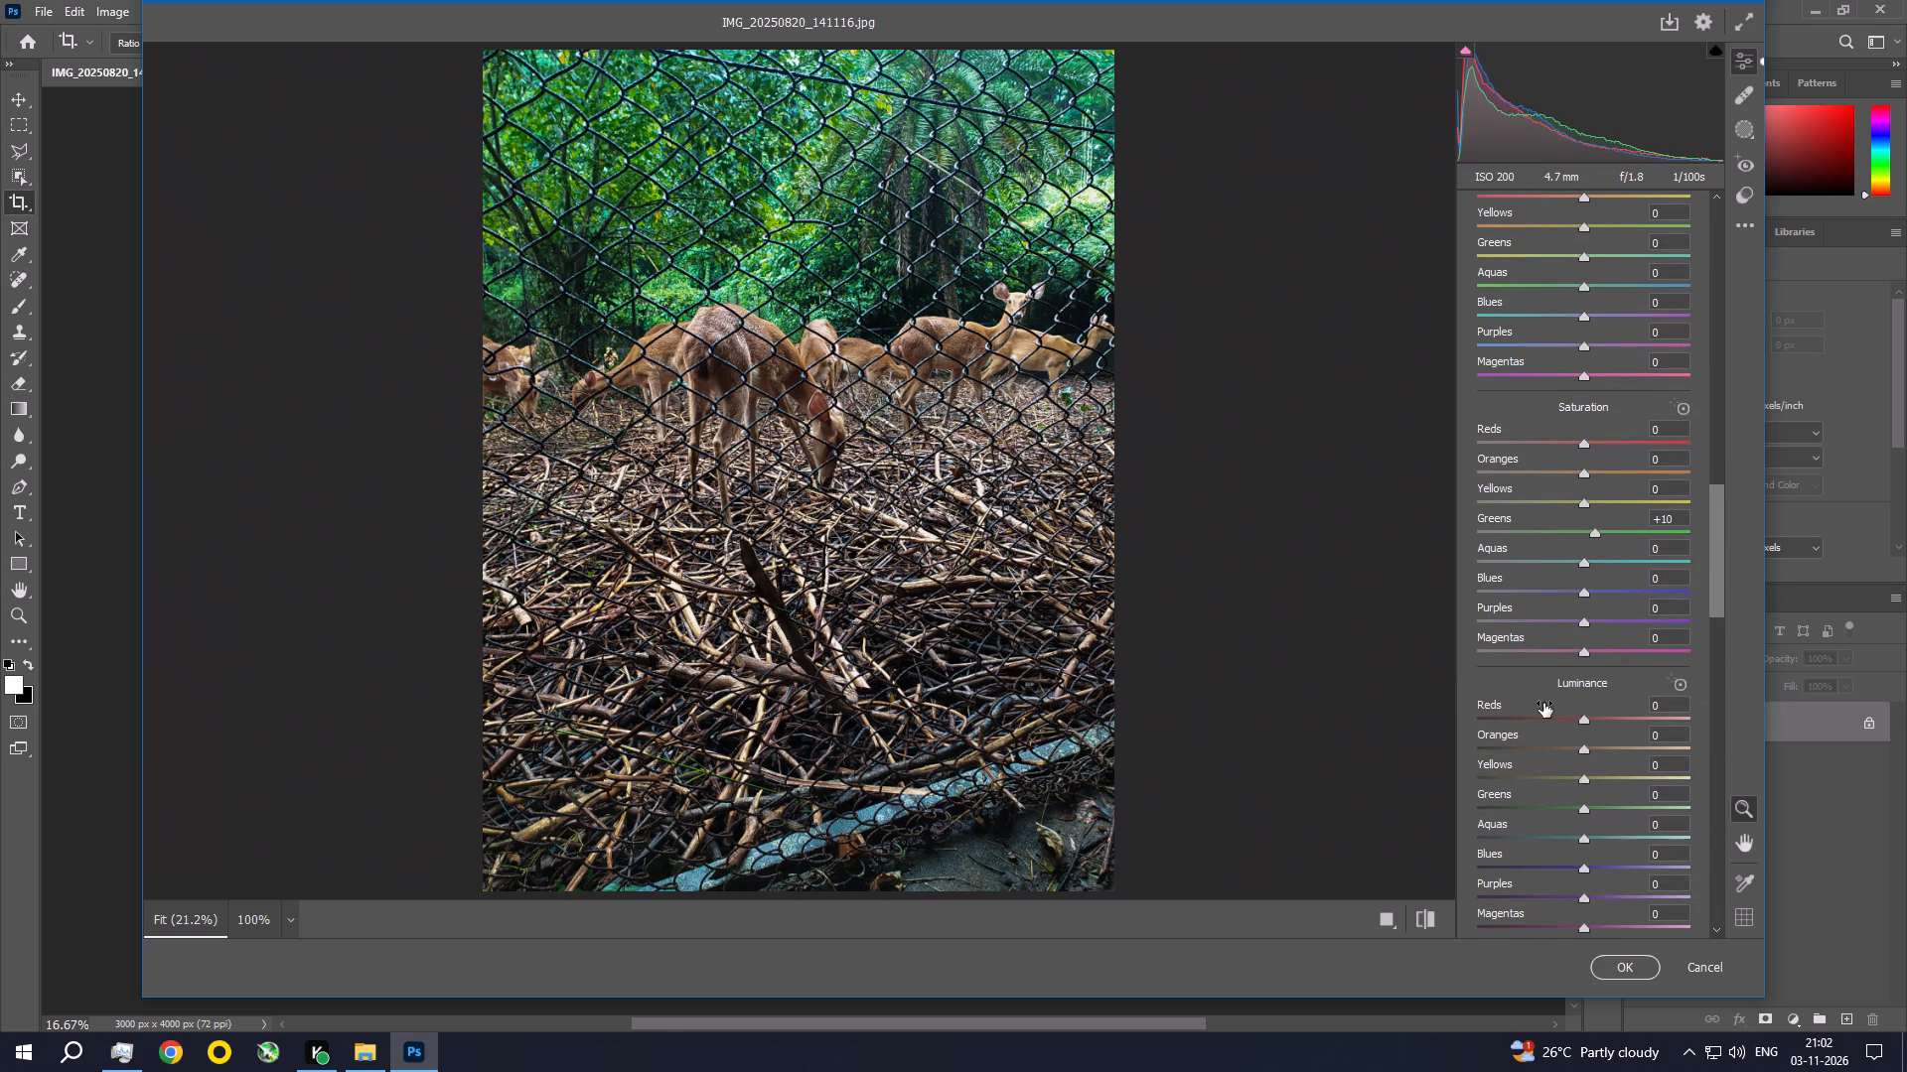
left_click_drag(1587, 500, 1597, 503)
left_click_drag(1588, 469, 1602, 477)
left_click_drag(1589, 447, 1603, 447)
left_click_drag(1723, 539, 1736, 758)
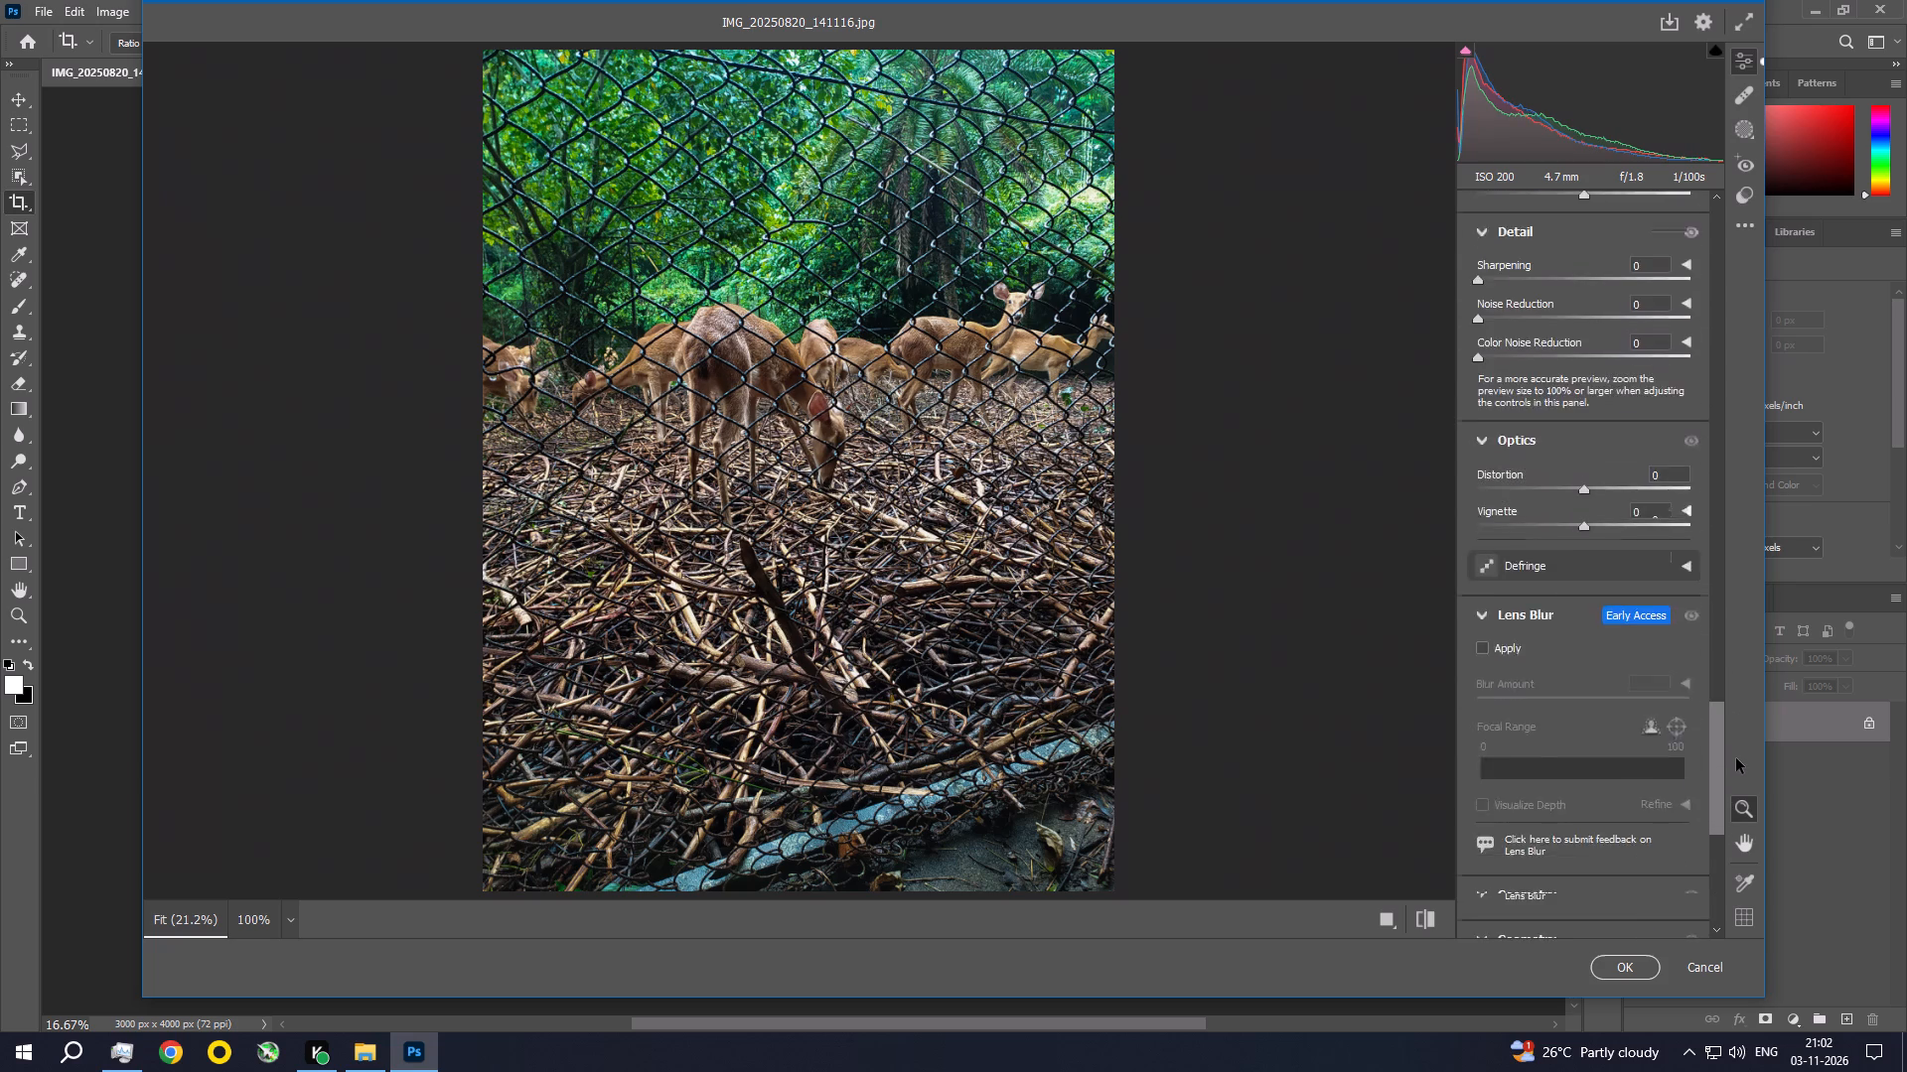
left_click_drag(1736, 758, 1734, 916)
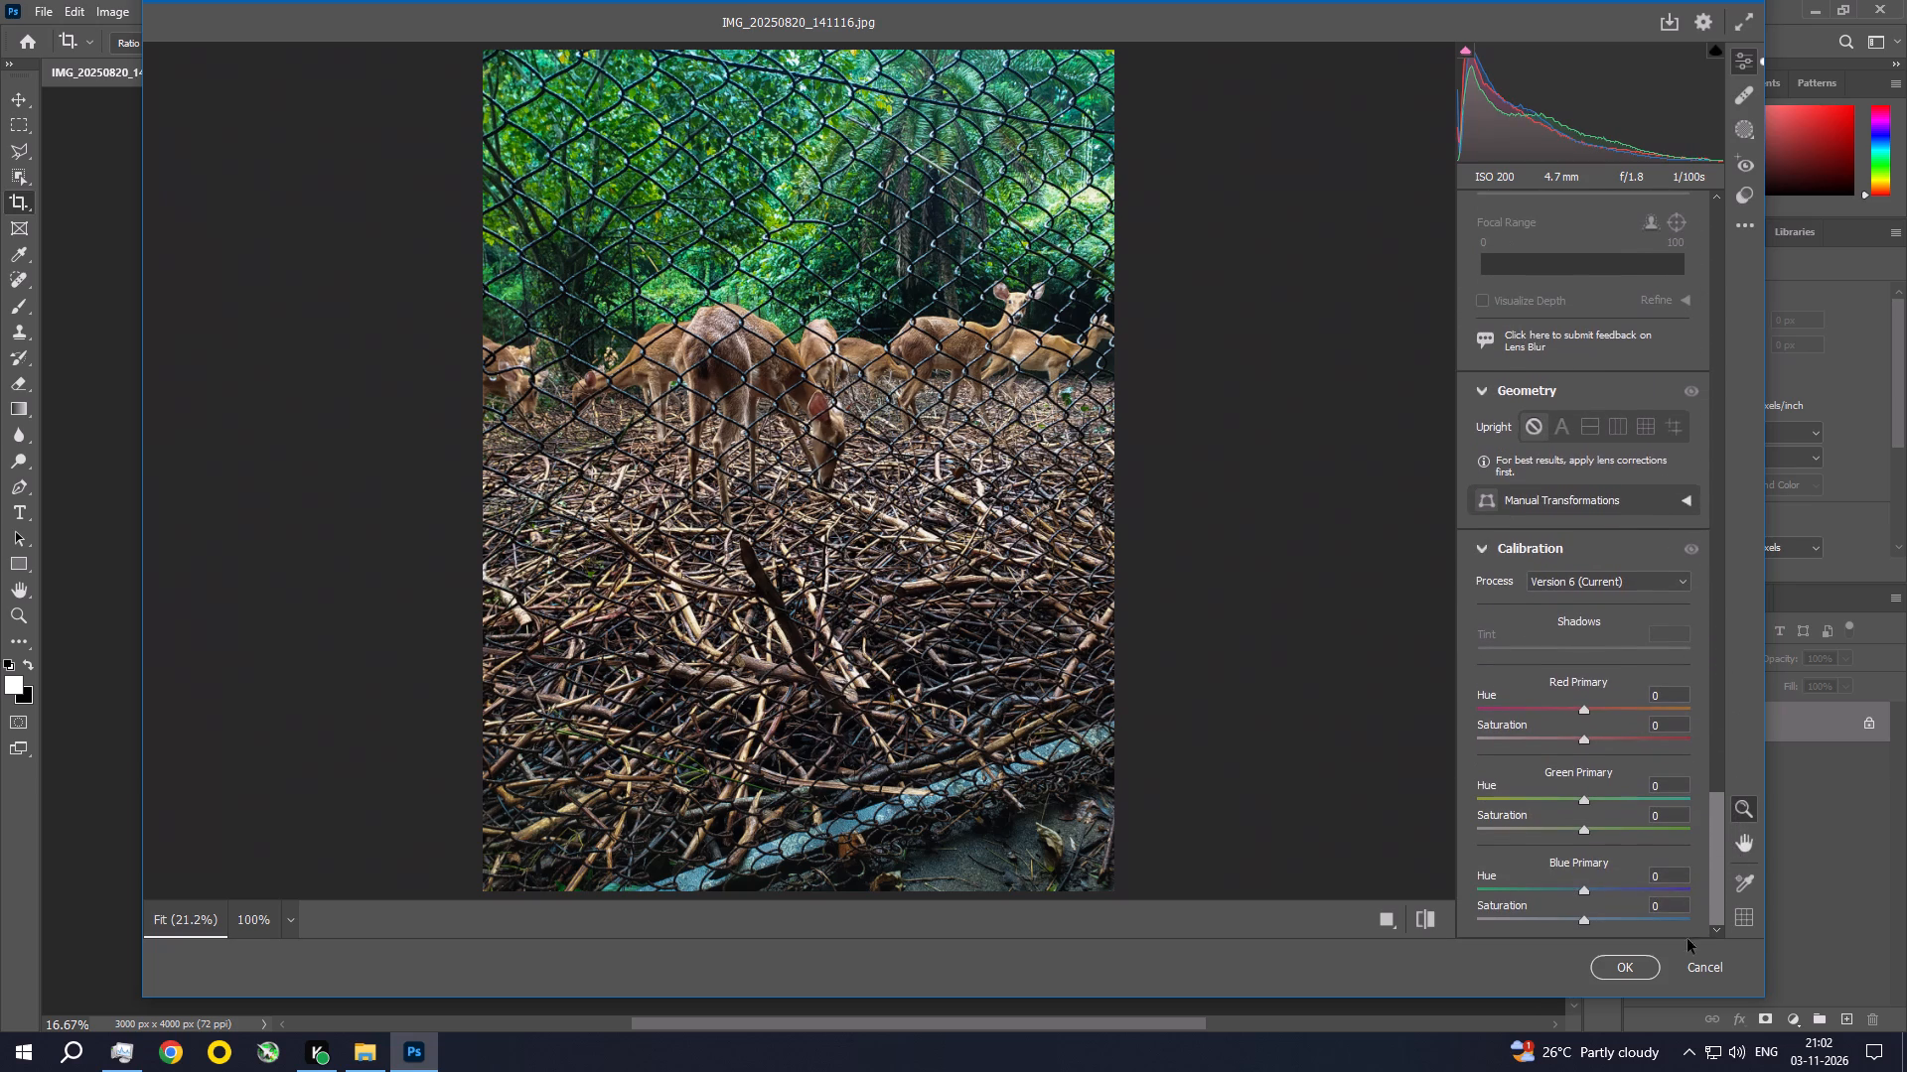
left_click(1602, 970)
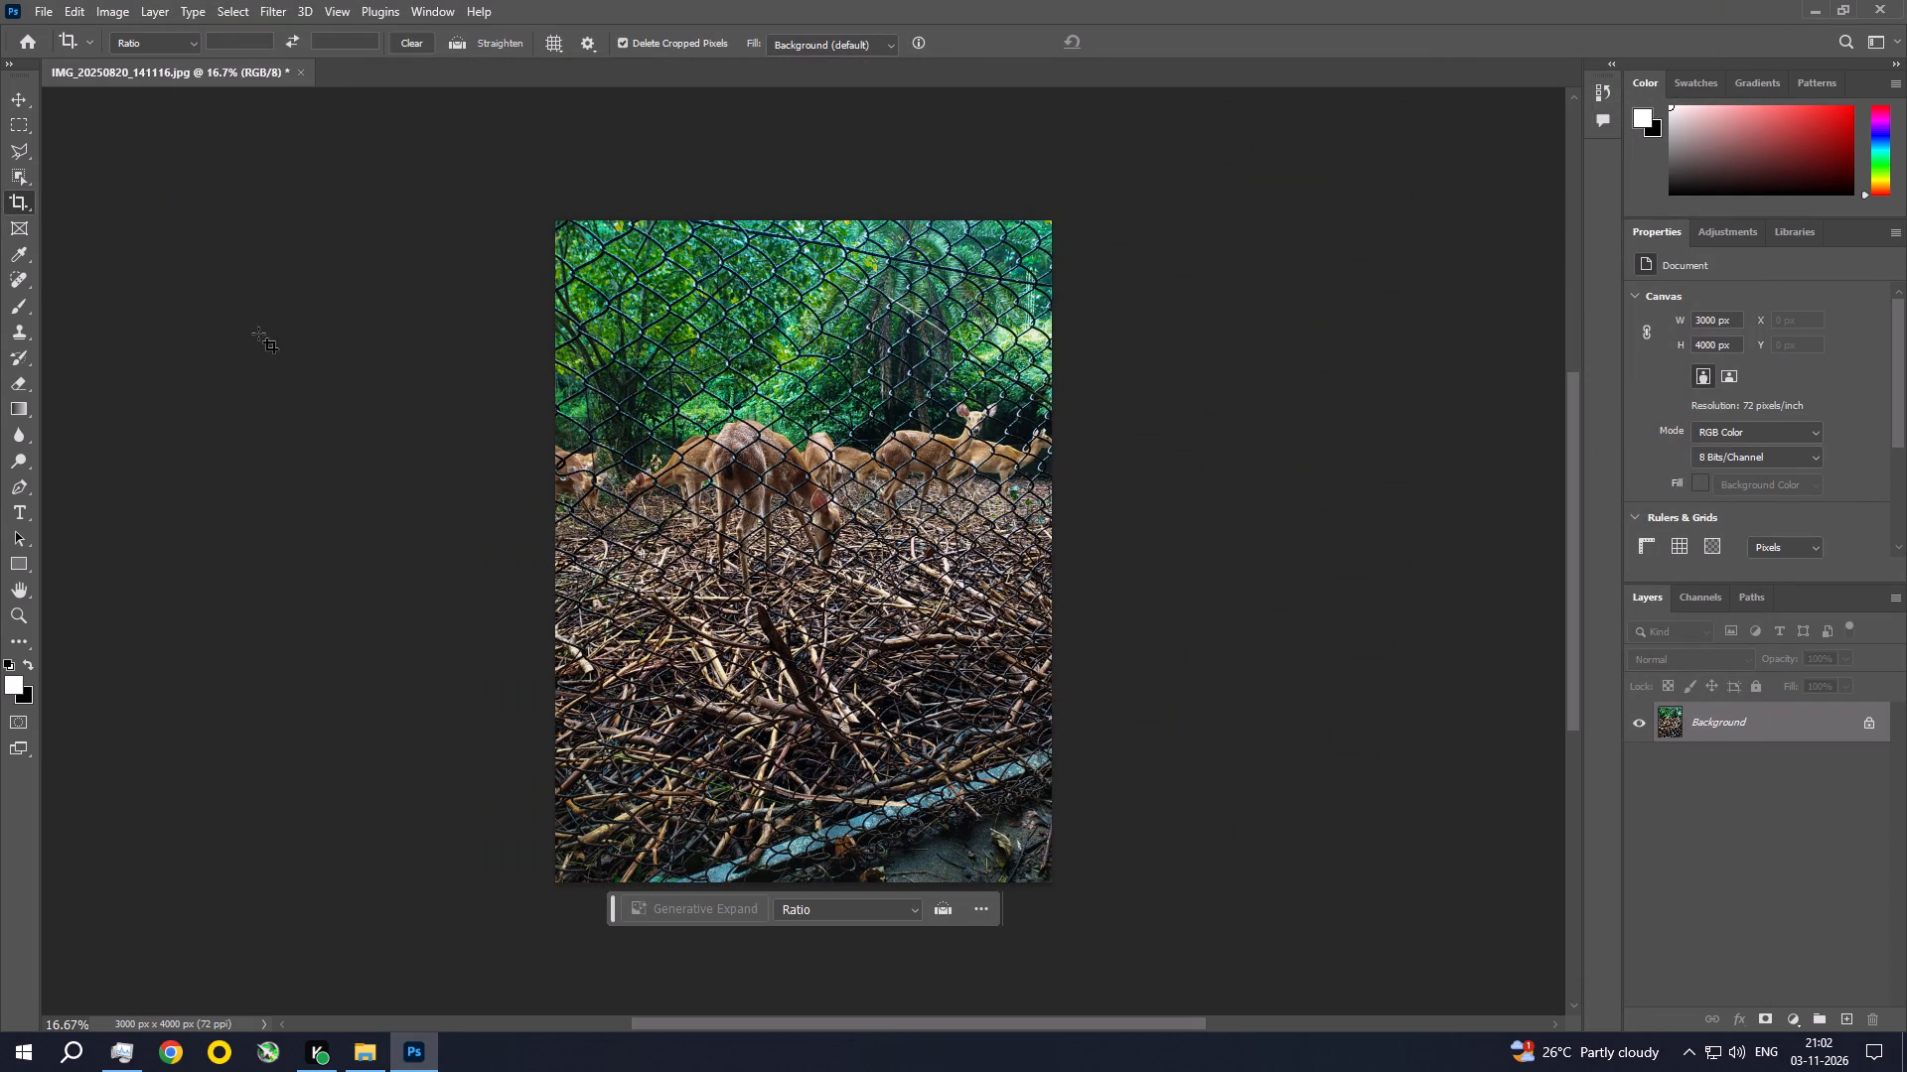
Straighten the deer photo with the Crop tool by rotating it about -0.8°.
left_click(22, 197)
left_click(1162, 407)
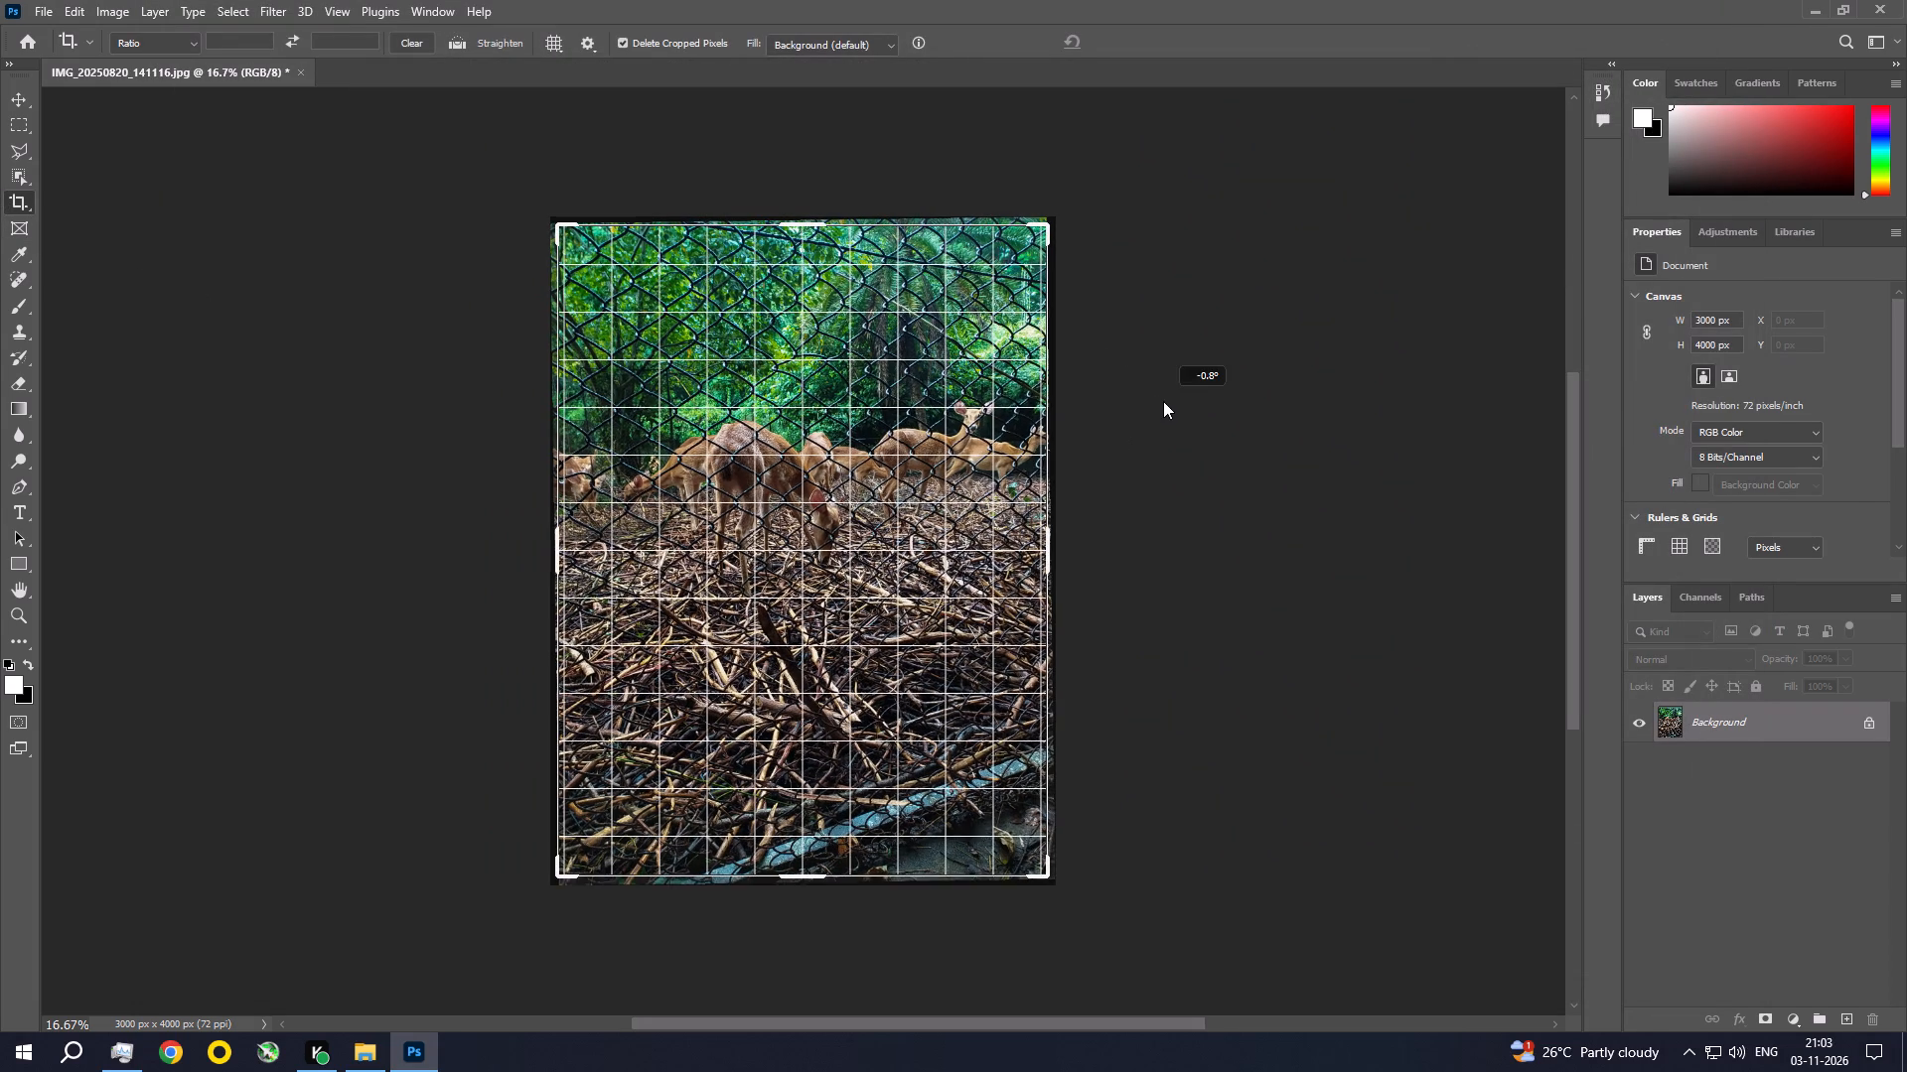
double_click(830, 492)
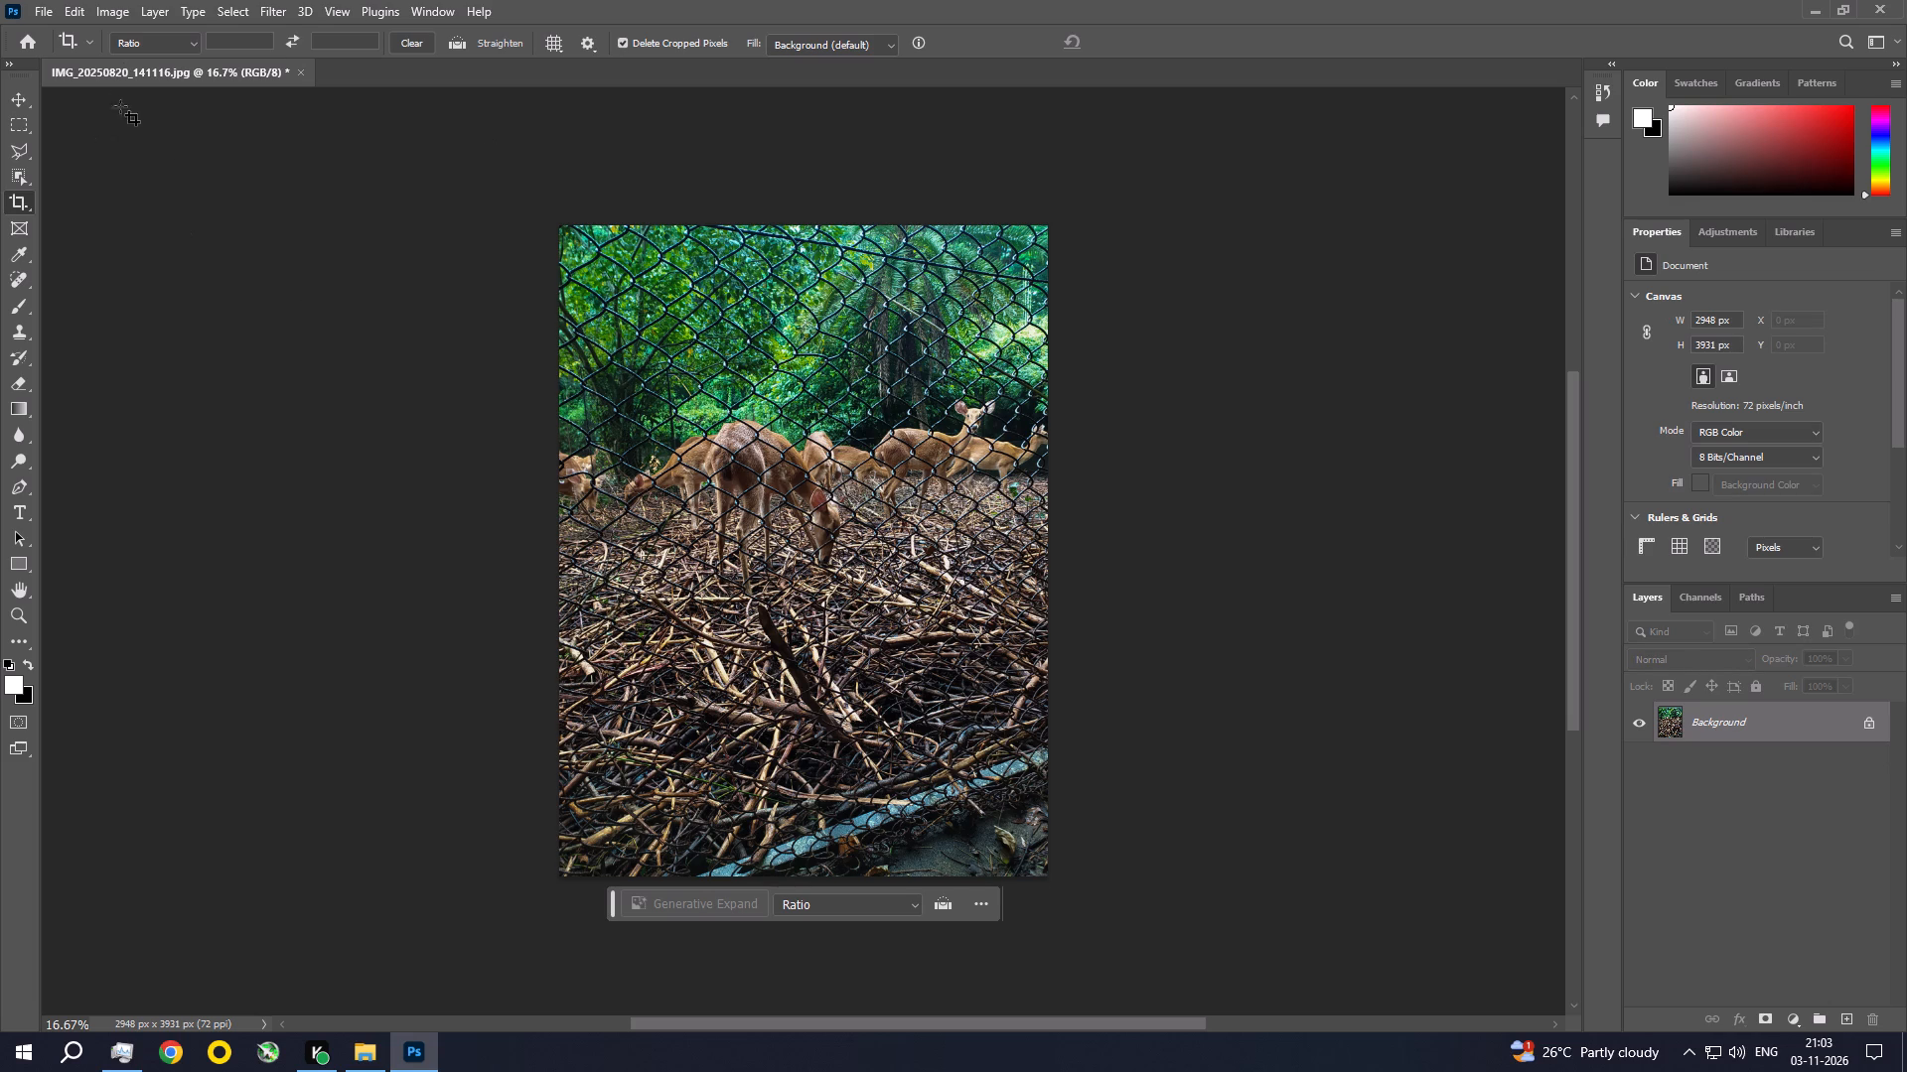
Apply an Exposure adjustment with Offset 0.0050 to the deer photo.
left_click(112, 4)
left_click(130, 67)
left_click(488, 112)
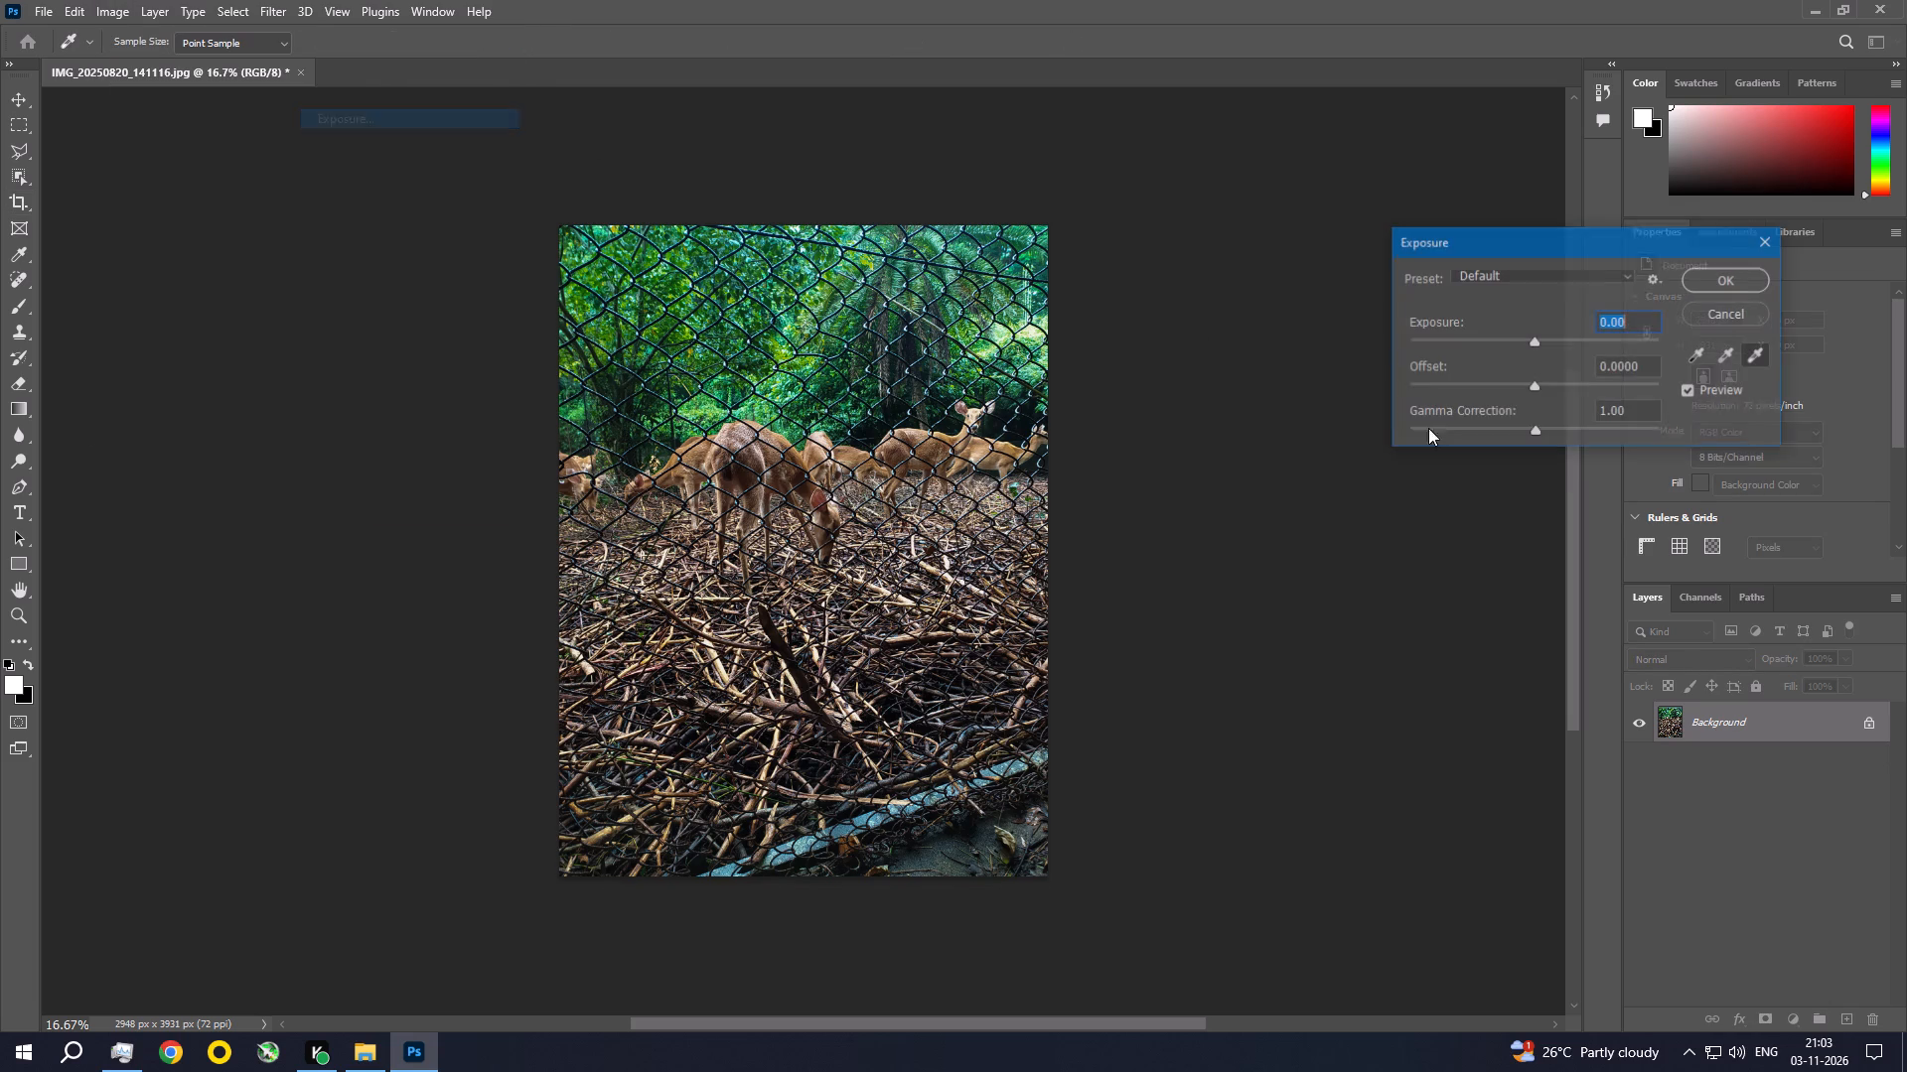
left_click(1639, 369)
key("BackSpace")
key("BackSpace")
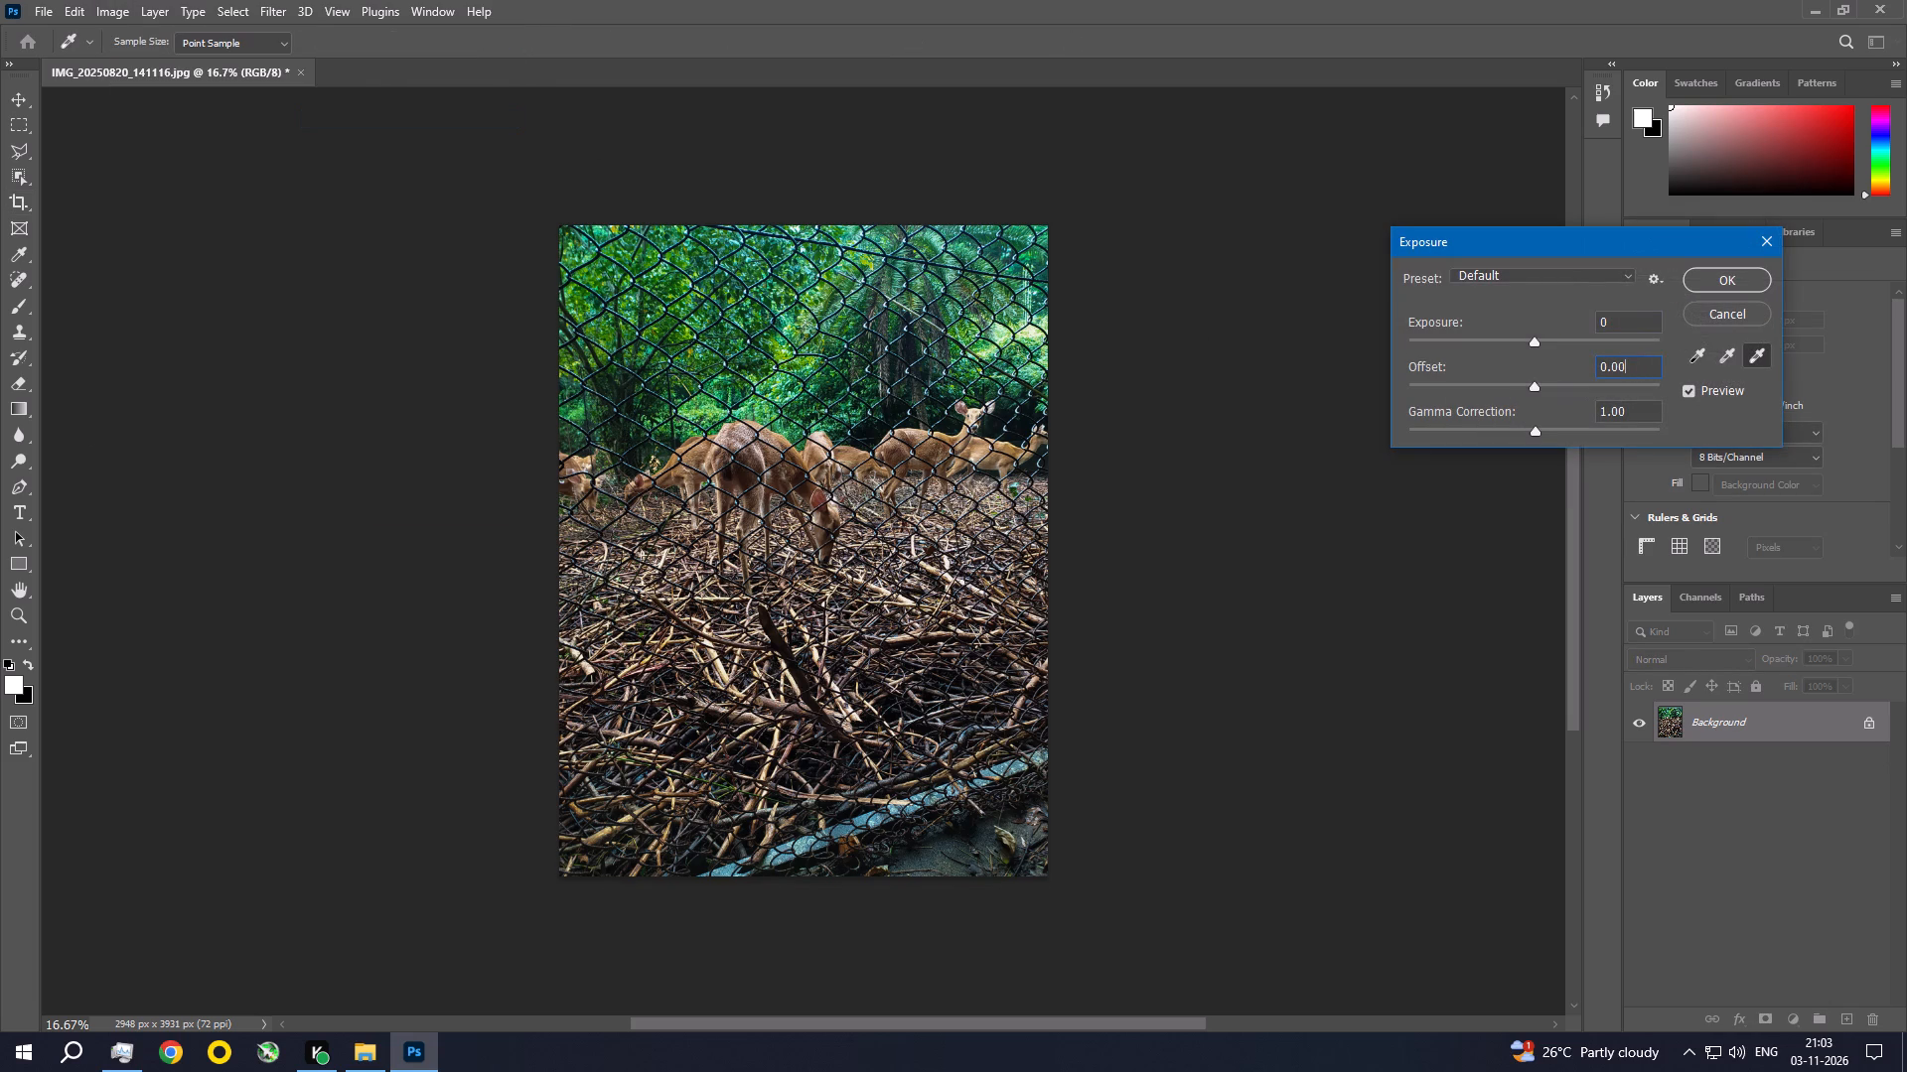
type("50")
key("Return")
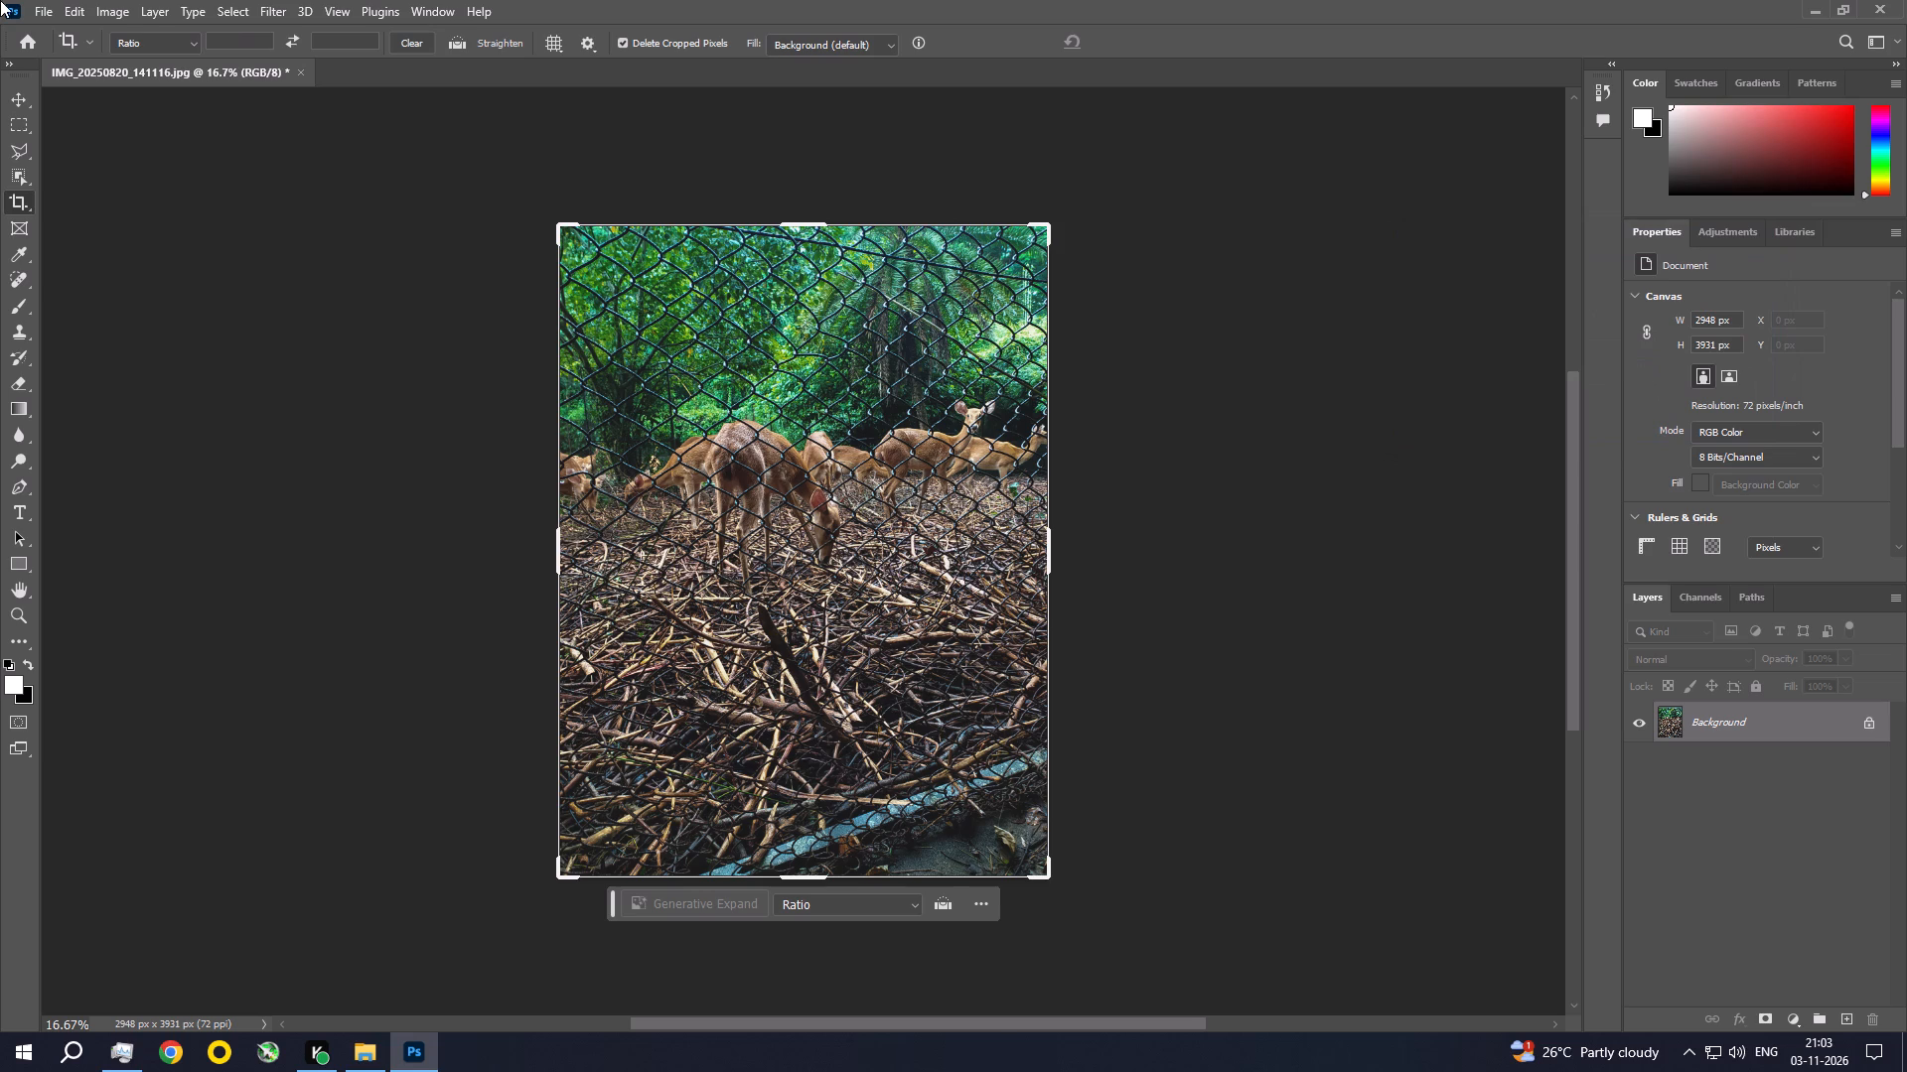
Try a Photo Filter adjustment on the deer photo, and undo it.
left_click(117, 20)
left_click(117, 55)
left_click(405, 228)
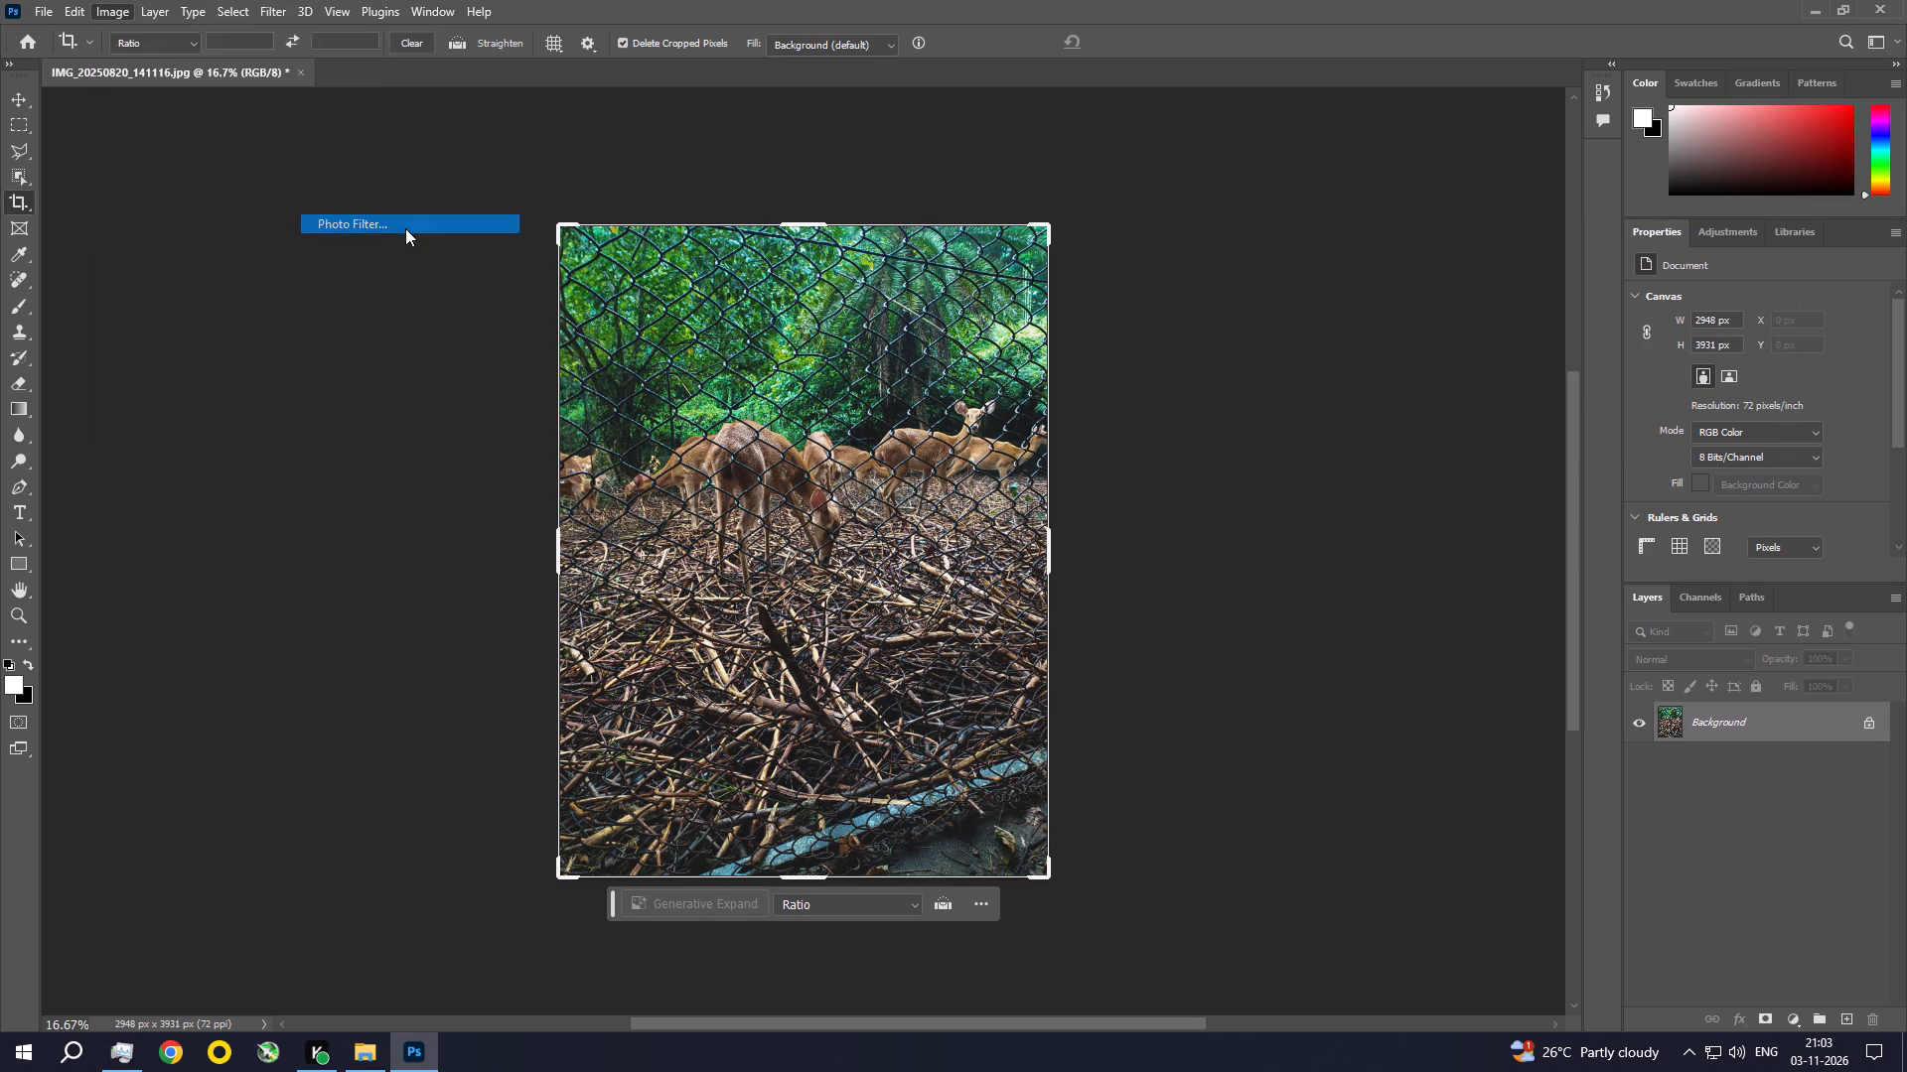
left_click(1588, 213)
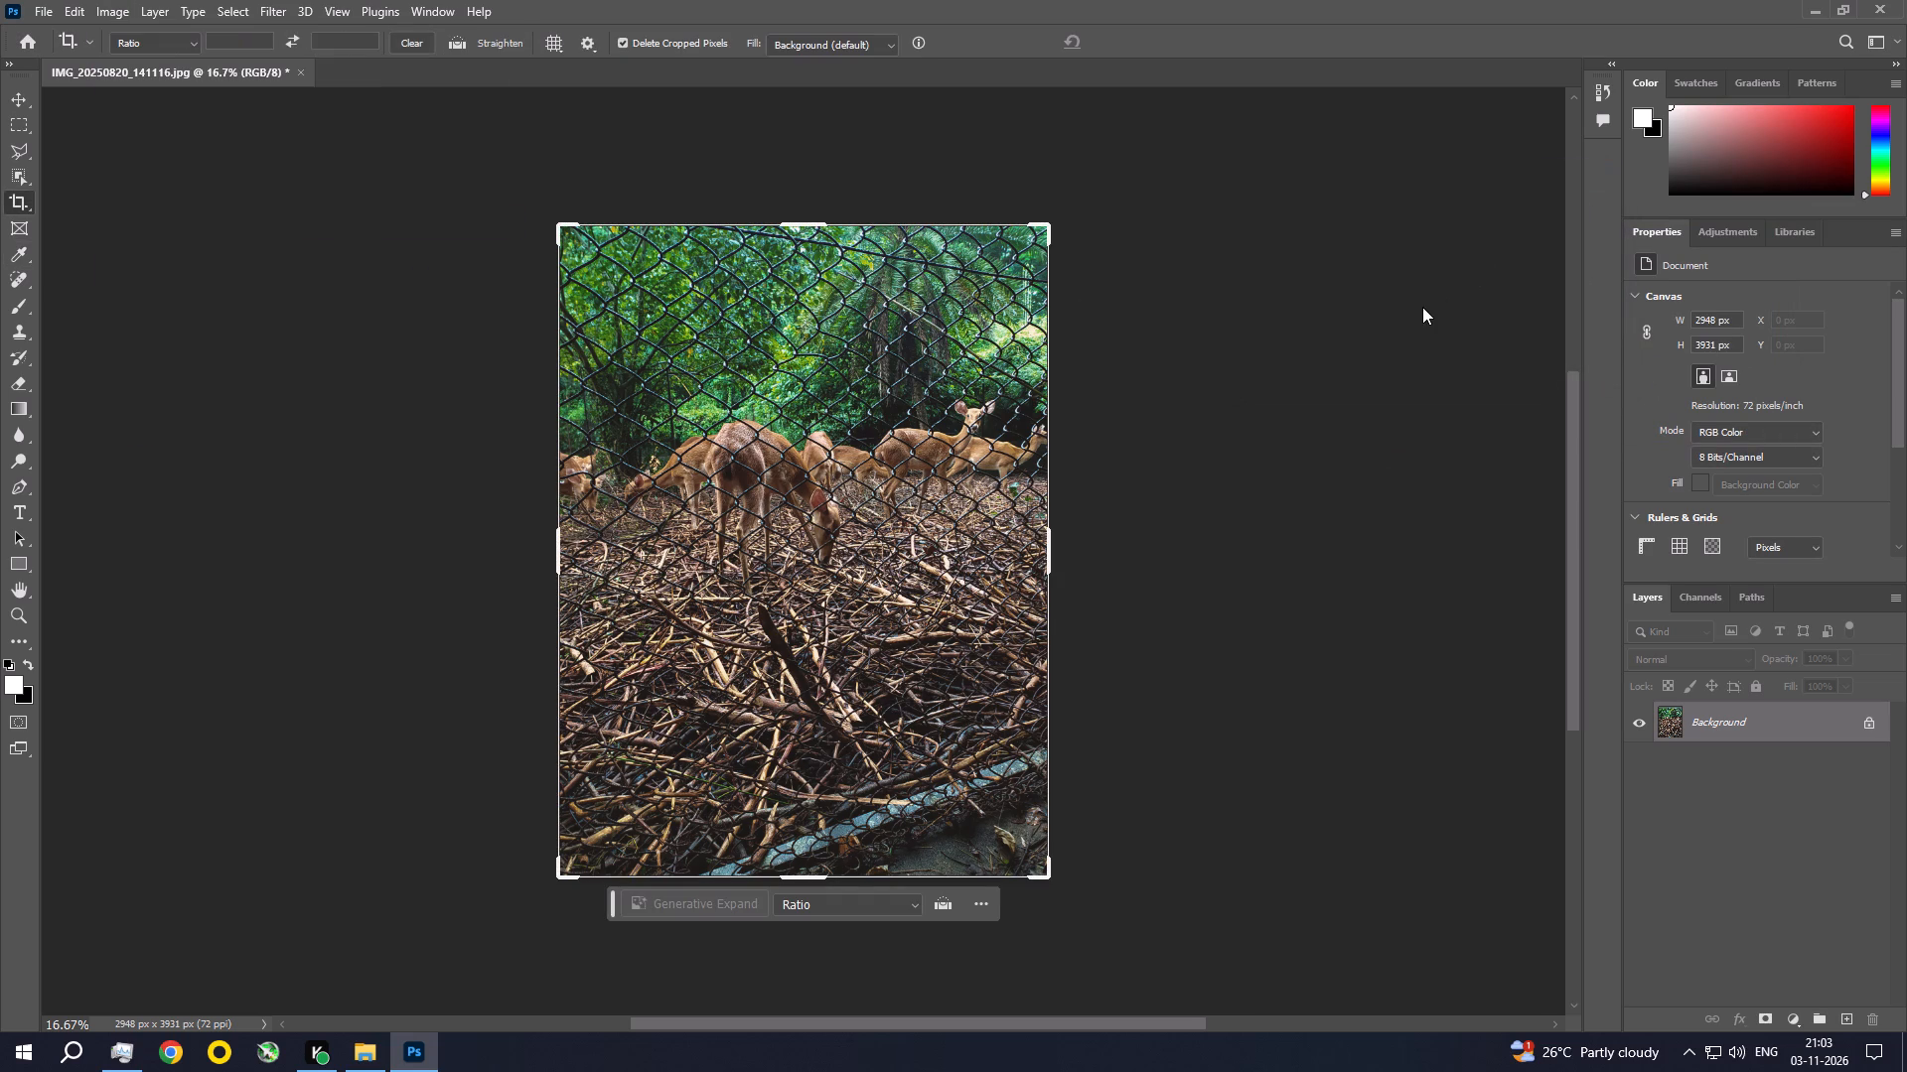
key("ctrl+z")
Save IMG_20250820_141116 as a JPEG at maximum quality 12.
key("ctrl+s")
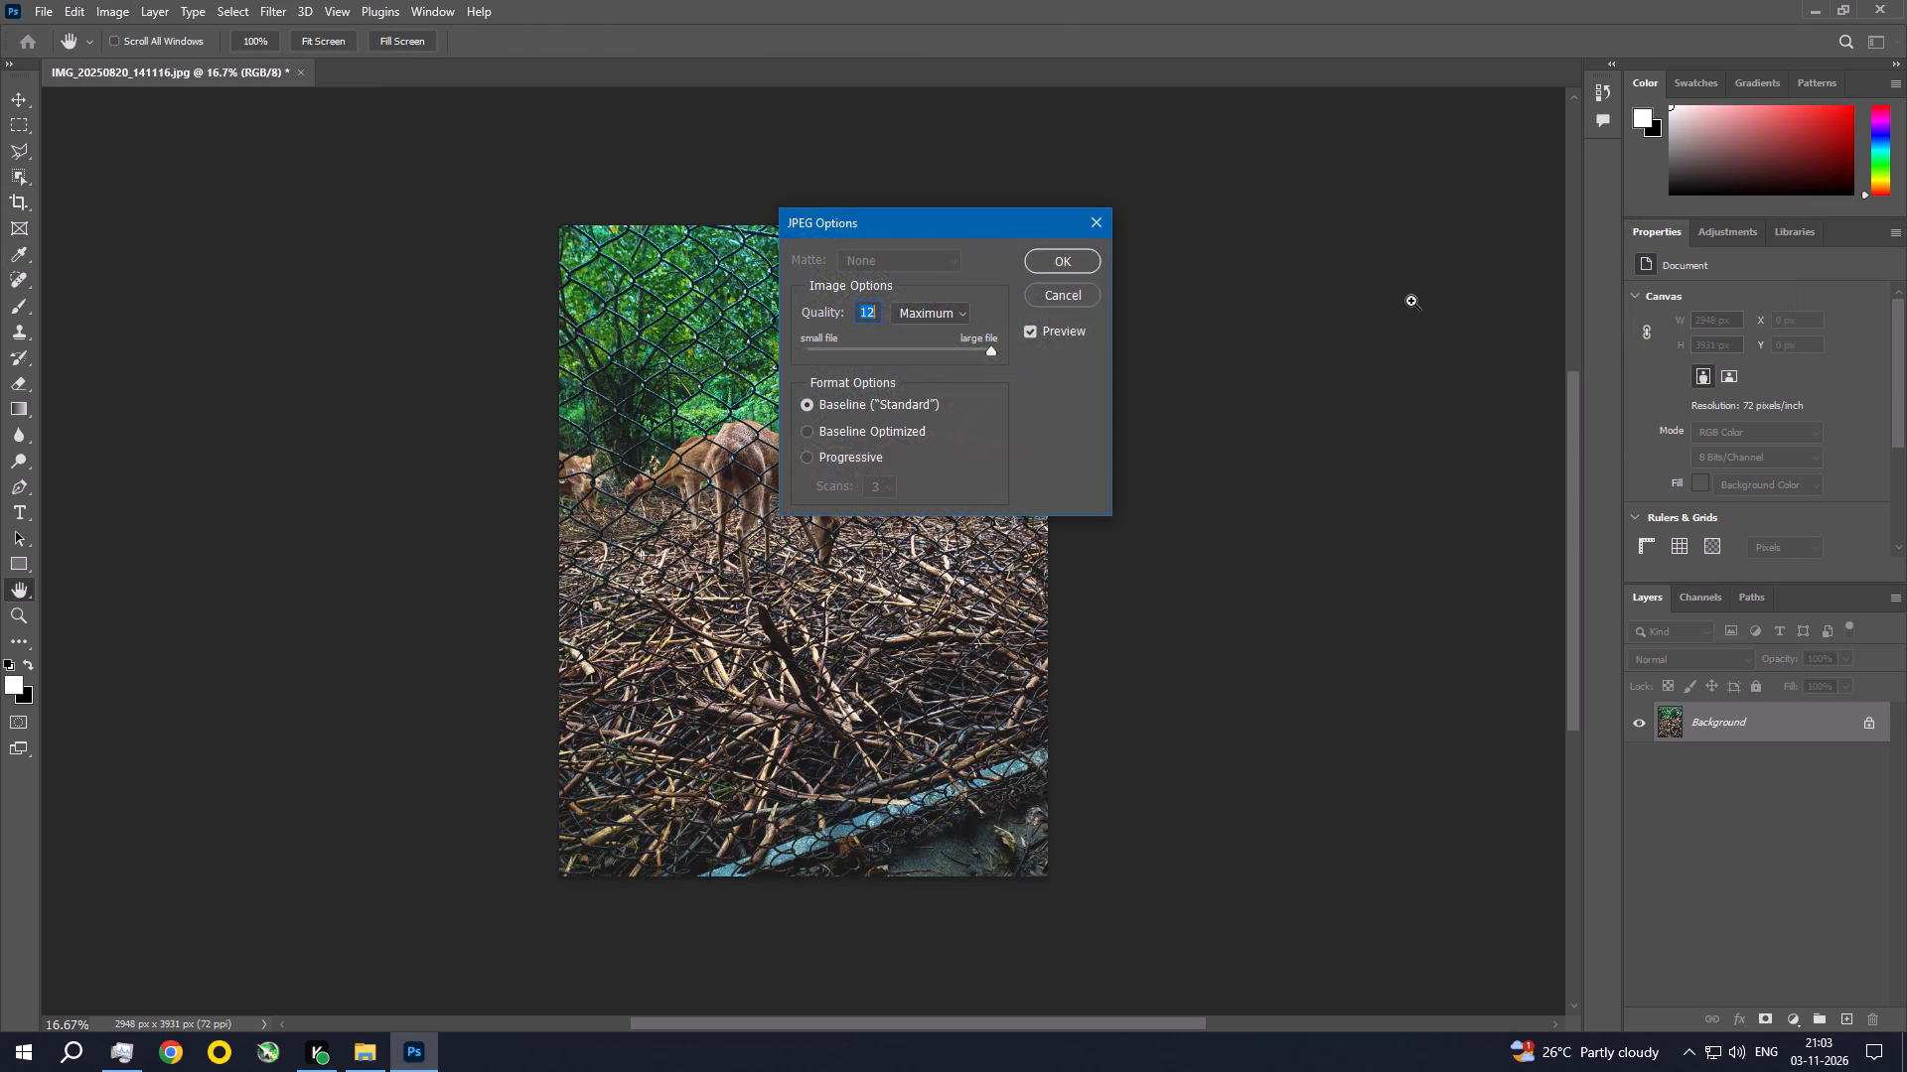
key("Return")
Examine the deer and fence detail in the saved photo up close, and close the document.
key("ctrl+space")
key("ctrl+space")
key("ctrl+space")
key("ctrl+space")
key("ctrl+space")
key("ctrl+space")
key("ctrl+space")
key("ctrl+space")
key("ctrl+space")
key("ctrl+space")
key("ctrl+space")
key("ctrl+space")
key("ctrl+space")
key("ctrl+space")
key("ctrl+space")
key("ctrl+space")
key("ctrl+space")
key("ctrl+space")
key("ctrl+space")
key("ctrl+space")
triple_click(818, 457, "ctrl")
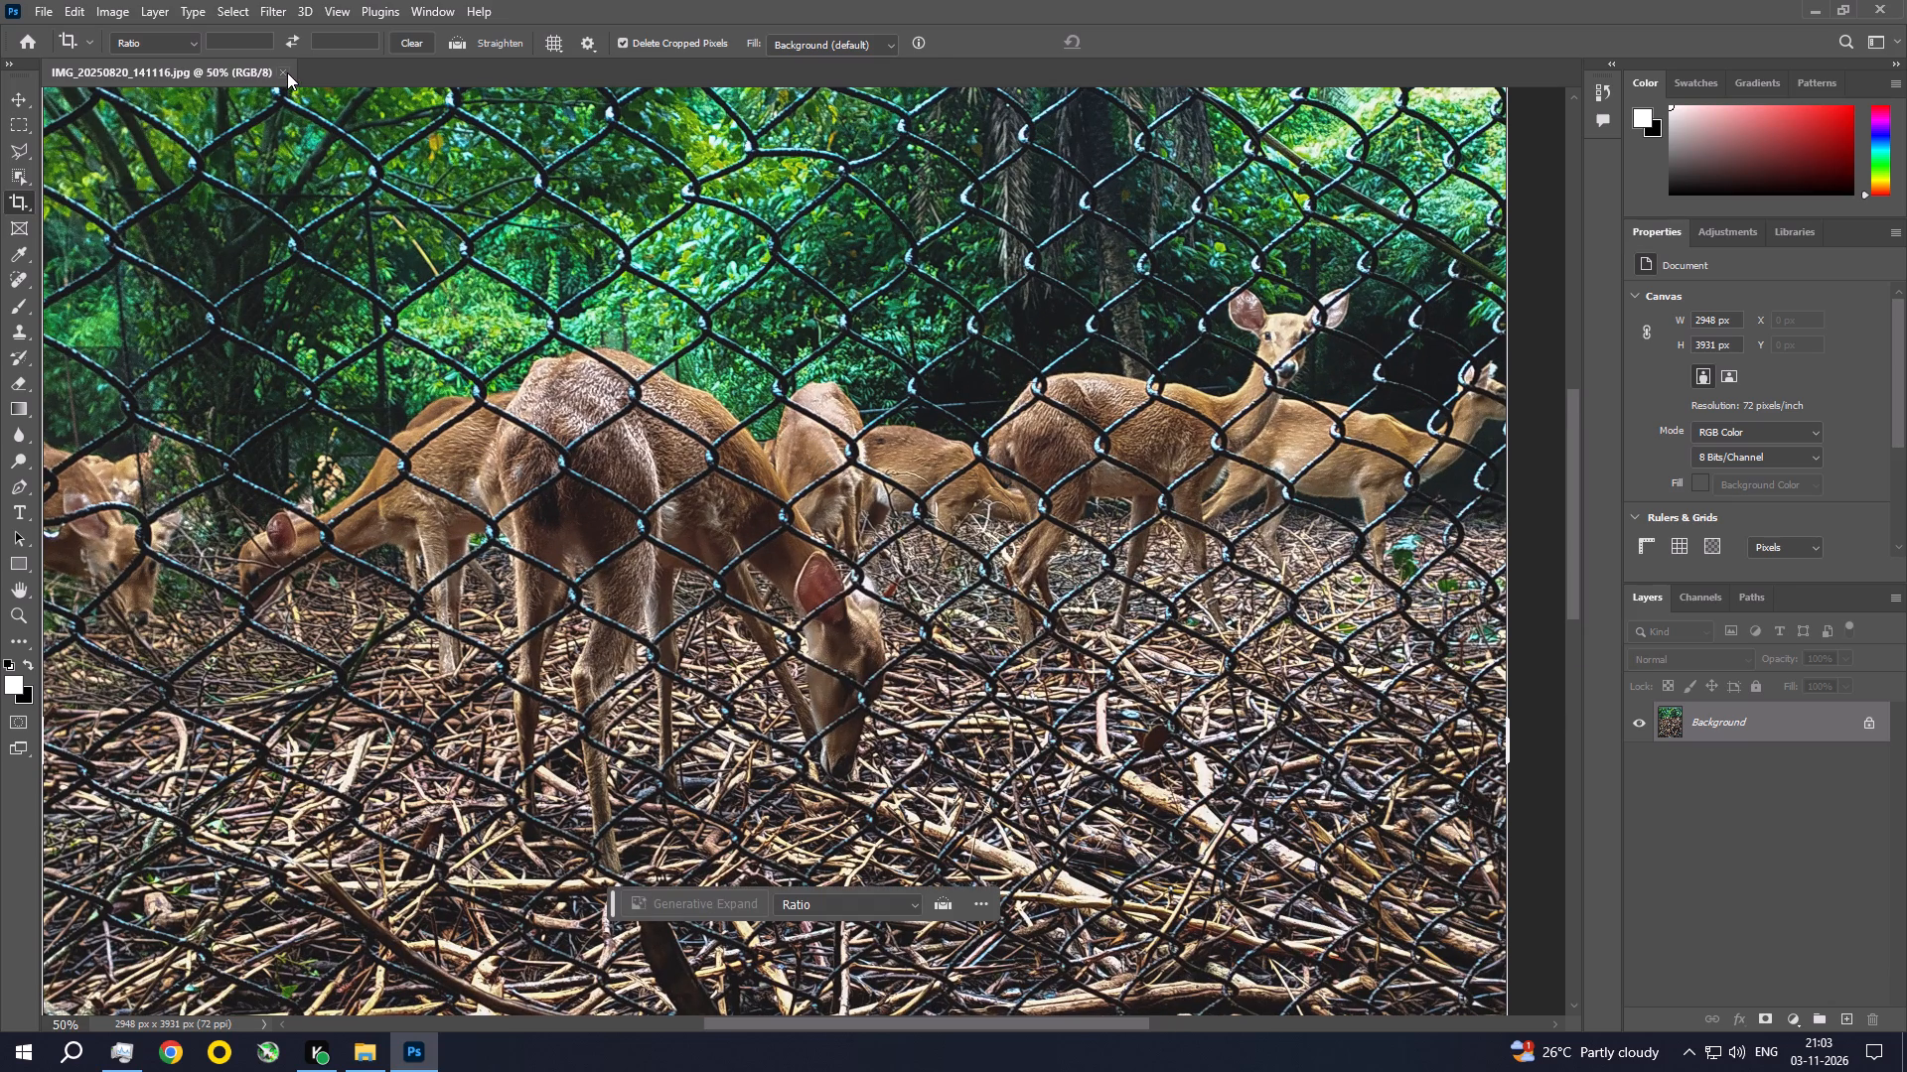
left_click(286, 72)
Switch to the RAW folder in File Explorer and rename IMG_20250820_141116 as 38.
left_click(1816, 0)
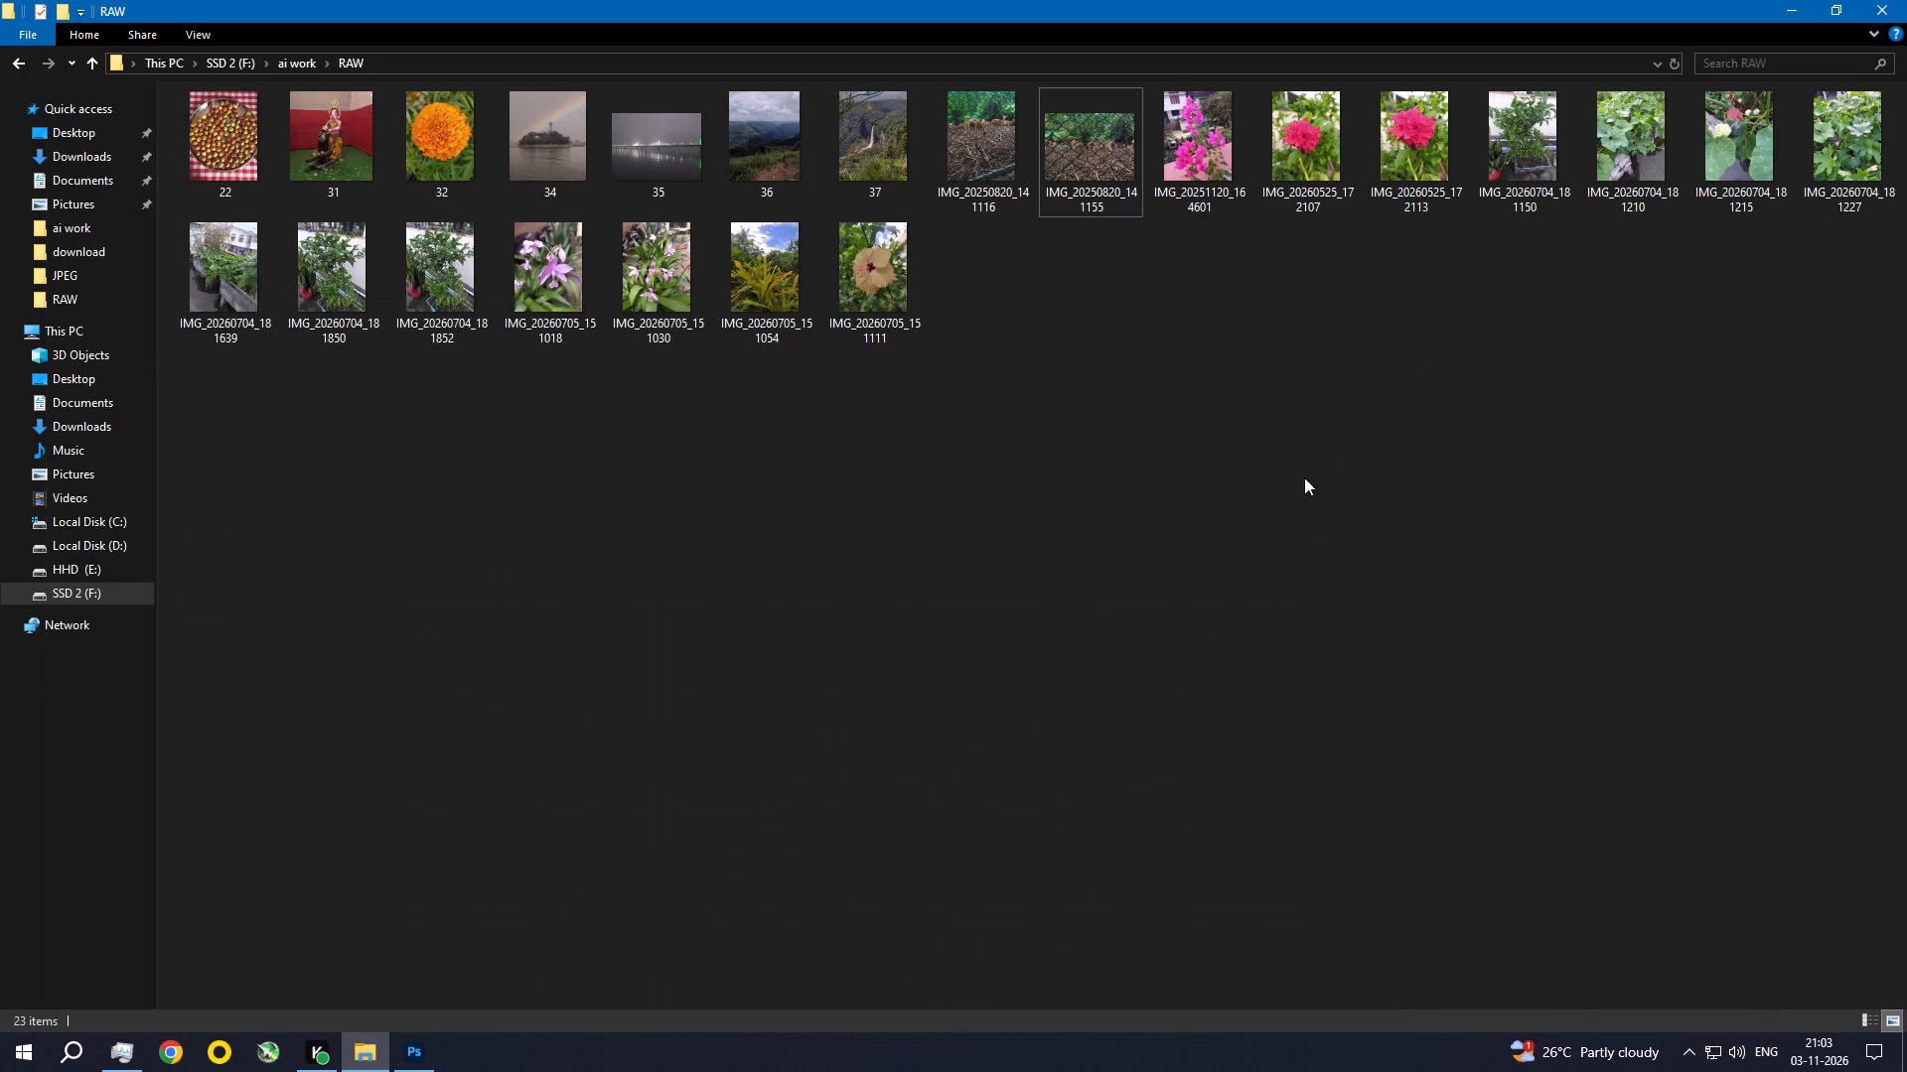
left_click(988, 172)
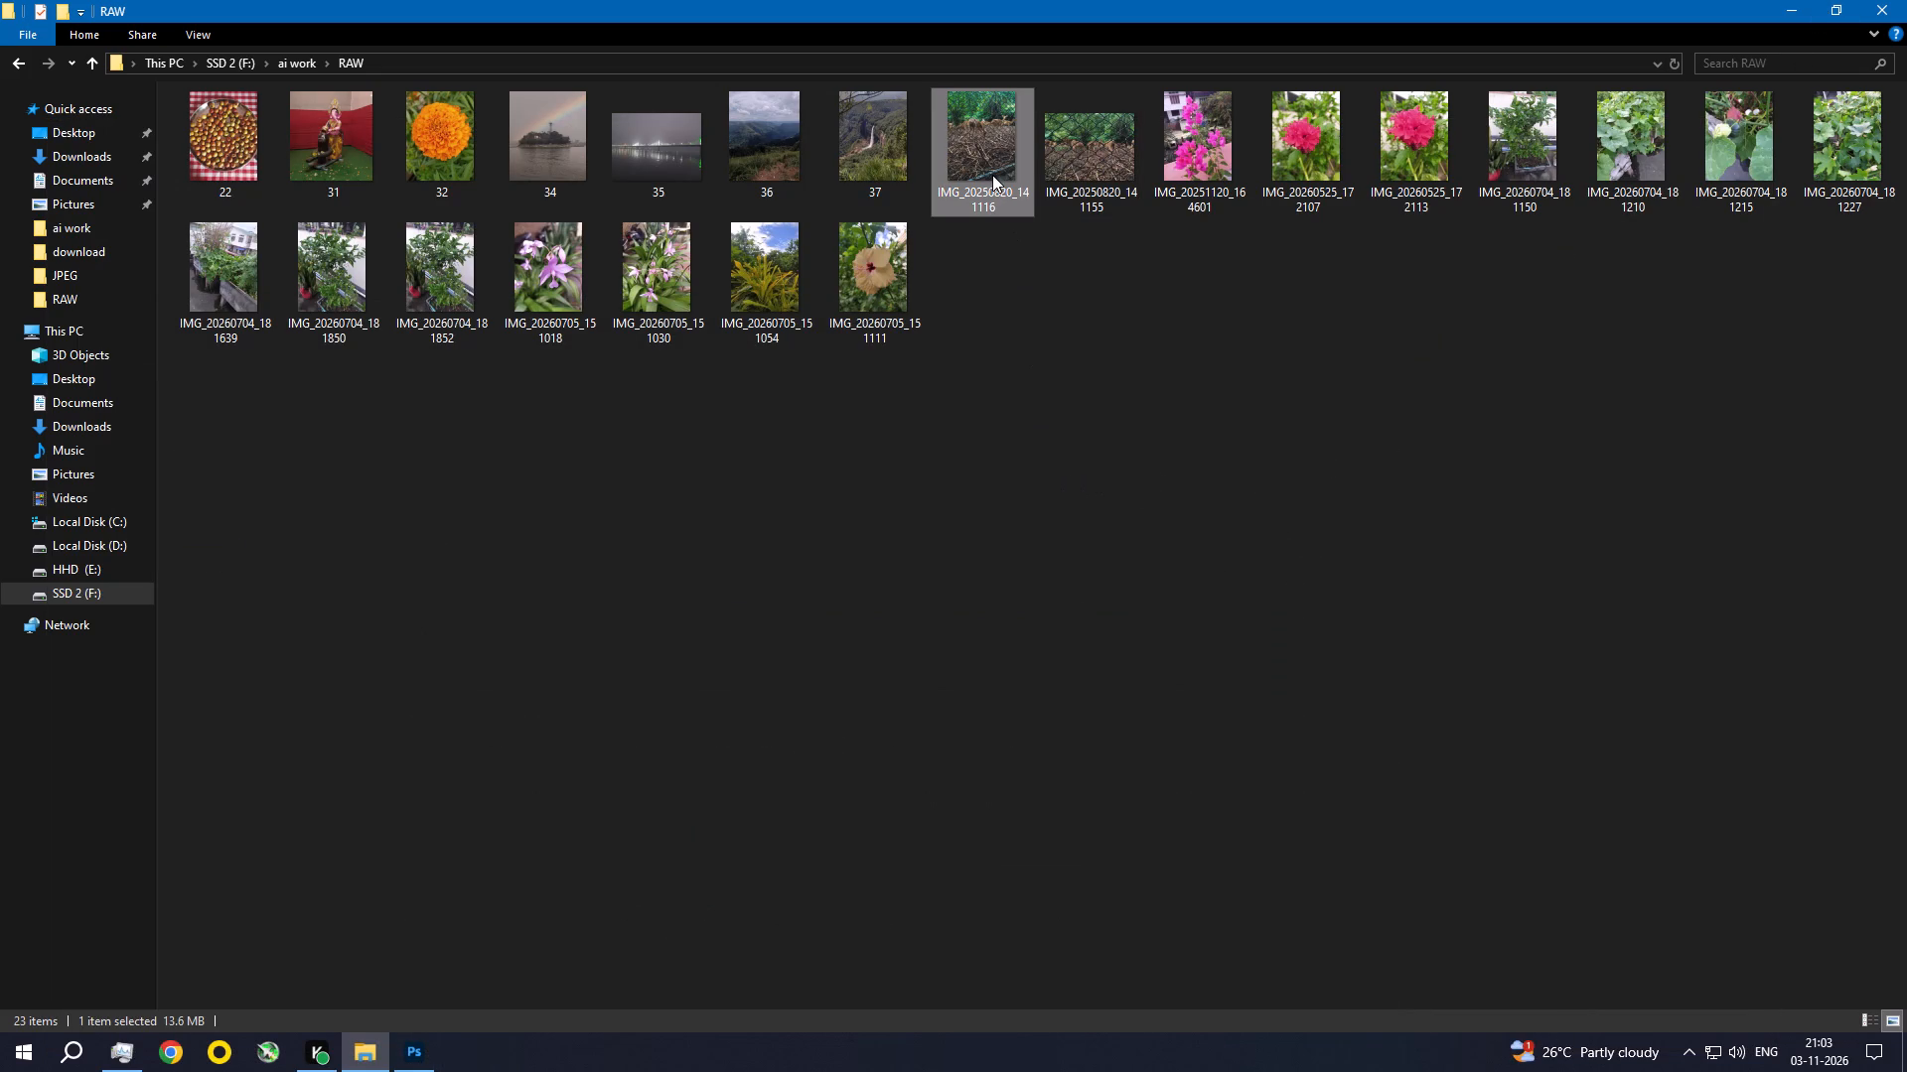
key("F2")
type("38")
key("Return")
Rename IMG_20250820_141155 as 39.
left_click(1104, 163)
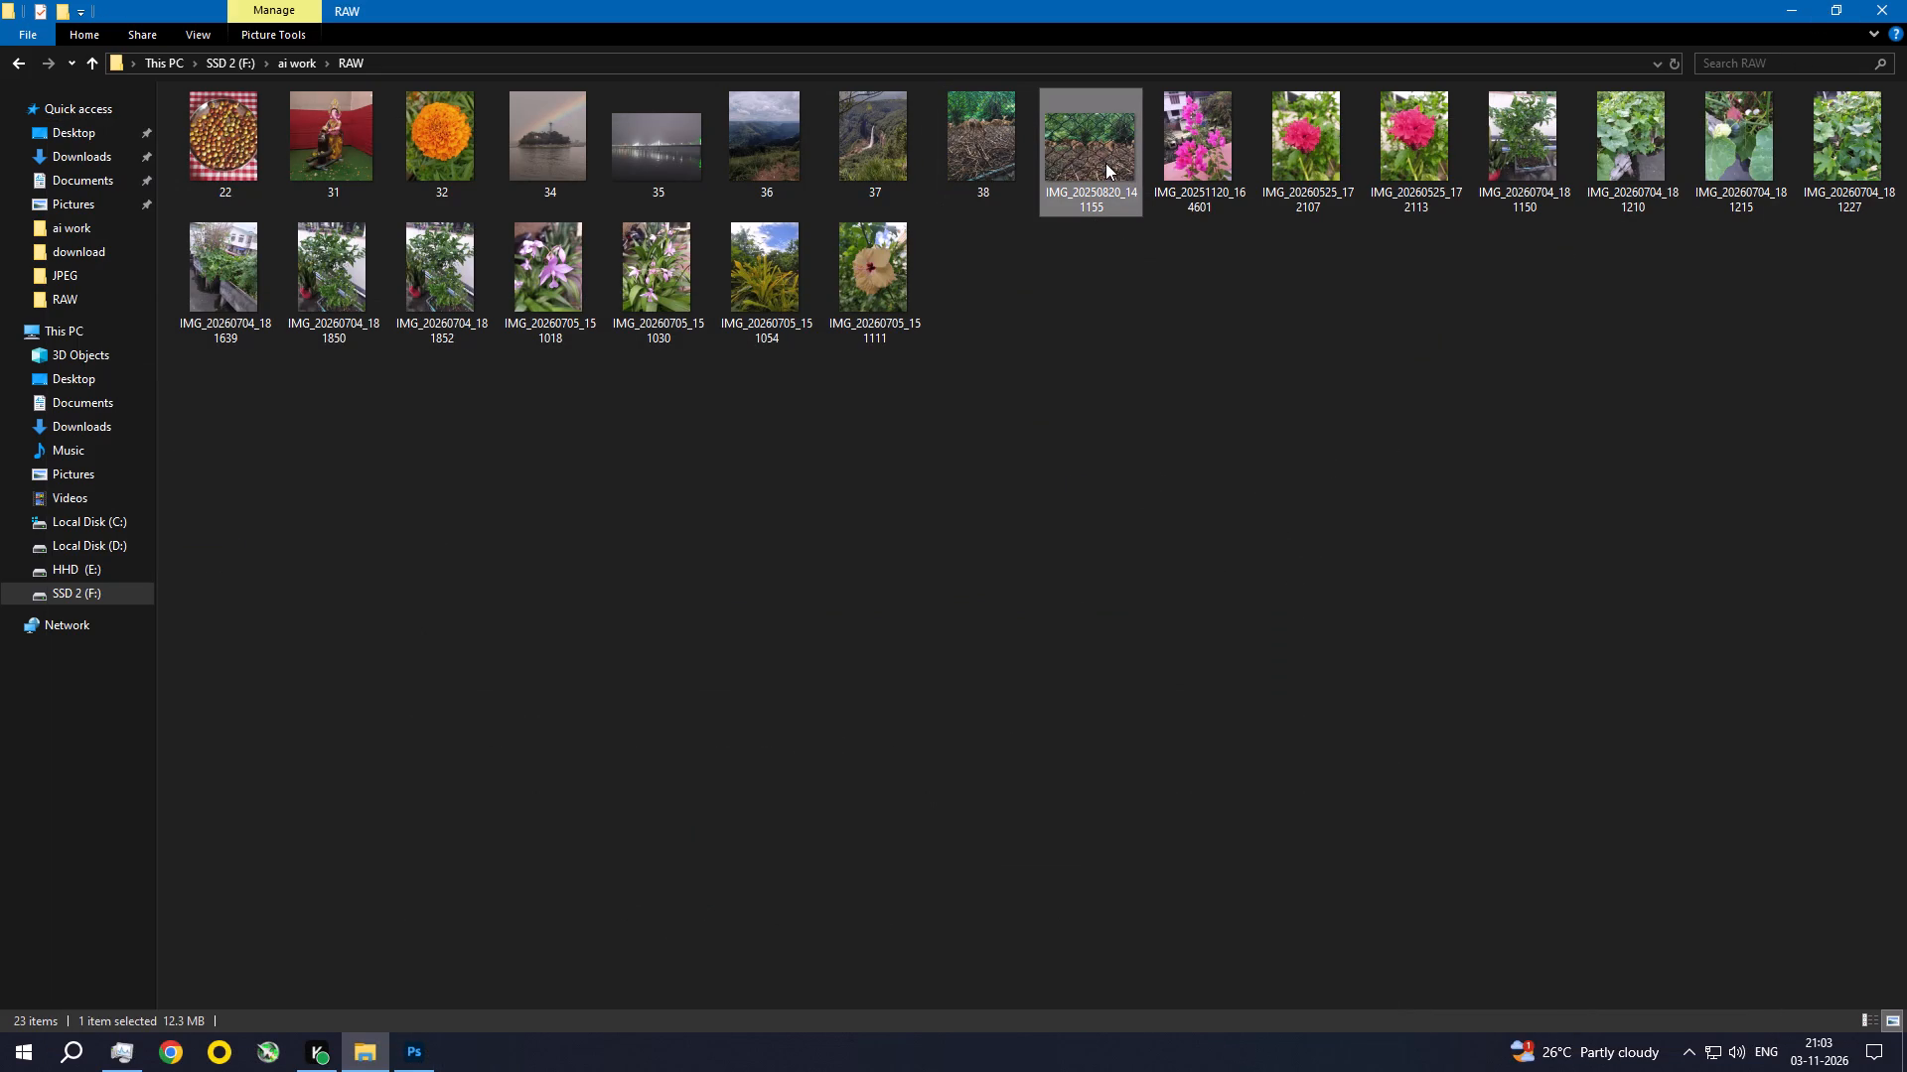
key("F2")
type("39")
key("Return")
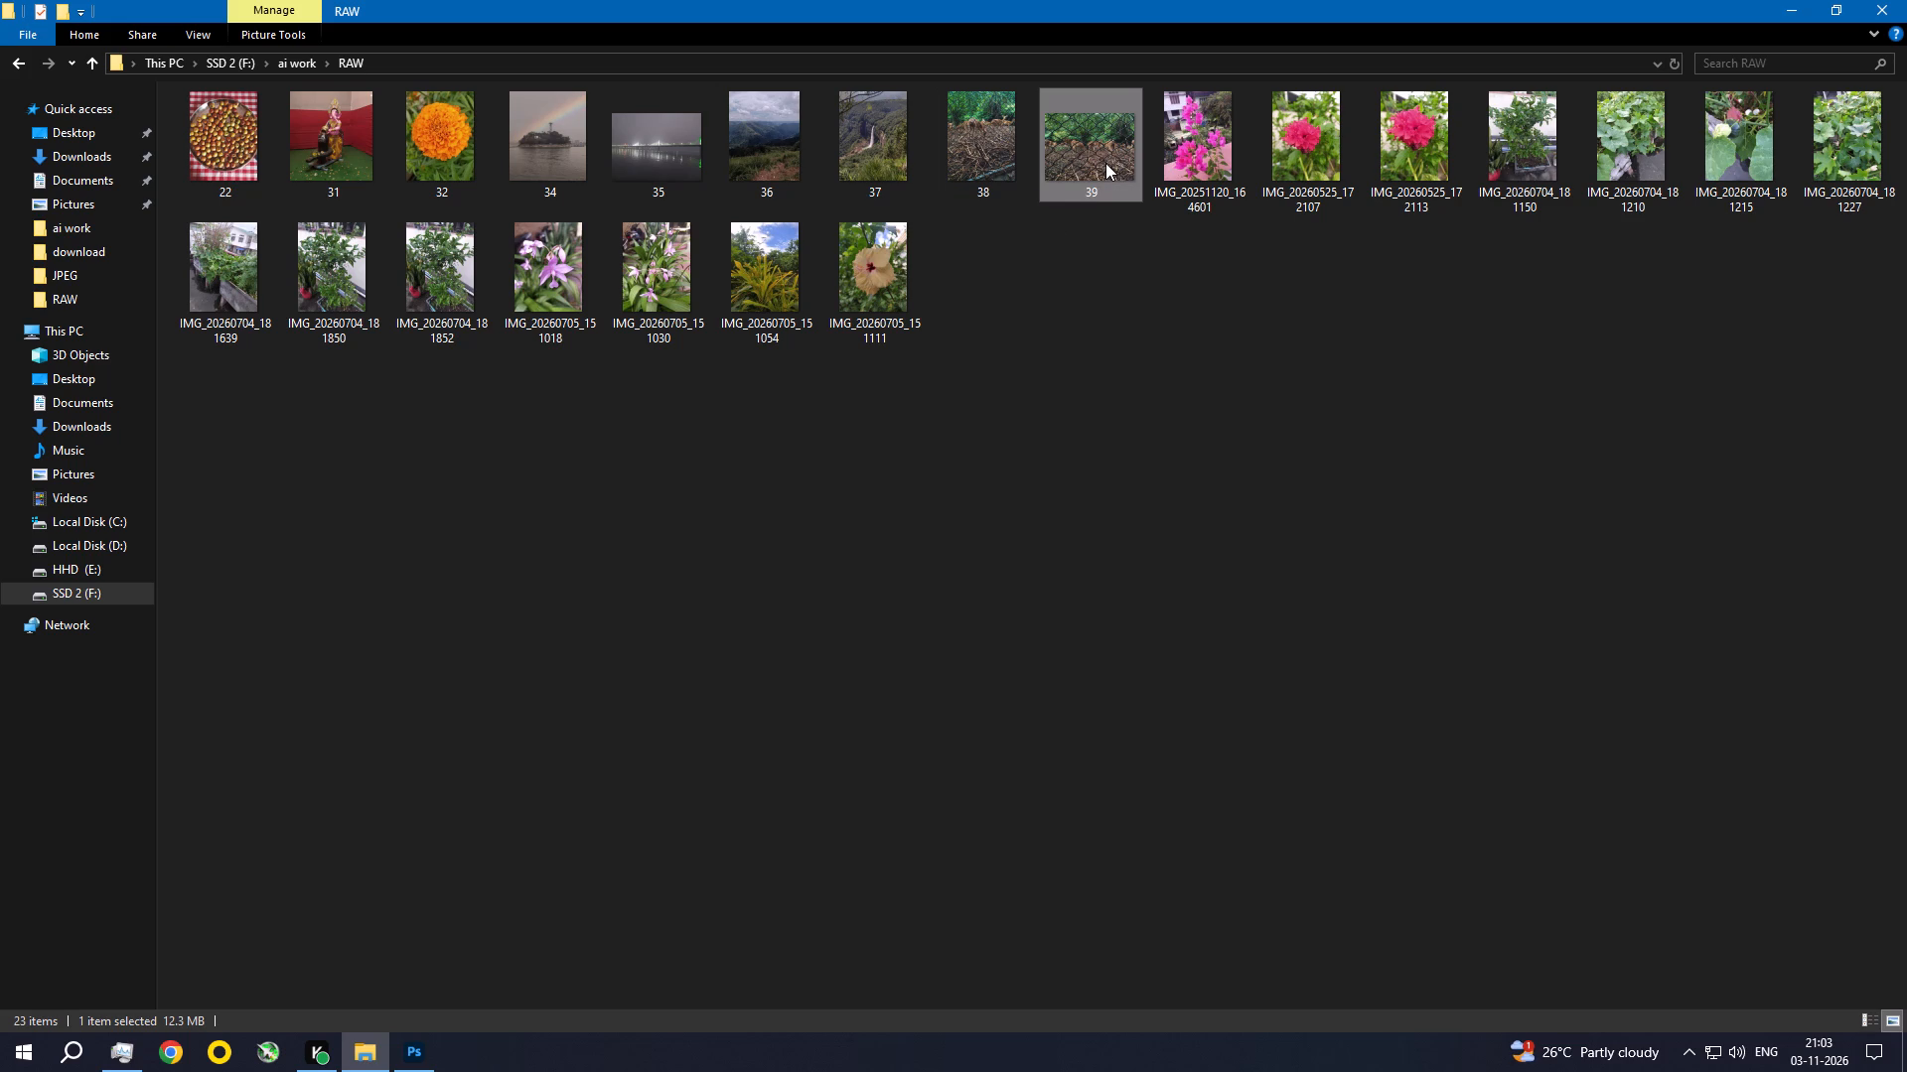
Check the bougainvillea photo IMG_20251120_164601 in the photo viewer, and delete it from the RAW folder.
double_click(1234, 146)
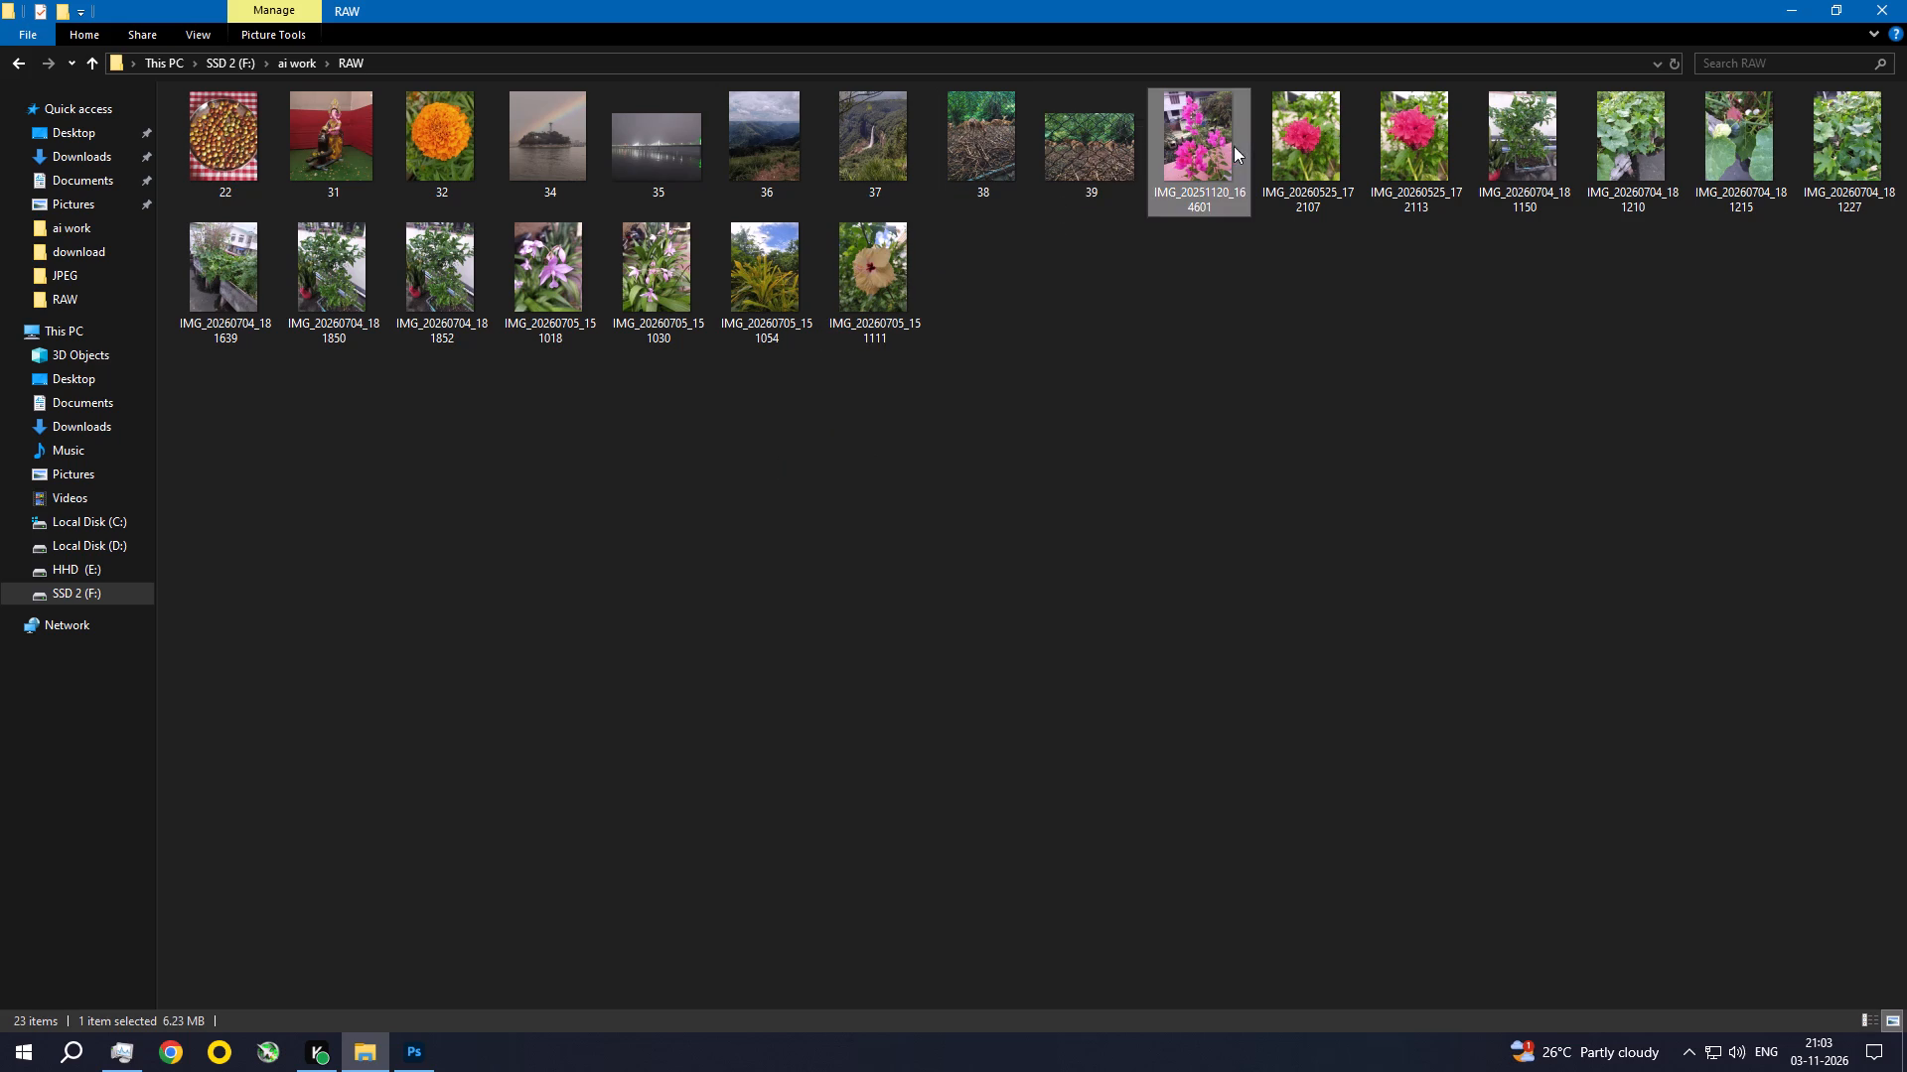
scroll(628, 272, "up", 1)
scroll(633, 269, "down", 2)
scroll(636, 268, "up", 2)
scroll(651, 260, "down", 1)
scroll(658, 258, "up", 1)
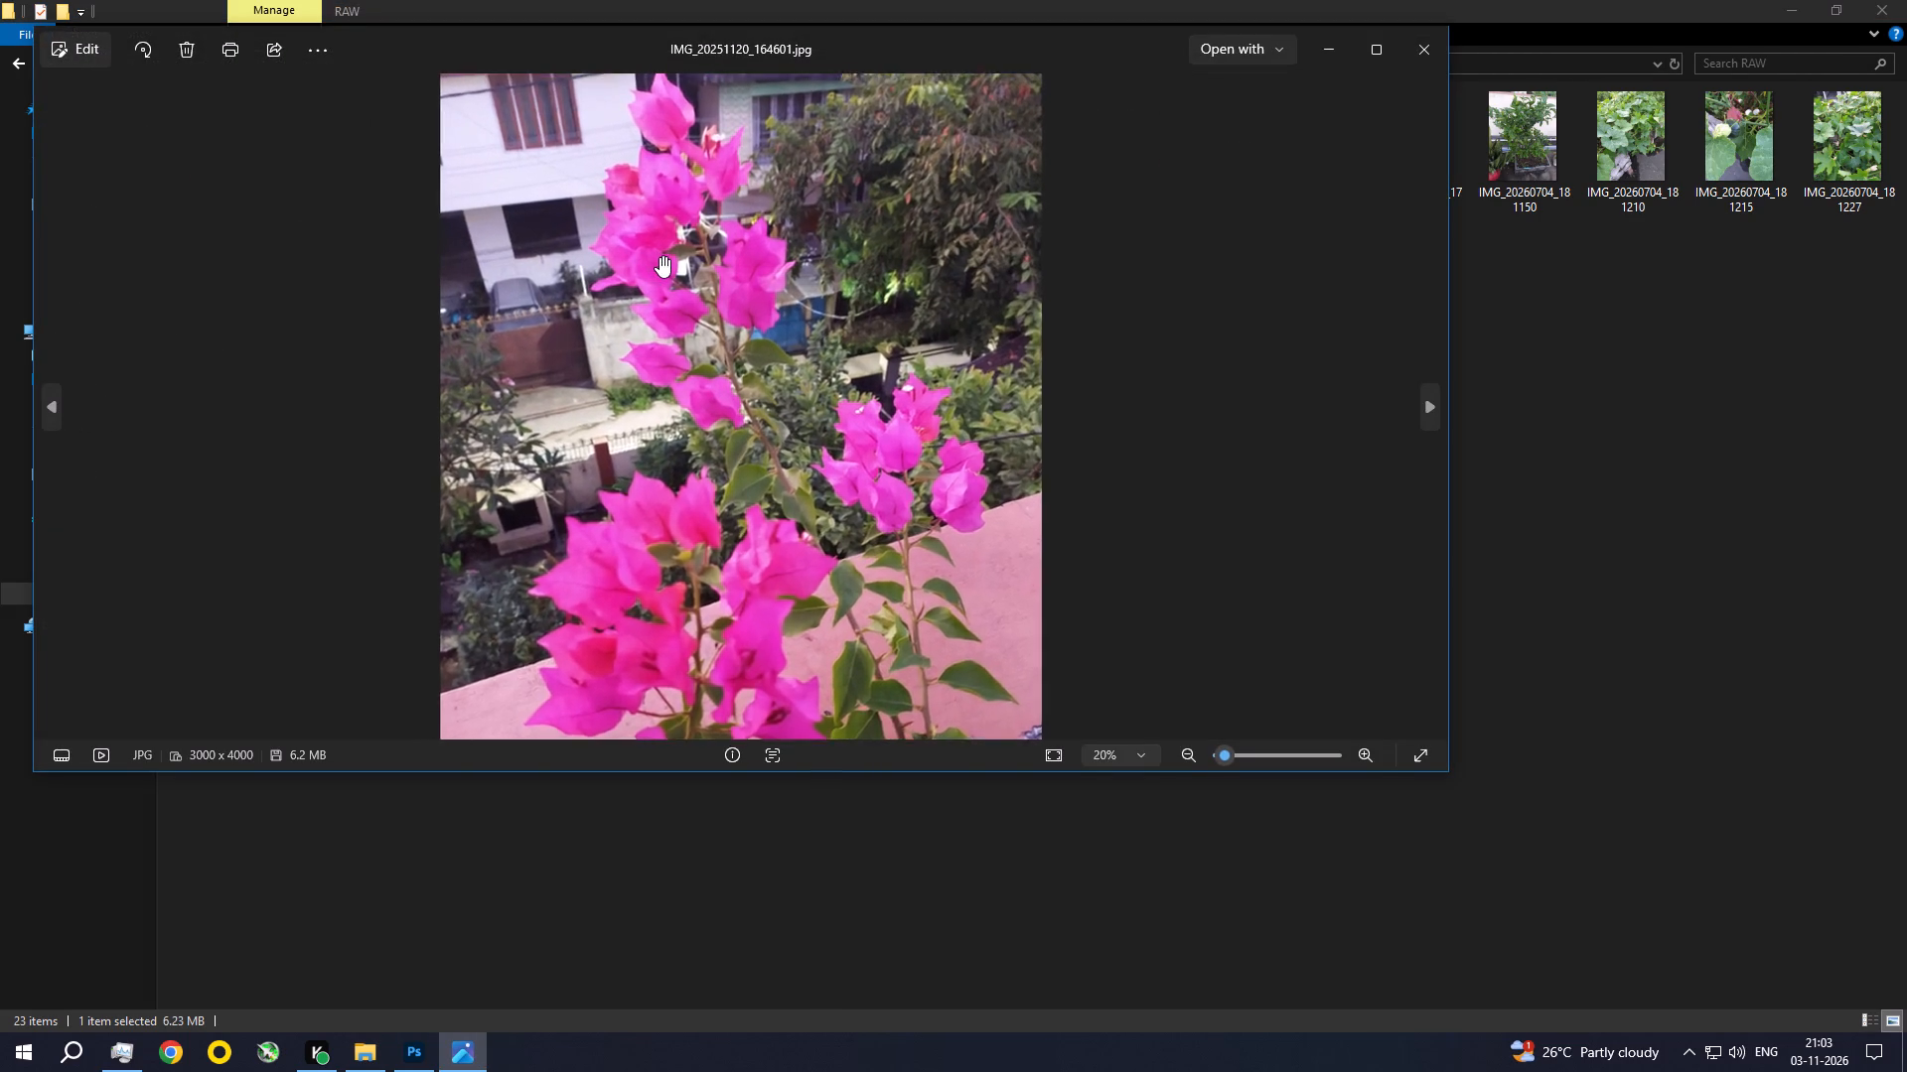
scroll(660, 256, "down", 1)
scroll(660, 256, "up", 3)
scroll(660, 256, "down", 1)
scroll(660, 256, "up", 9)
scroll(660, 256, "down", 1)
scroll(660, 256, "up", 2)
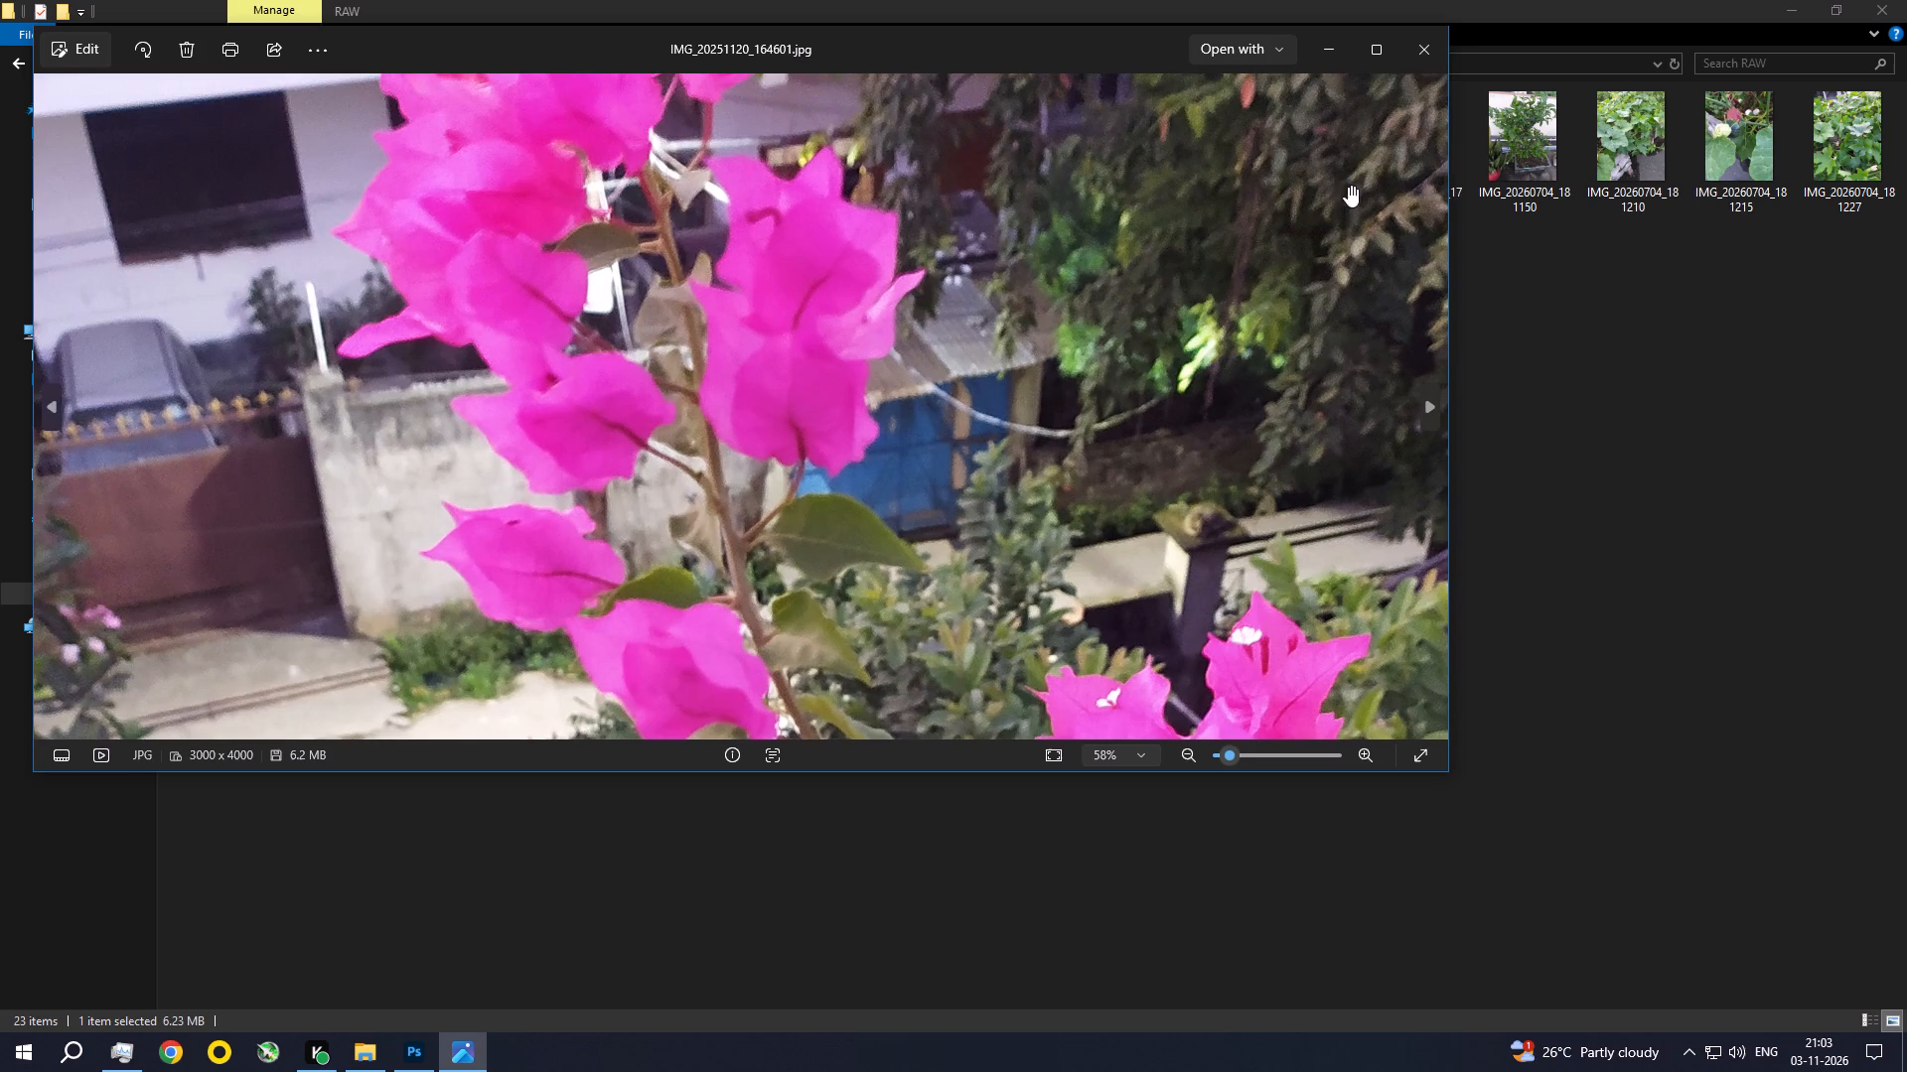
left_click(1425, 58)
key("Delete")
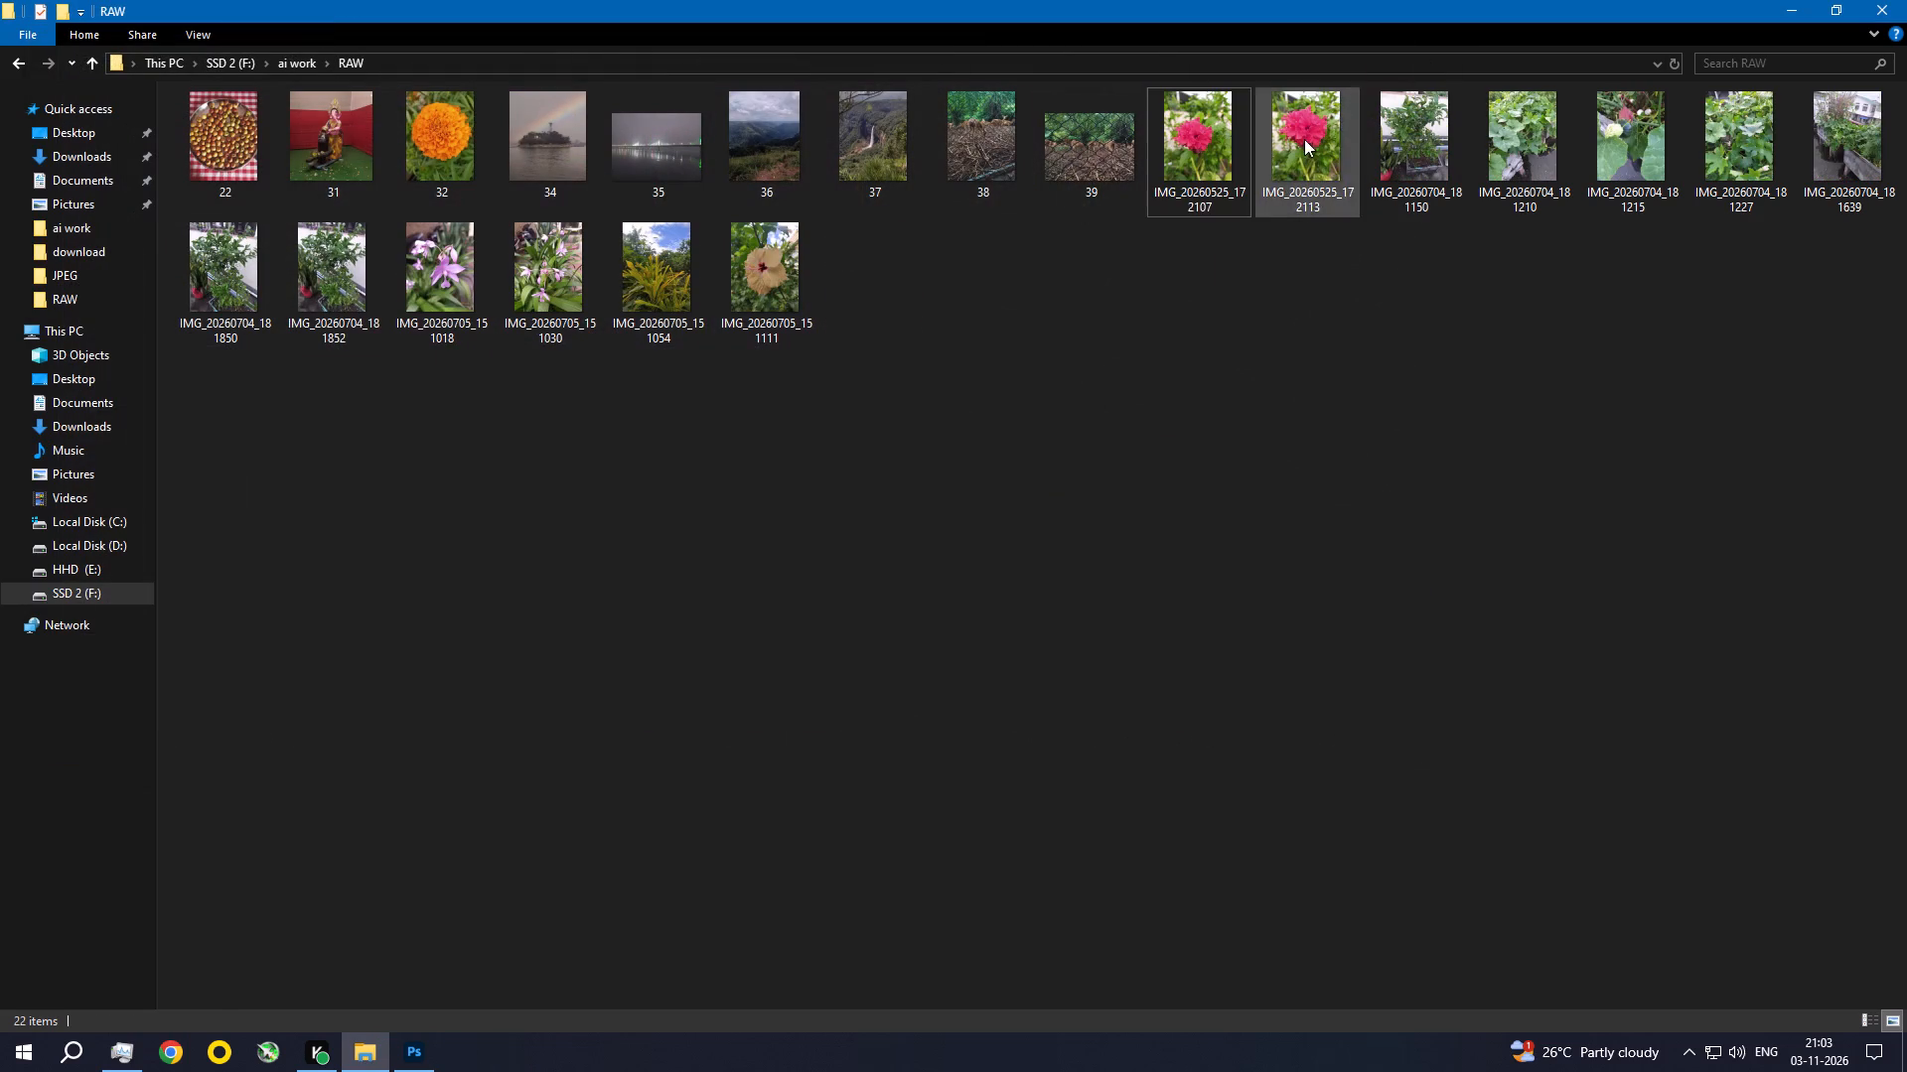
Check the pink hibiscus photo IMG_20260525_172107 in the photo viewer, and delete it from the RAW folder.
double_click(1163, 140)
scroll(771, 325, "up", 2)
scroll(759, 328, "down", 3)
scroll(744, 335, "up", 4)
scroll(736, 336, "down", 1)
scroll(736, 336, "up", 5)
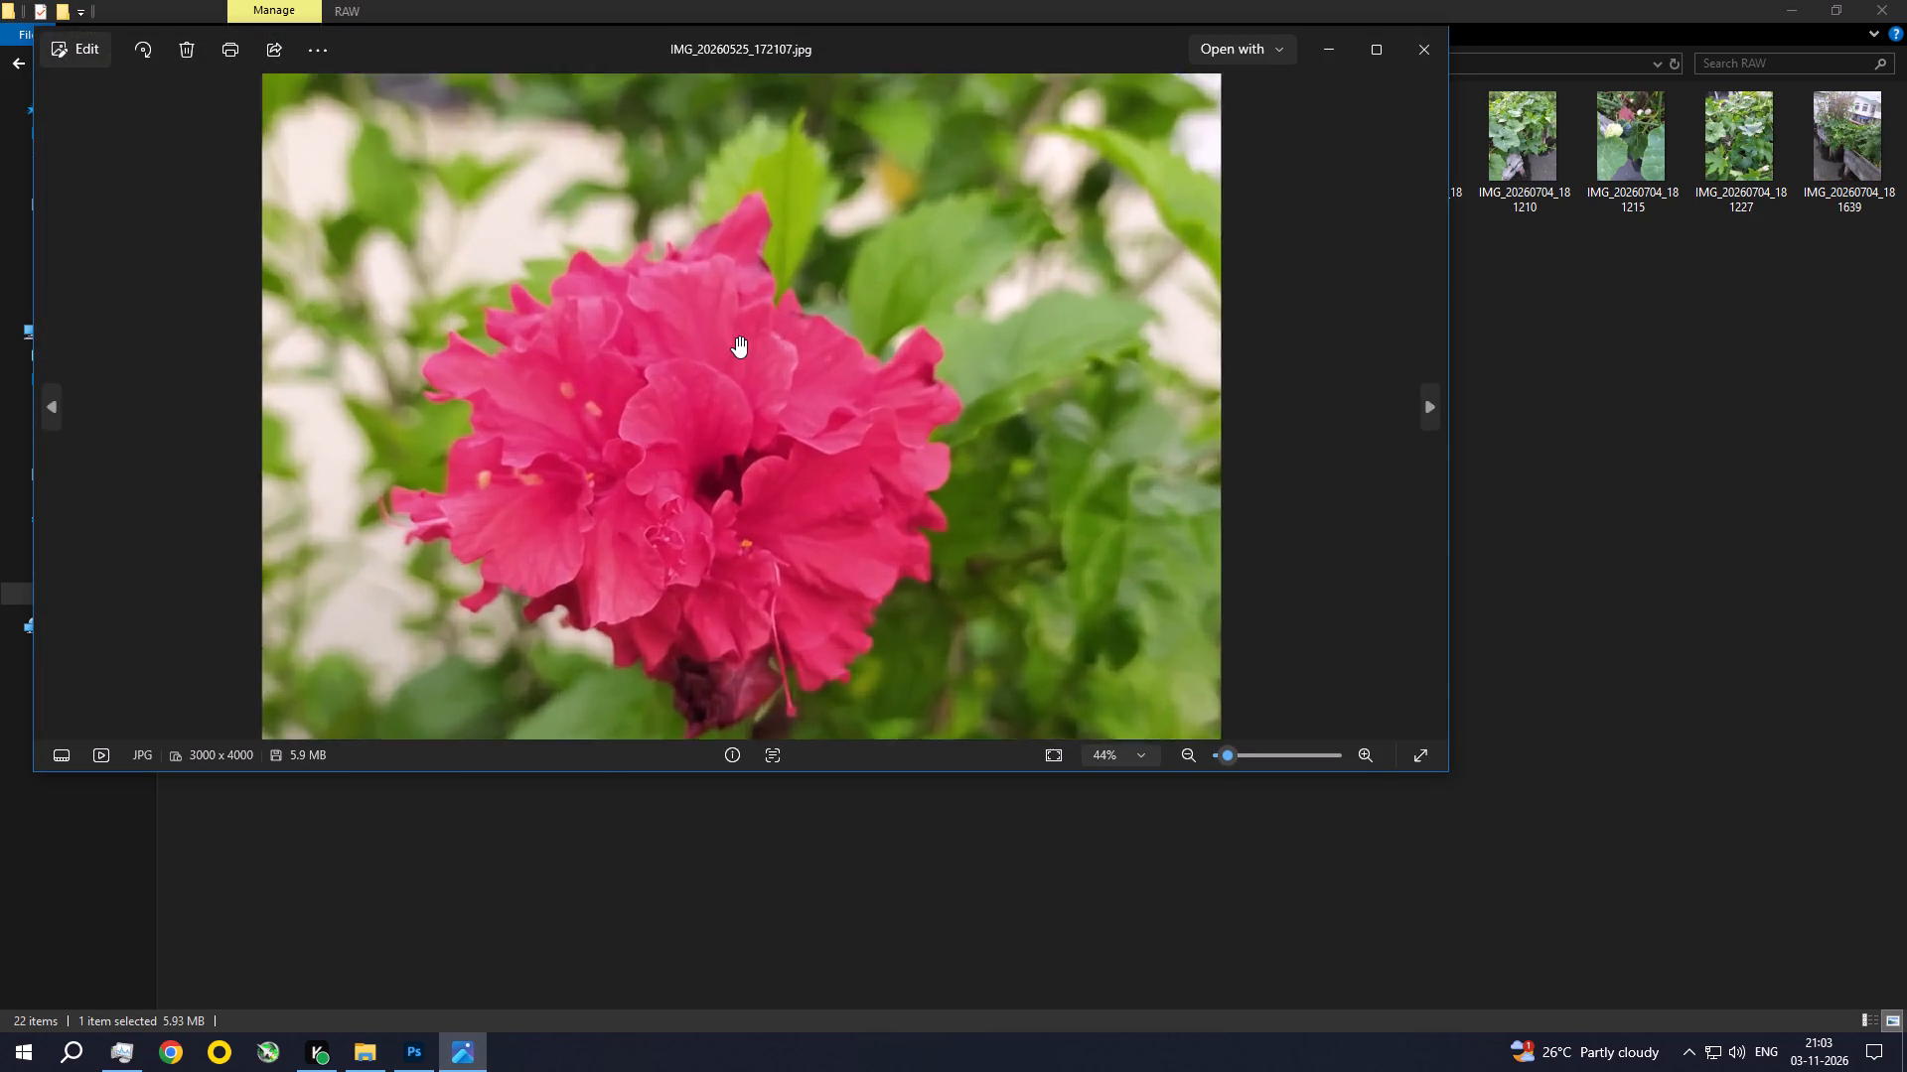
scroll(736, 336, "up", 3)
left_click(1412, 46)
key("Delete")
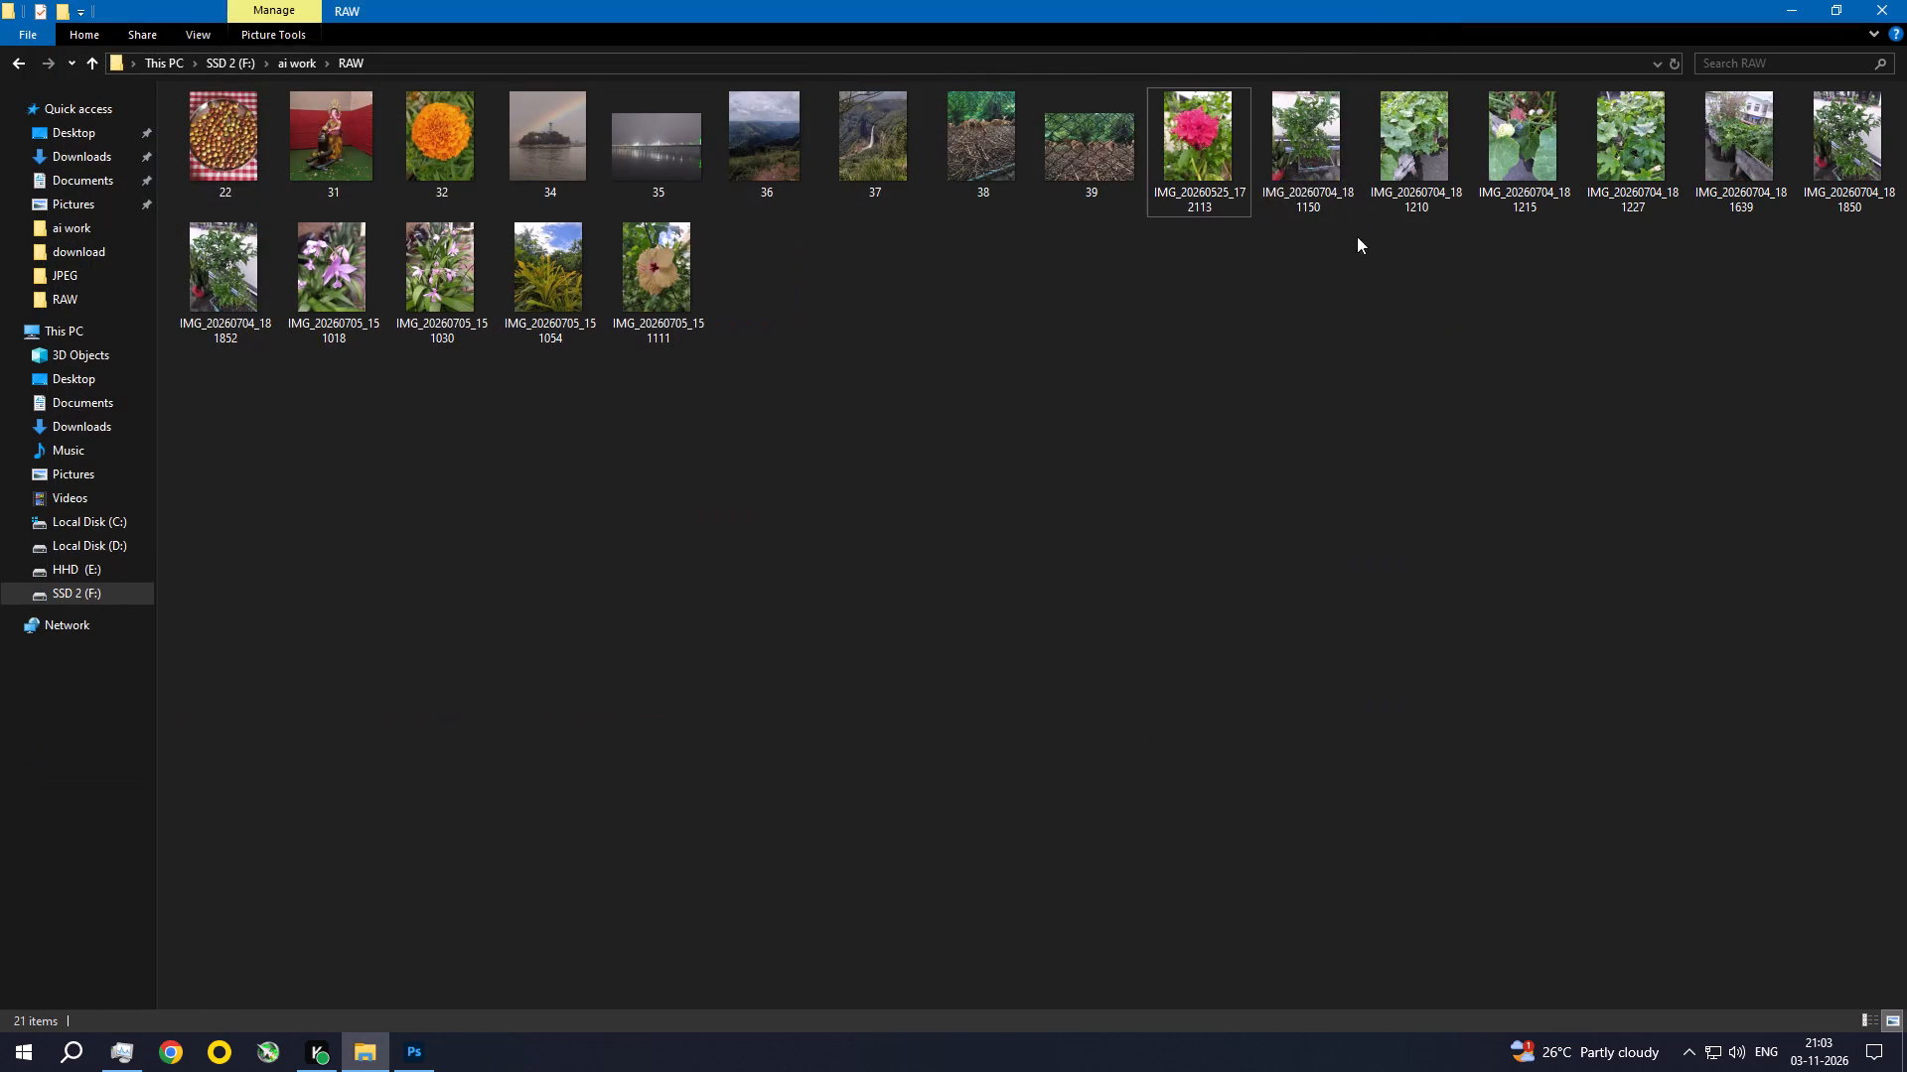
Check the pink hibiscus photo IMG_20260525_172113 in the photo viewer, and open it from the RAW folder in Photoshop.
double_click(1218, 139)
scroll(795, 329, "down", 2)
scroll(795, 329, "up", 3)
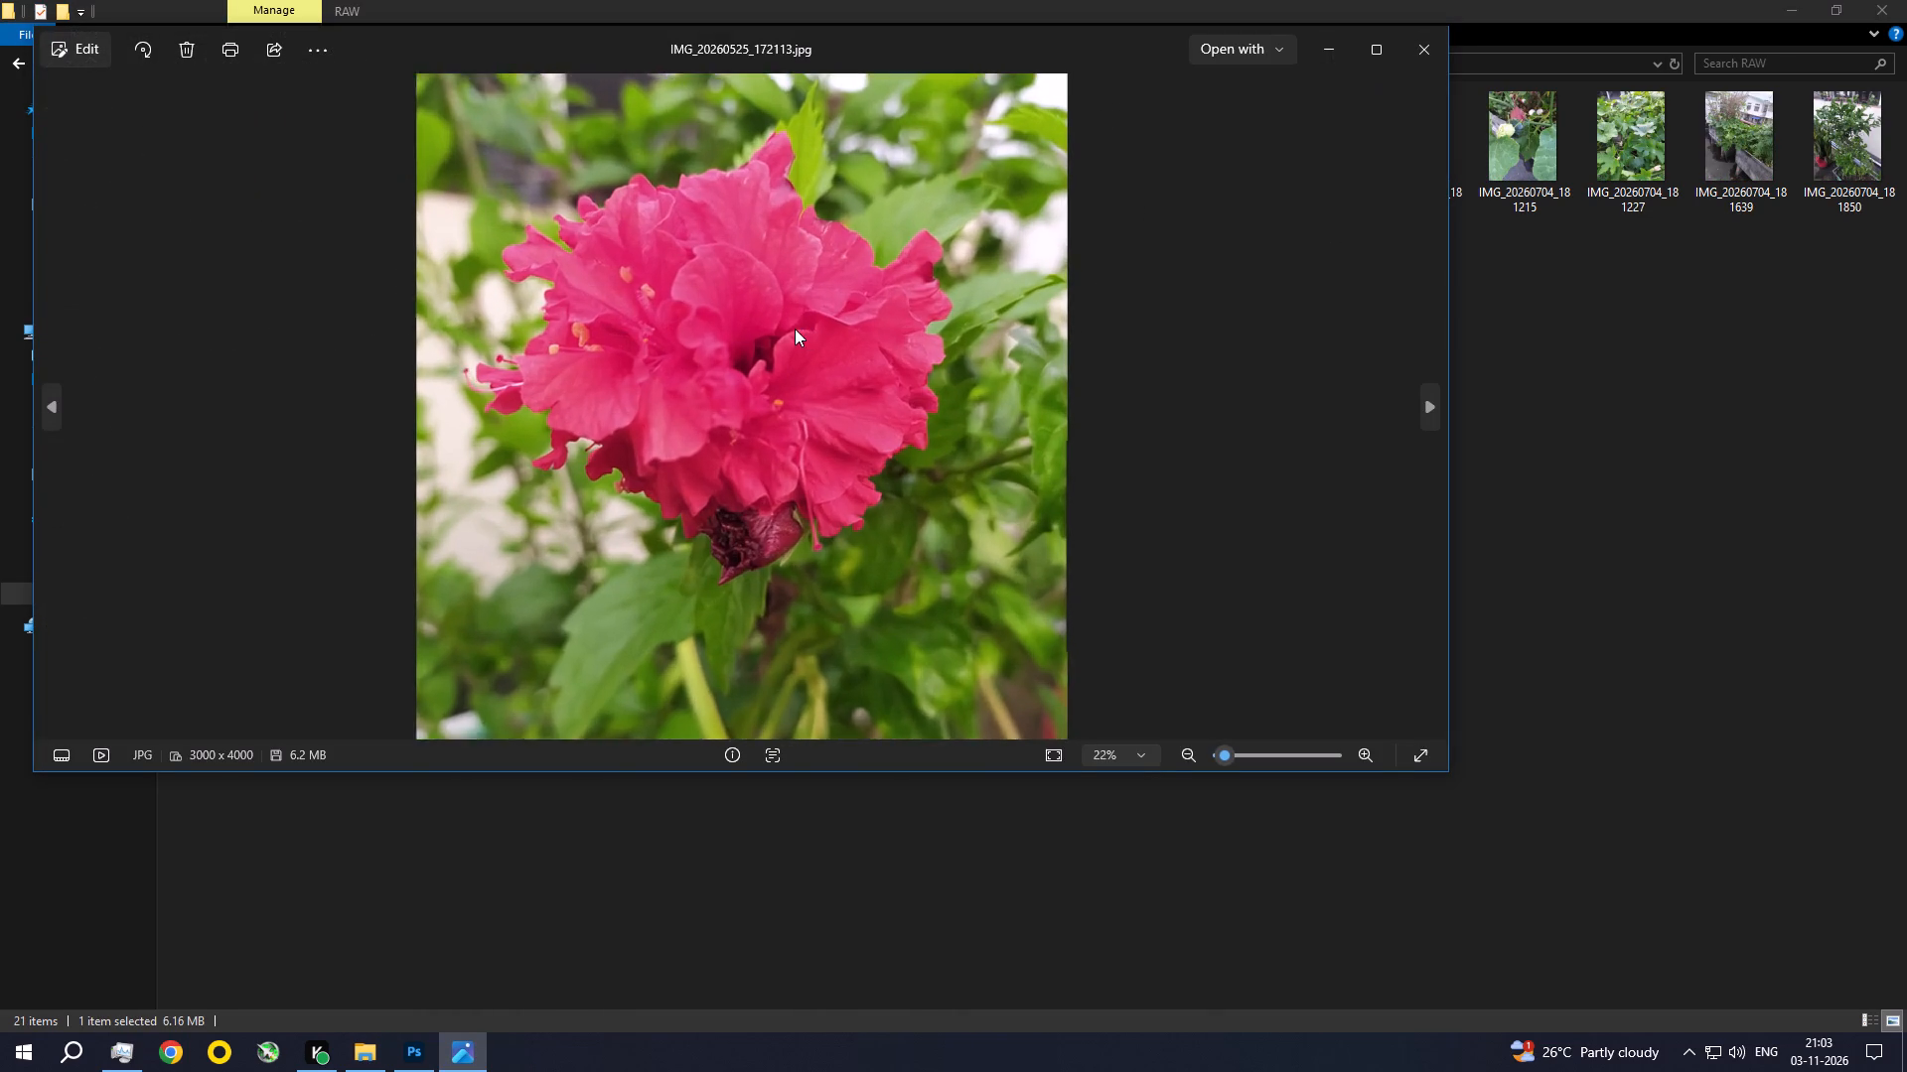
scroll(790, 324, "down", 1)
scroll(790, 324, "up", 7)
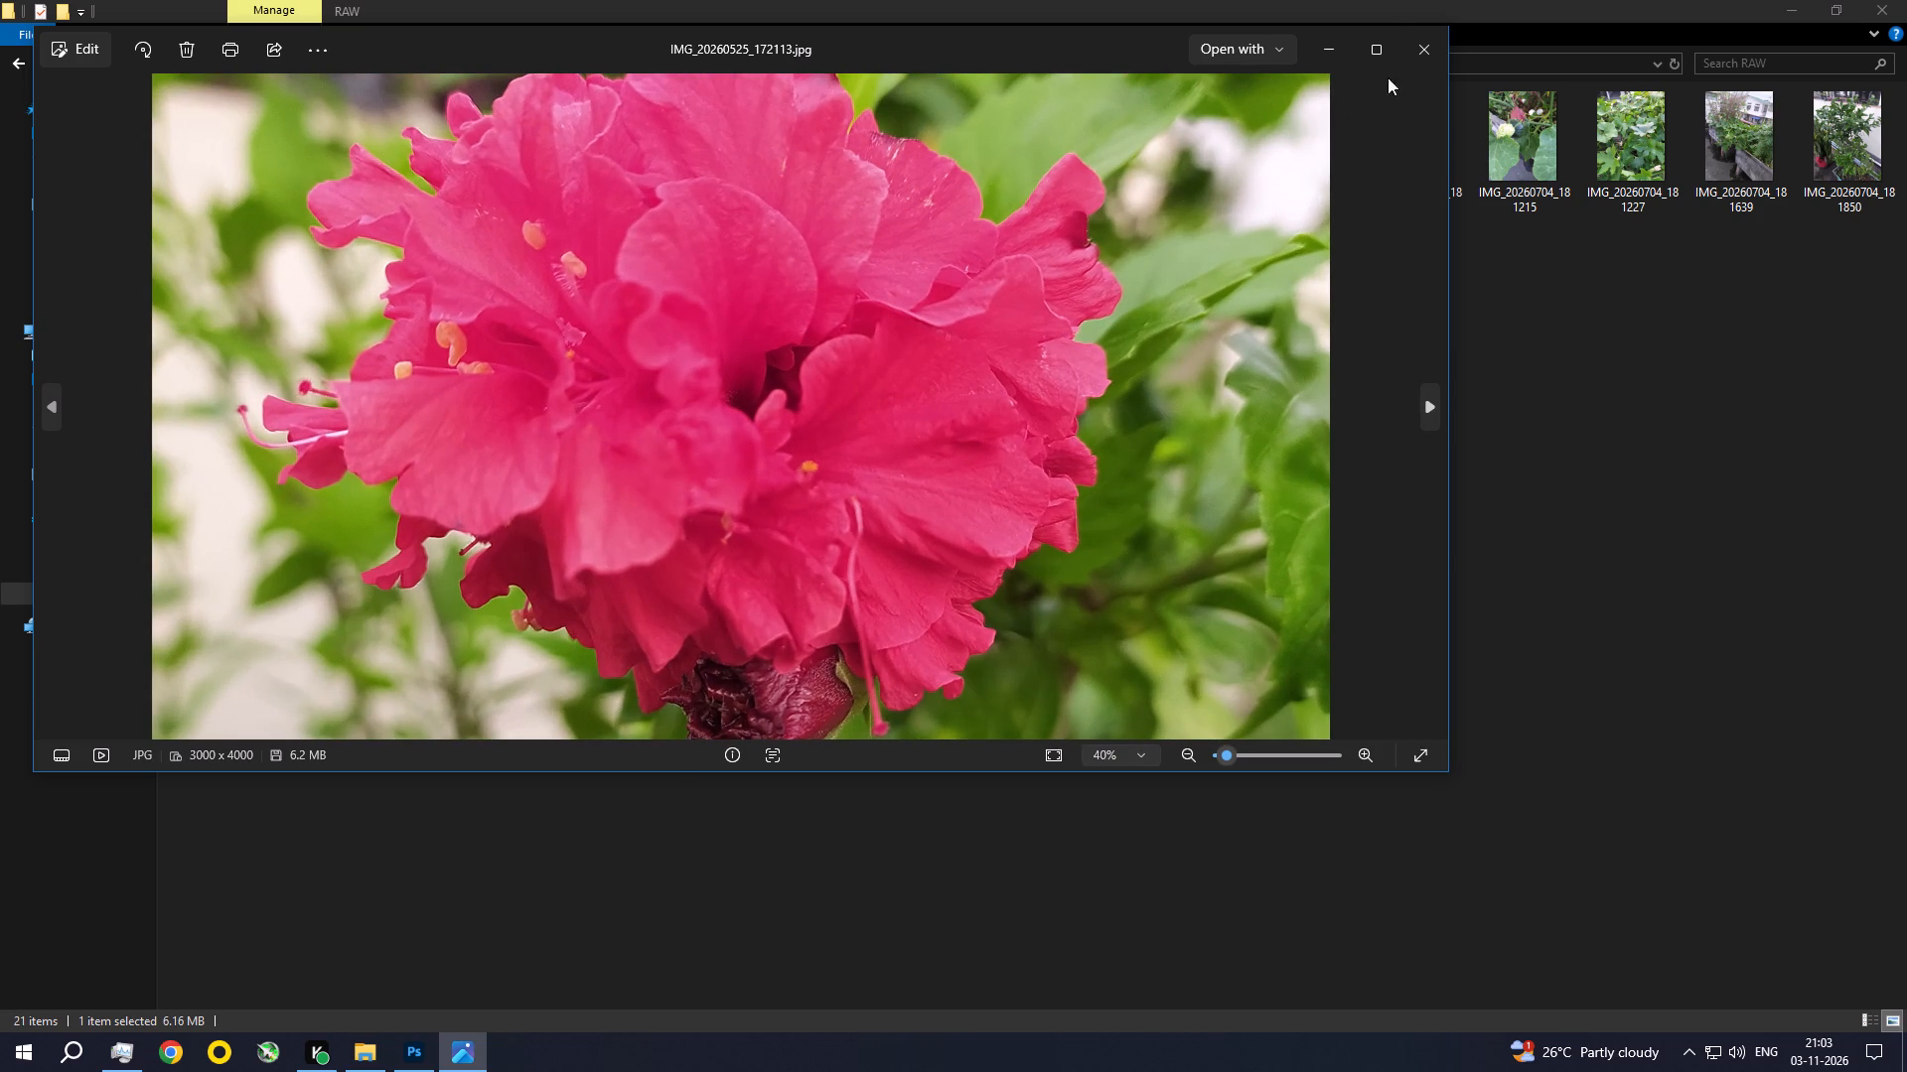
left_click(1436, 53)
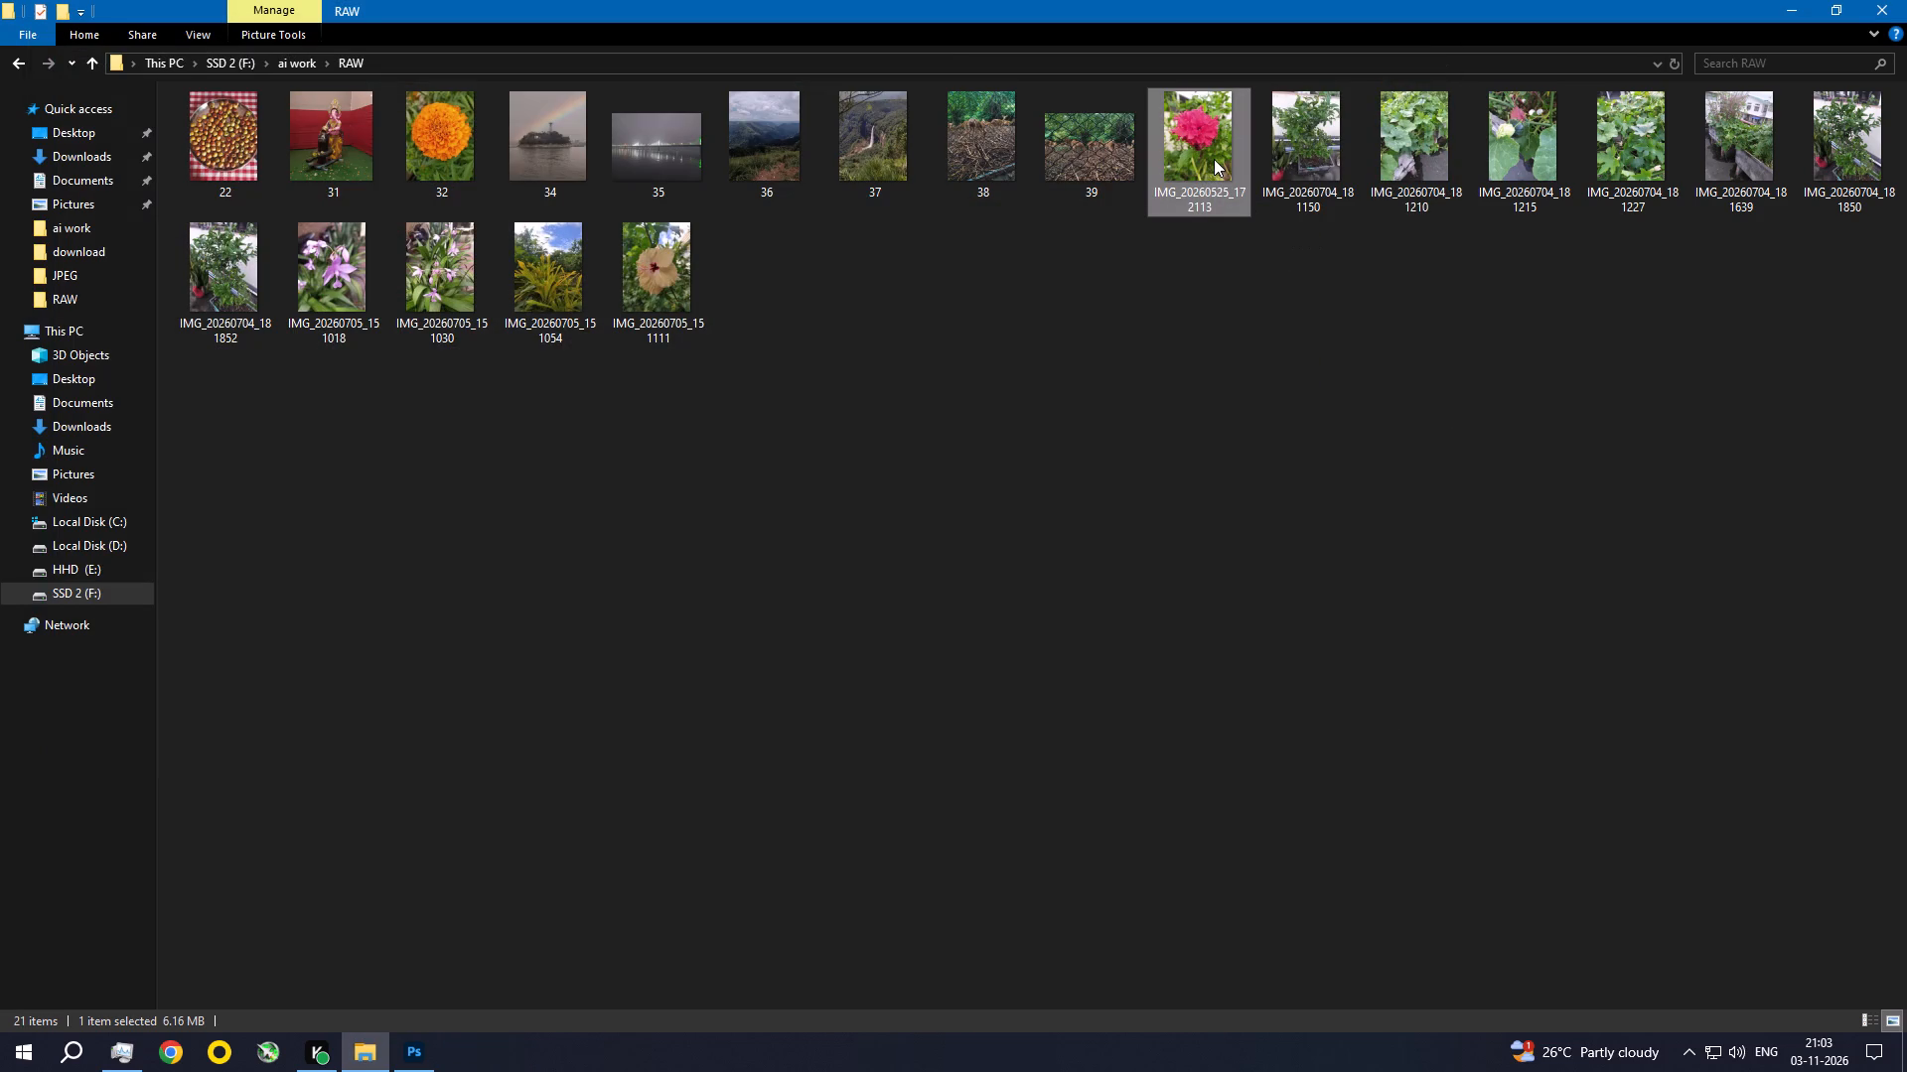
left_click_drag(1214, 159, 1415, 492)
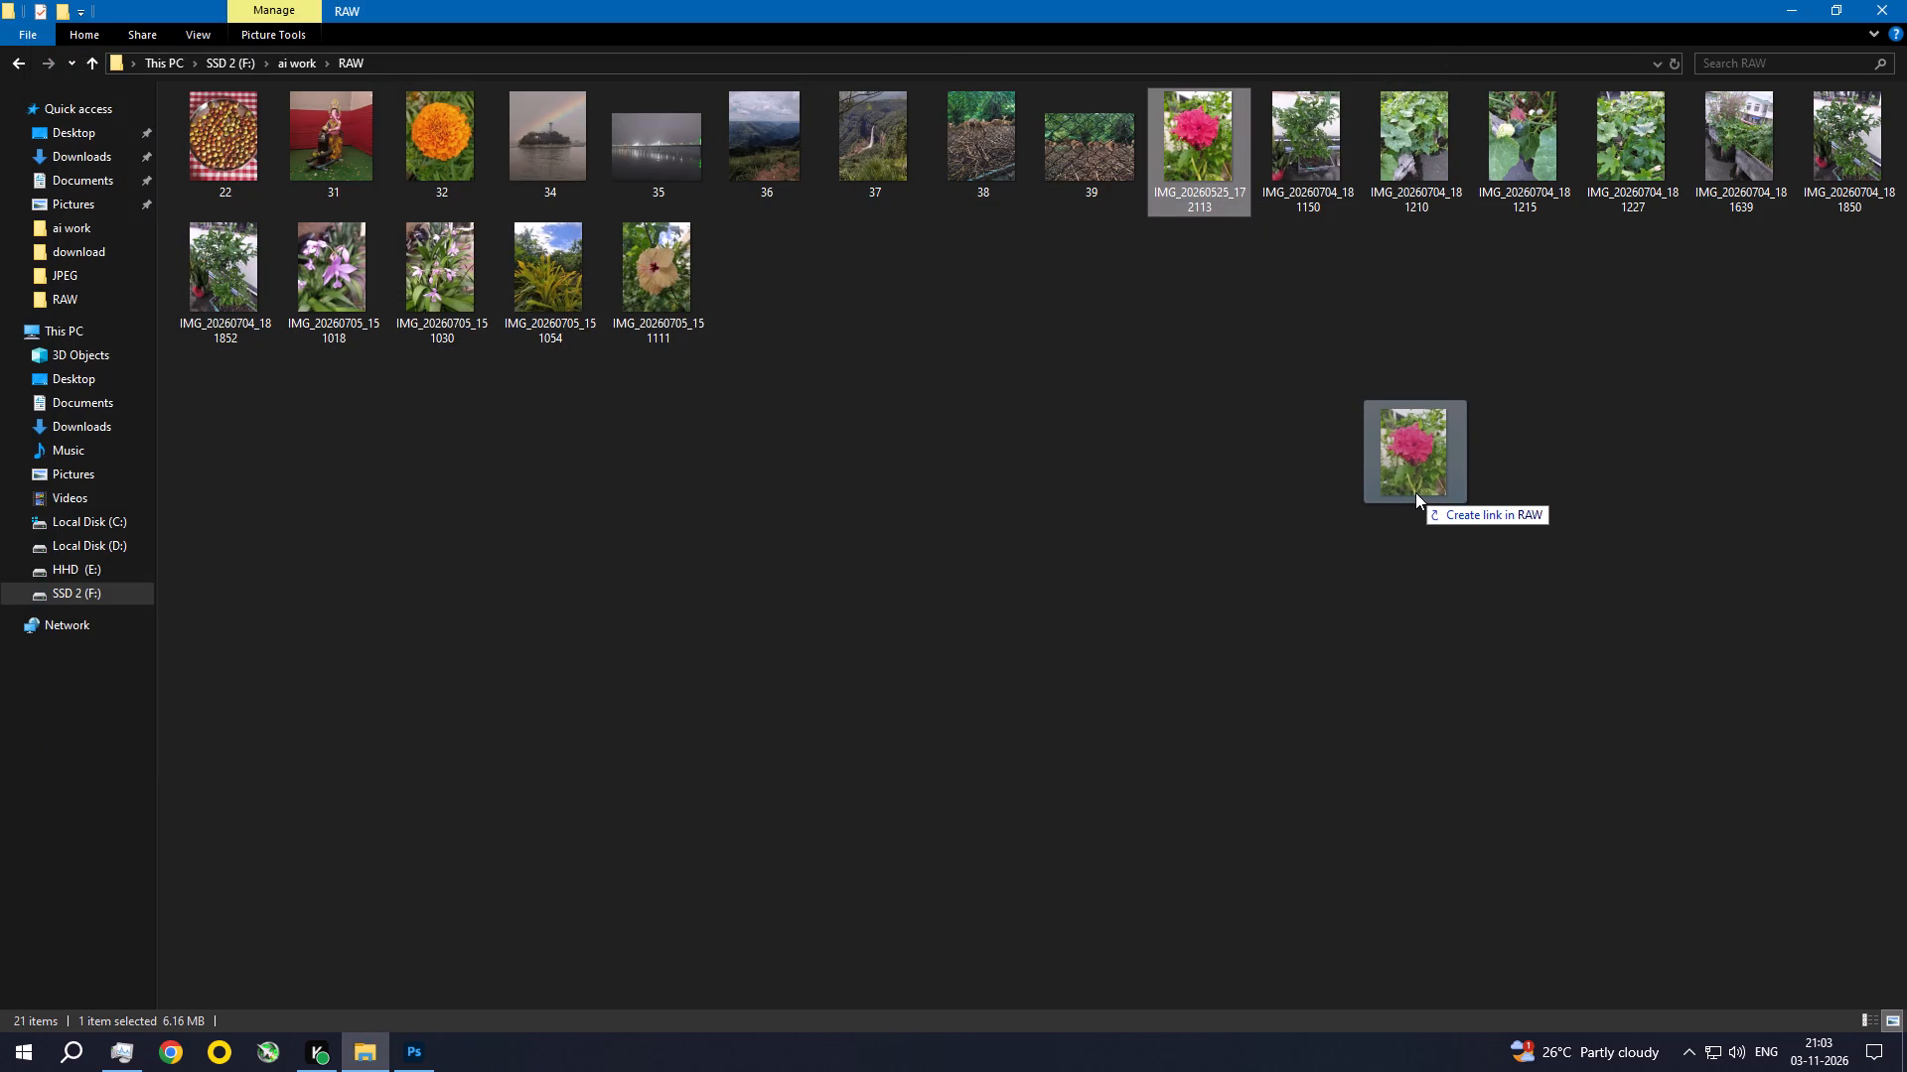
left_click_drag(1415, 492, 942, 551)
key("alt+Tab")
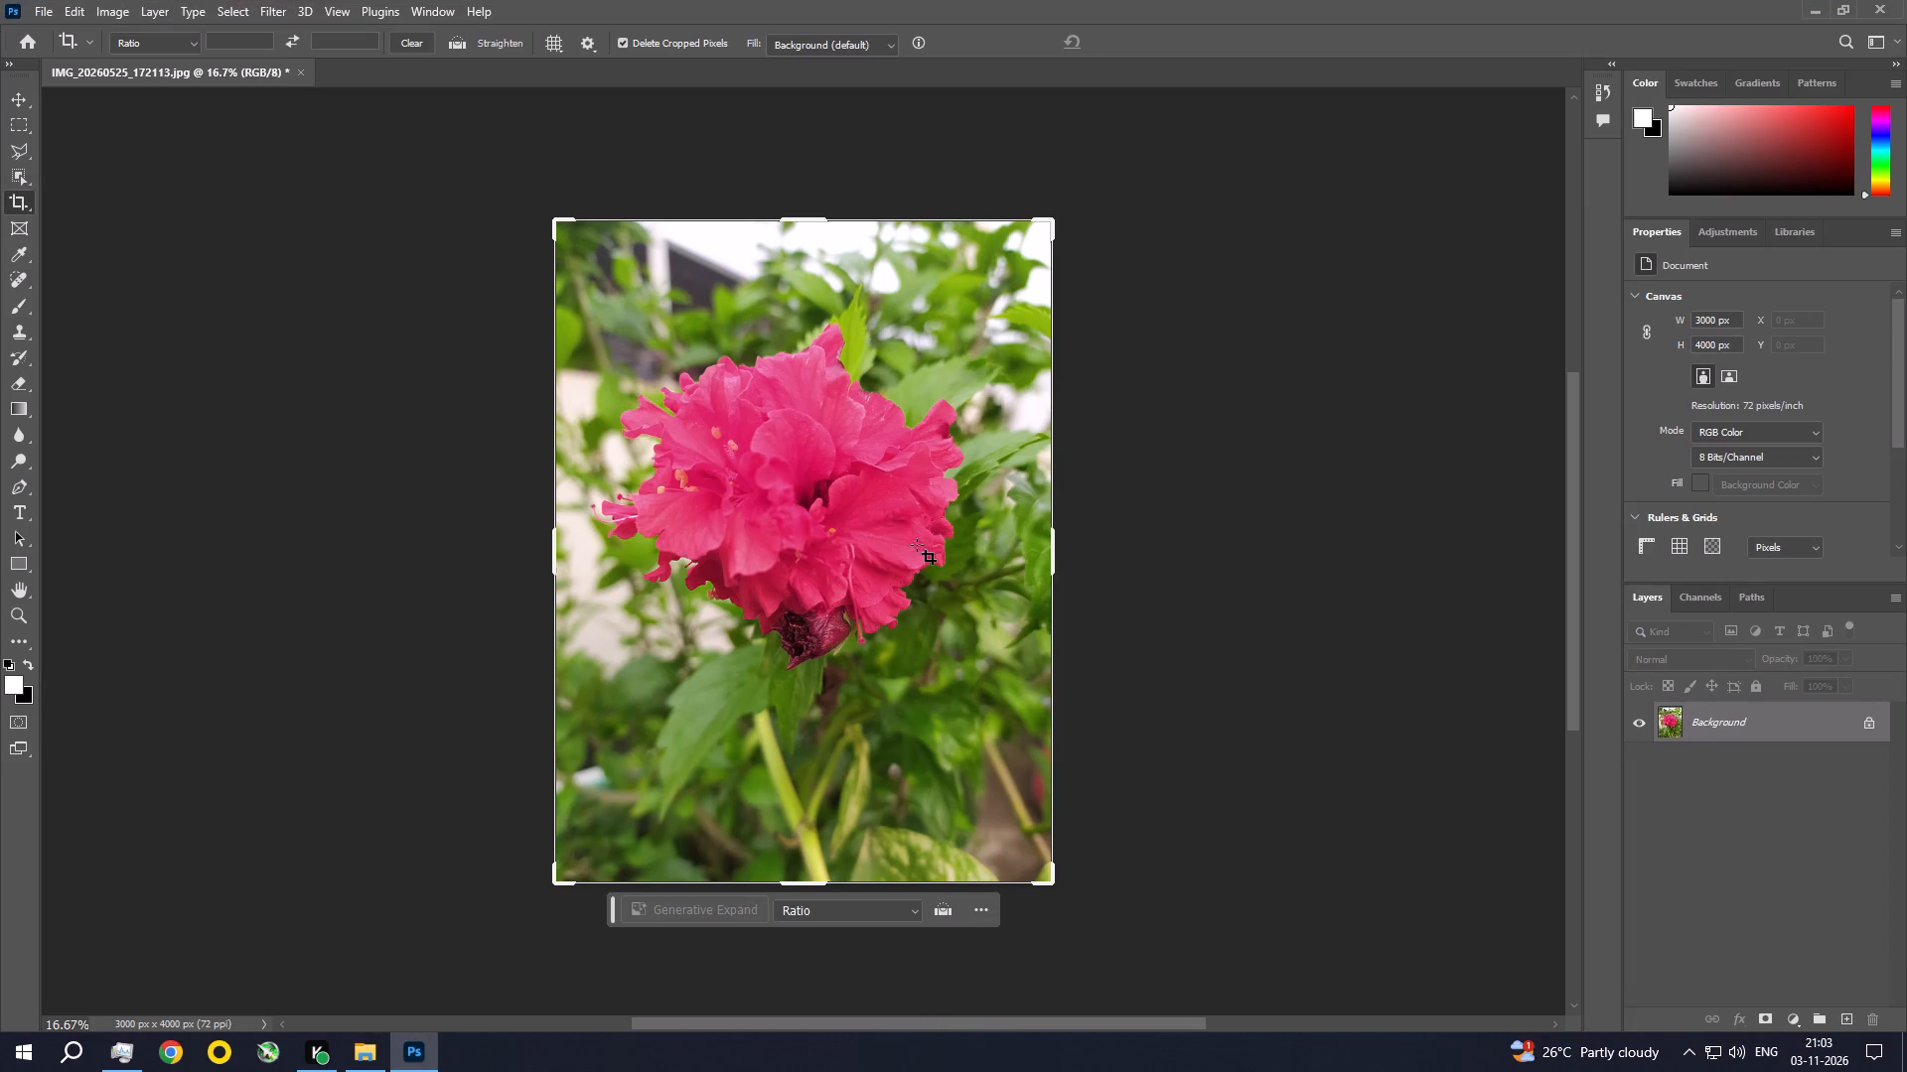
In the Camera Raw Filter, set Exposure to -0.70, Contrast +20, Highlights -24, Shadows +26 and Whites -23, and raise Blacks moderately.
left_click(280, 12)
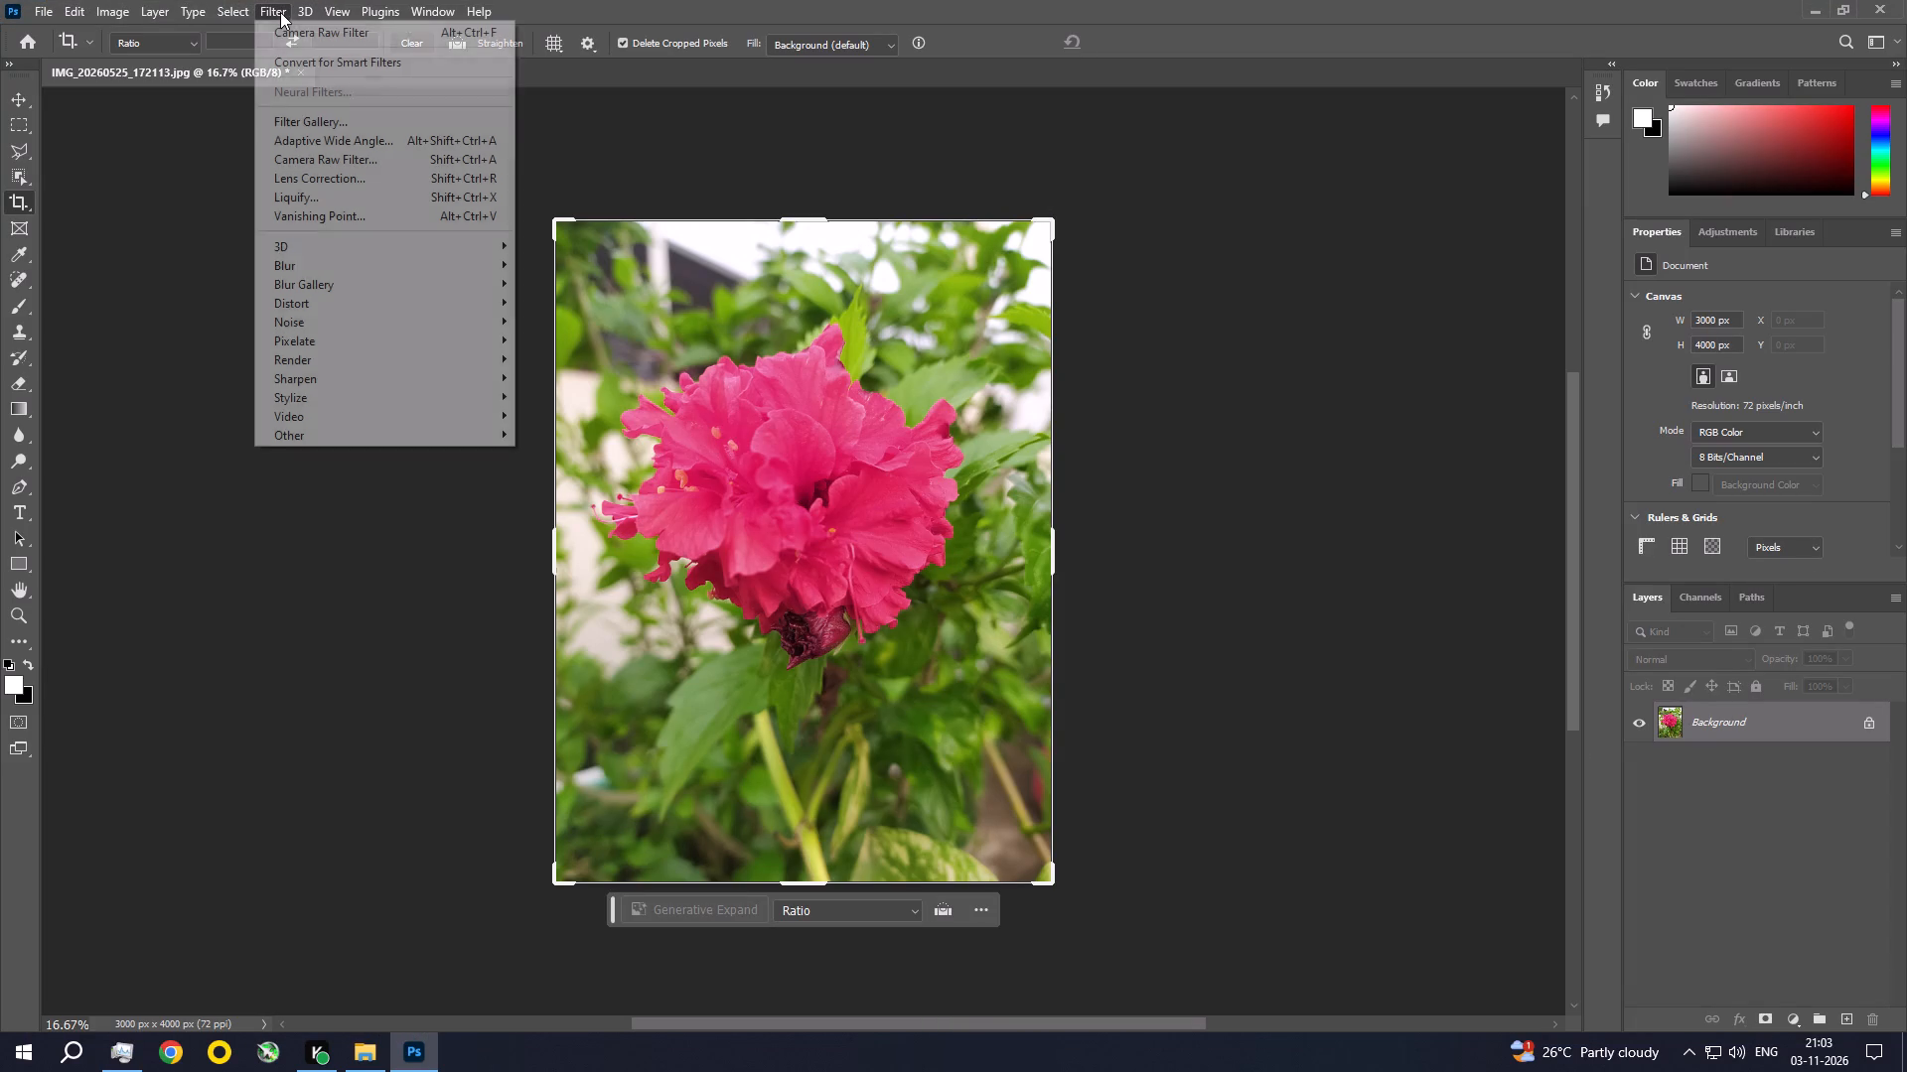
left_click(309, 160)
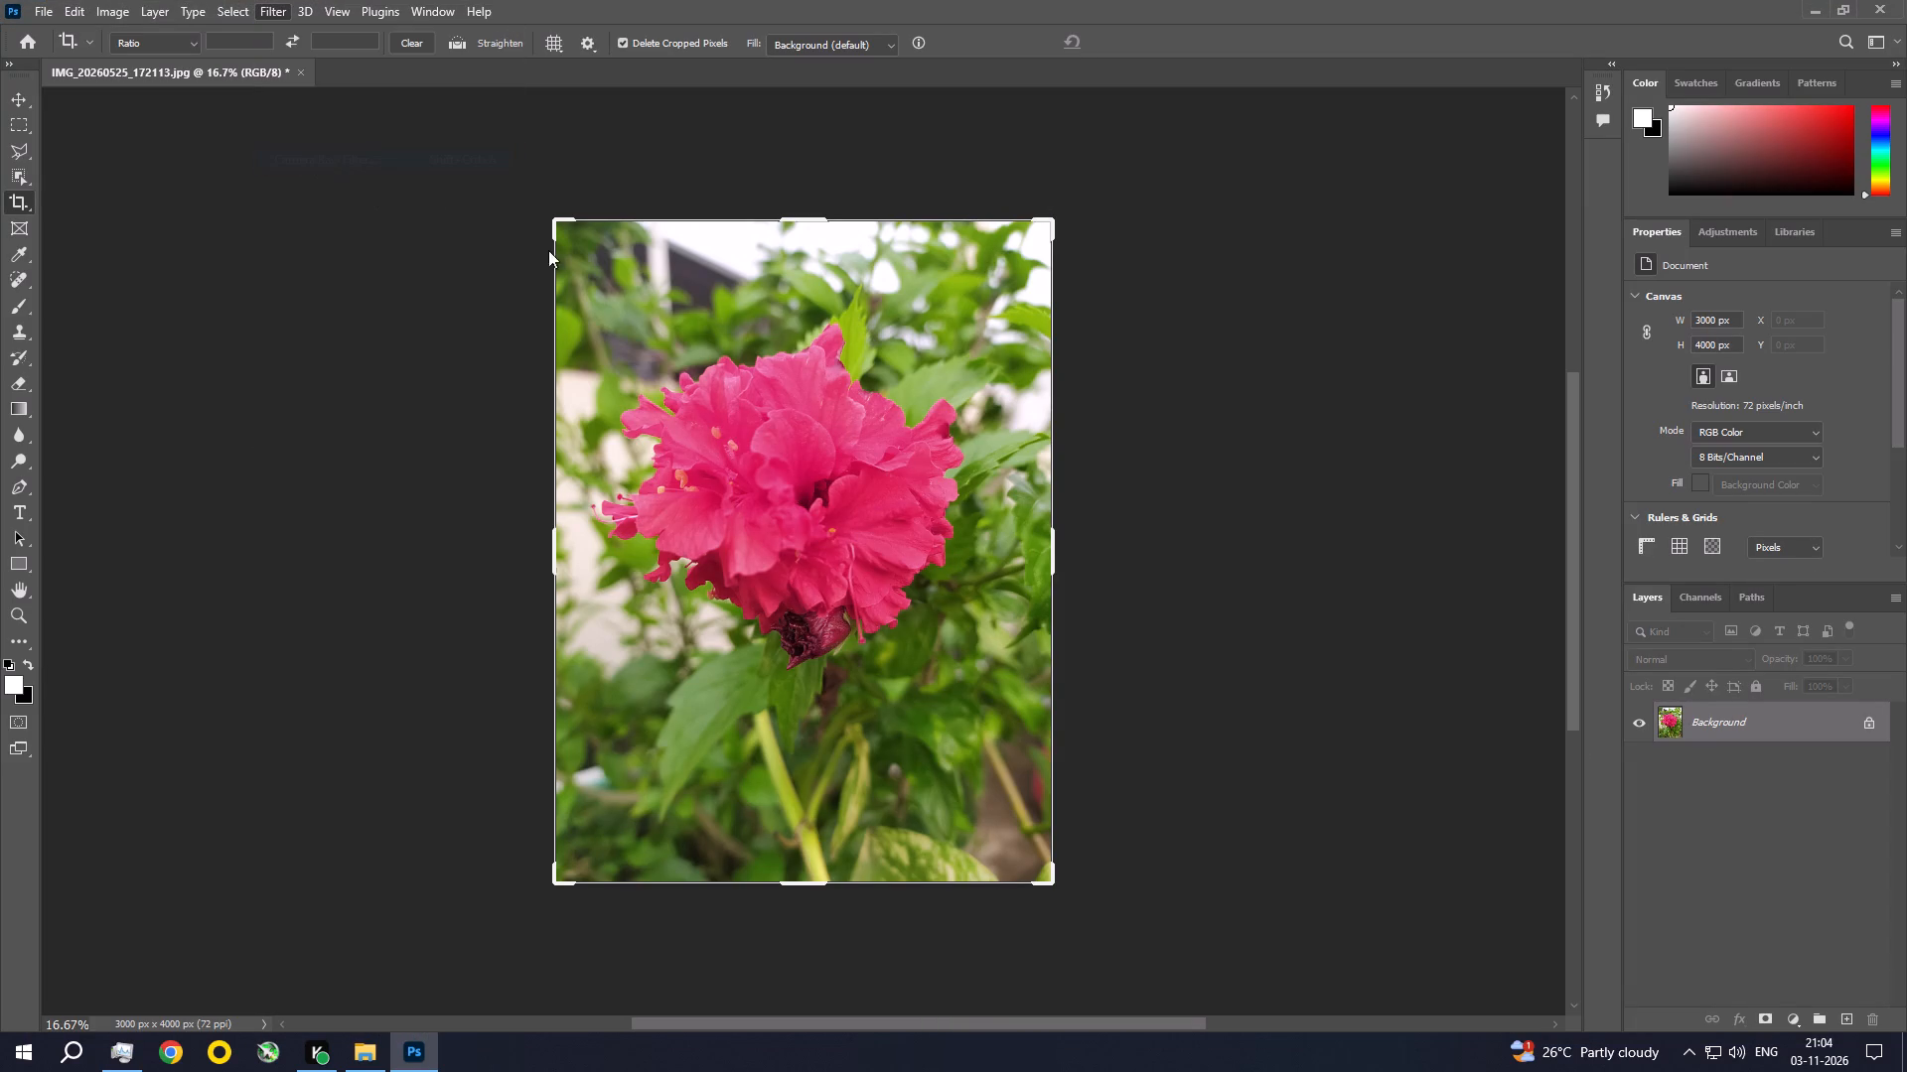
left_click_drag(1582, 333, 1580, 332)
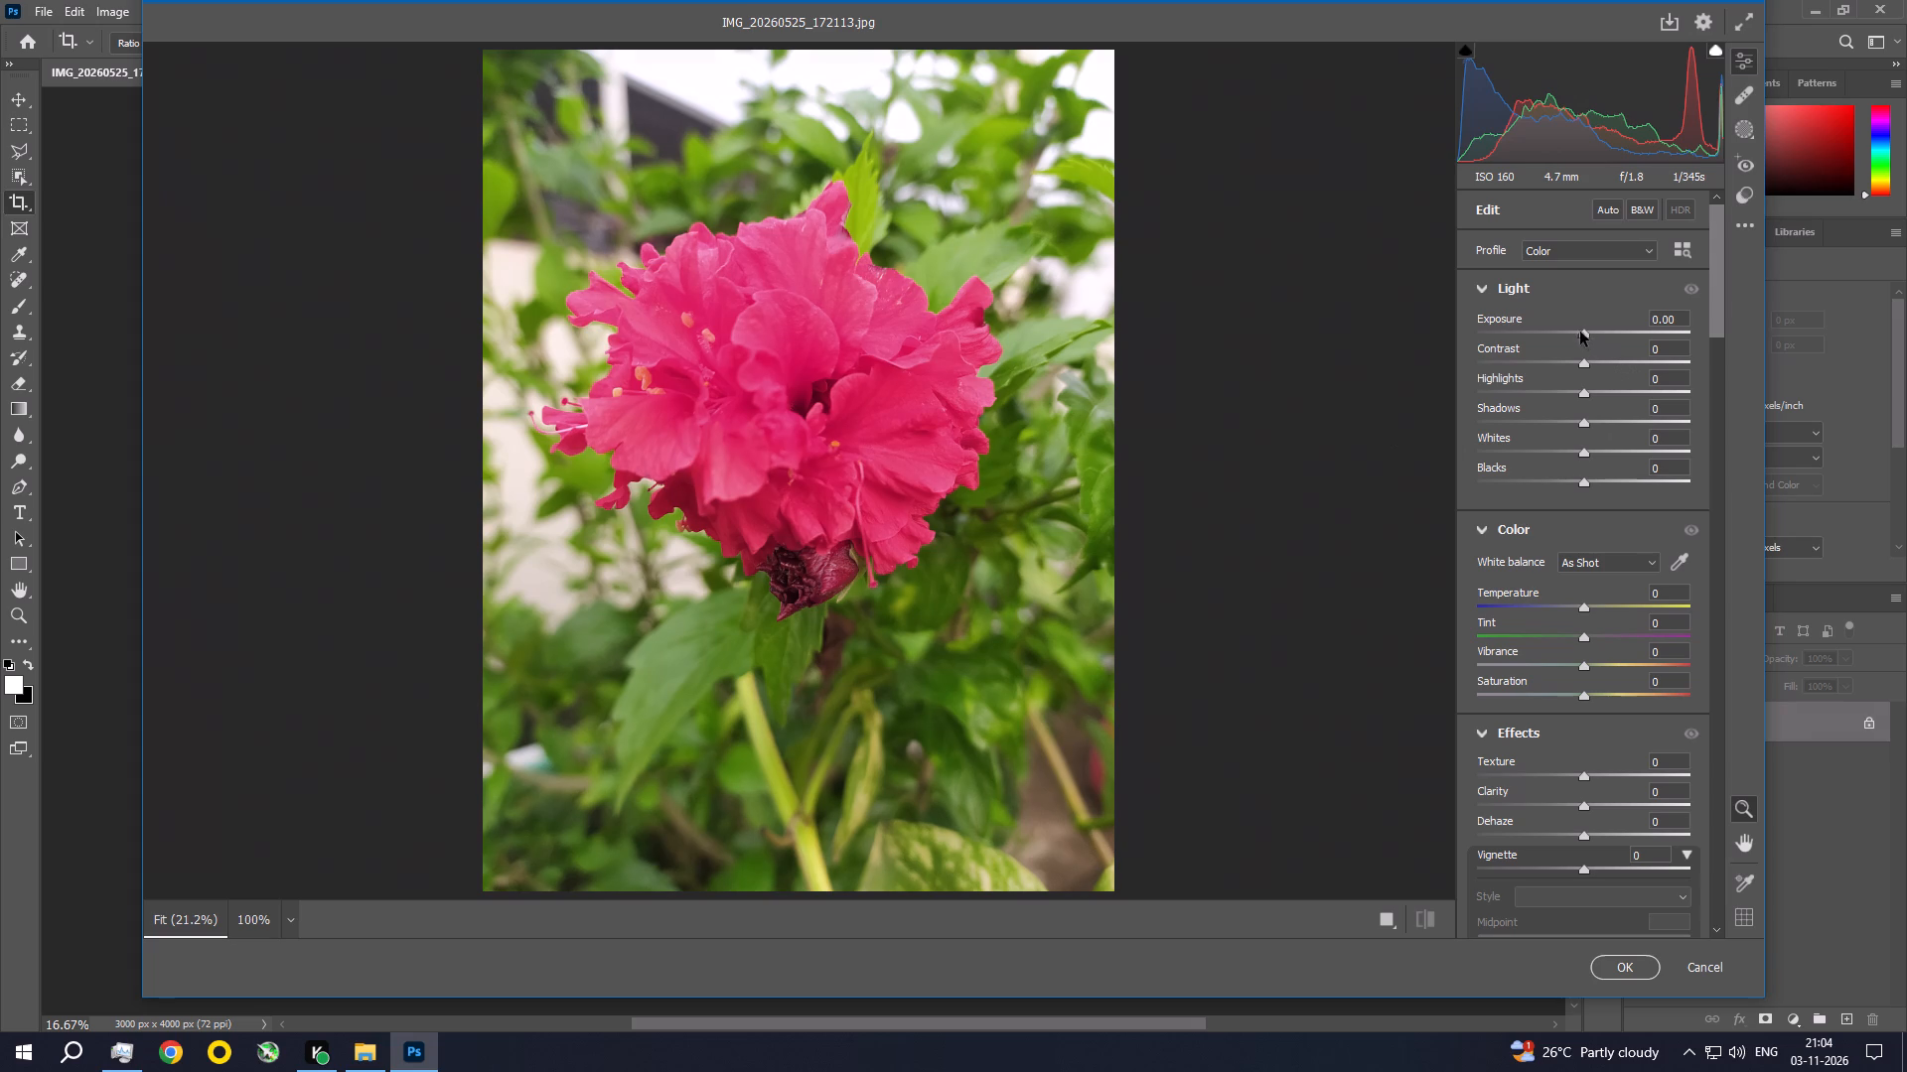
left_click_drag(1580, 332, 1567, 332)
left_click_drag(1592, 358, 1604, 365)
left_click_drag(1583, 394, 1559, 395)
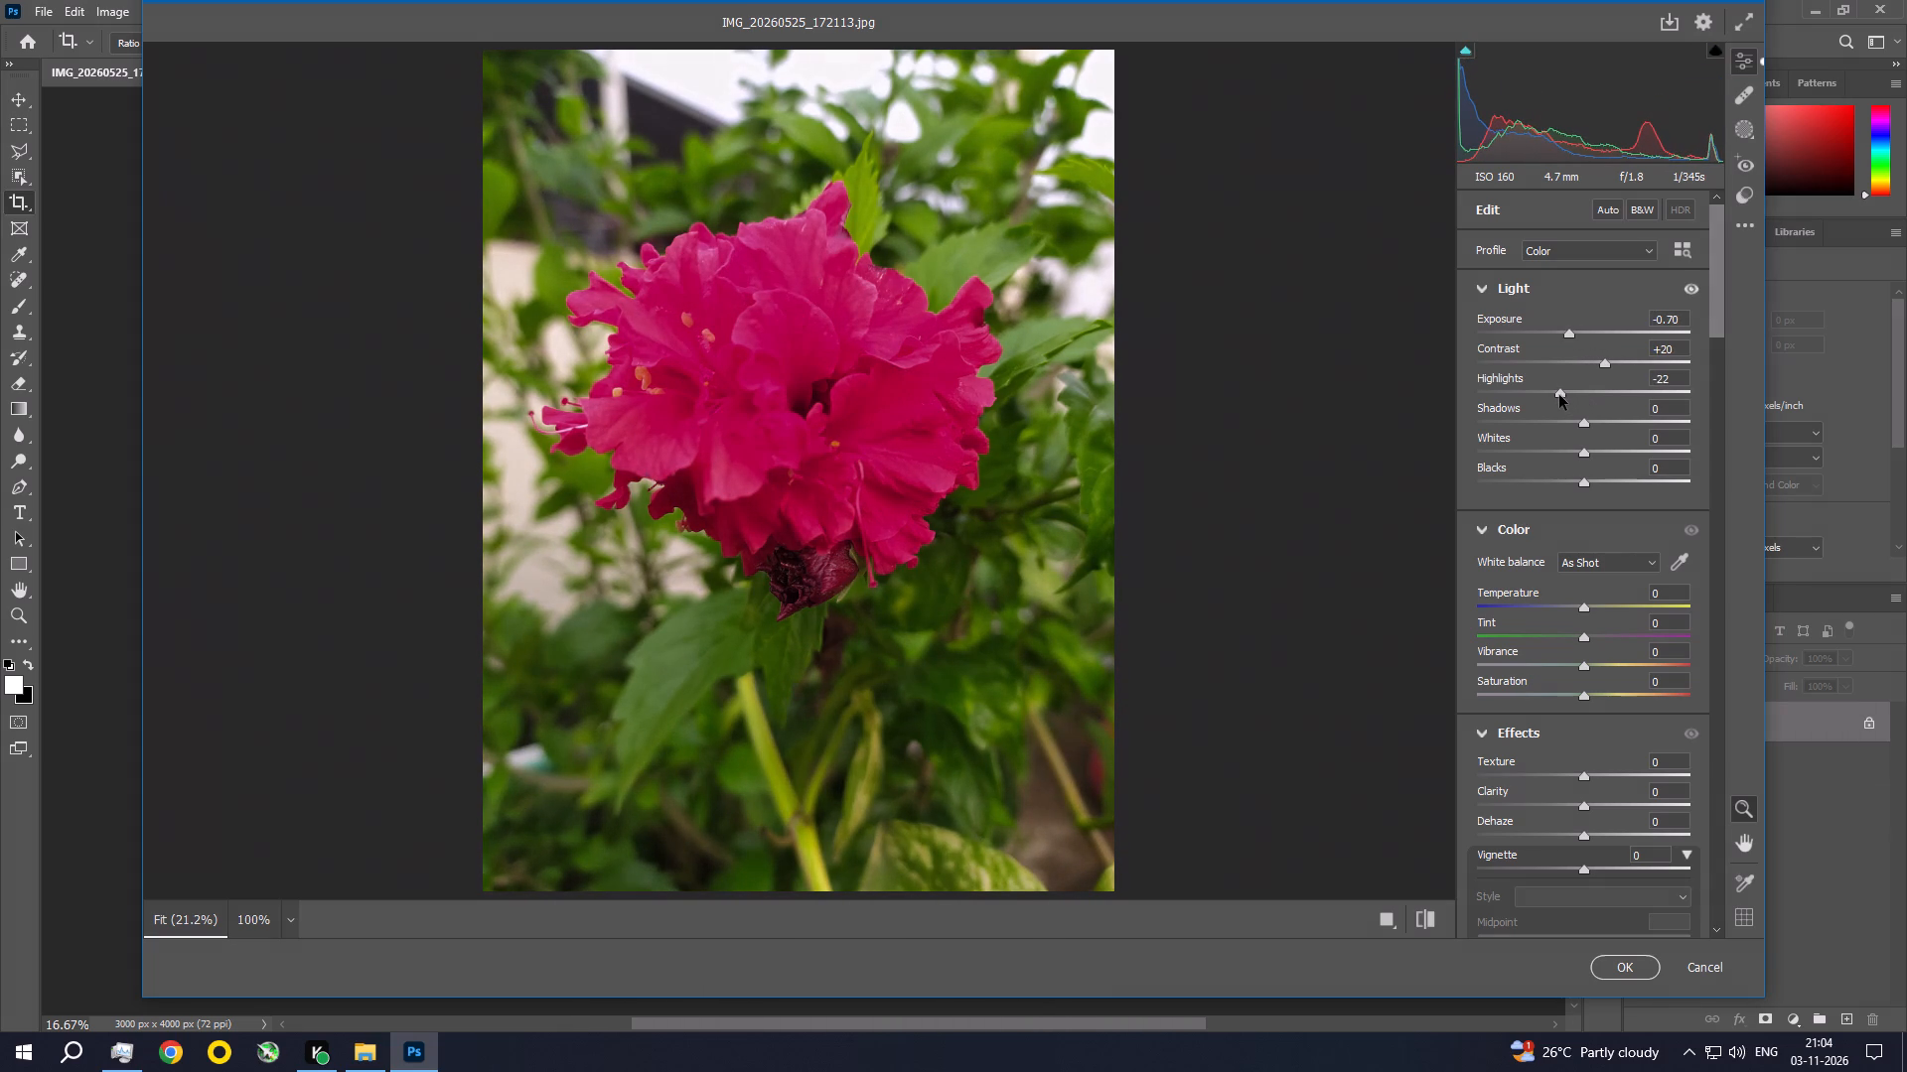
left_click_drag(1559, 395, 1558, 395)
left_click(1556, 393)
left_click_drag(1587, 421, 1607, 423)
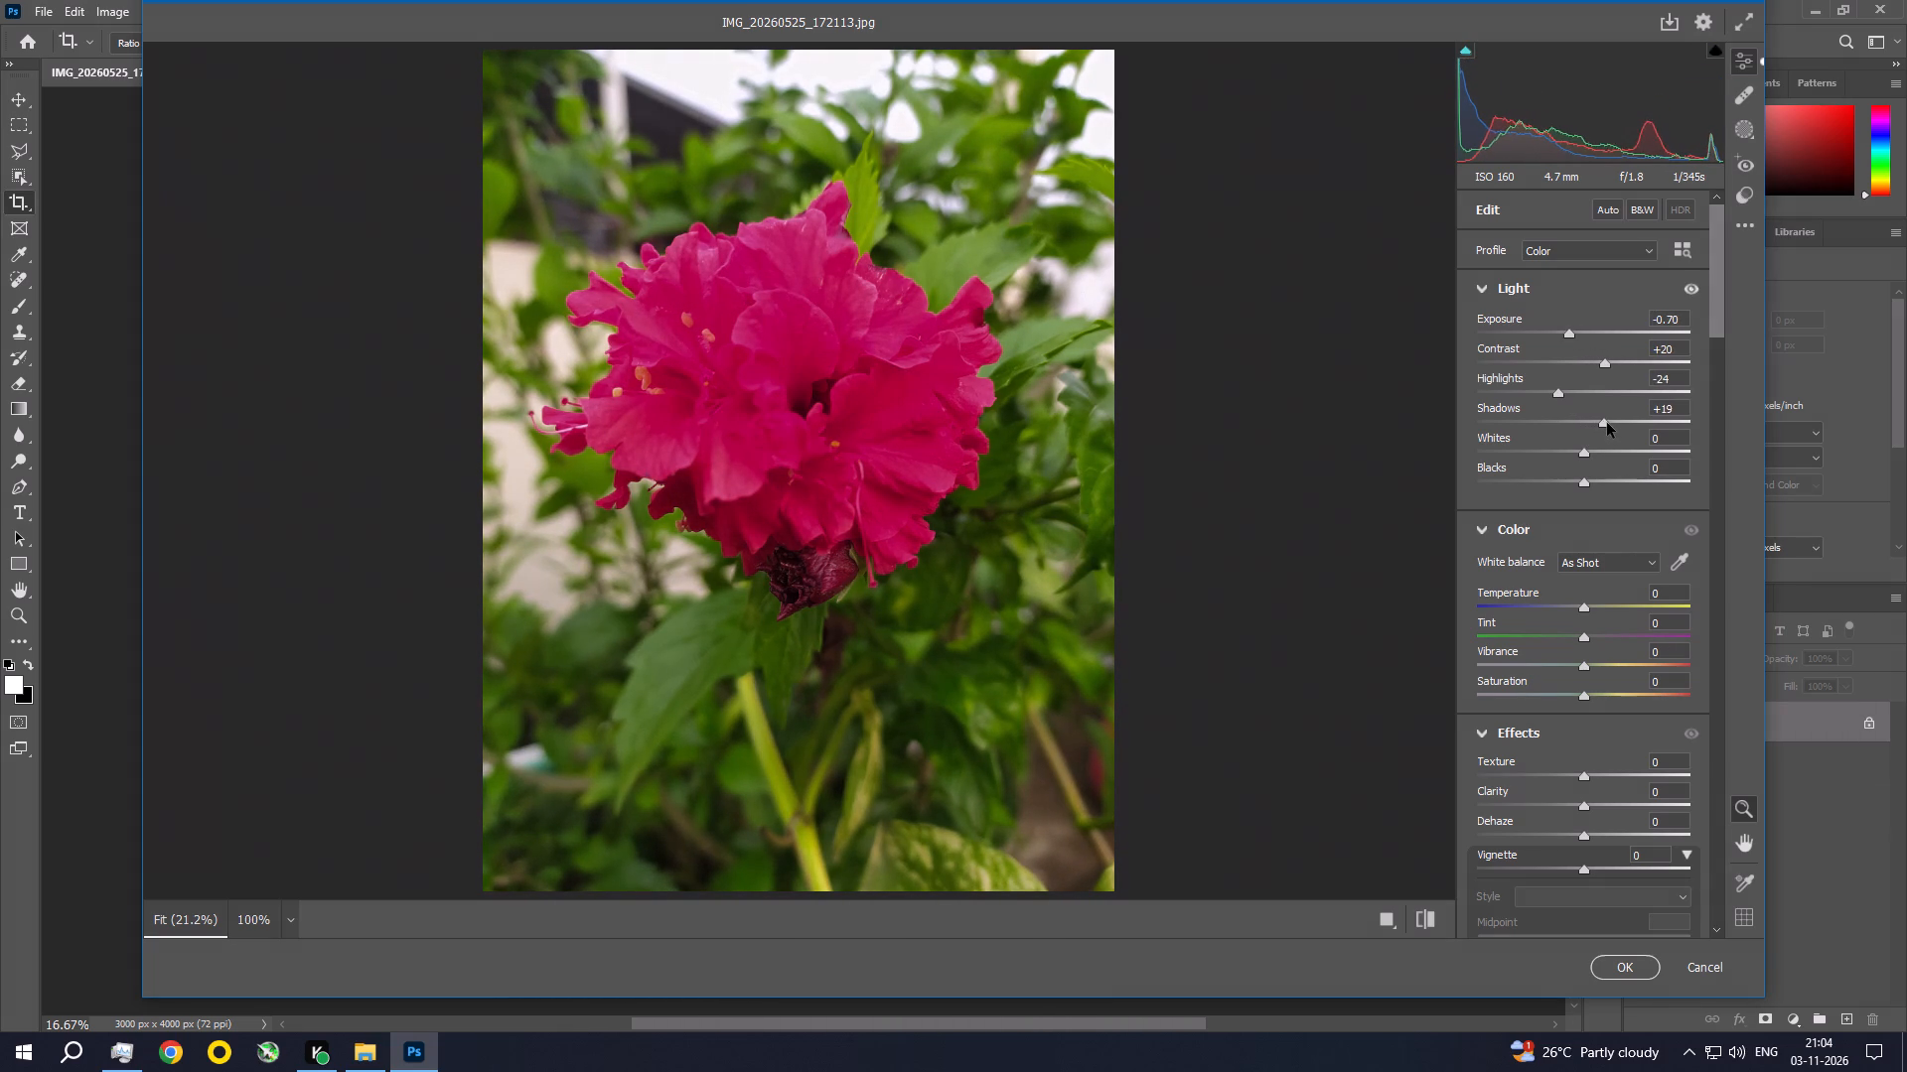
left_click_drag(1607, 423, 1615, 424)
left_click_drag(1587, 449, 1562, 441)
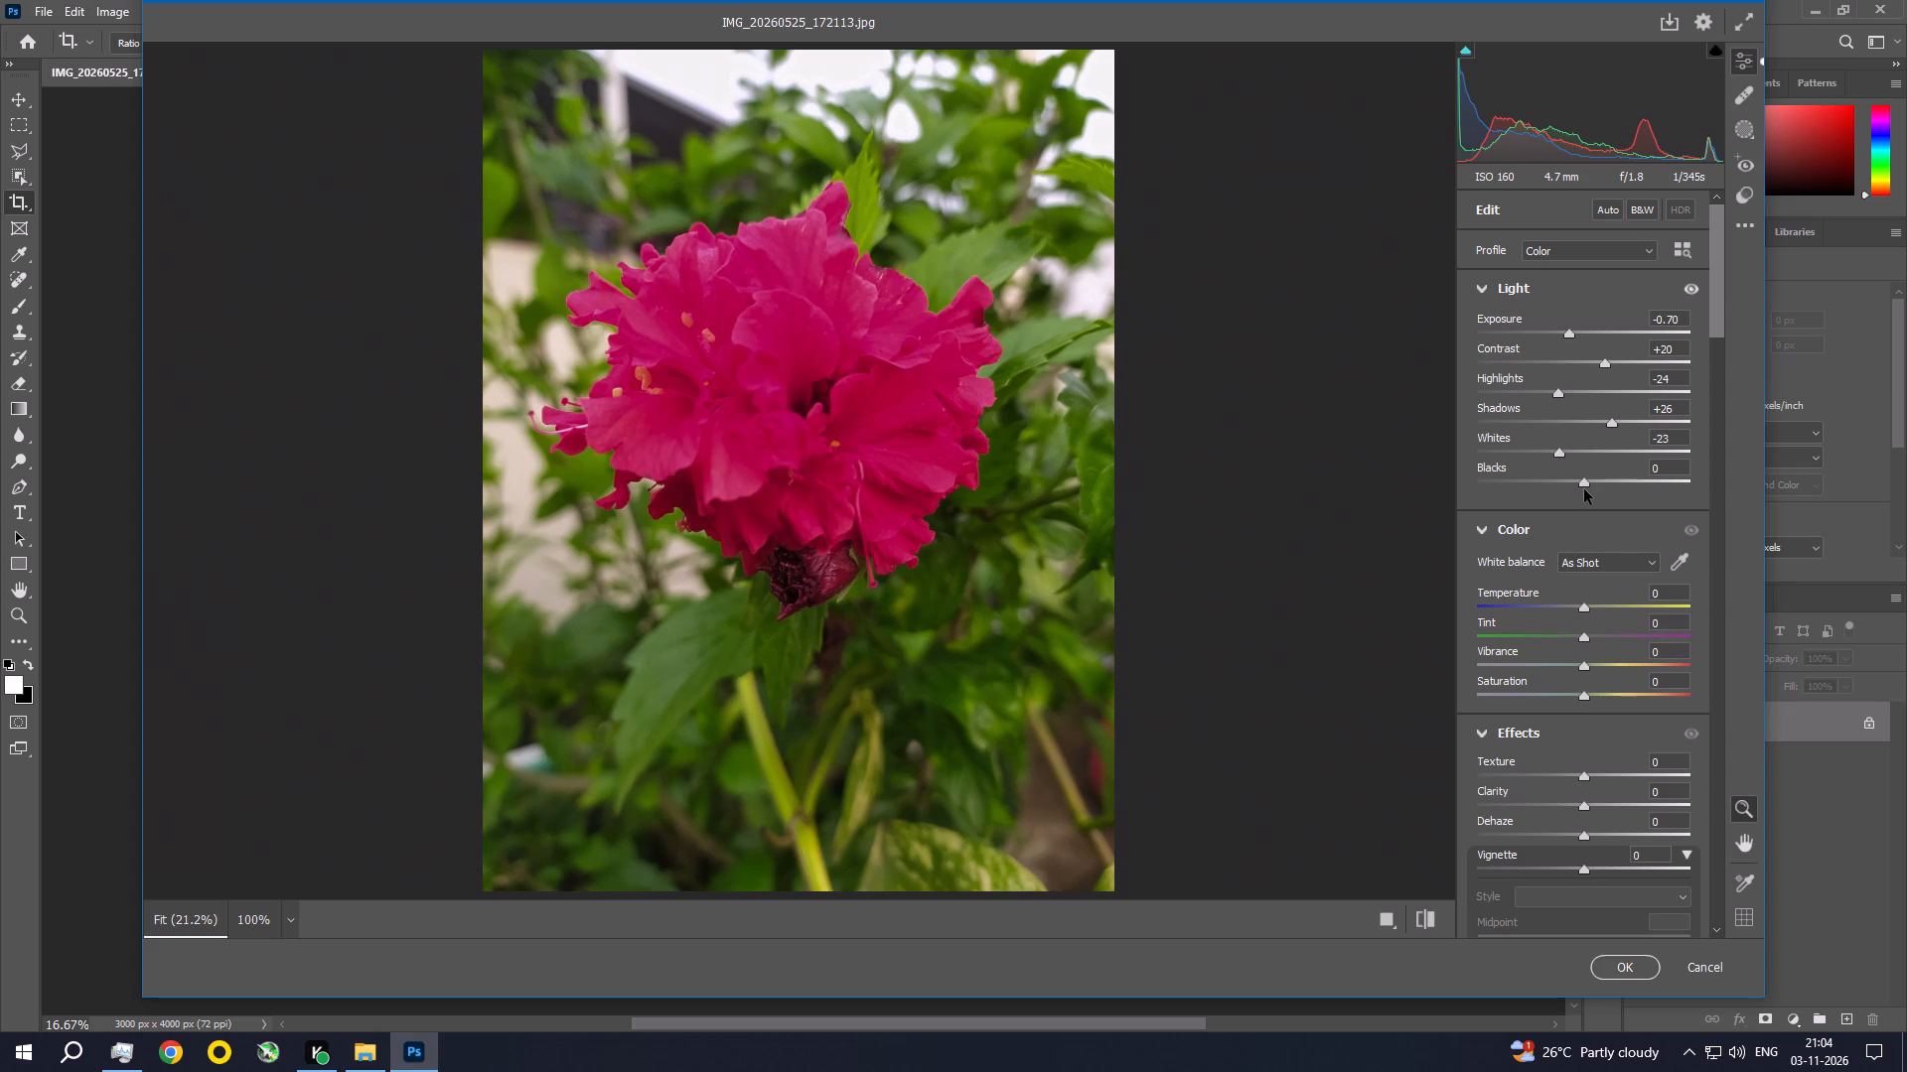
left_click_drag(1587, 481, 1607, 481)
Set the Camera Raw effects to Texture +11, Clarity +9 and Dehaze +23.
left_click_drag(1716, 282, 1718, 338)
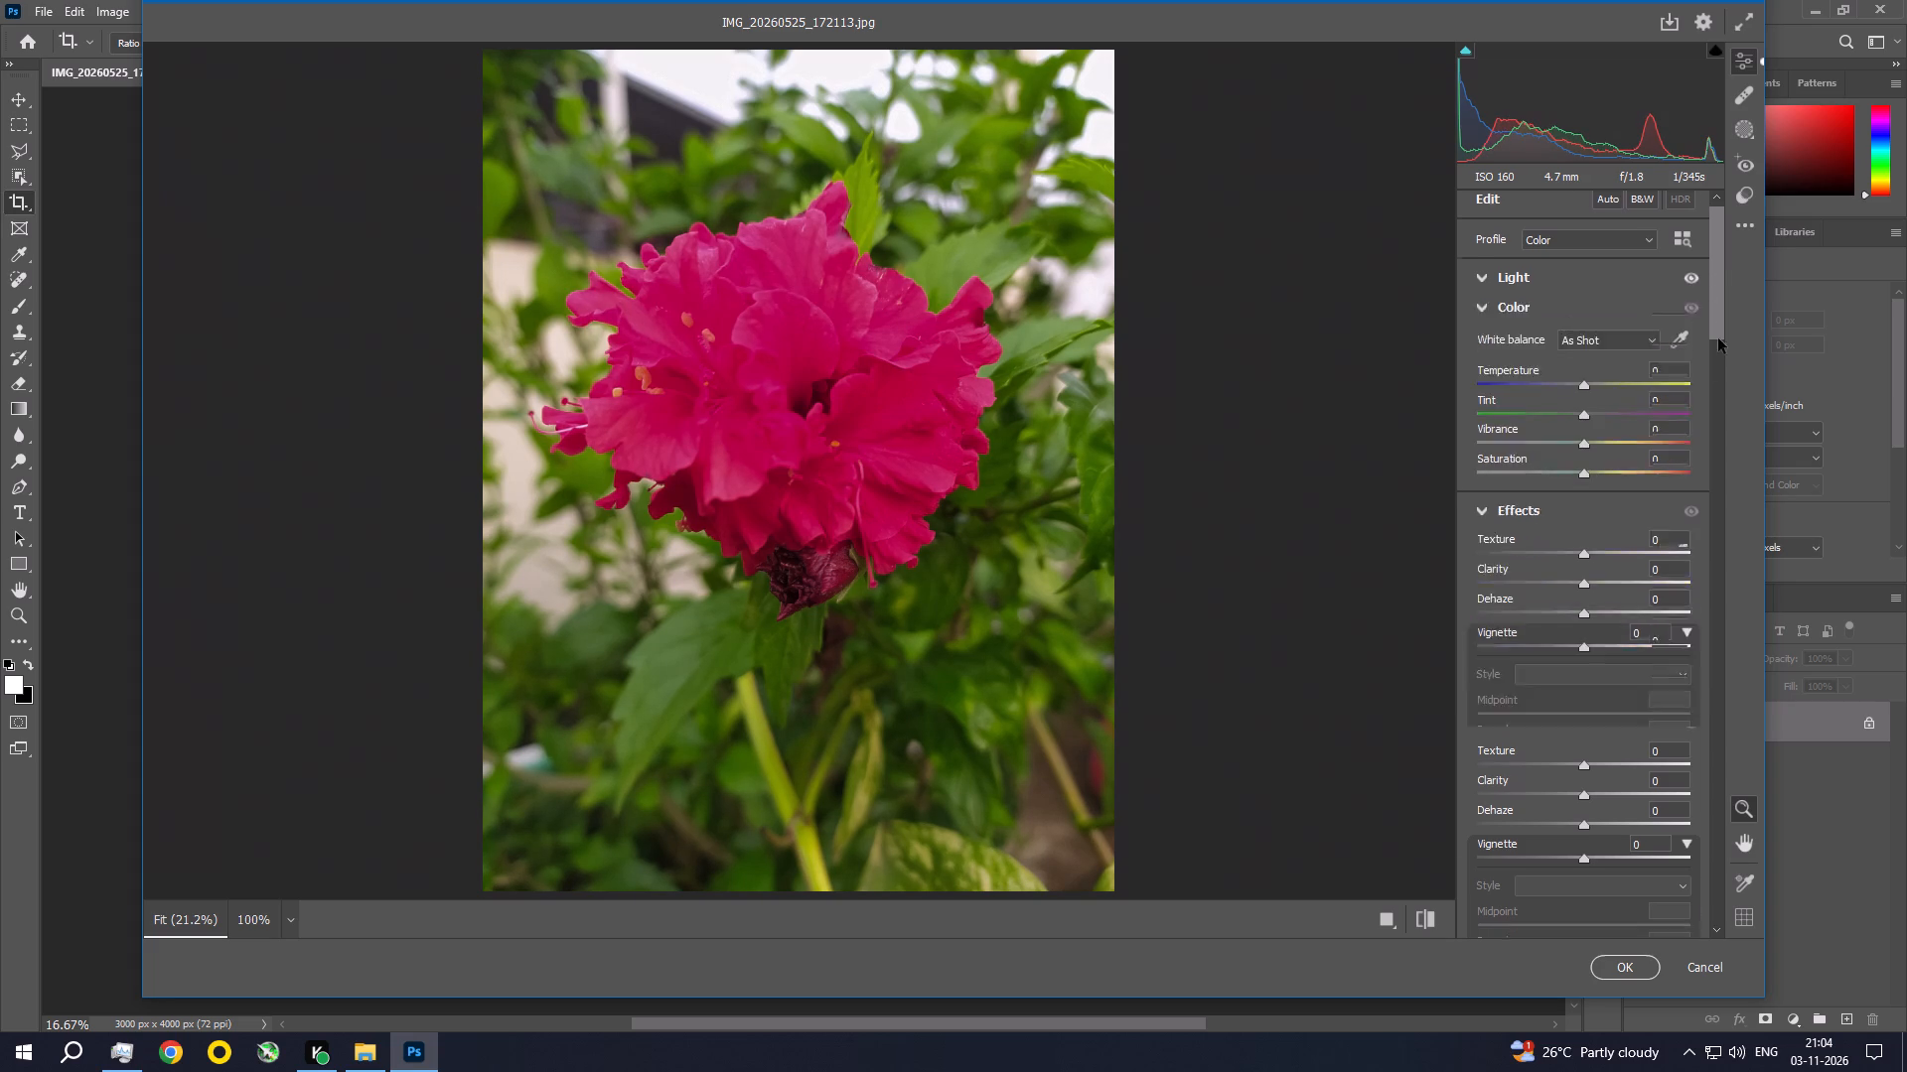
left_click_drag(1718, 338, 1718, 363)
left_click_drag(1587, 316, 1599, 327)
left_click_drag(1585, 345, 1595, 350)
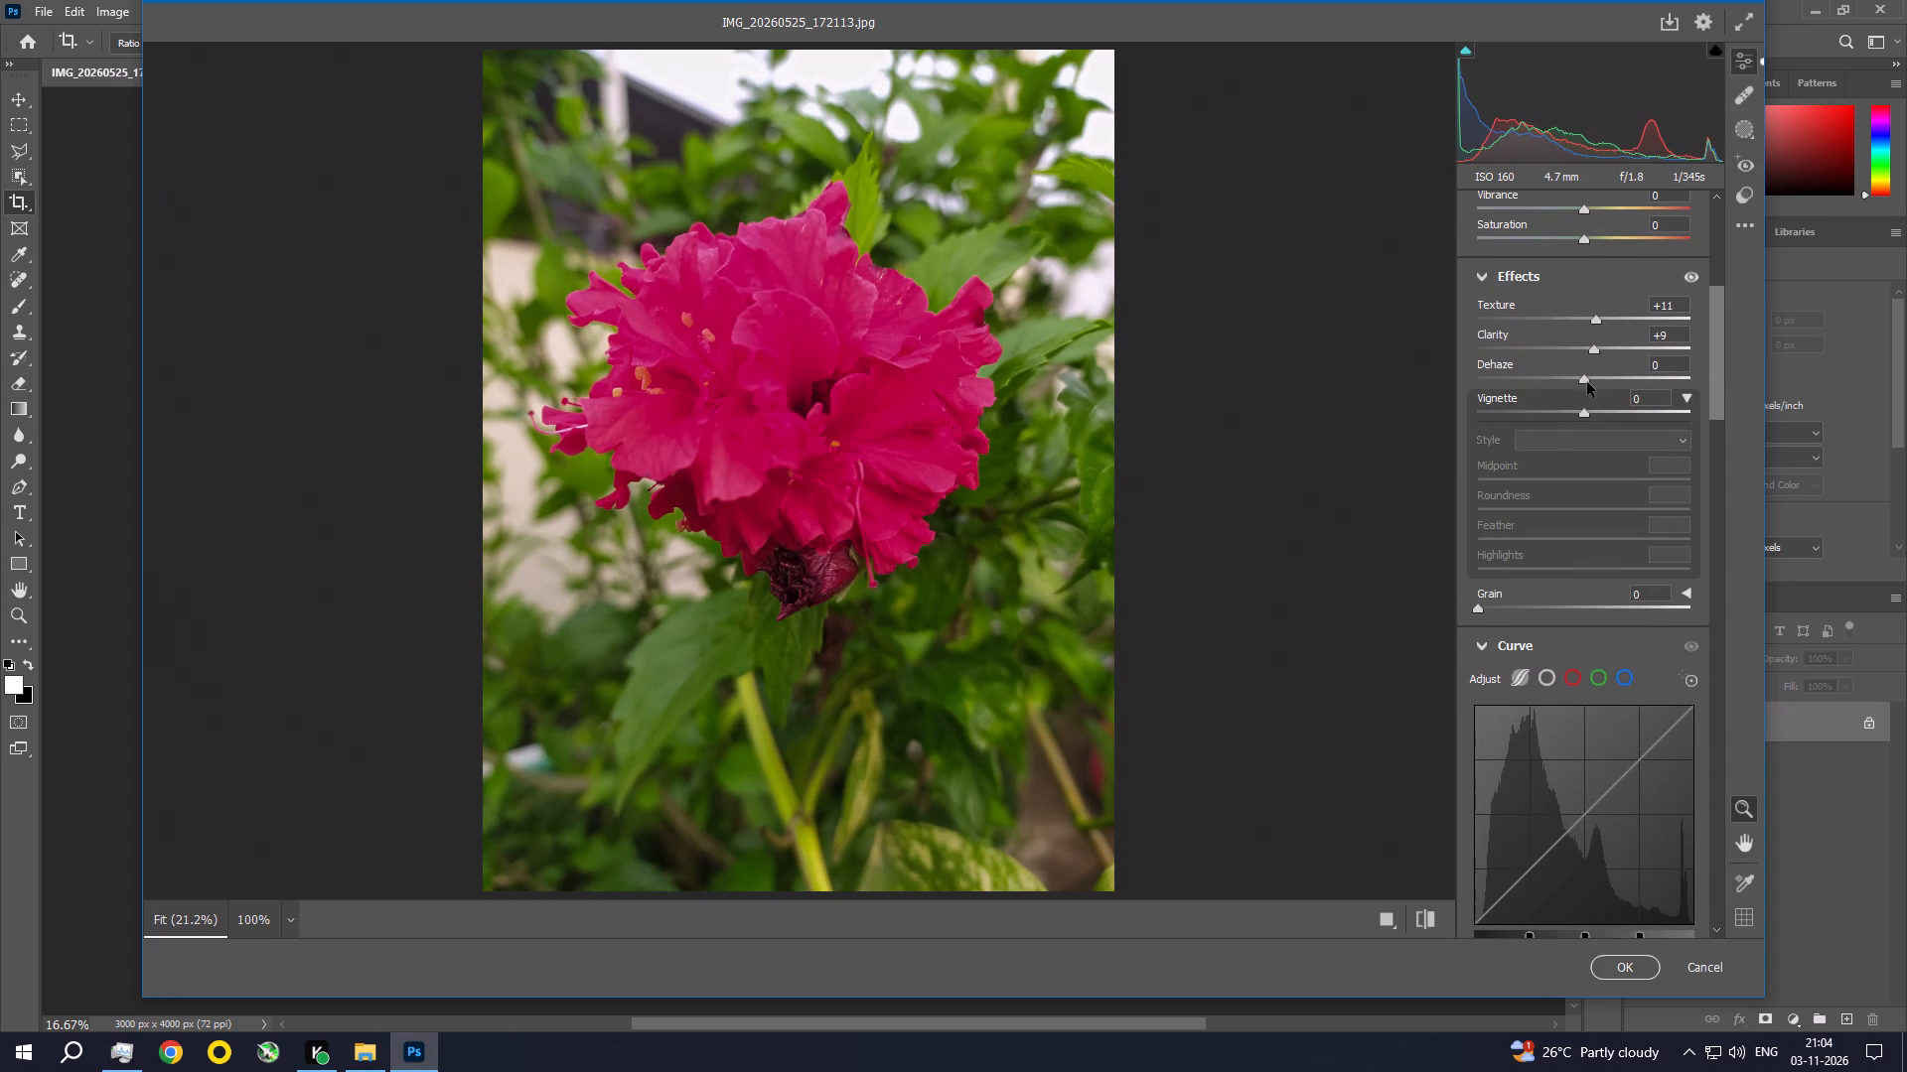
left_click_drag(1582, 376, 1574, 377)
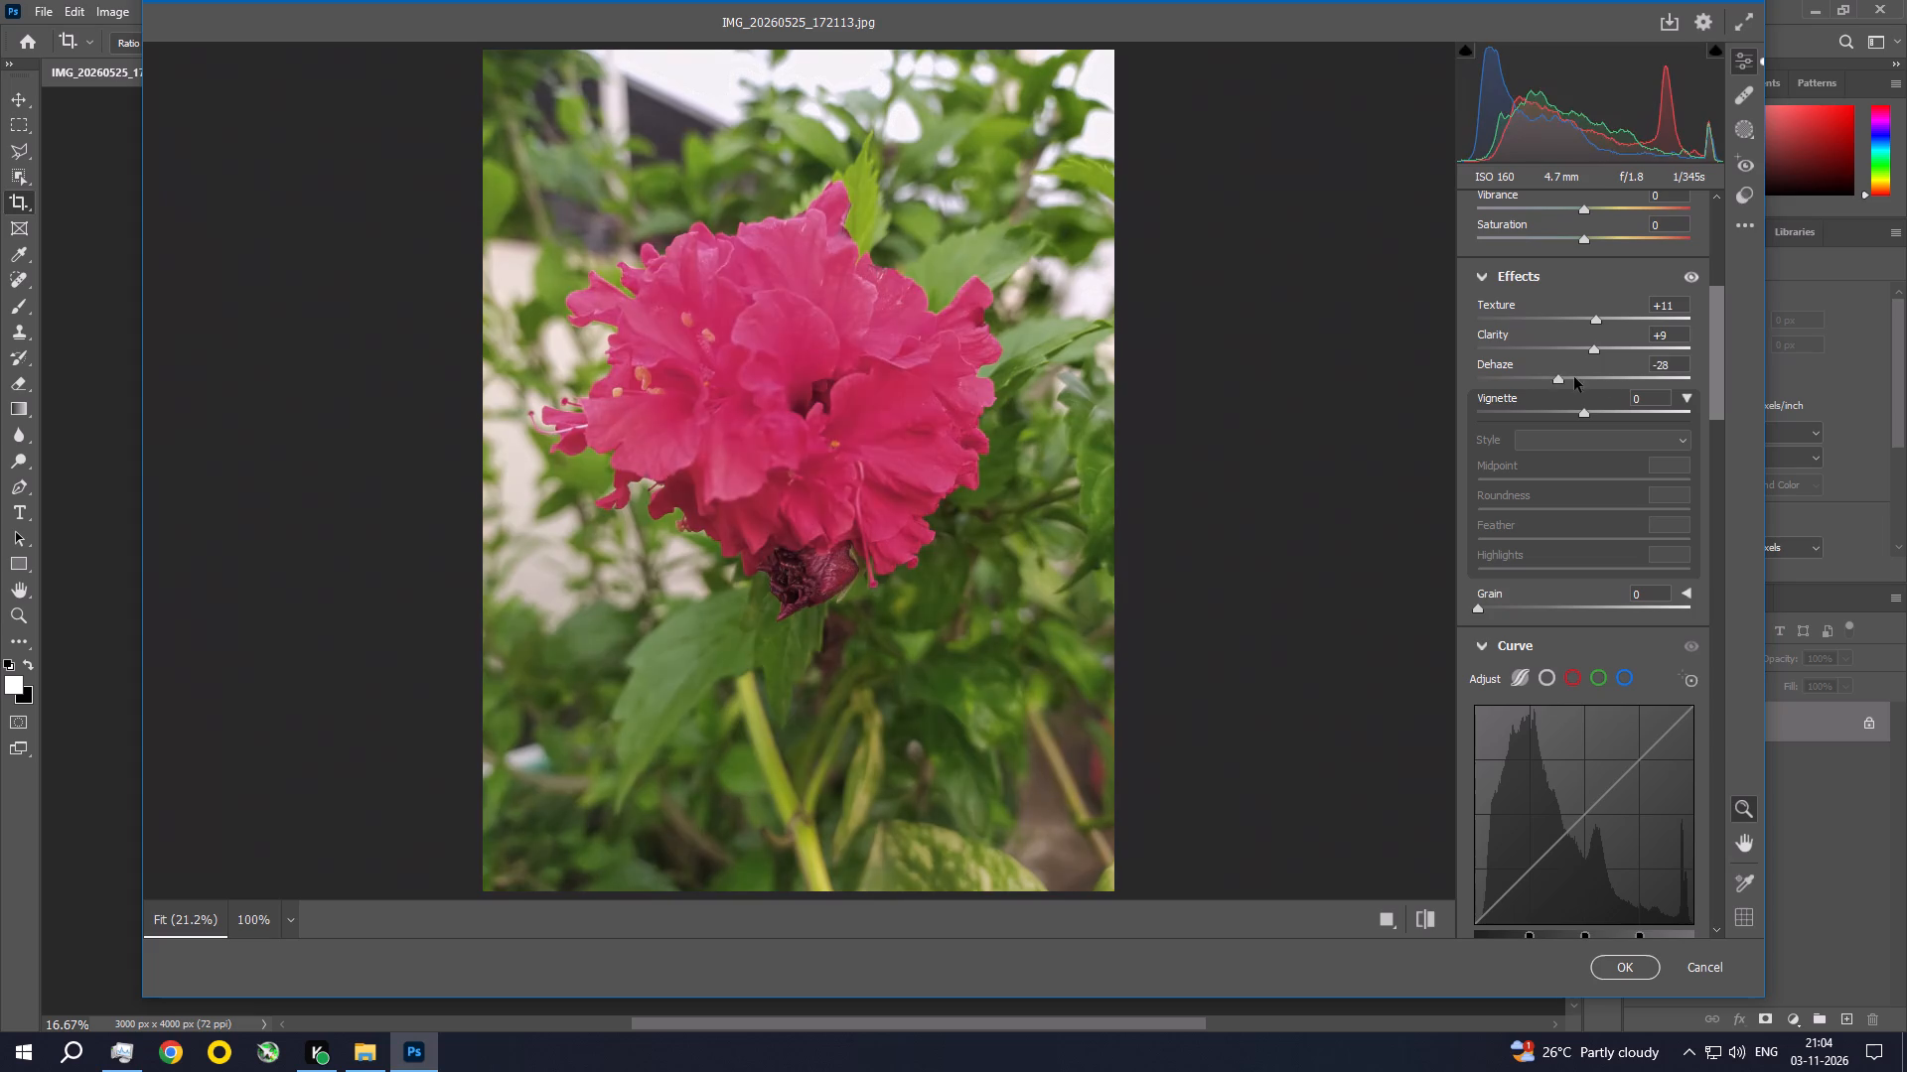
left_click_drag(1574, 377, 1607, 381)
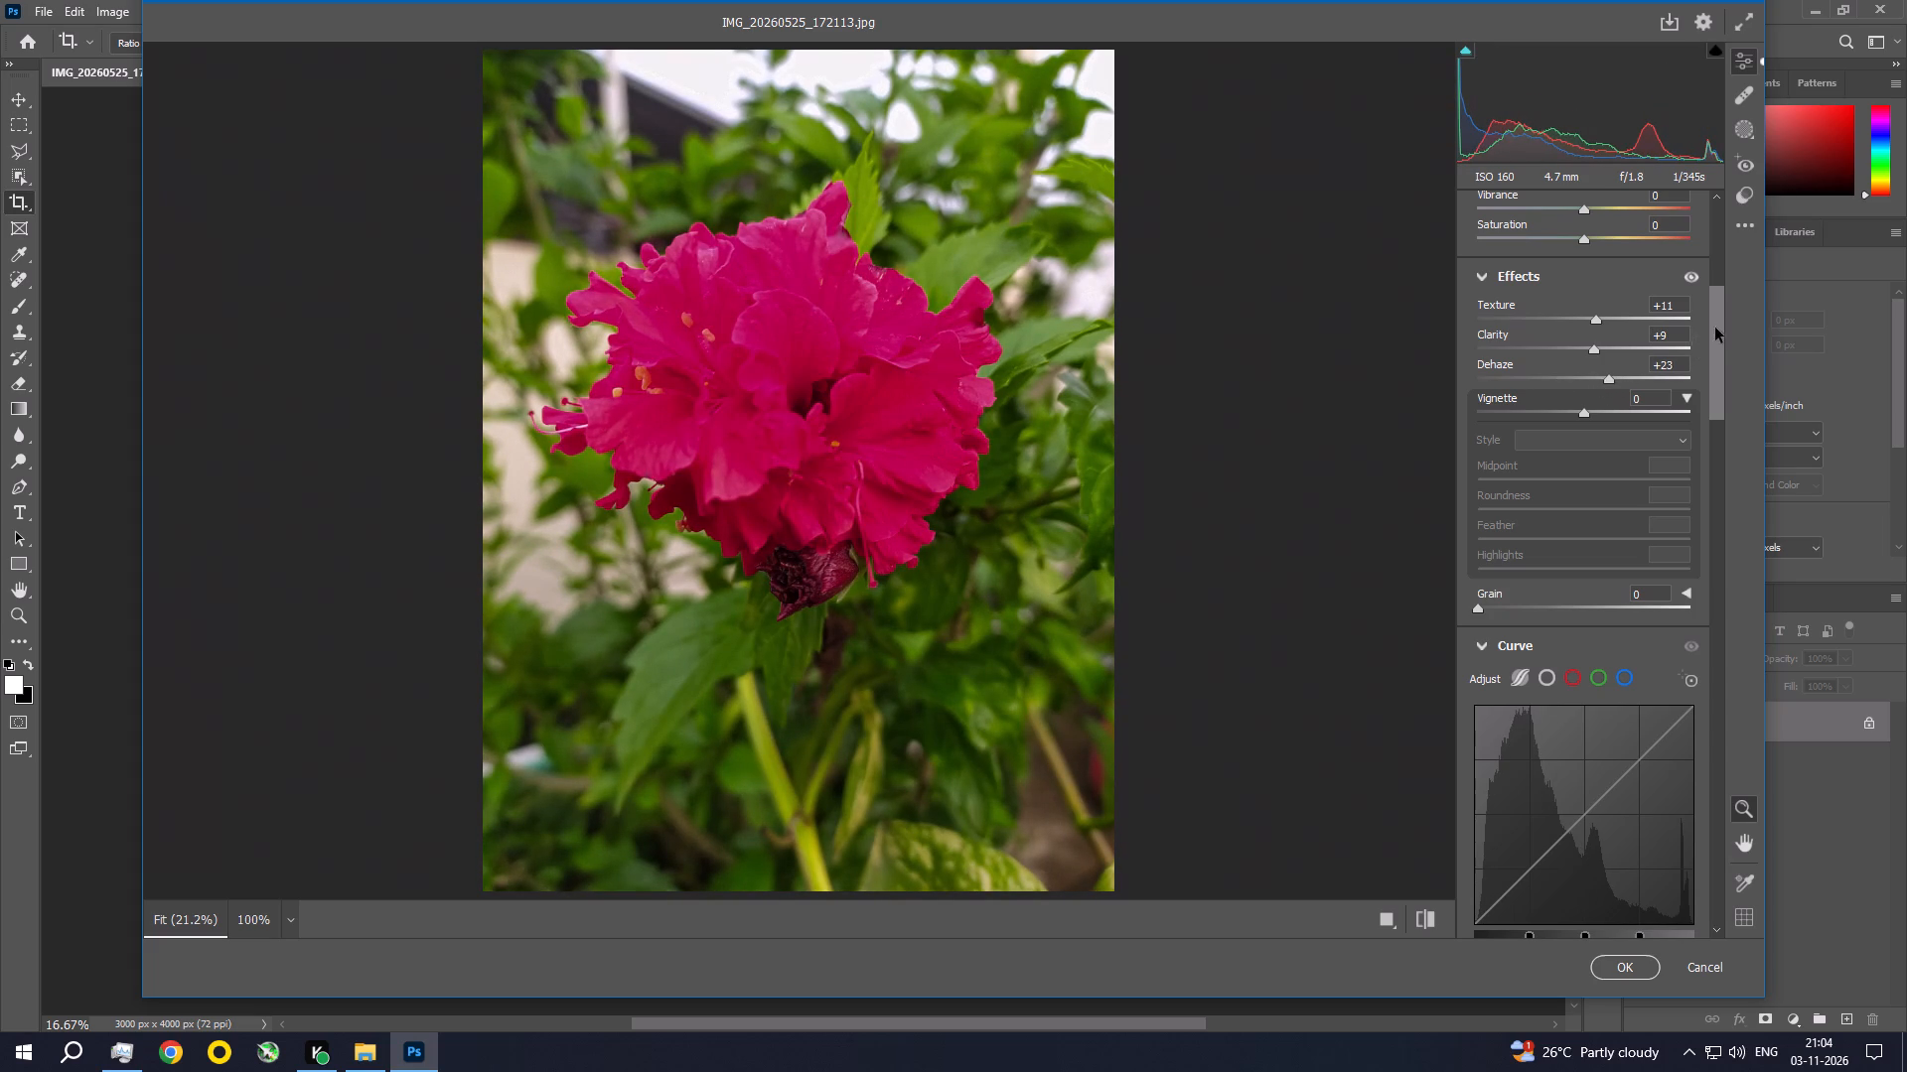
Set the parametric curve's Highlights to -39 and lower its Lights moderately.
left_click_drag(1721, 326, 1709, 433)
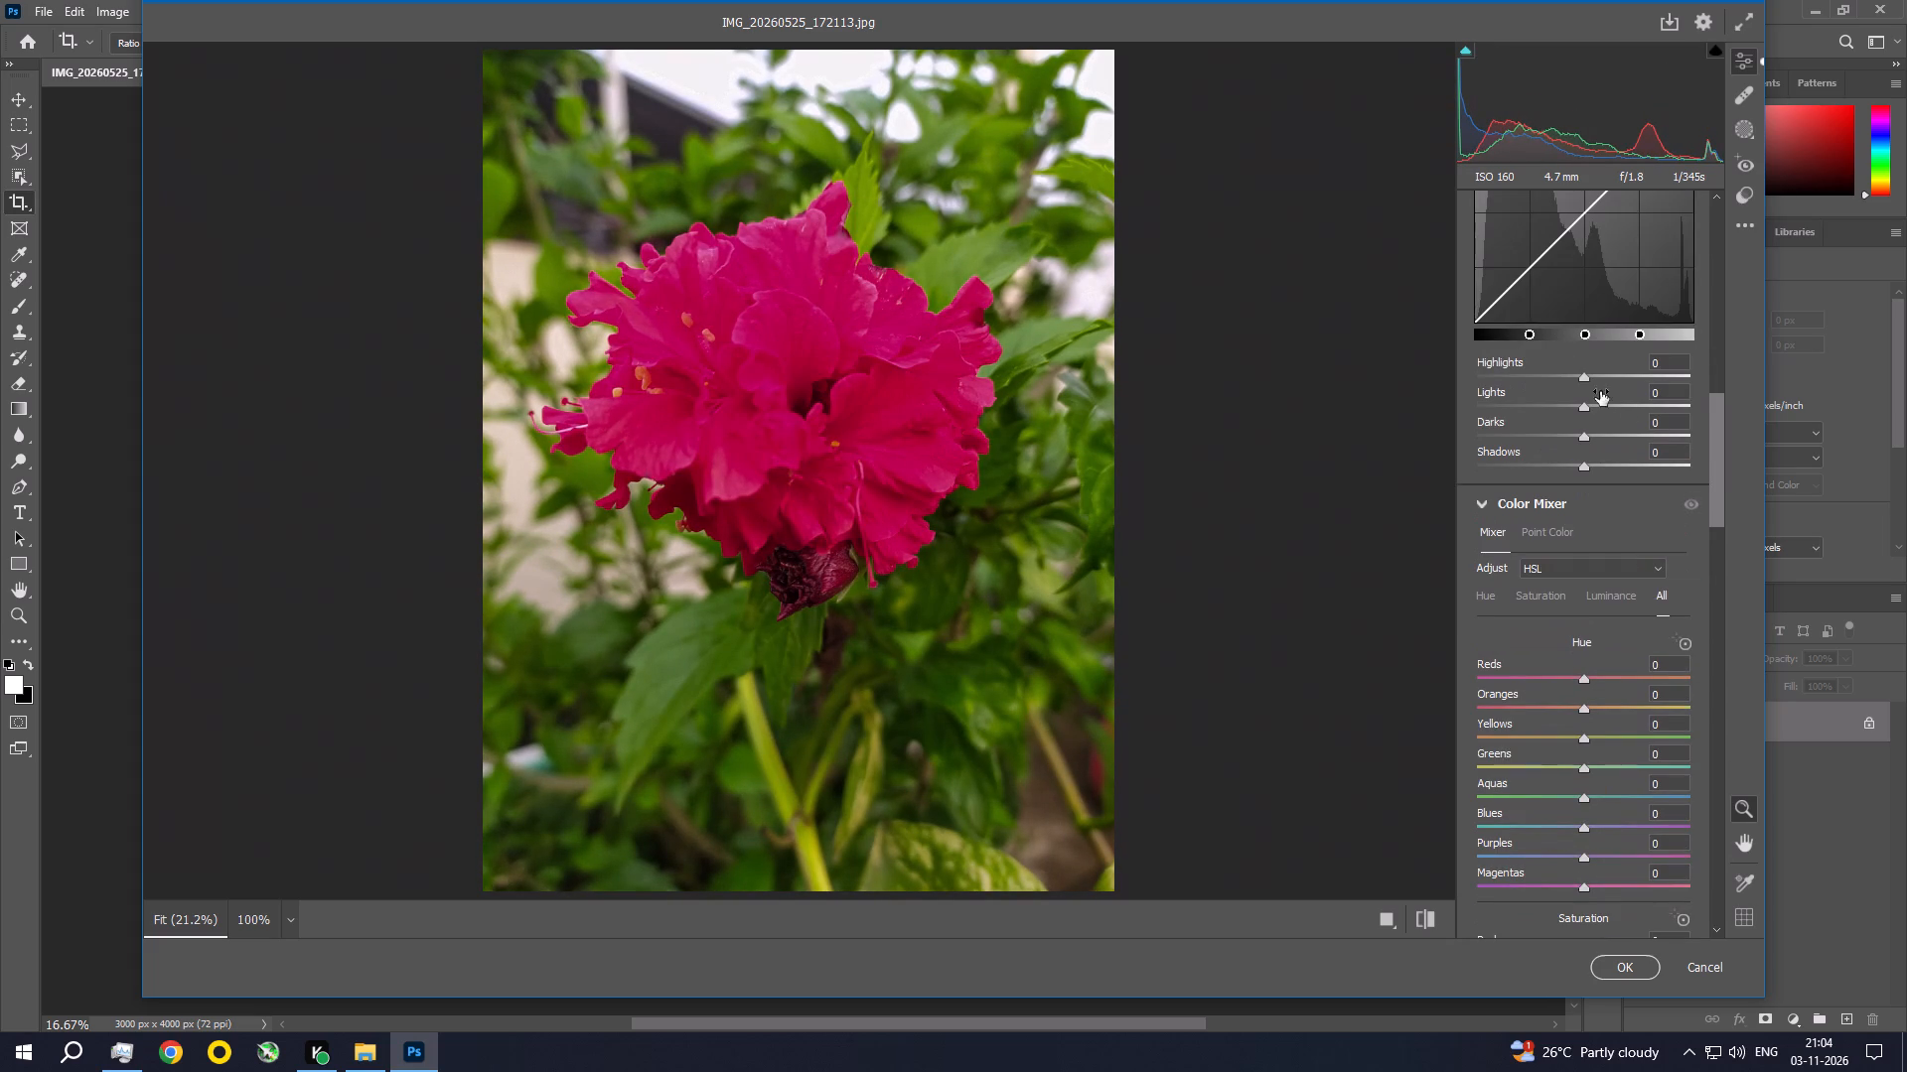
left_click_drag(1581, 377, 1540, 371)
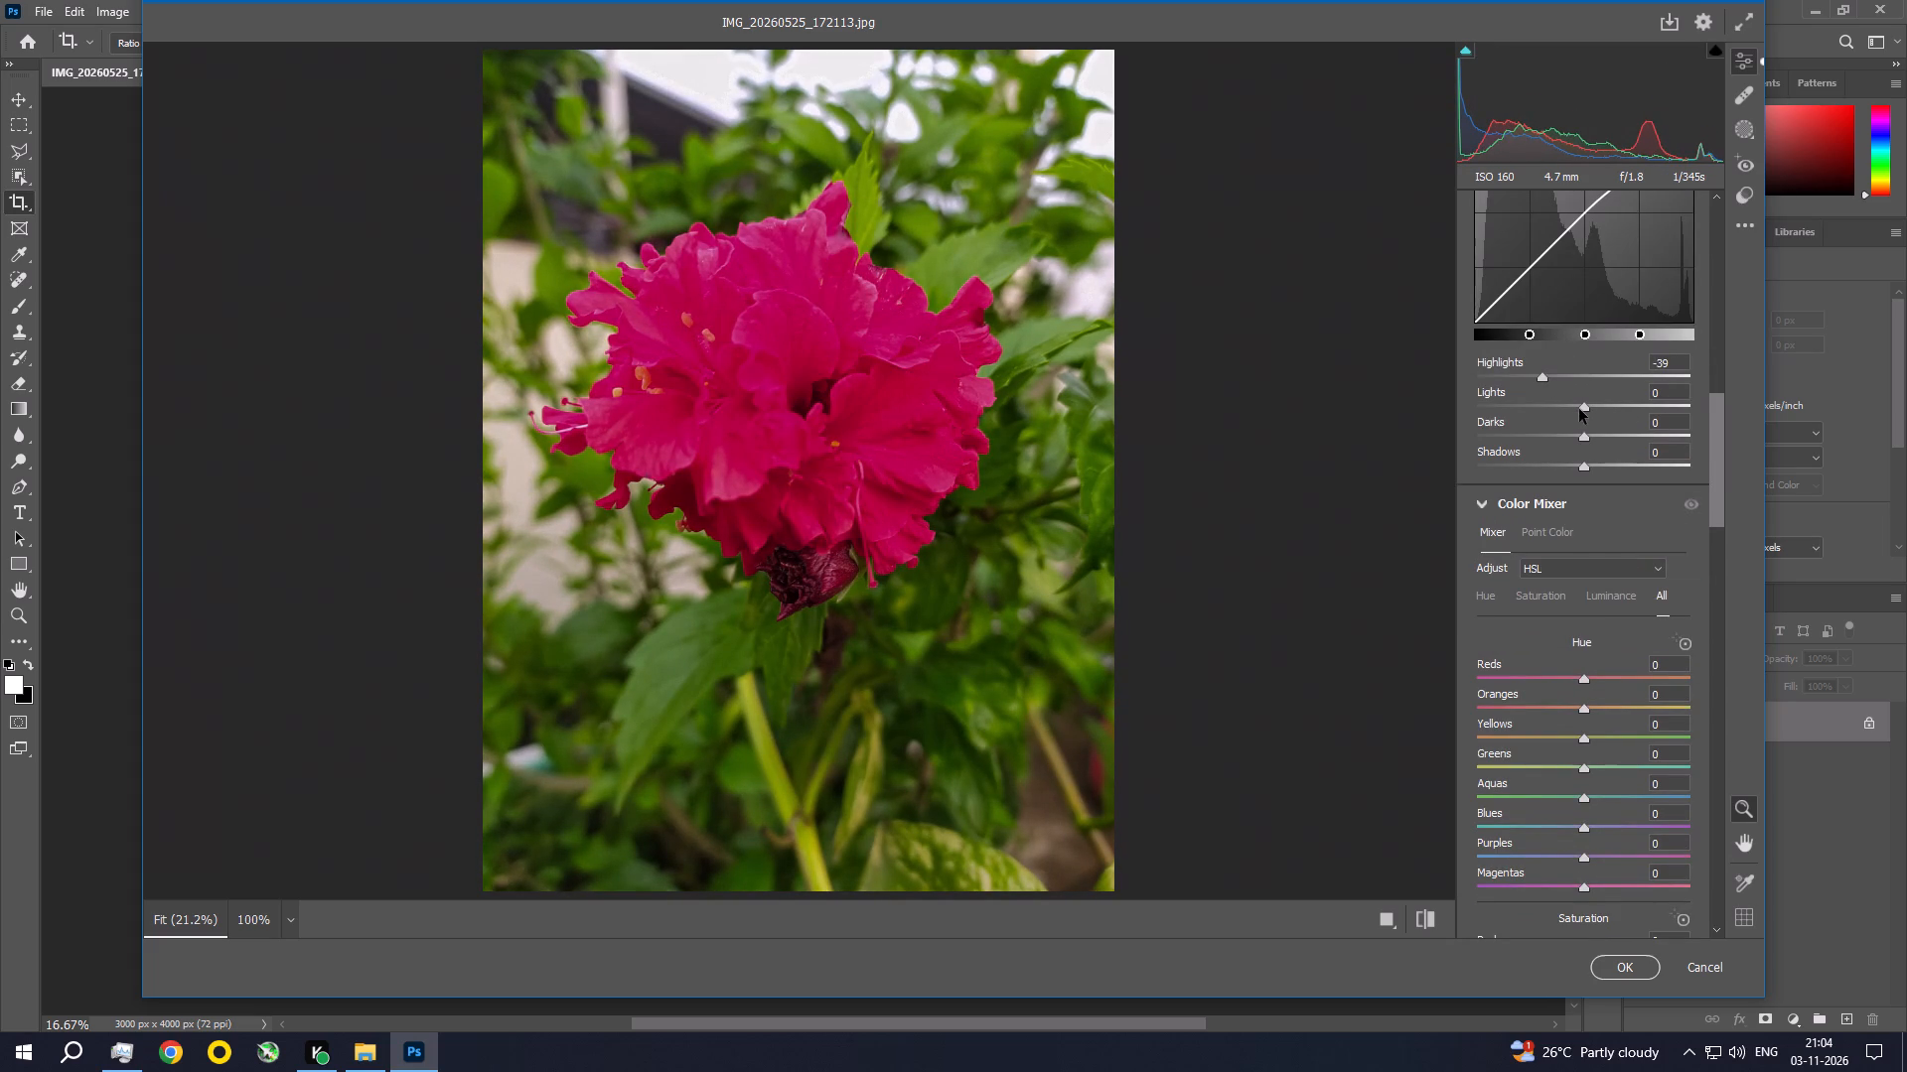
left_click_drag(1579, 409, 1556, 401)
Apply Lens Blur with a Blur Amount of 62, and commit the Camera Raw edits to the hibiscus photo.
left_click_drag(1715, 416, 1733, 770)
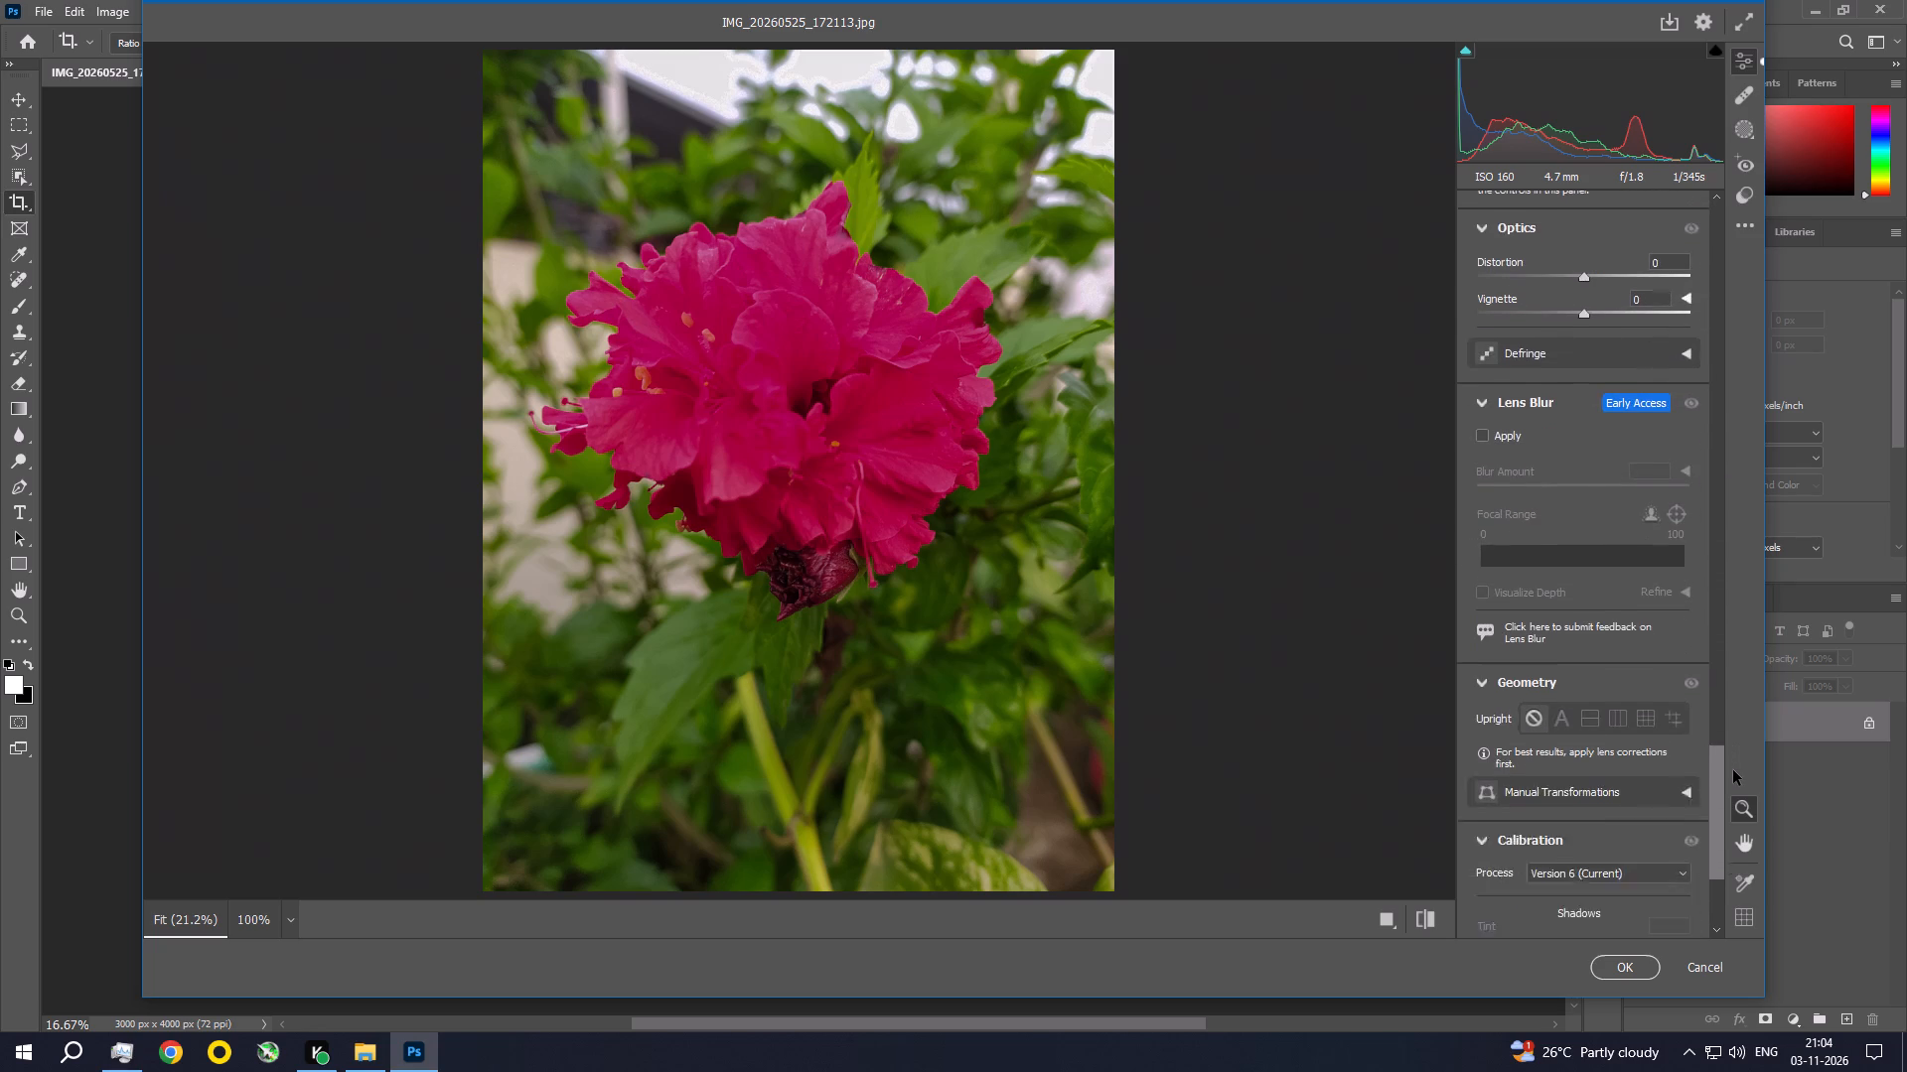
left_click_drag(1733, 770, 1740, 692)
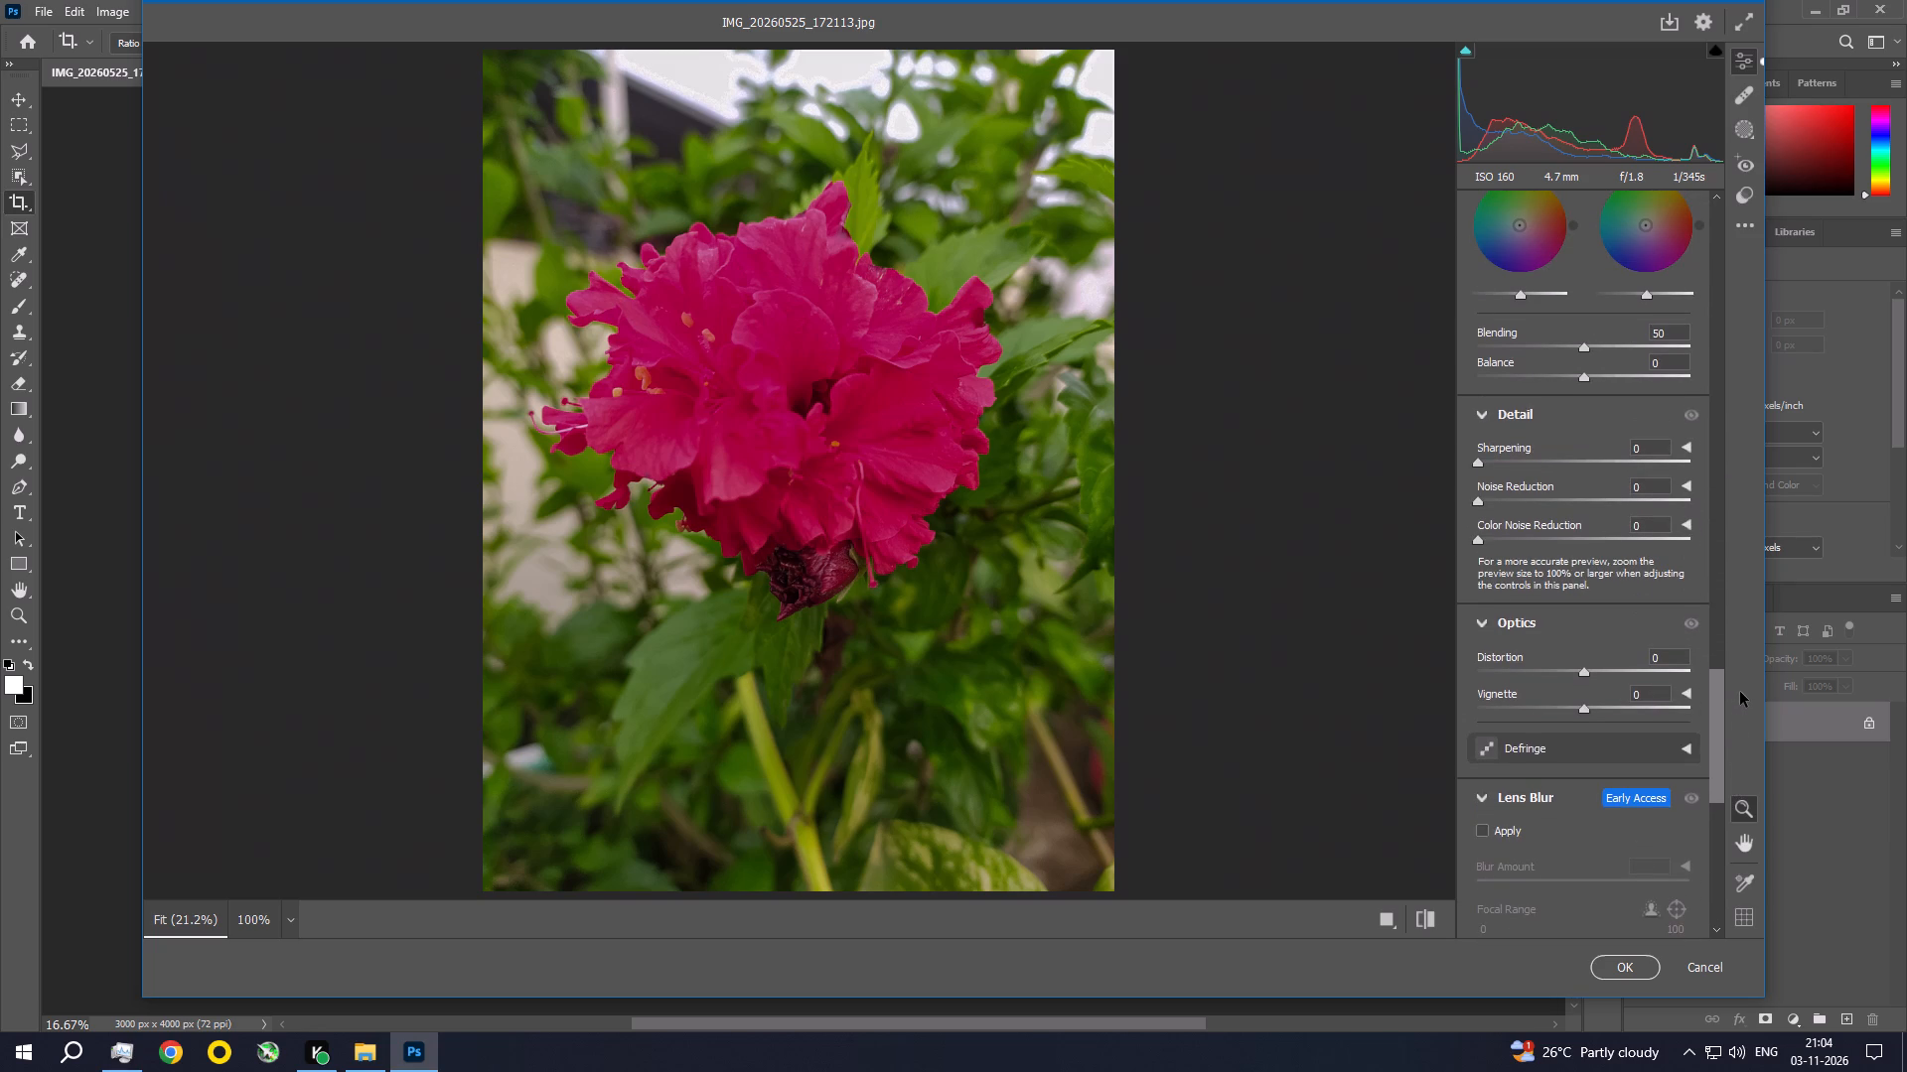
left_click_drag(1740, 692, 1742, 723)
left_click(1483, 662)
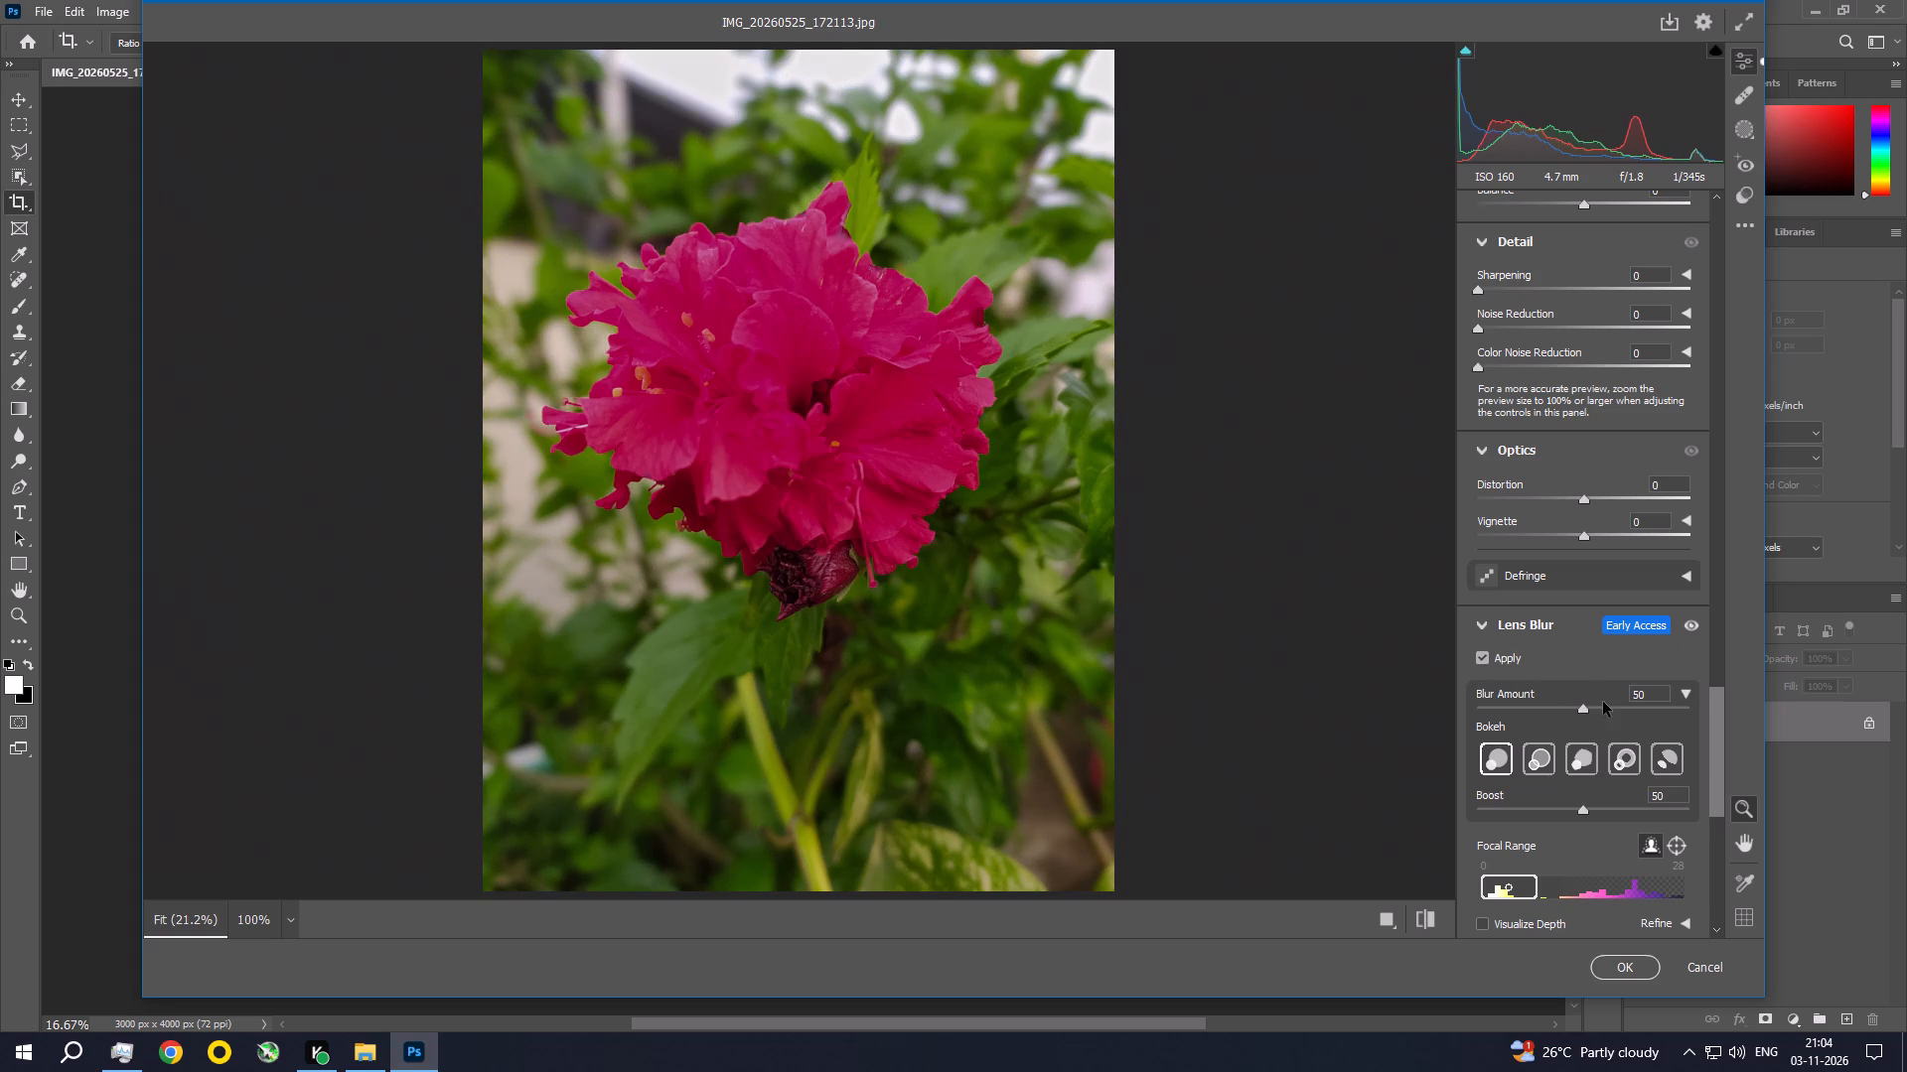
left_click_drag(1587, 708, 1611, 712)
left_click_drag(1611, 712, 1612, 712)
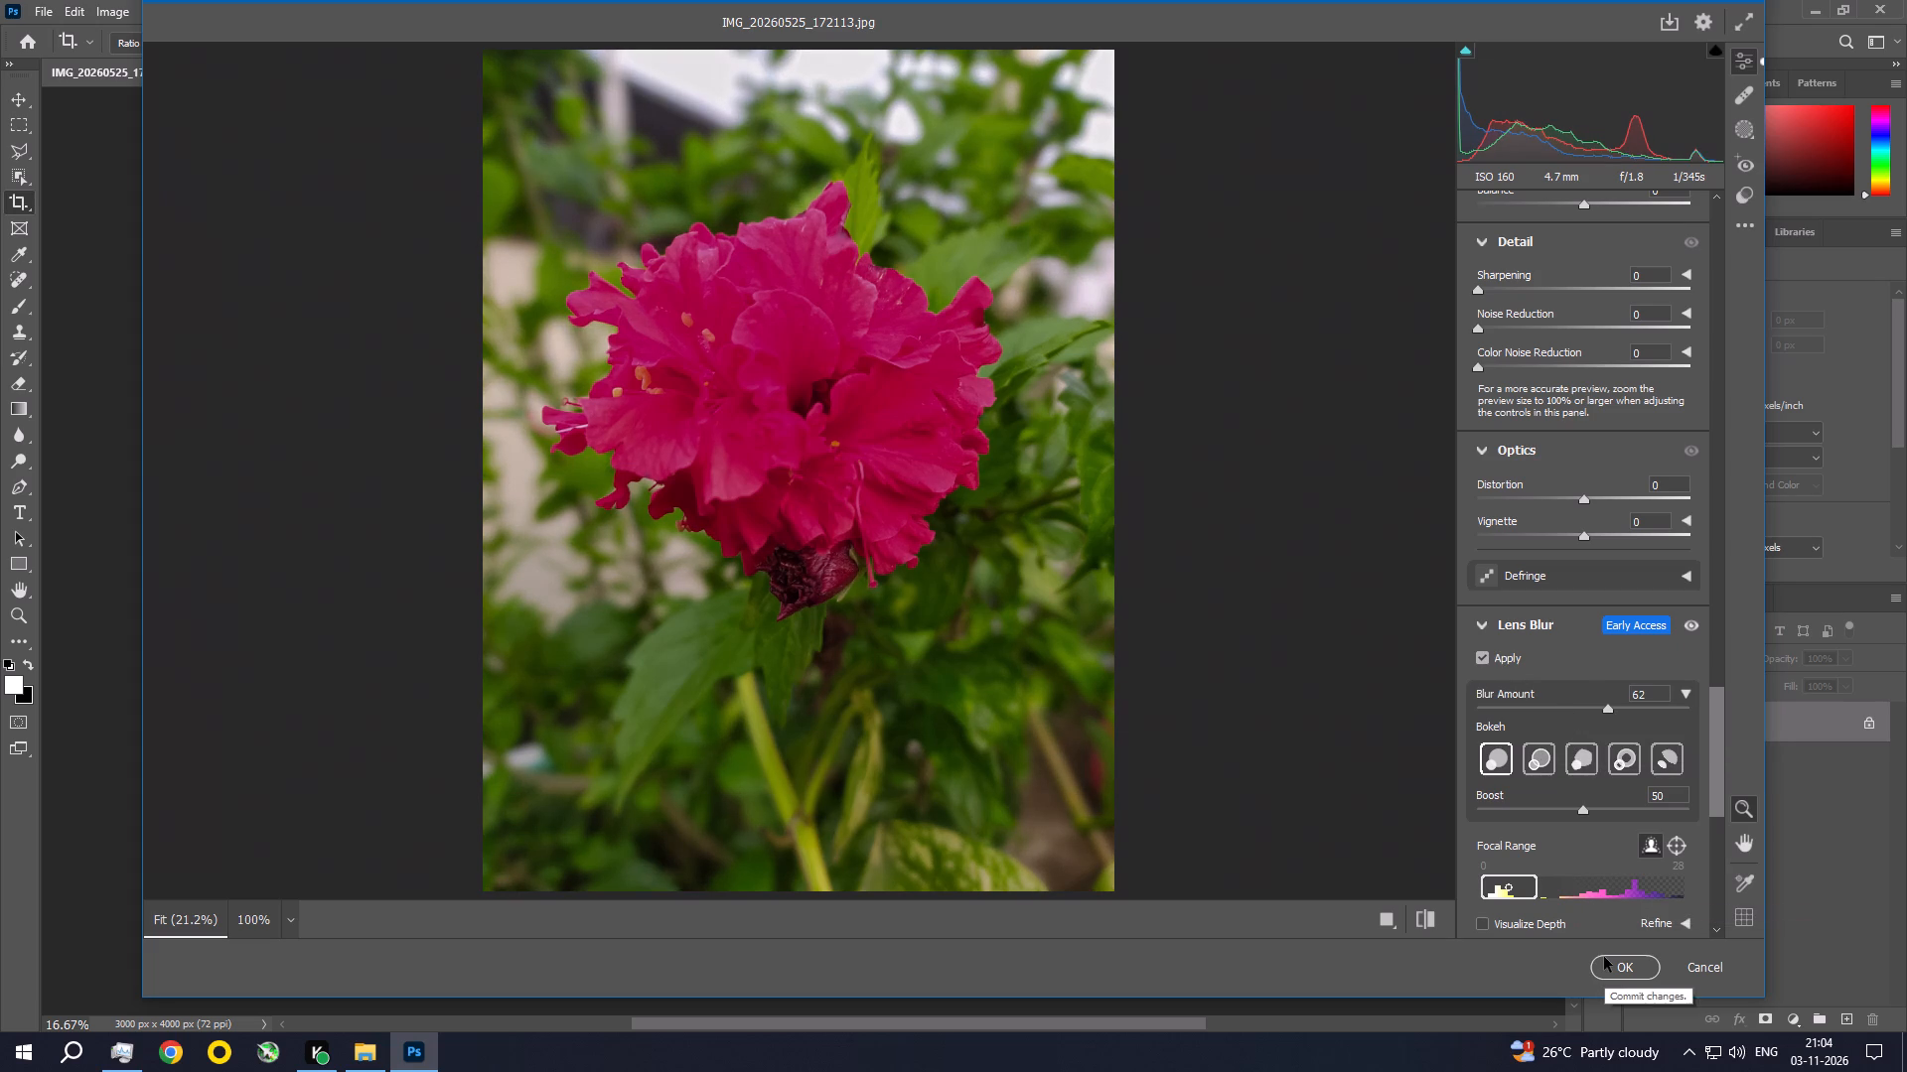
left_click(1604, 957)
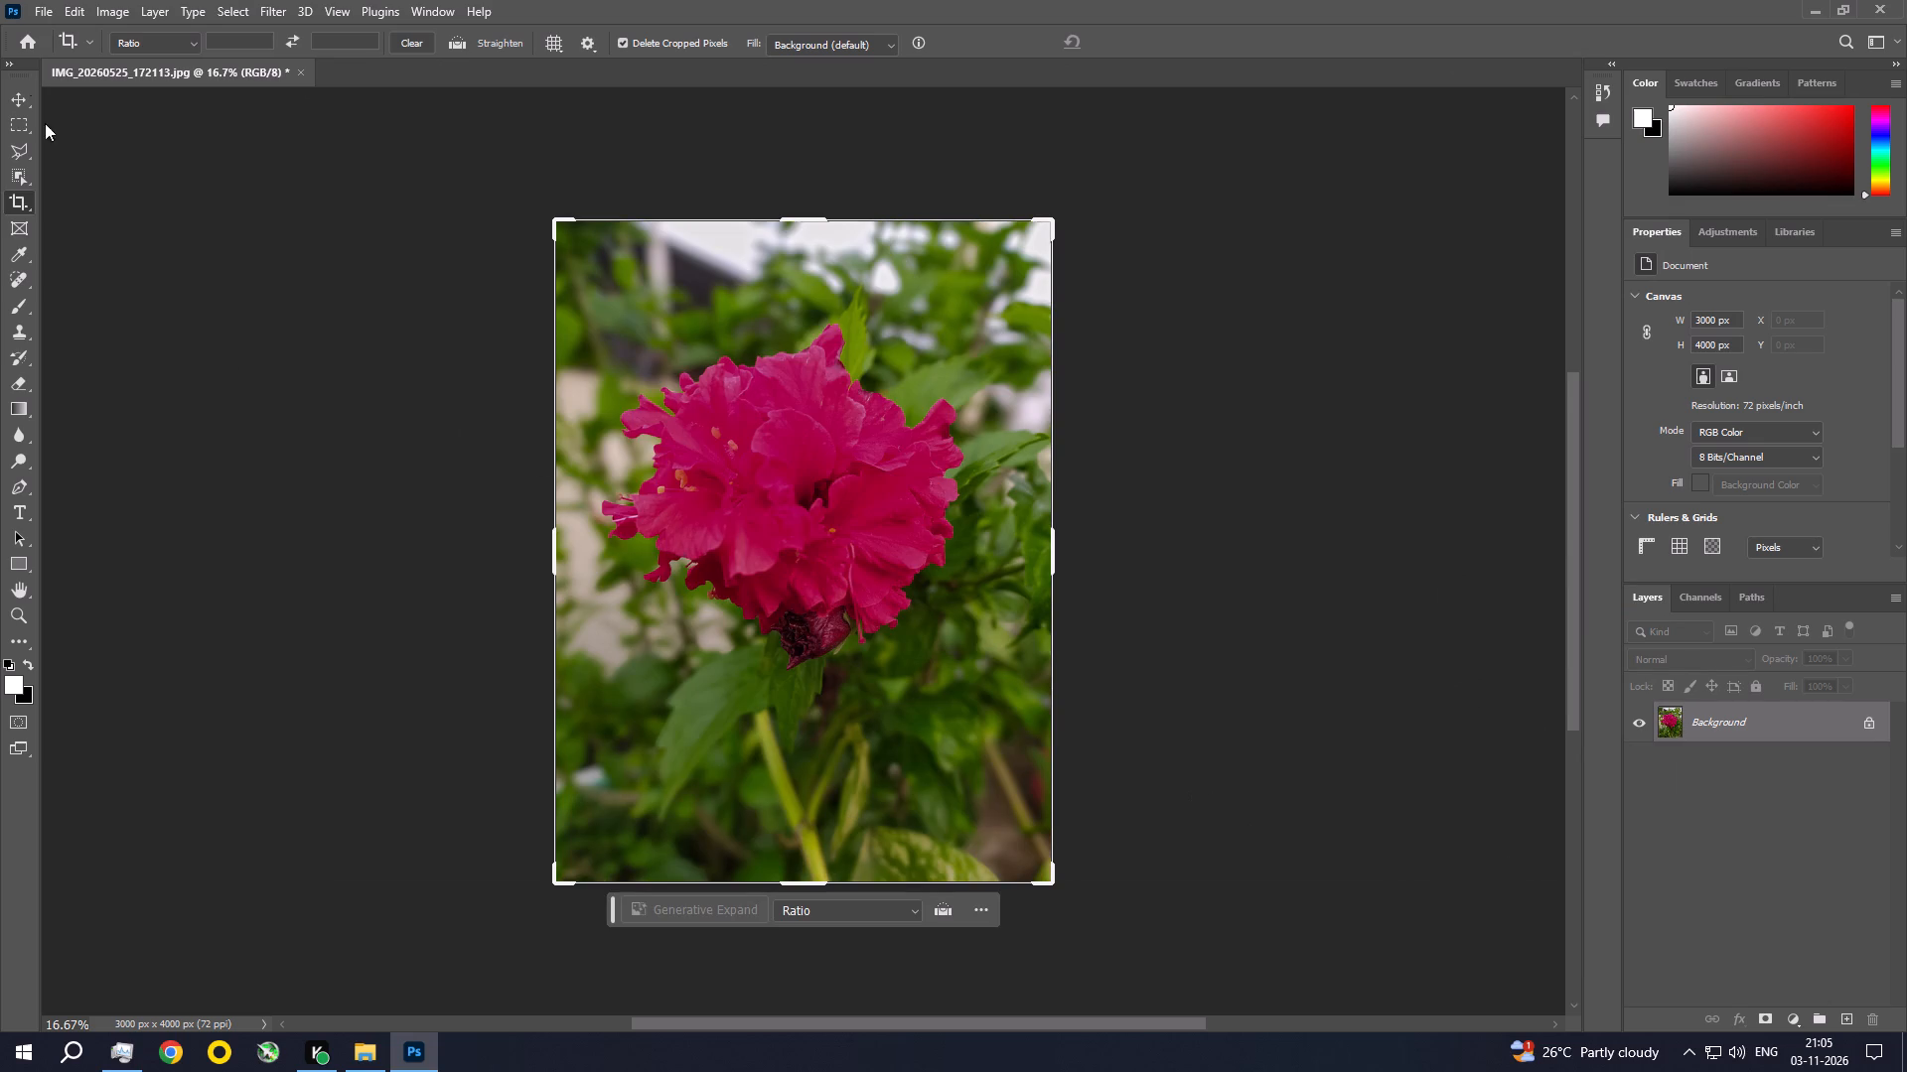
Apply a Photo Filter adjustment to the hibiscus photo with the preset settings.
left_click(110, 7)
left_click(132, 70)
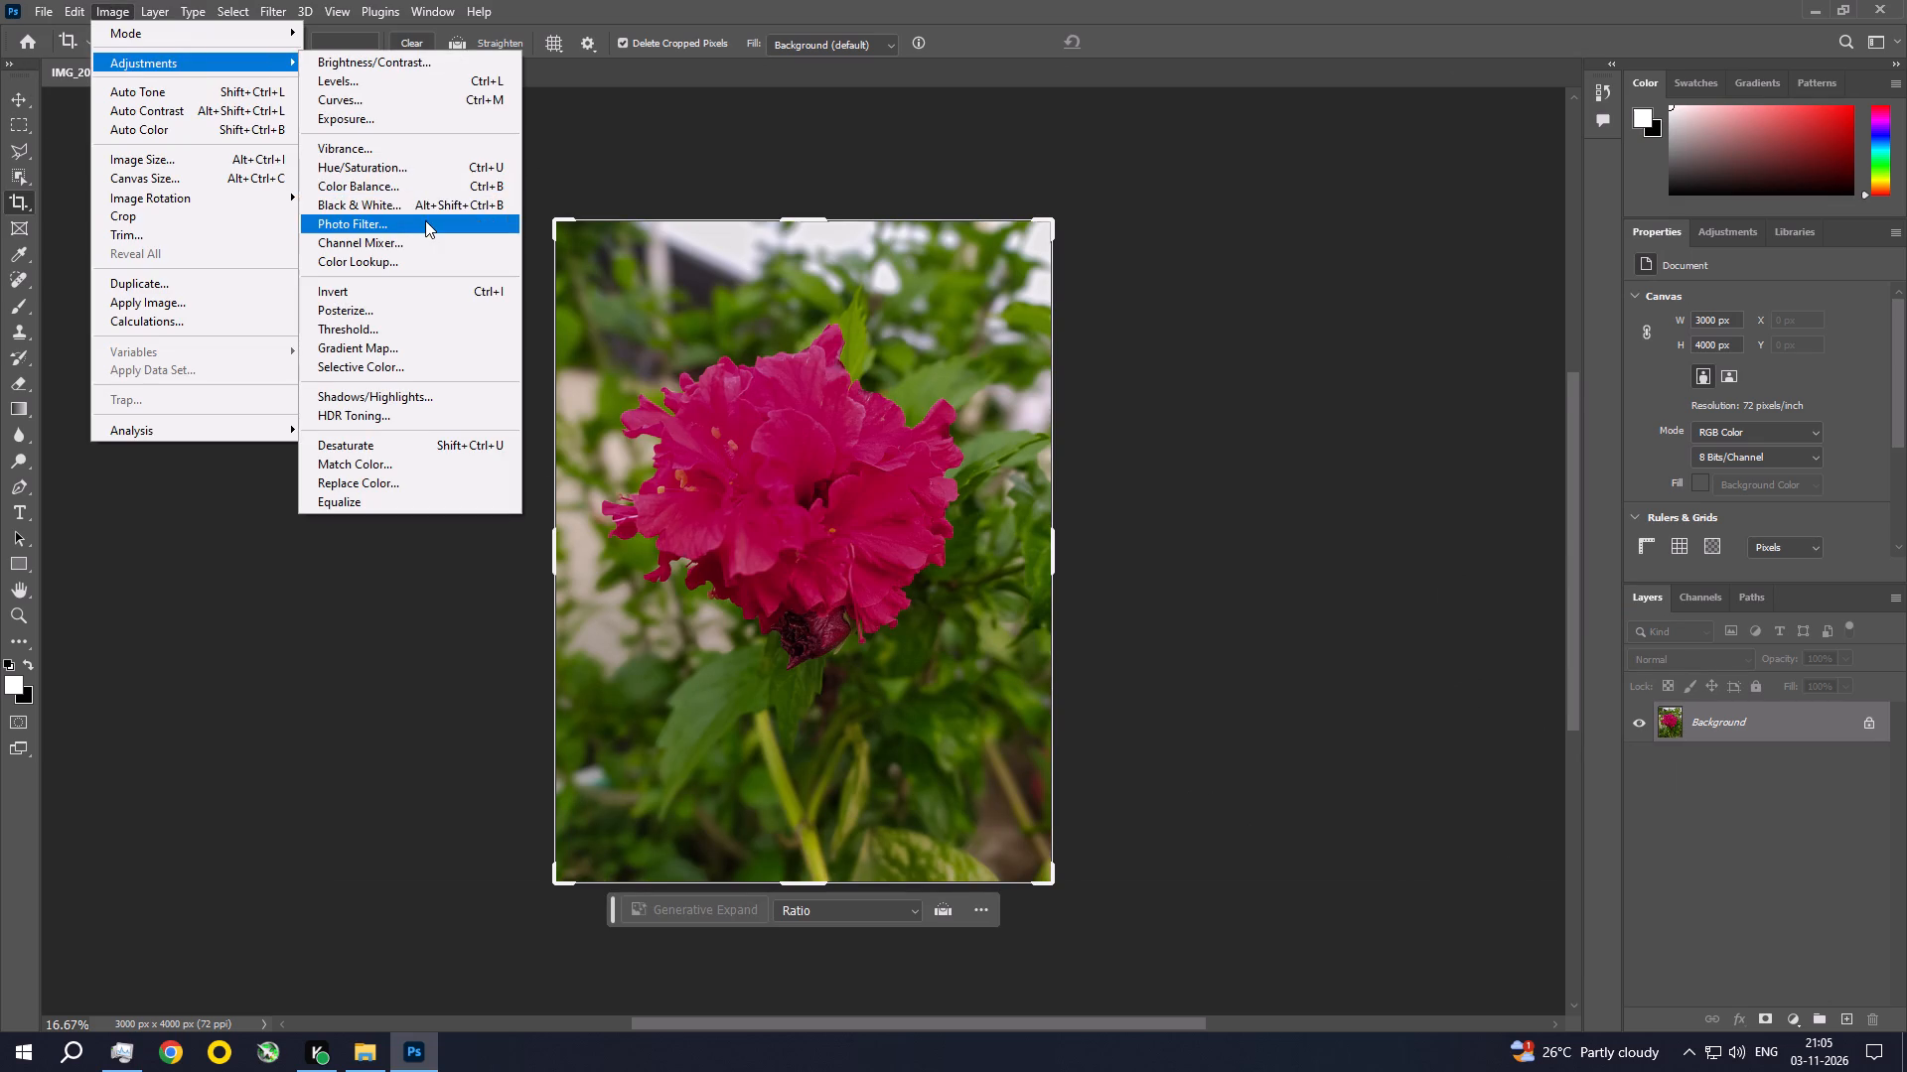
left_click(425, 220)
left_click(1543, 218)
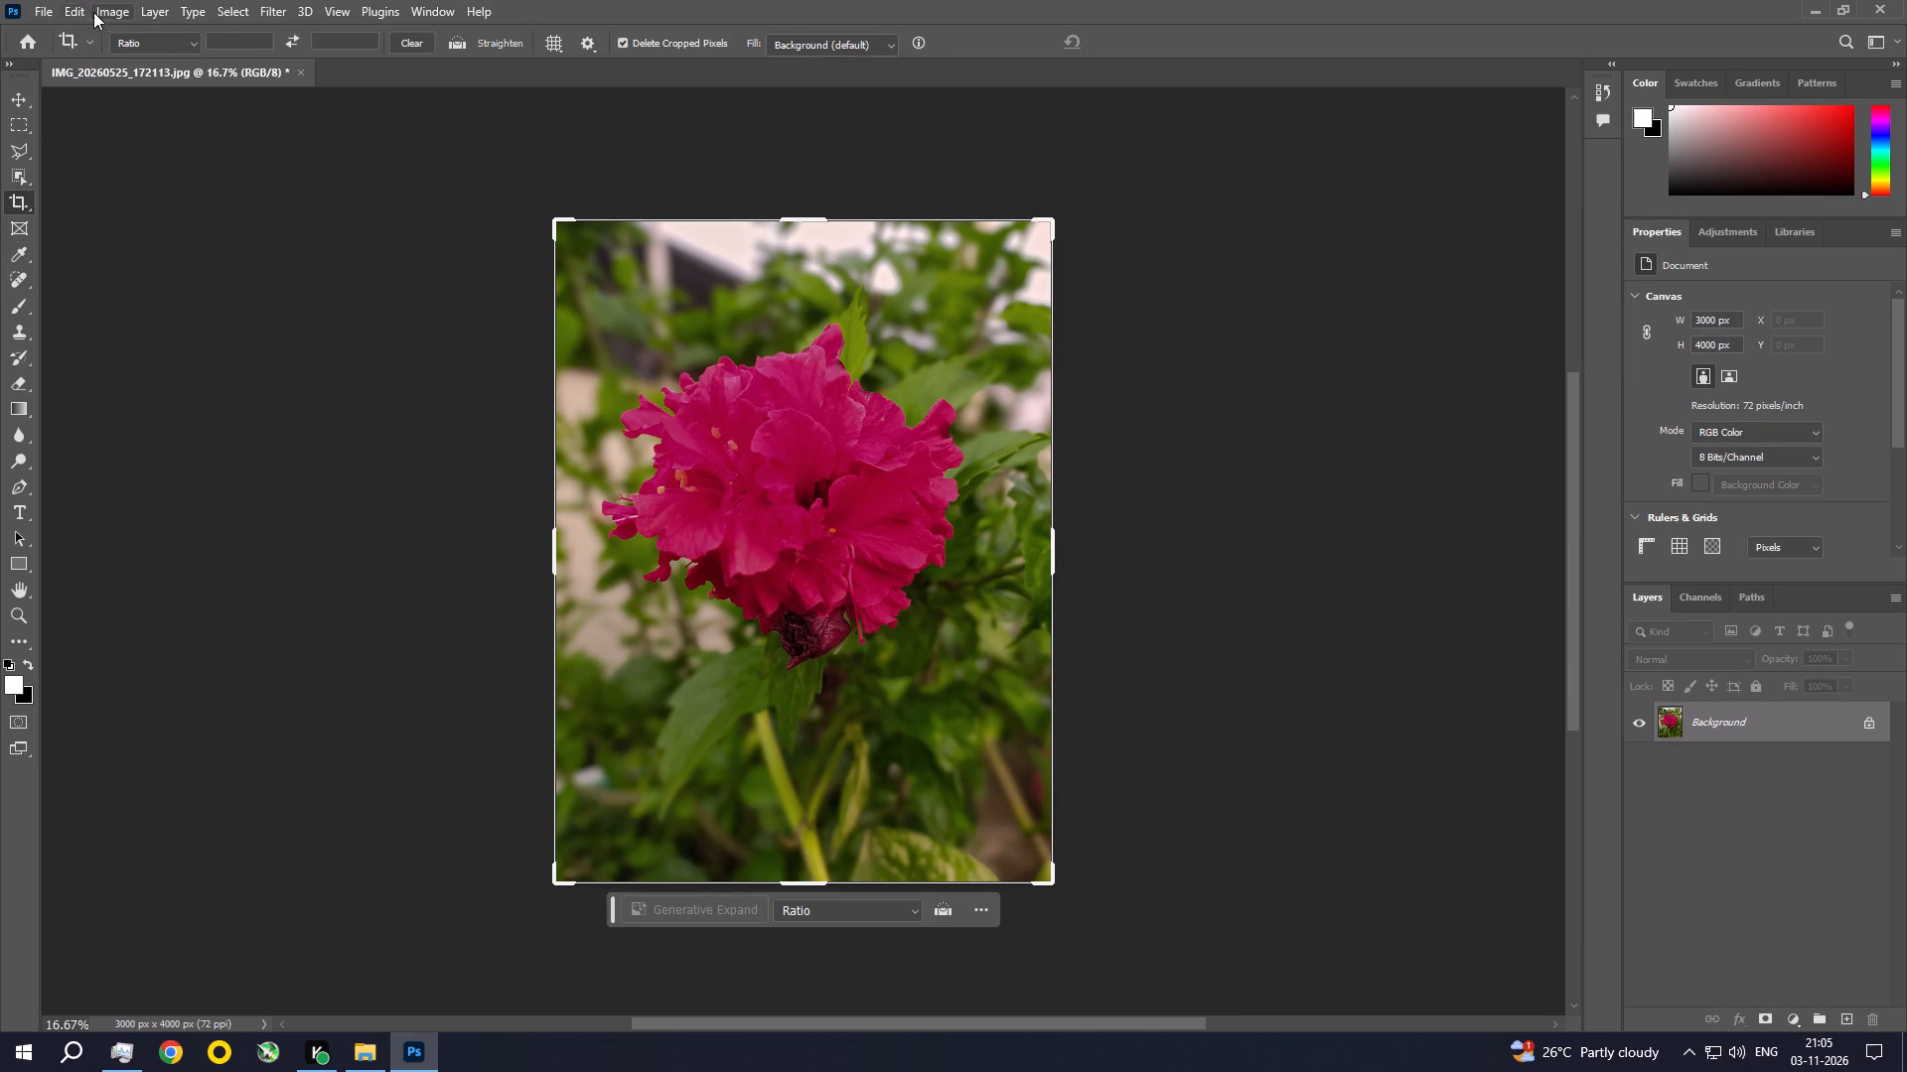
Apply an Exposure adjustment to the hibiscus photo with Offset set to +0.0050.
left_click(99, 13)
left_click(156, 63)
left_click(411, 124)
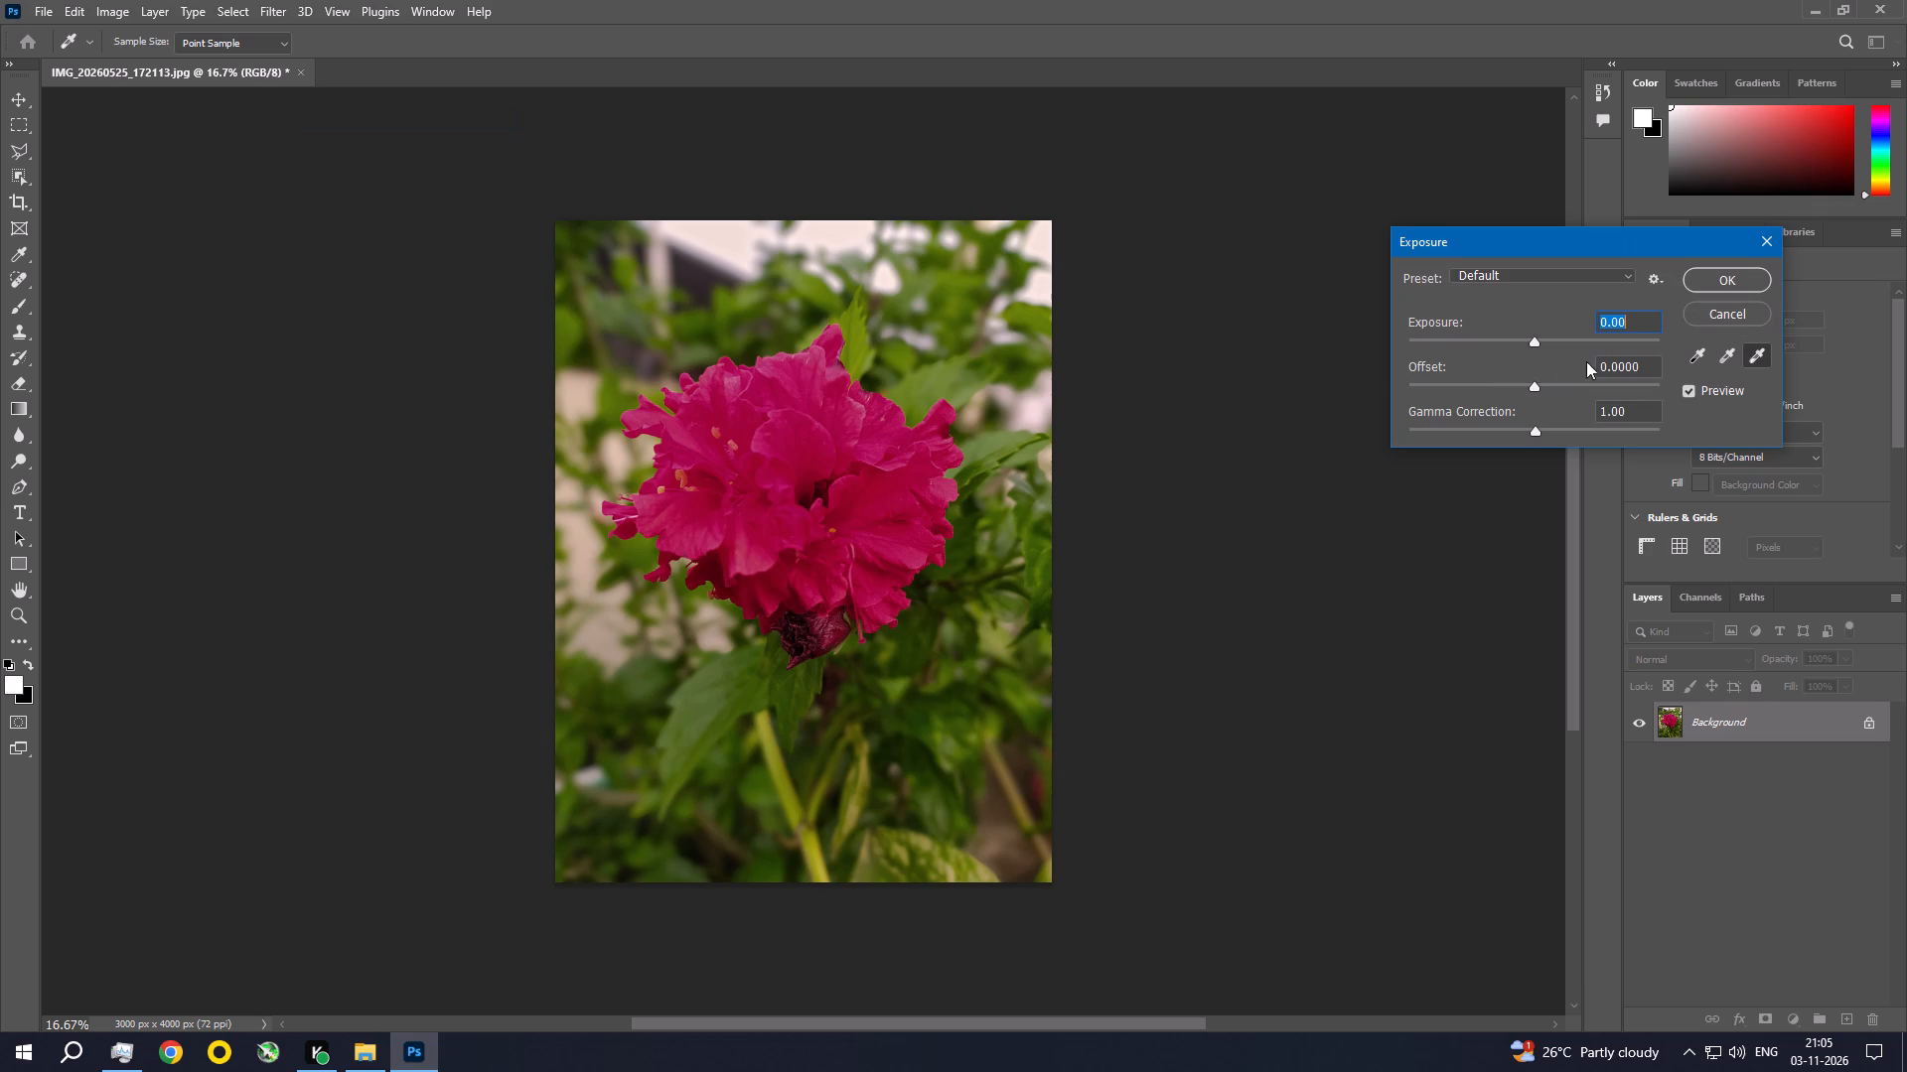
left_click(1644, 371)
key("BackSpace")
key("BackSpace")
type("50")
key("Return")
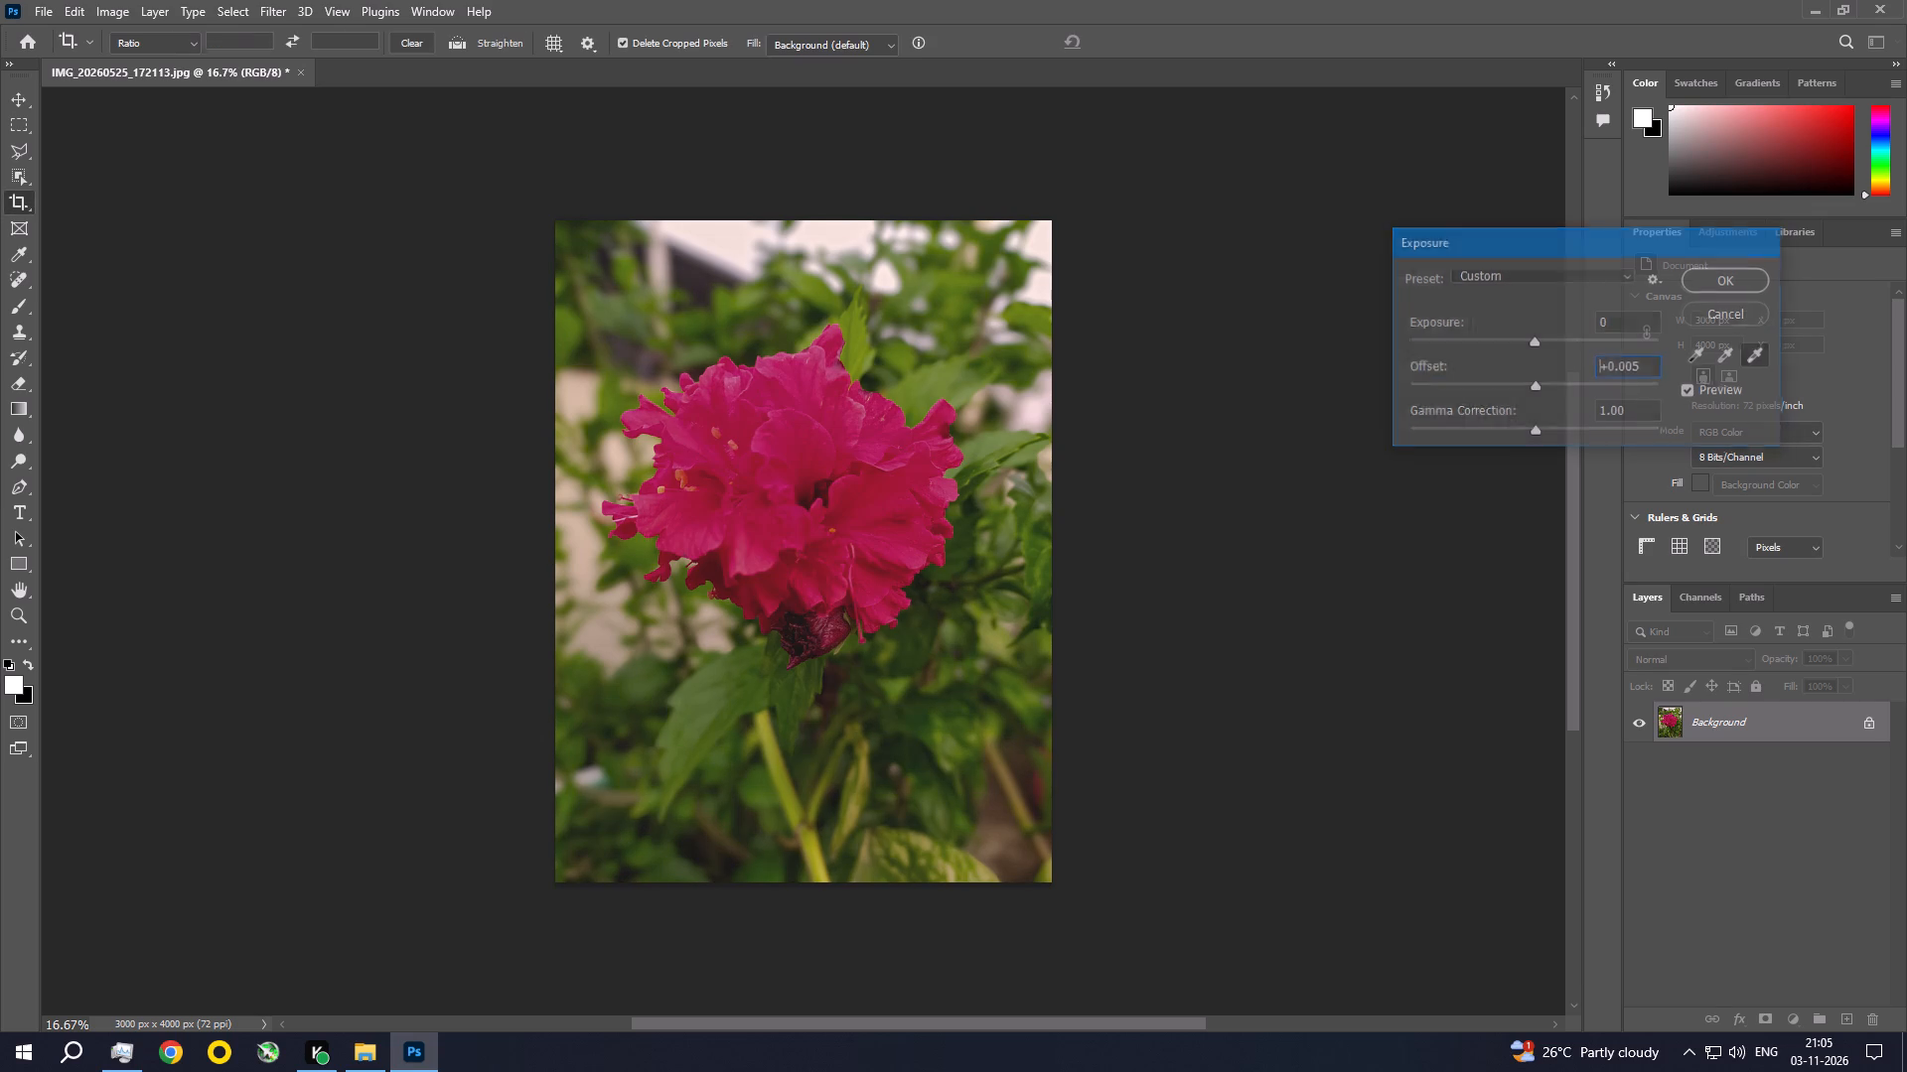
Save the hibiscus photo as a JPEG at Quality 12 (Maximum), Baseline Standard, close it, and return to the RAW folder.
key("ctrl+s")
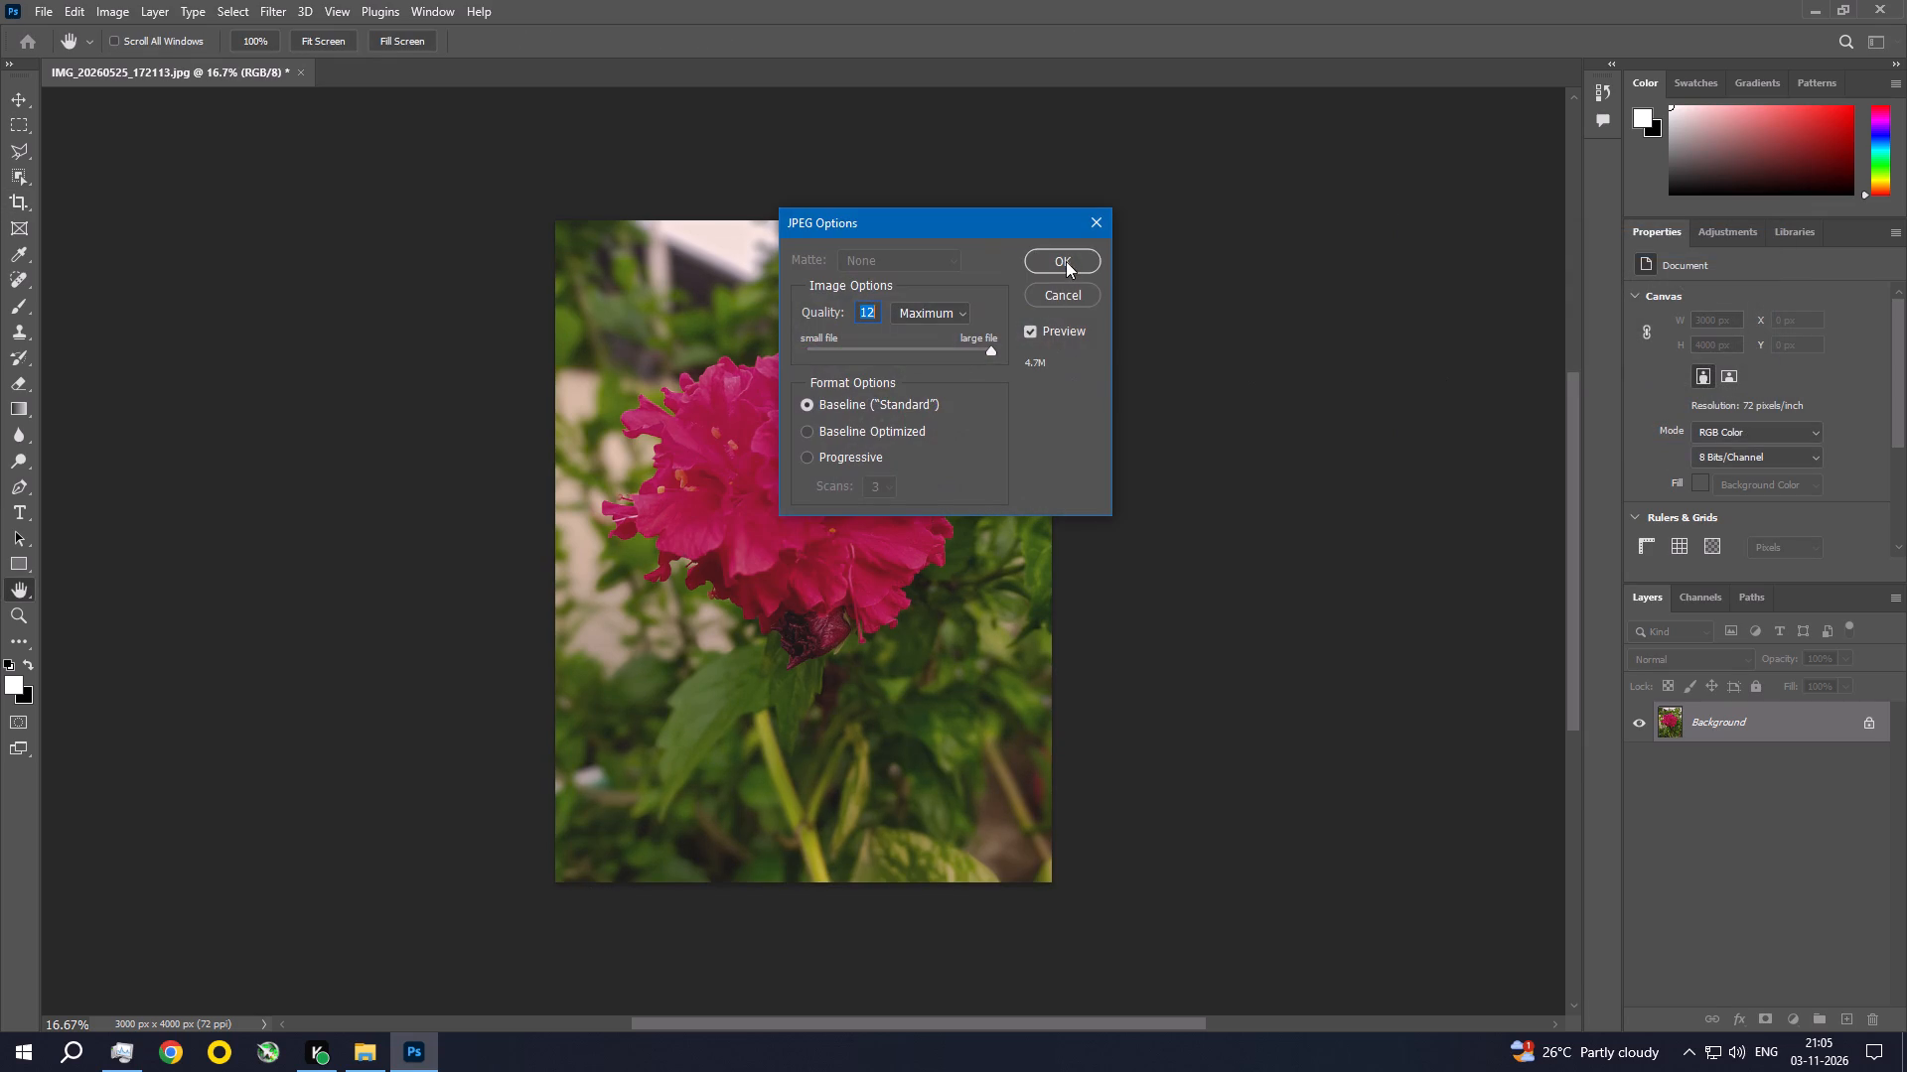
left_click(1066, 261)
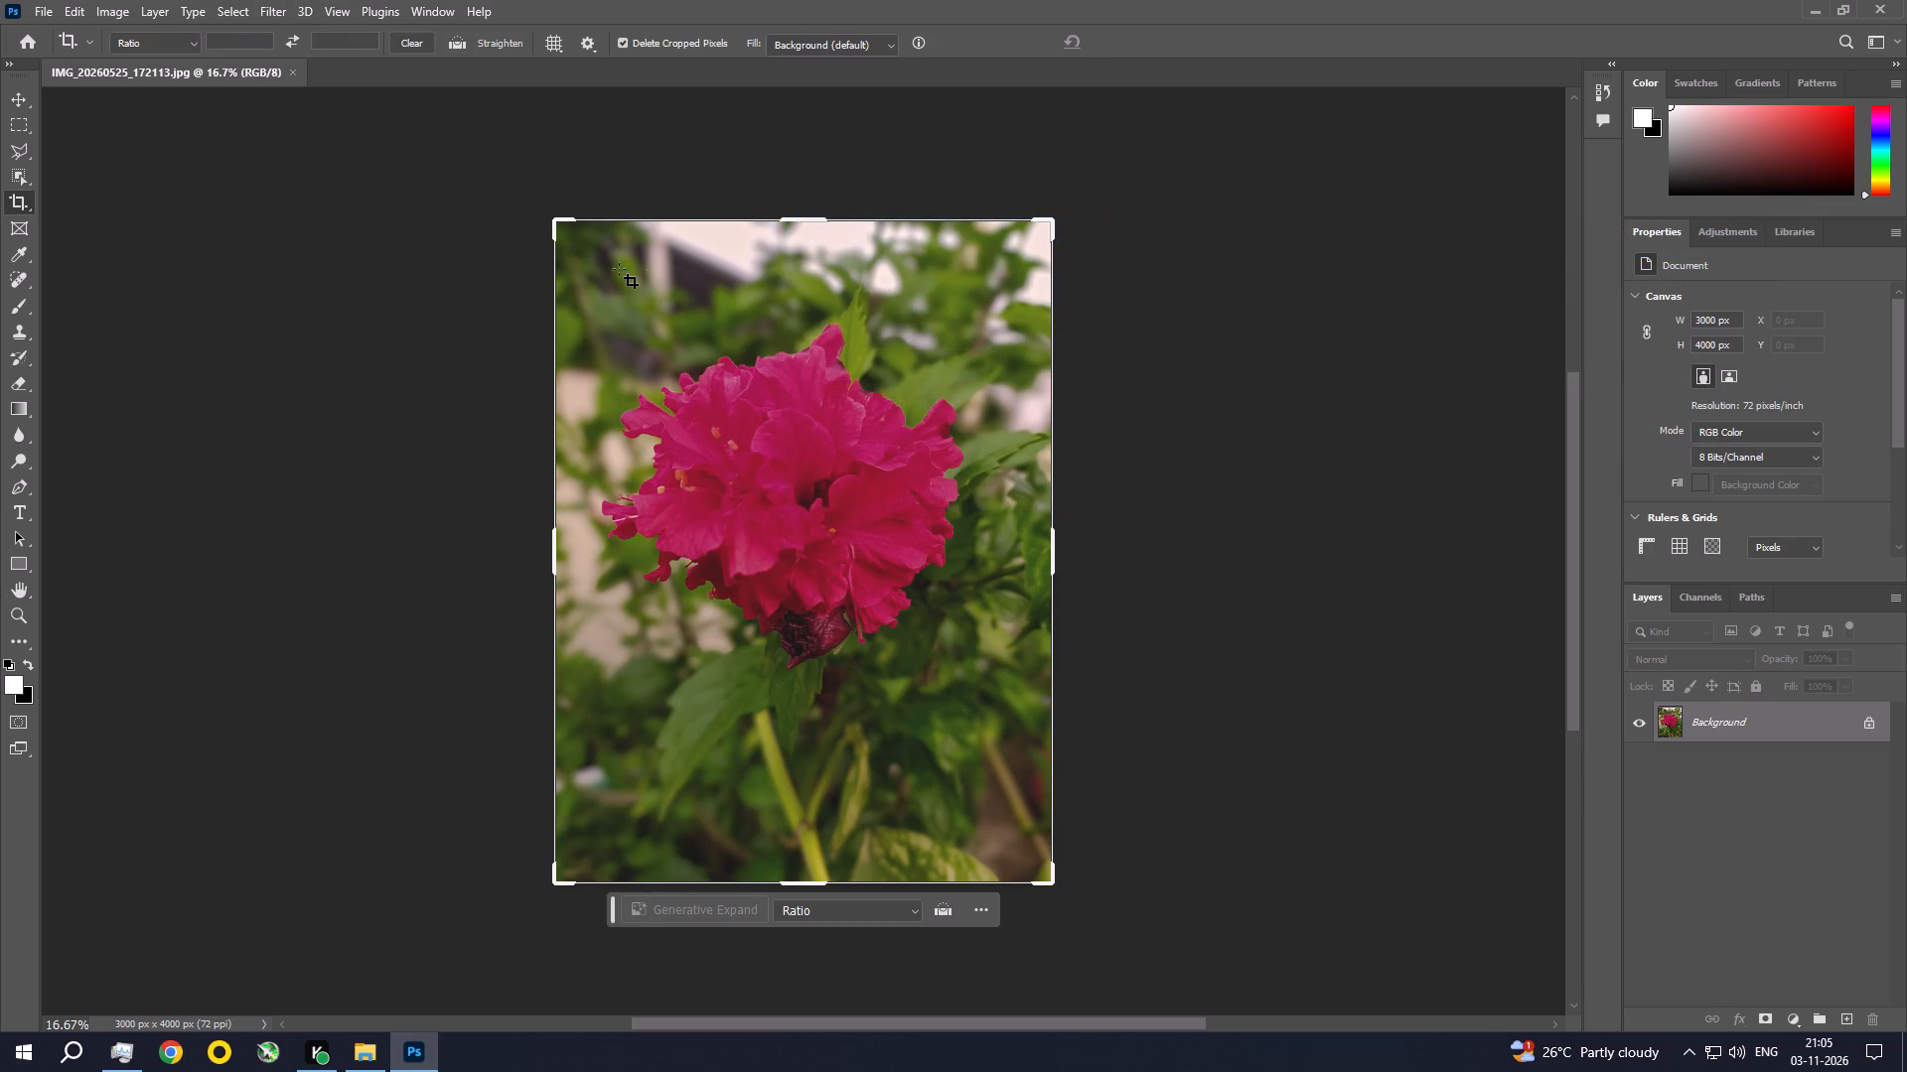
left_click(295, 73)
left_click(1827, 0)
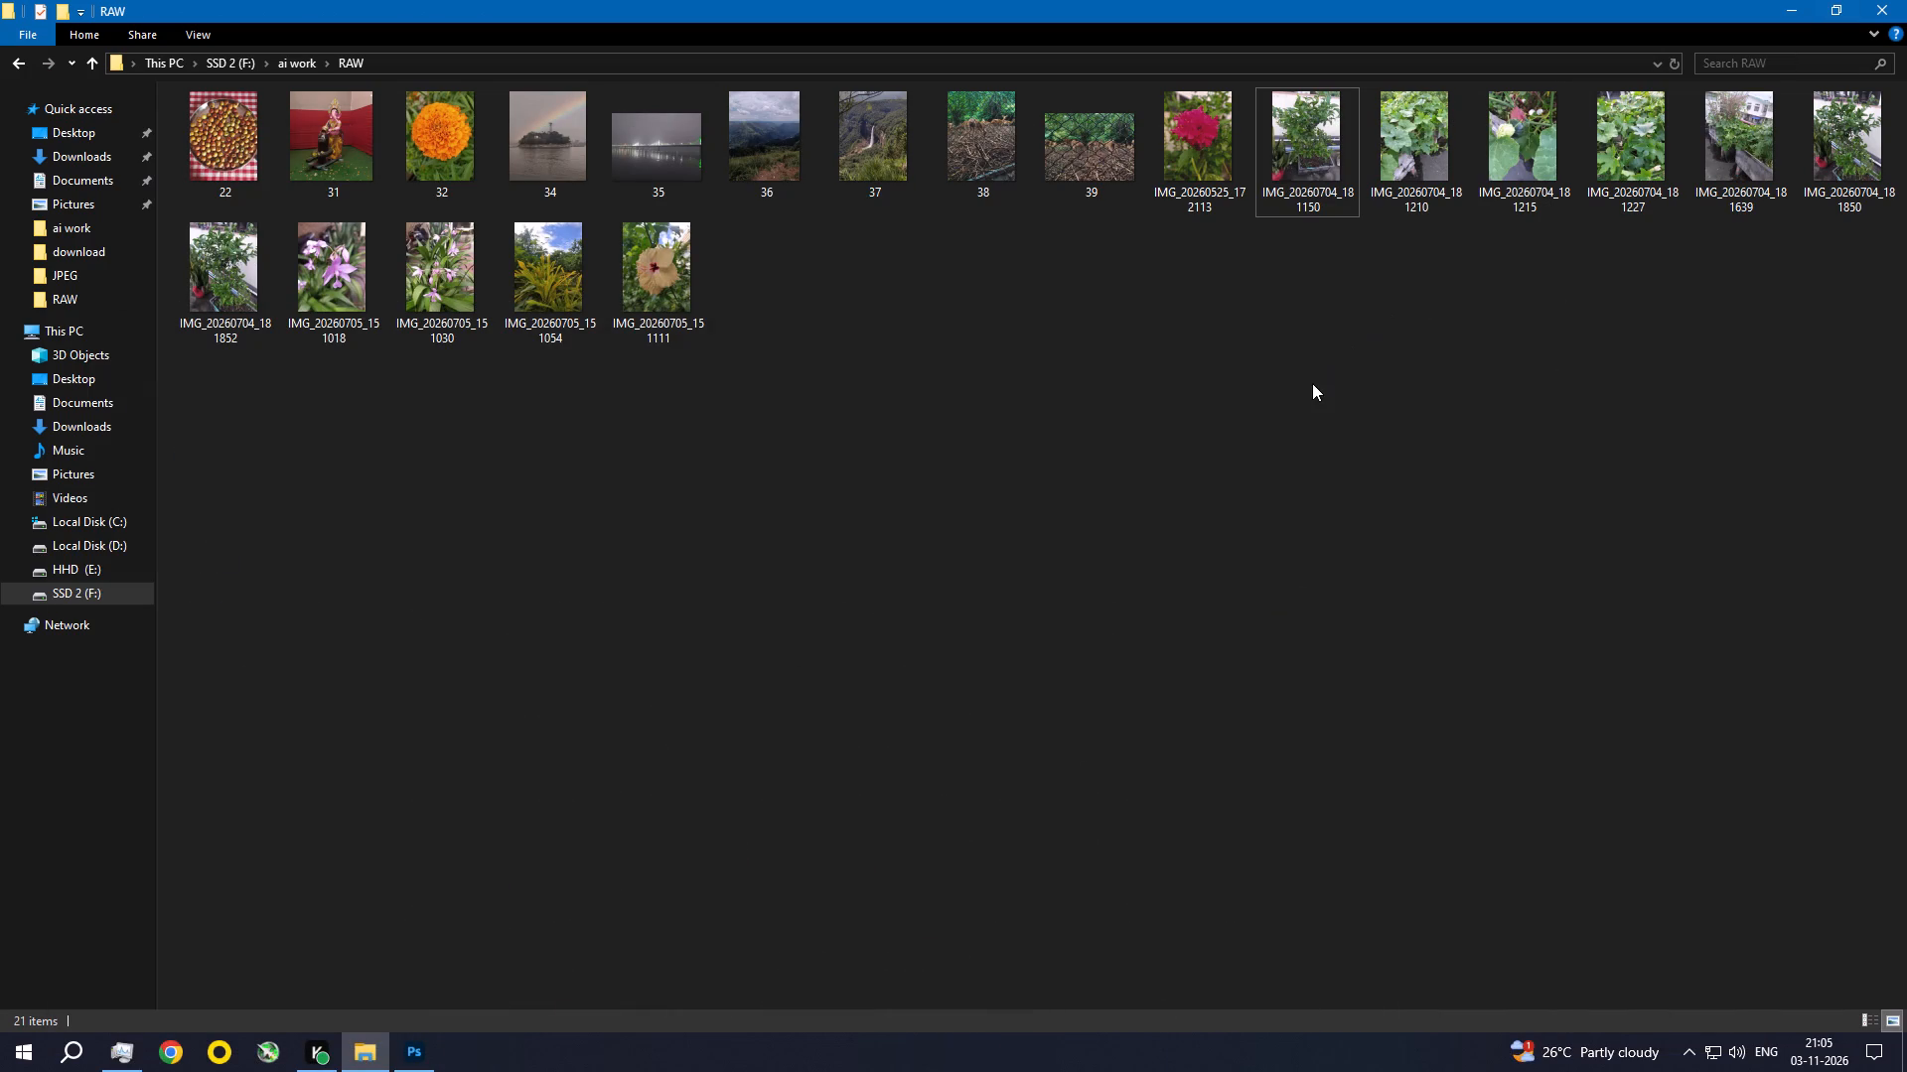
Start renaming the edited hibiscus photo IMG_20260525_172113 in the RAW folder.
left_click(1236, 151)
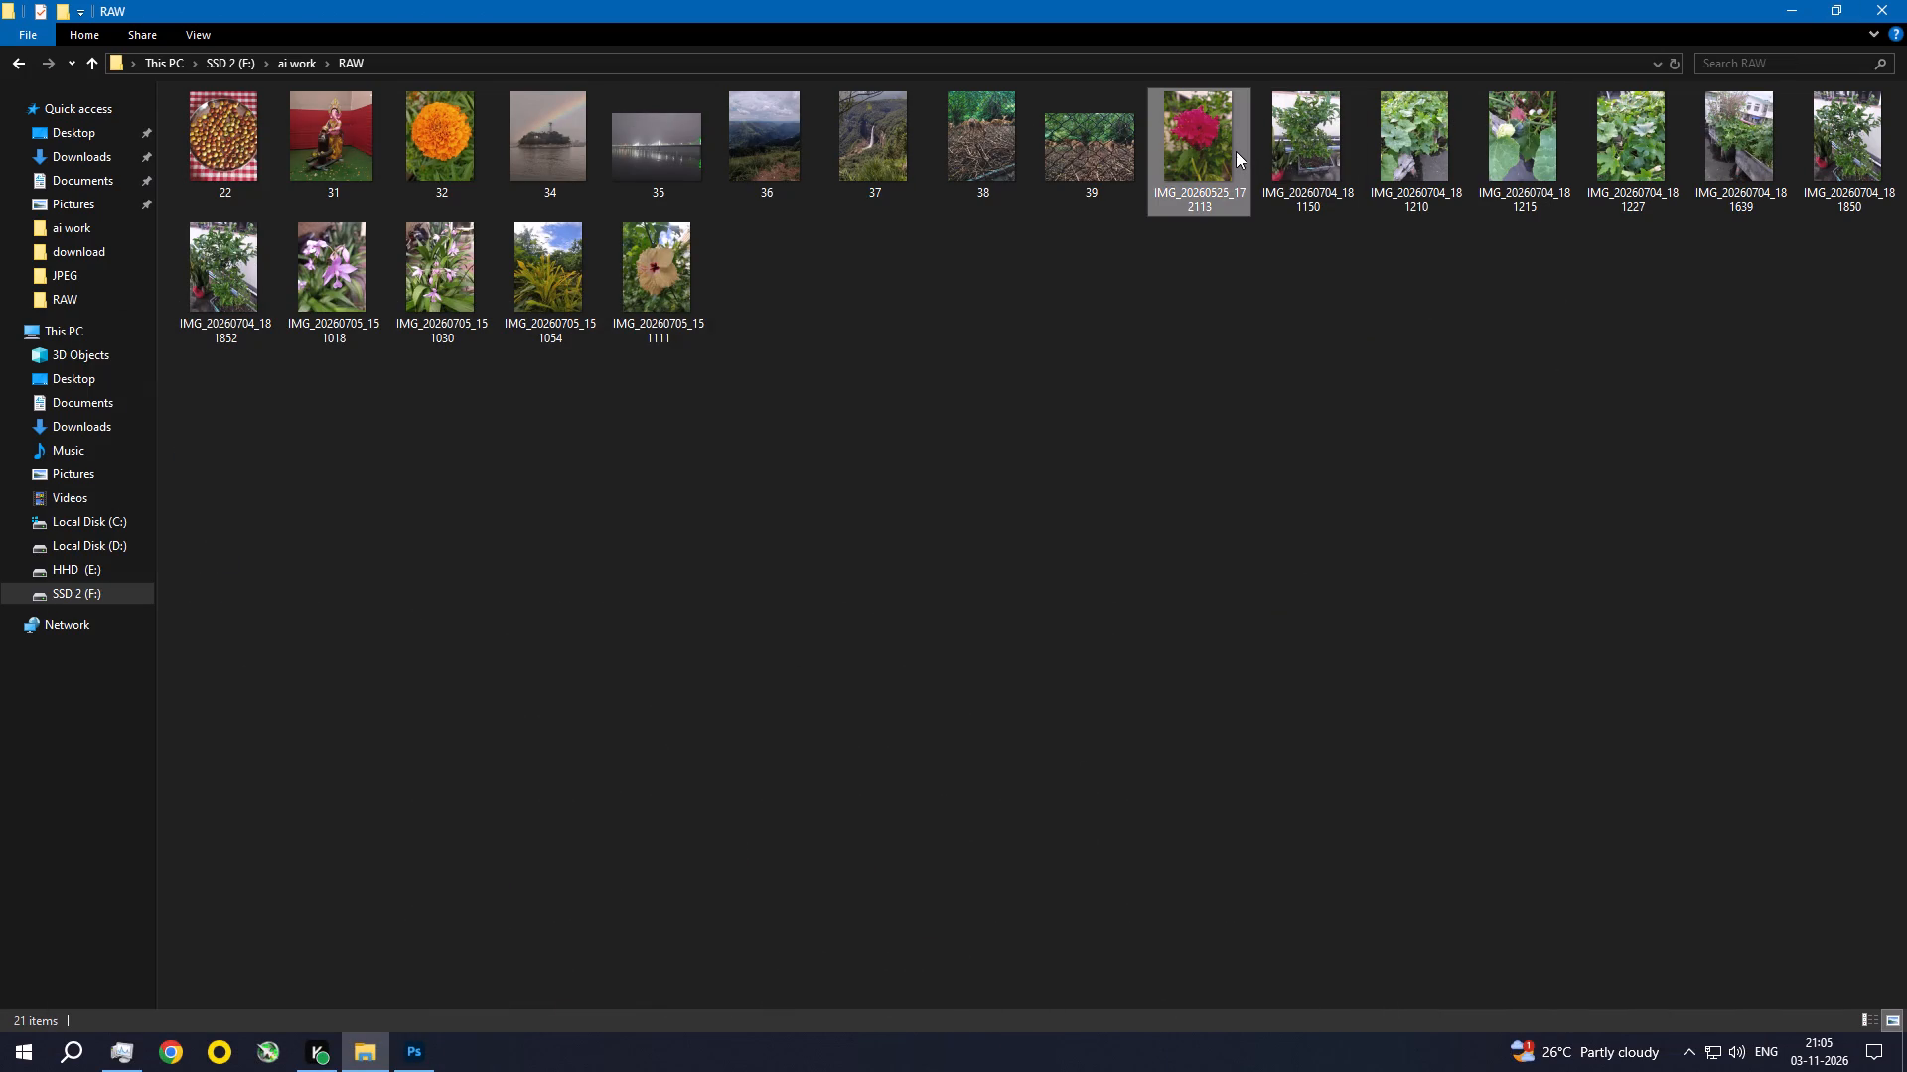
key("F3")
key("2")
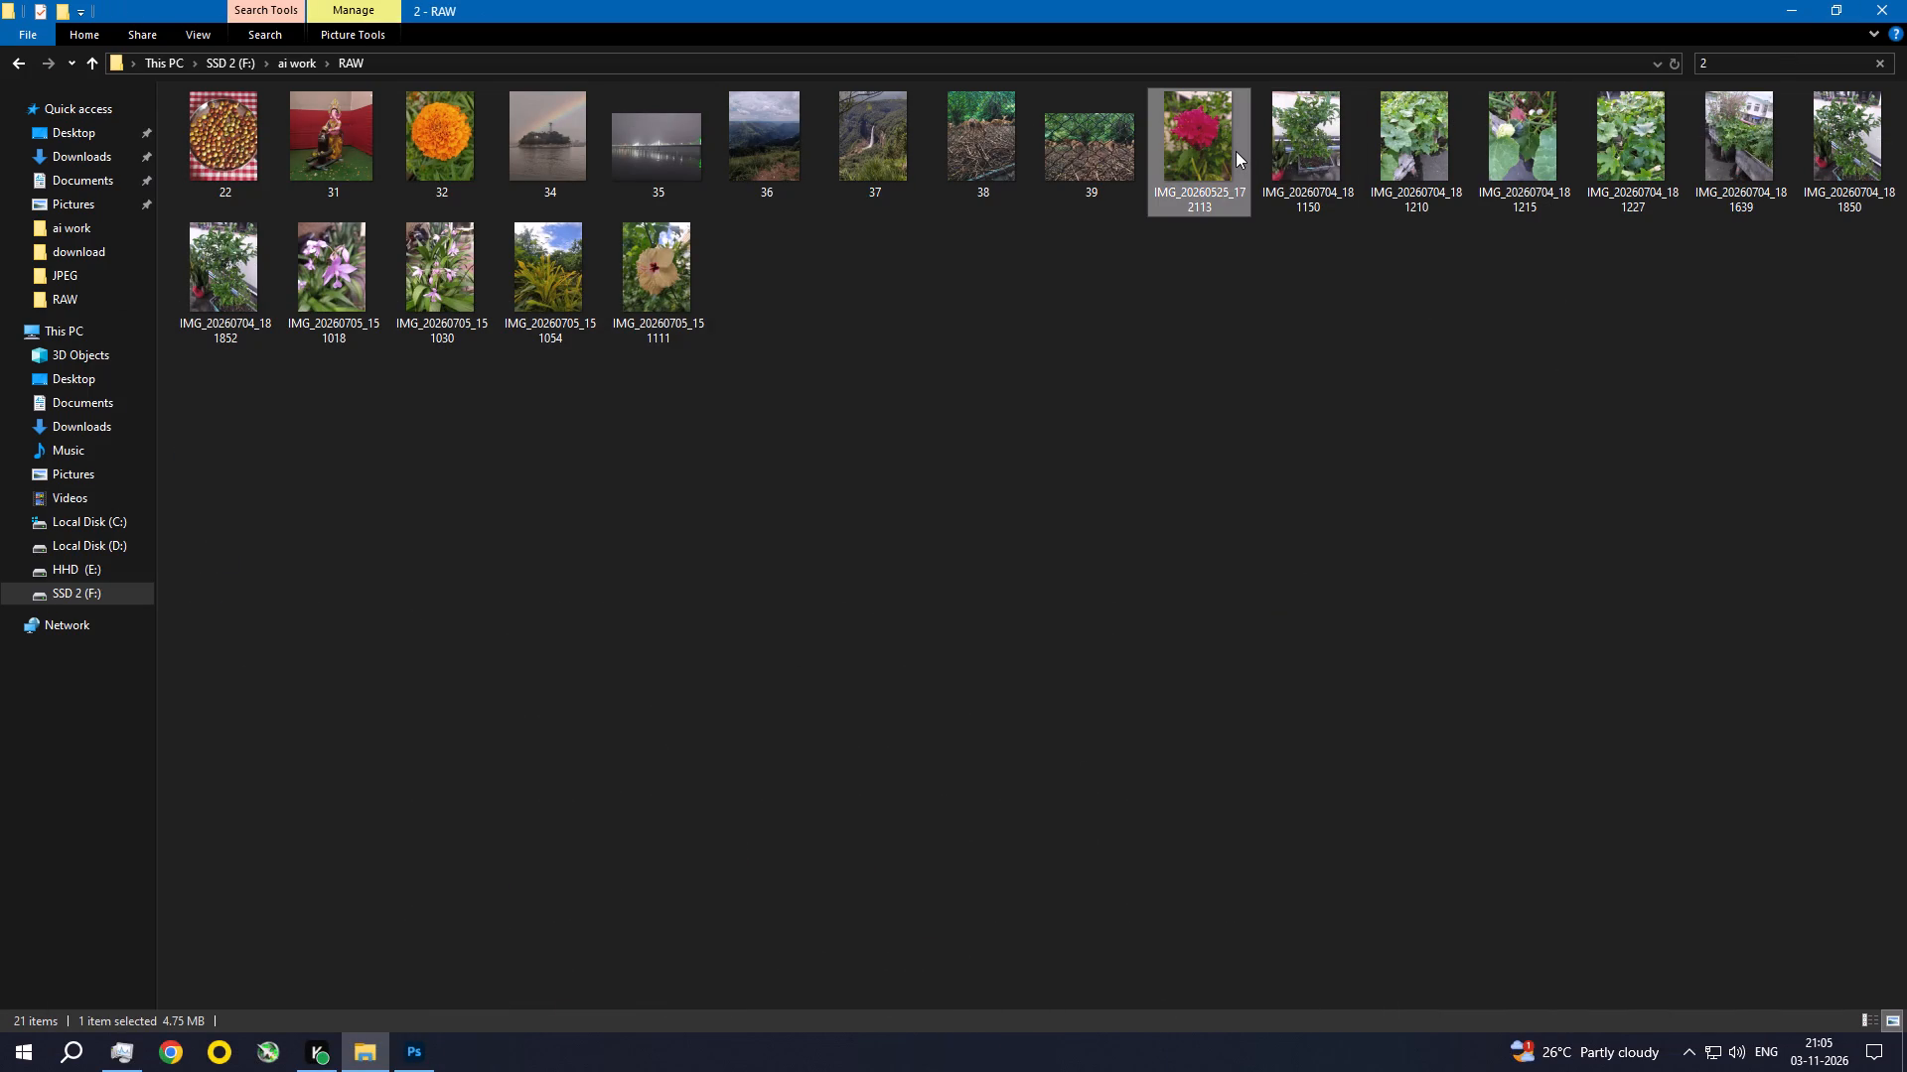
key("BackSpace")
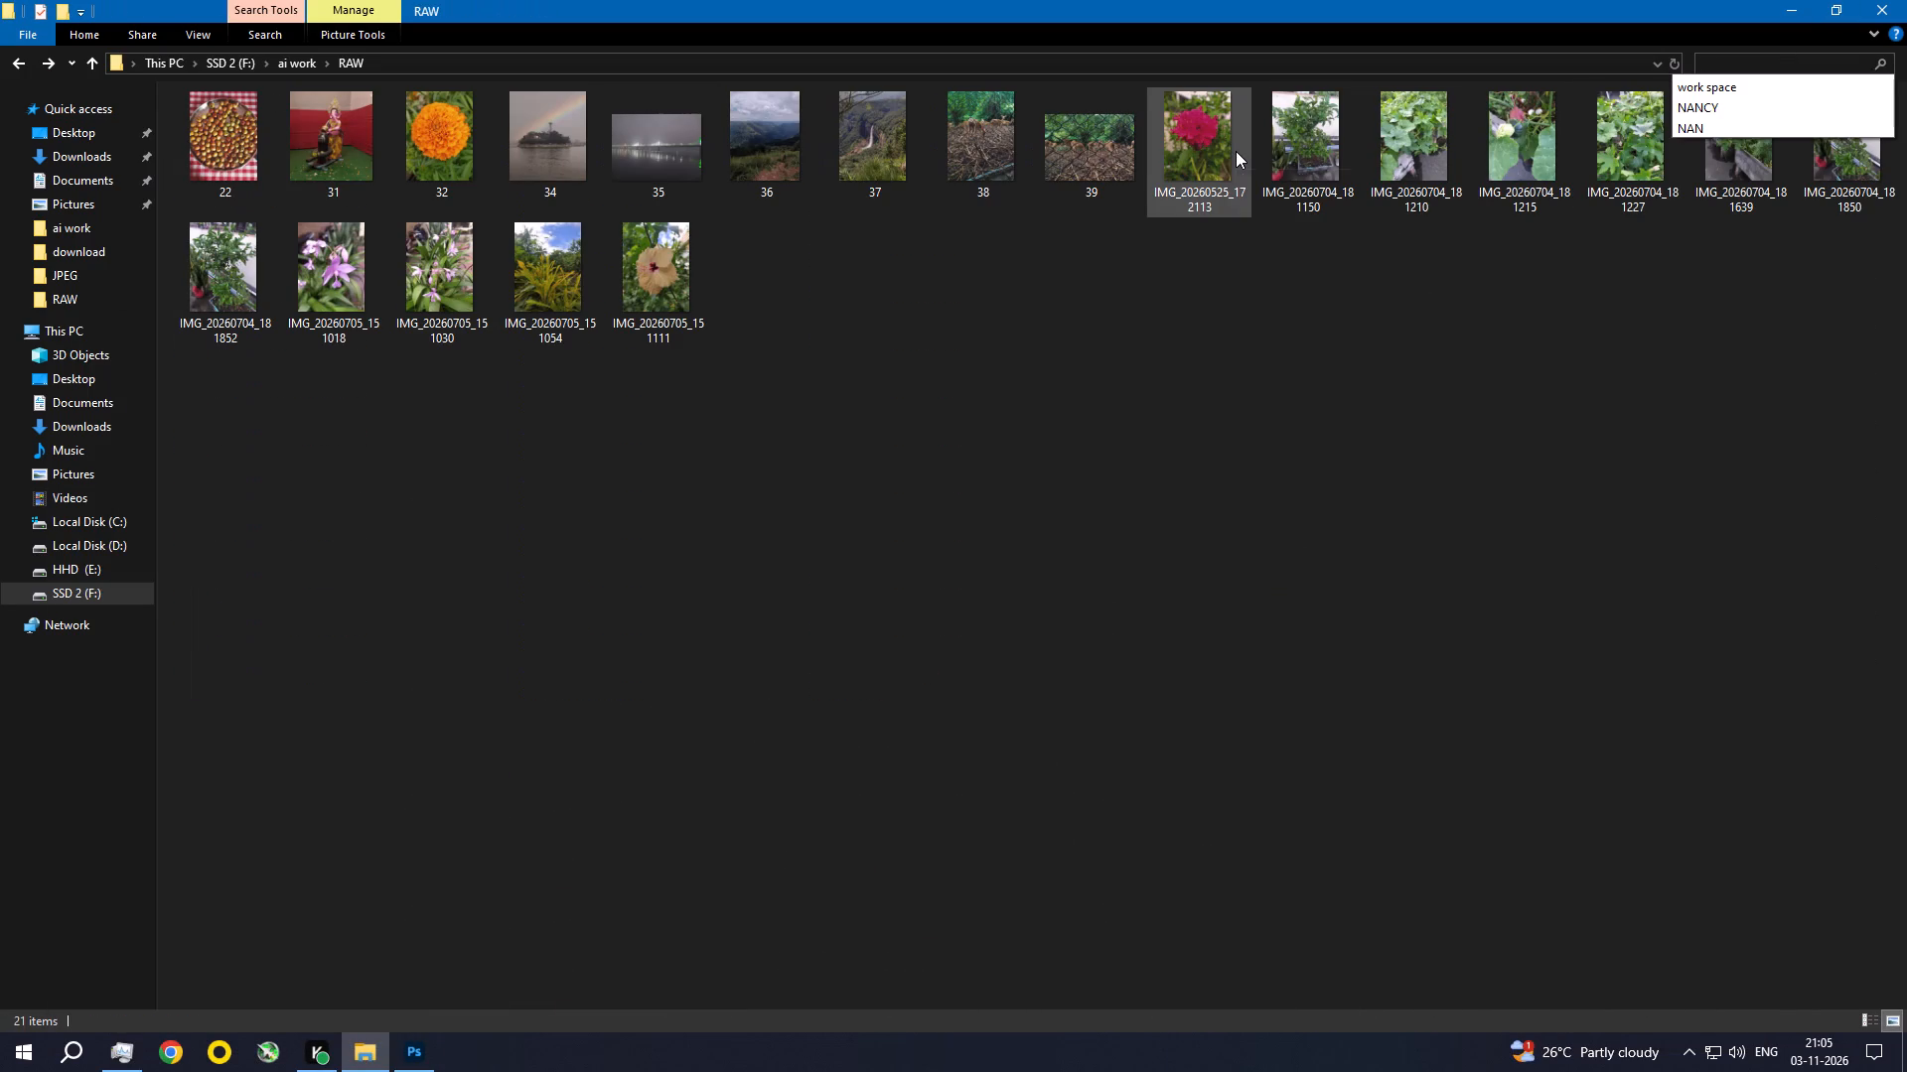
key("F2")
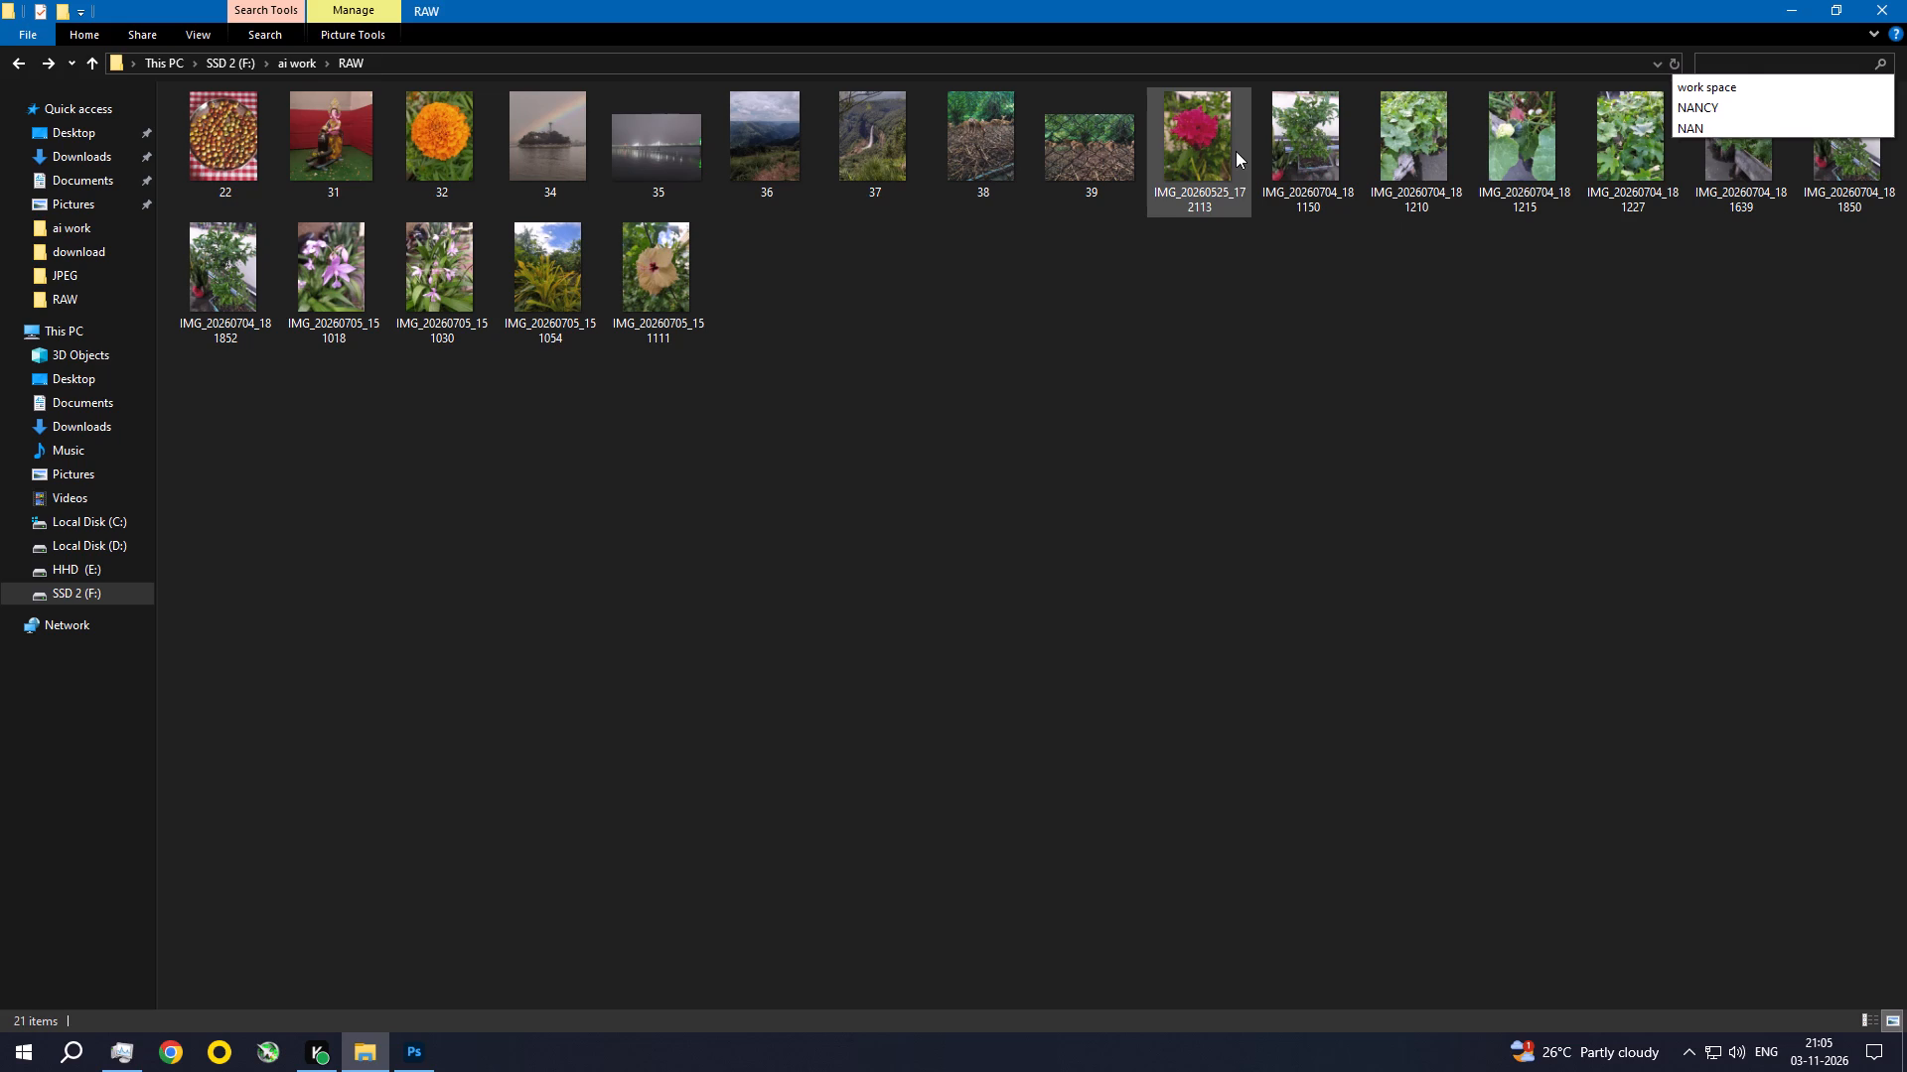
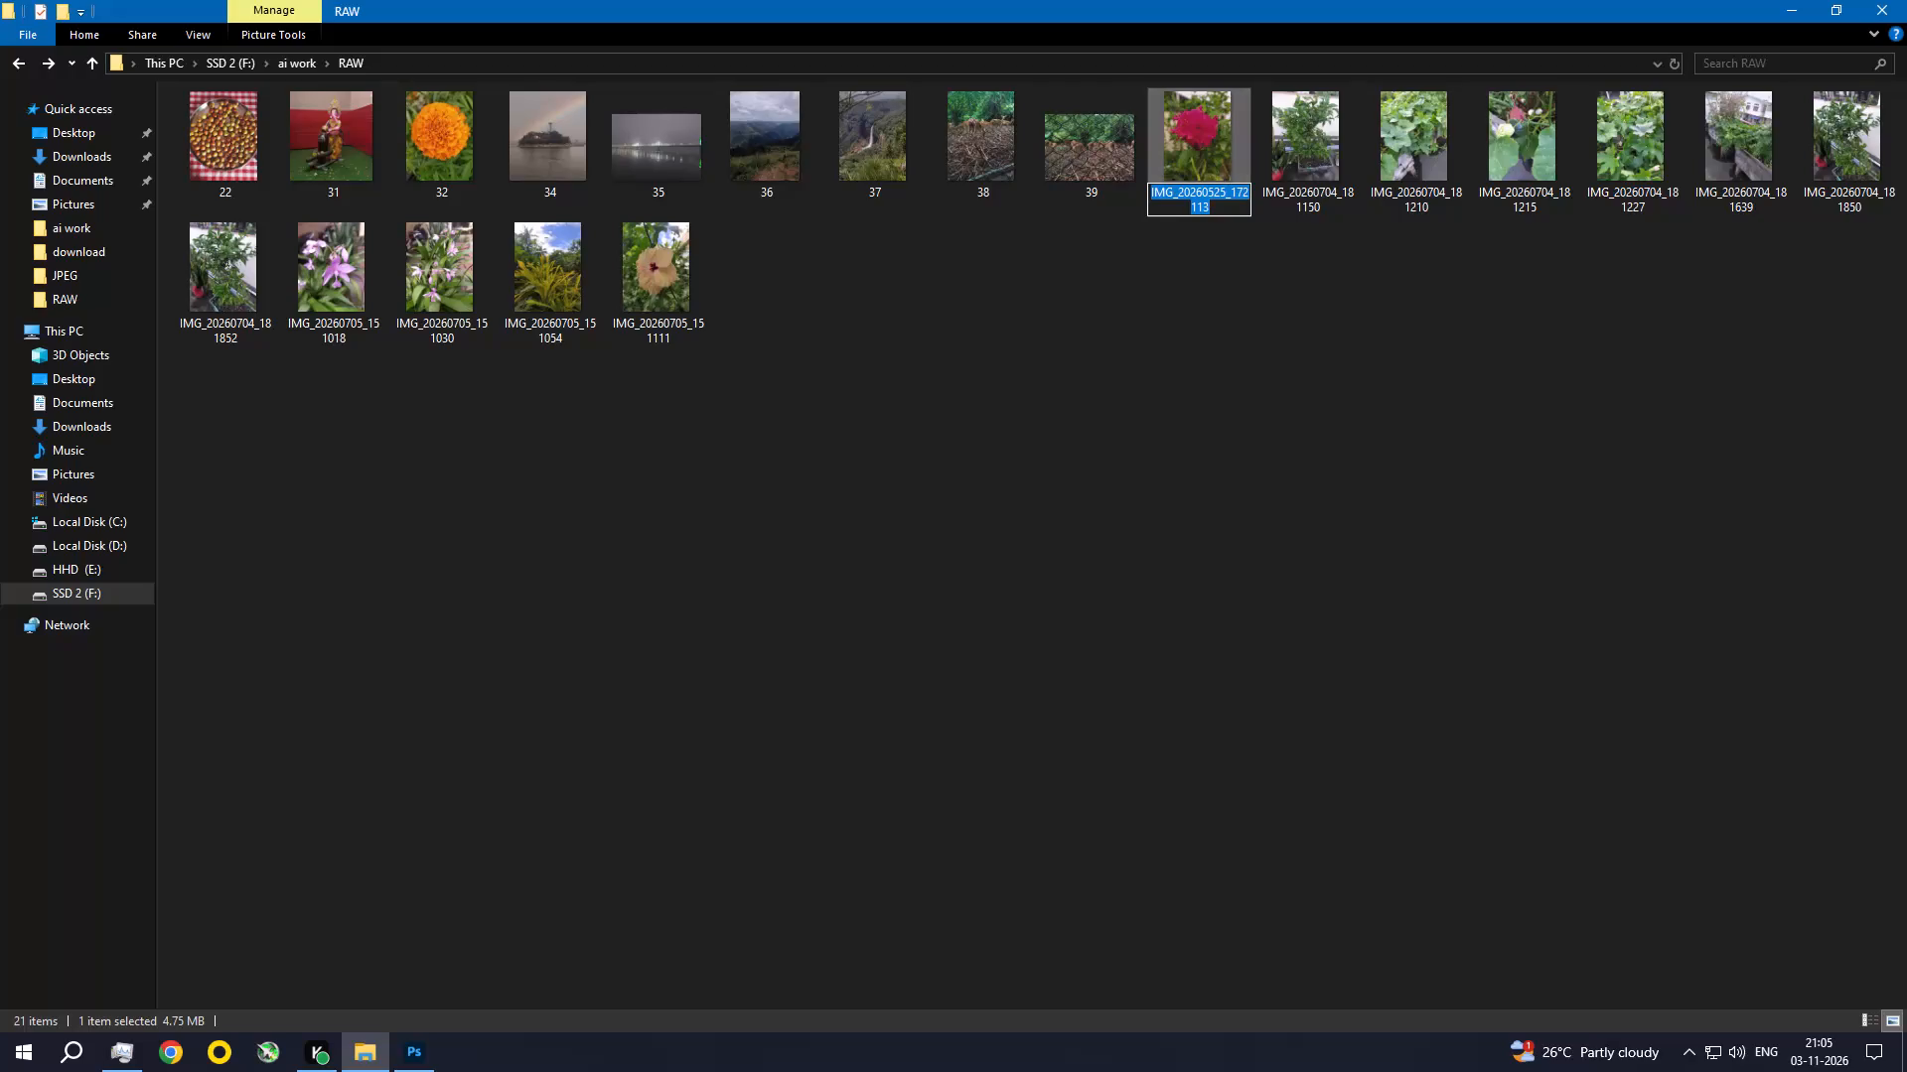
Rename the edited hibiscus photo IMG_20260525_172113 as 40.
type("40")
key("Return")
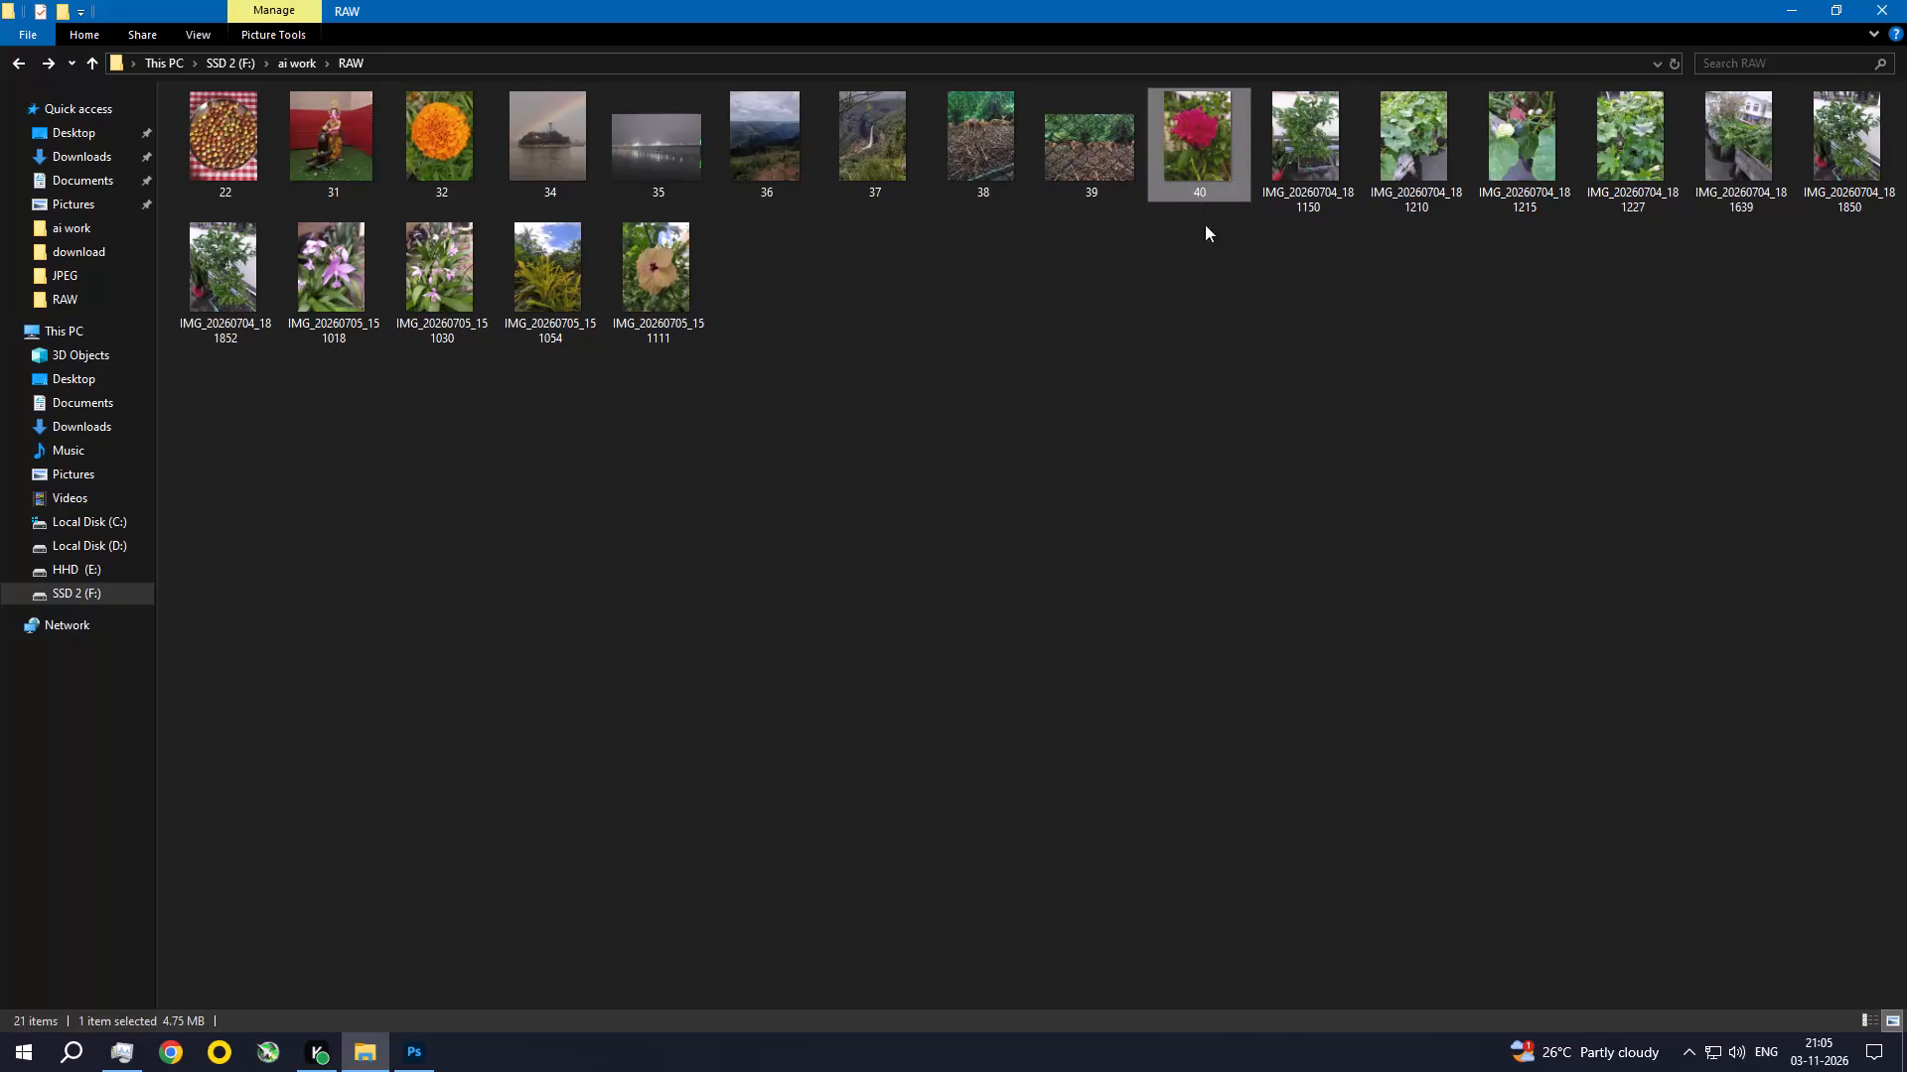
Preview IMG_20260704_181150 and IMG_20260704_181210 and delete both plant photos from the RAW folder.
left_click(1254, 370)
double_click(1280, 173)
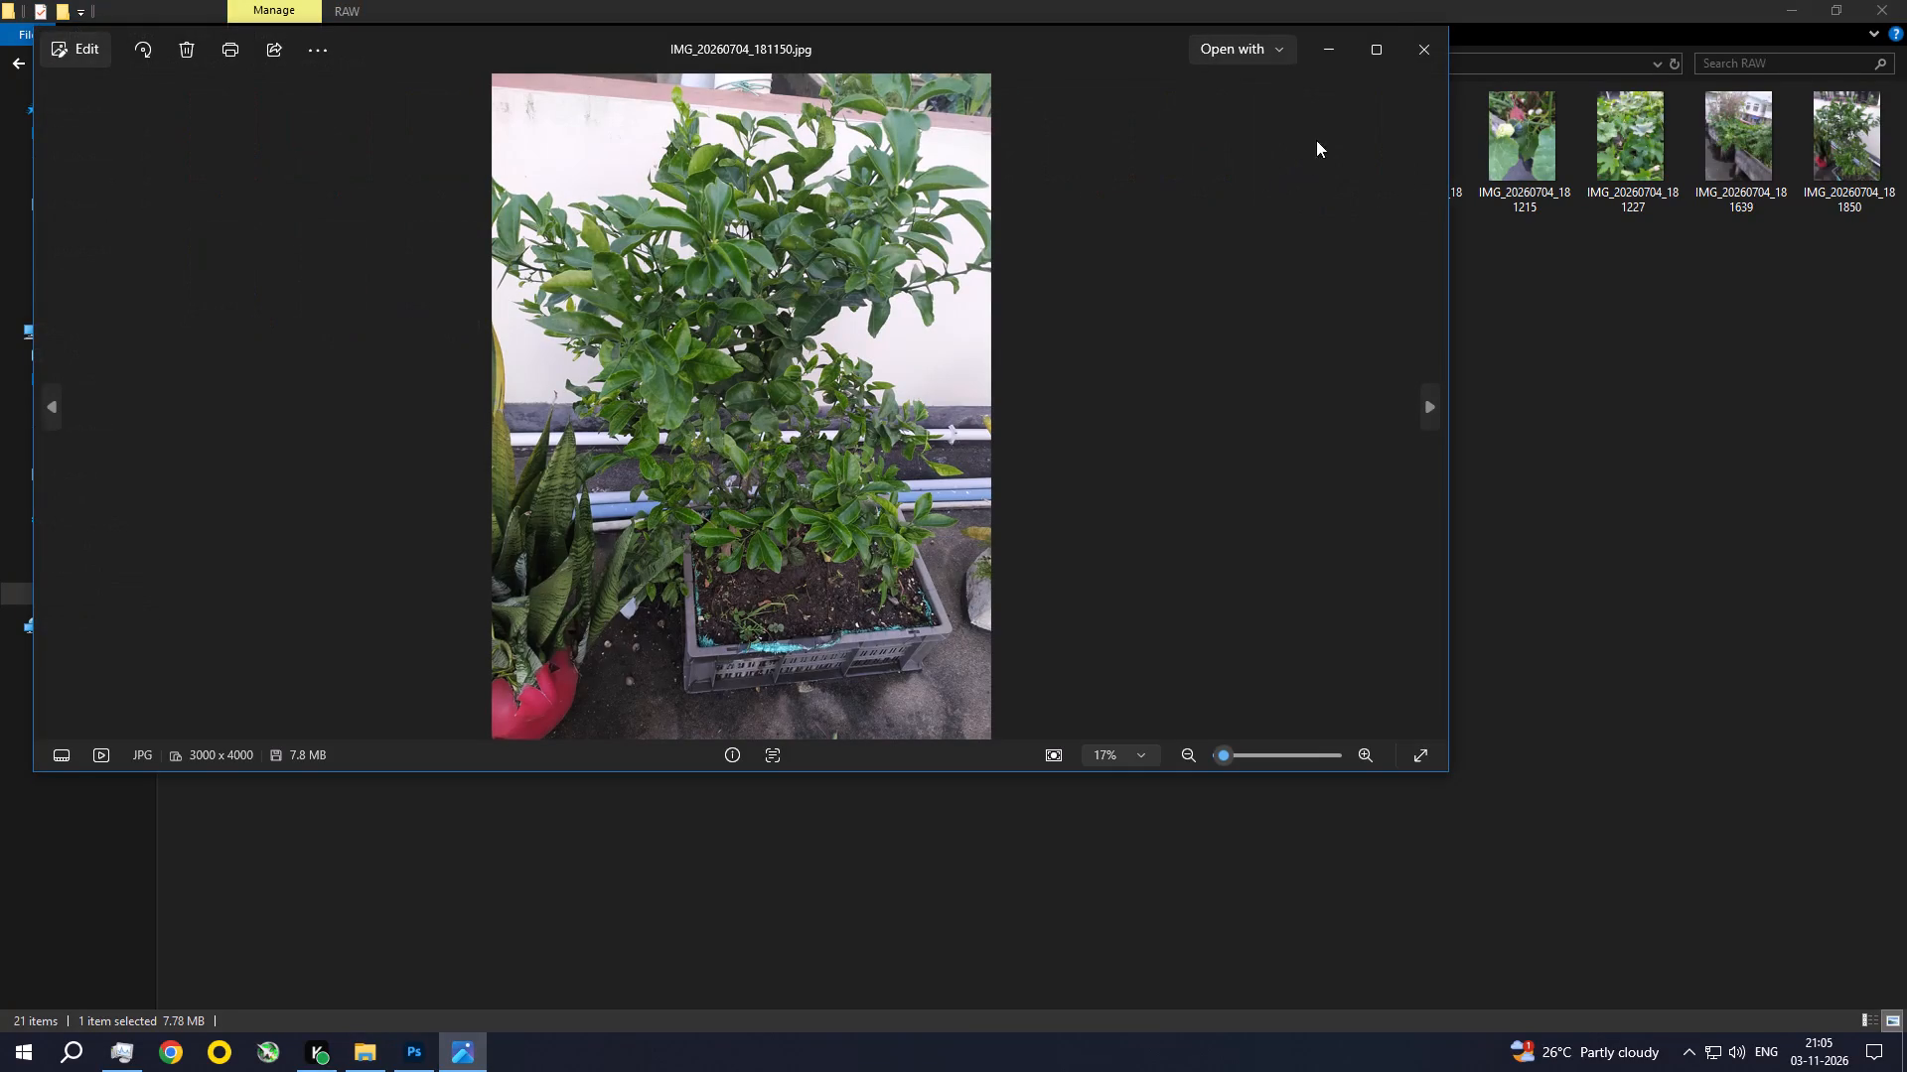
left_click(1415, 35)
key("Delete")
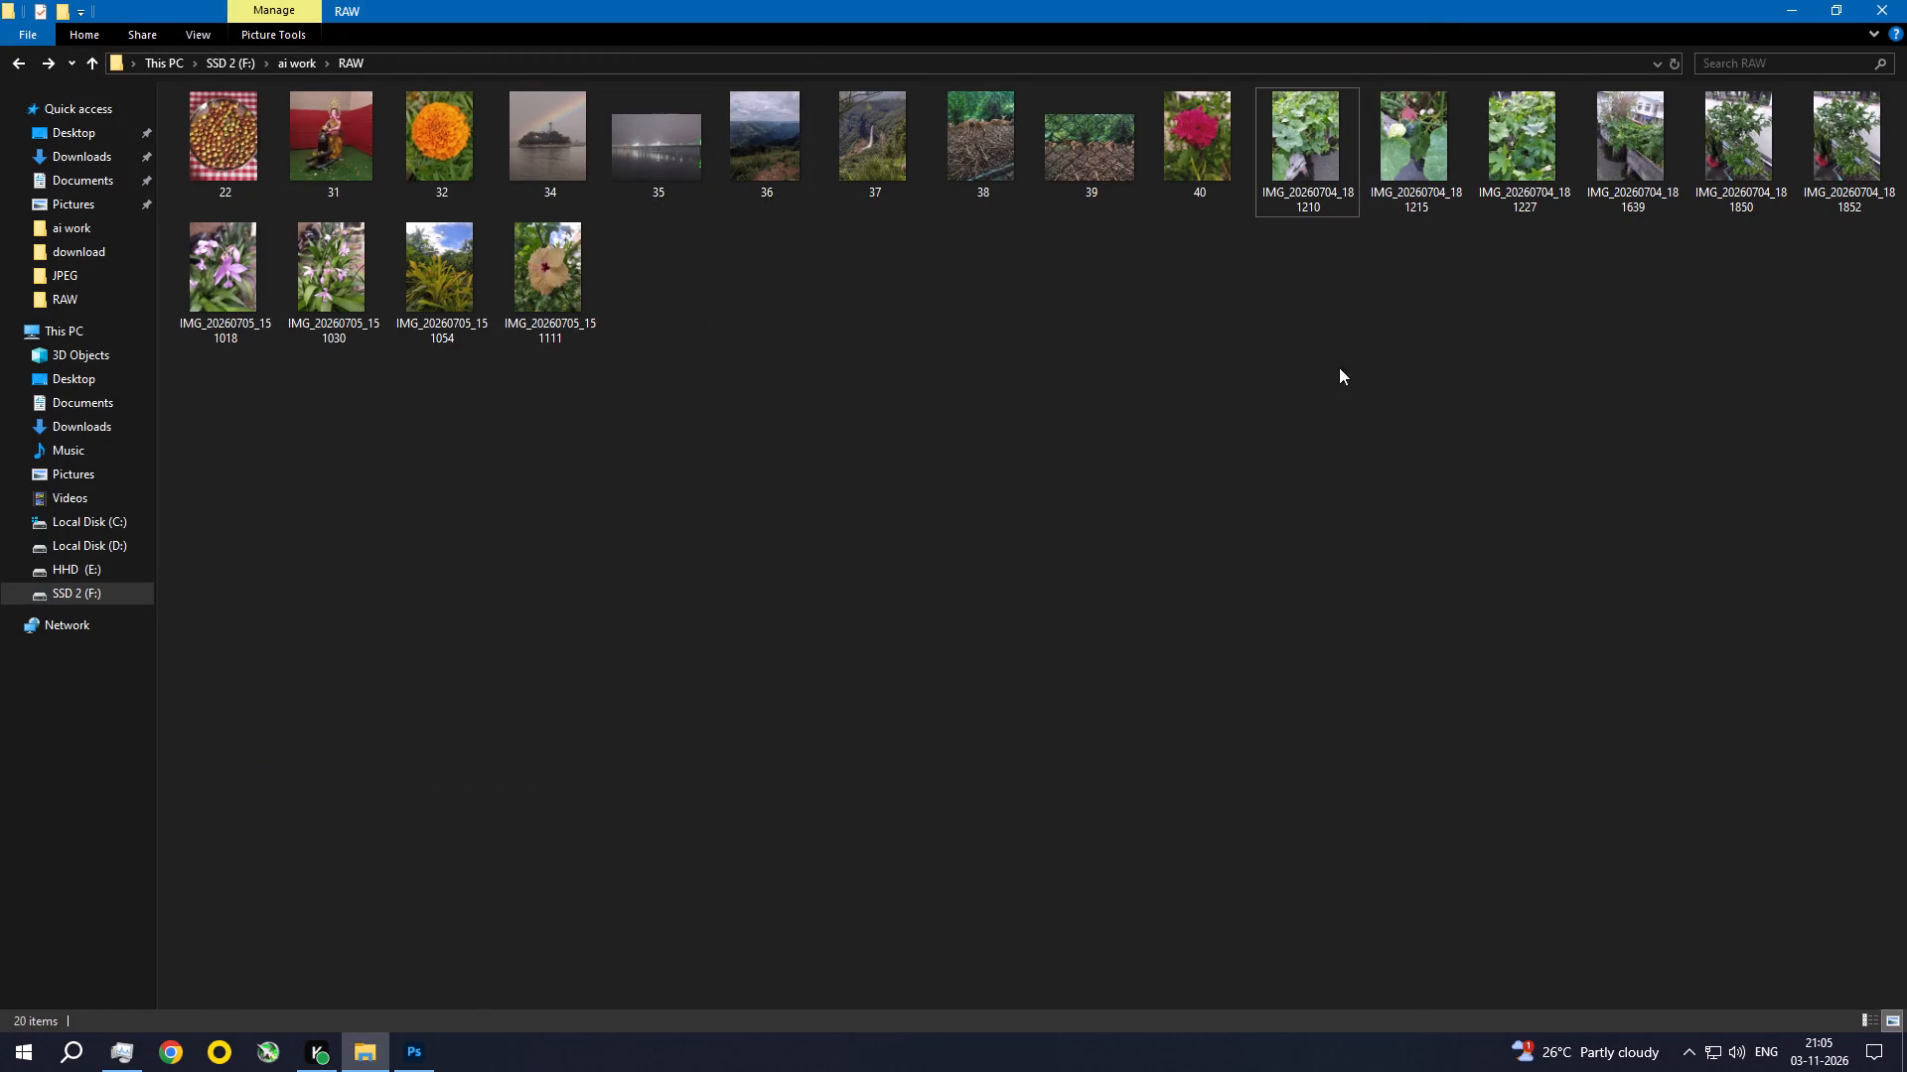
double_click(1331, 176)
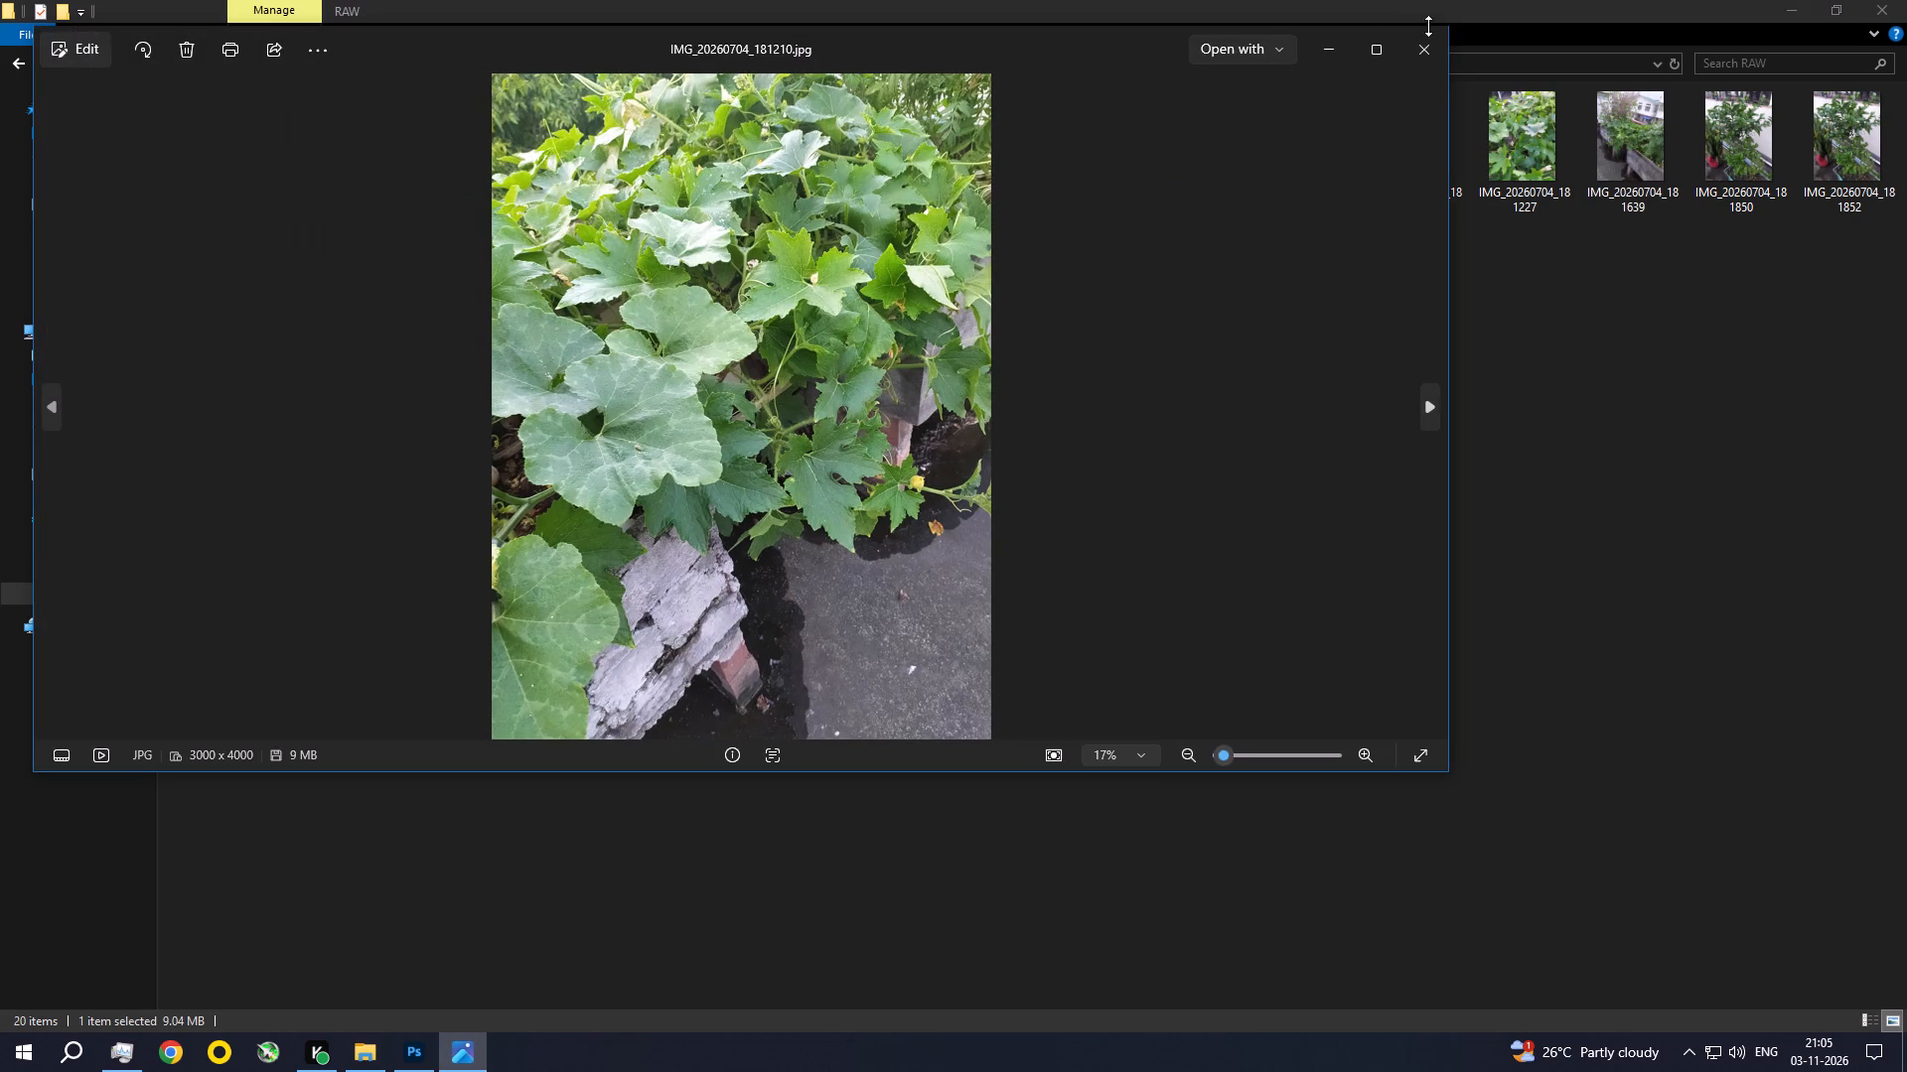
left_click(1423, 44)
key("Delete")
Inspect IMG_20260704_181215 and IMG_20260704_181227 up close, and delete only IMG_20260704_181227.
double_click(1297, 164)
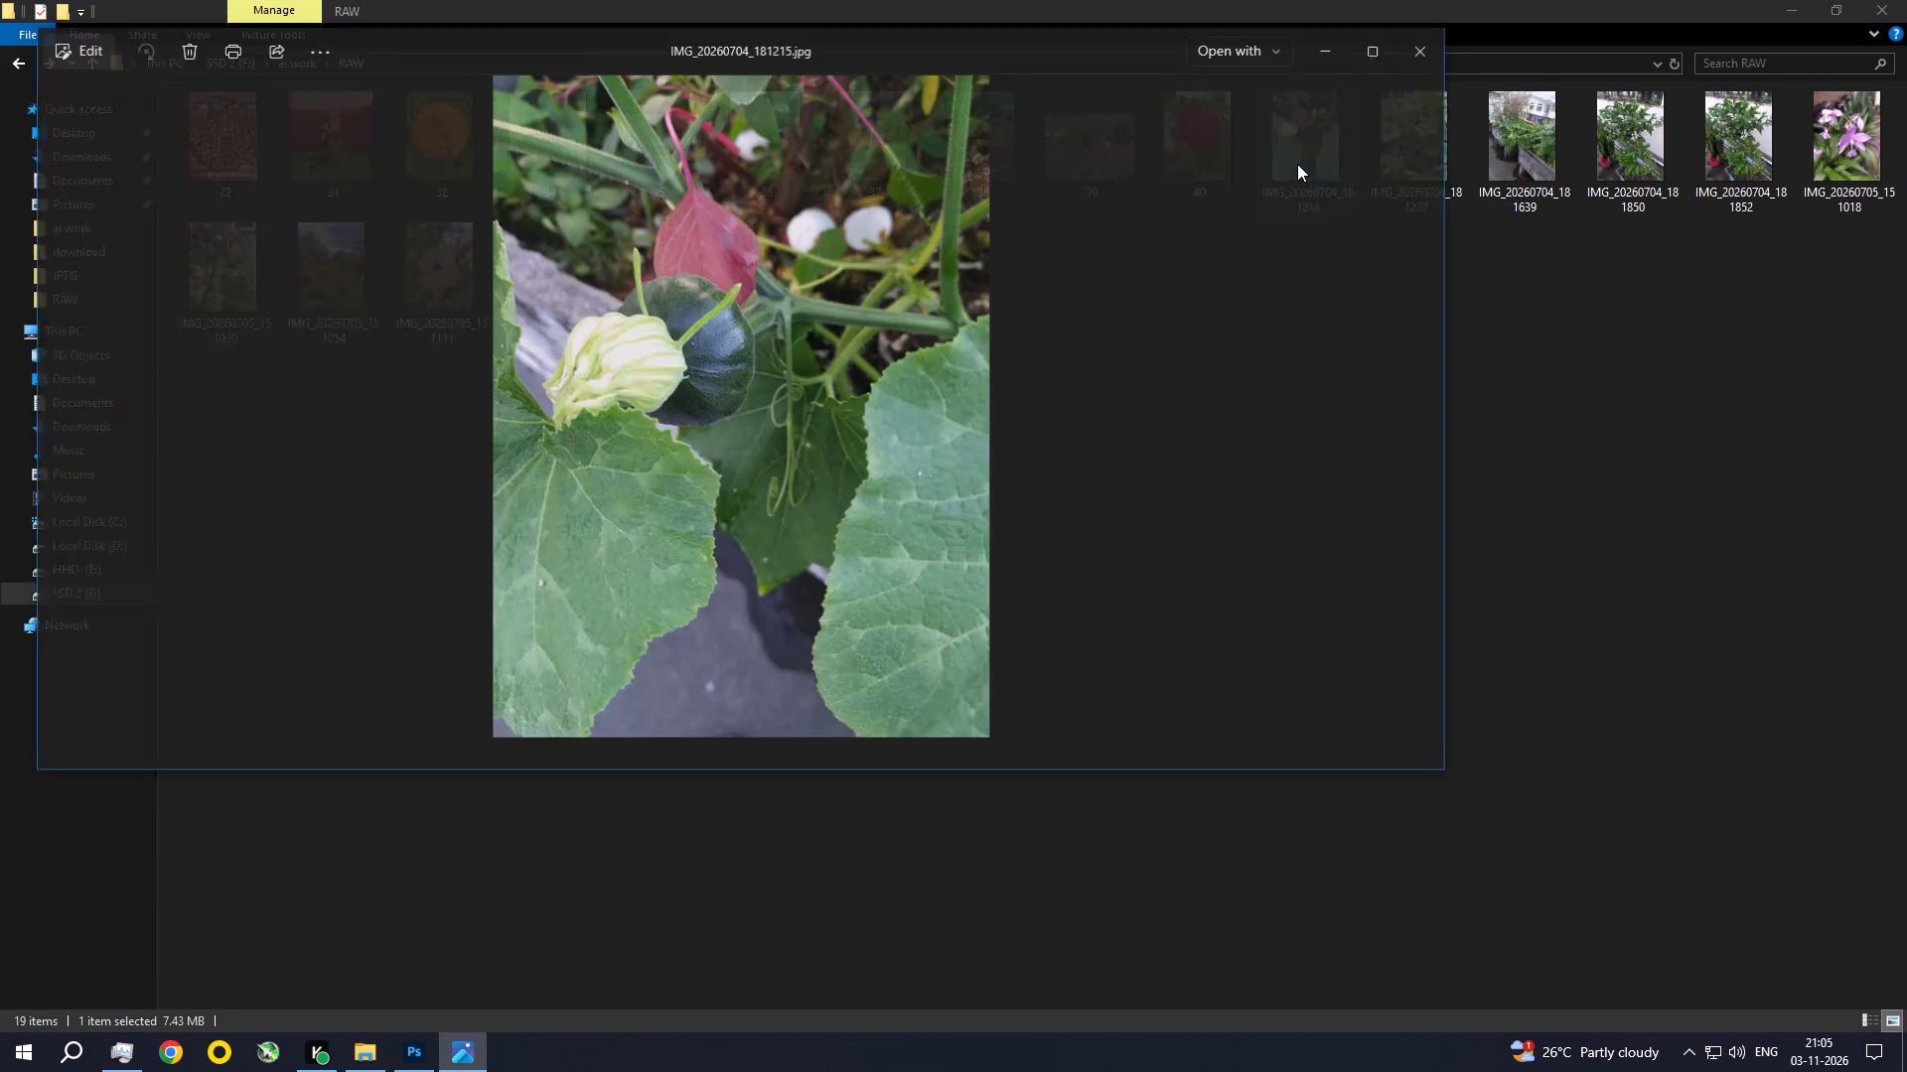
scroll(590, 321, "up", 10)
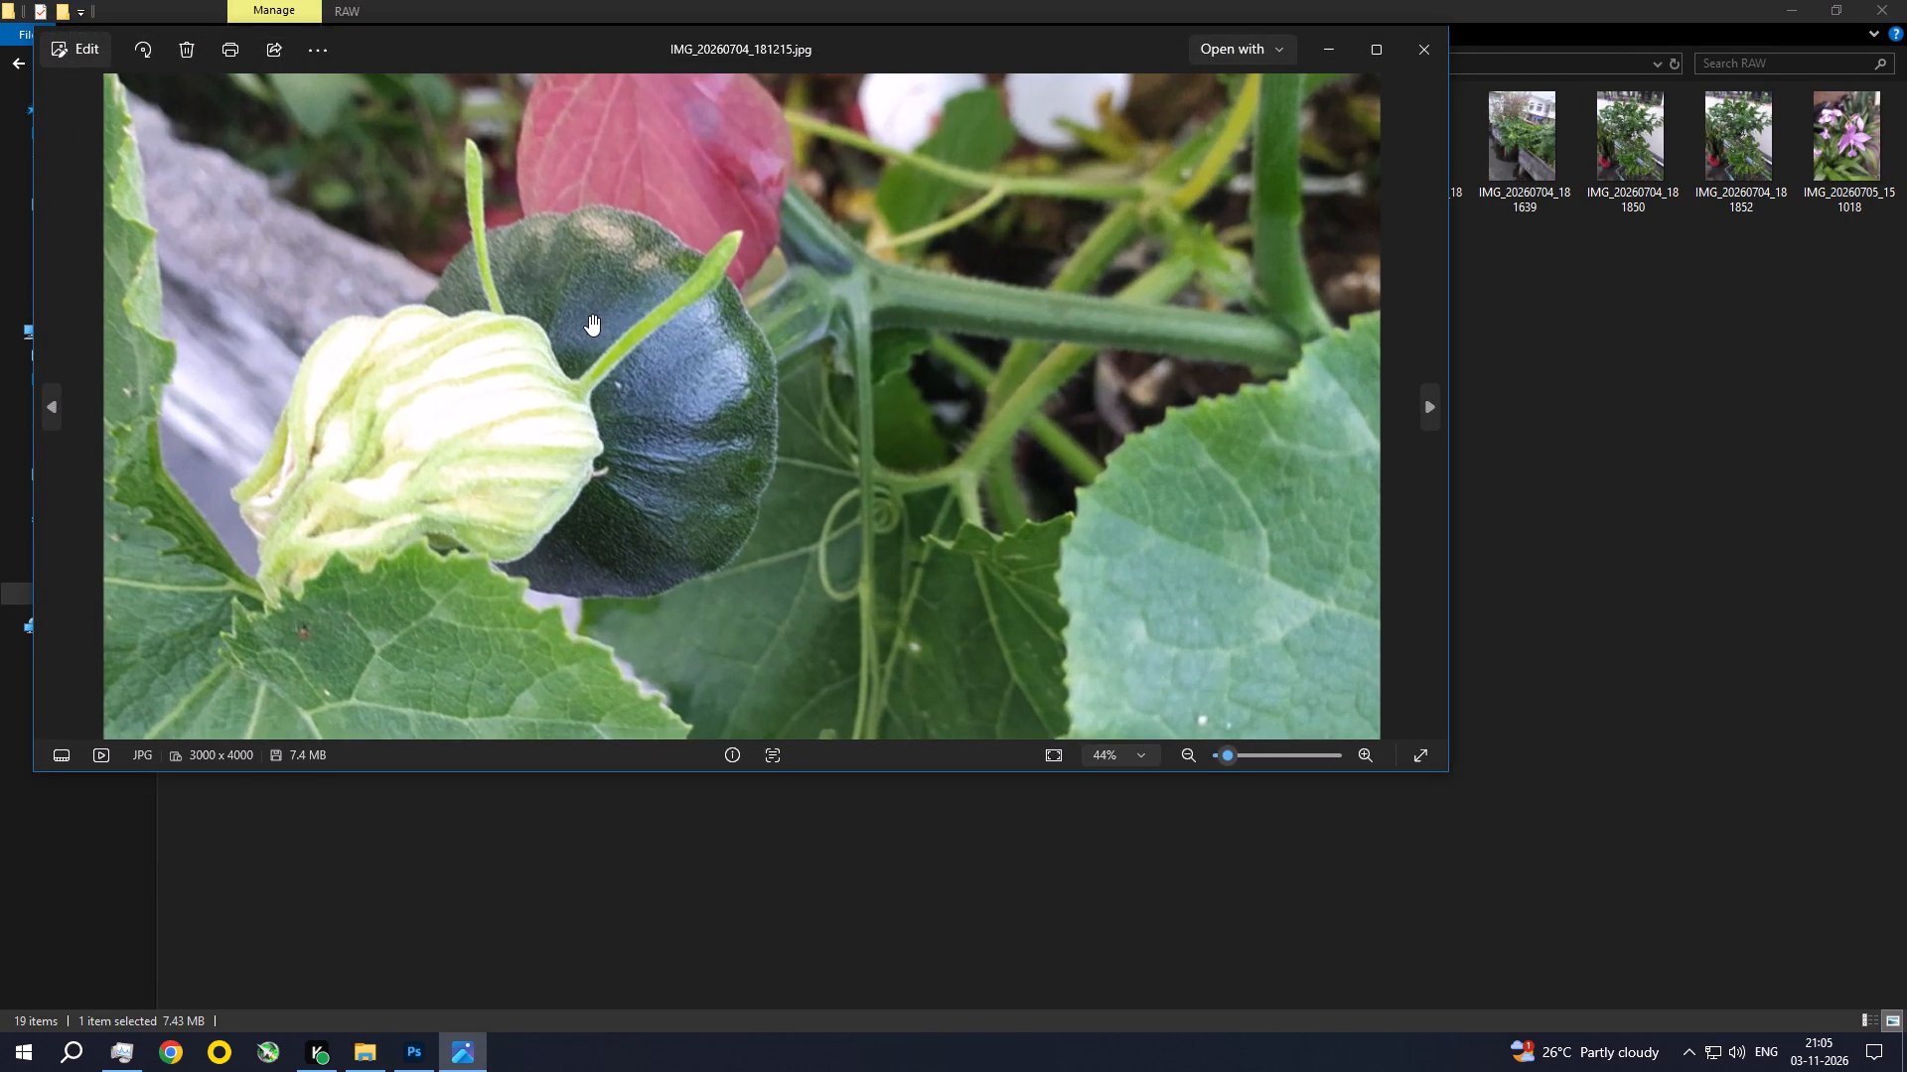
left_click(1437, 45)
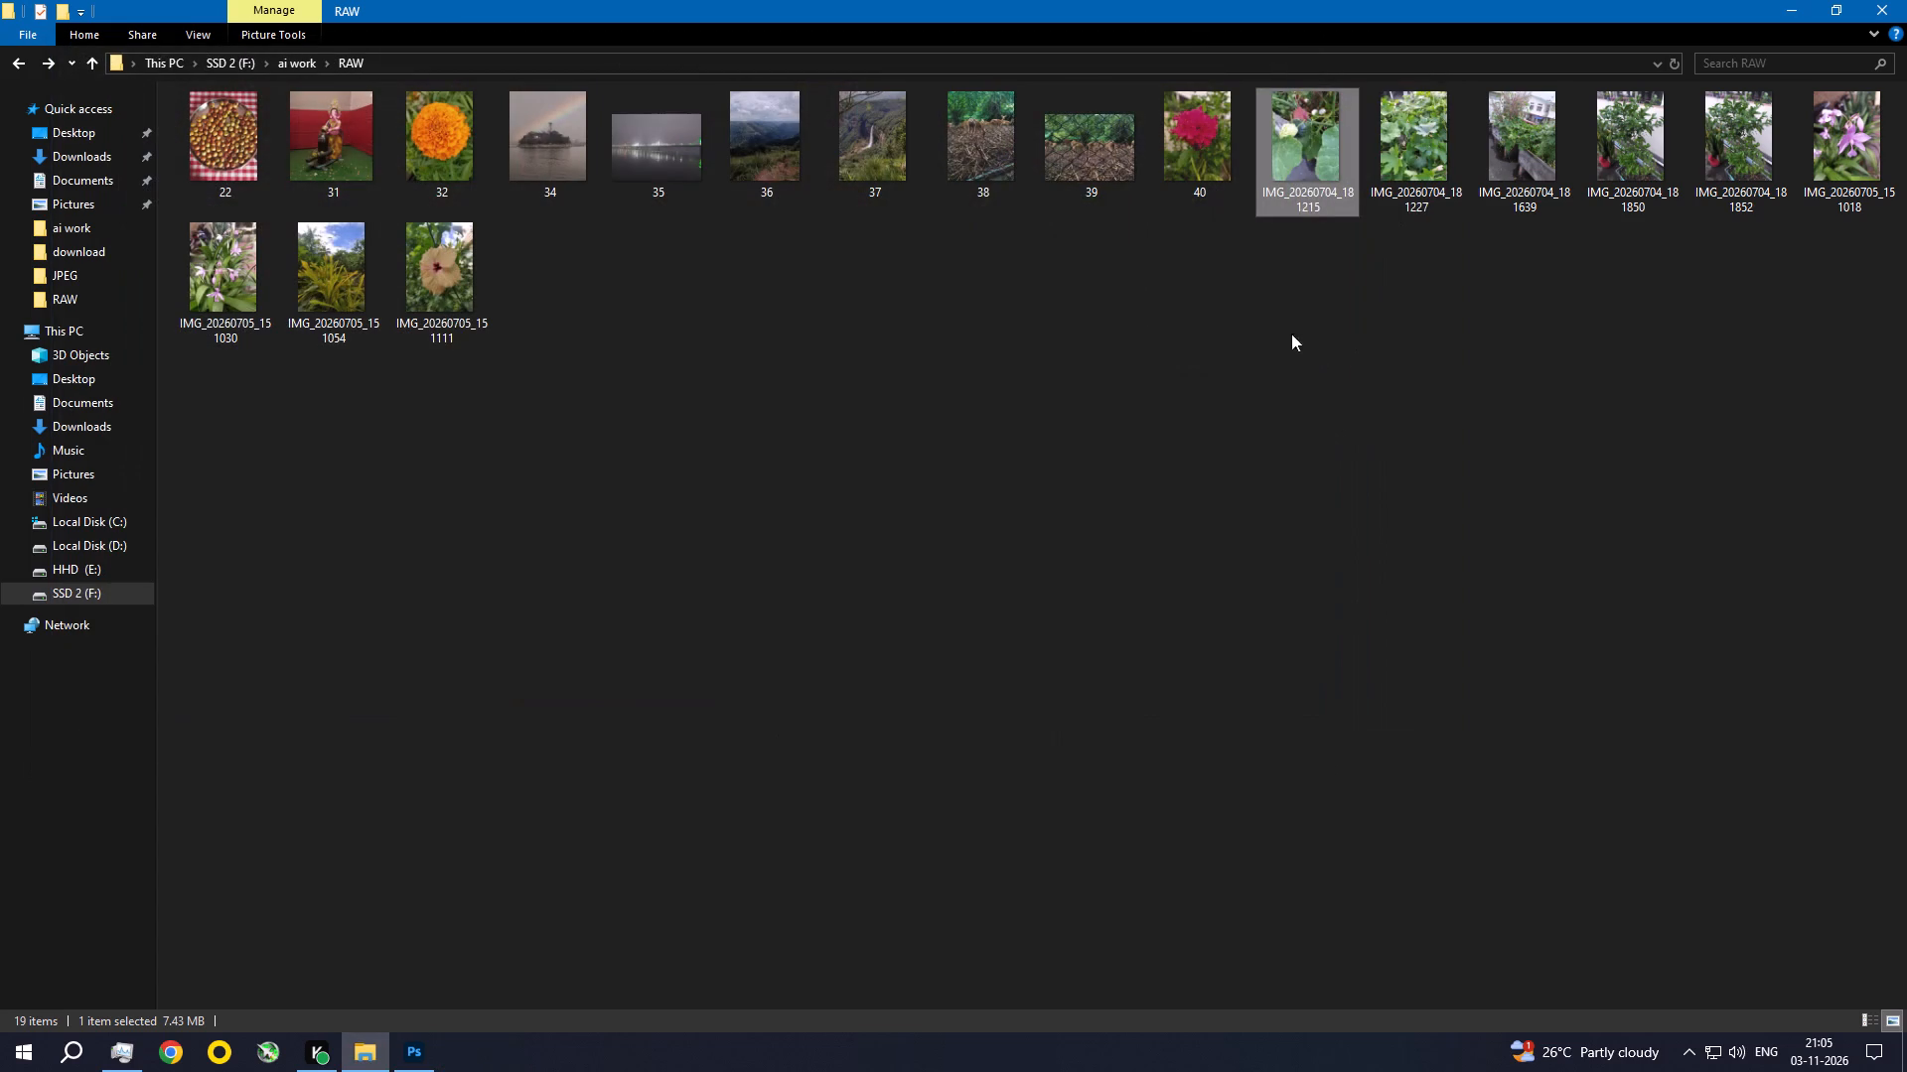
double_click(1413, 140)
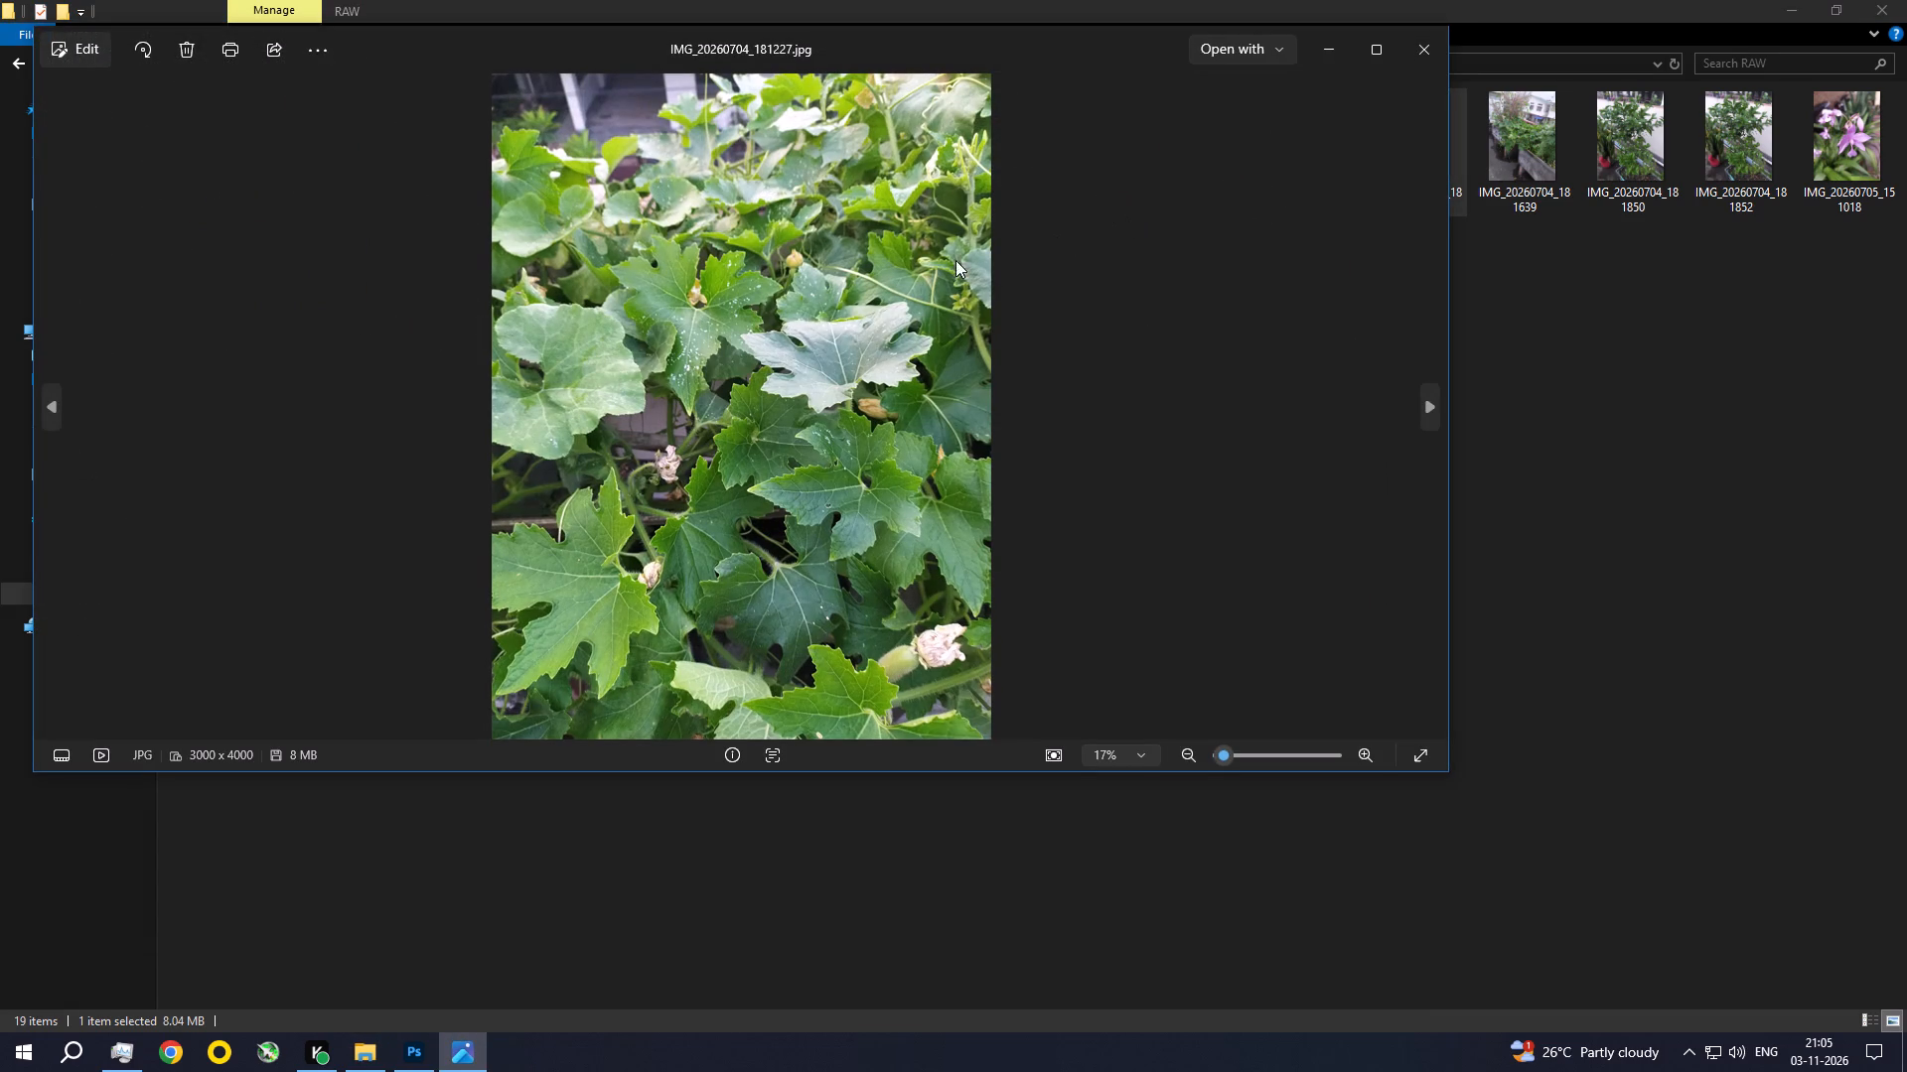
scroll(835, 311, "down", 1)
scroll(835, 312, "up", 9)
scroll(831, 318, "down", 1)
scroll(831, 318, "up", 6)
left_click_drag(837, 445, 1202, 0)
left_click(1448, 53)
scroll(1448, 53, "down", 1)
left_click(1434, 46)
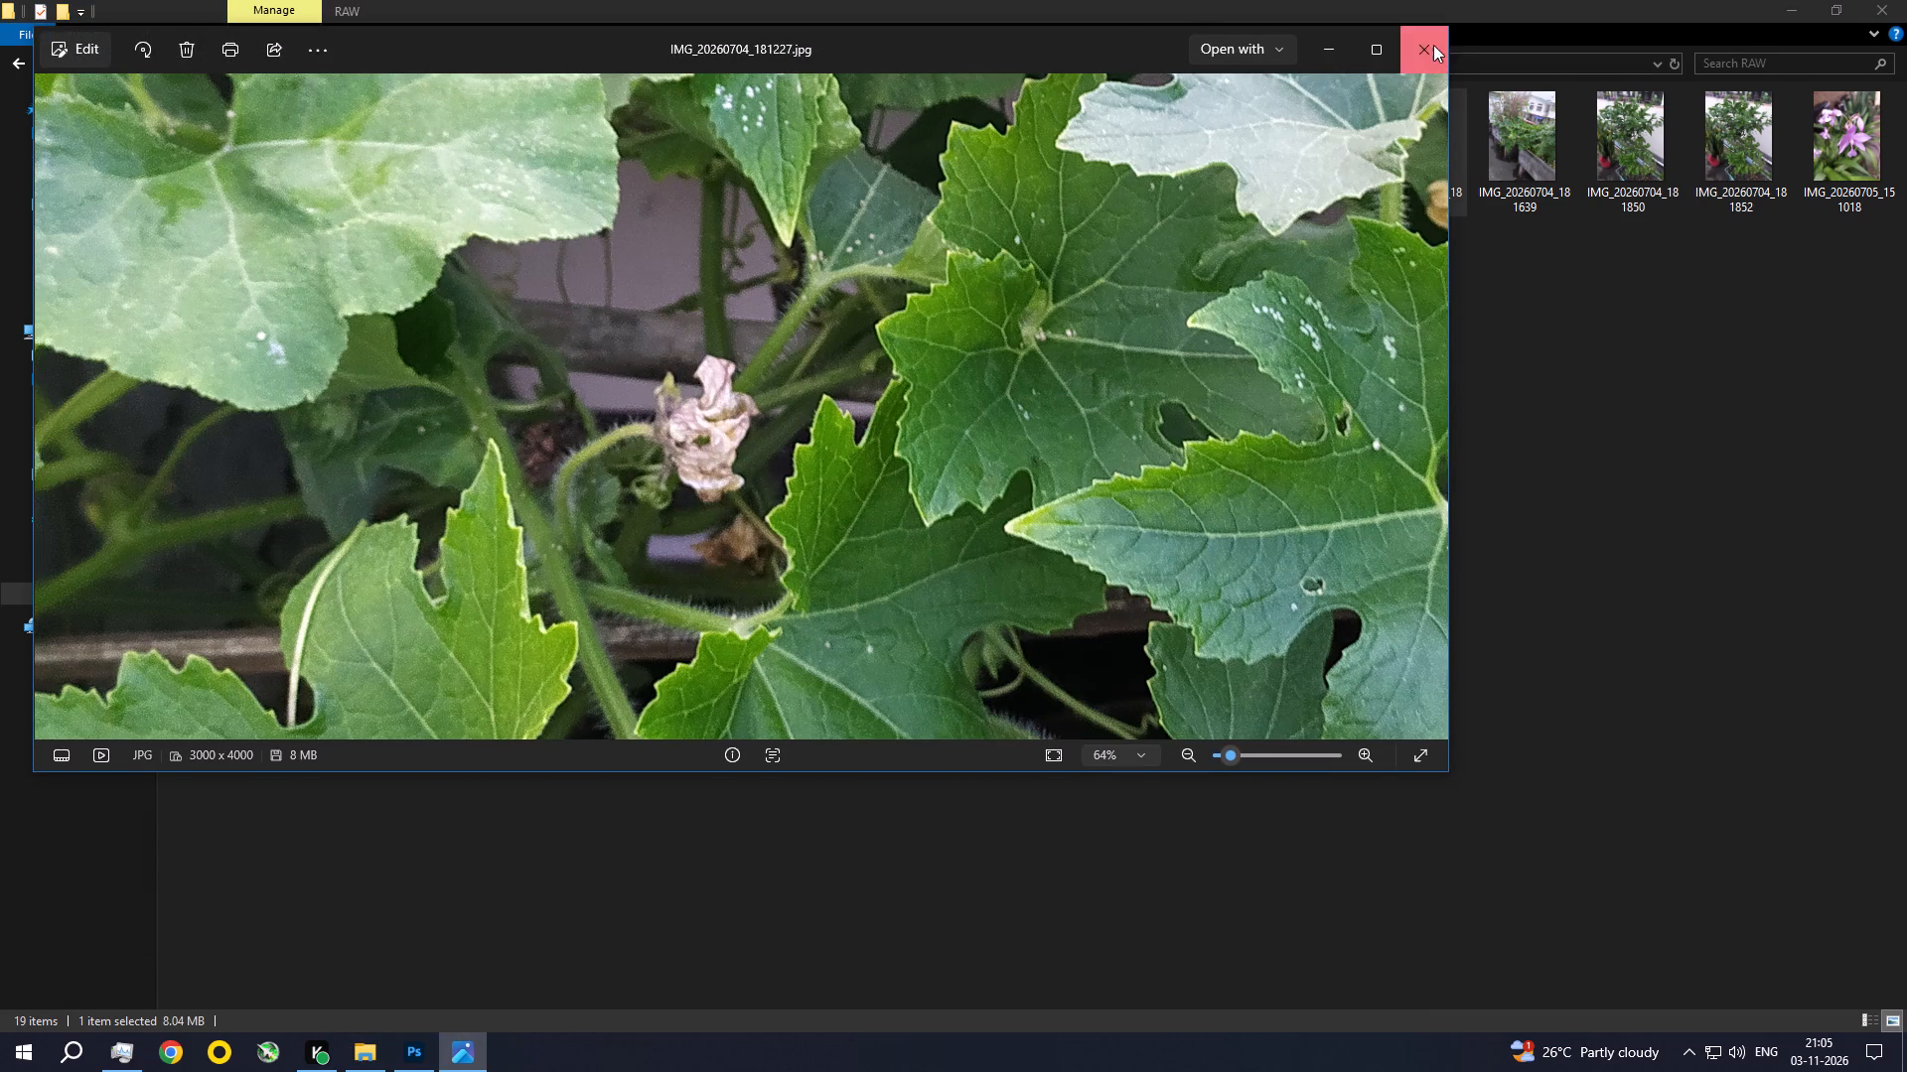
key("Delete")
Preview IMG_20260704_181639, IMG_20260704_181850 and IMG_20260704_181852 and delete all three from the RAW folder.
double_click(1405, 151)
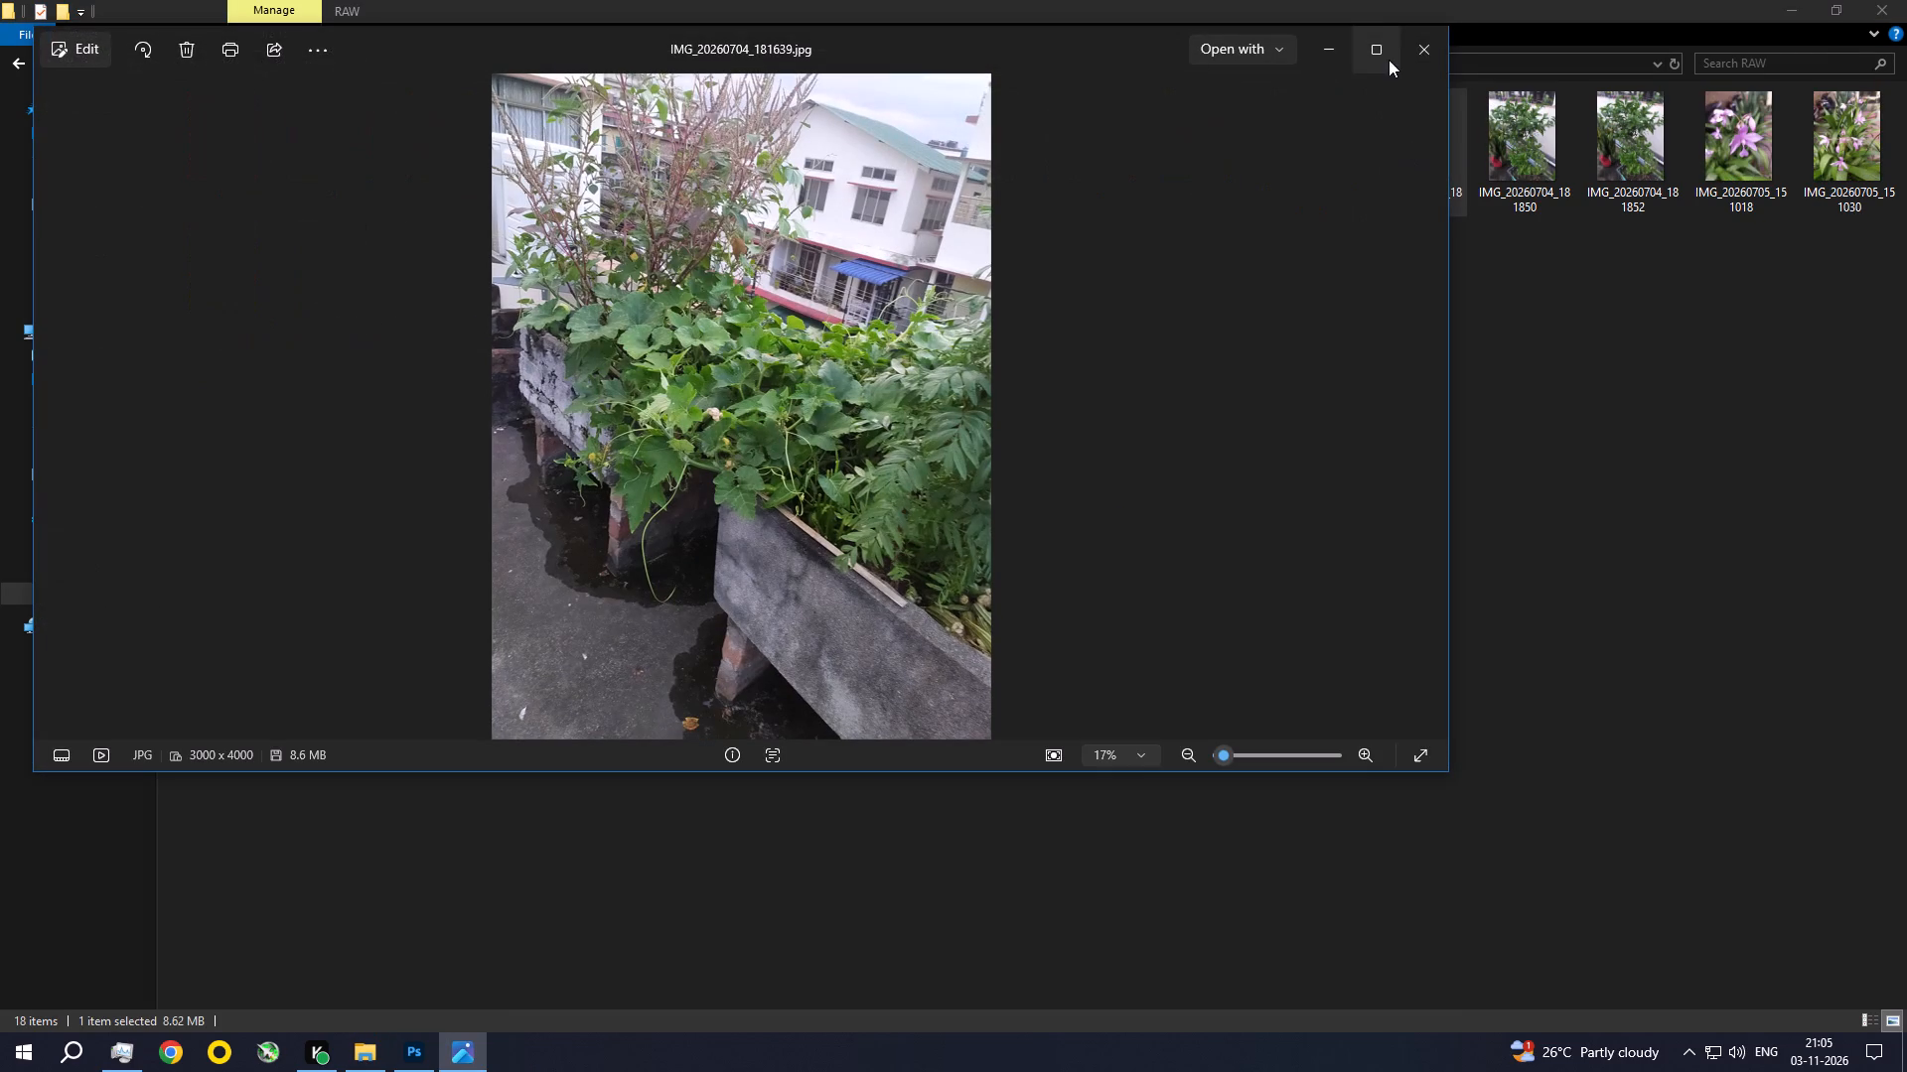
left_click(1412, 50)
key("Delete")
double_click(1428, 181)
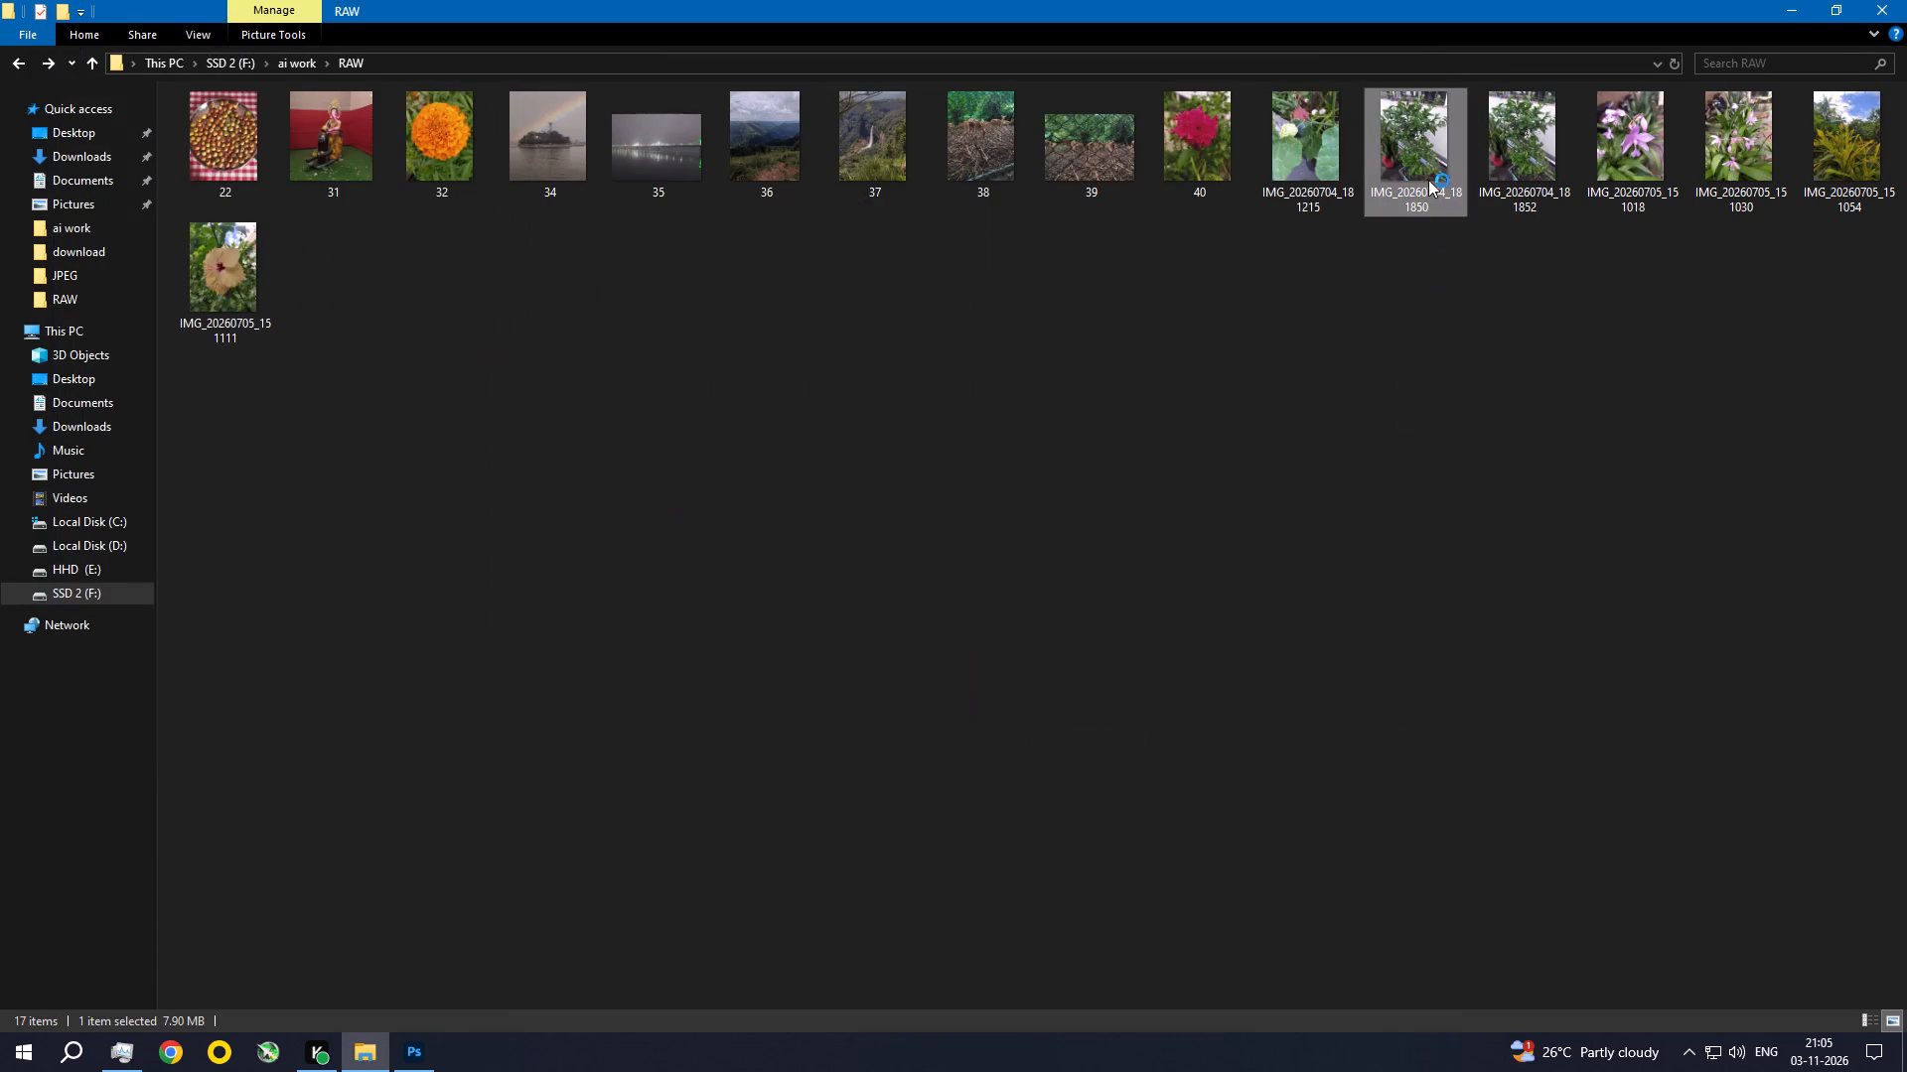
left_click(1432, 57)
key("Delete")
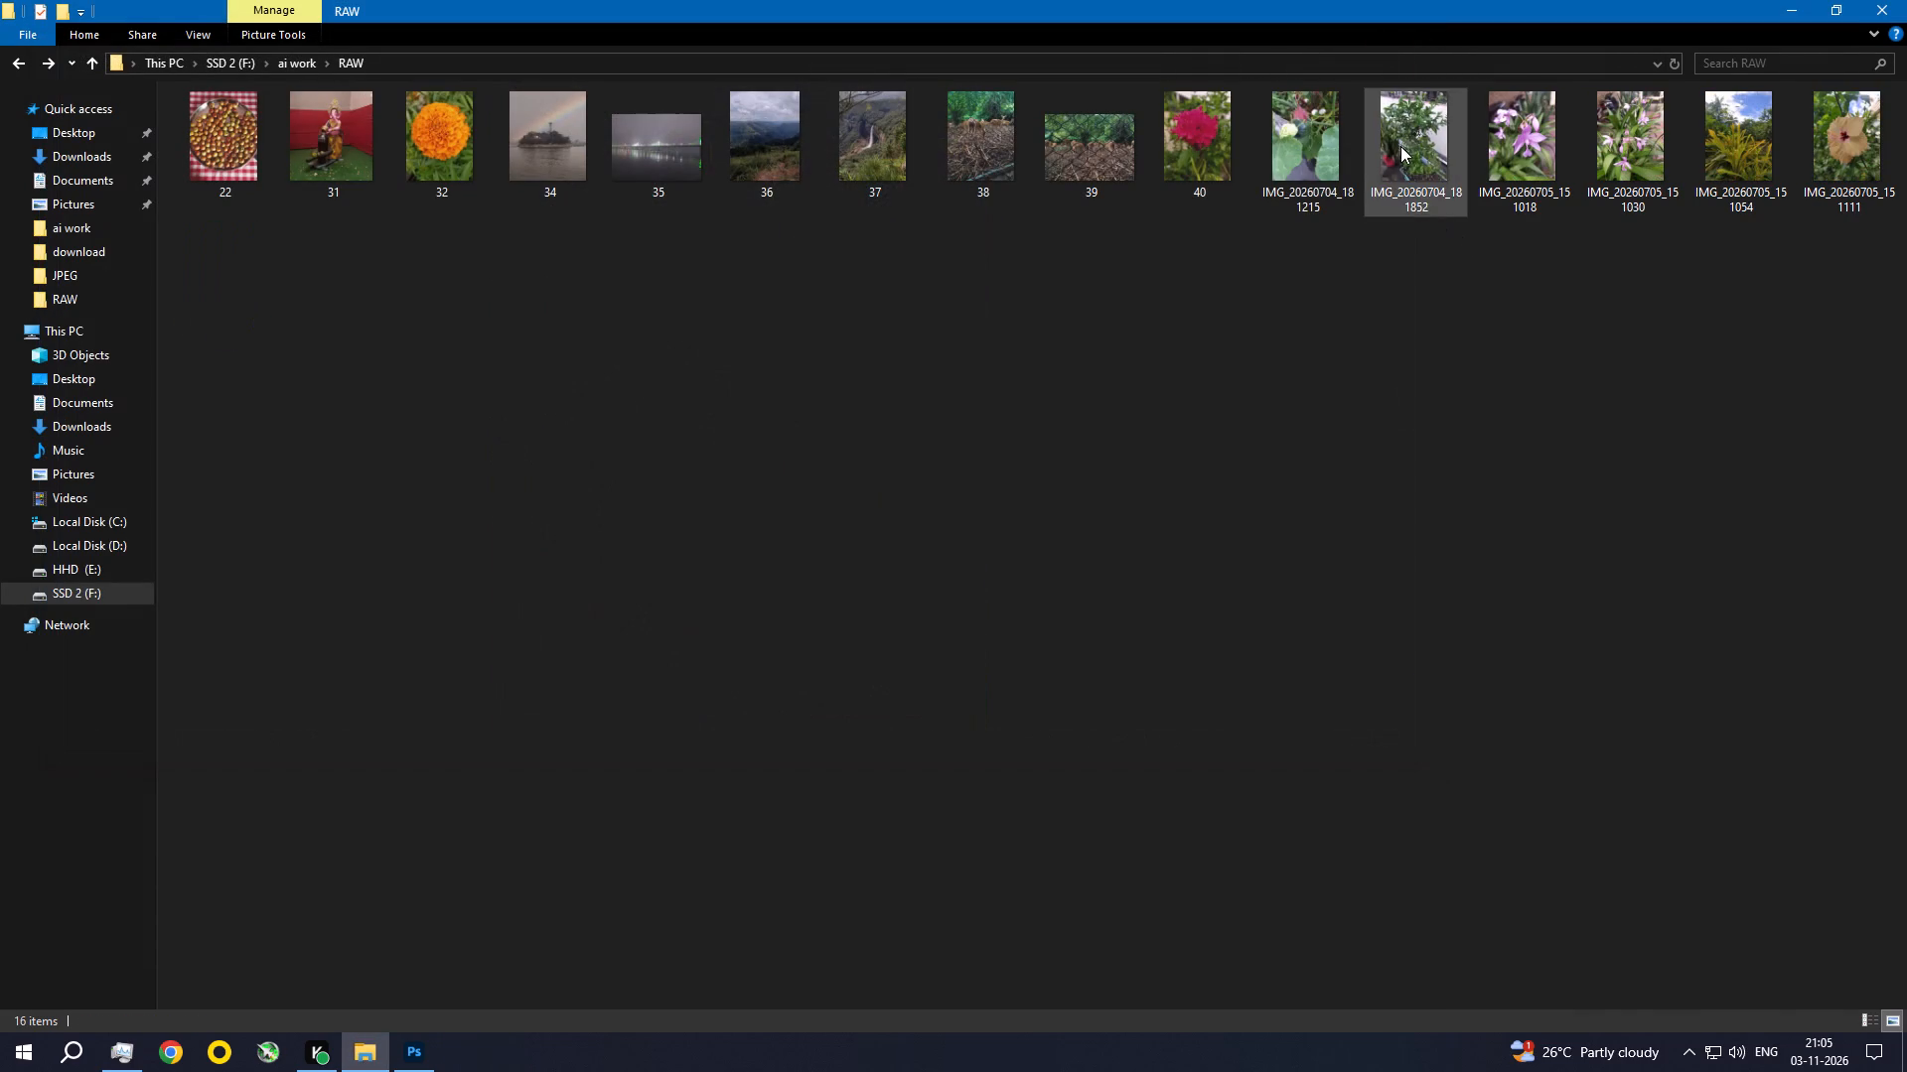
double_click(1400, 143)
left_click(1433, 40)
key("Delete")
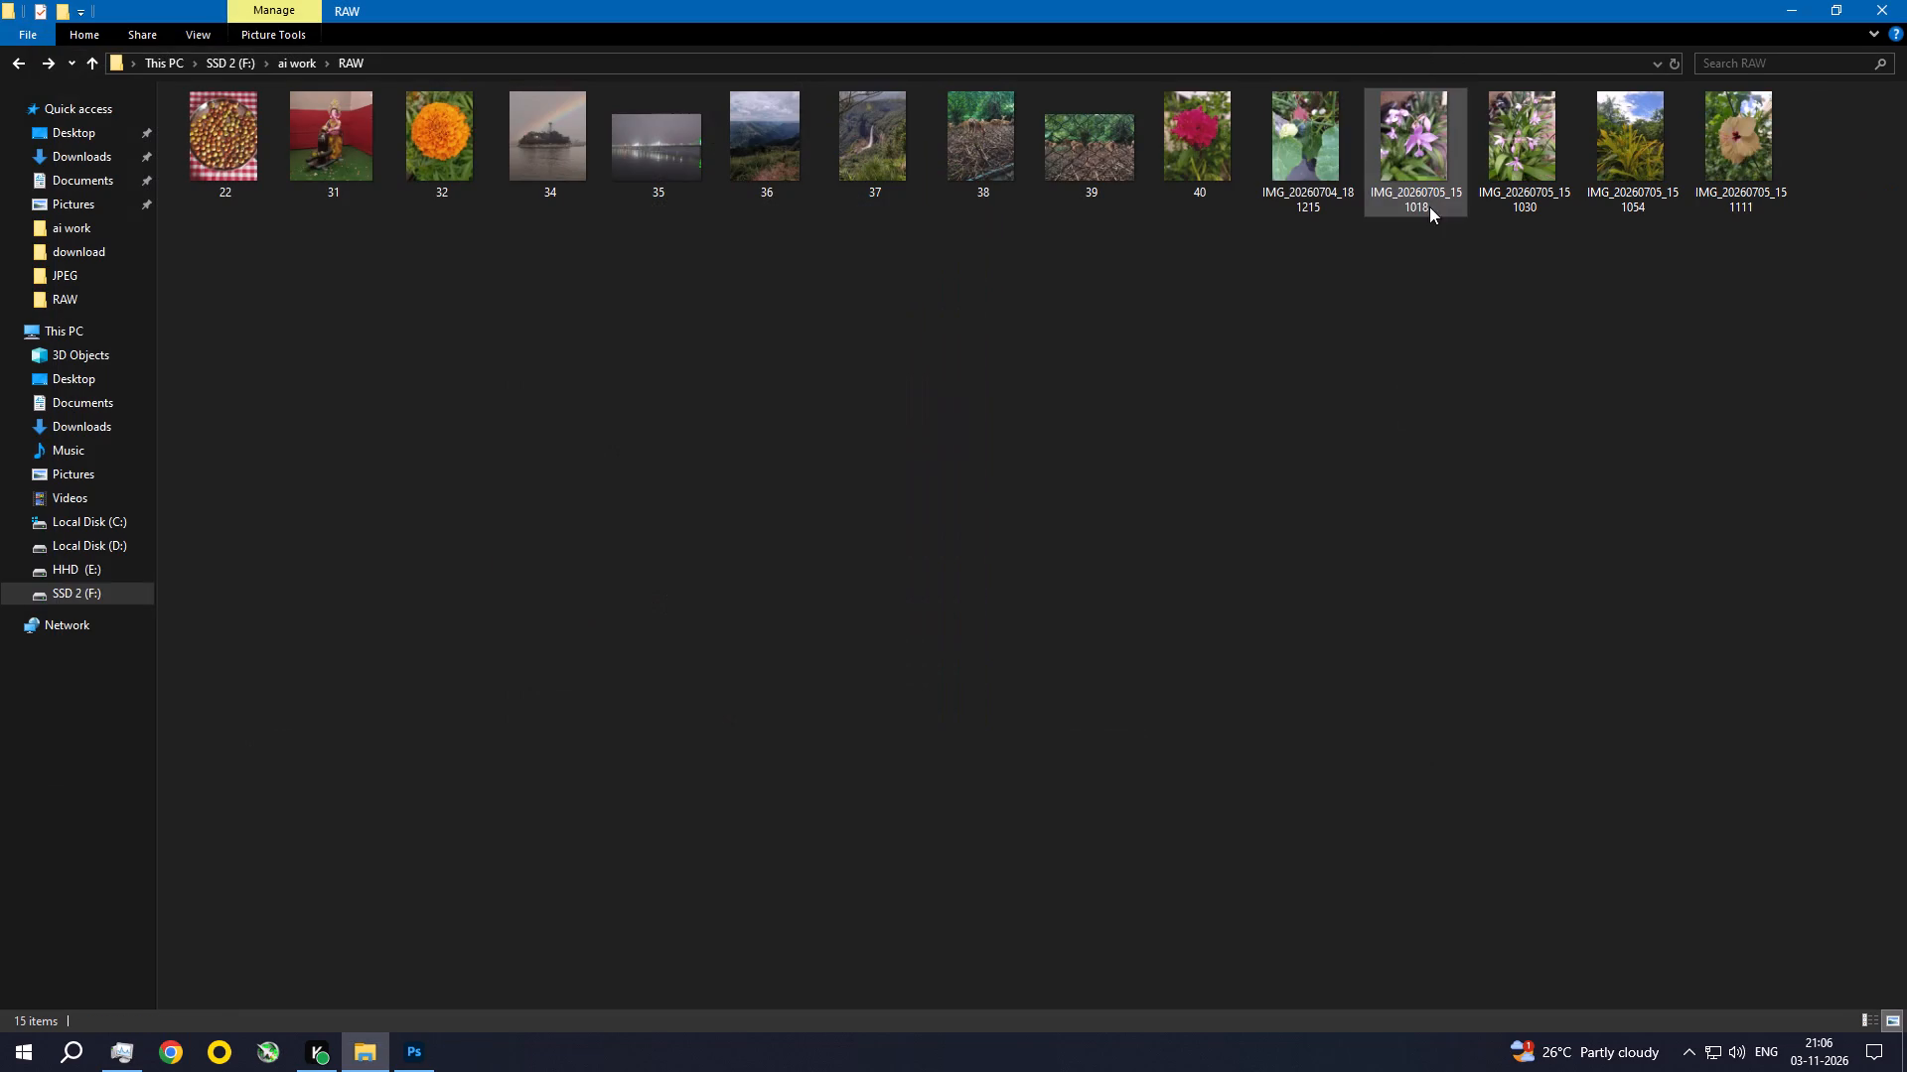
Check the purple orchid photos IMG_20260705_151018 and IMG_20260705_151030 and delete both.
double_click(1418, 142)
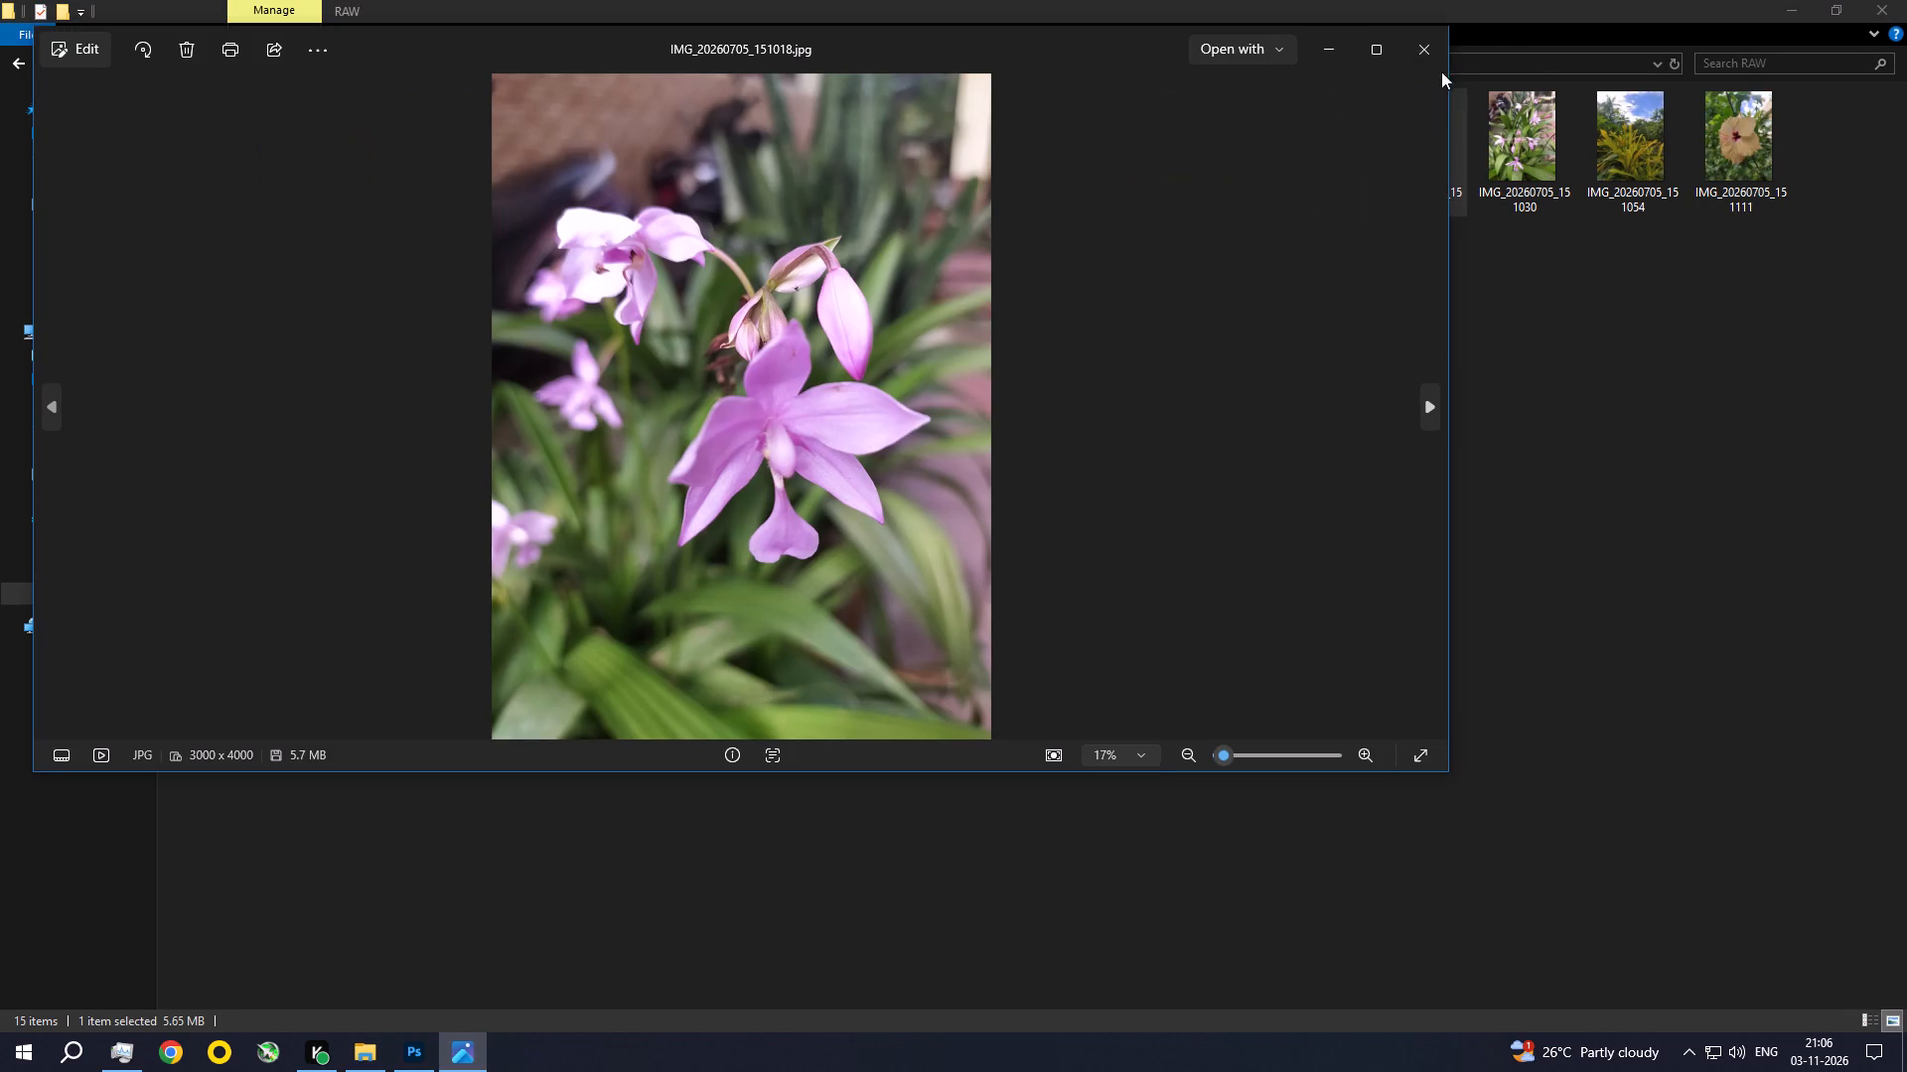
left_click(1444, 45)
left_click(1428, 49)
key("Delete")
double_click(1402, 137)
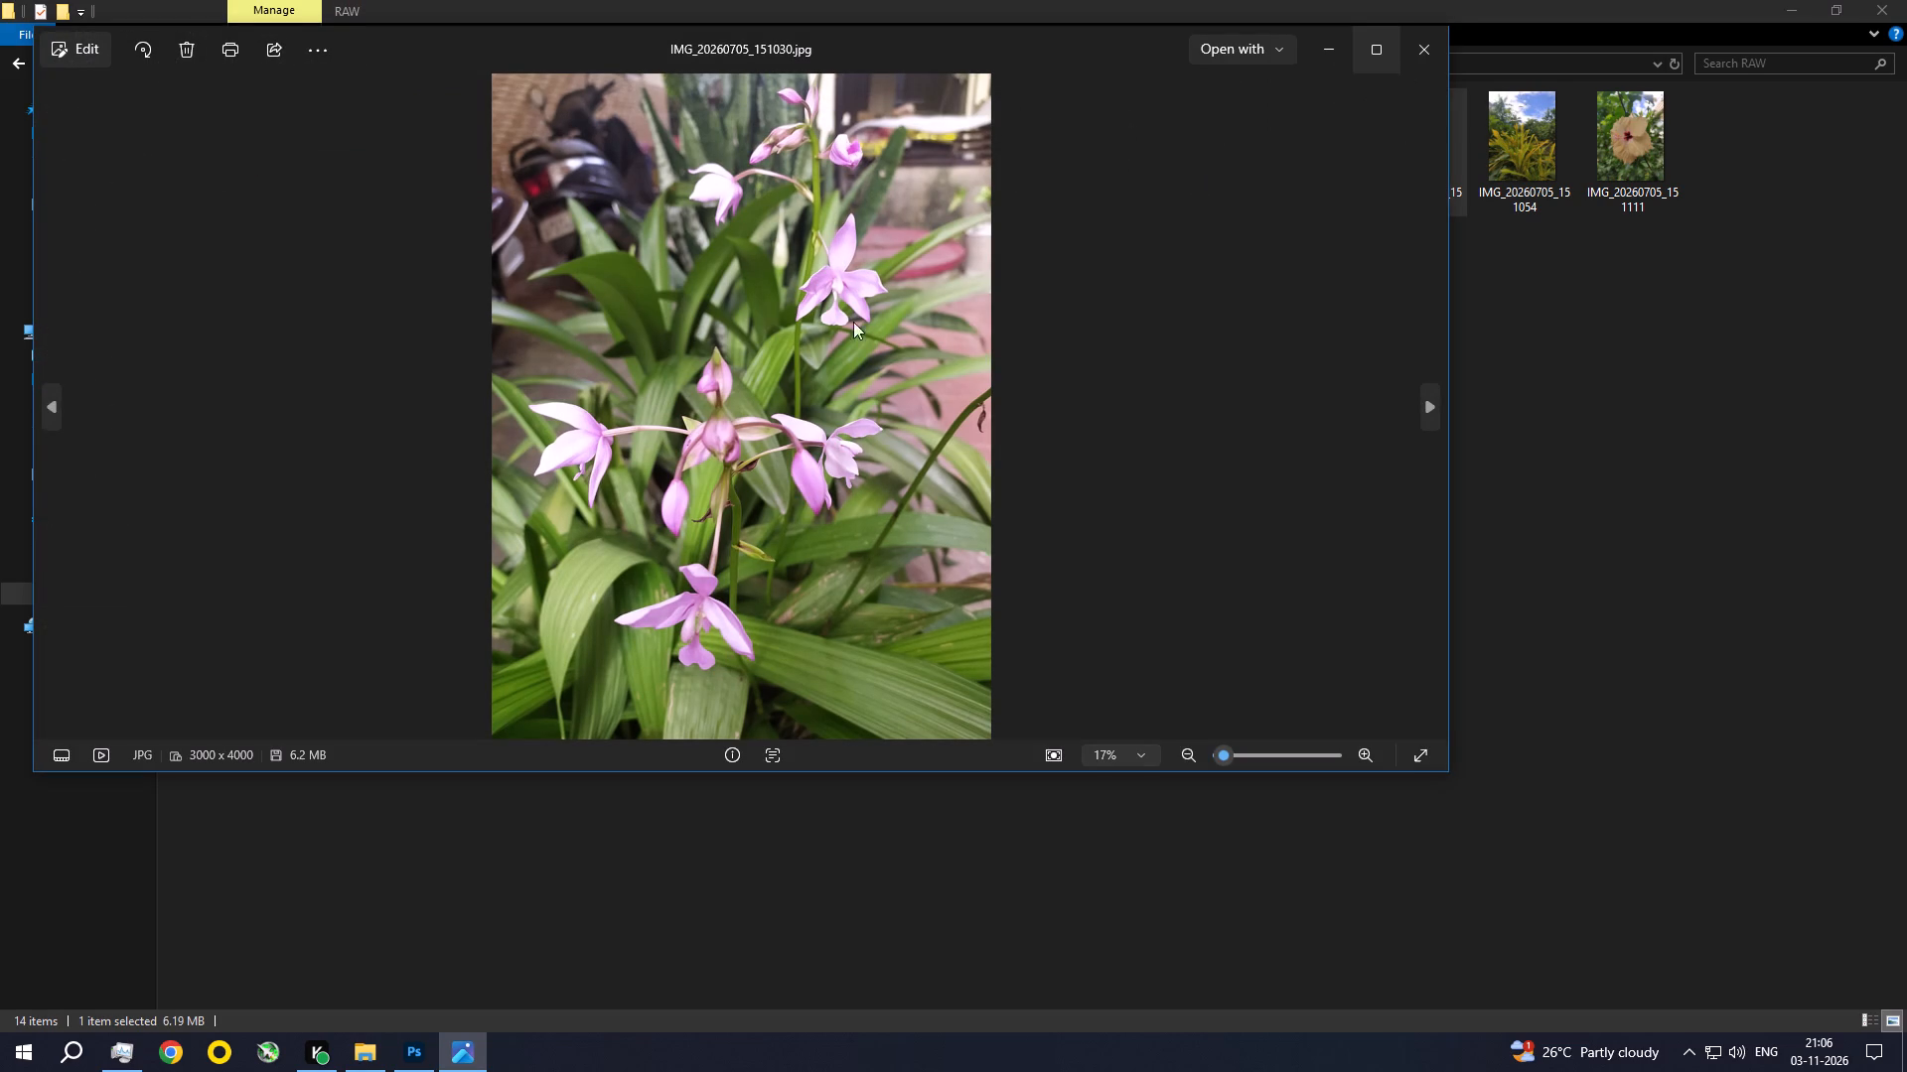
scroll(764, 276, "up", 3)
scroll(761, 276, "down", 1)
scroll(761, 276, "up", 11)
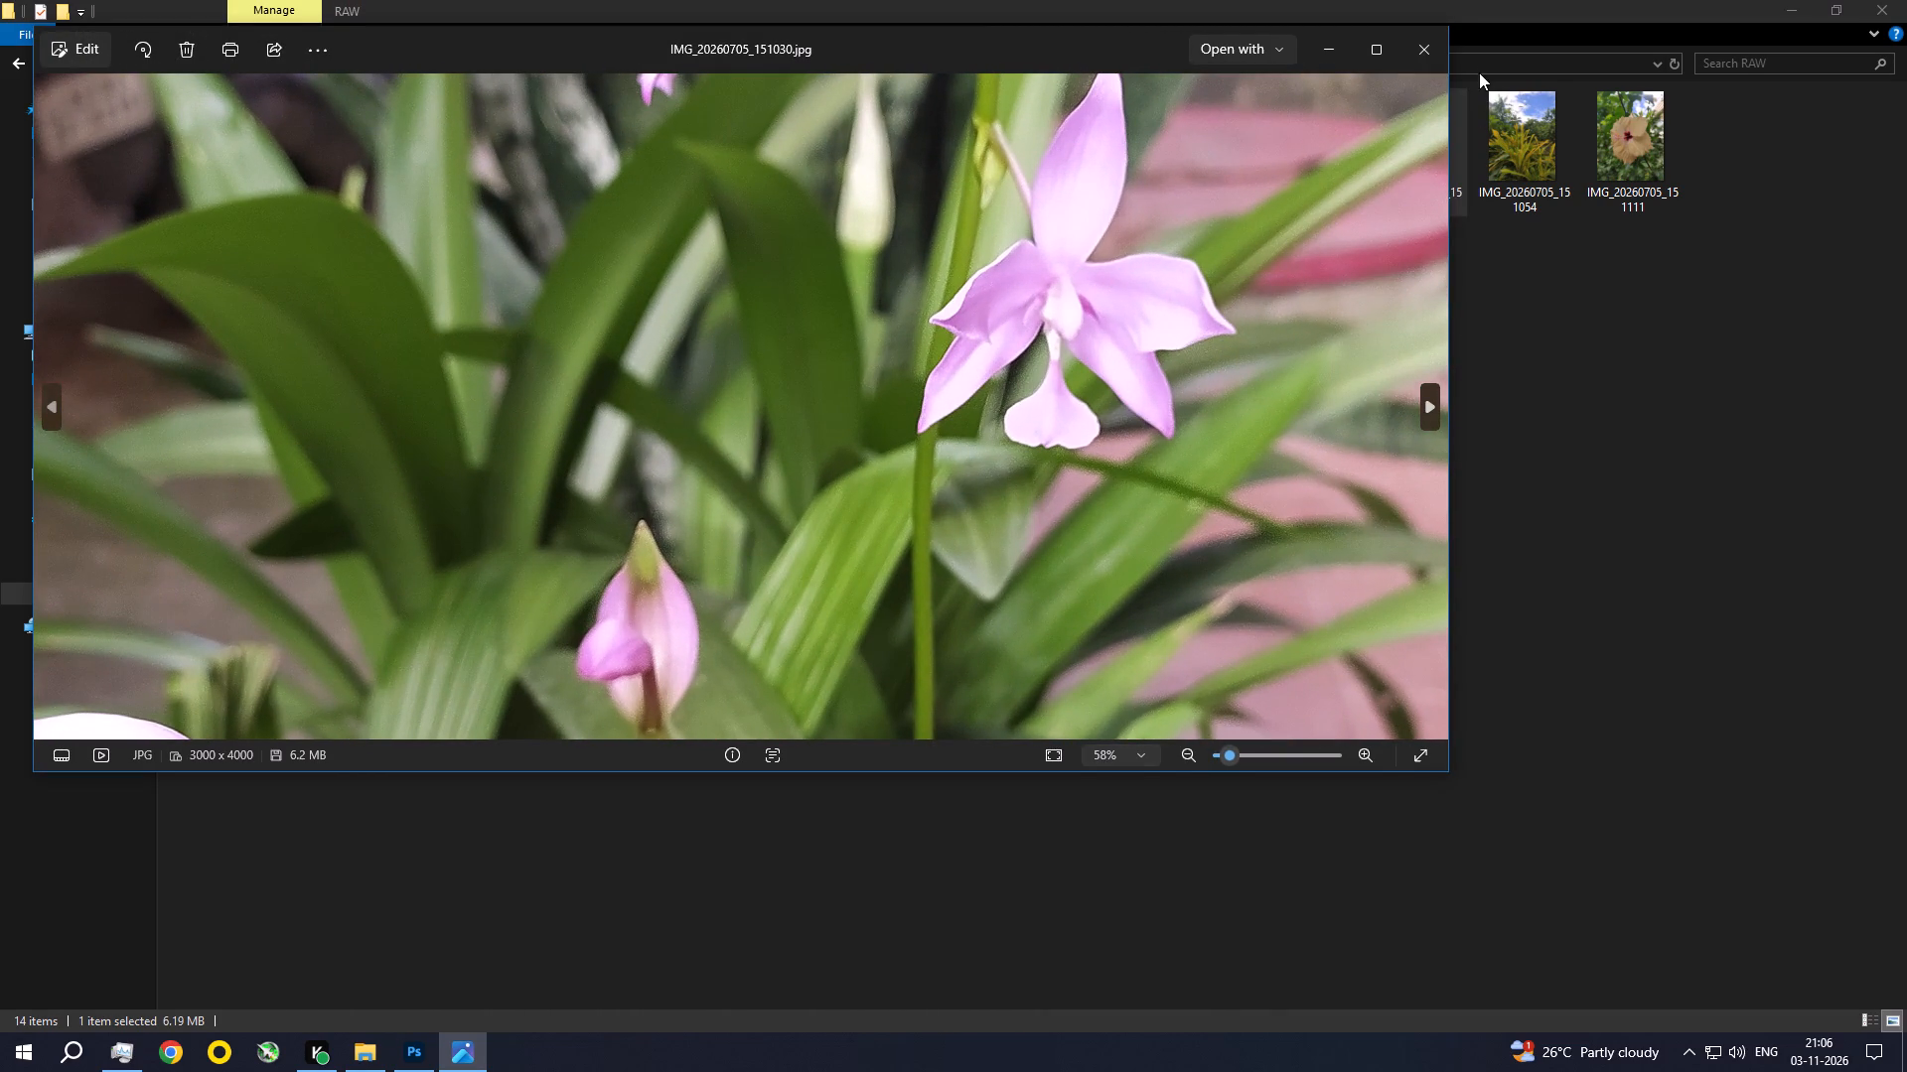
left_click(1433, 50)
key("Delete")
Preview IMG_20260705_151054 and IMG_20260705_151111, and open both together with IMG_20260704_181215 in Photoshop.
double_click(1425, 159)
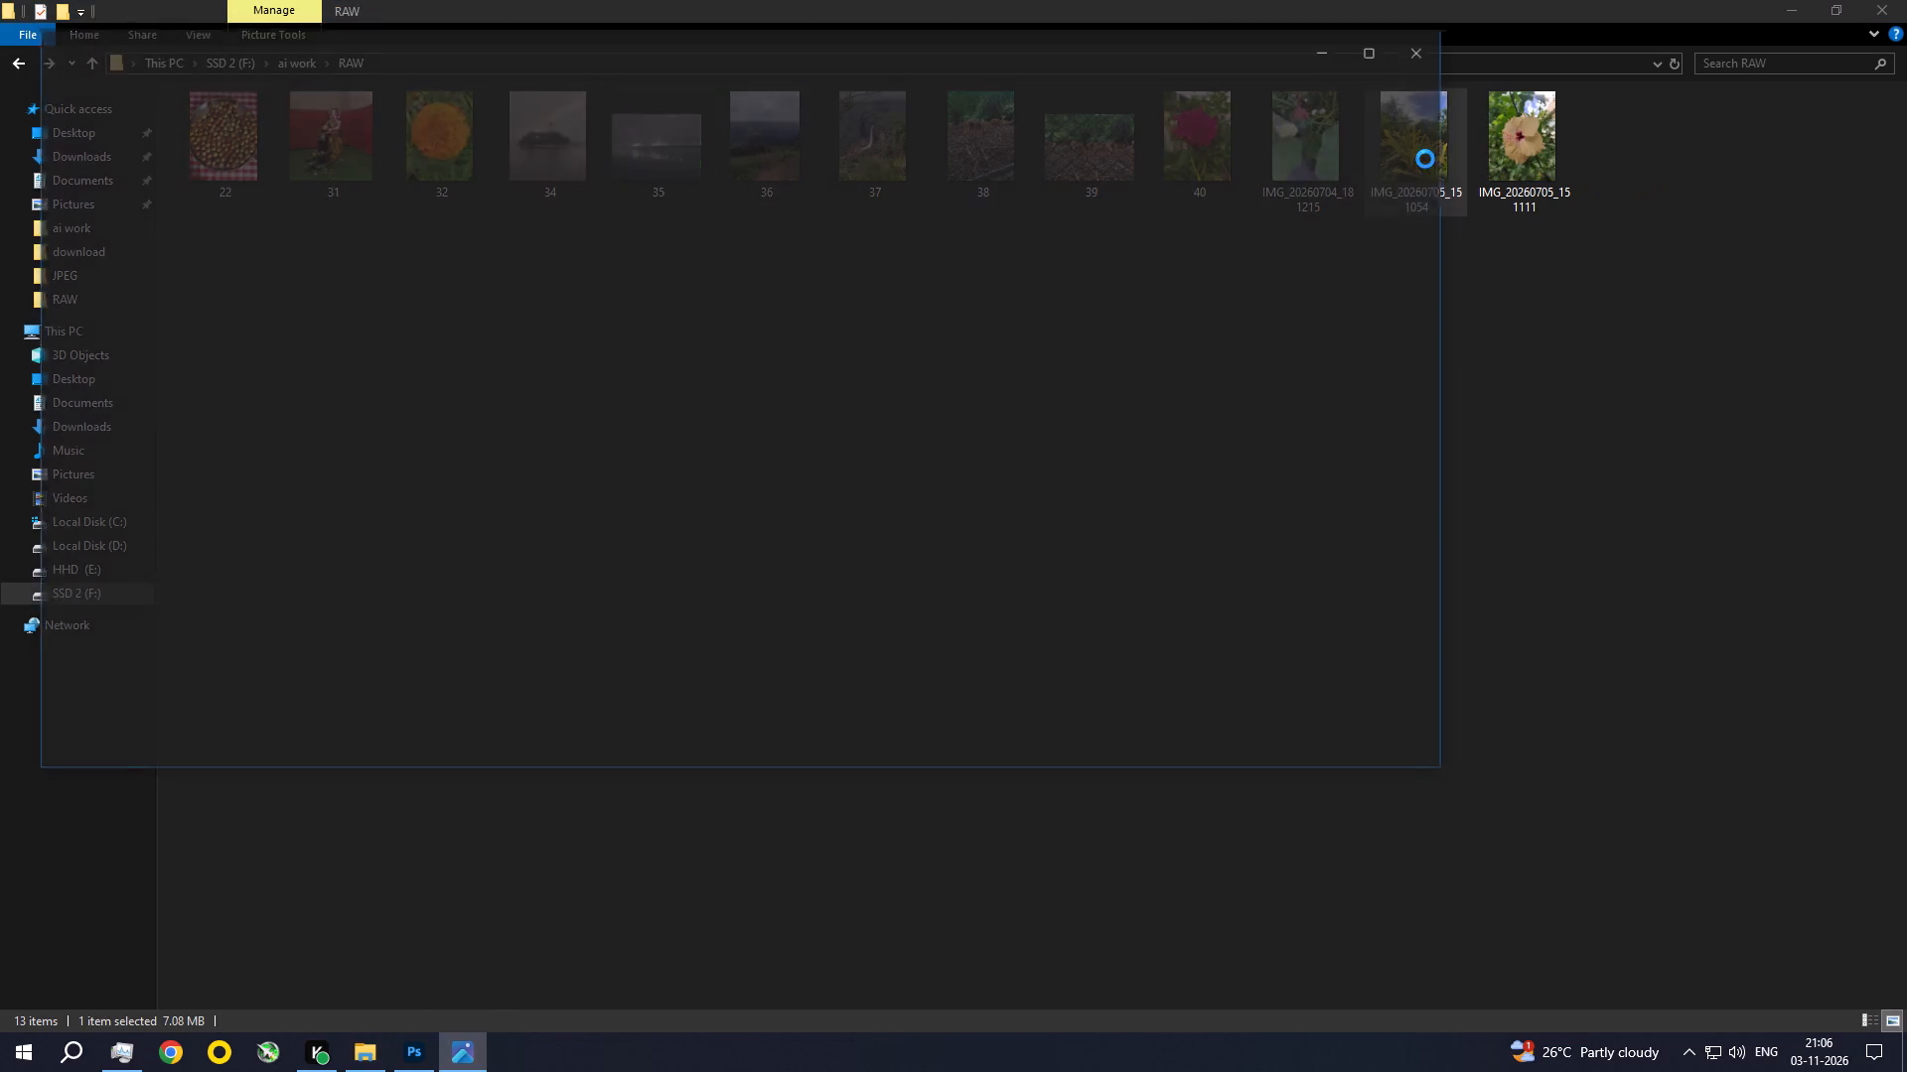
left_click(1407, 55)
double_click(1503, 156)
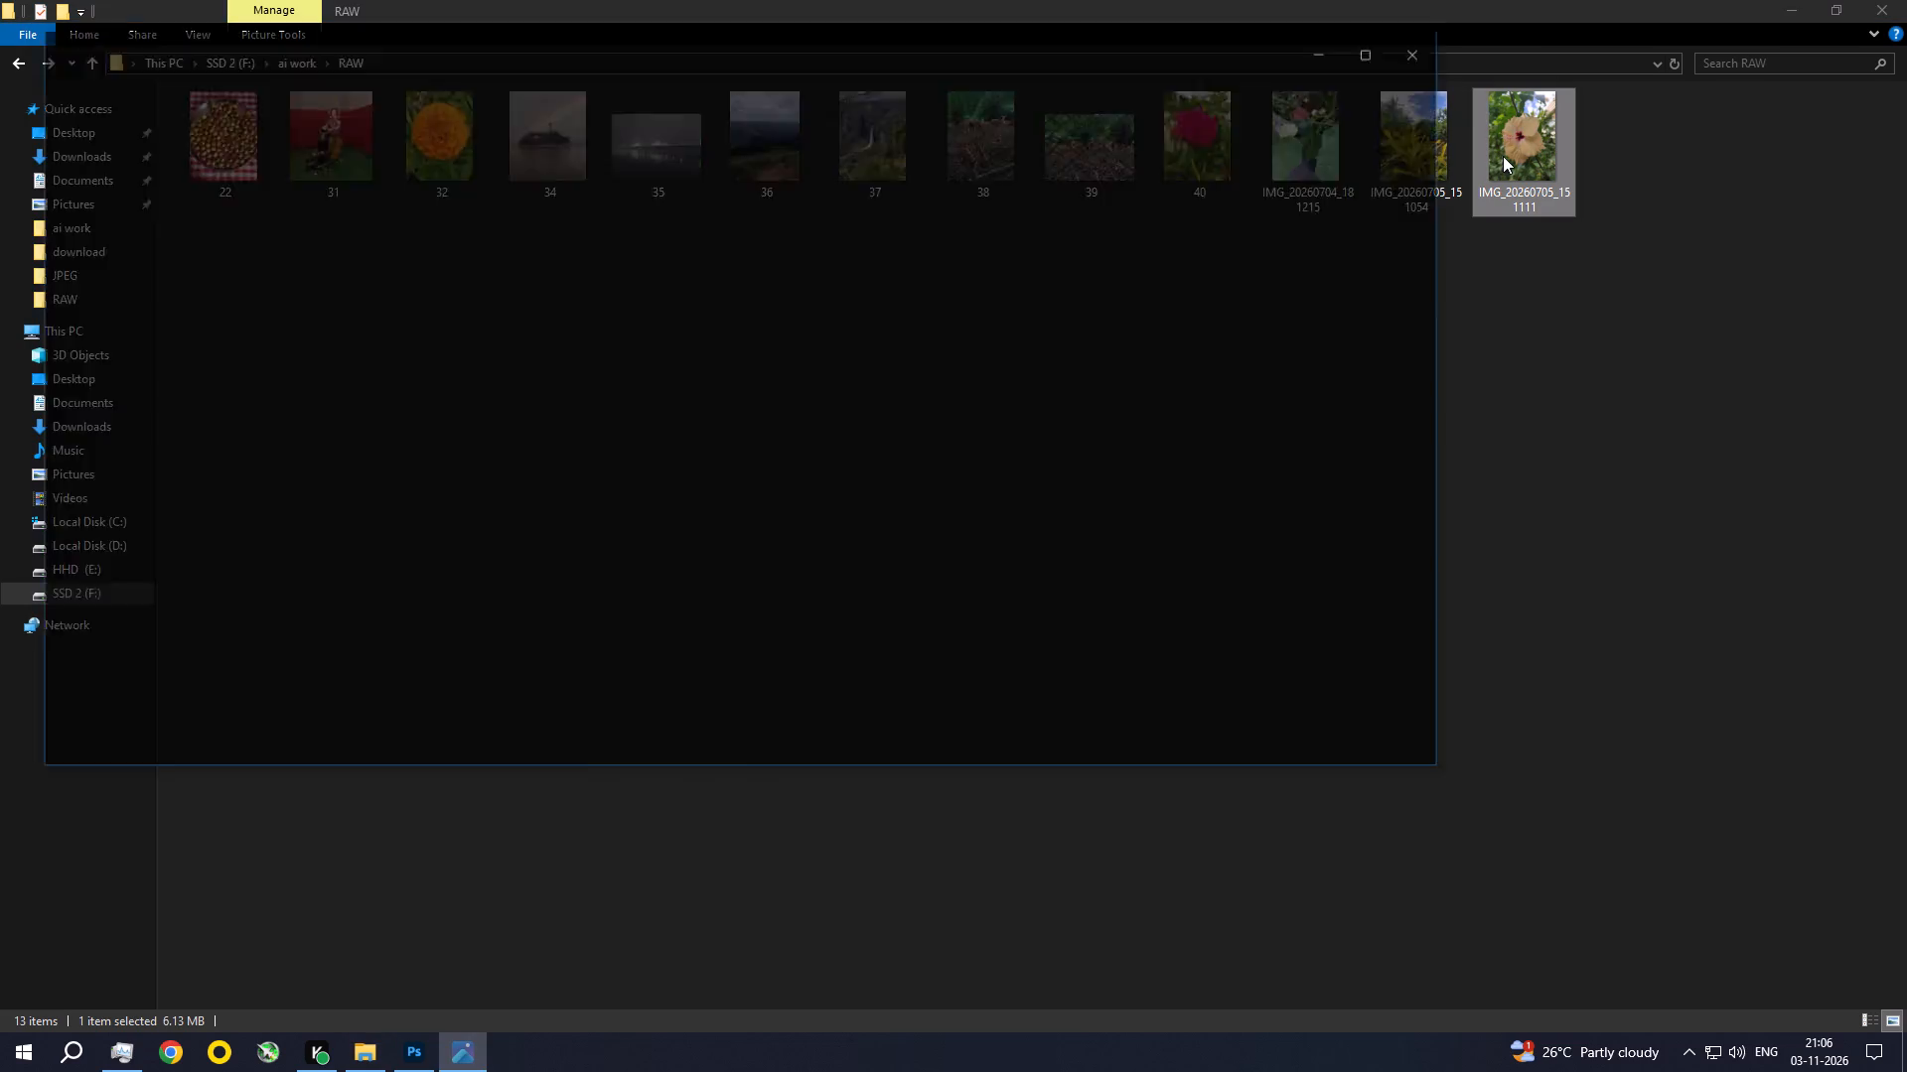
left_click(1427, 39)
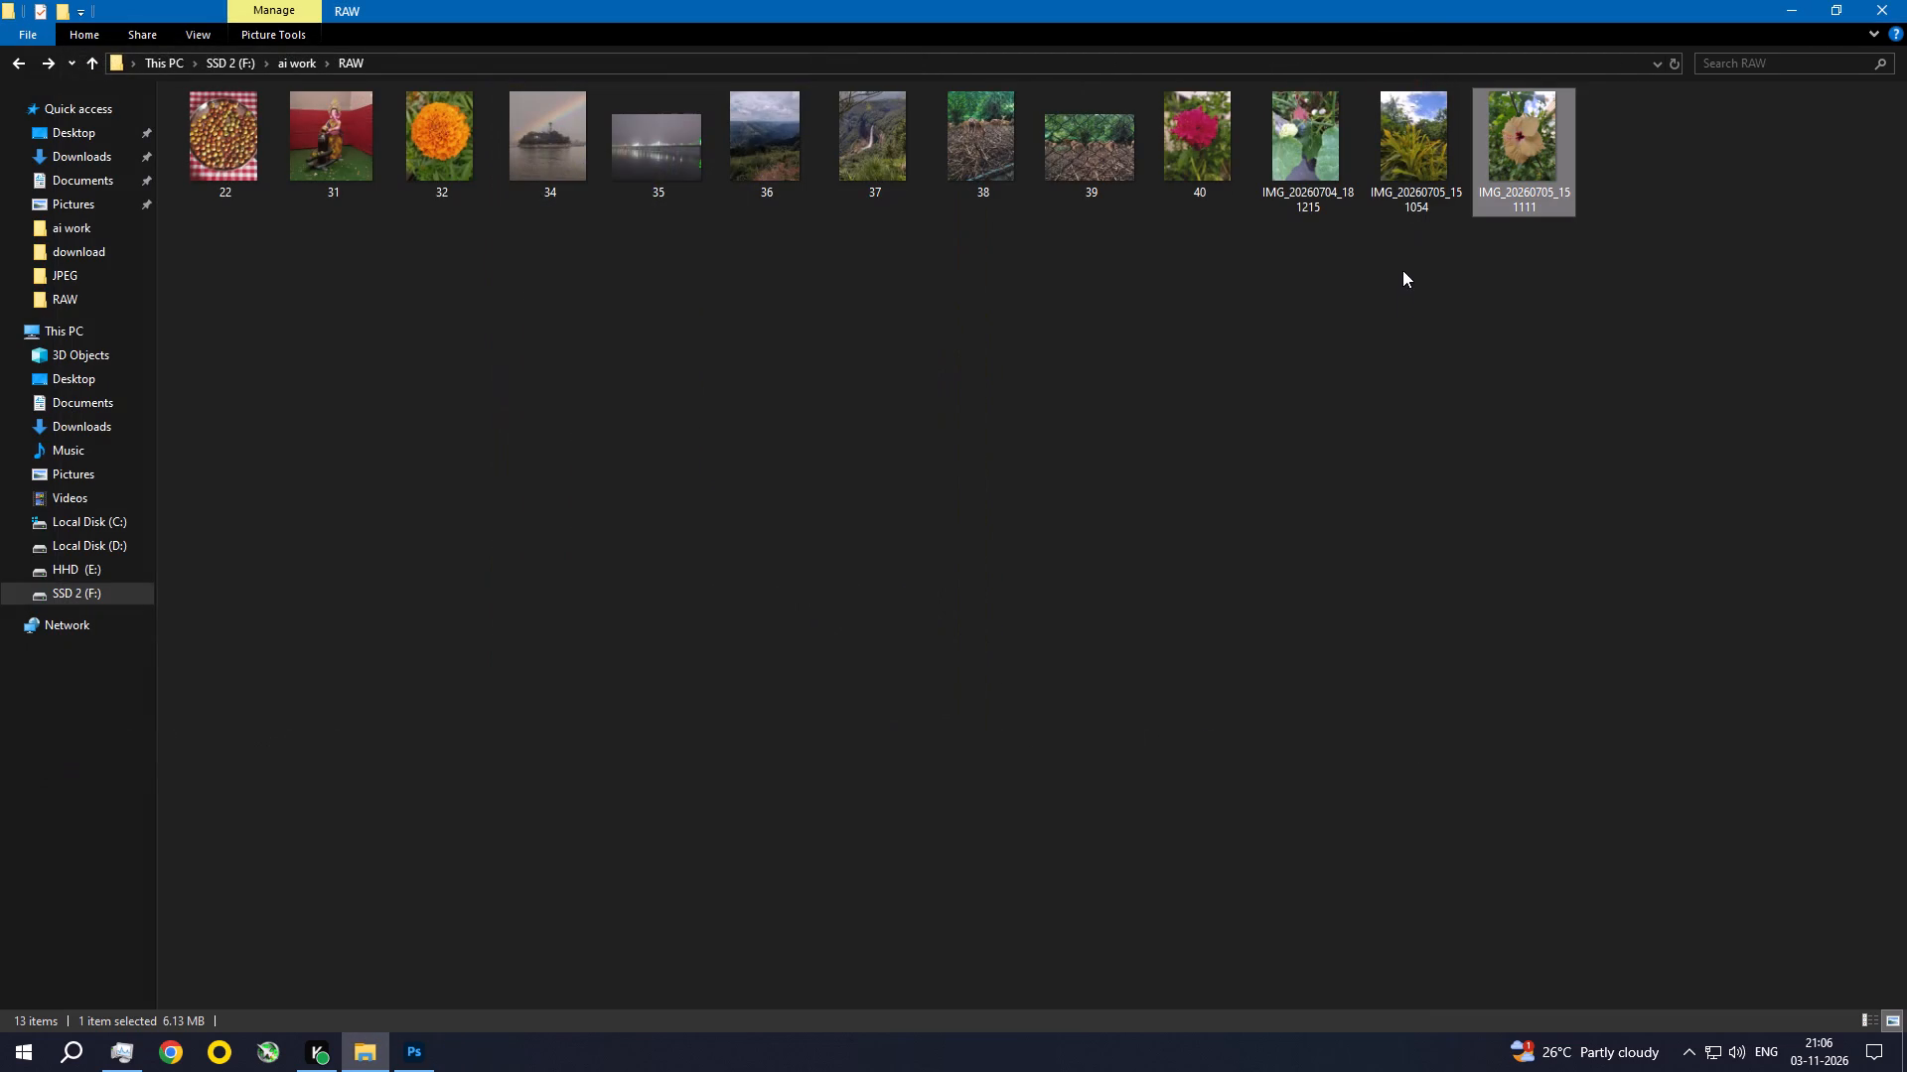
left_click_drag(1289, 237, 1585, 139)
left_click_drag(1330, 139, 1386, 256)
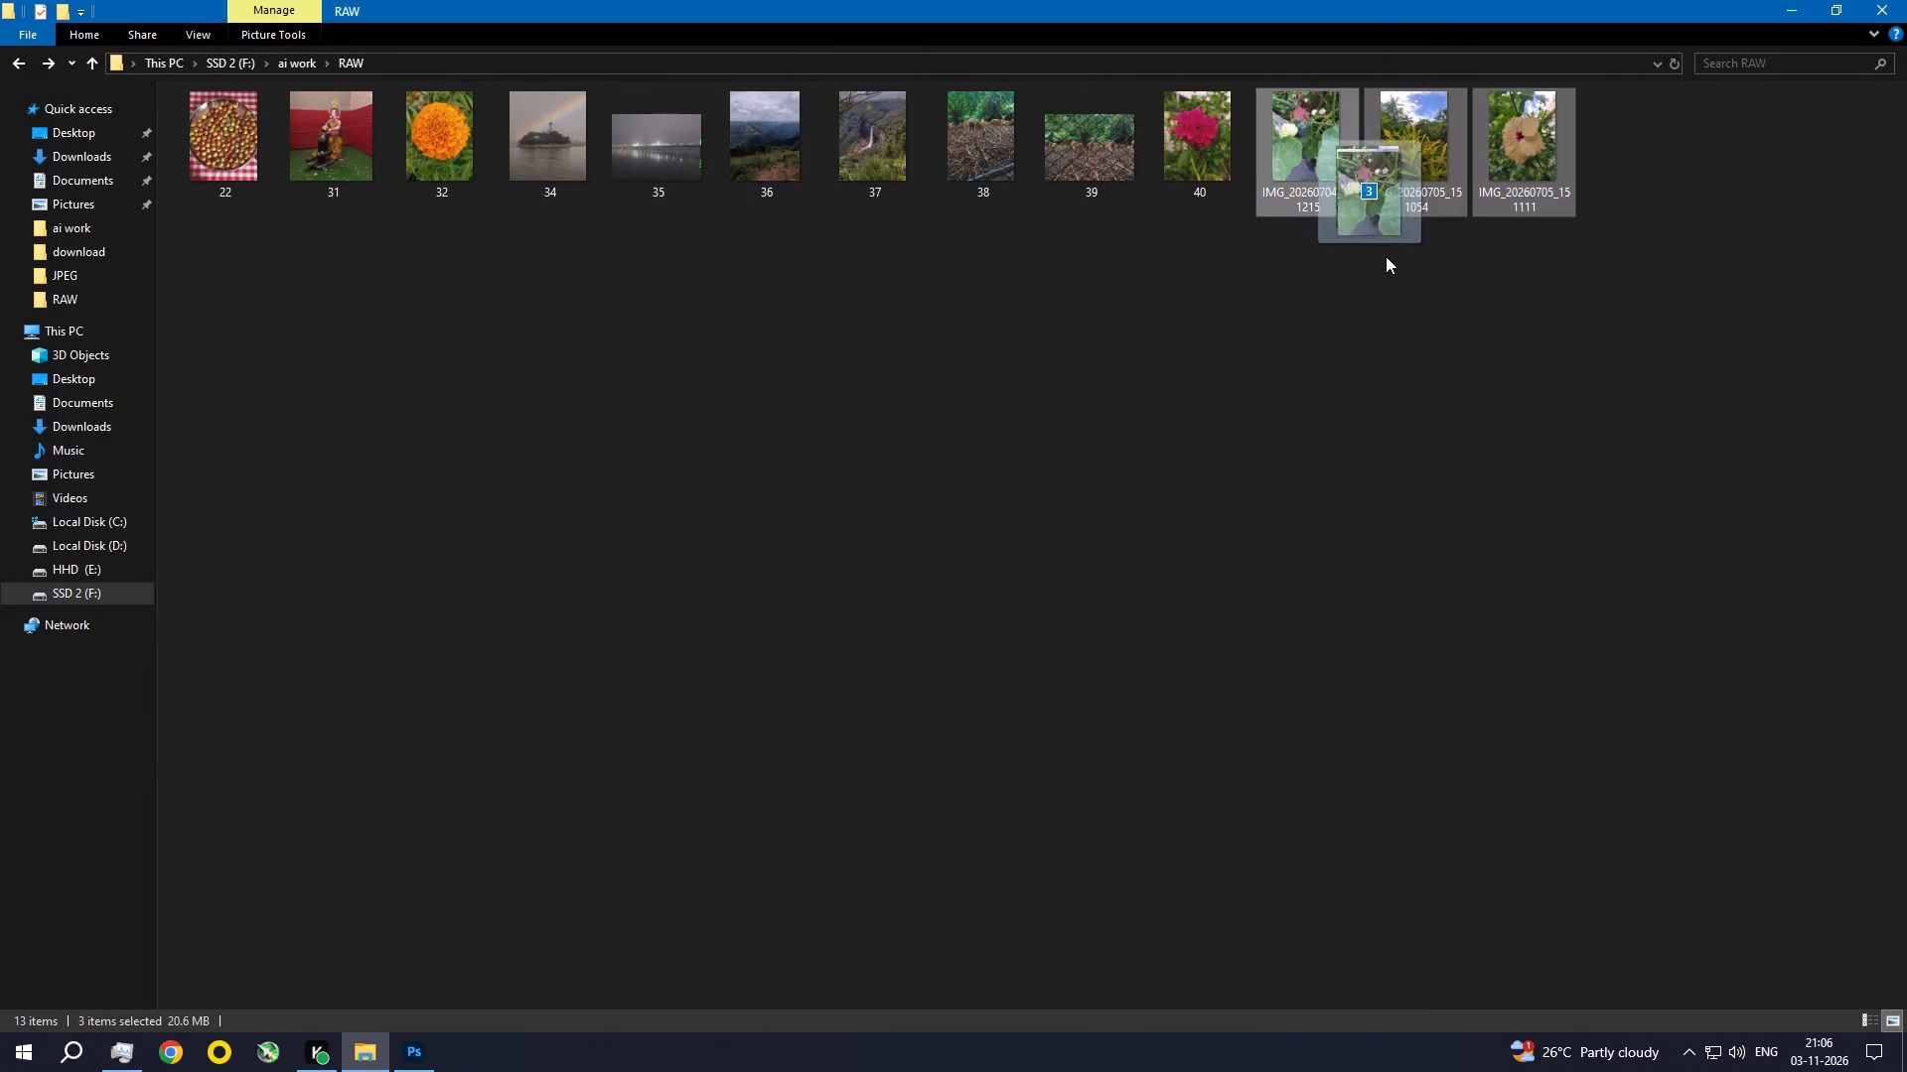
left_click_drag(1386, 256, 1477, 499)
key("alt+Tab")
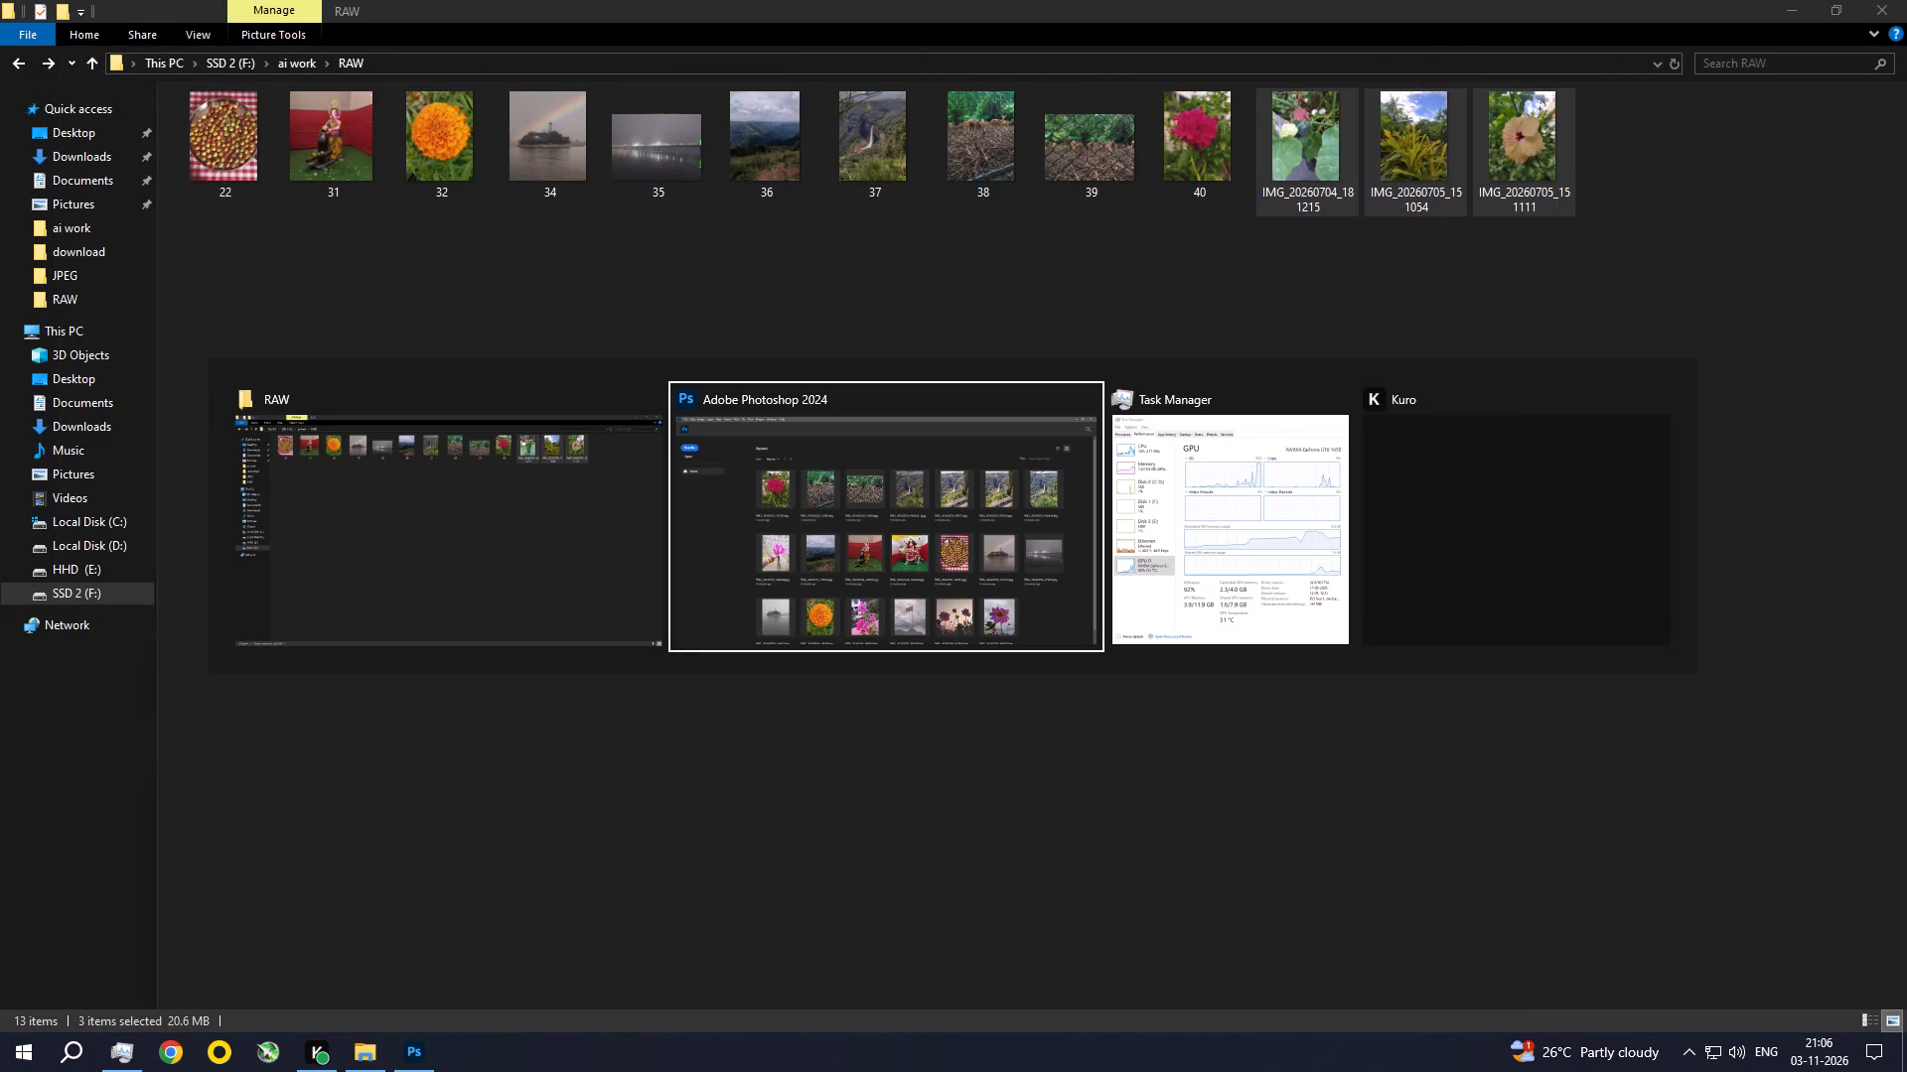
left_click_drag(1477, 499, 1732, 914)
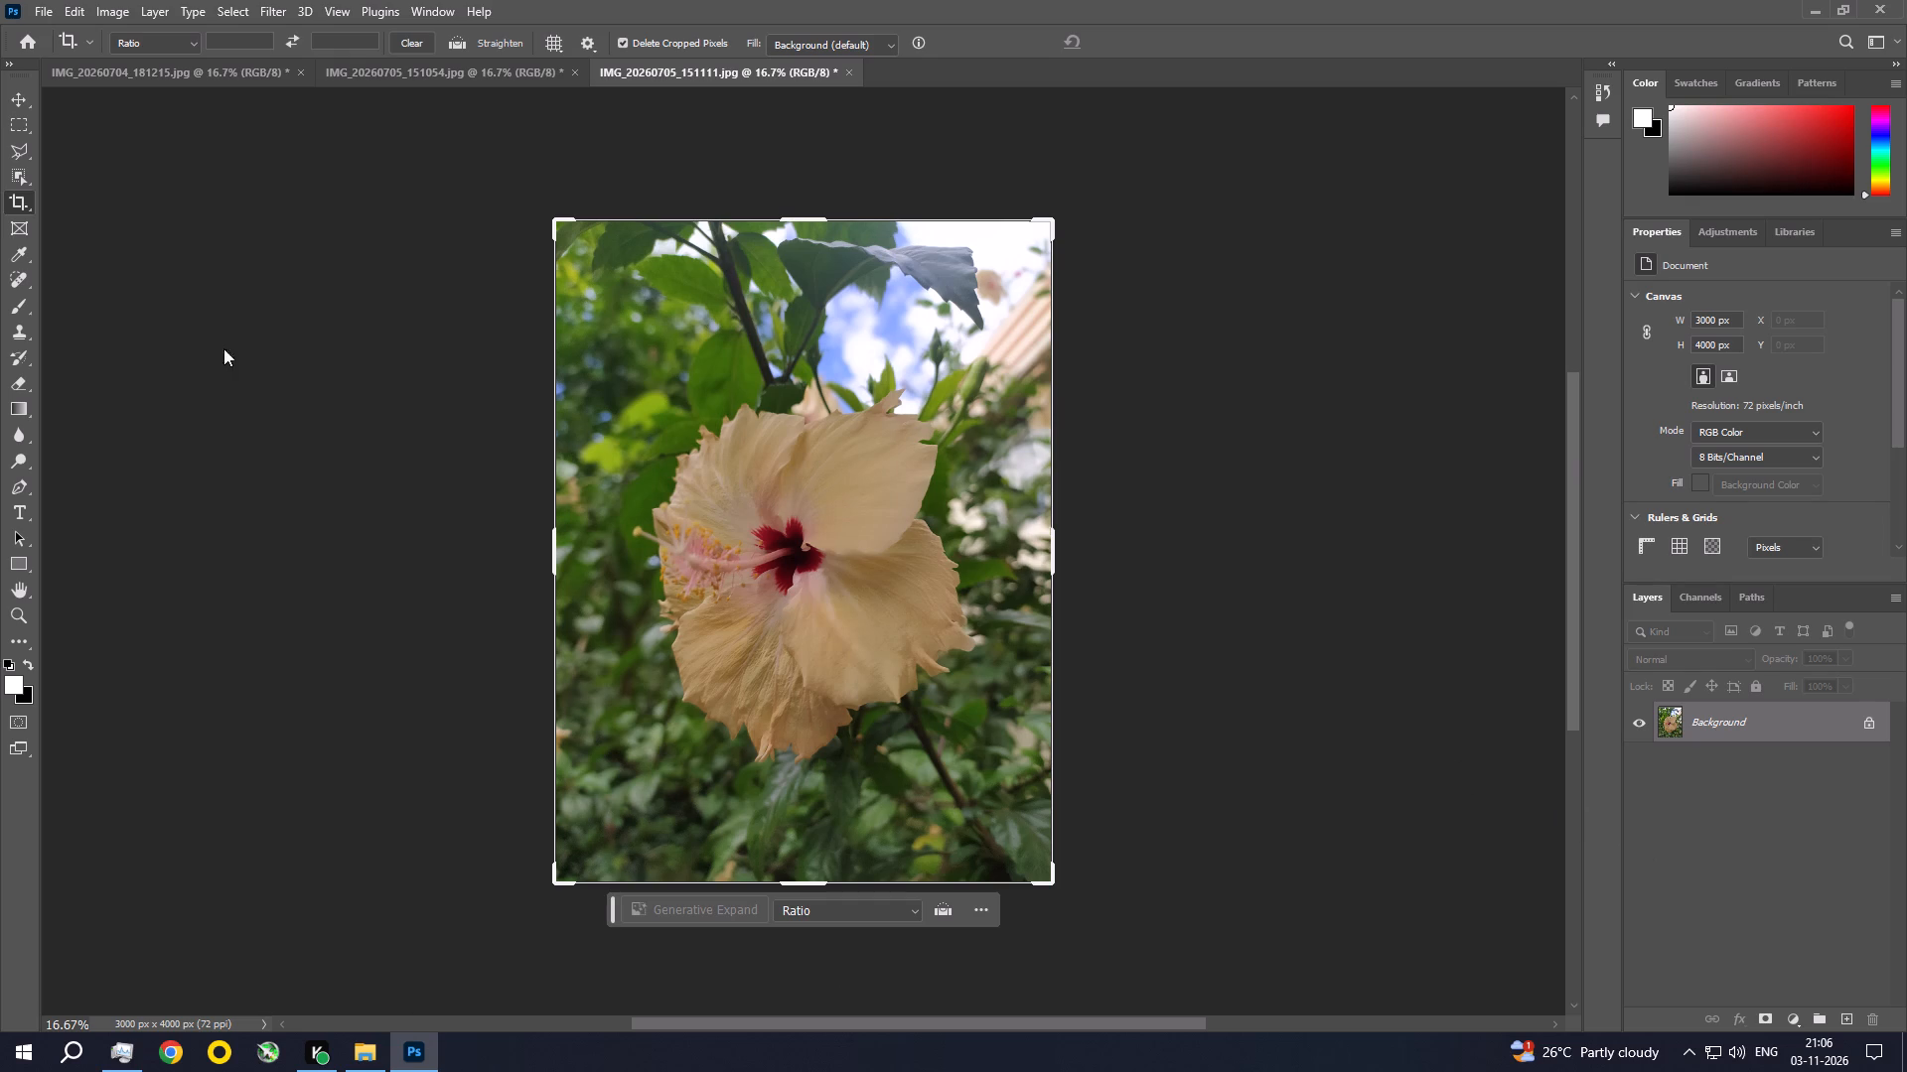
Apply a Warming Filter (85) Photo Filter at 25% density to the cream hibiscus photo IMG_20260705_151111.
left_click(120, 6)
left_click(130, 56)
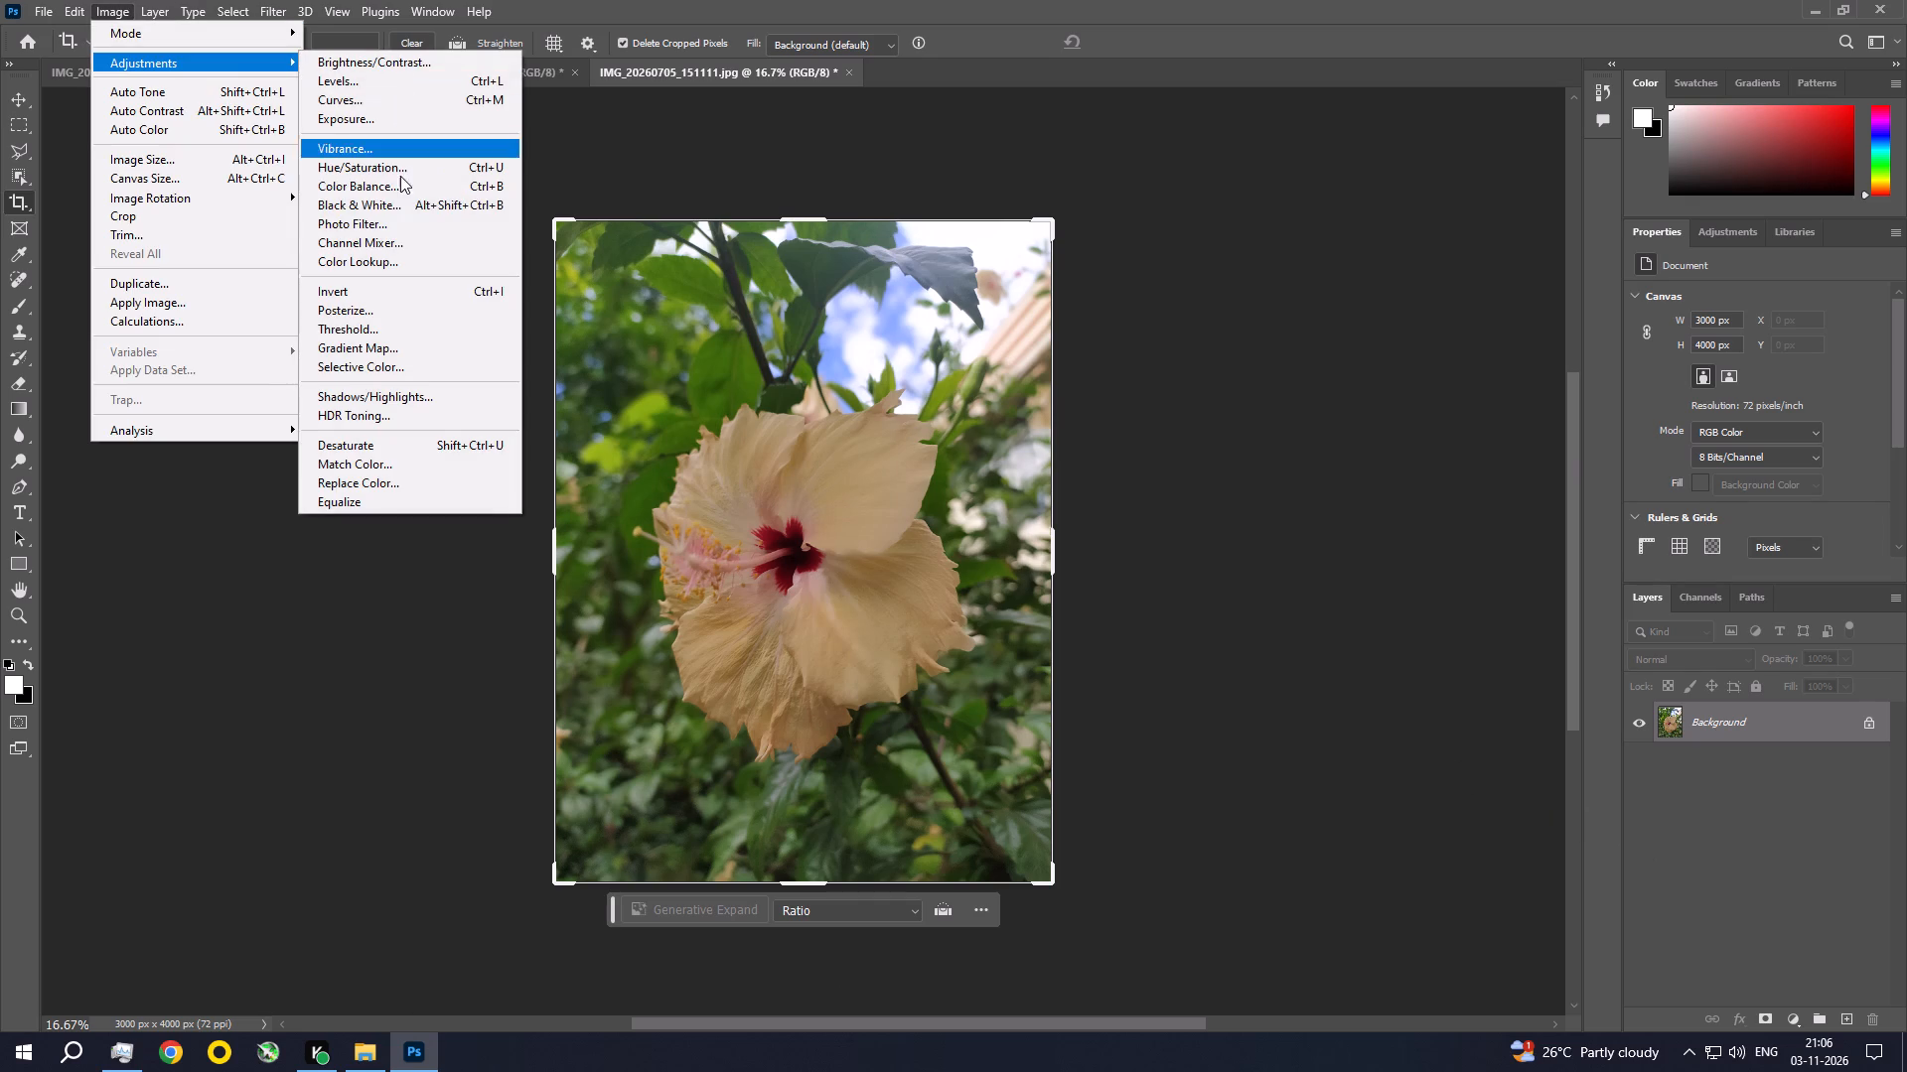
left_click(386, 229)
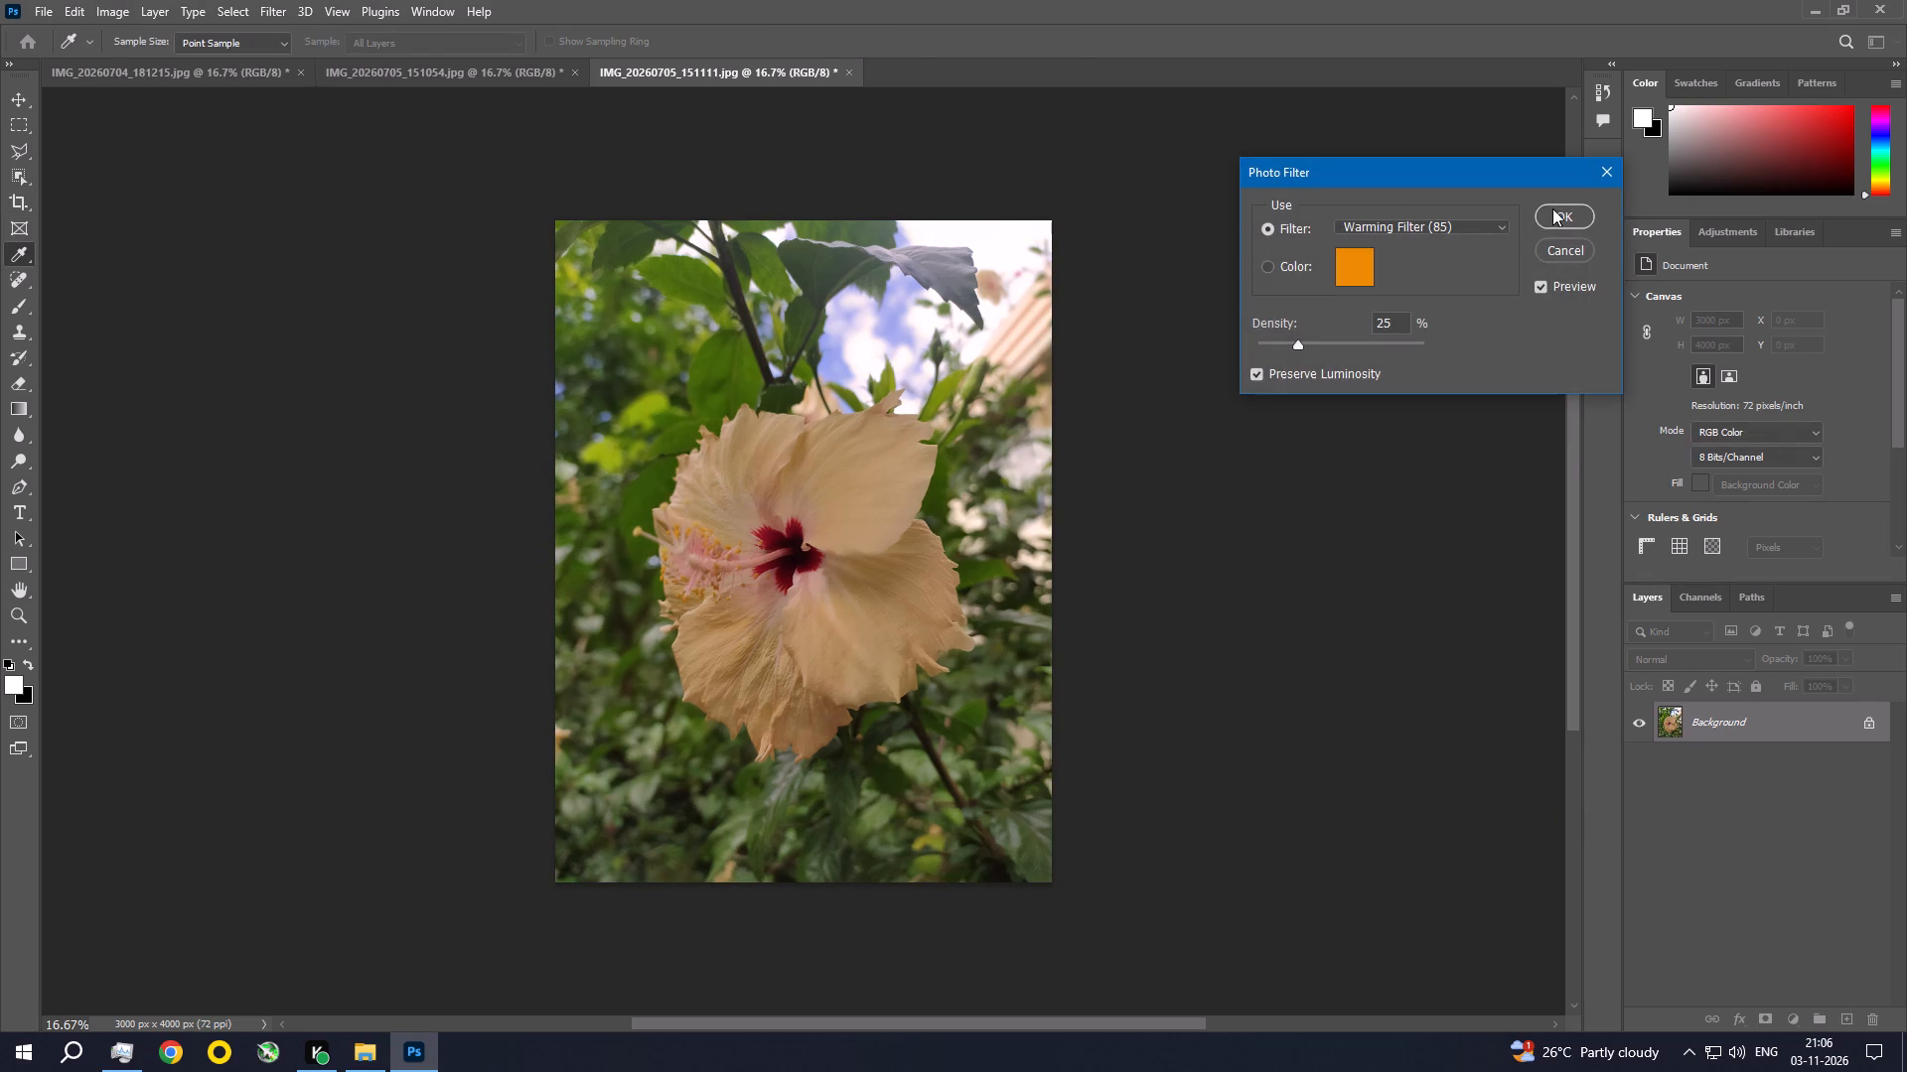
left_click(1552, 208)
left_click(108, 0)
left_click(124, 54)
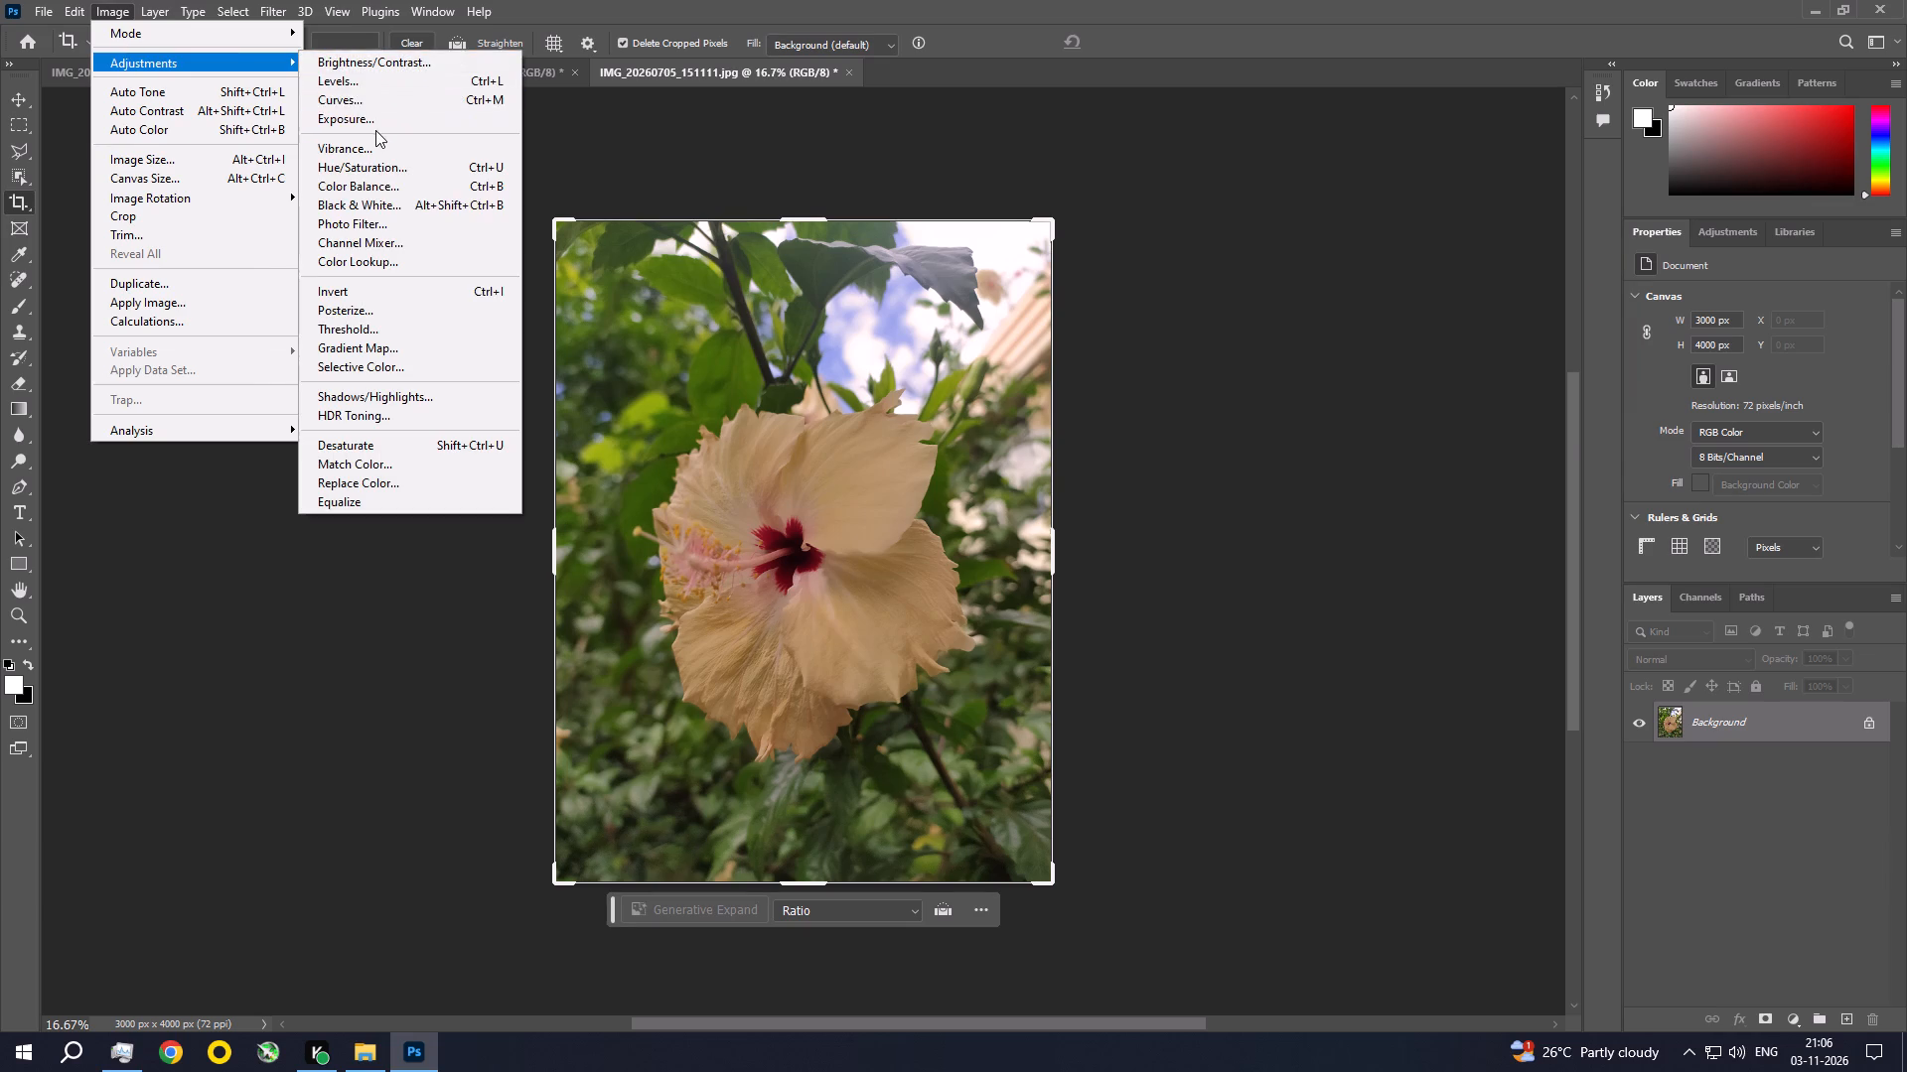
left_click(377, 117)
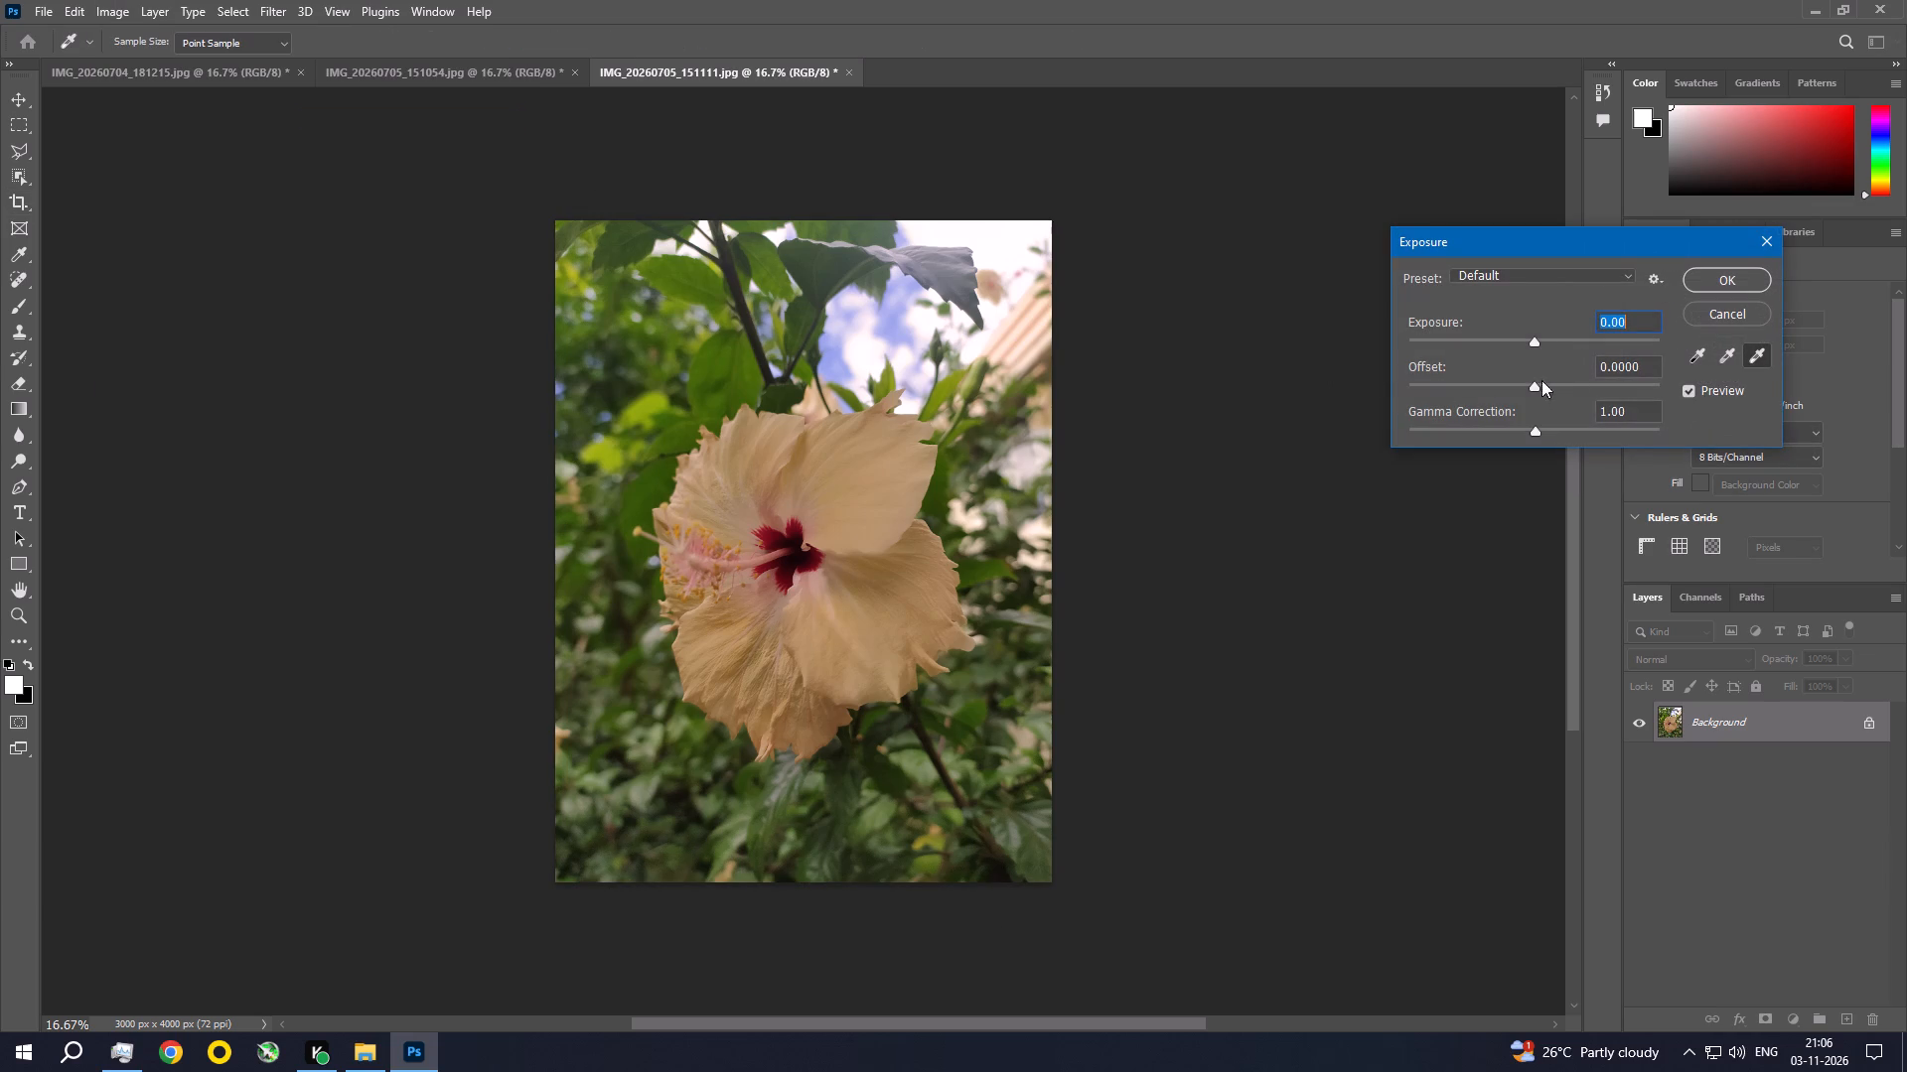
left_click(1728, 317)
In the Camera Raw Filter for the cream hibiscus photo, set Contrast +12, Highlights -29 and Shadows +22.
left_click(256, 0)
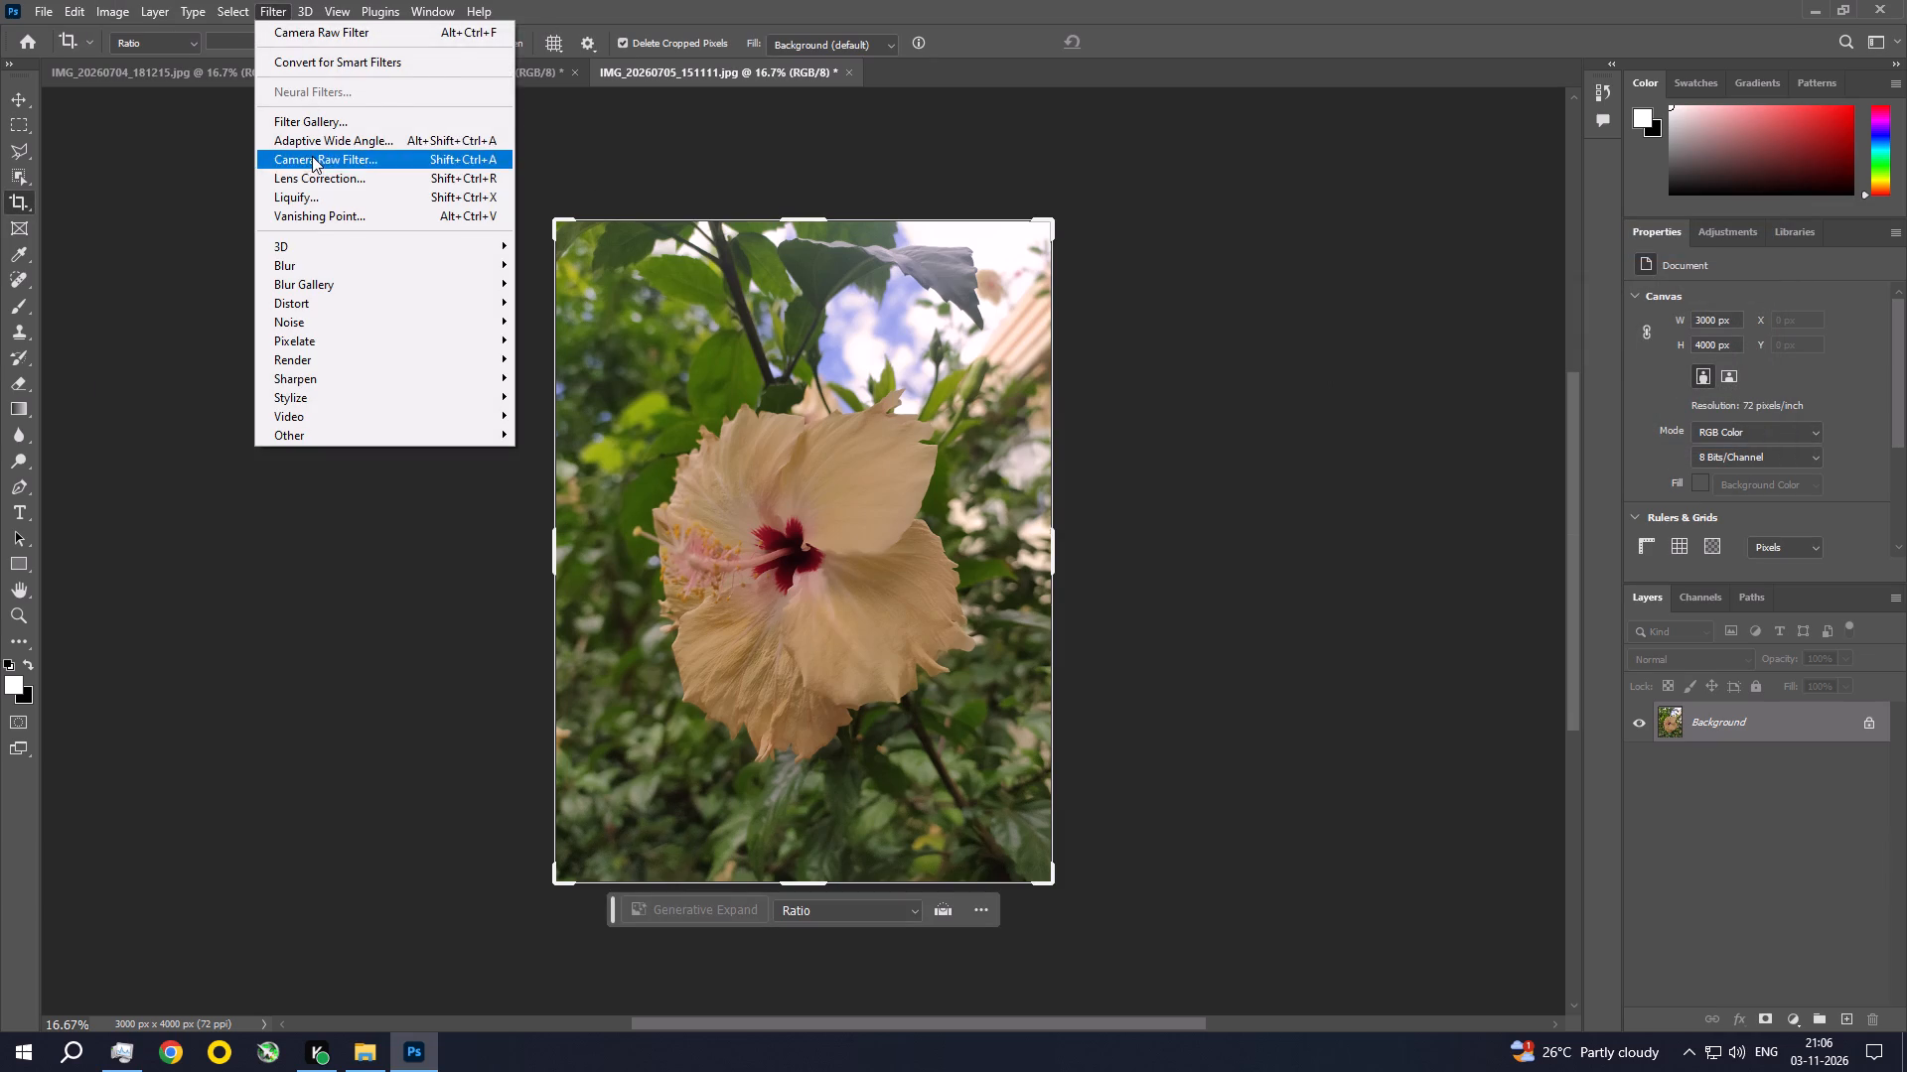
left_click(323, 156)
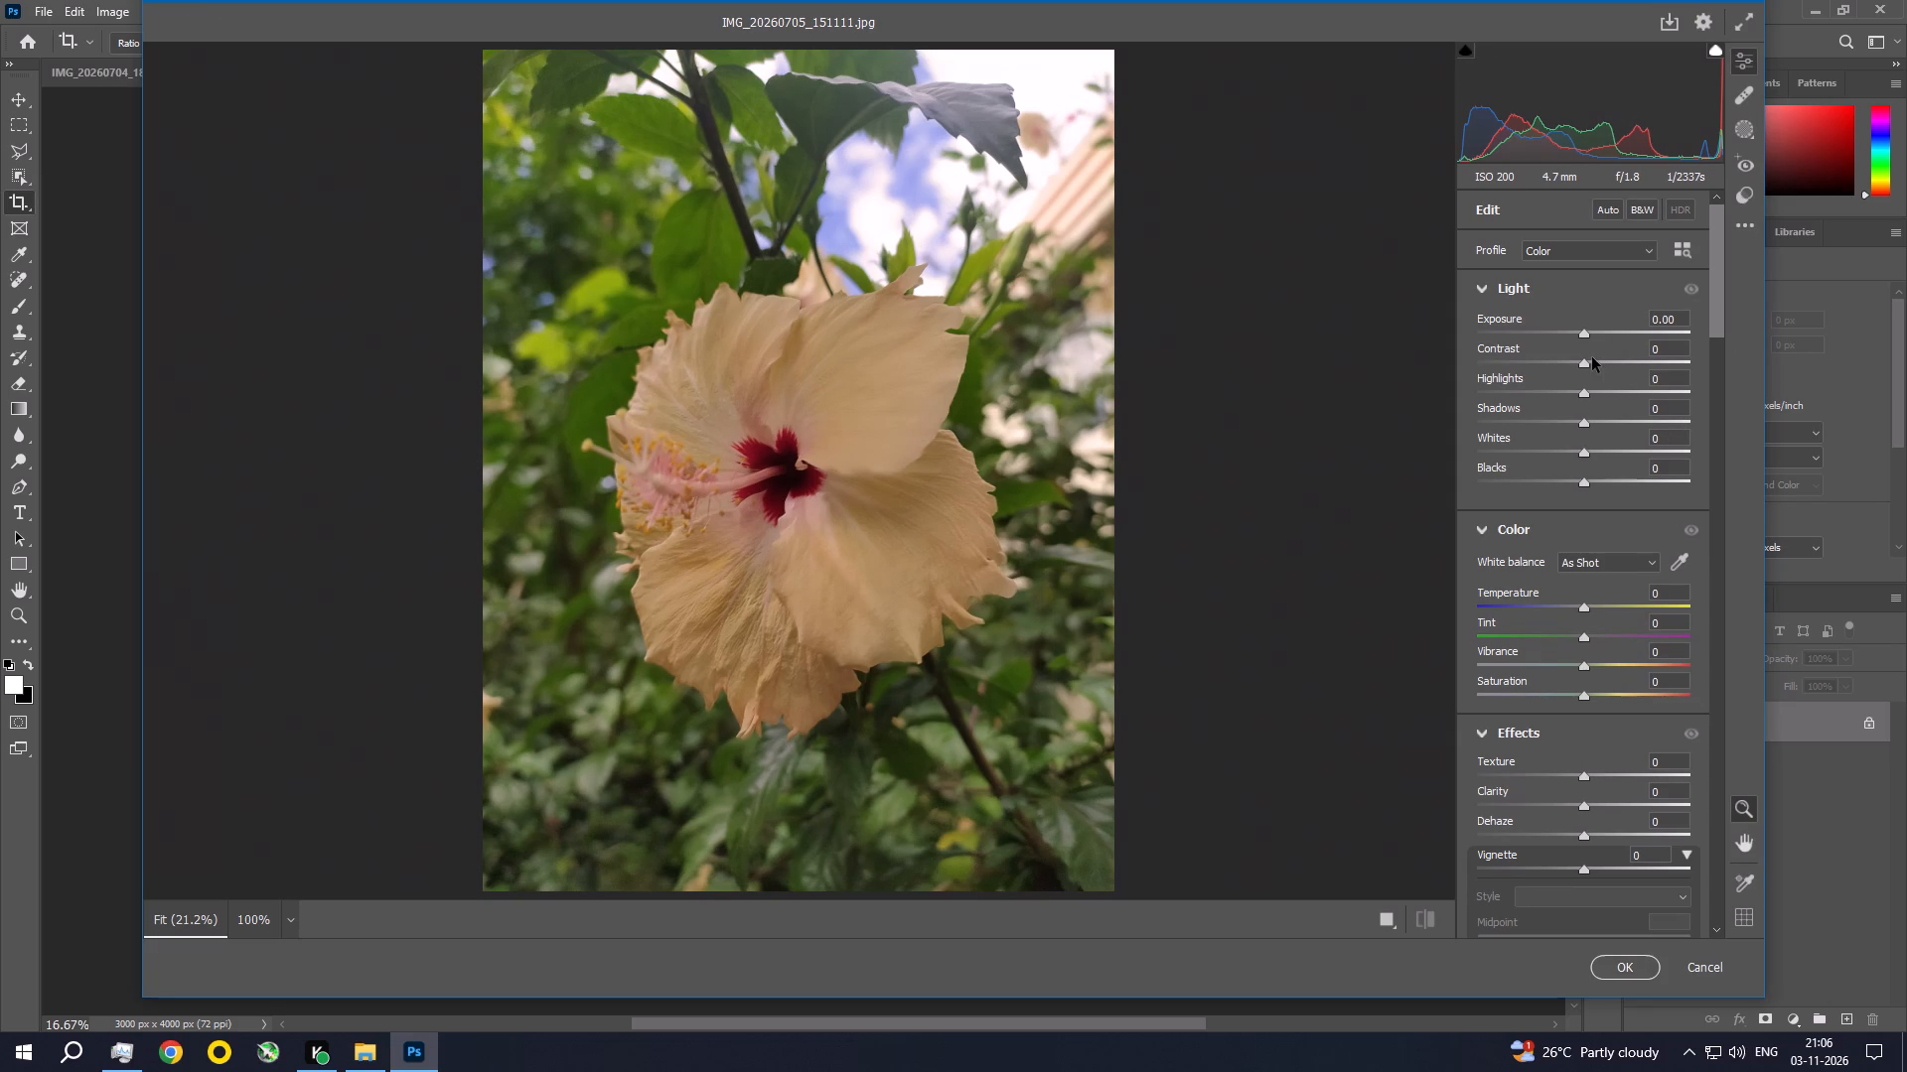
left_click_drag(1587, 367, 1600, 367)
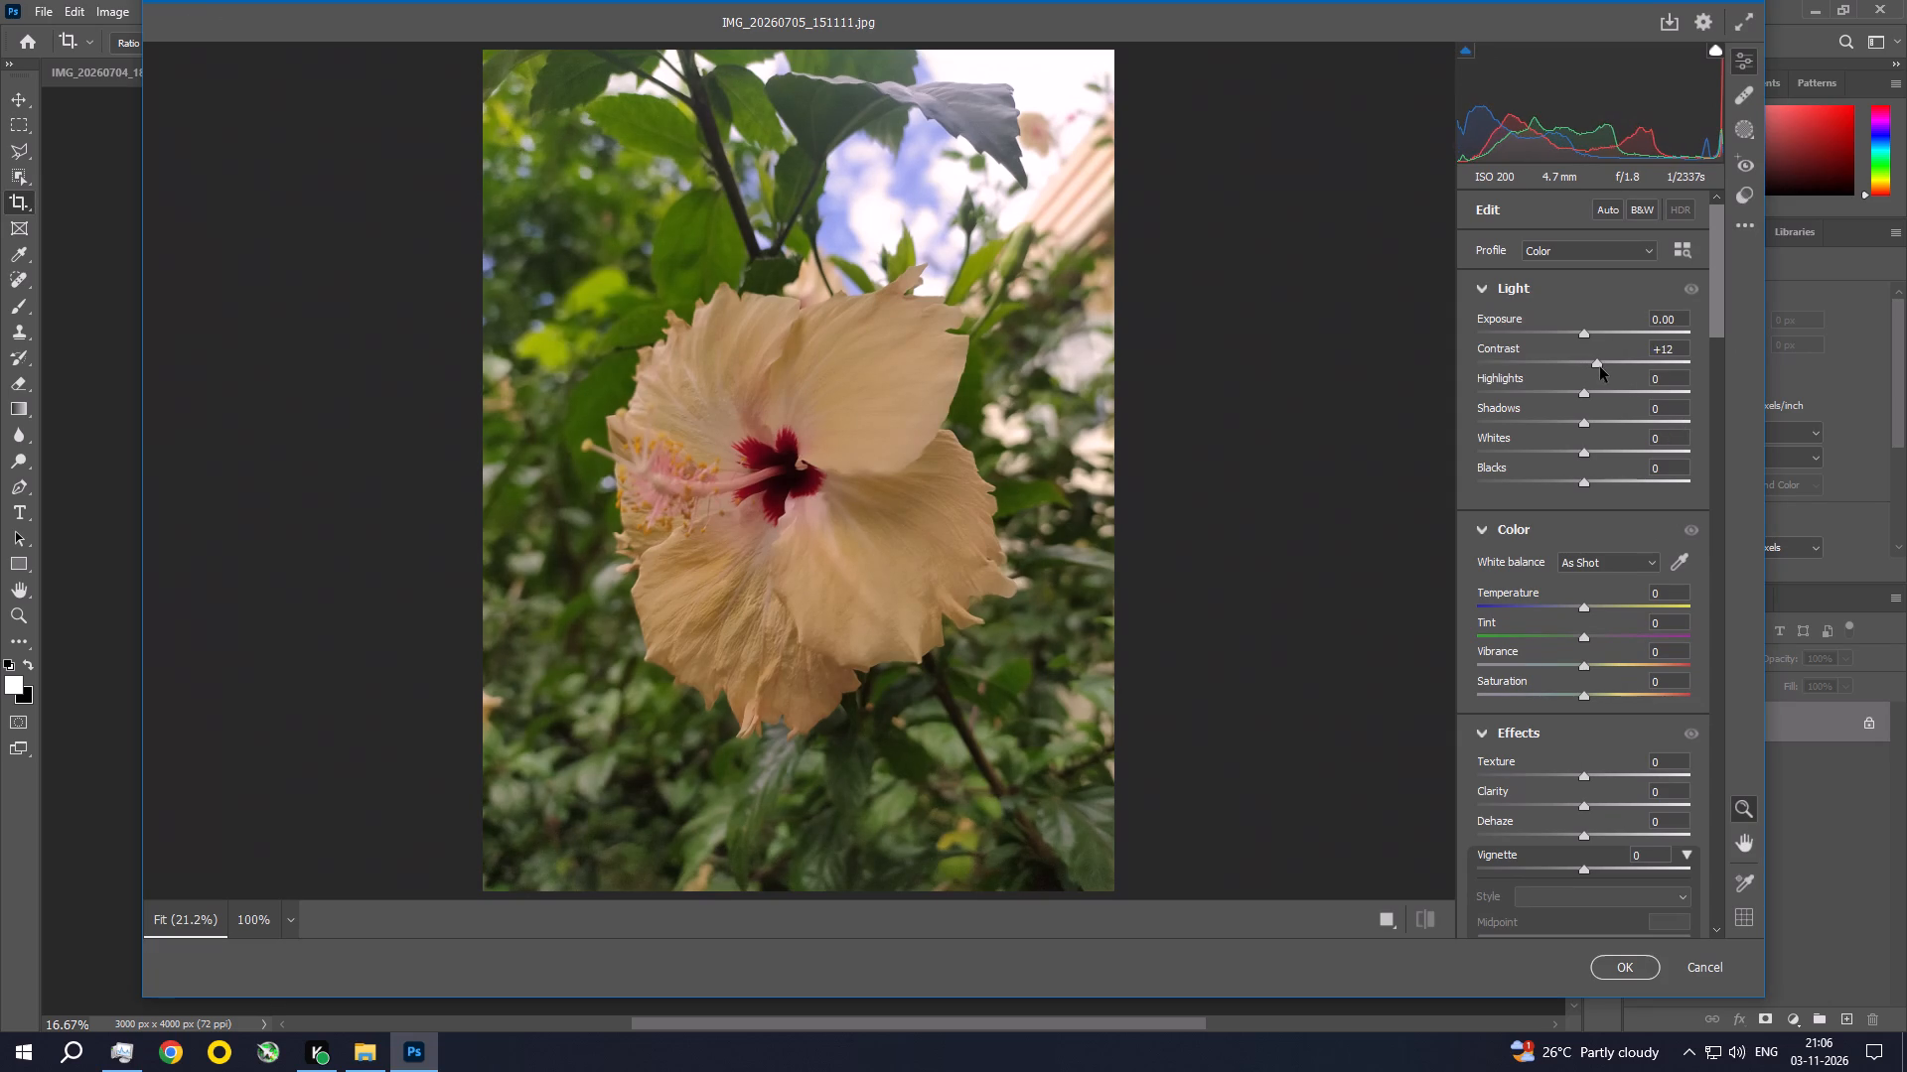
left_click_drag(1600, 367, 1600, 368)
left_click_drag(1591, 391, 1562, 386)
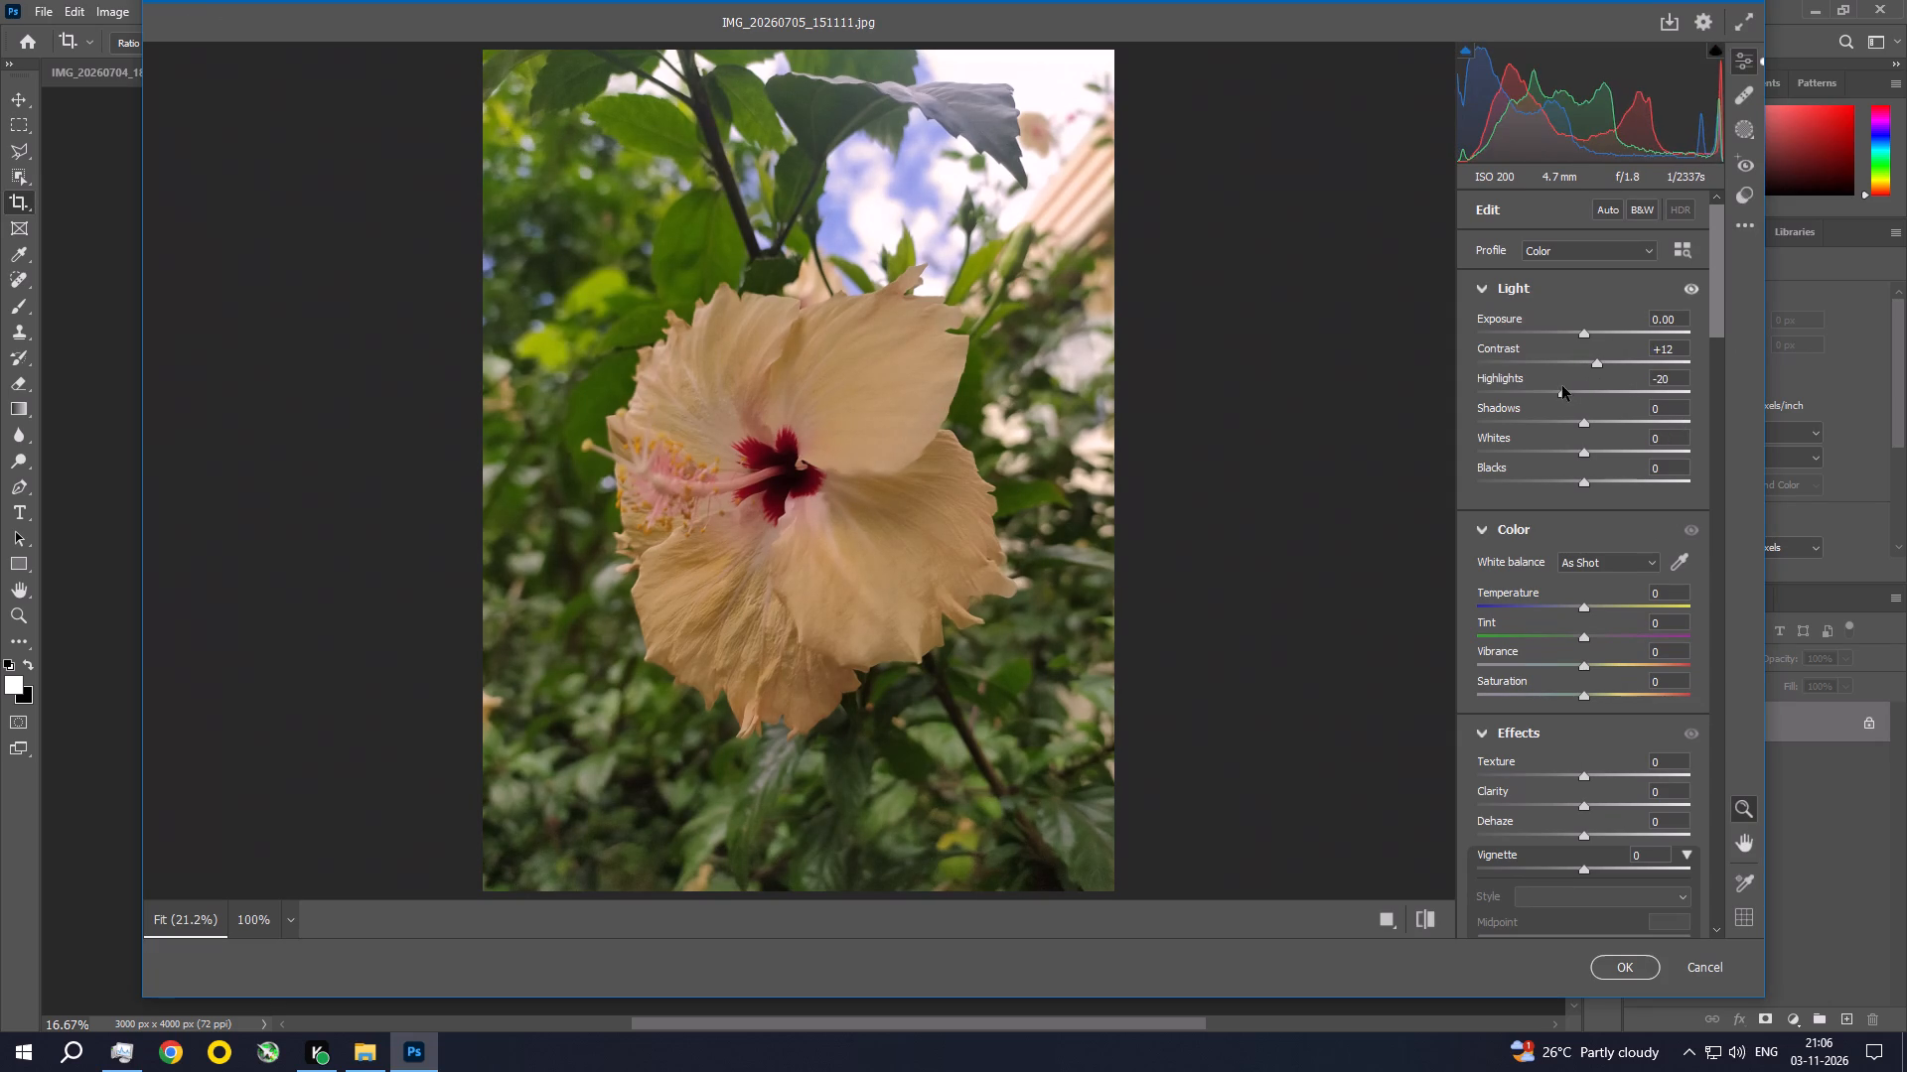
left_click_drag(1562, 386, 1552, 384)
left_click_drag(1590, 424, 1601, 424)
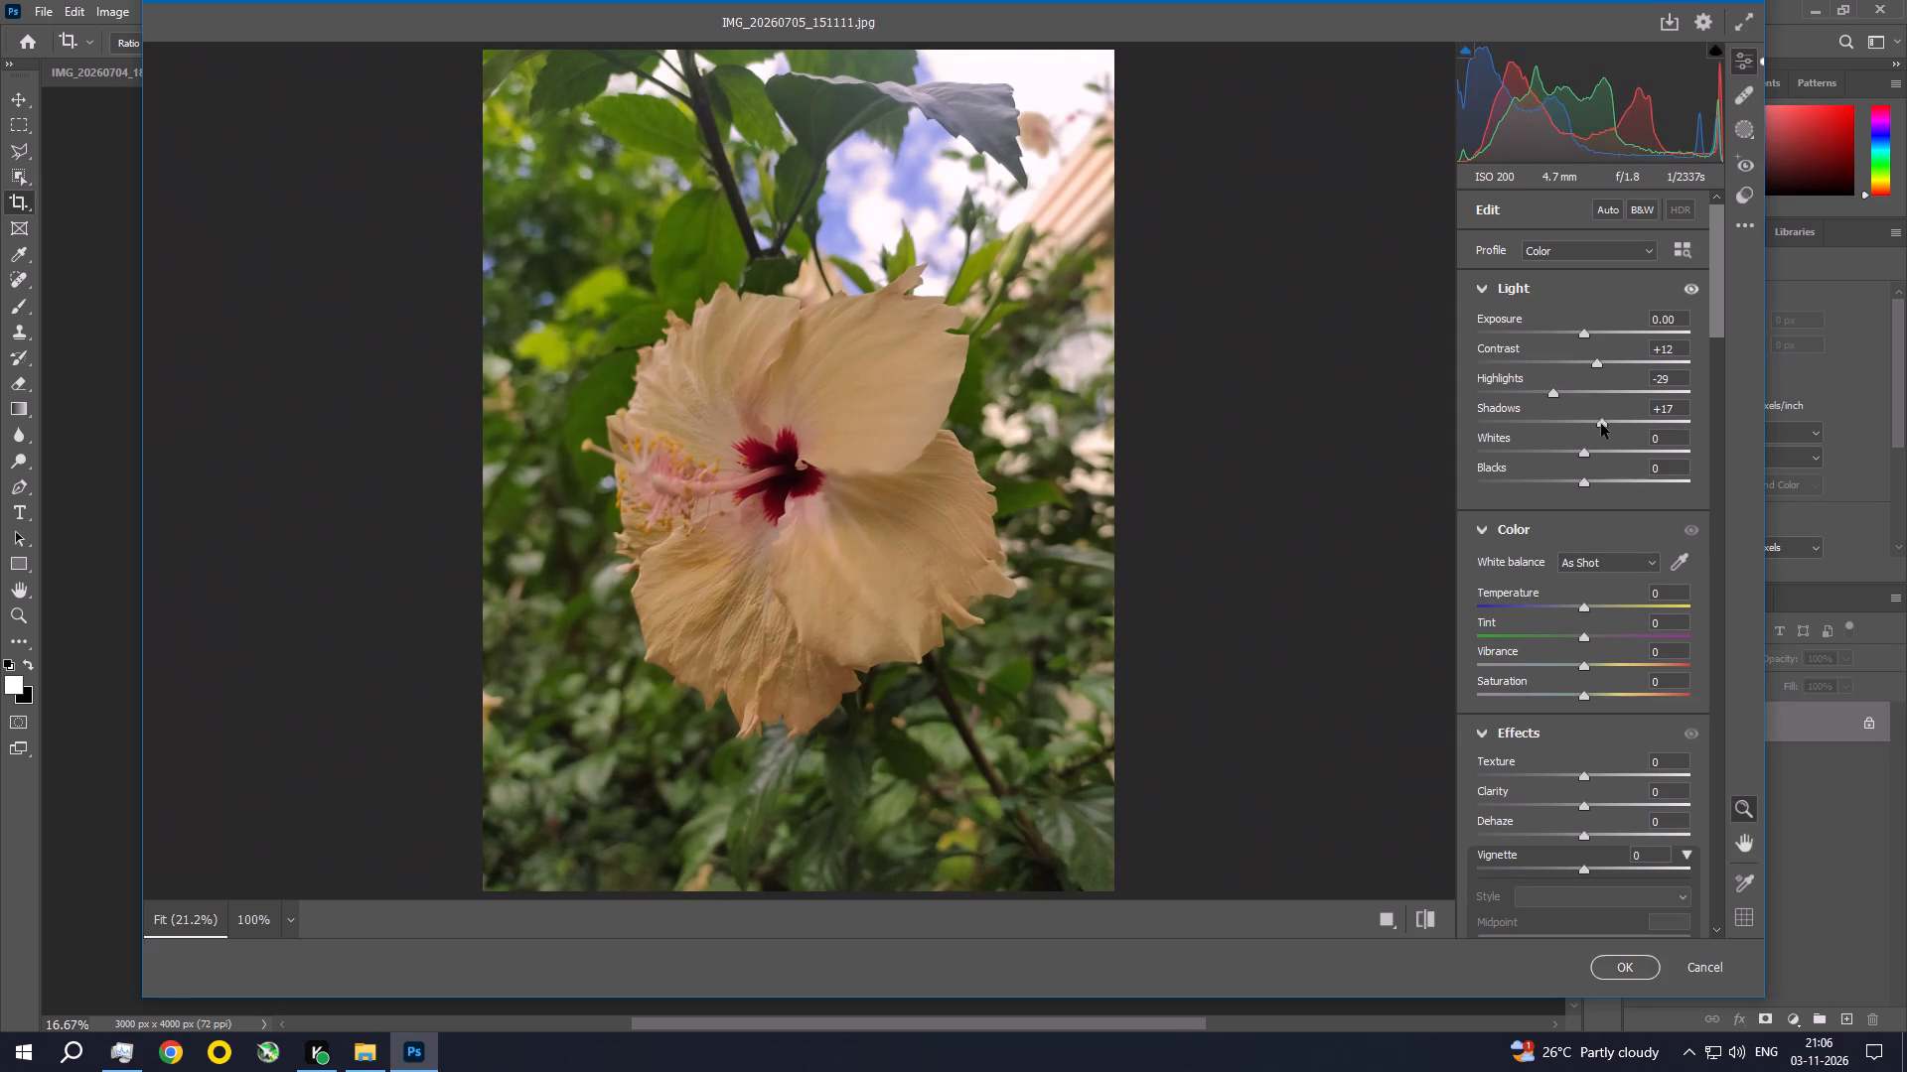
left_click_drag(1601, 424, 1607, 424)
Set the cream hibiscus photo's Camera Raw effects to Texture +10 and Clarity +10.
left_click_drag(1714, 288, 1714, 294)
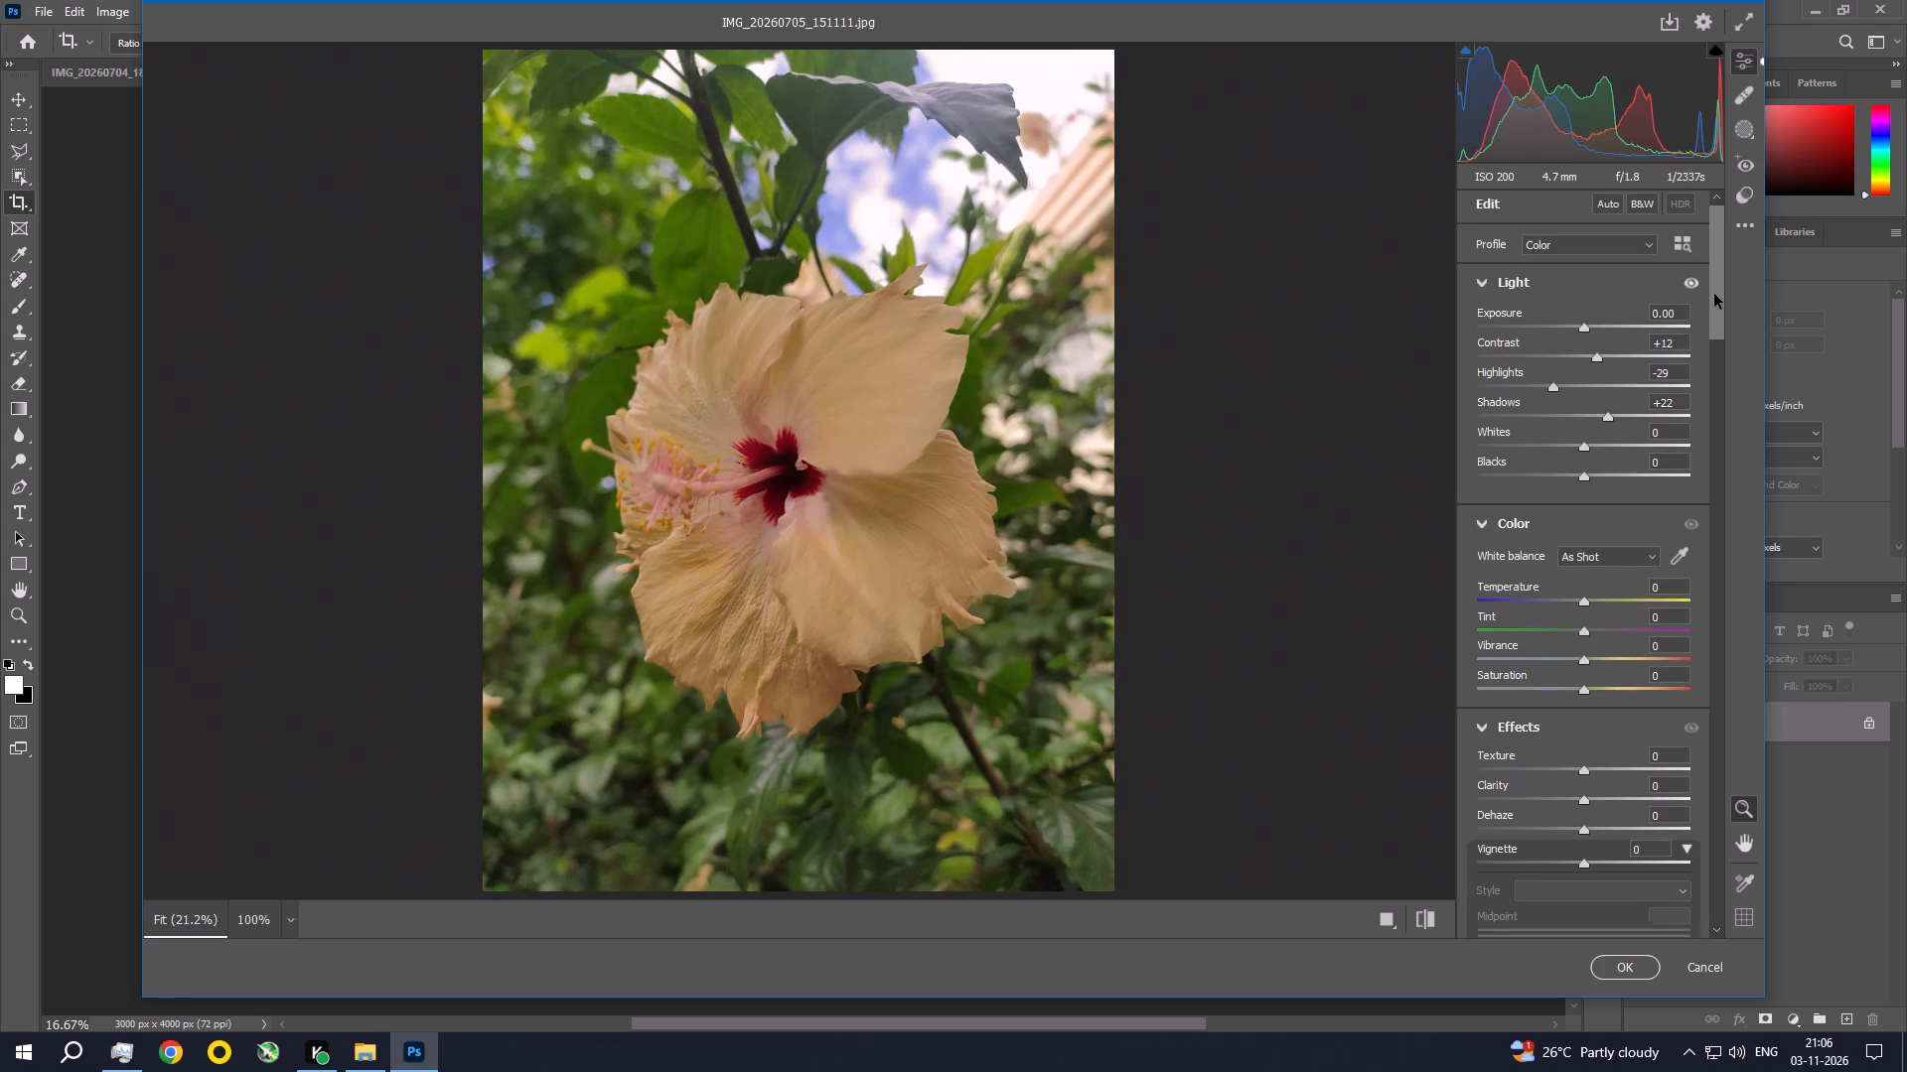
left_click_drag(1714, 294, 1714, 361)
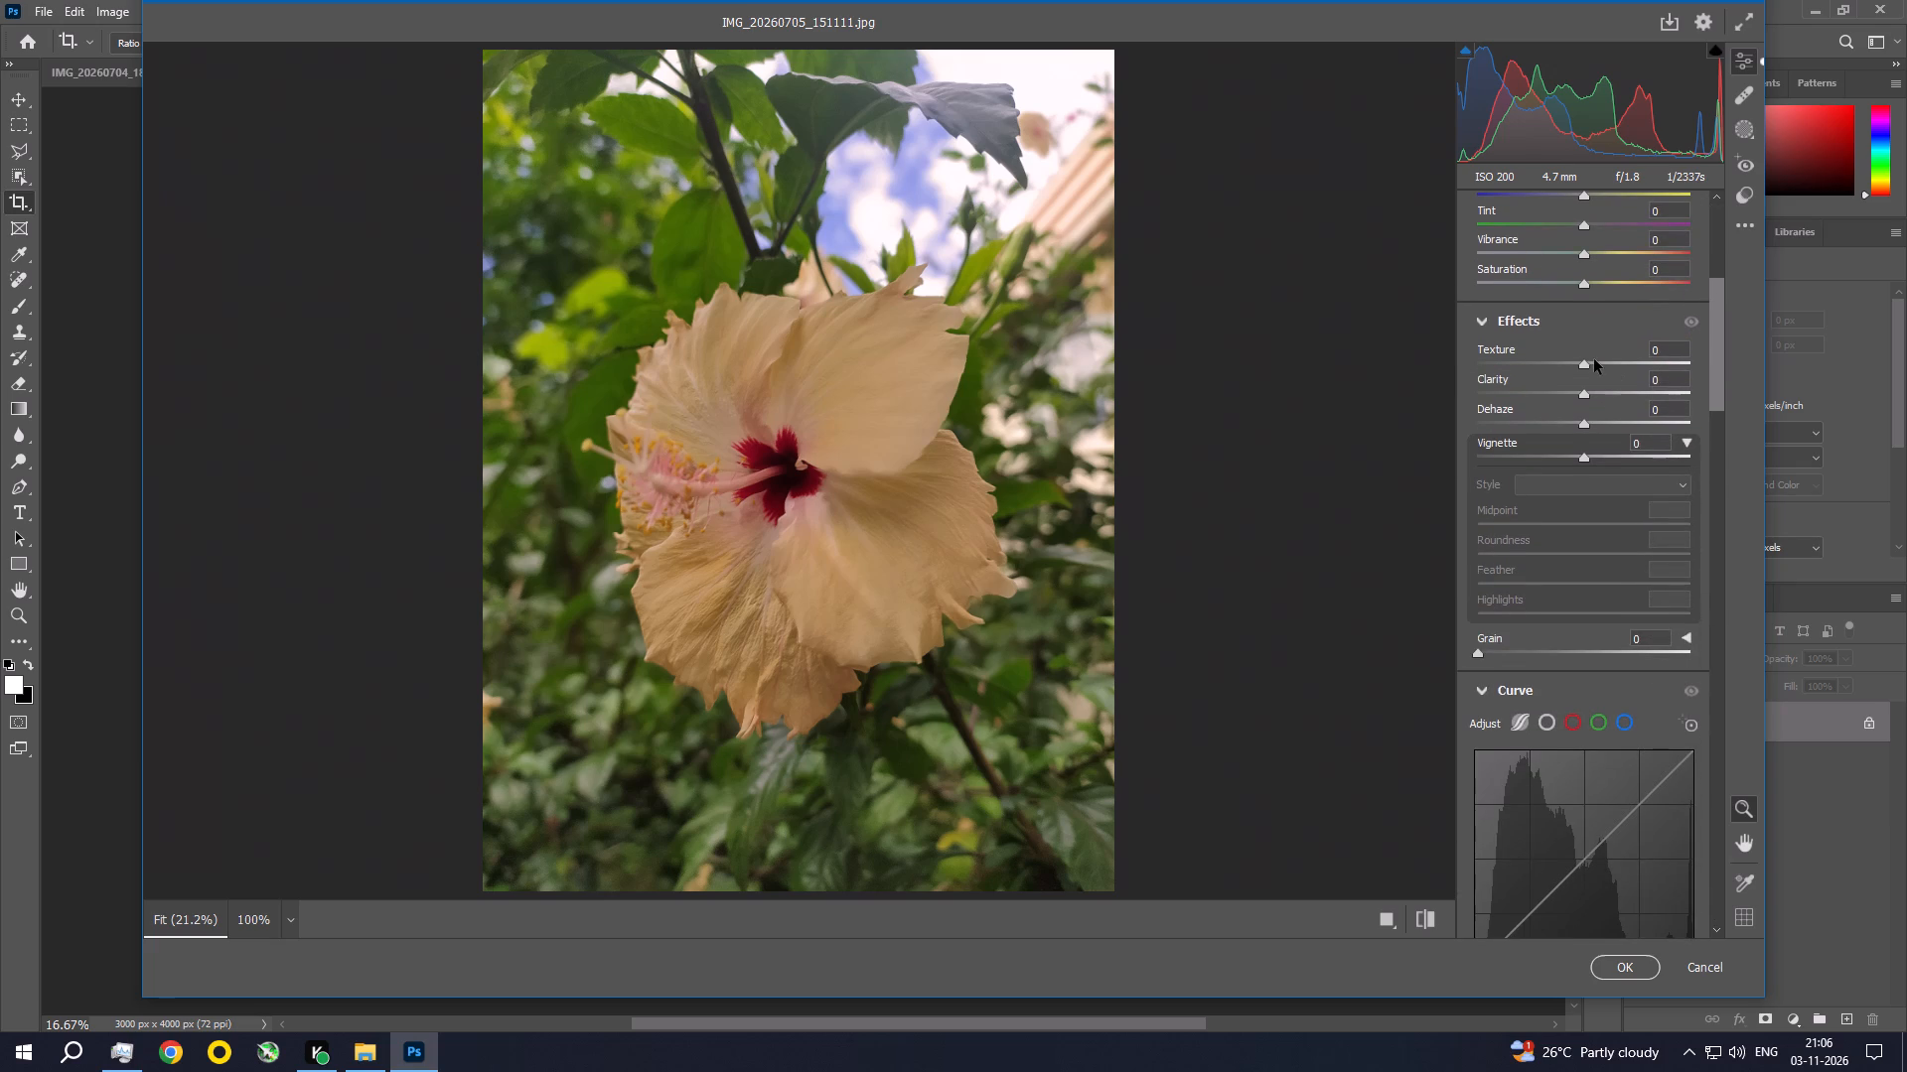
left_click_drag(1584, 362, 1595, 364)
left_click_drag(1583, 395, 1595, 396)
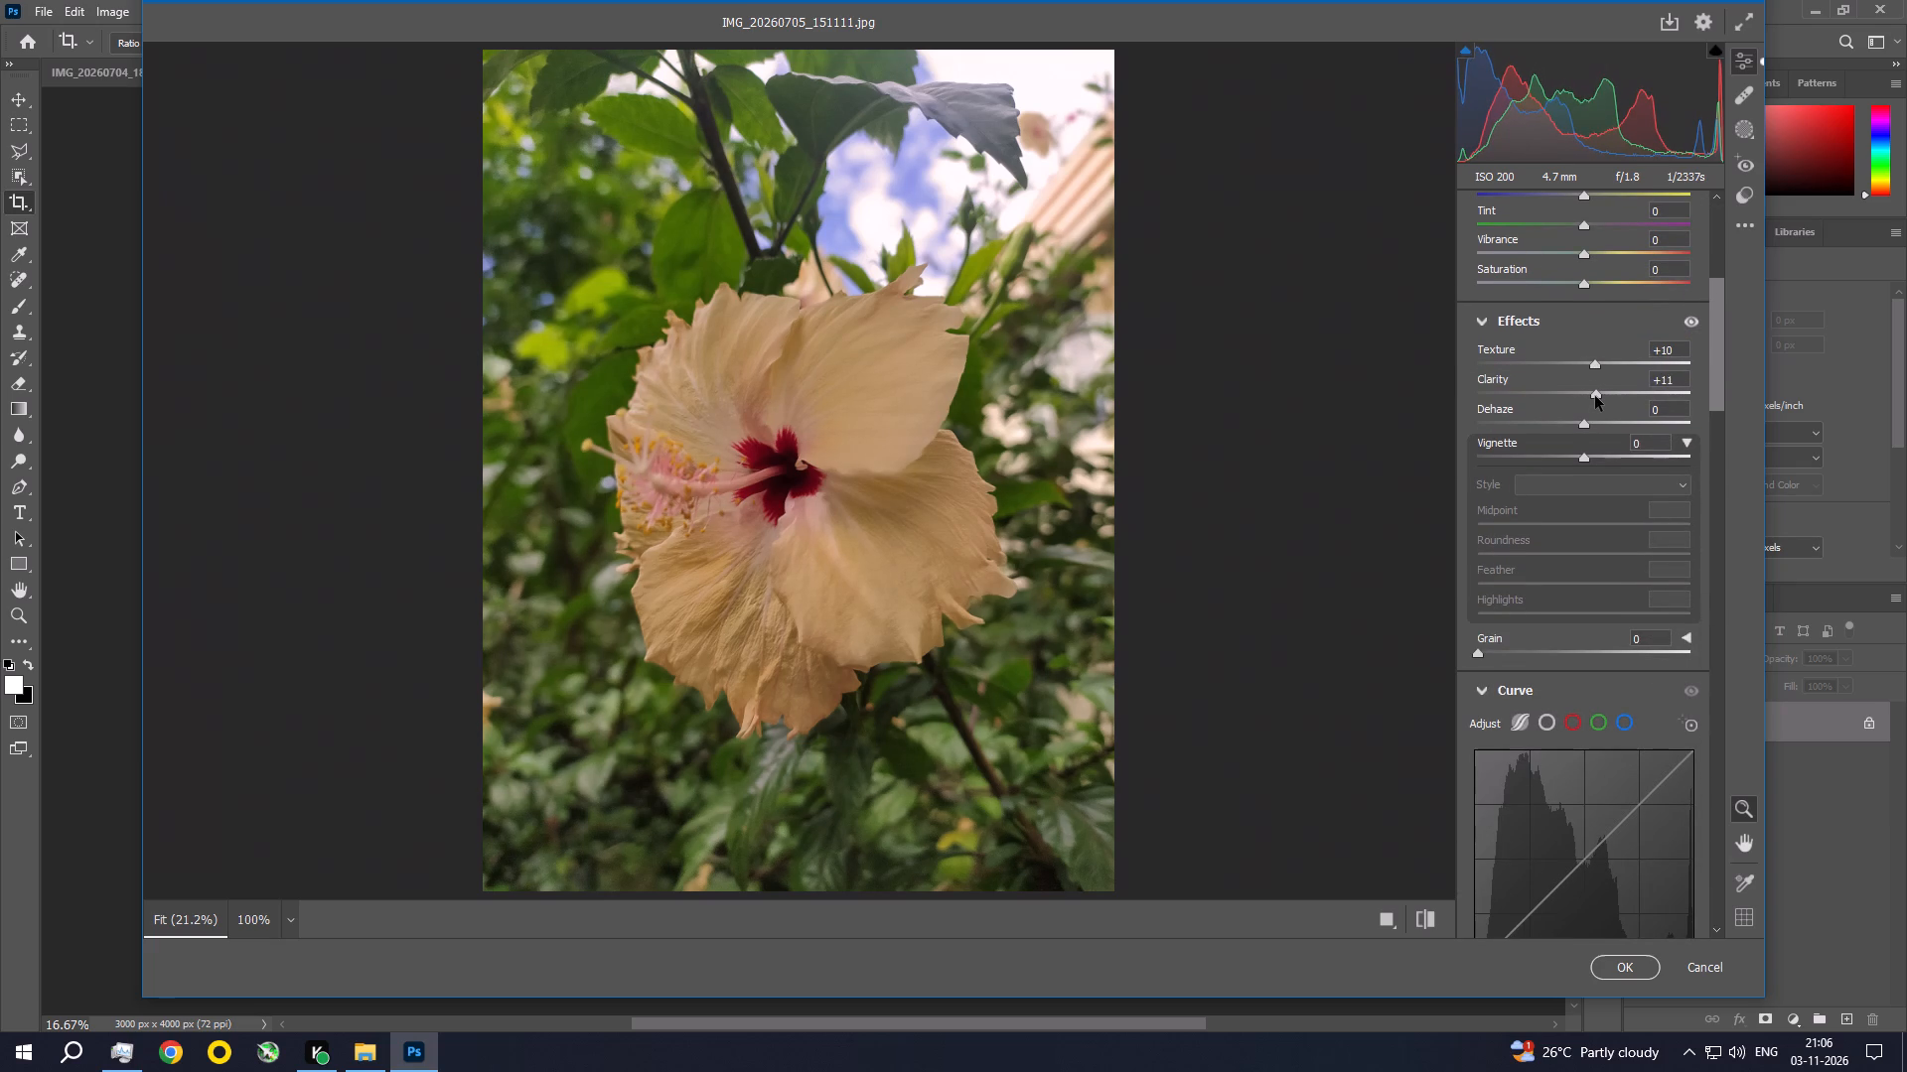
left_click_drag(1595, 396, 1594, 397)
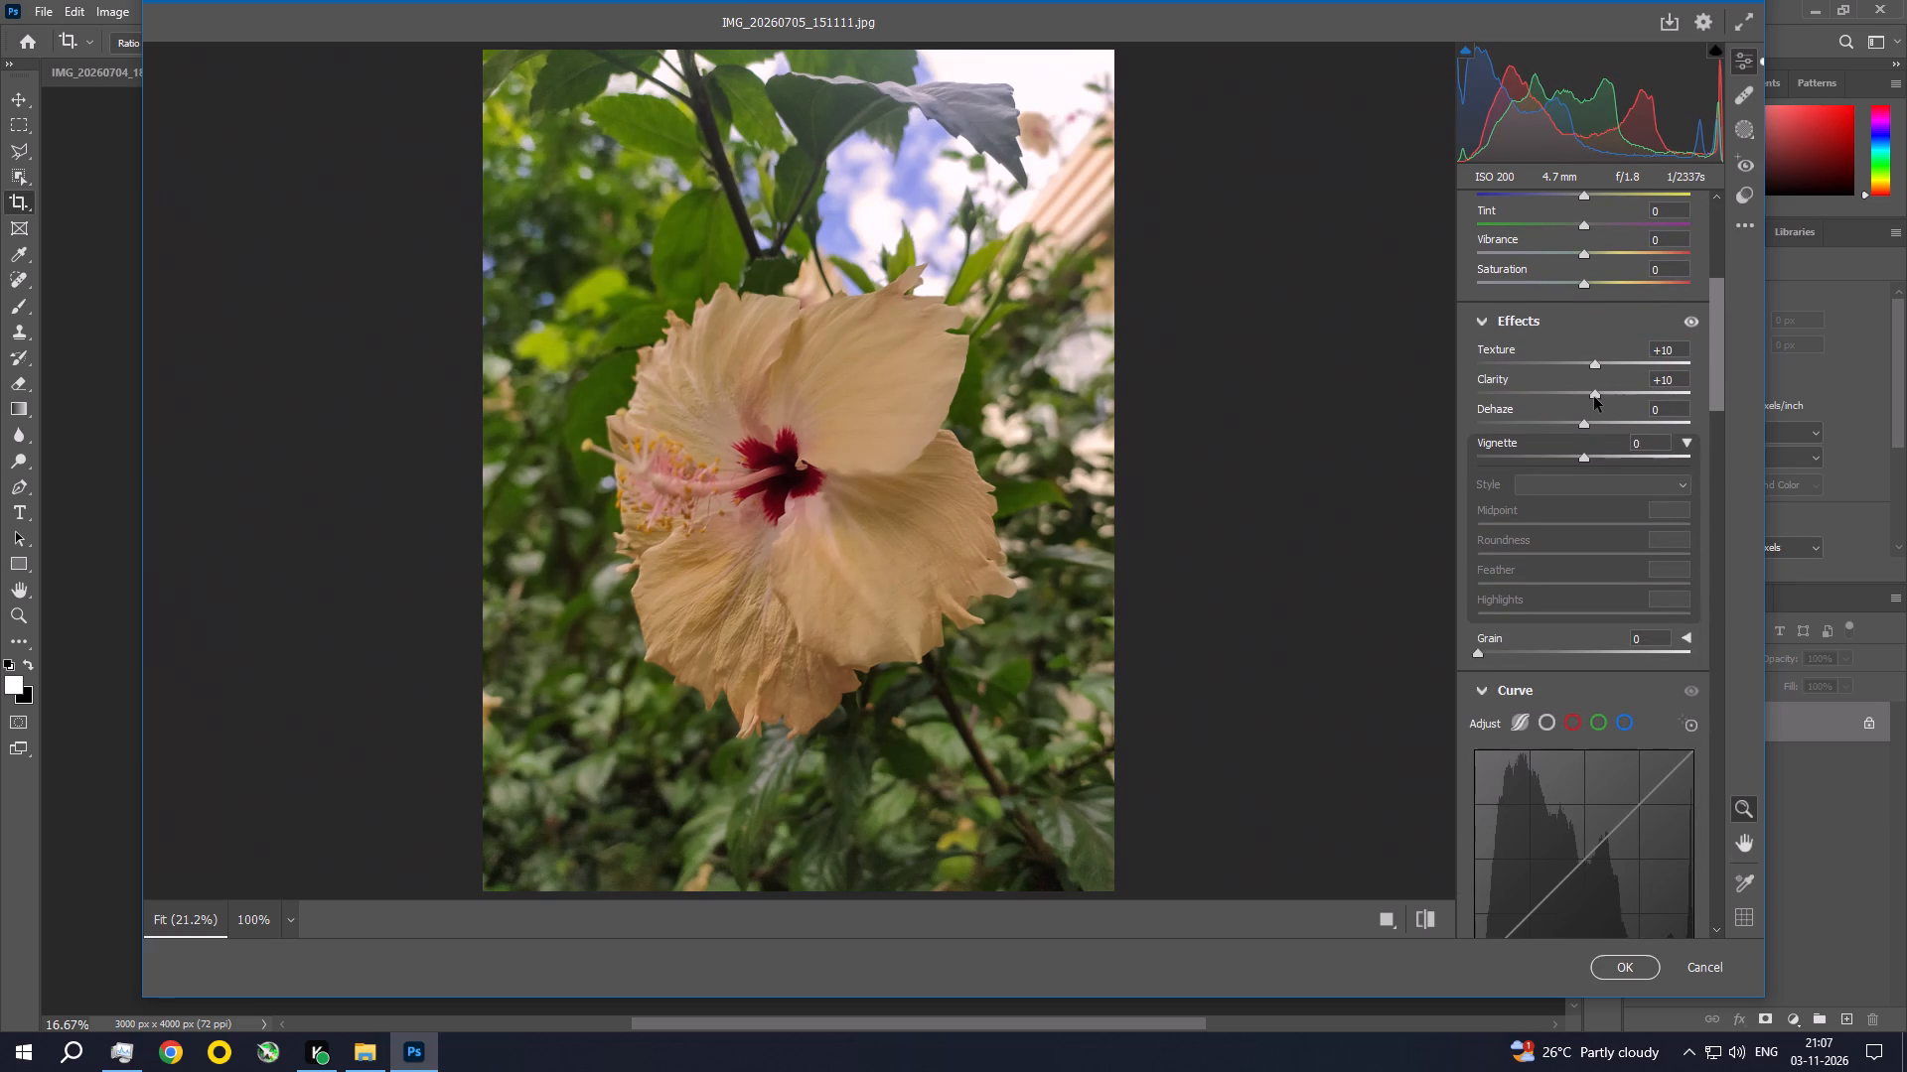
In the Camera Raw curve for the cream hibiscus photo, set Lights to +16 and Highlights to -24.
left_click_drag(1713, 348, 1720, 455)
left_click_drag(1585, 435, 1599, 439)
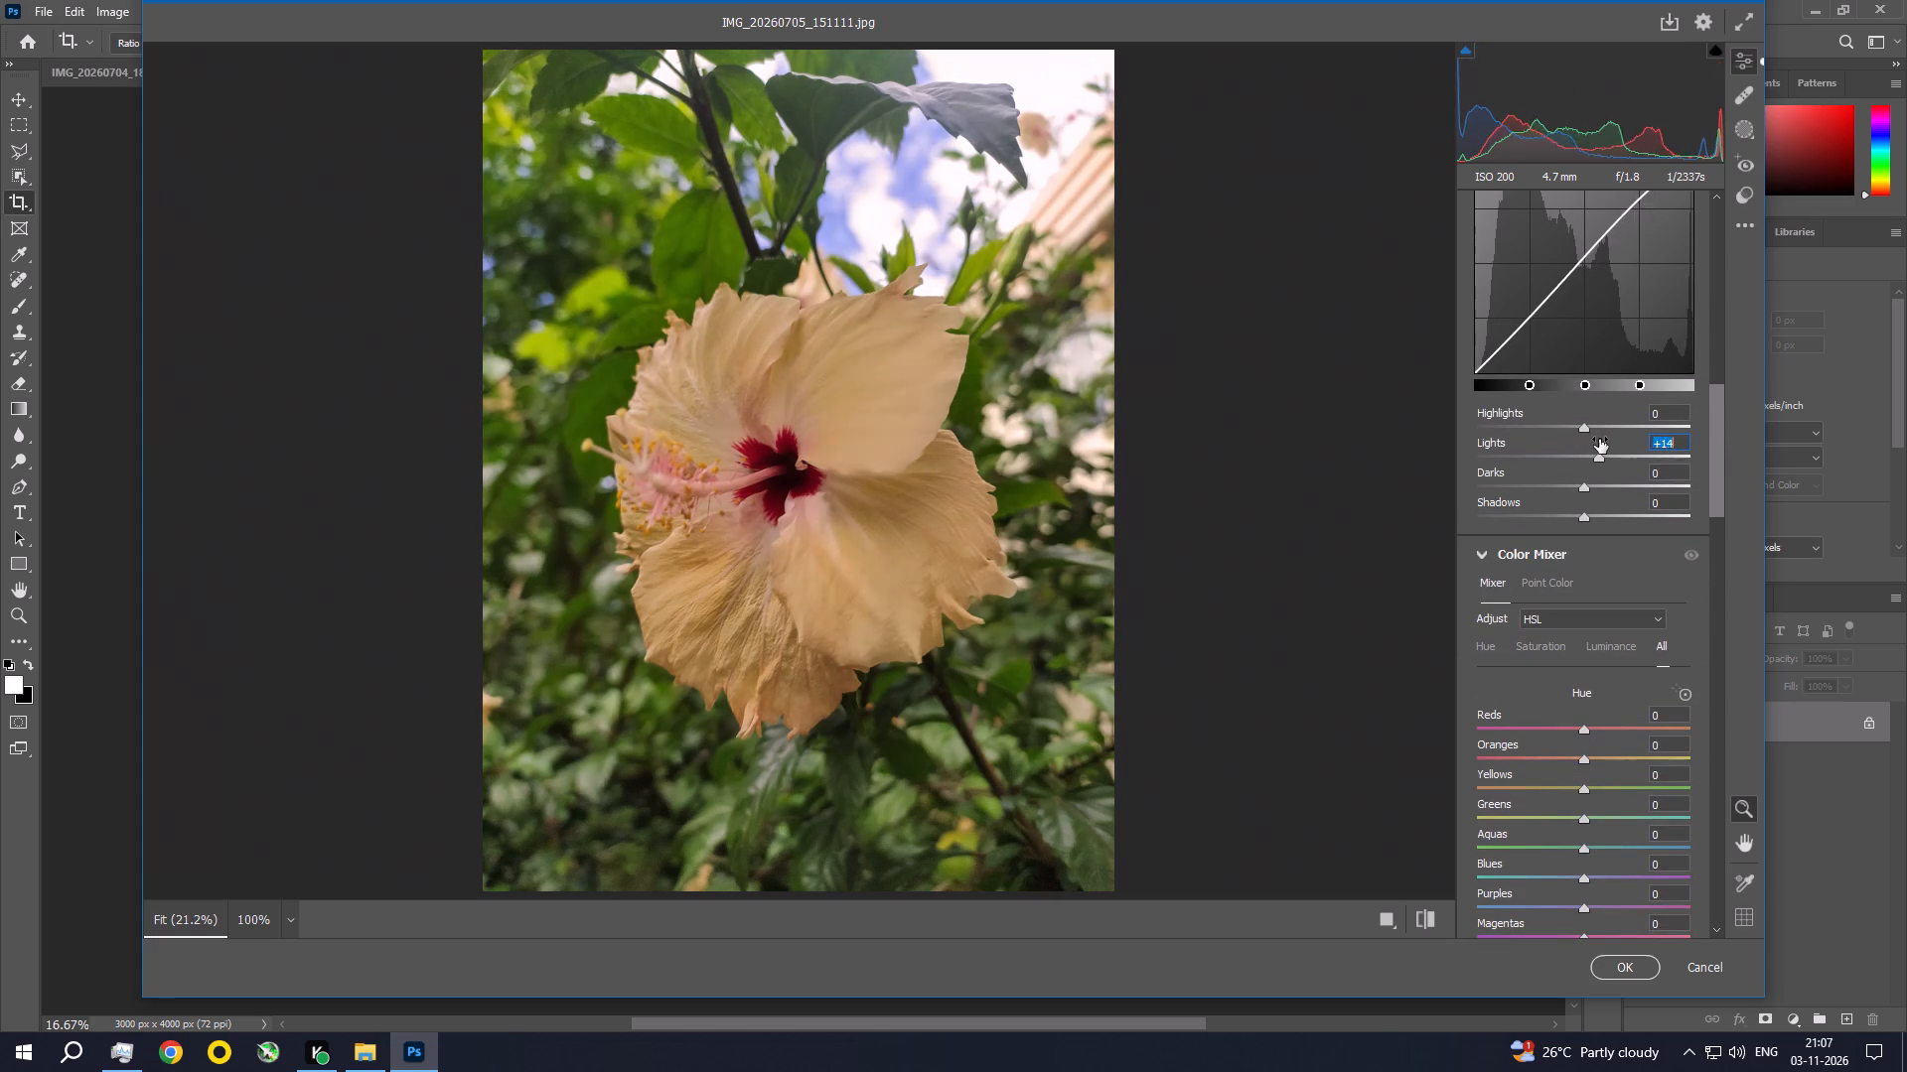
left_click_drag(1599, 439, 1601, 439)
left_click_drag(1586, 427, 1560, 420)
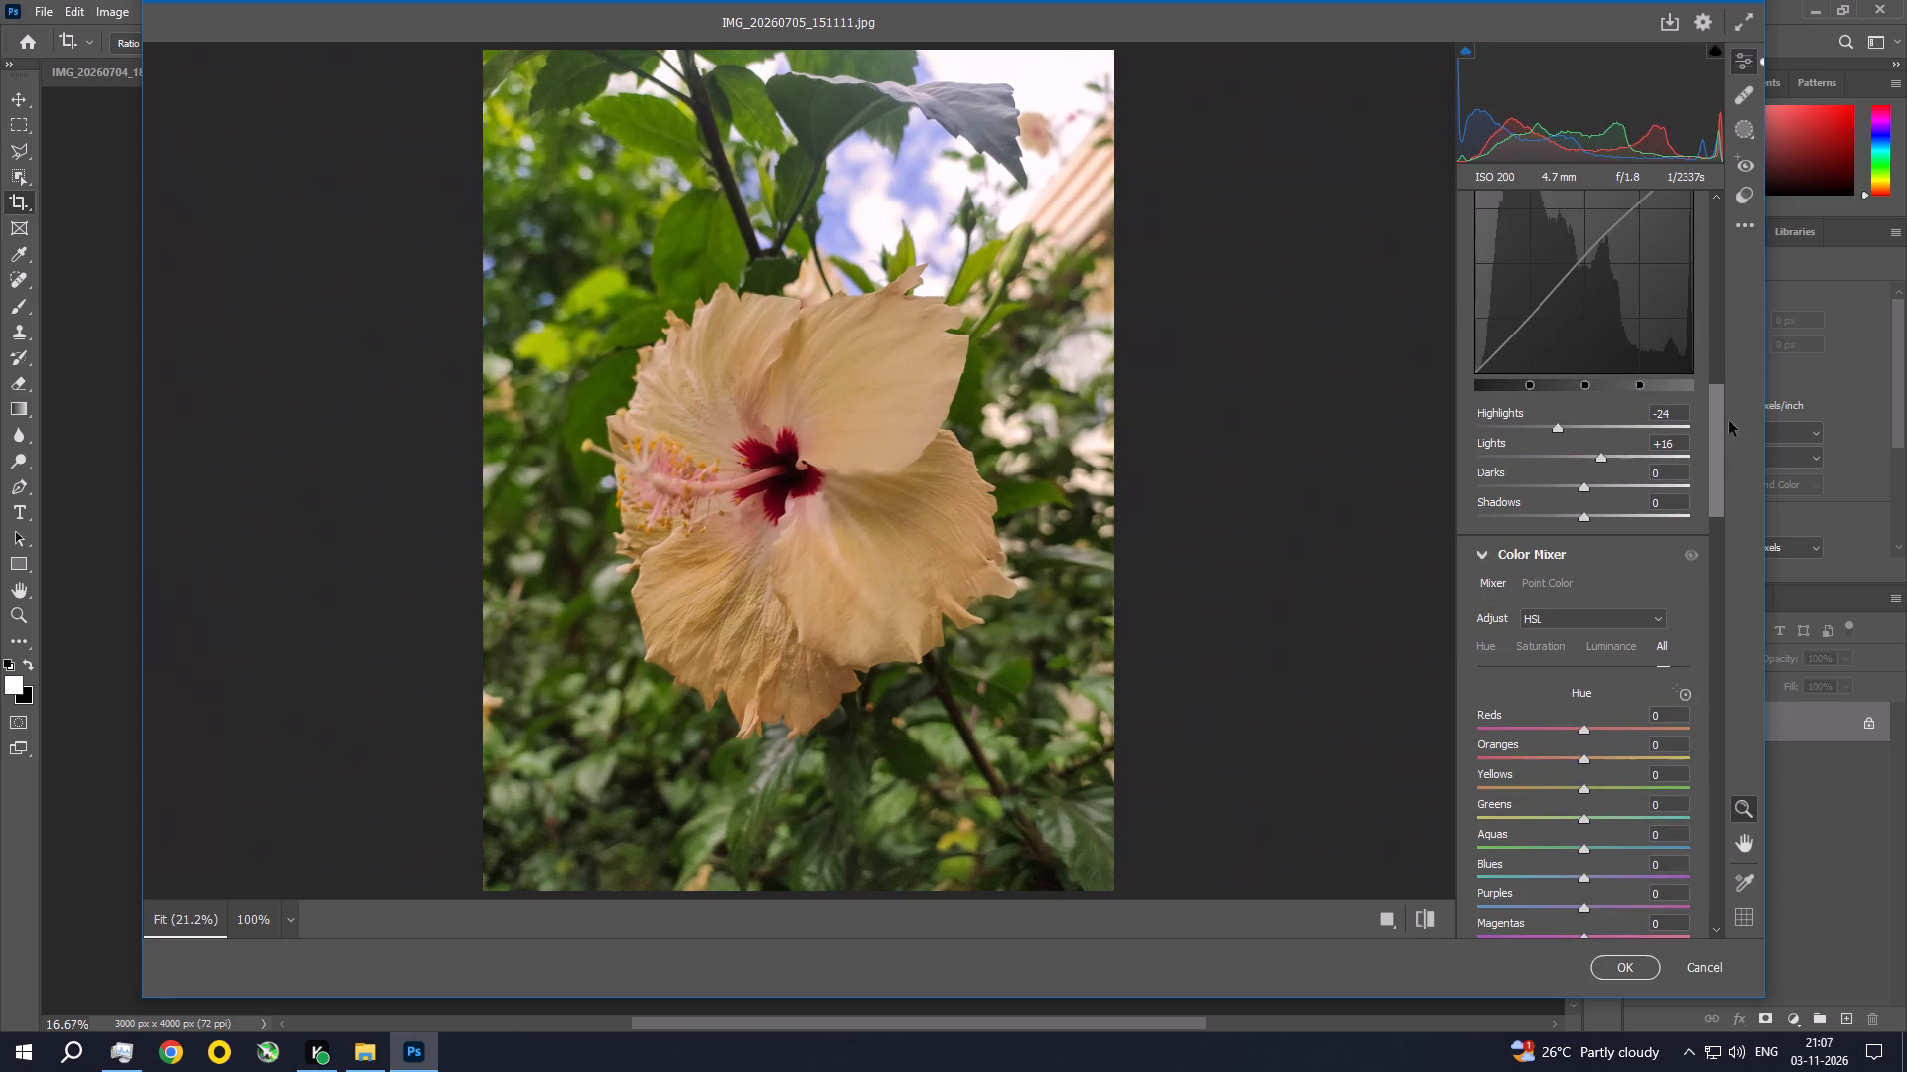
Set the hibiscus photo's Camera Raw detail to Sharpening 22, Noise Reduction 17 and Color Noise Reduction 20.
left_click_drag(1711, 410, 1733, 633)
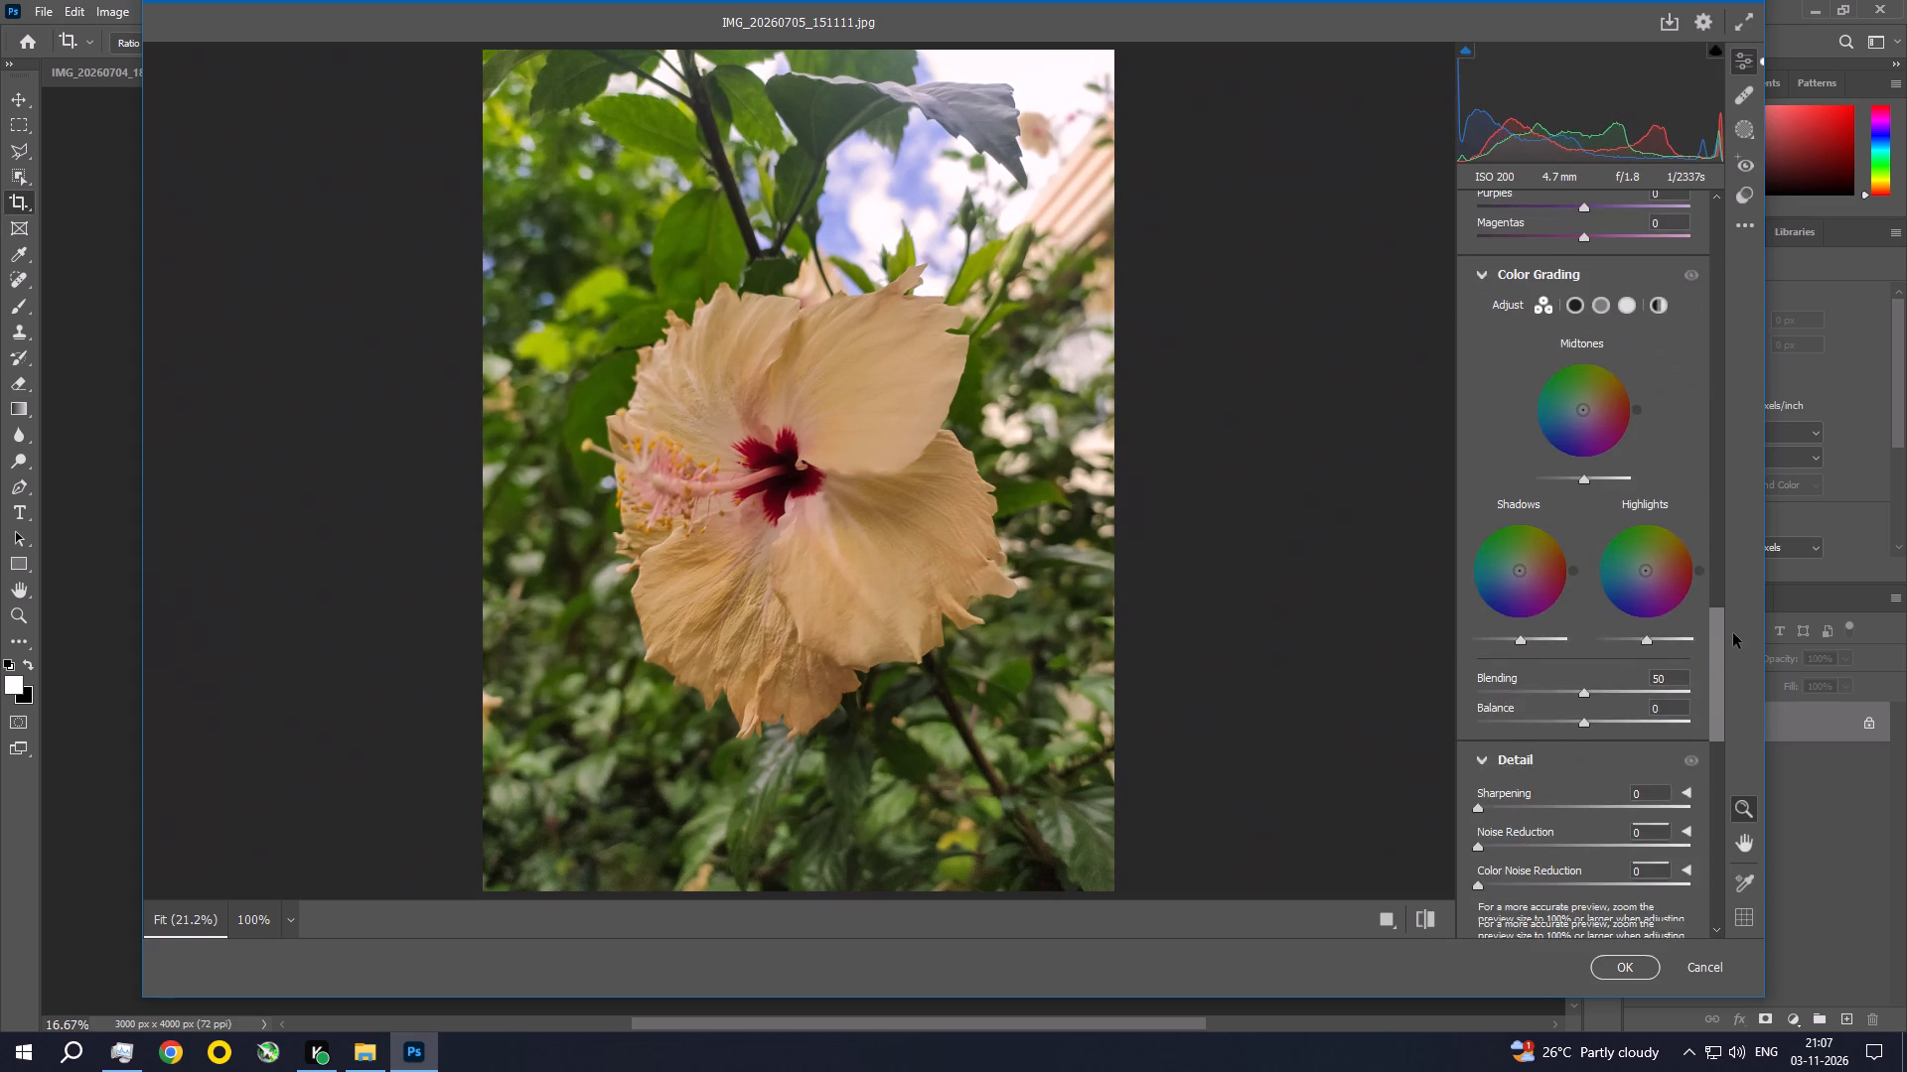
left_click_drag(1733, 633, 1746, 719)
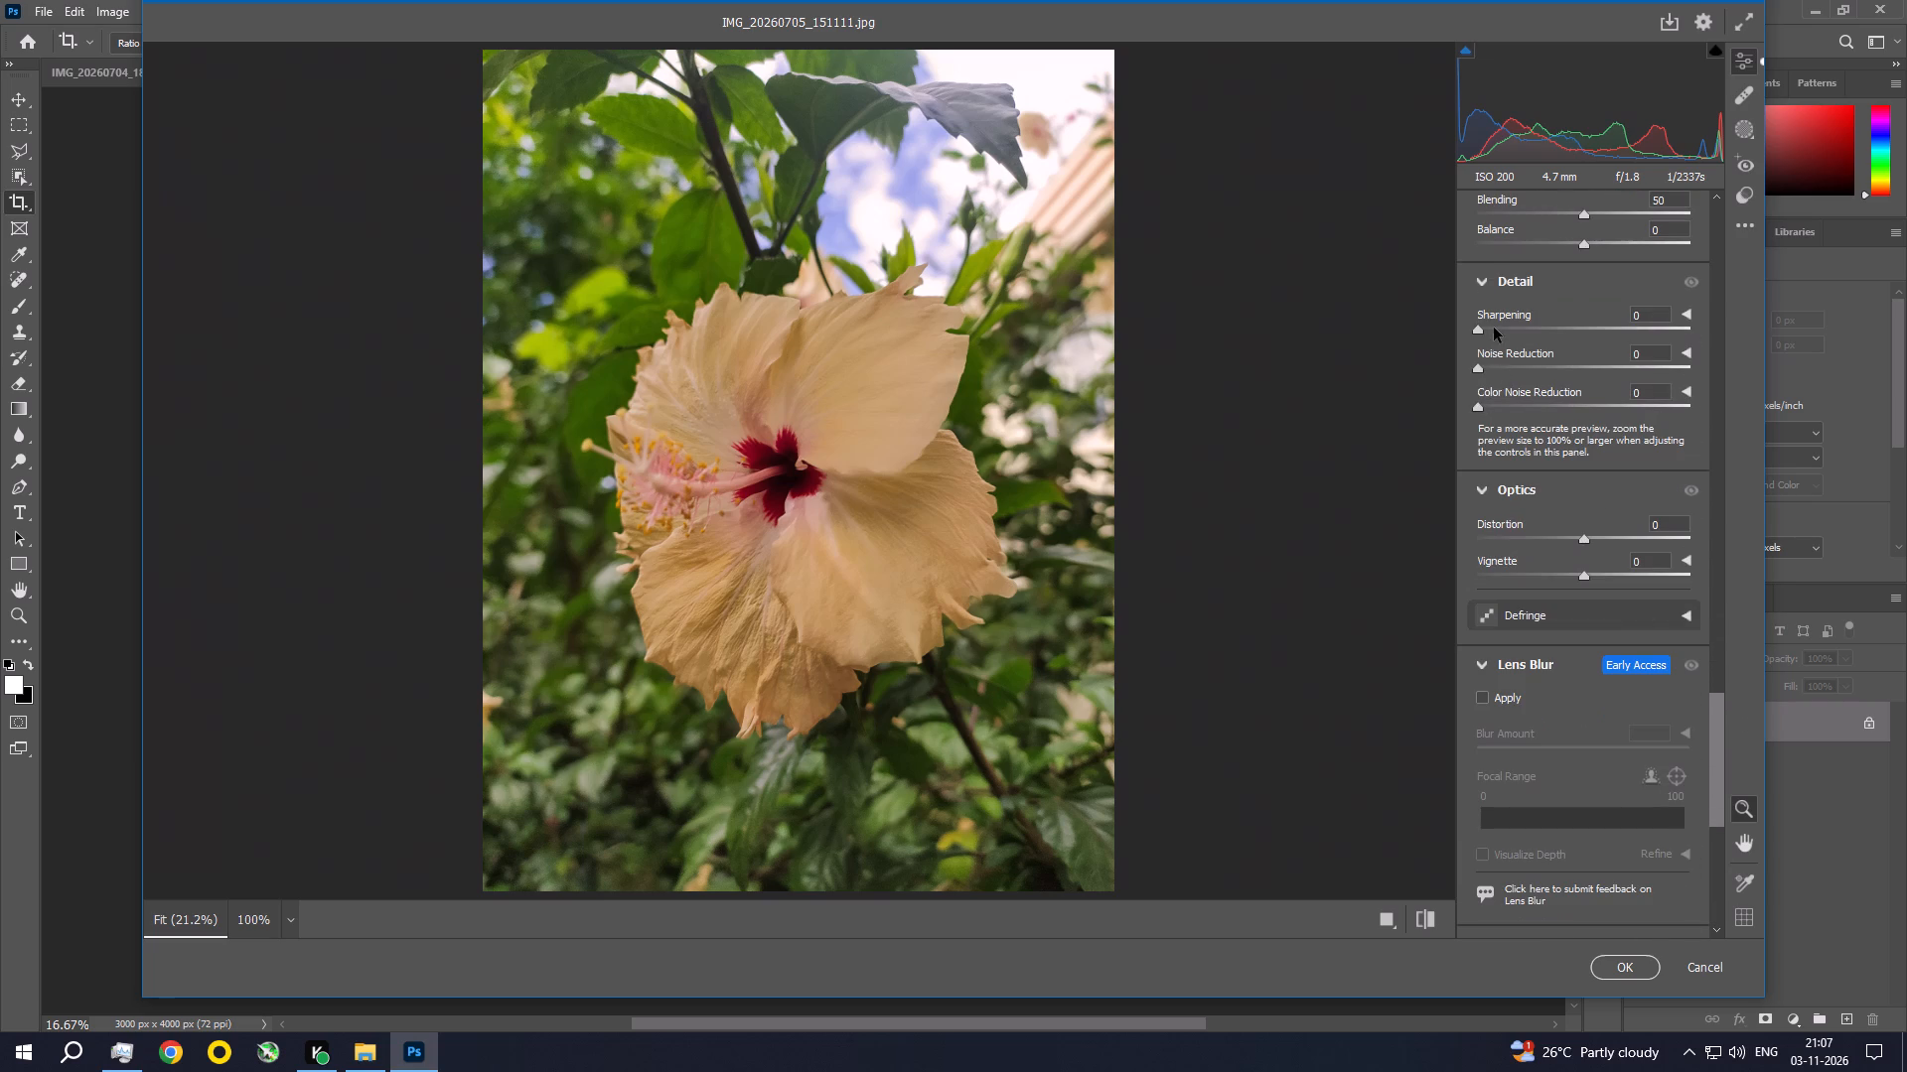
left_click_drag(1494, 328, 1509, 328)
left_click(1513, 371)
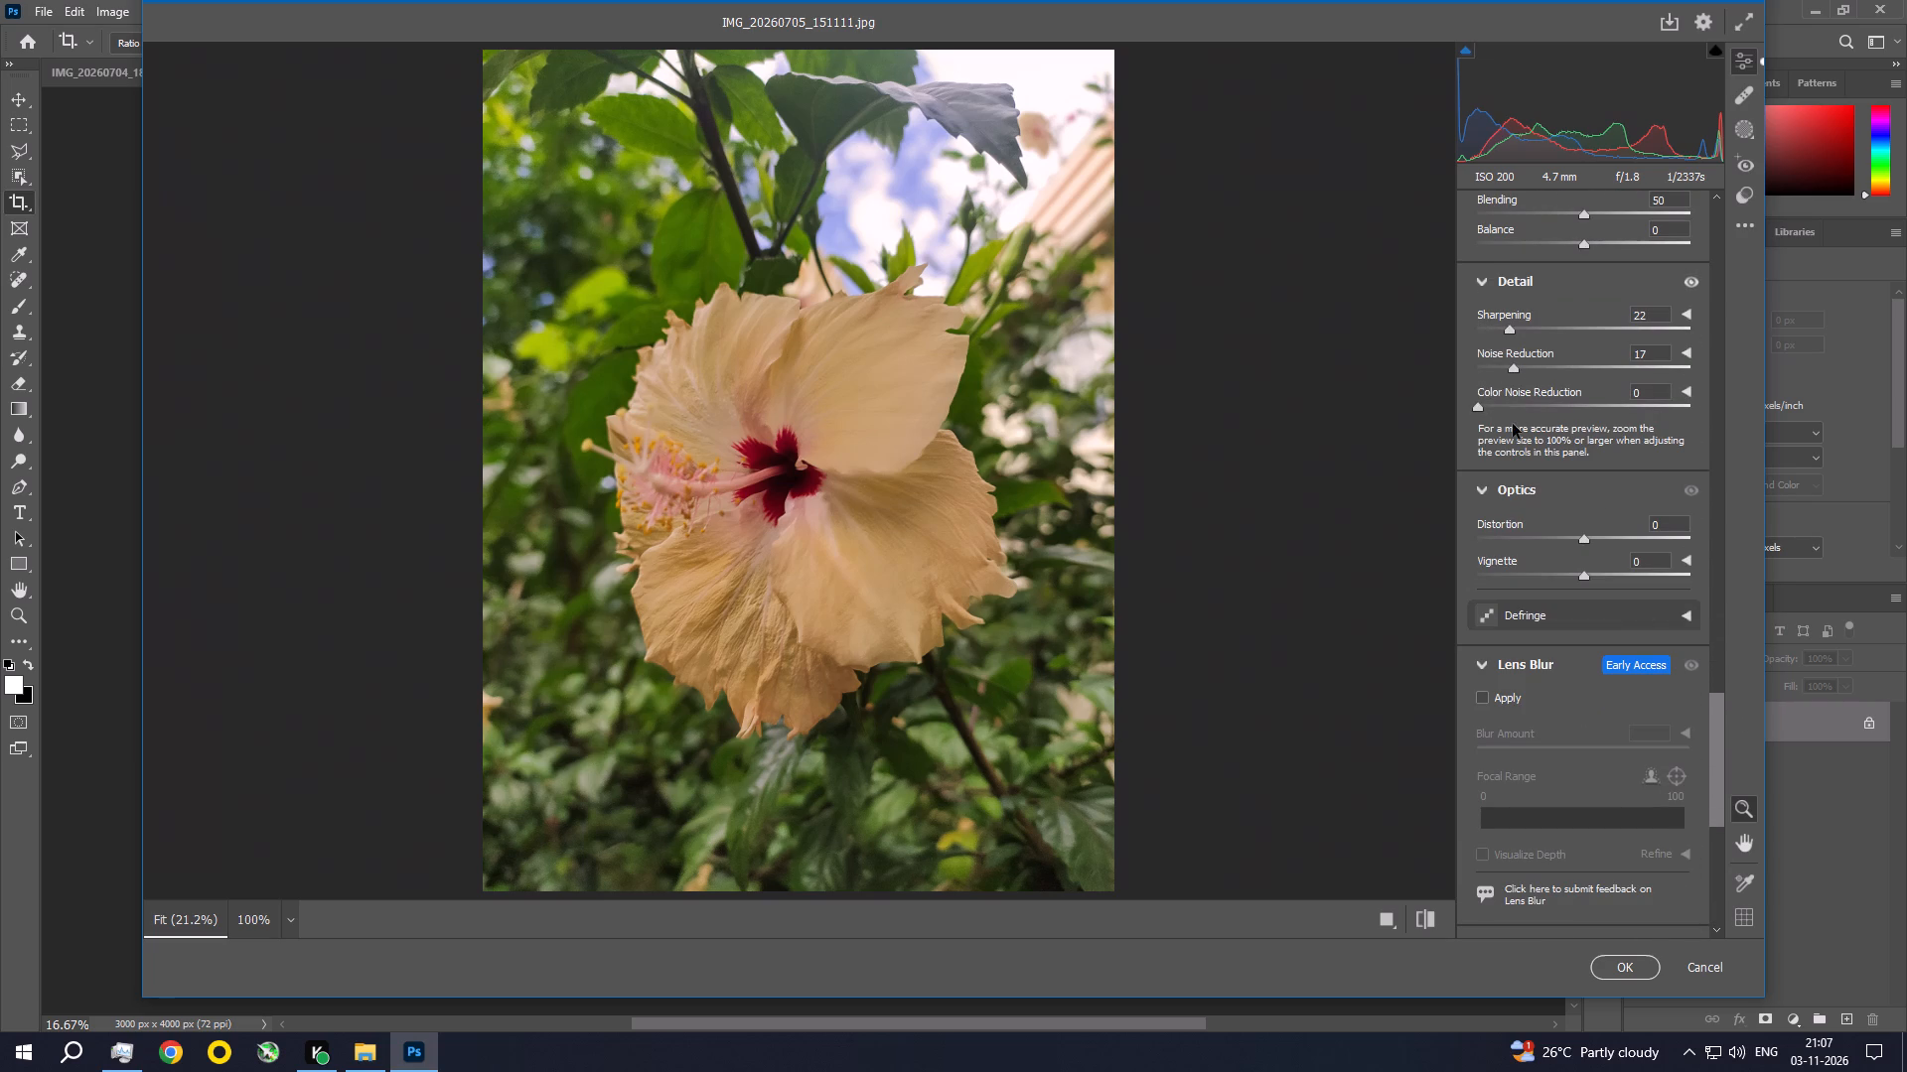
left_click(1513, 406)
Enable Lens Blur on the hibiscus photo with a Blur Amount of 60 and apply the Camera Raw edits.
left_click(1485, 699)
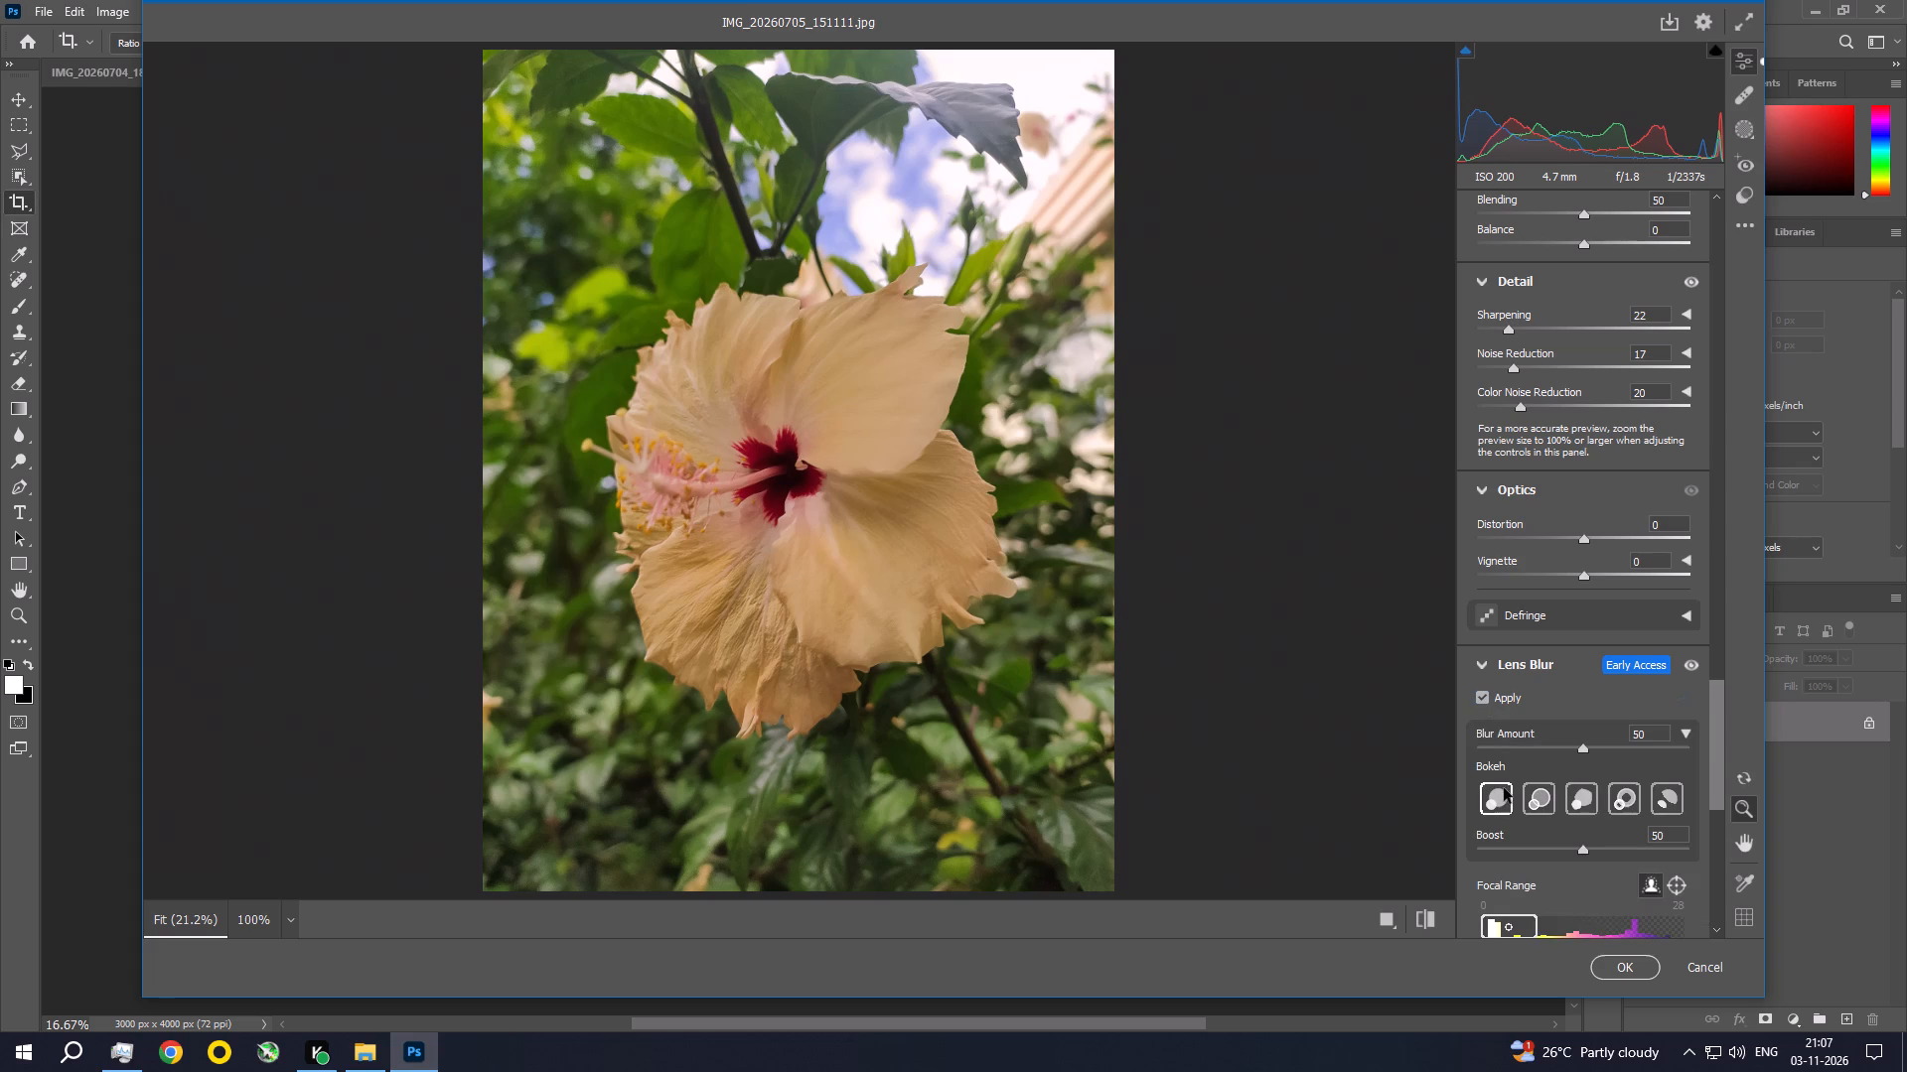
left_click_drag(1591, 748, 1600, 749)
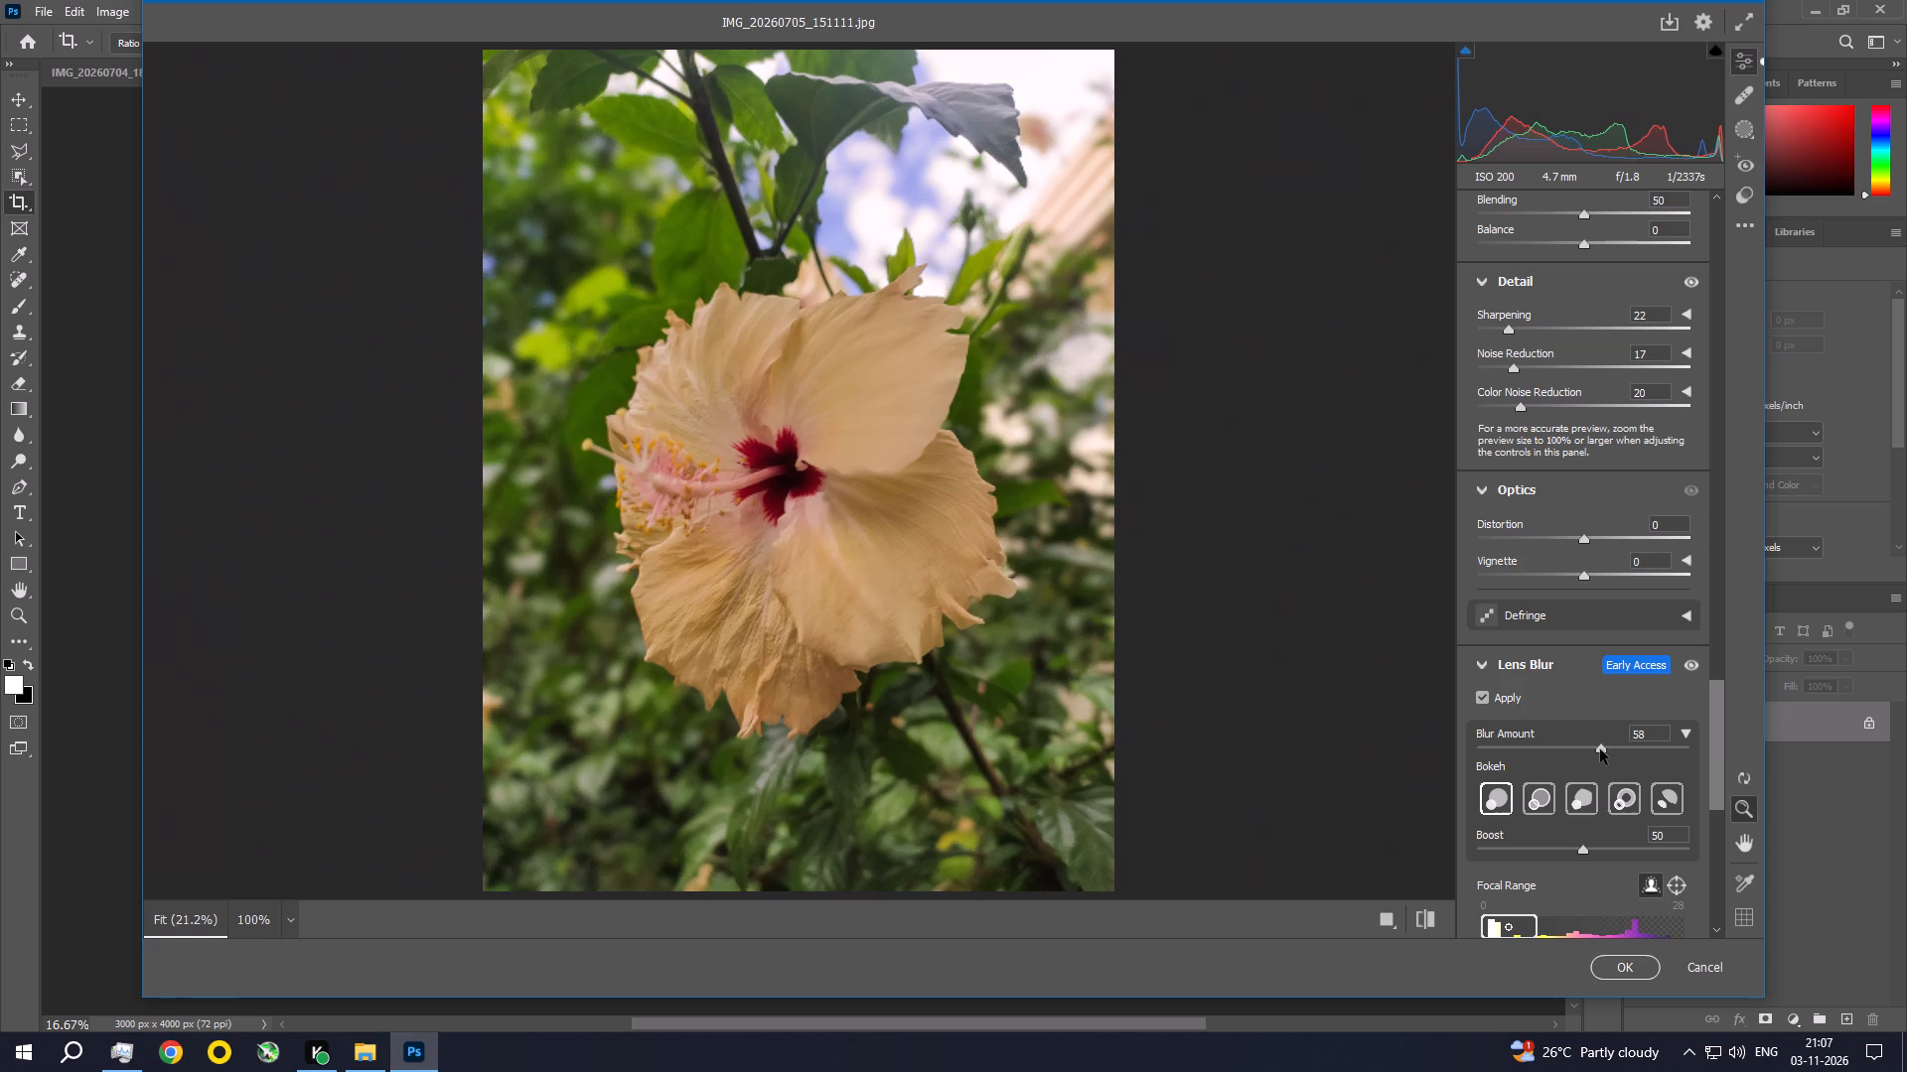
left_click_drag(1600, 749, 1604, 750)
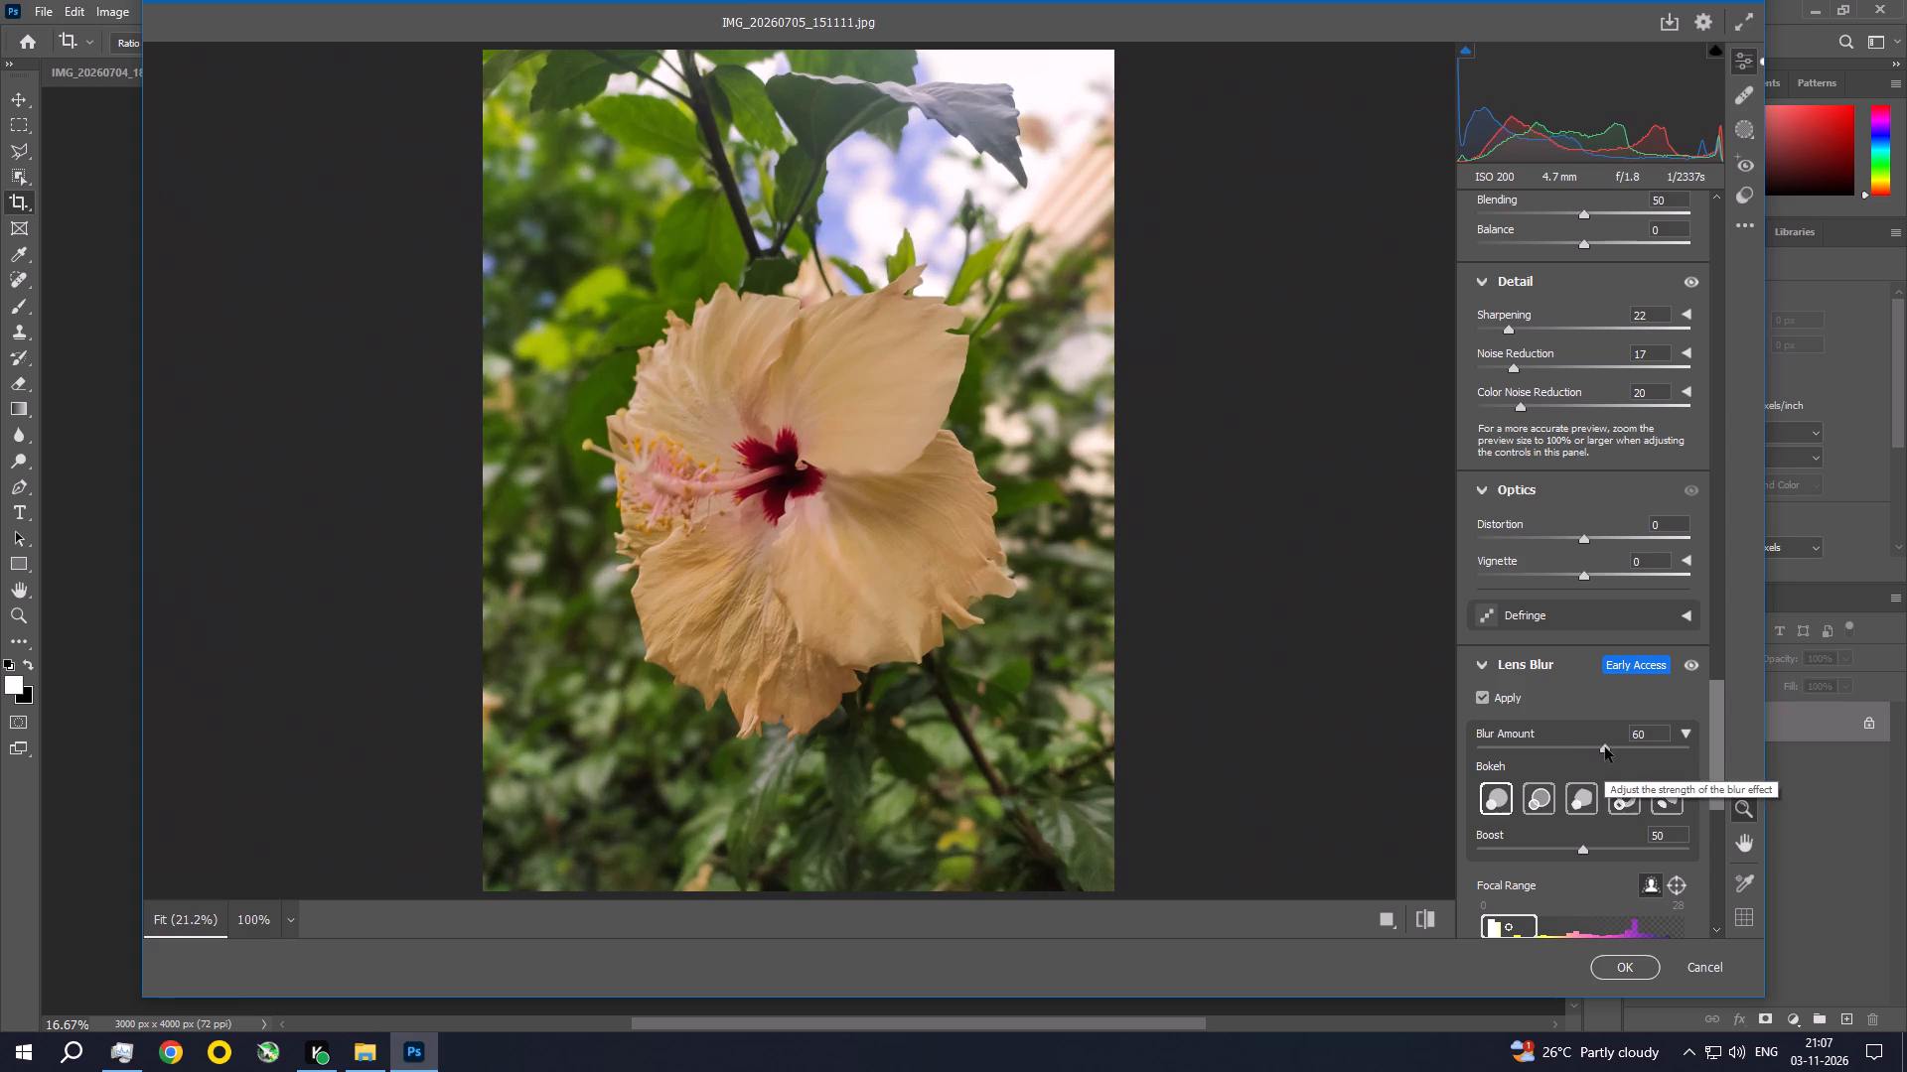
left_click(1625, 985)
left_click(1626, 968)
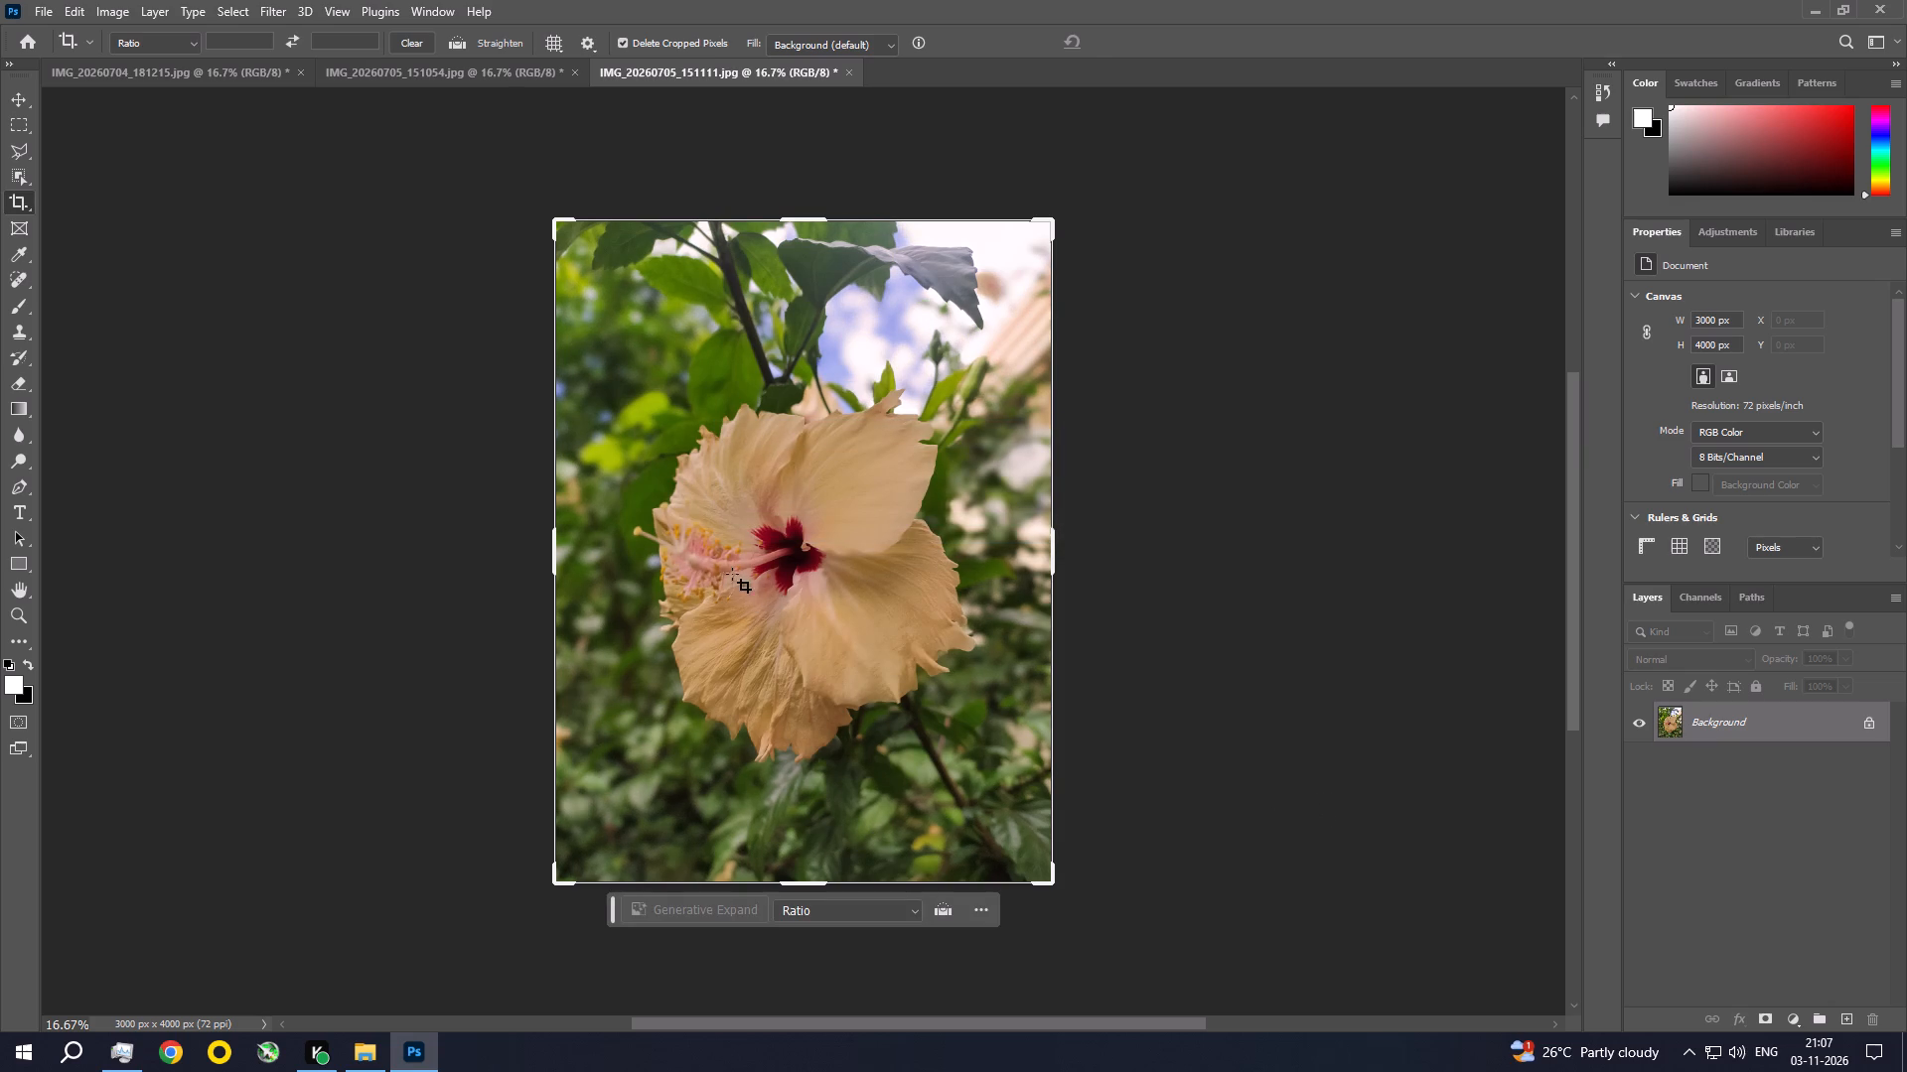
Apply a Photo Filter to the hibiscus photo using the orange Color option at 54% density.
left_click(95, 13)
left_click(126, 59)
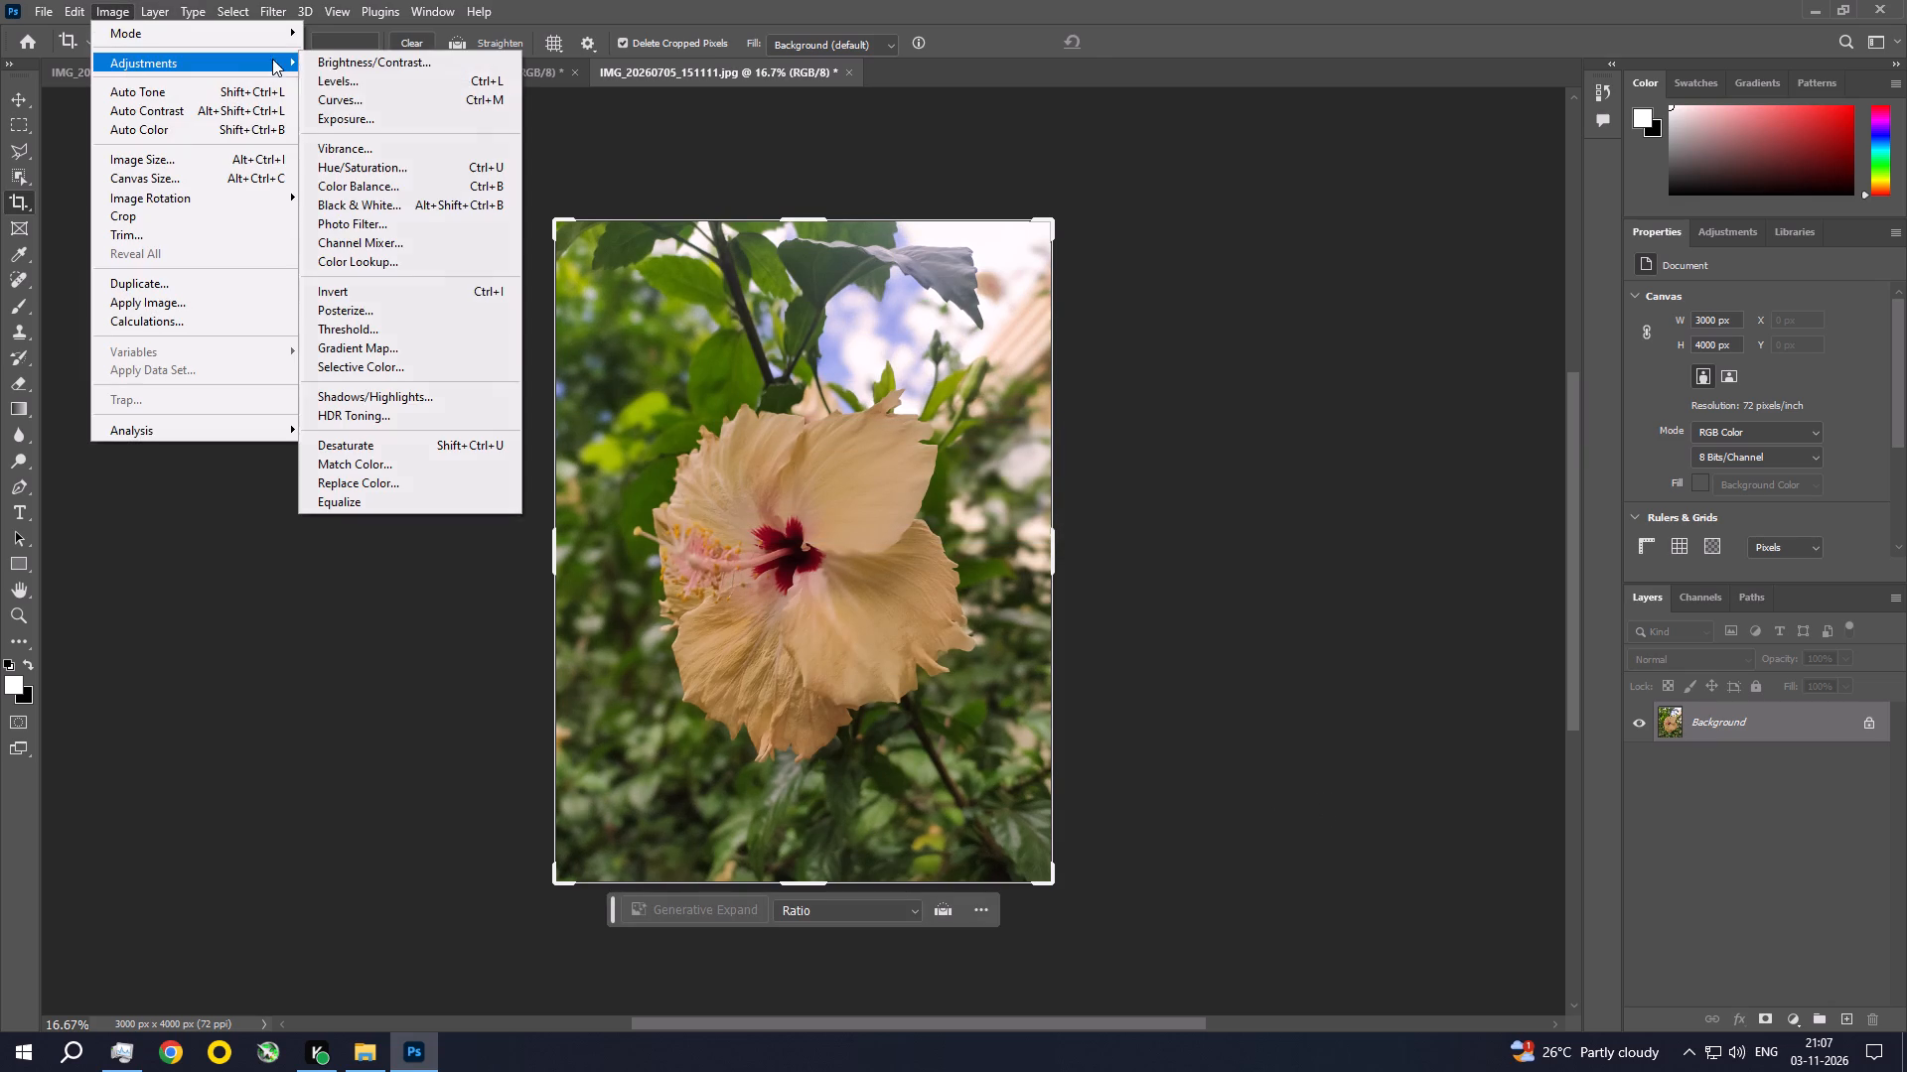
left_click(411, 216)
left_click_drag(1306, 340, 1311, 342)
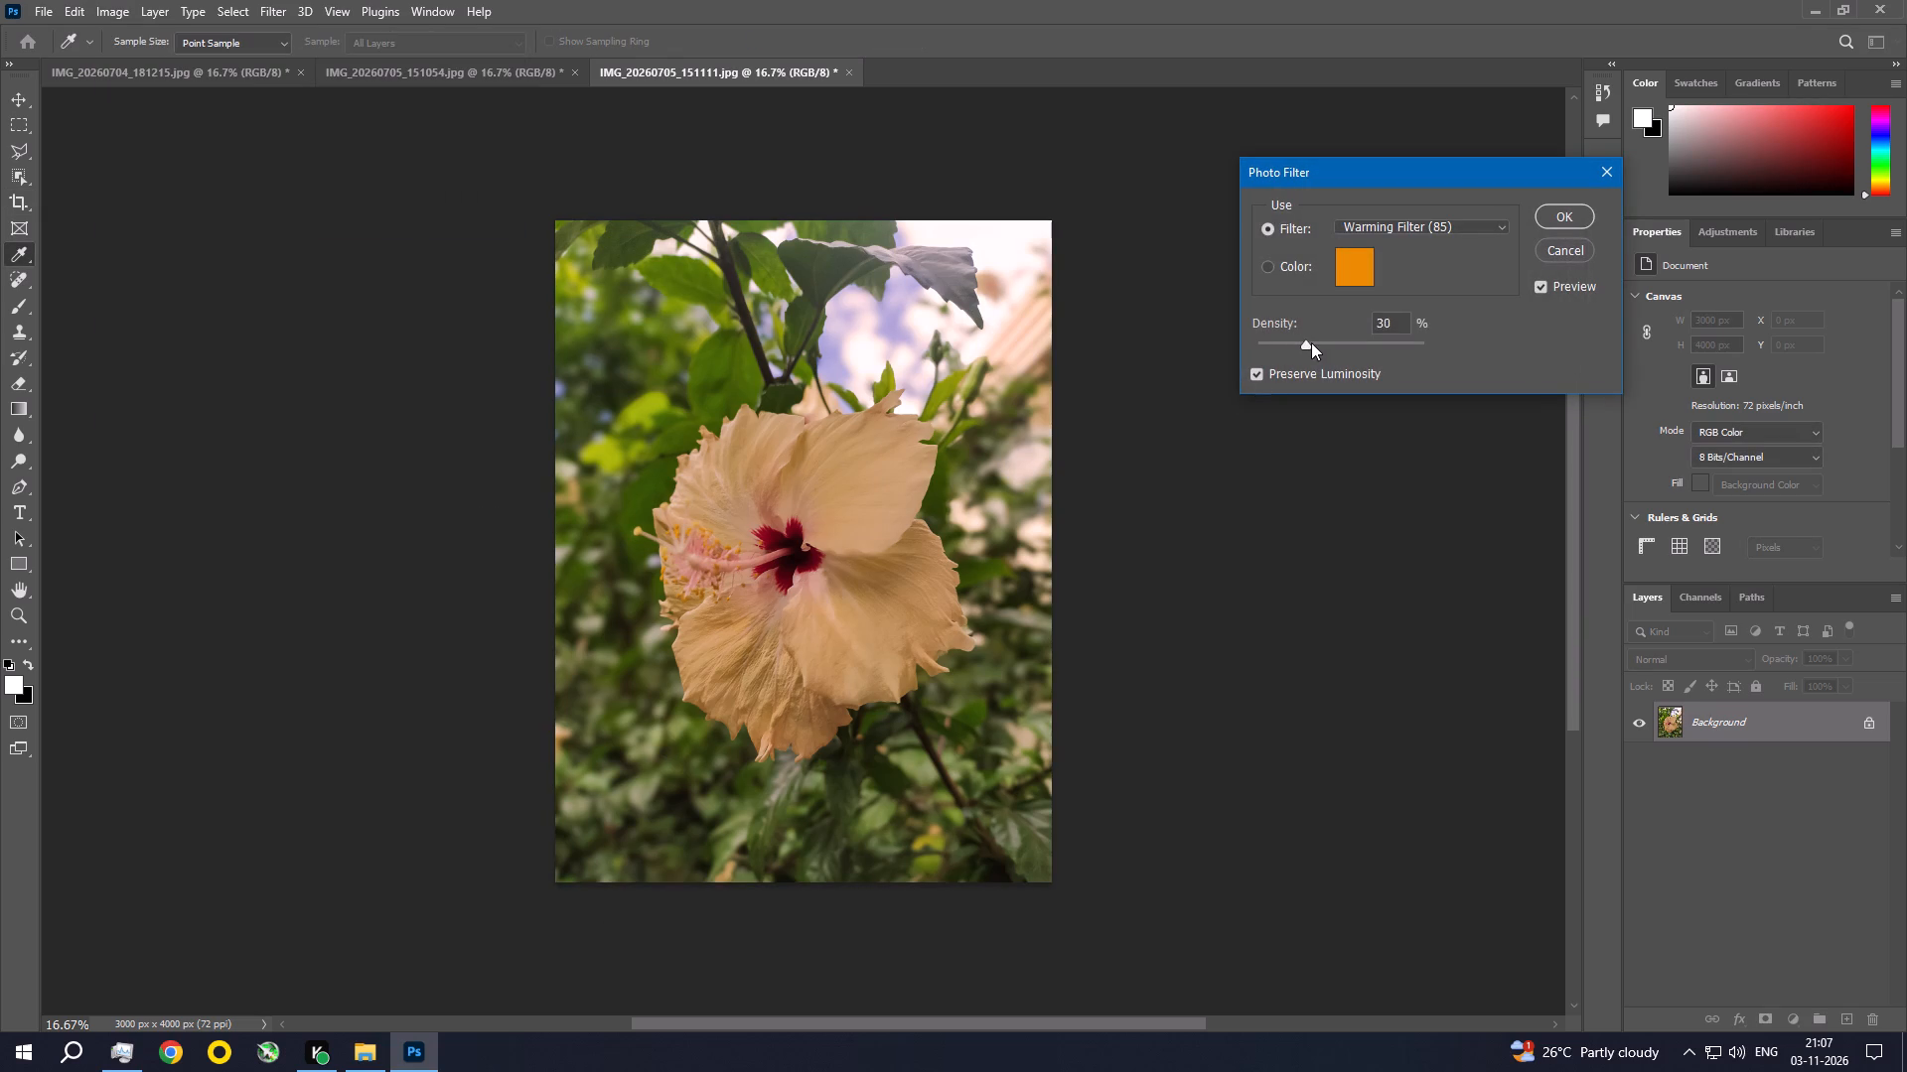
left_click_drag(1311, 342, 1347, 352)
left_click(1276, 271)
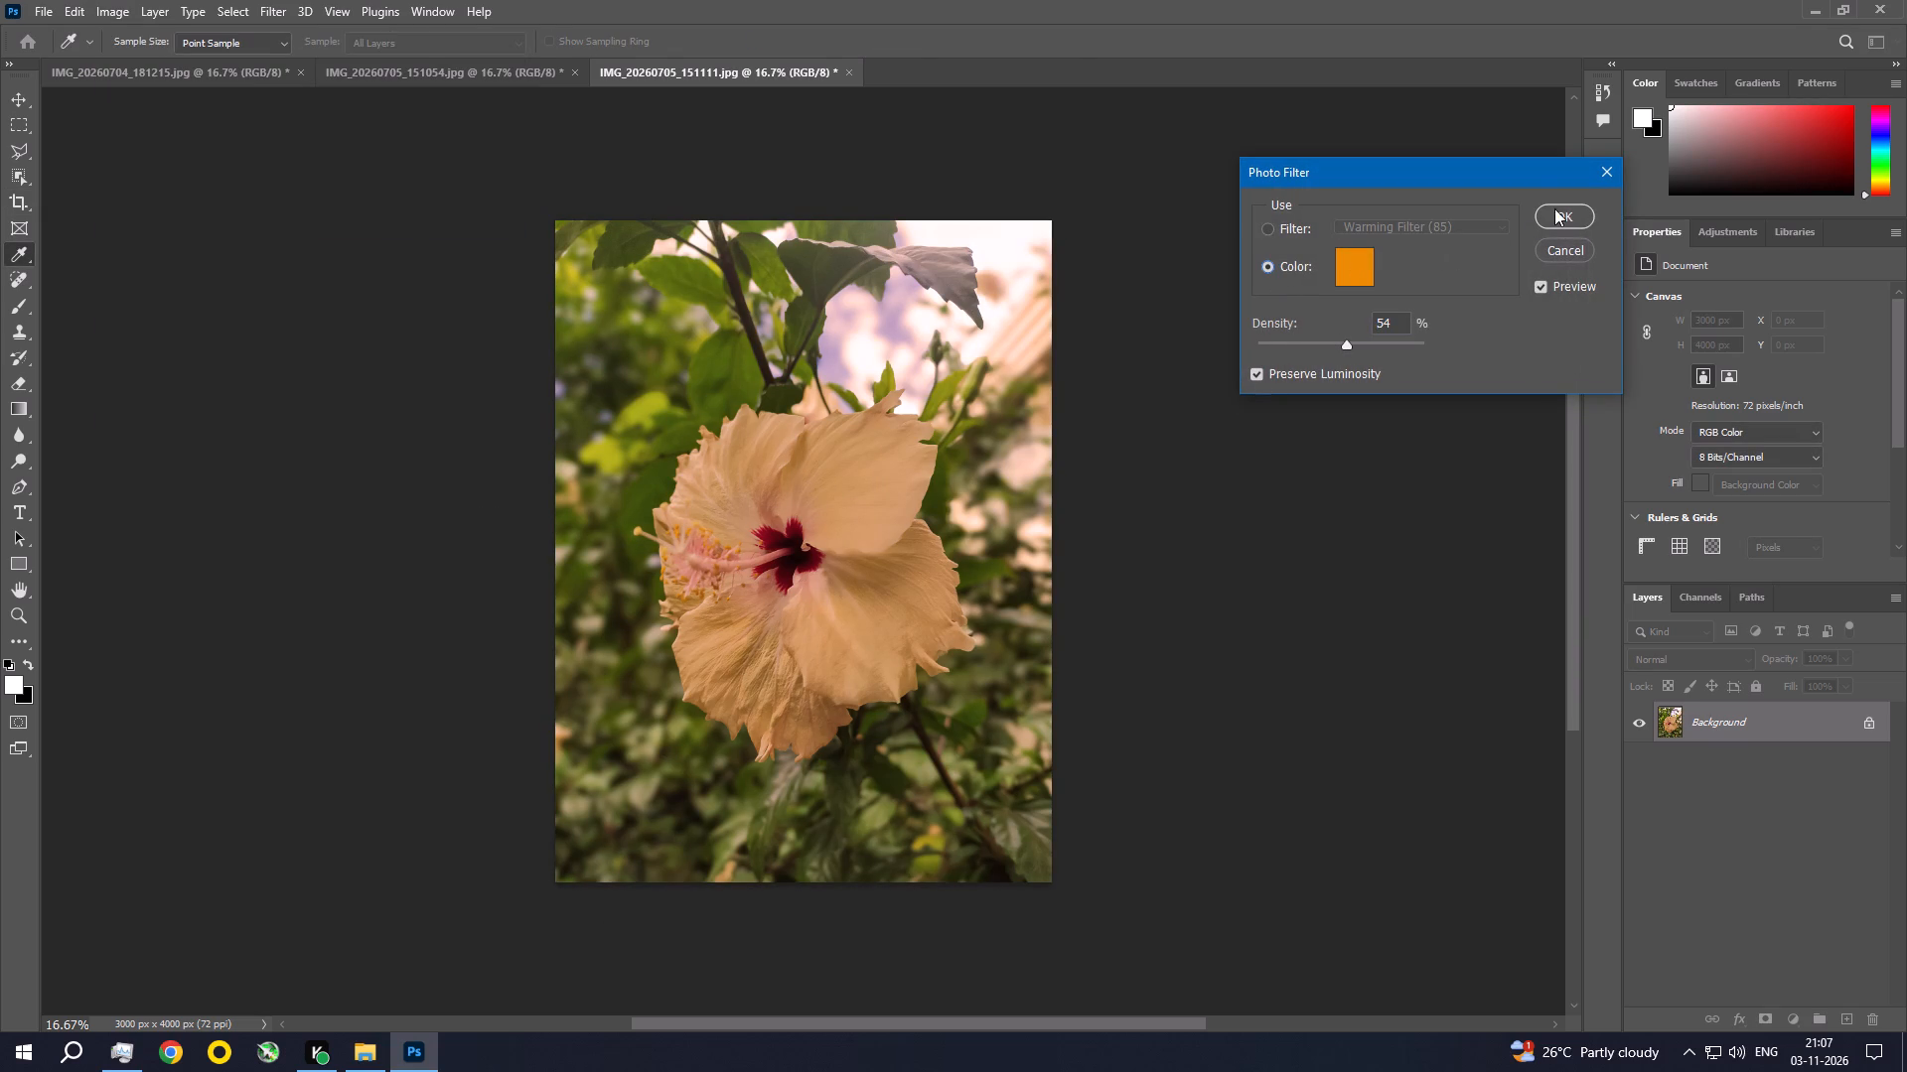
left_click(1554, 208)
Apply an Exposure adjustment to the hibiscus photo with Offset set to 0.0100.
left_click(112, 0)
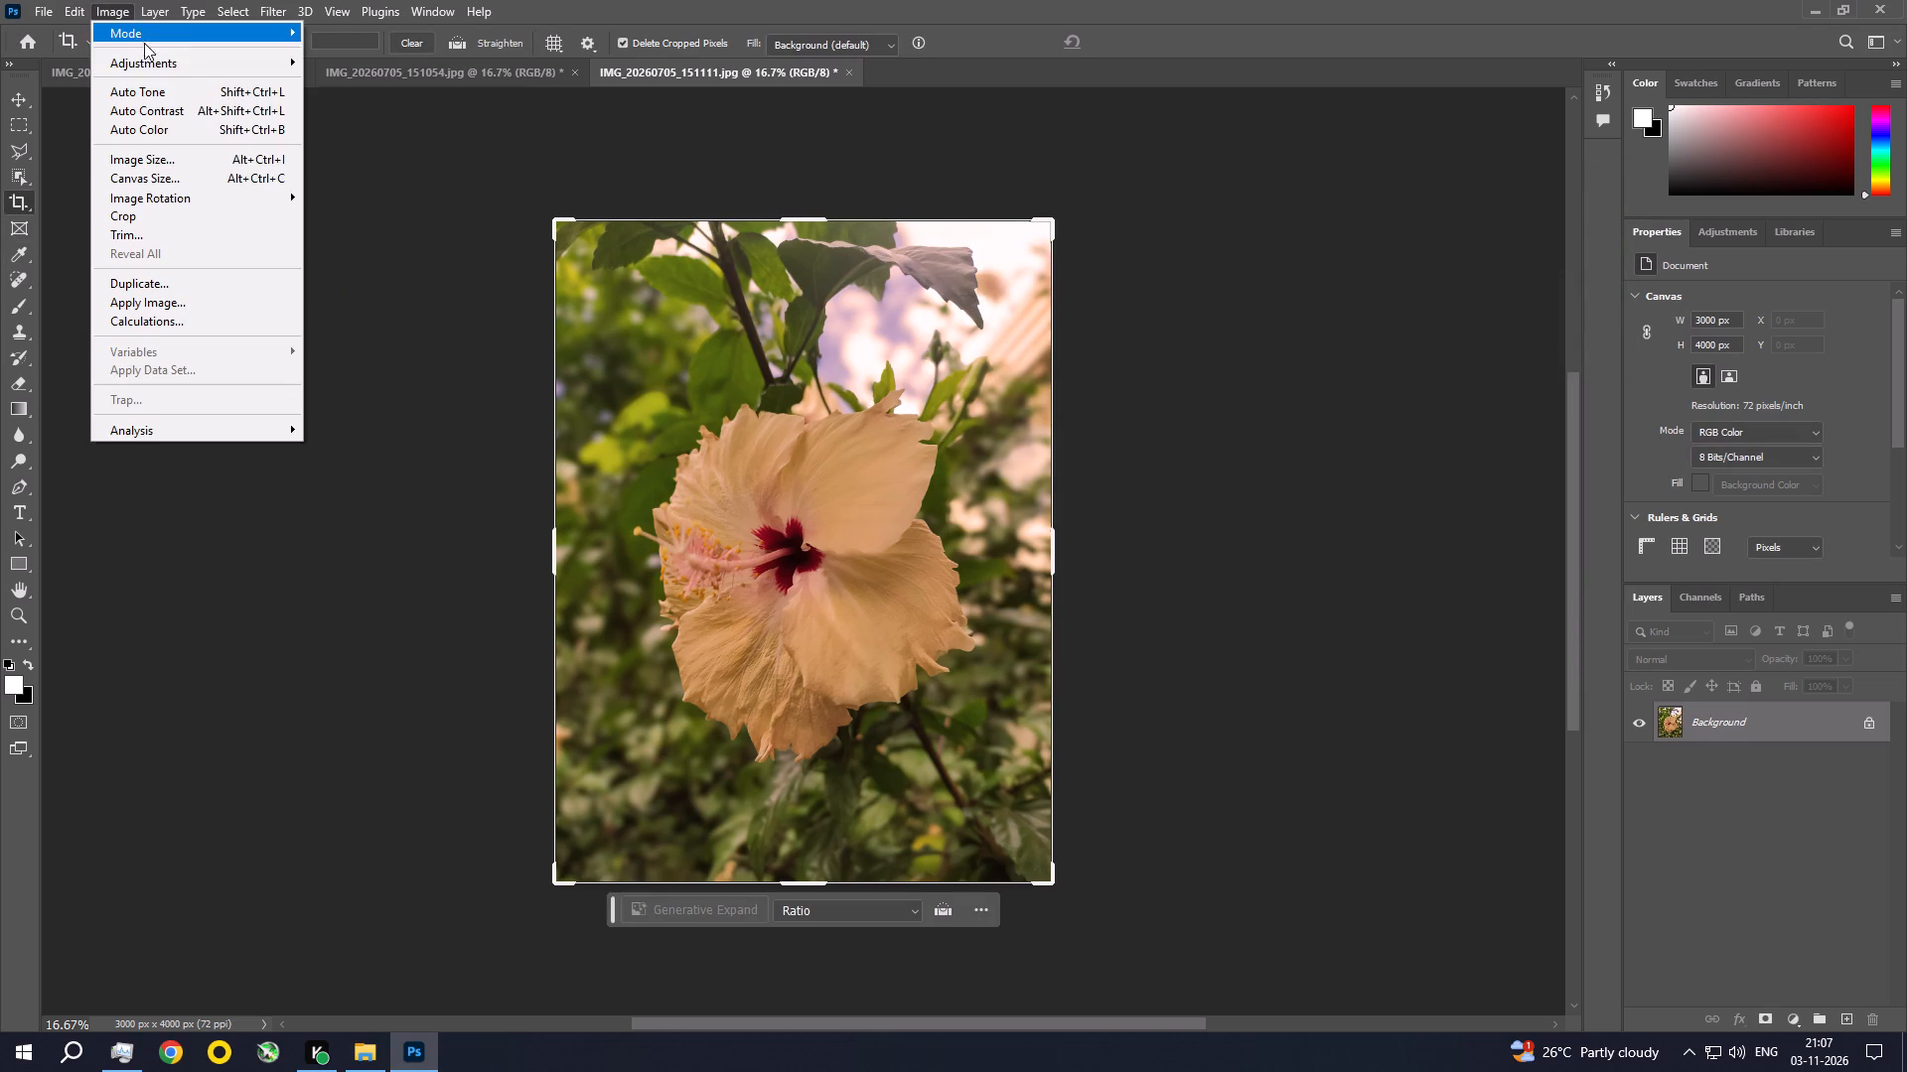
left_click(145, 55)
left_click(346, 116)
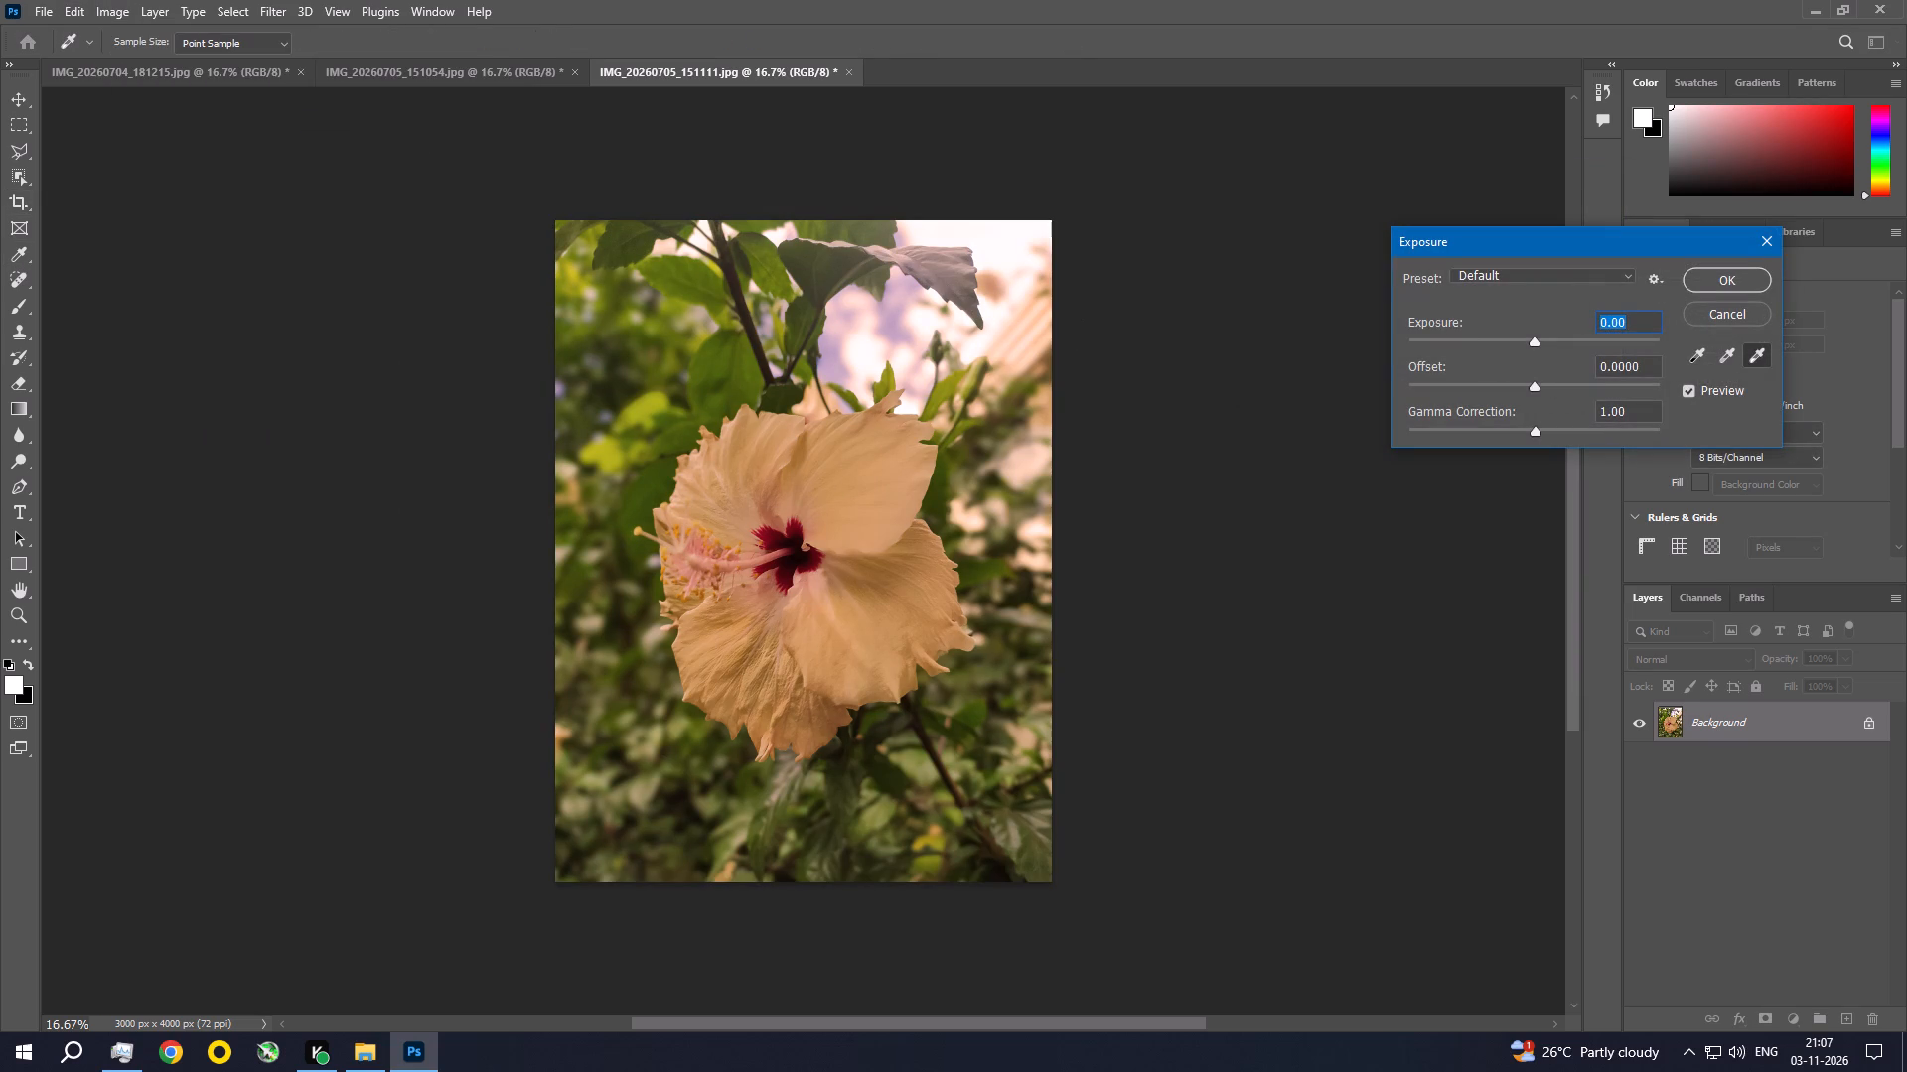
left_click(1649, 369)
key("BackSpace")
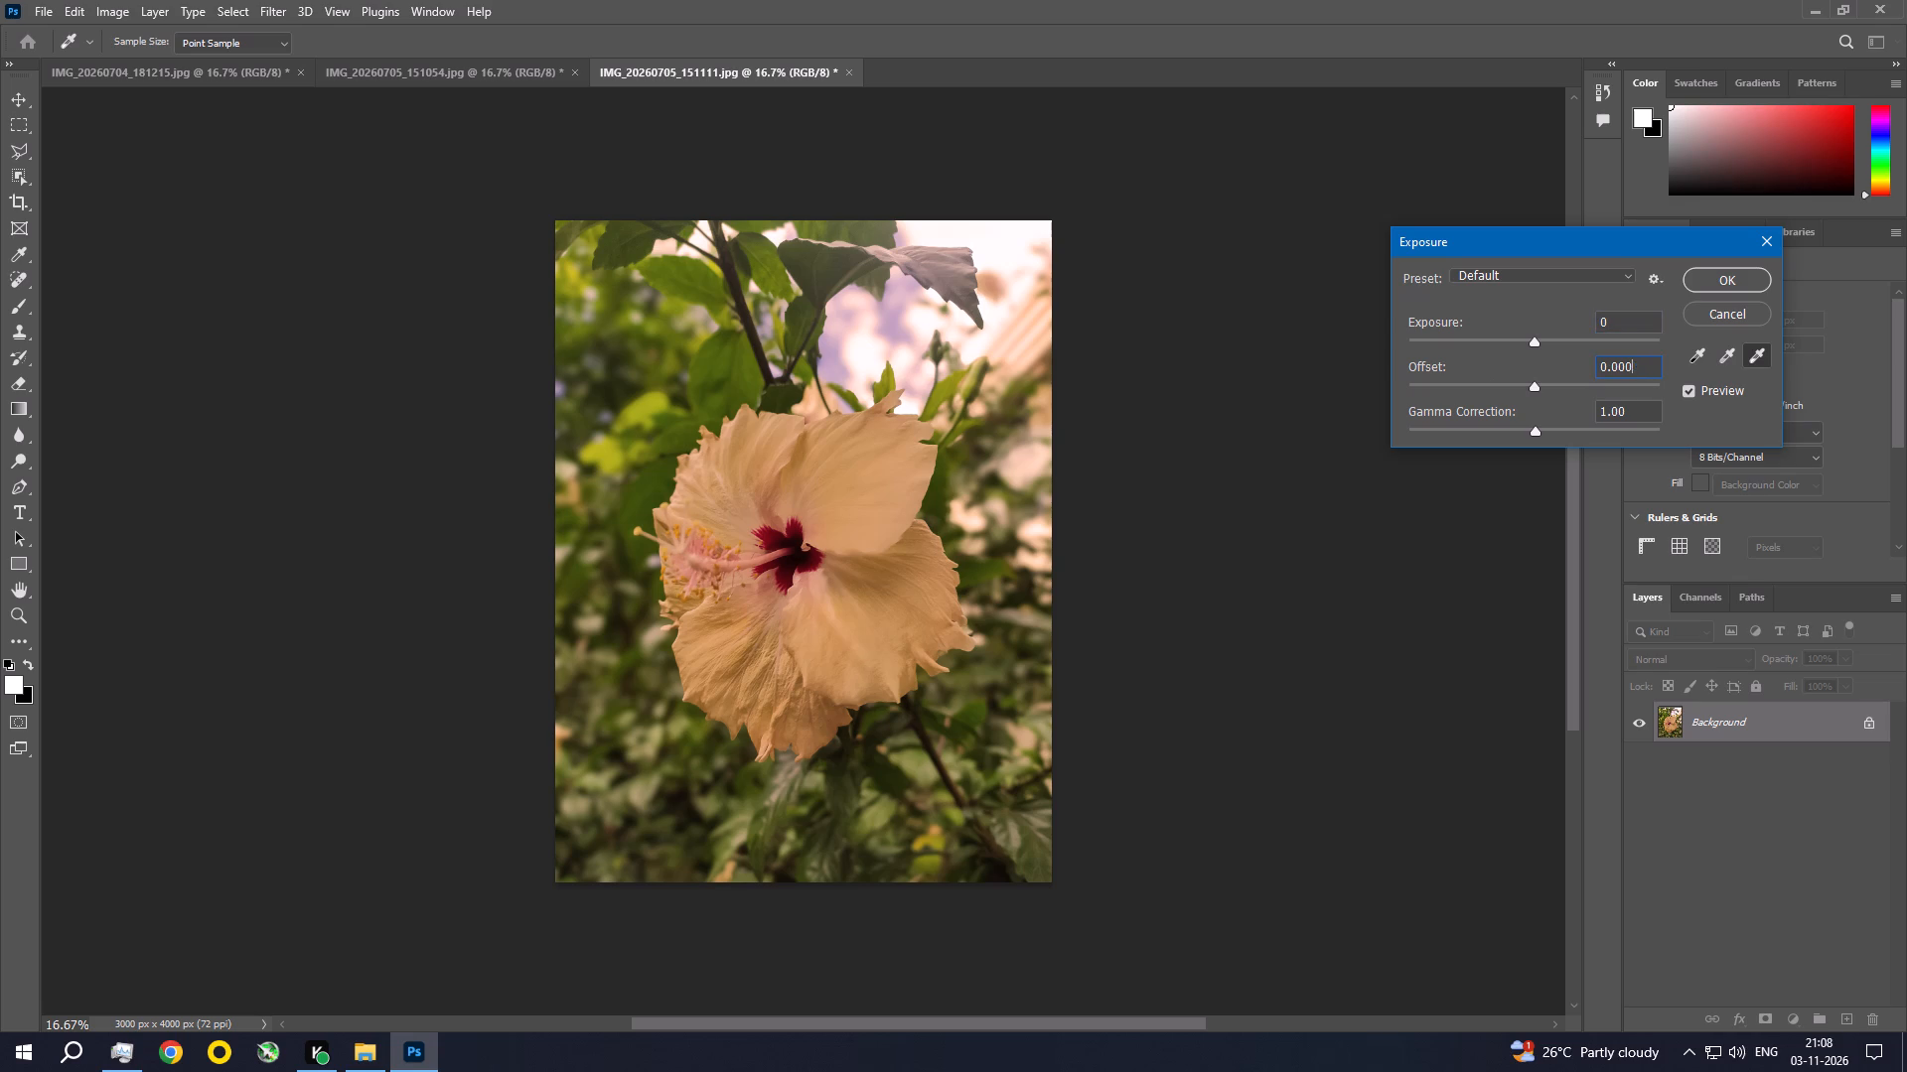
key("BackSpace")
key("BackSpace")
type("100")
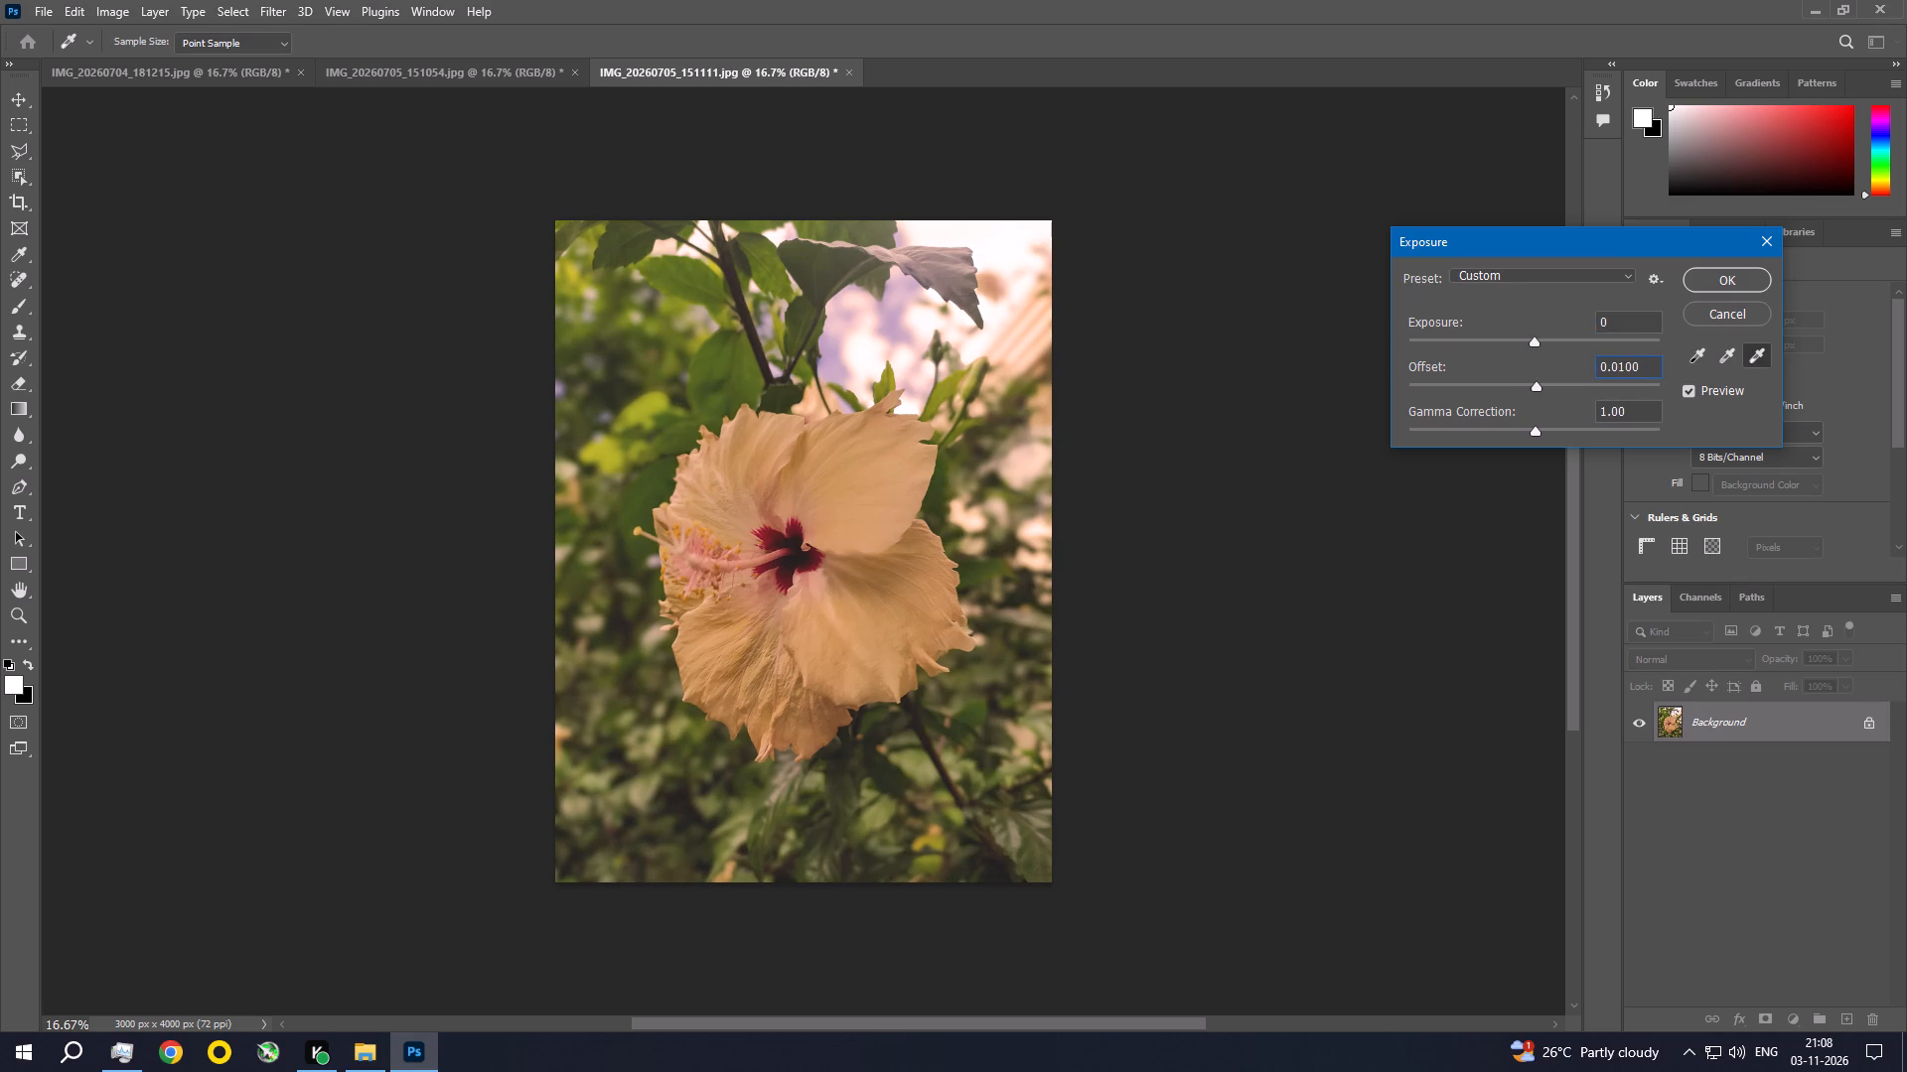
key("Return")
Save IMG_20260705_151111 as a JPEG at Maximum quality 12 and close it.
key("ctrl+s")
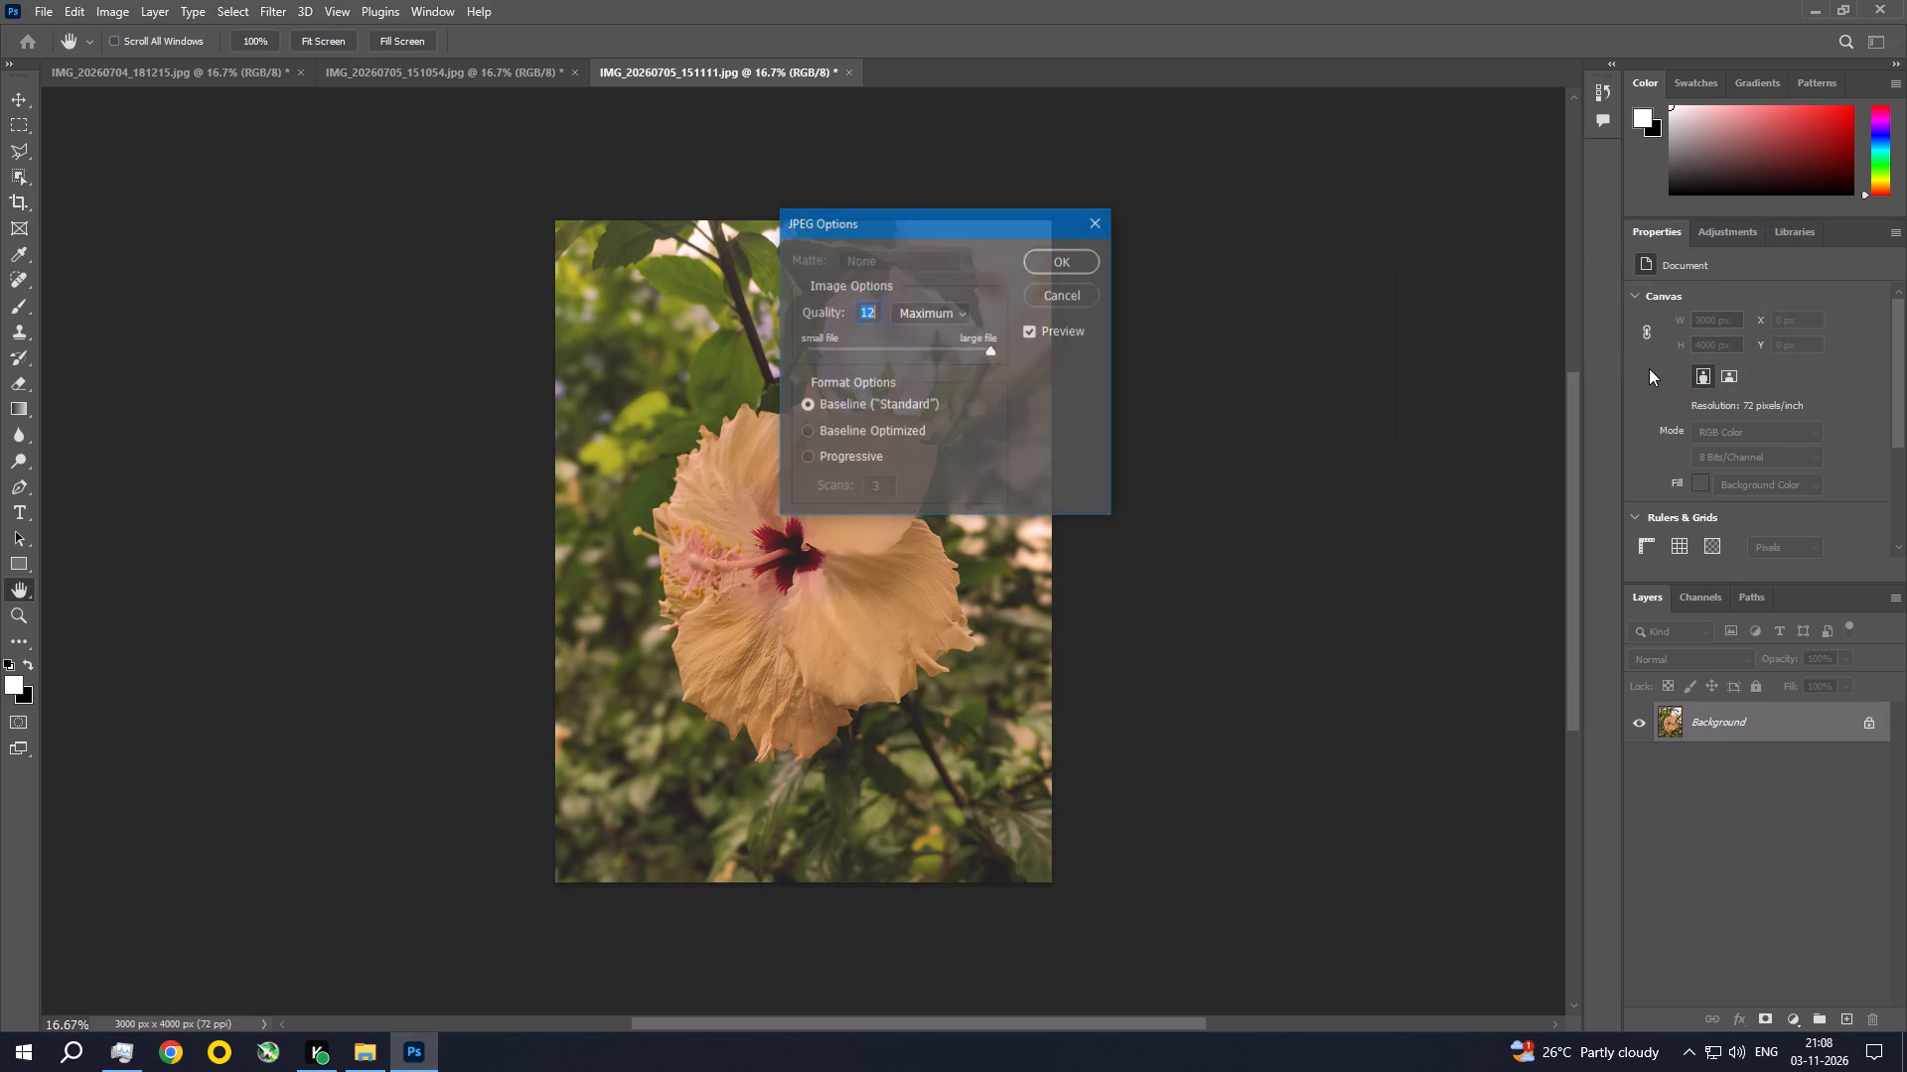
key("Return")
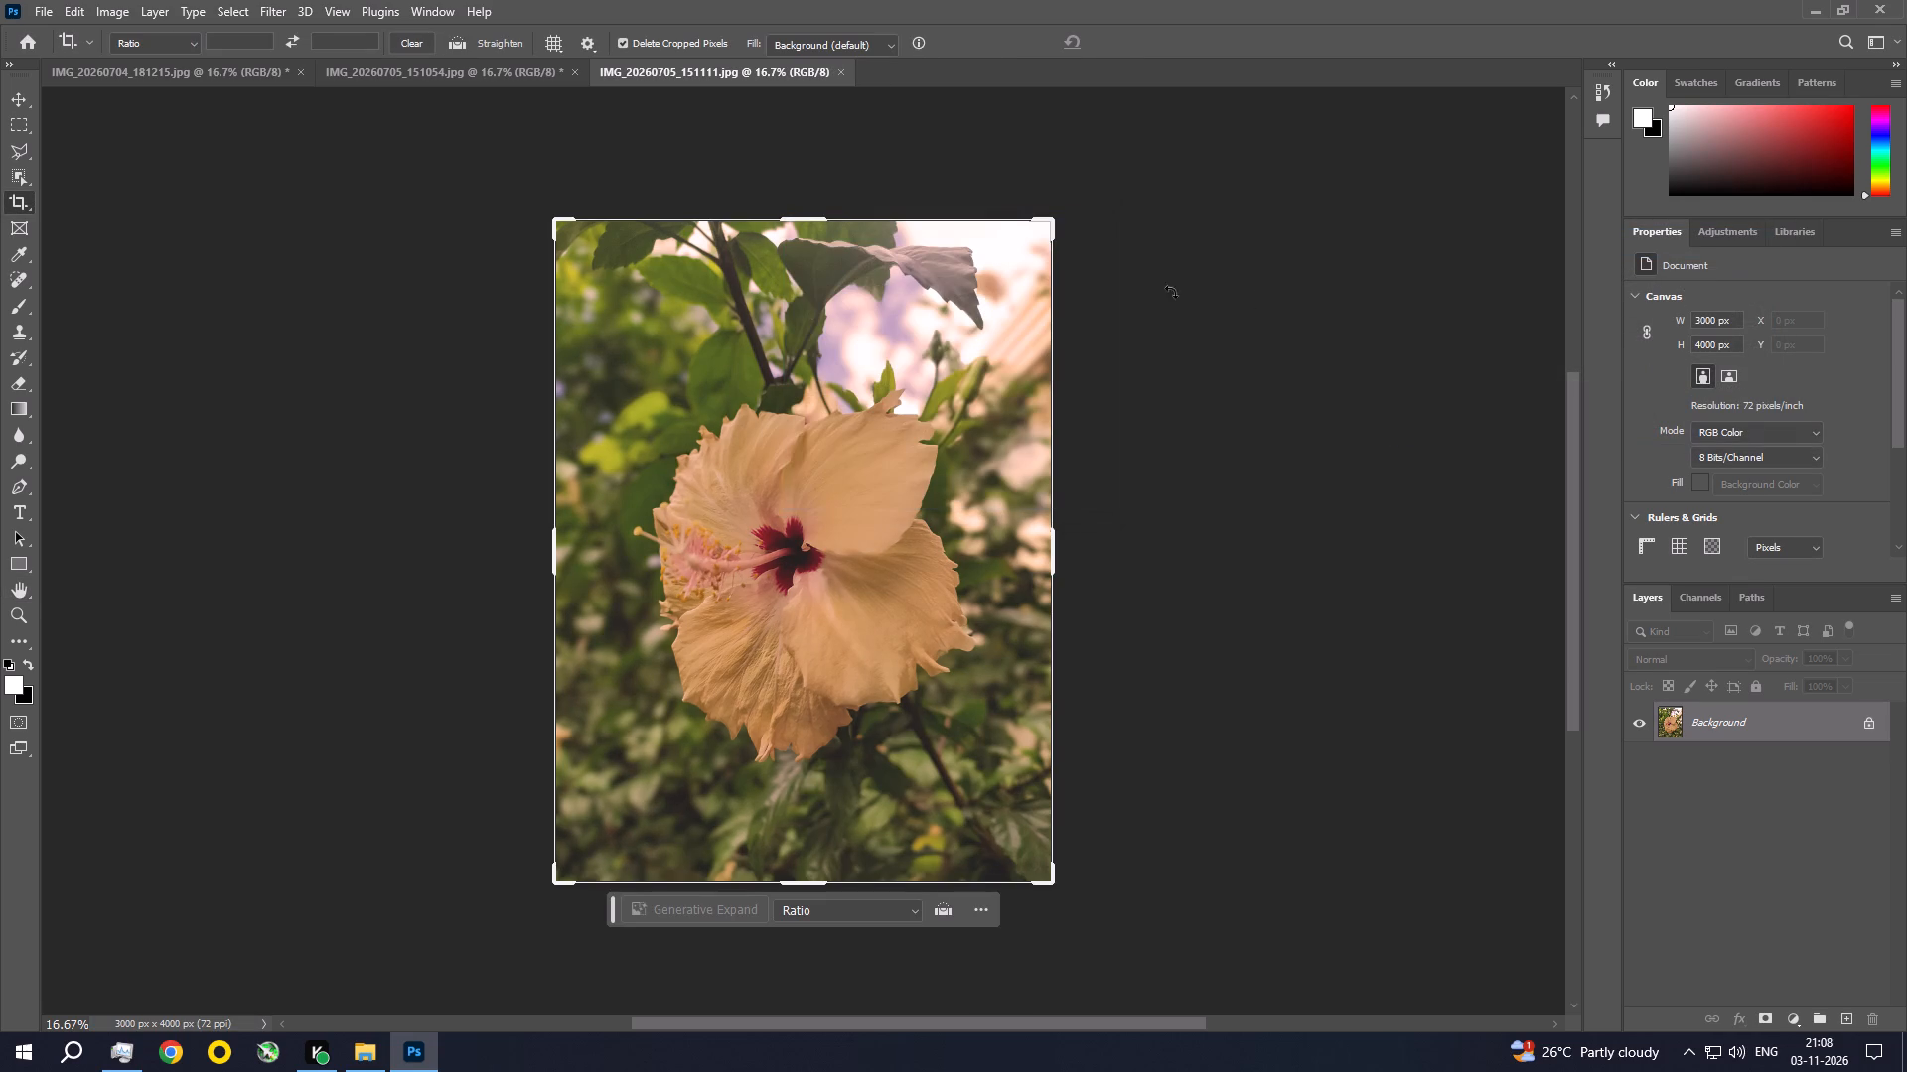
left_click(840, 68)
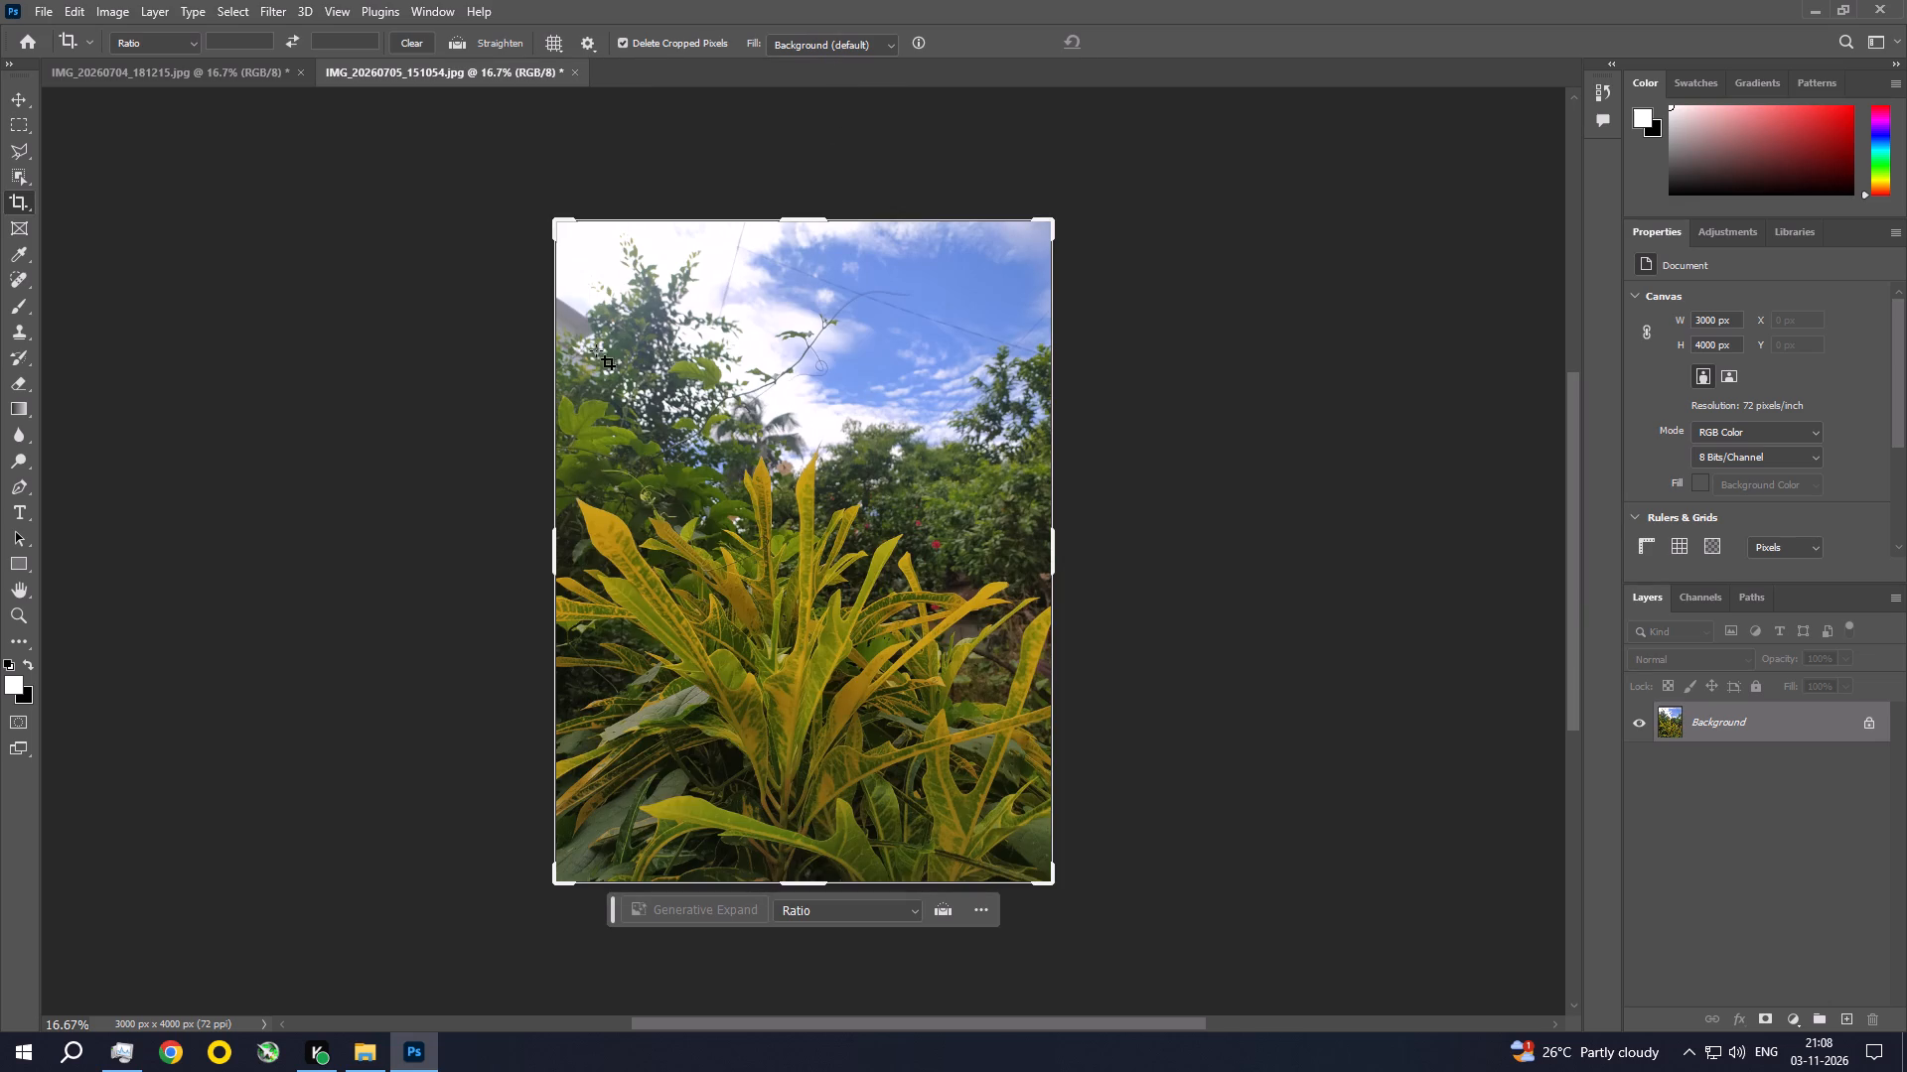
Apply a Photo Filter with its preset settings to the yellow-leaved plant photo IMG_20260705_151054.
left_click(118, 6)
left_click(127, 55)
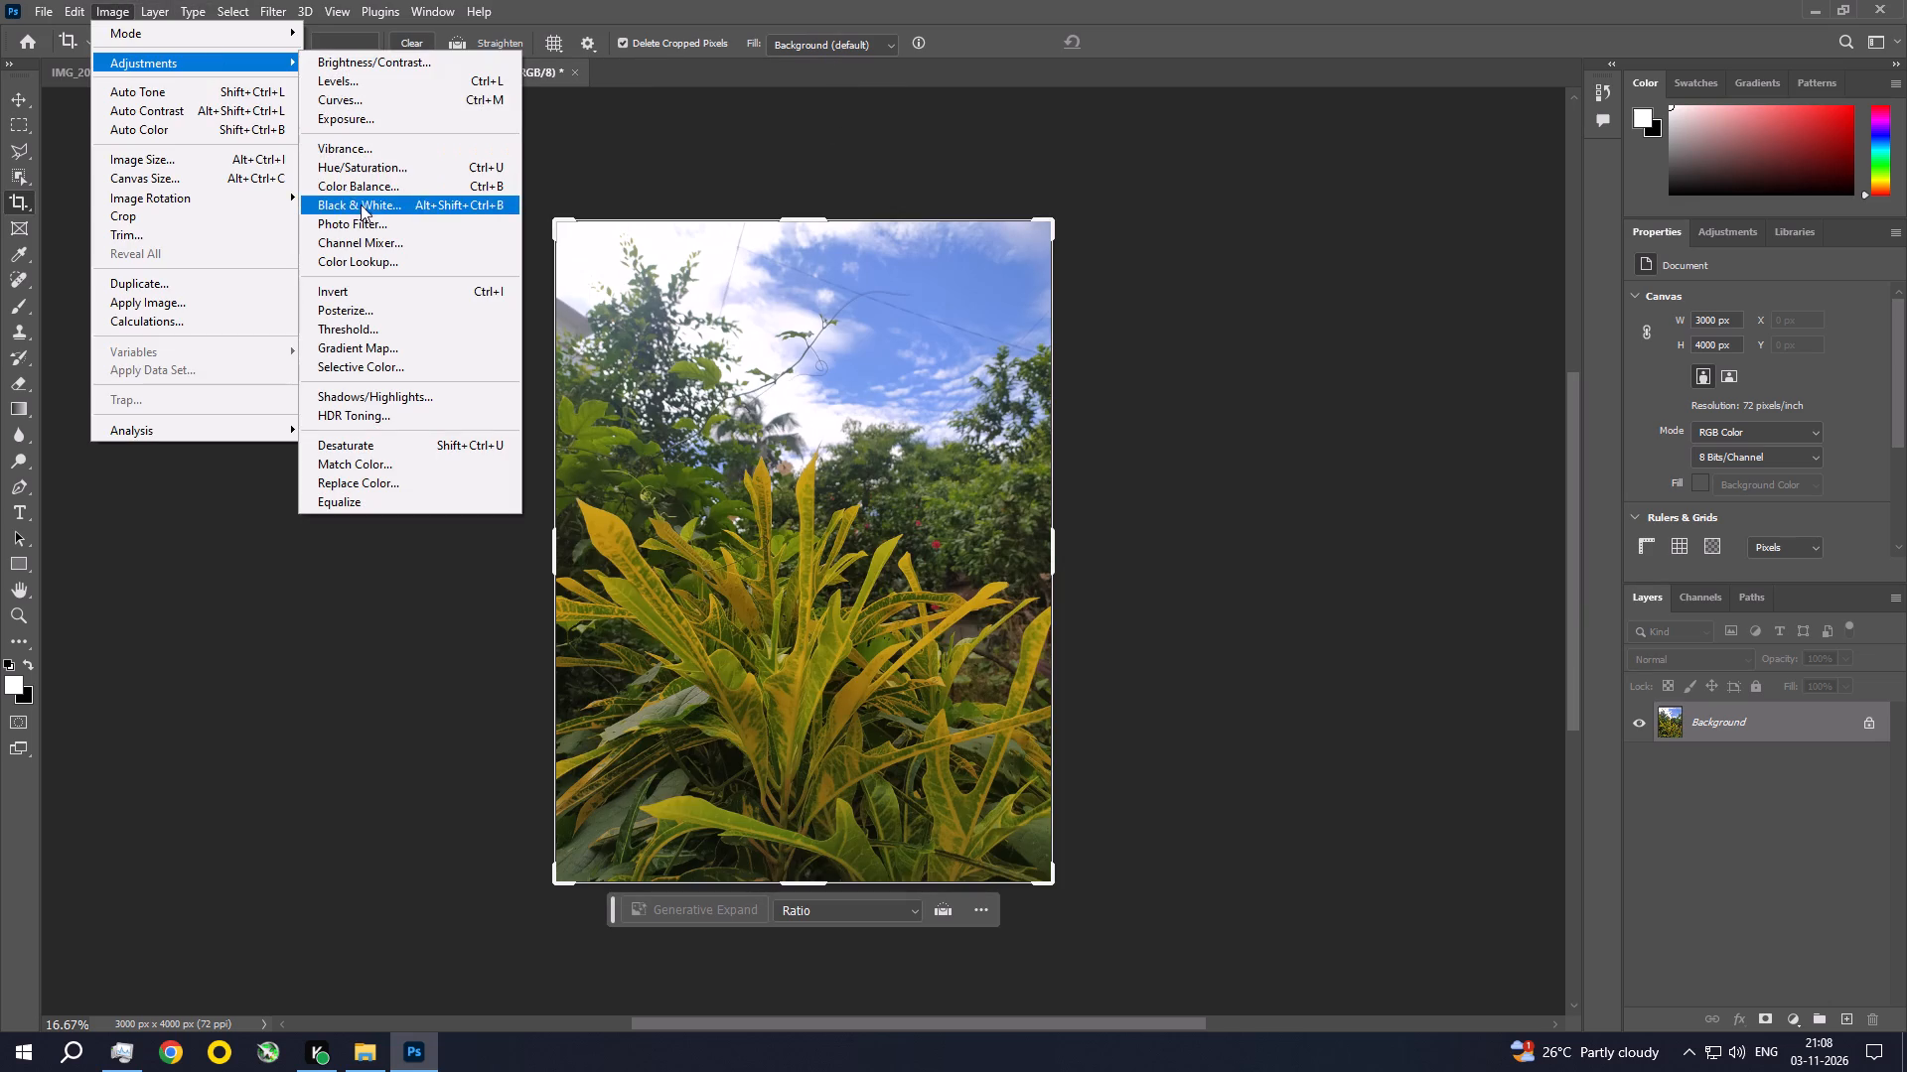
left_click(365, 229)
left_click(1553, 206)
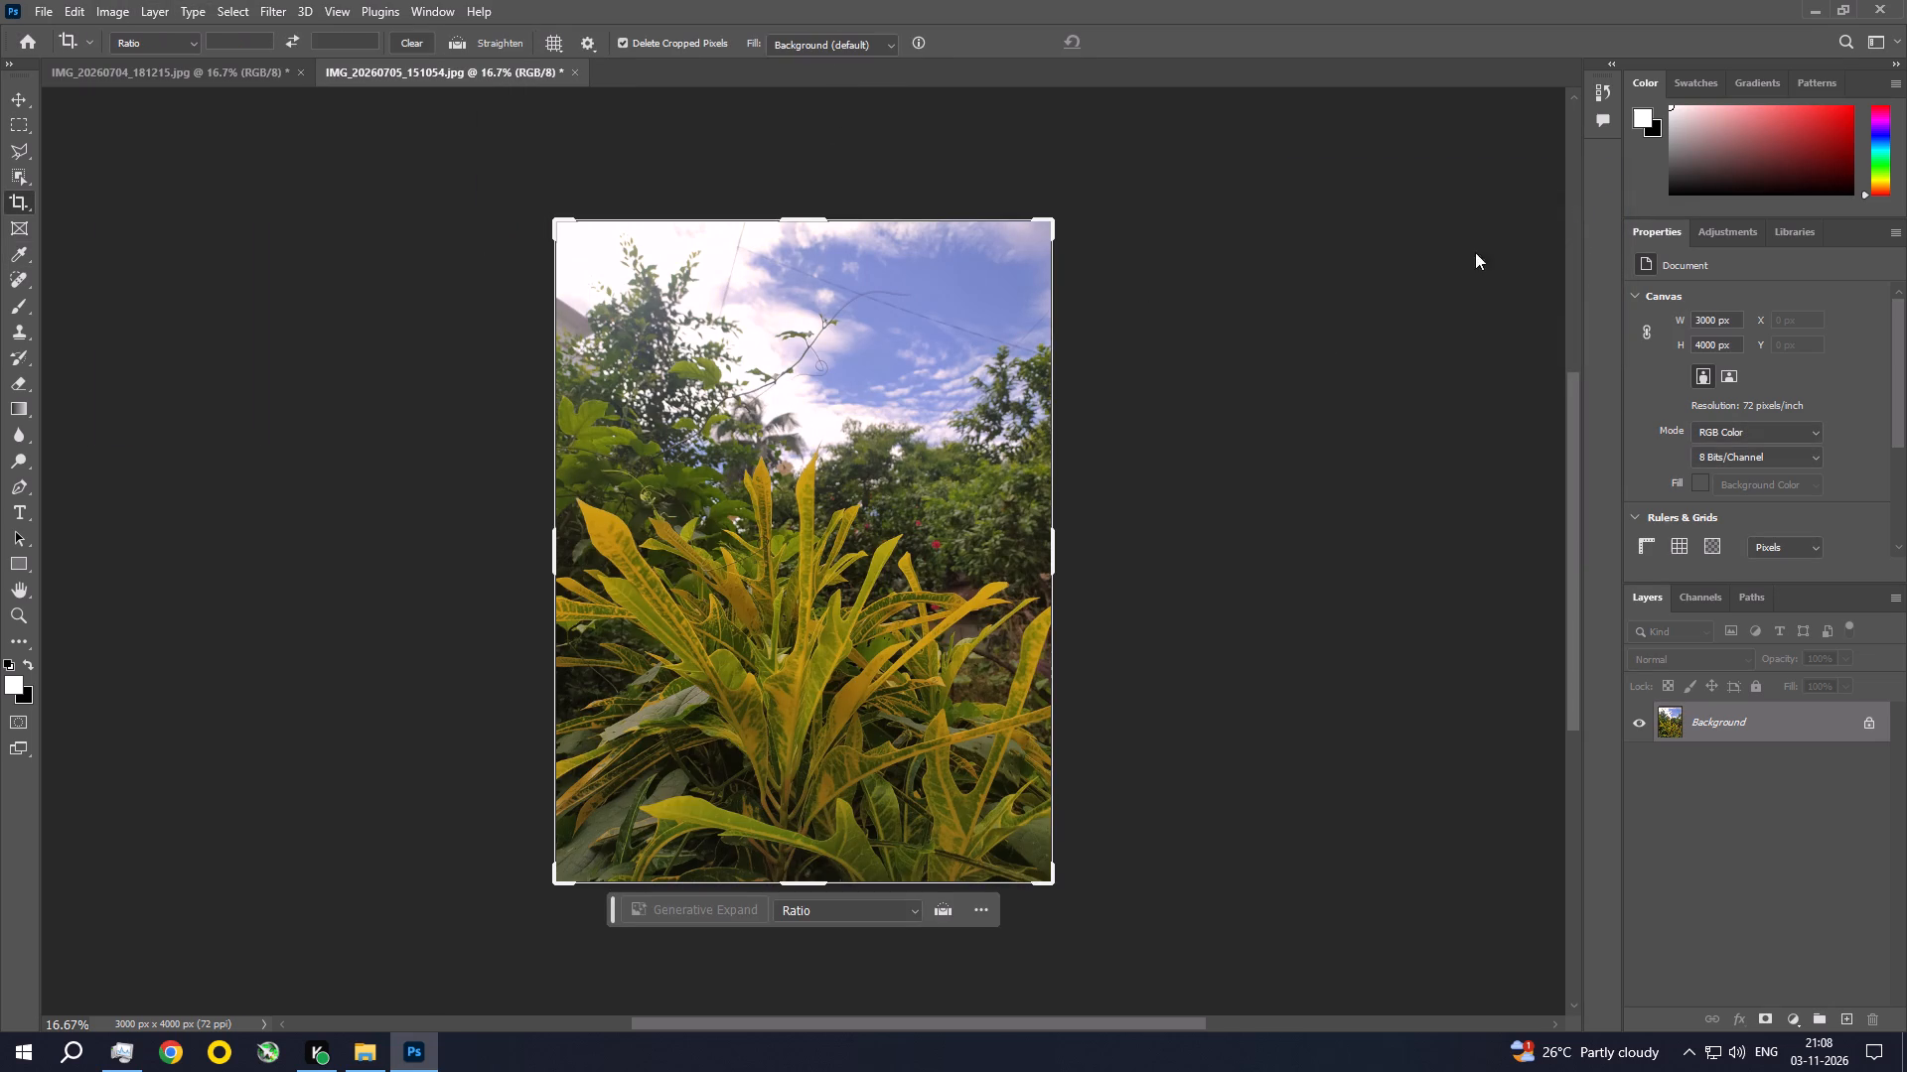
Rotate the plant photo's crop slightly to straighten it, cropping it to about 2938 x 3918 px.
left_click_drag(1221, 338, 1222, 330)
double_click(791, 424)
Save IMG_20260705_151054 as a JPEG and close it.
key("ctrl+s")
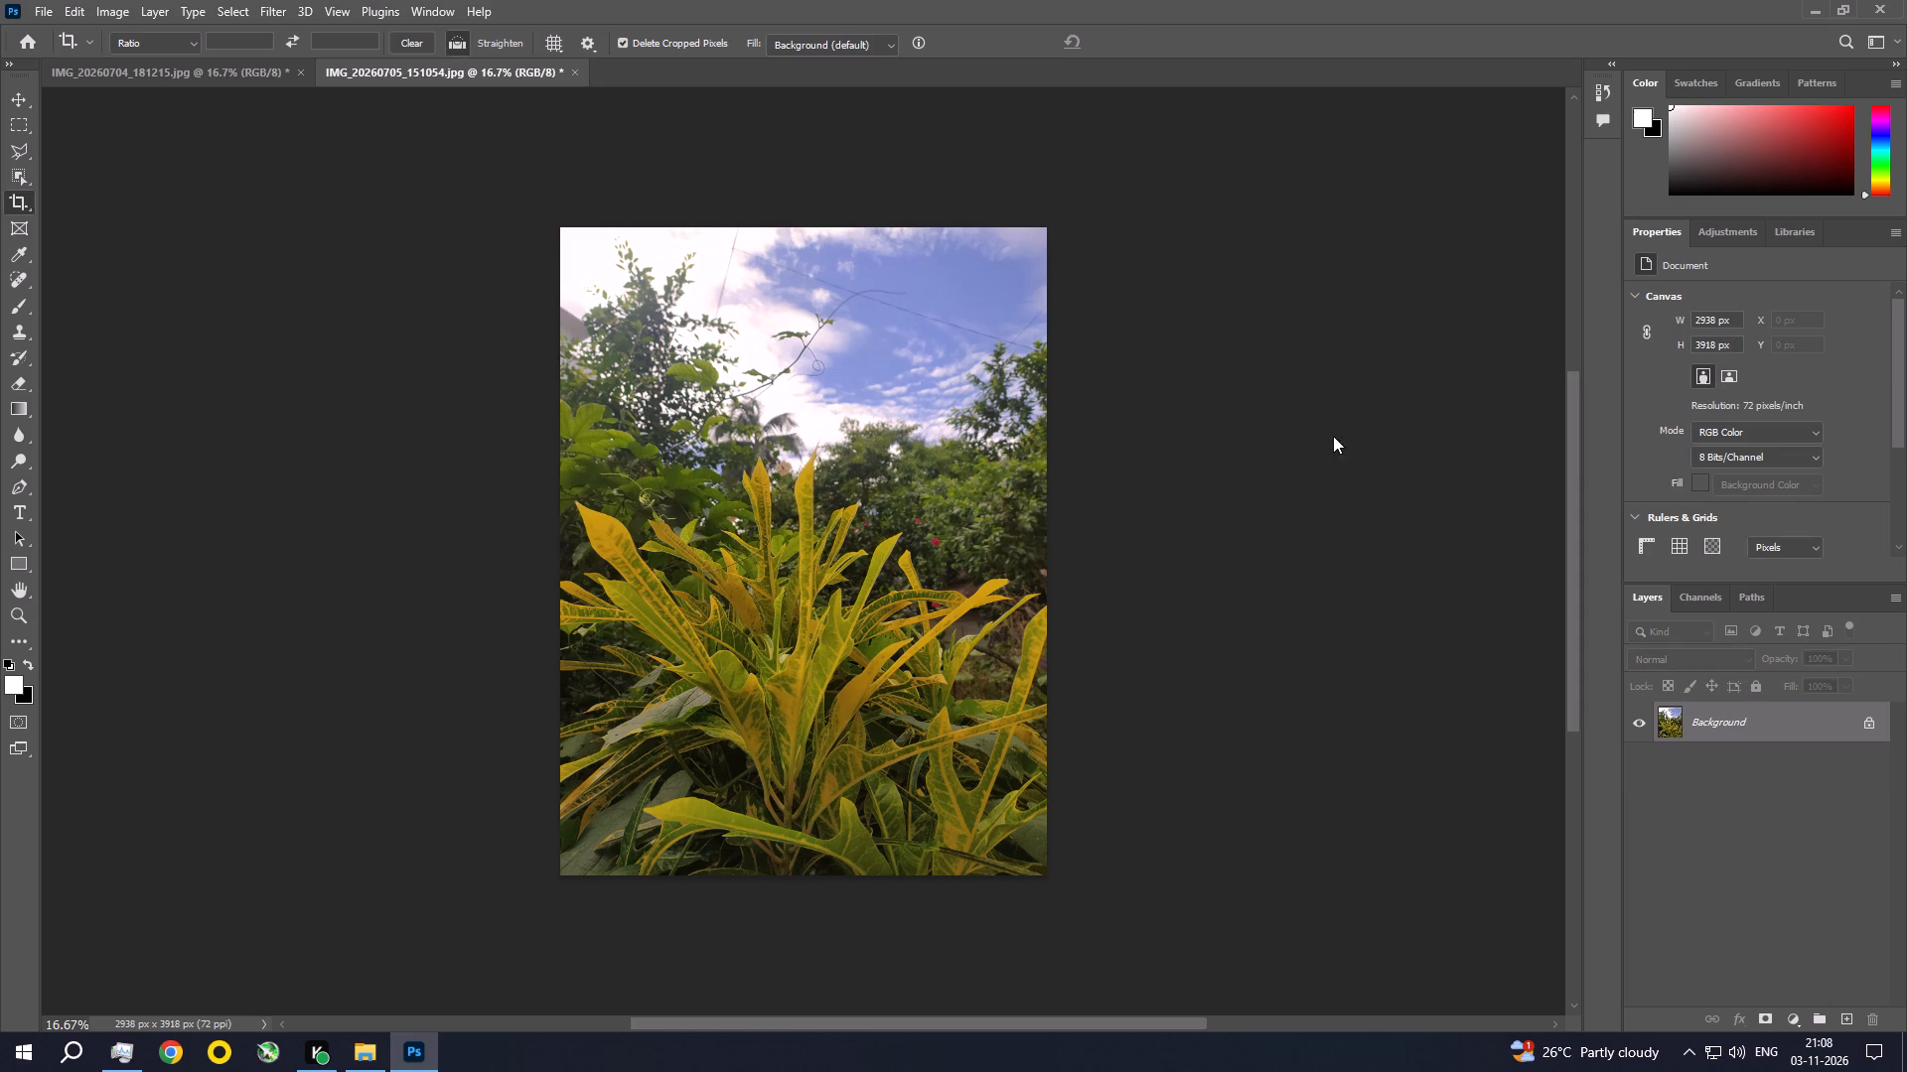
key("Return")
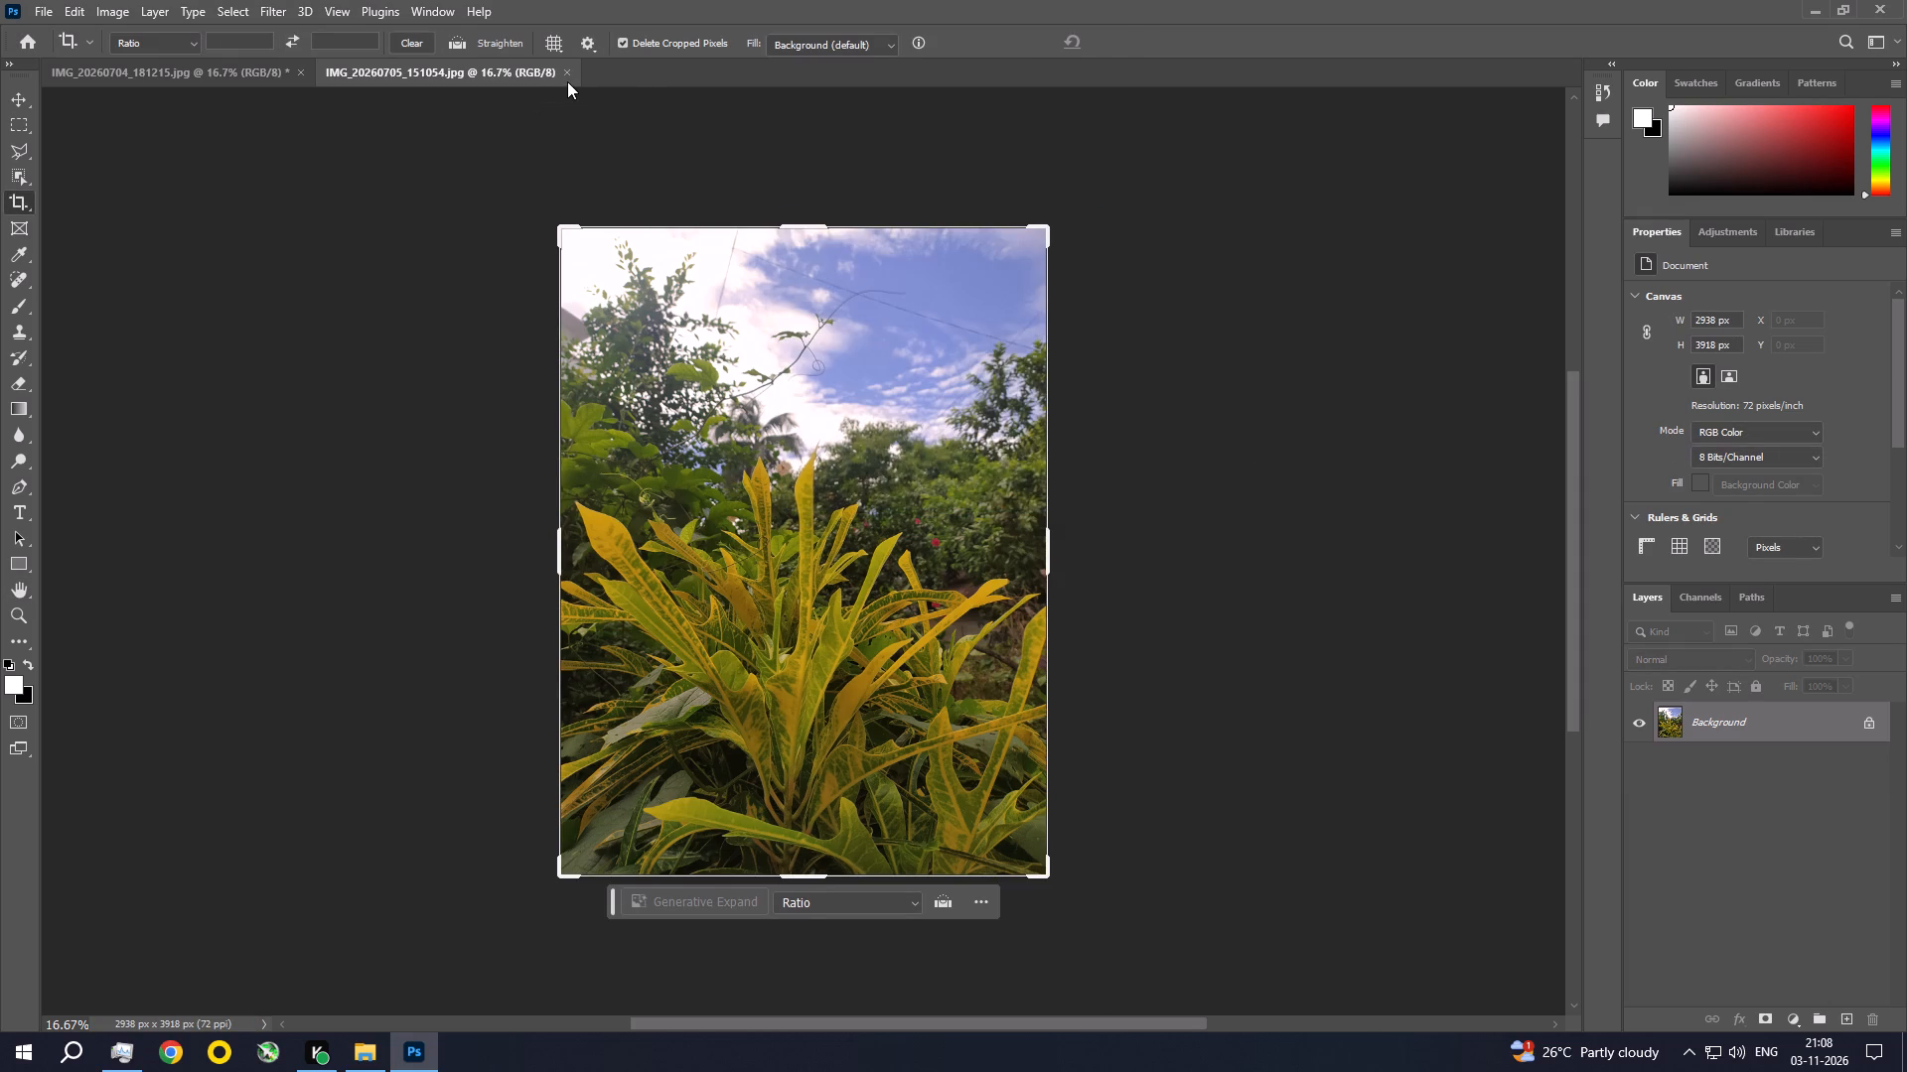
left_click(562, 72)
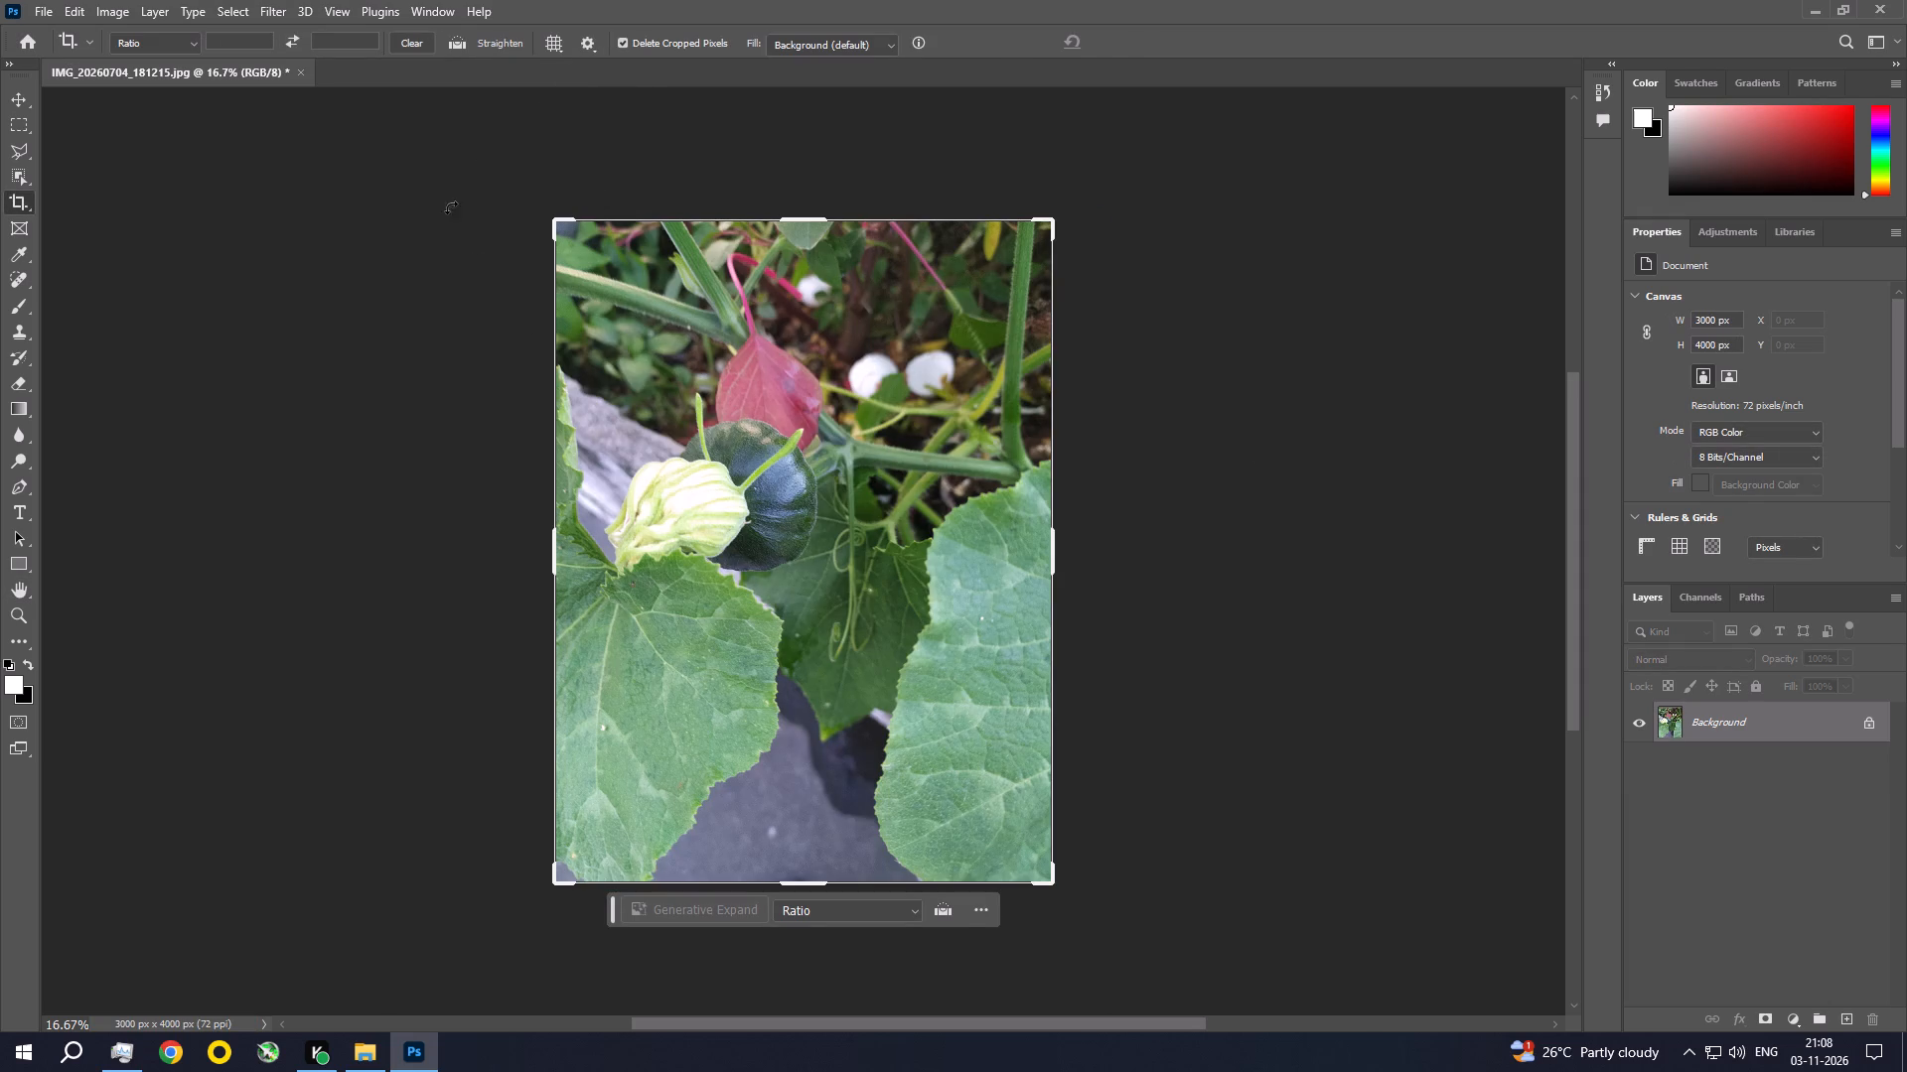
Adjust Brightness/Contrast on the pumpkin plant photo IMG_20260704_181215, with Brightness at -31 and Contrast slightly raised.
left_click(109, 7)
left_click(125, 54)
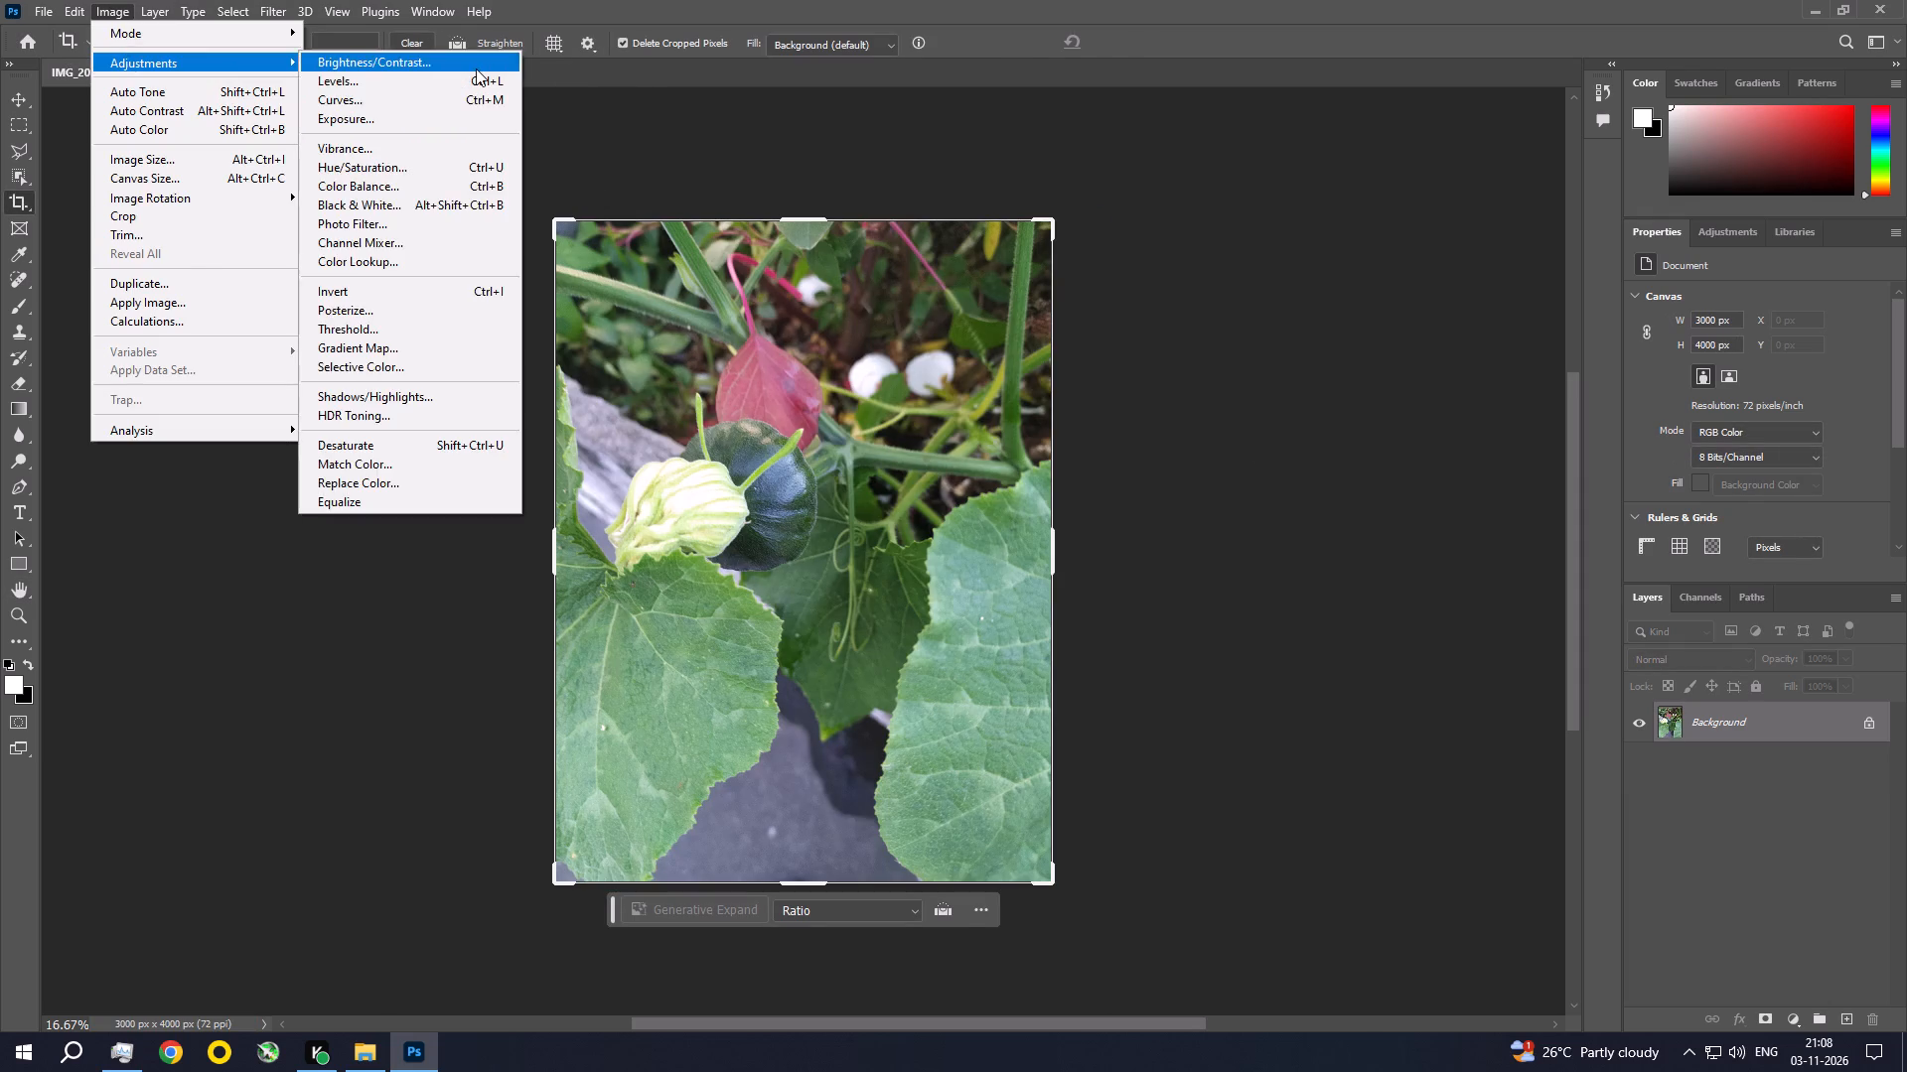
left_click(476, 68)
left_click_drag(1269, 213, 1251, 214)
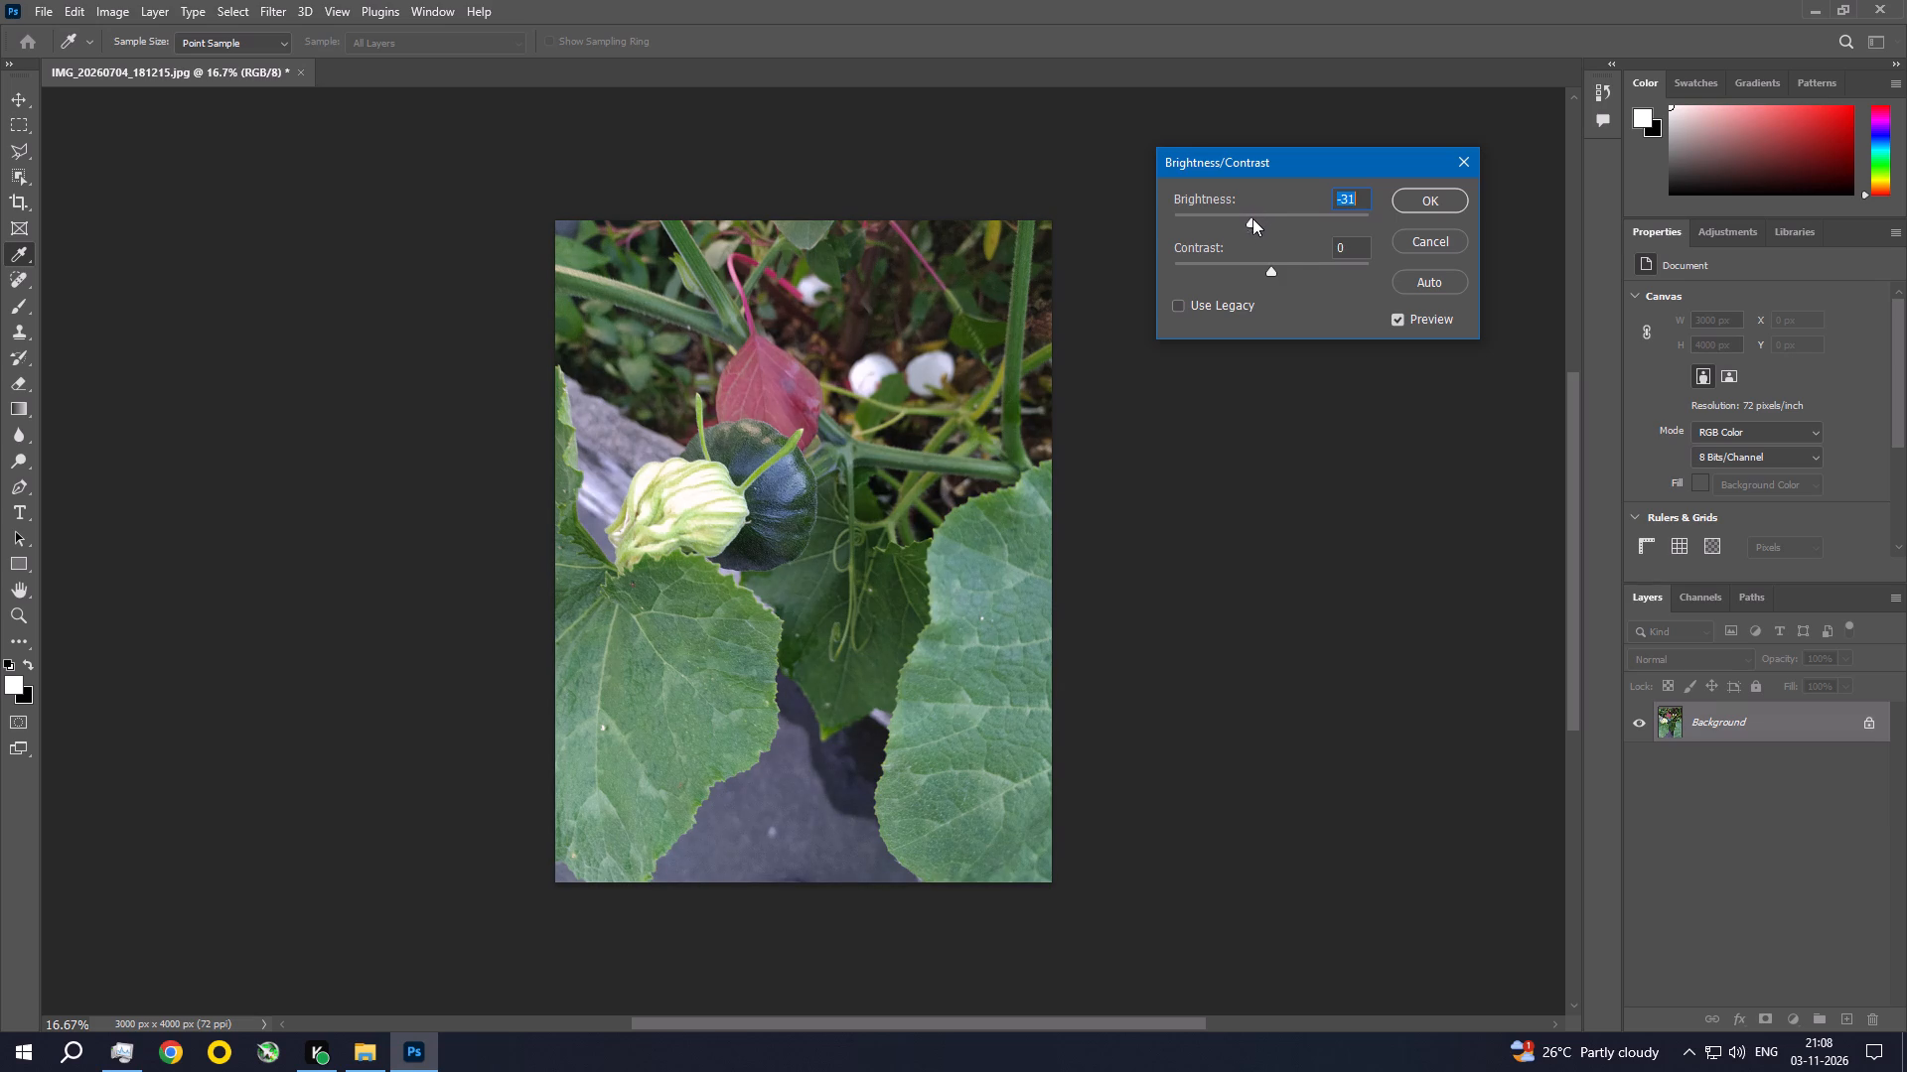
left_click_drag(1272, 266, 1293, 272)
left_click(1424, 201)
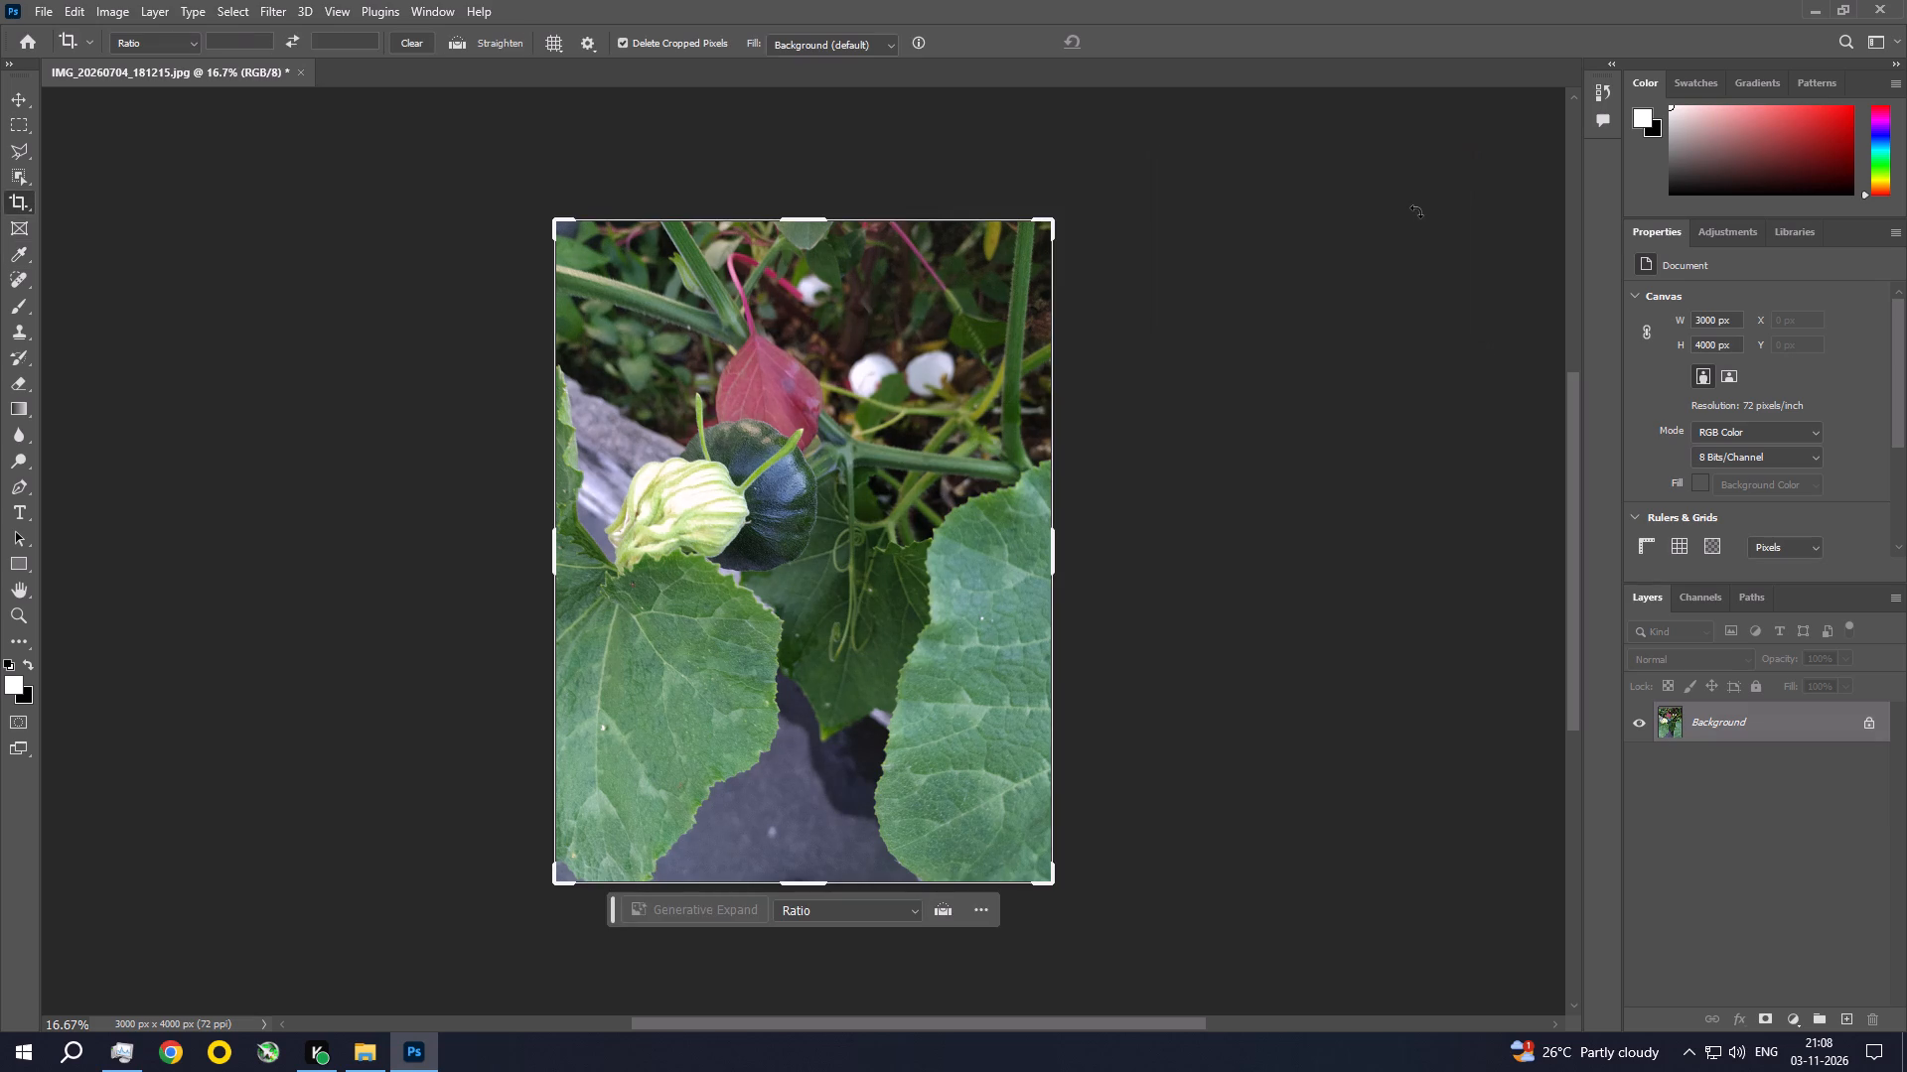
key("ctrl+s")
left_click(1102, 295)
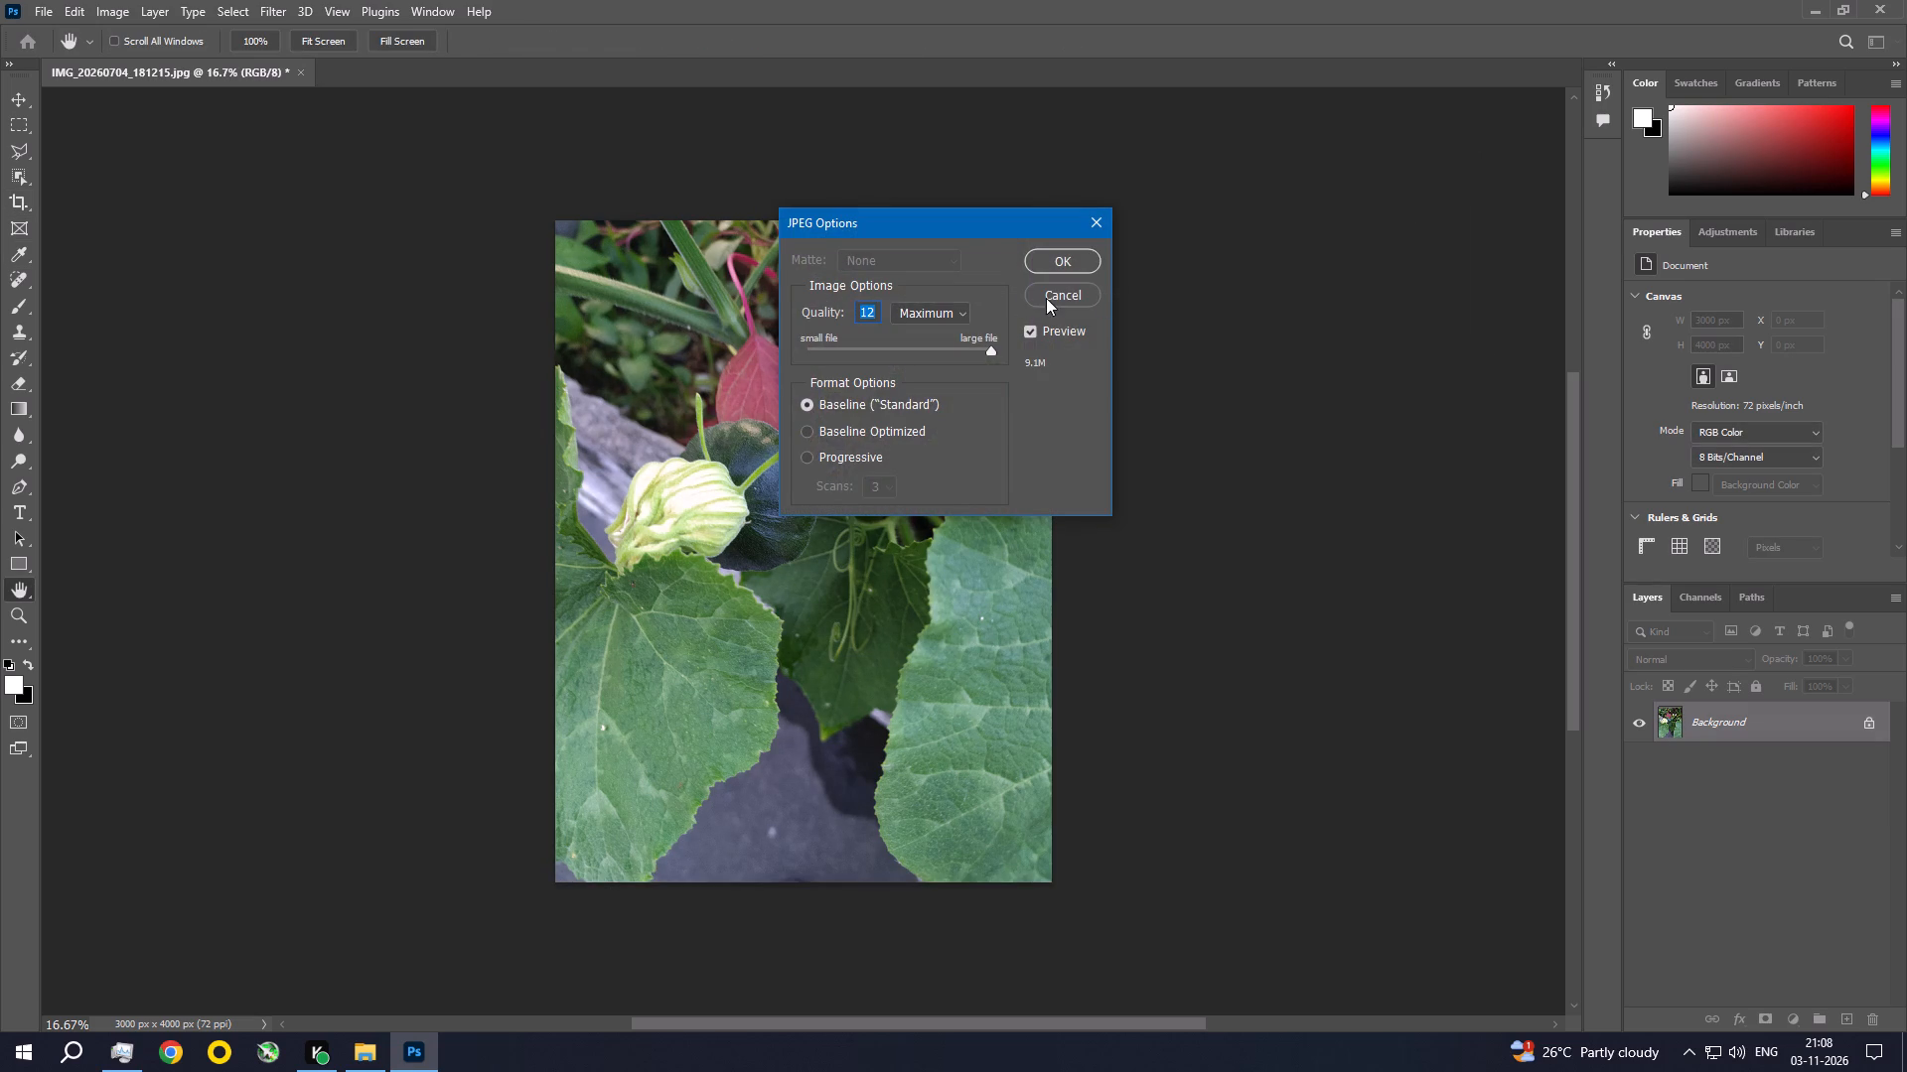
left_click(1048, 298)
Apply a Photo Filter with its preset settings to the pumpkin plant photo.
left_click(126, 5)
left_click(138, 59)
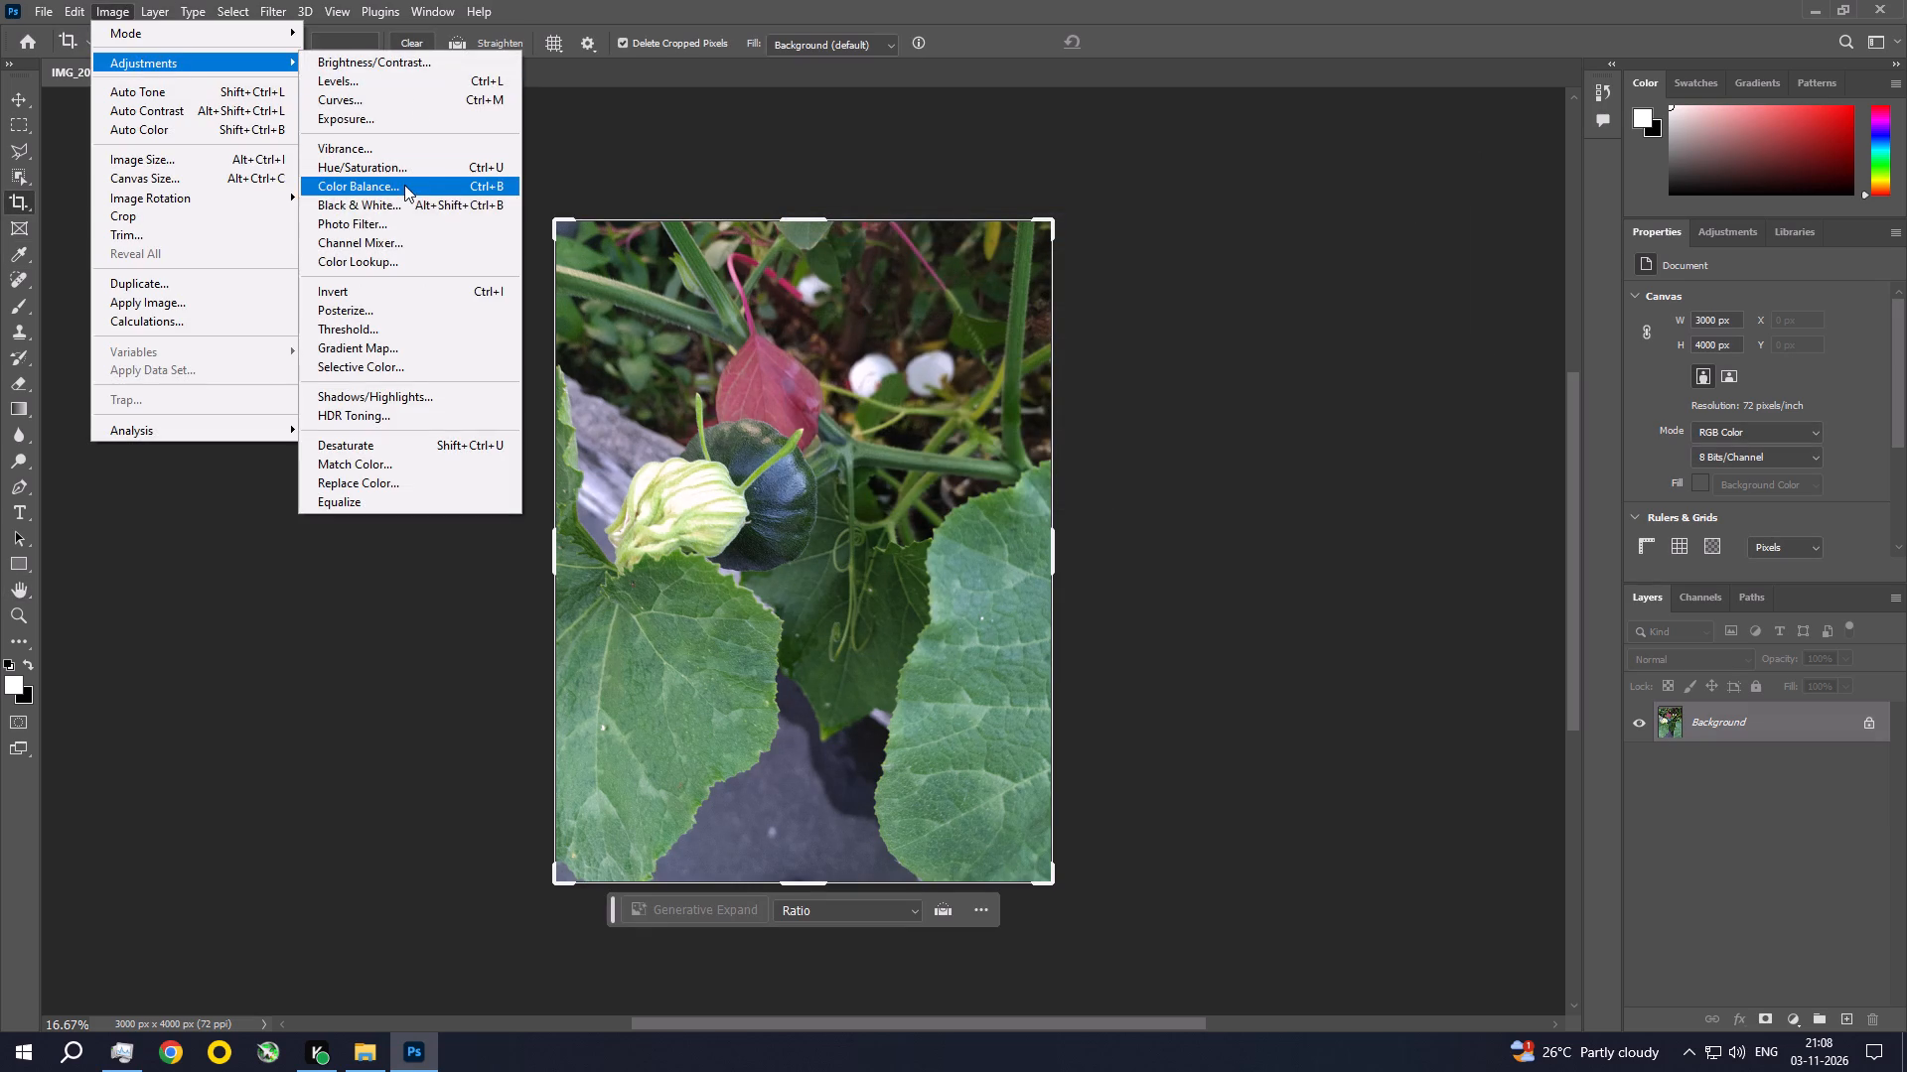
left_click(397, 222)
left_click(1544, 212)
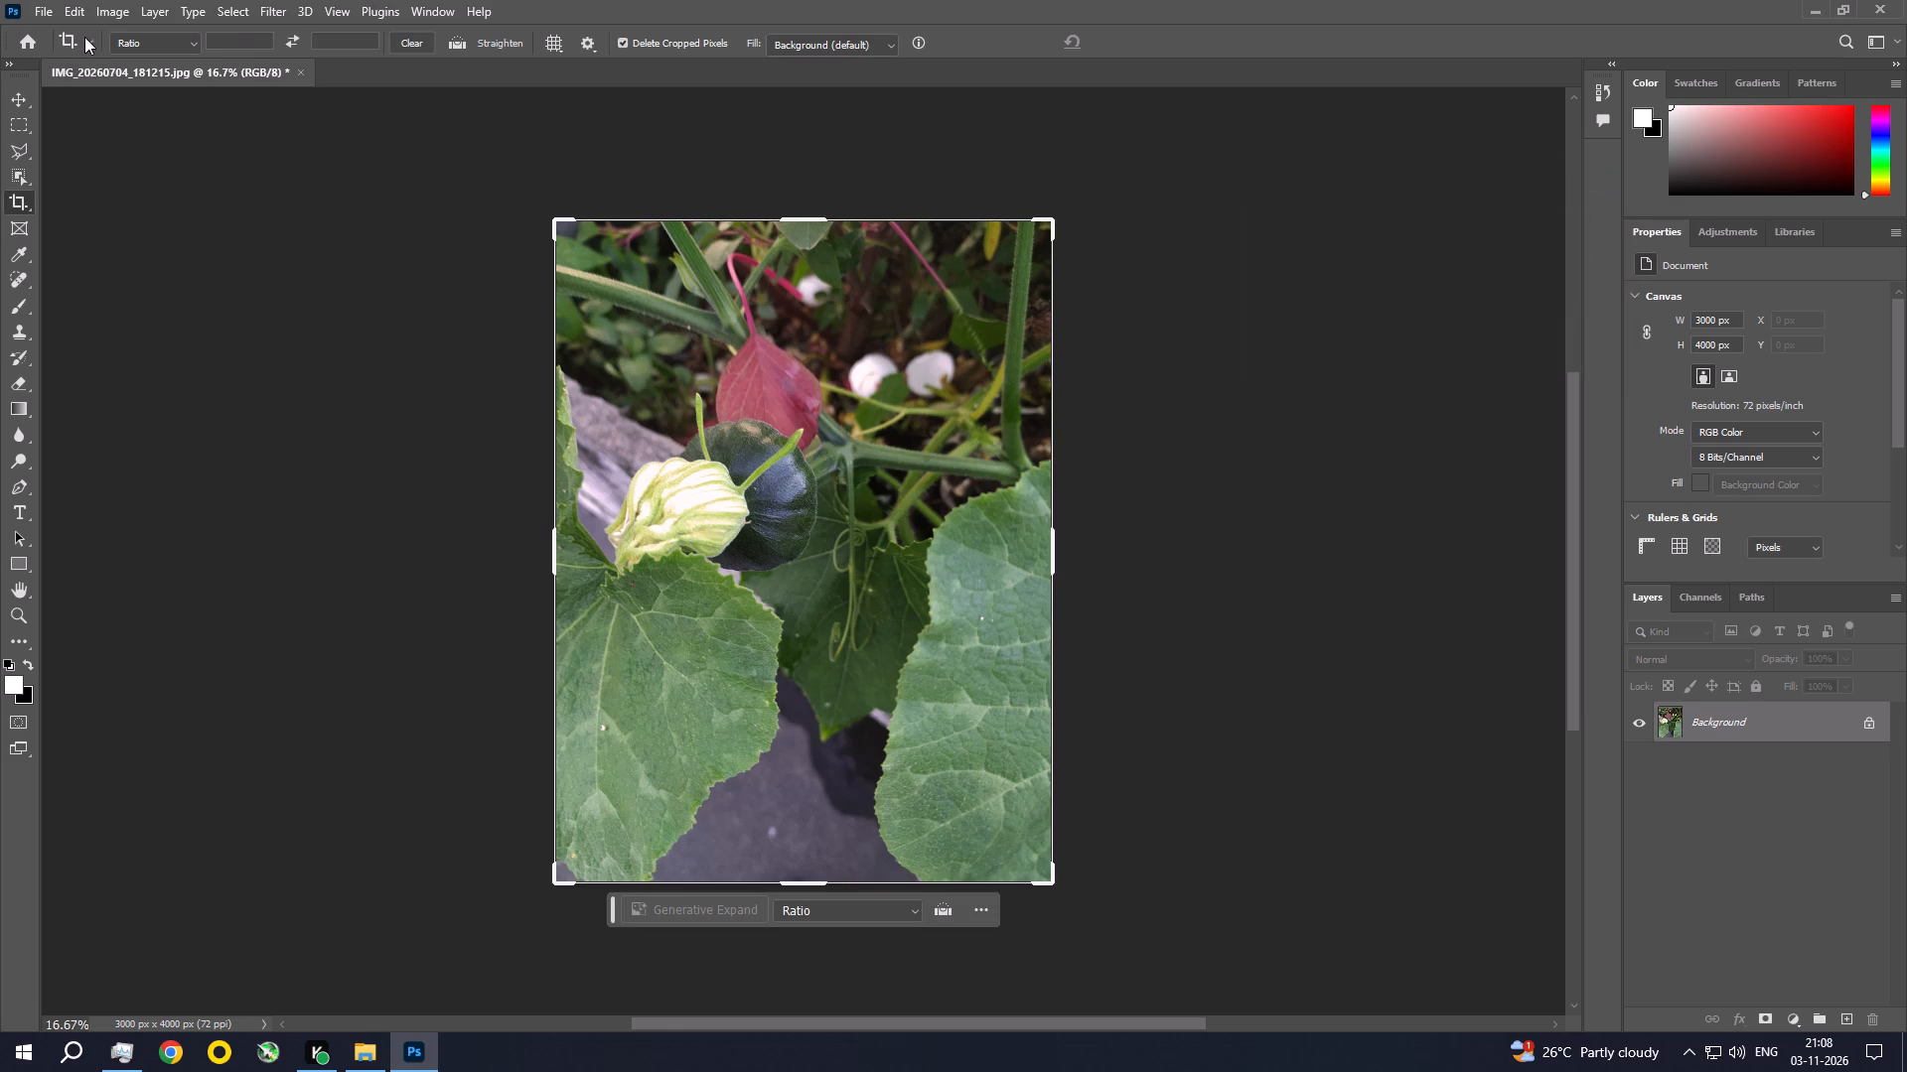
Apply an Exposure adjustment to the pumpkin plant photo with Offset set to 0.0100.
left_click(116, 7)
left_click(117, 67)
left_click(347, 125)
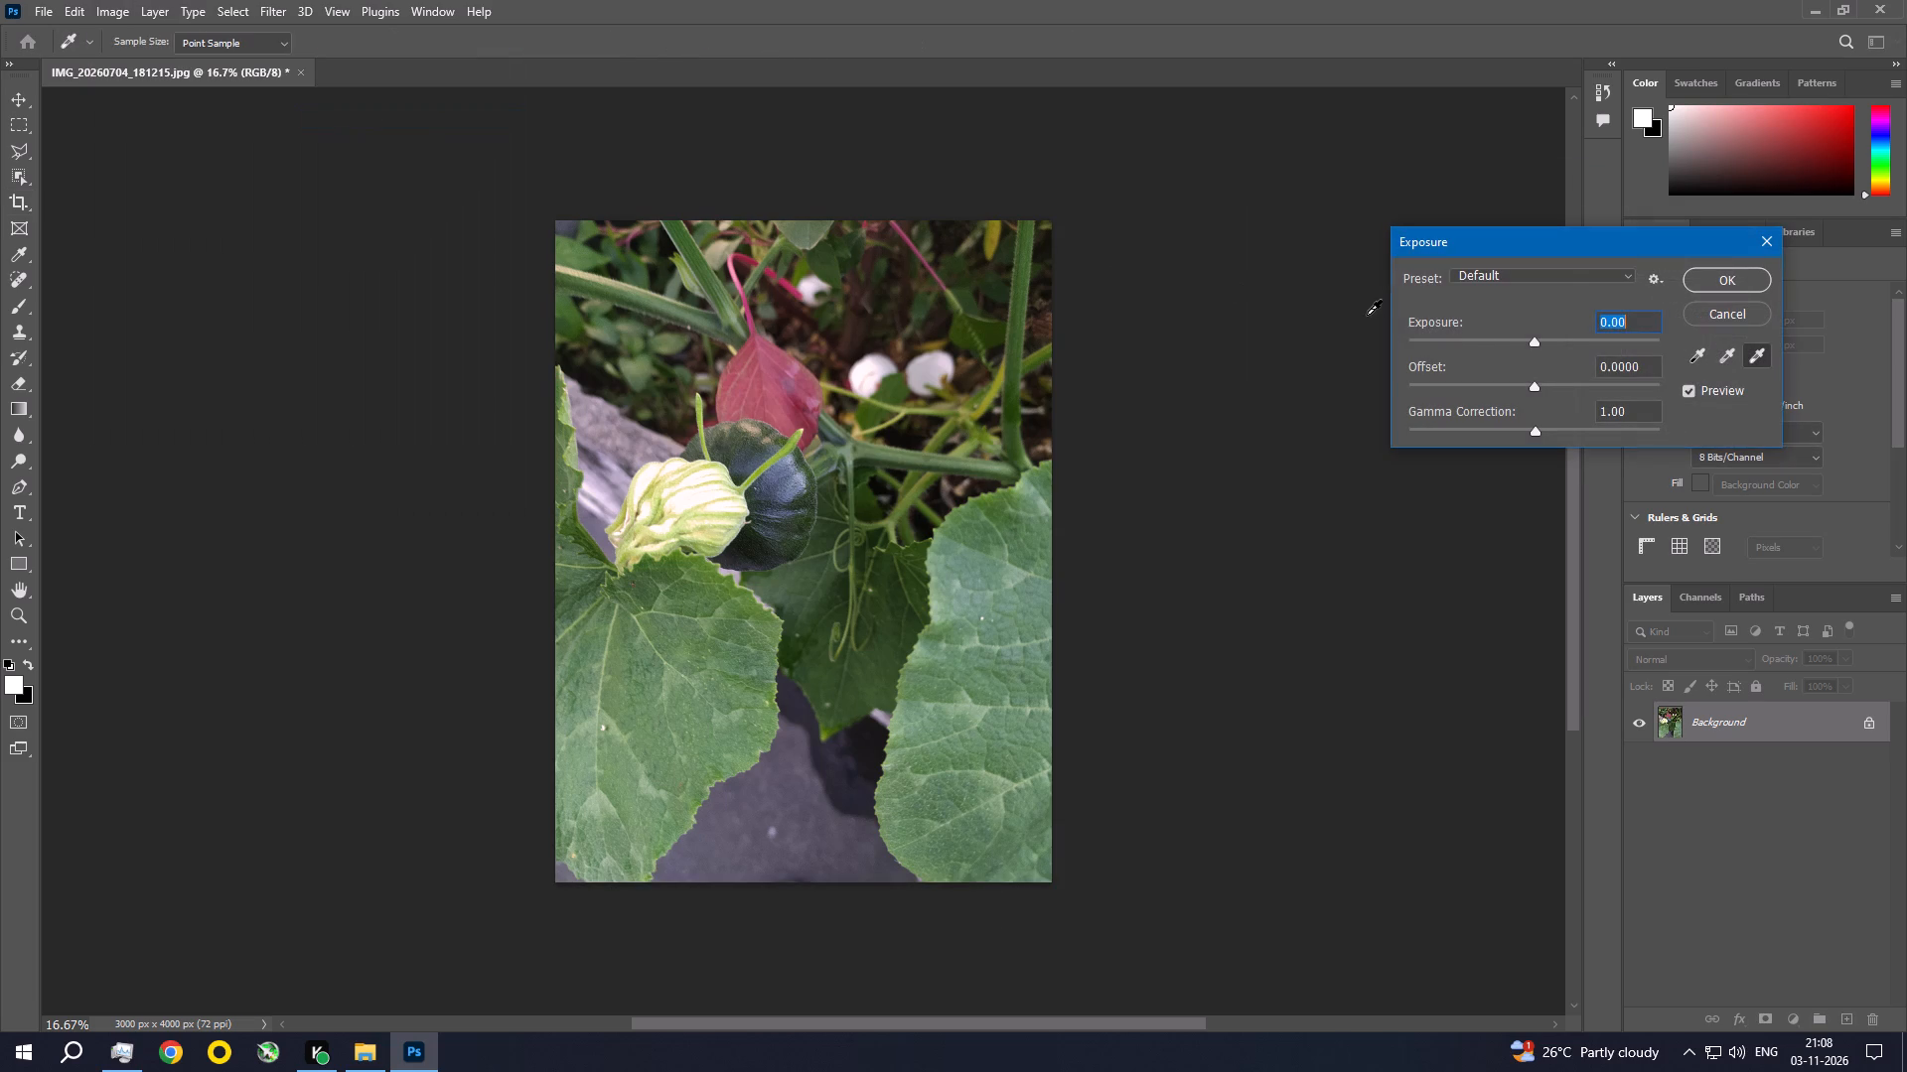
left_click(1644, 360)
key("BackSpace")
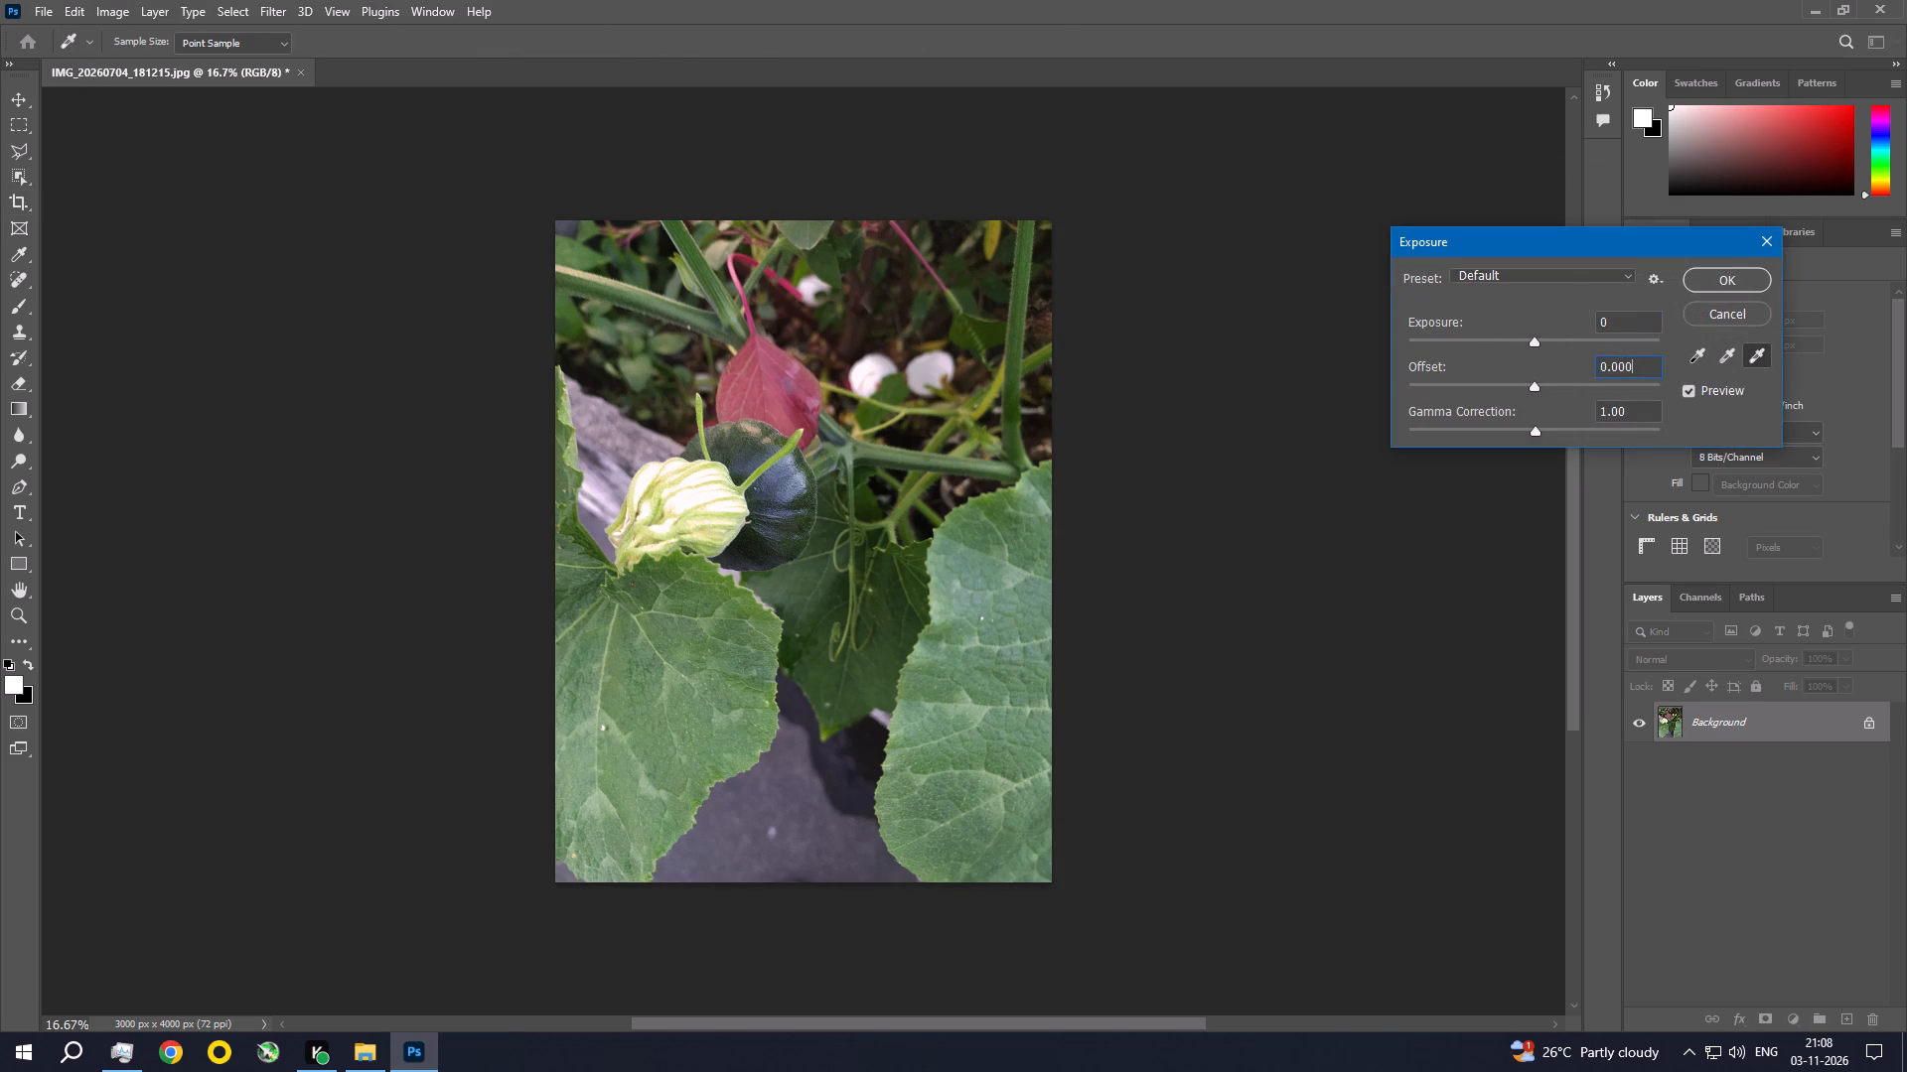
key("BackSpace")
key("BackSpace")
type("100")
key("Return")
Save the edited IMG_20260704_181215 as a JPEG.
key("ctrl+s")
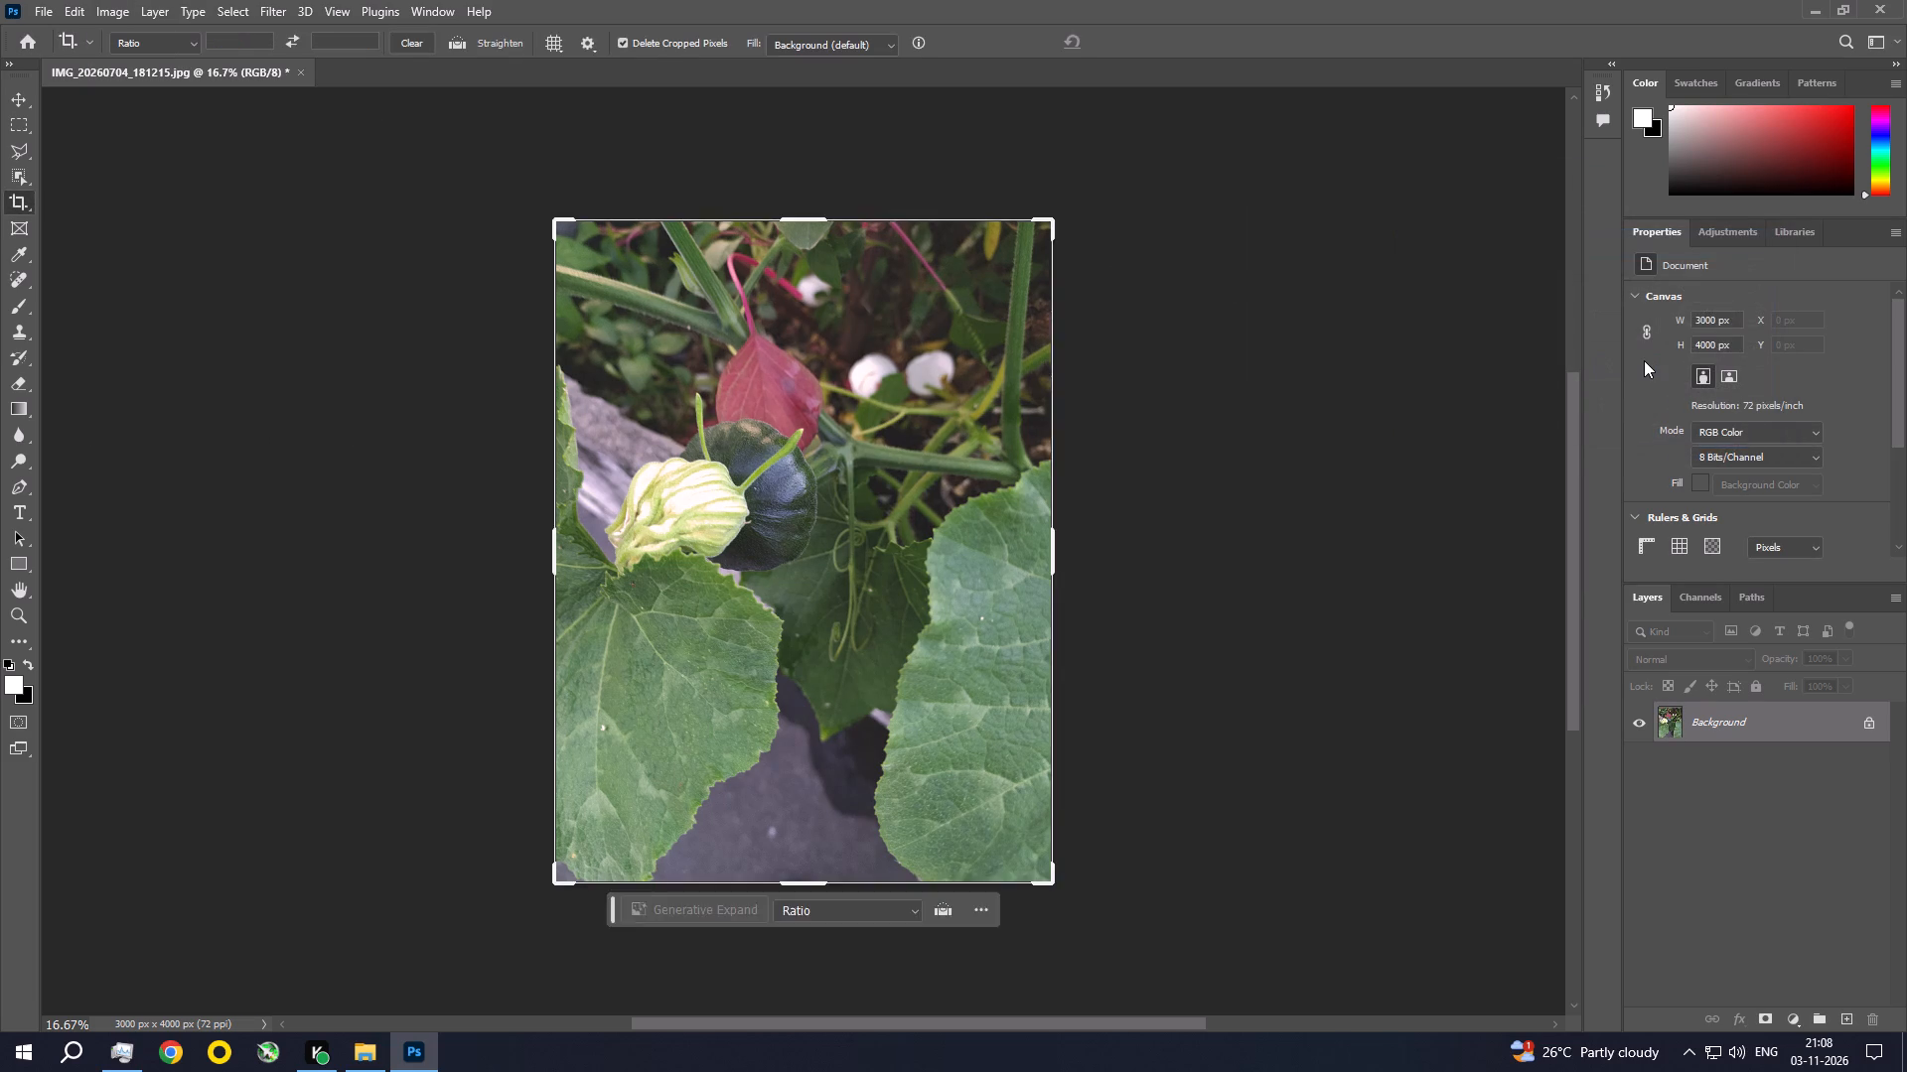
key("Return")
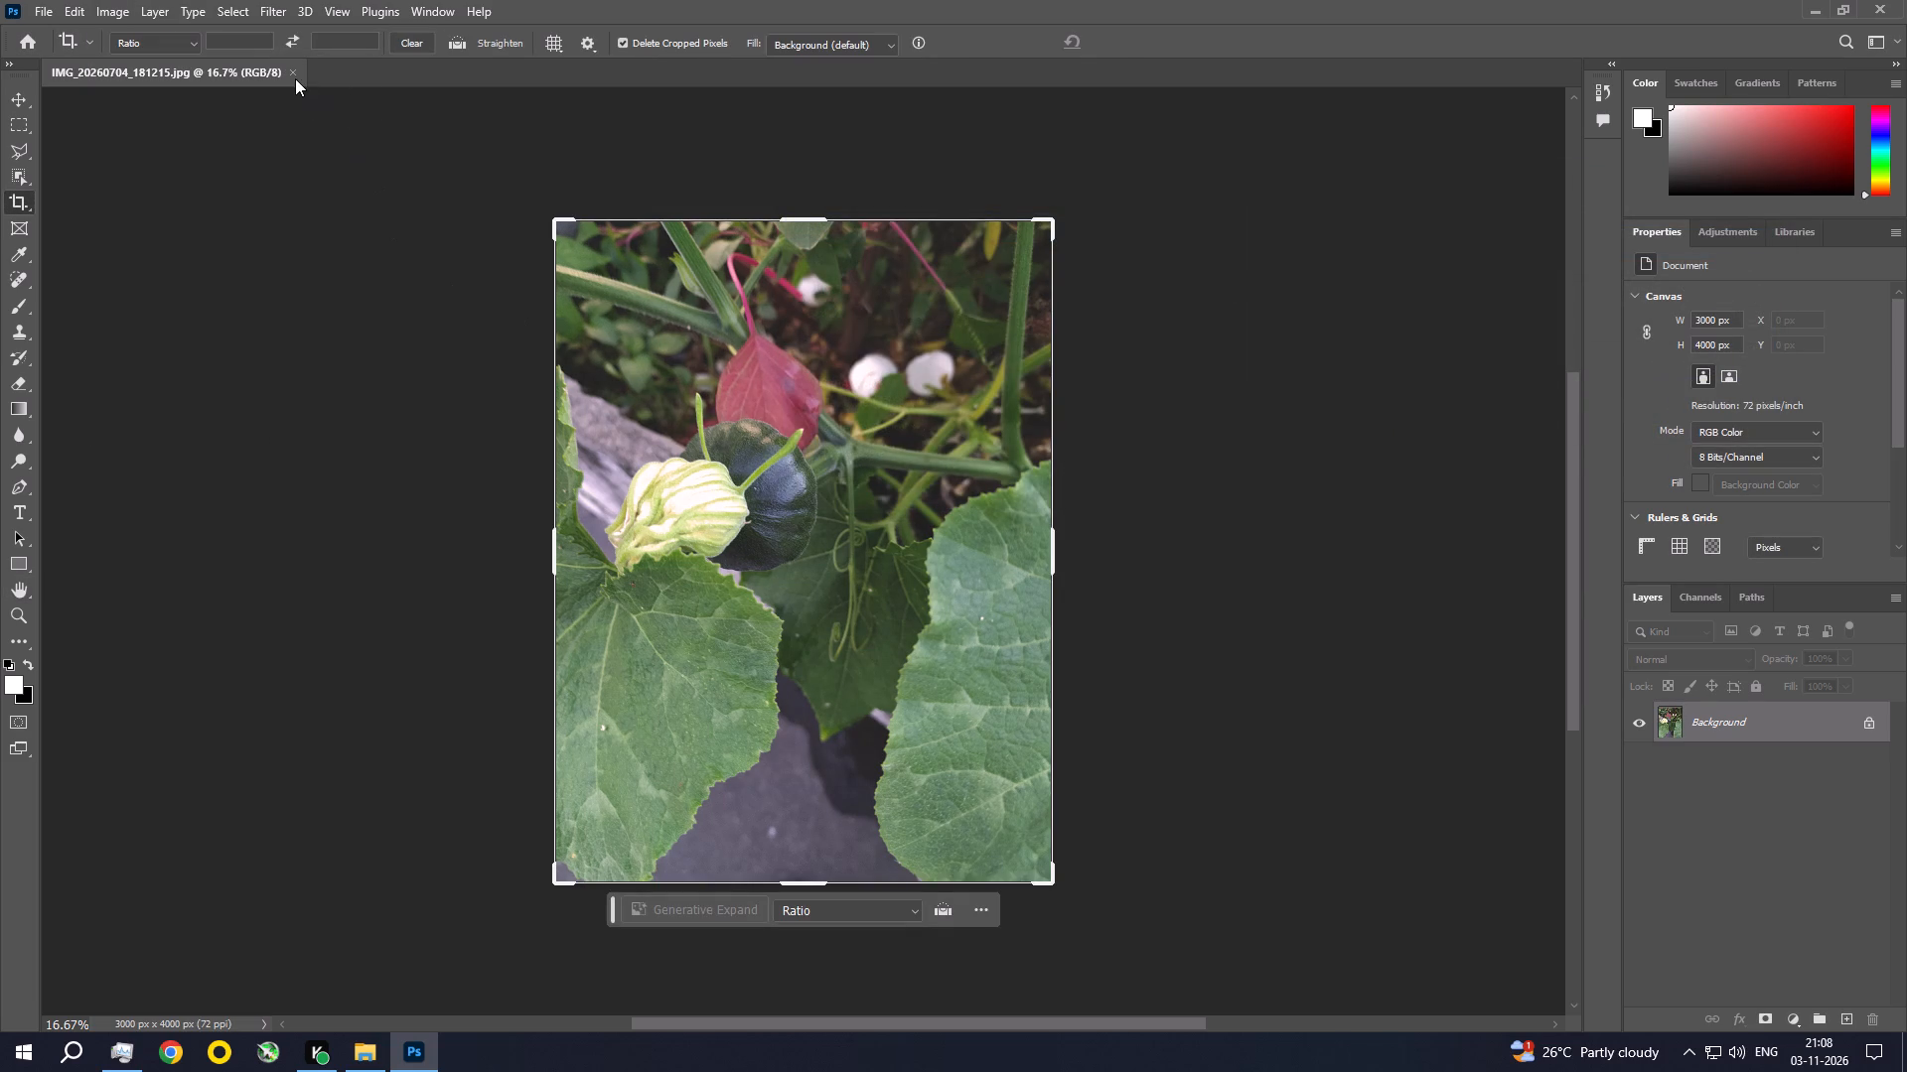
Close the finished pumpkin plant photo, switch to the RAW folder in File Explorer and refresh it.
left_click(287, 72)
left_click(1814, 0)
left_click(1252, 574)
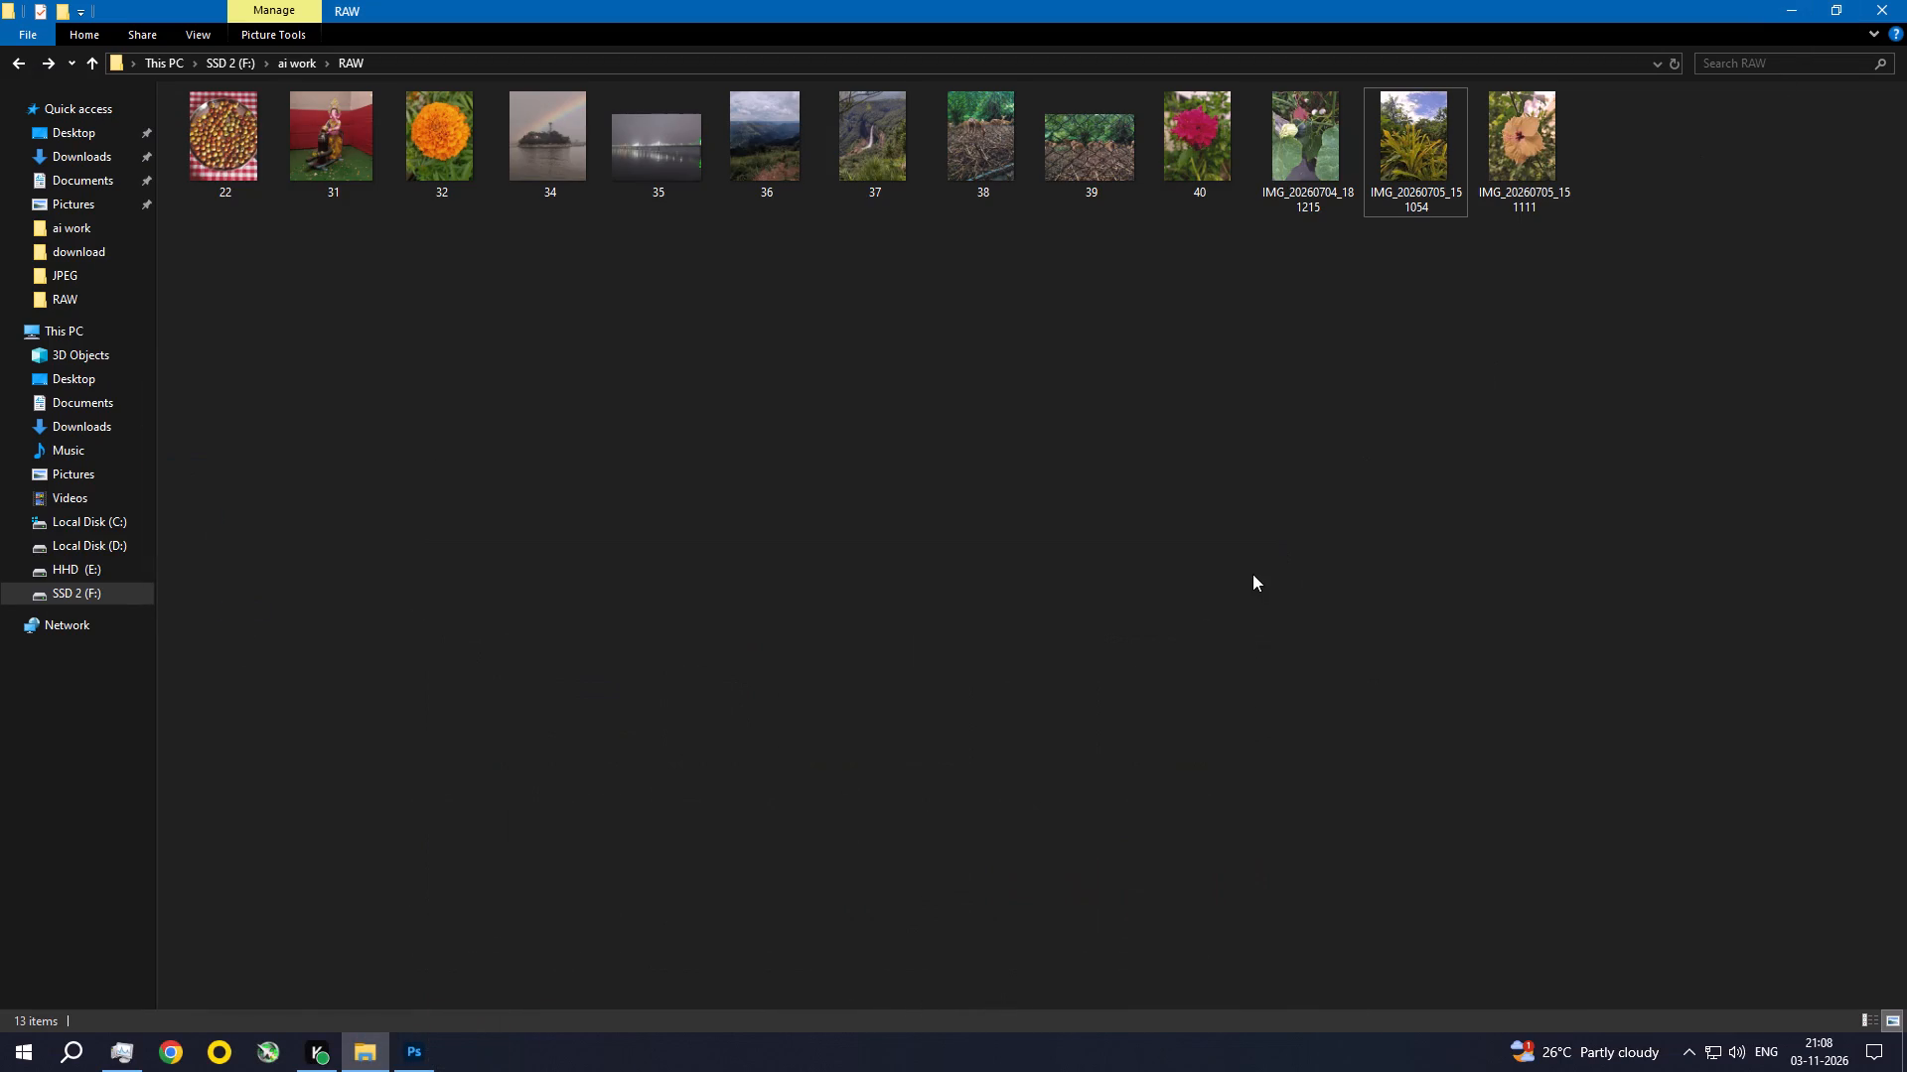
right_click(1298, 318)
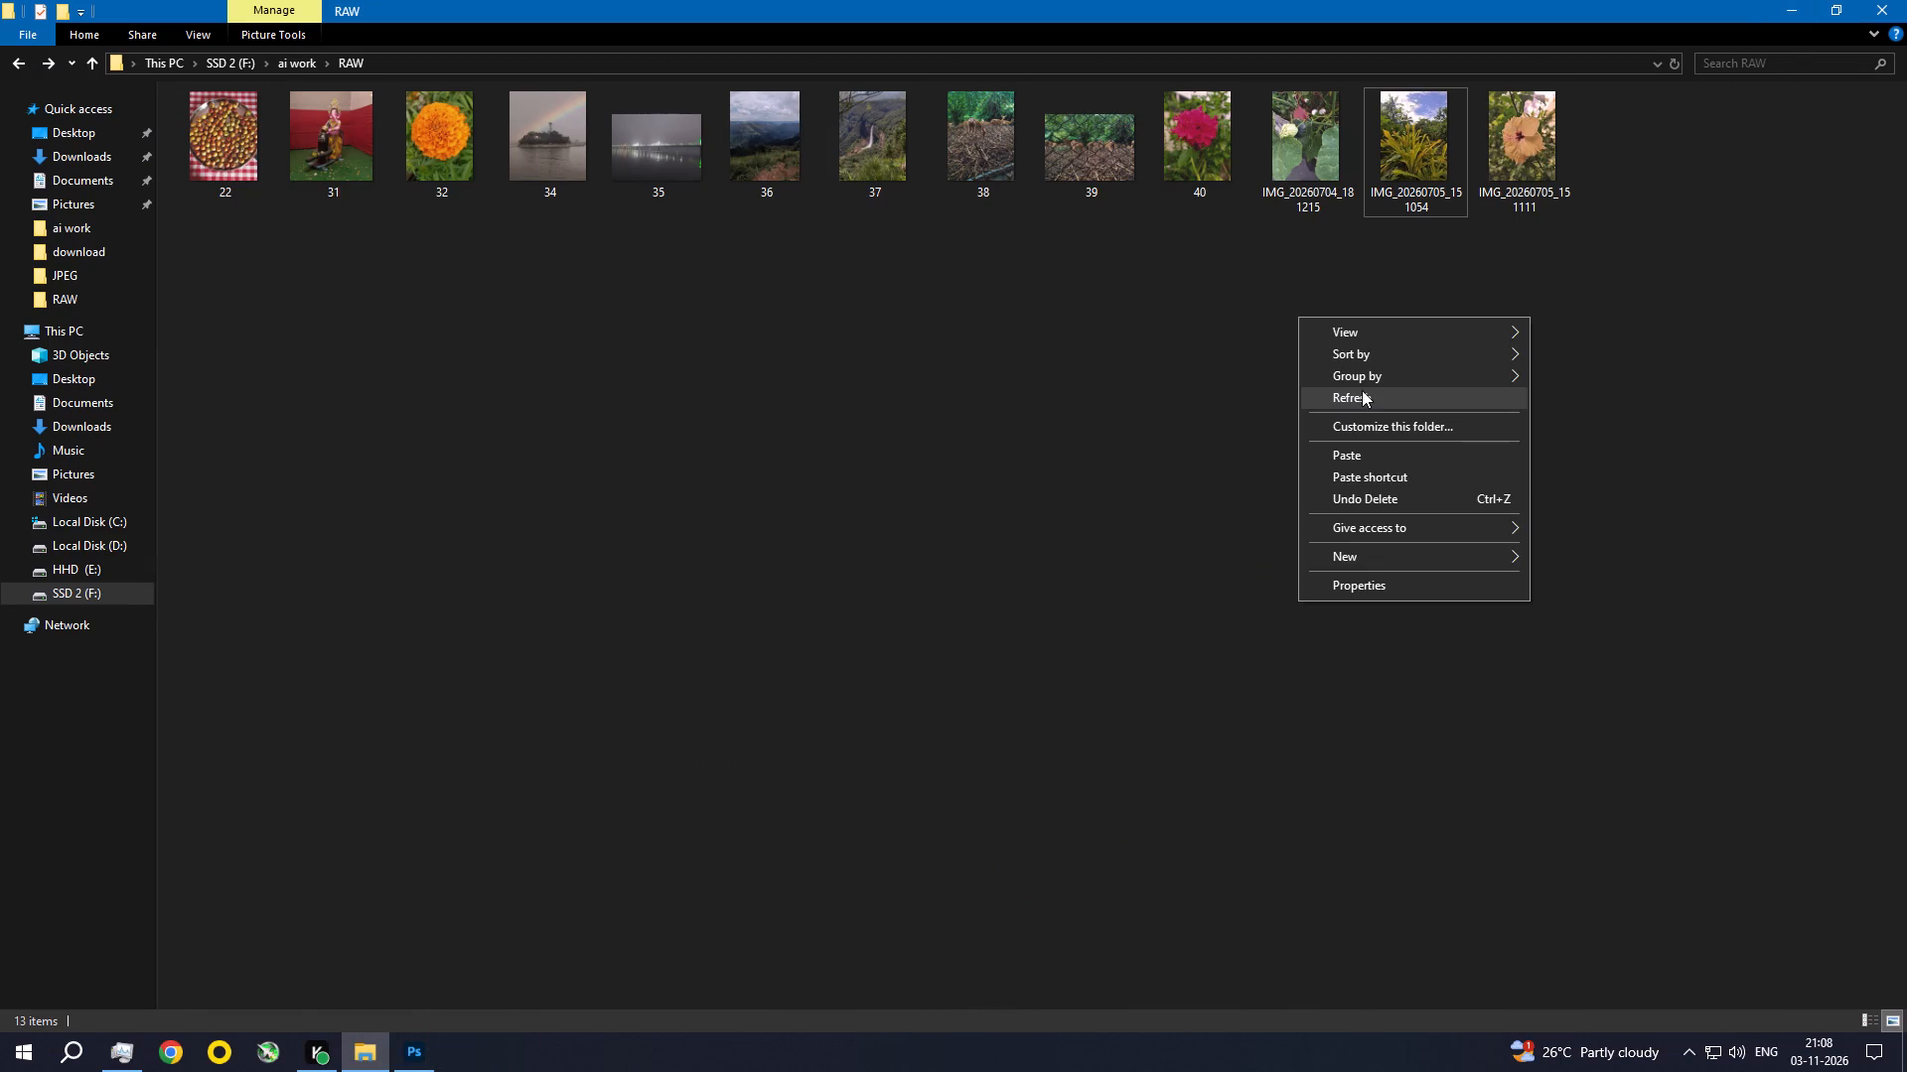
left_click(1362, 390)
Rename the pumpkin plant photo IMG_20260704_181215 as 41.
left_click(1331, 180)
key("F2")
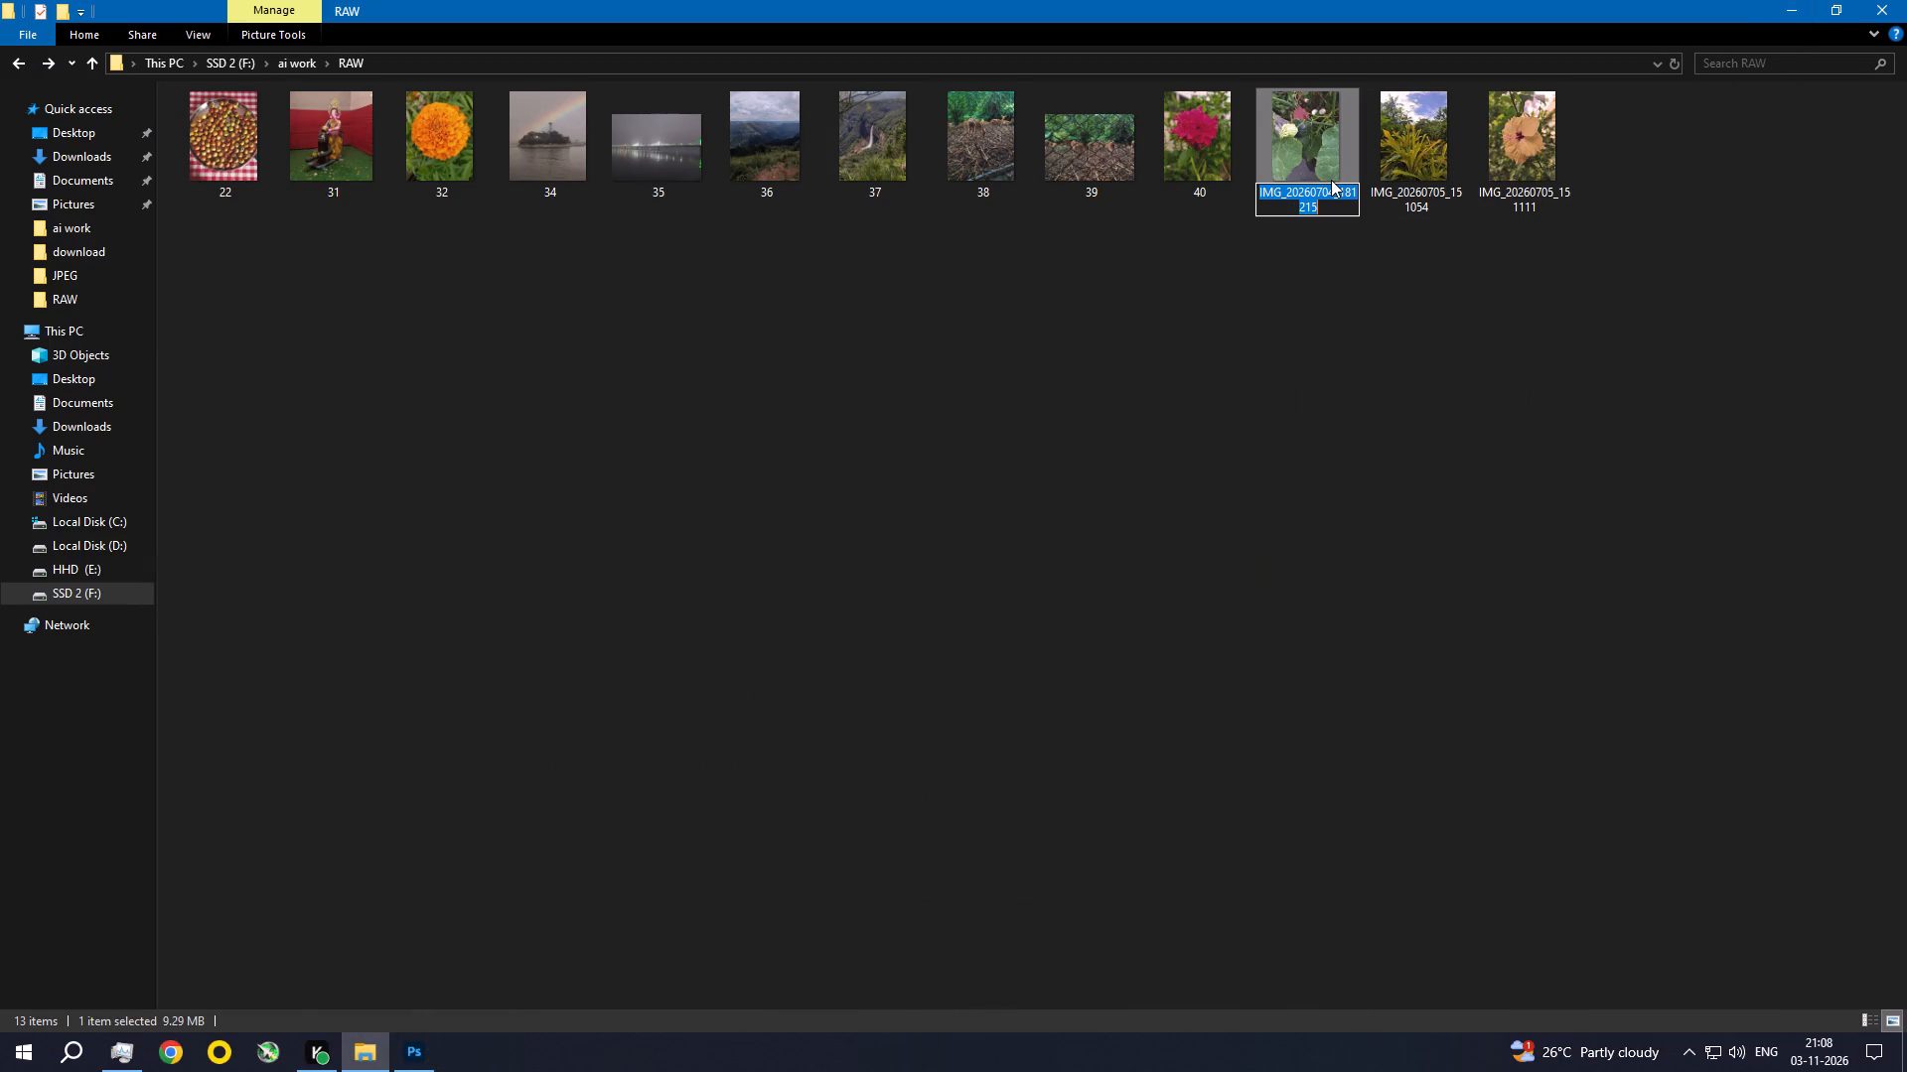
key("3")
key("BackSpace")
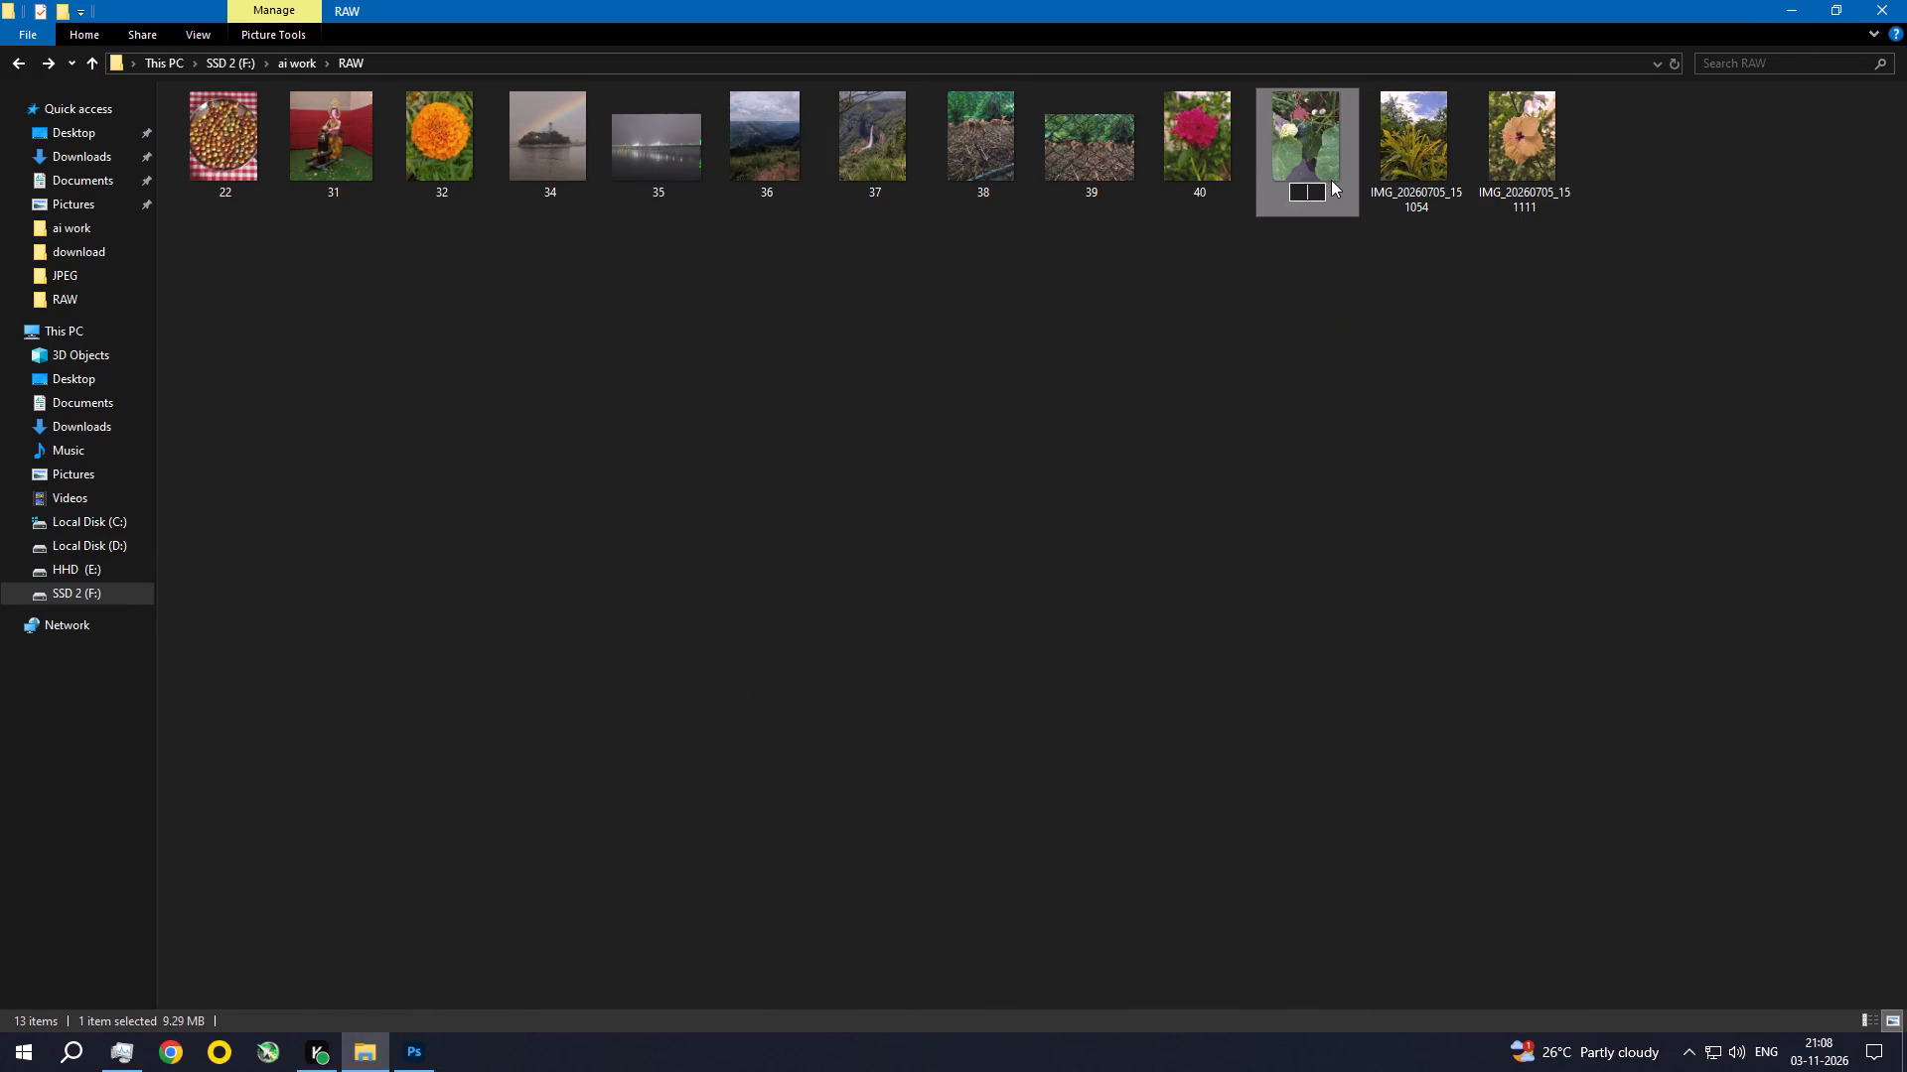
key("4")
key("1")
key("Return")
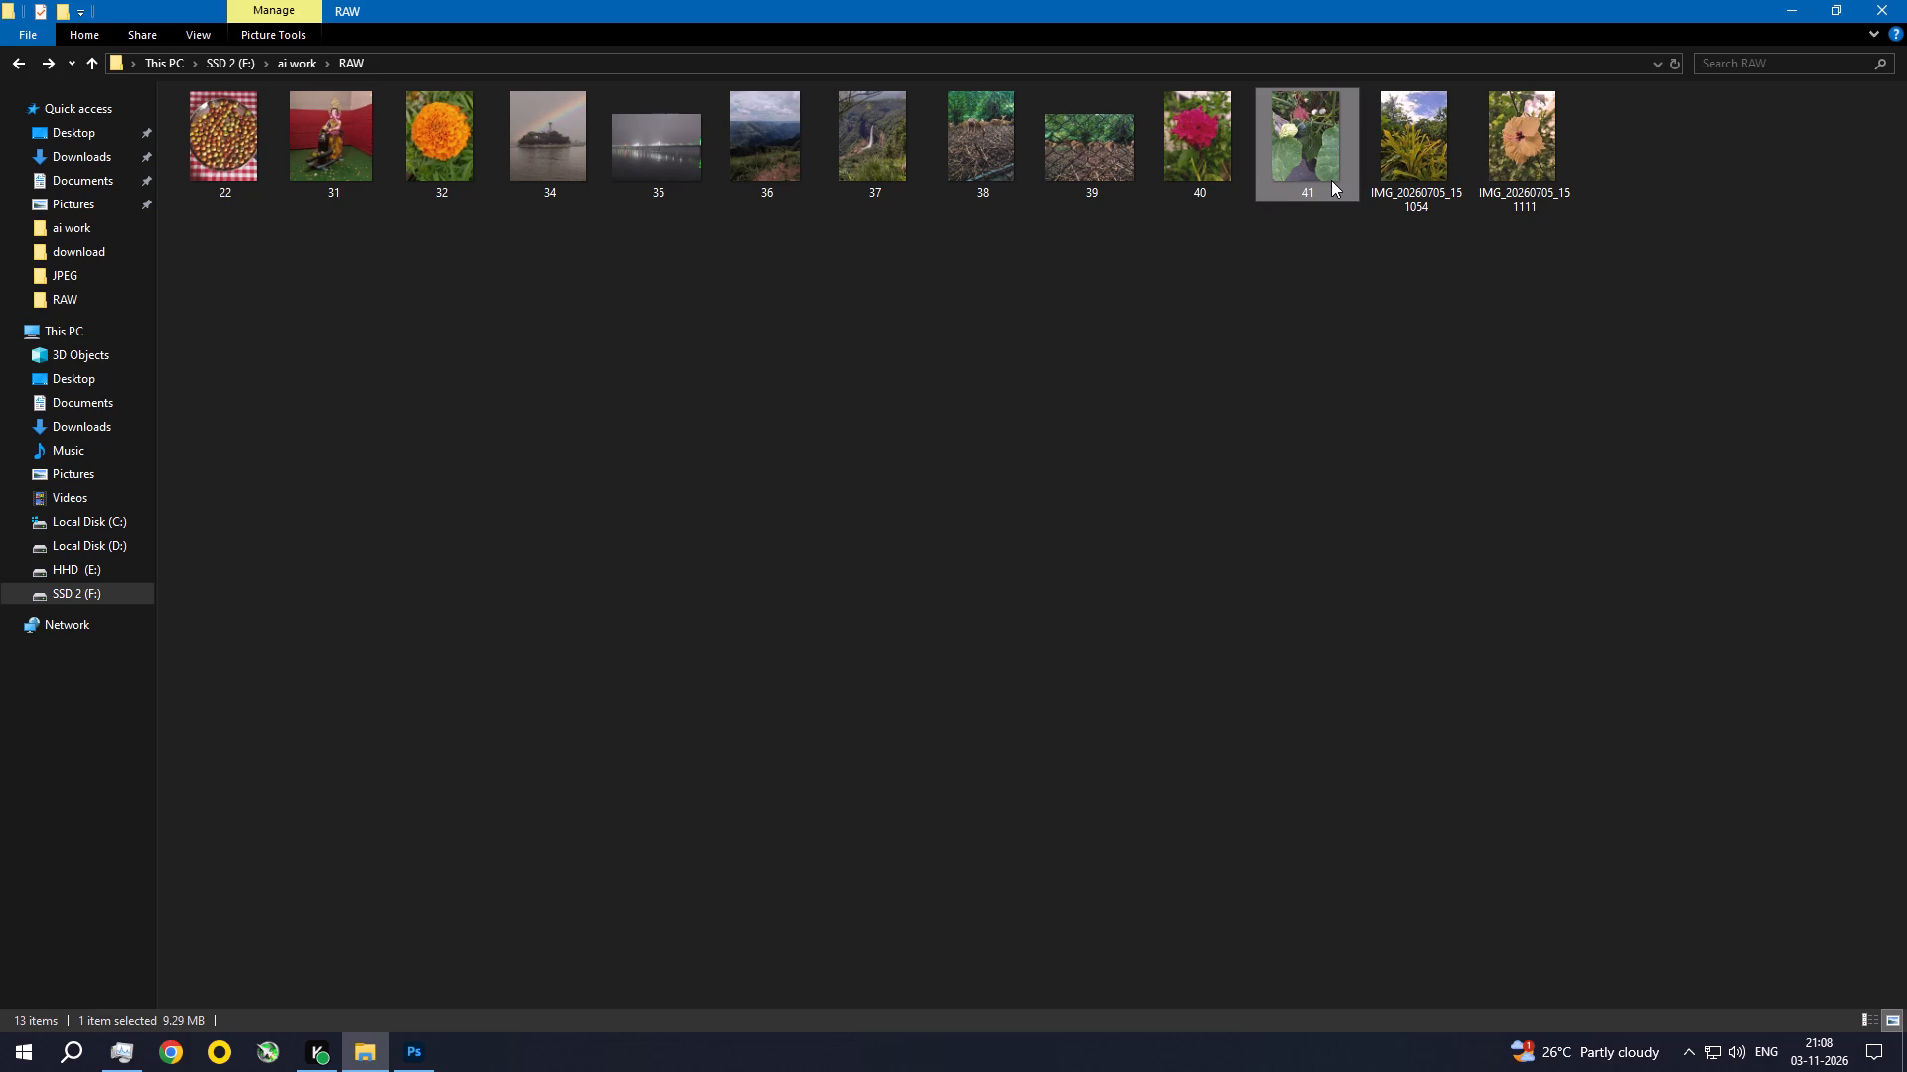
Rename the yellow plant photo IMG_20260705_151054 as 42.
left_click(1382, 164)
key("F2")
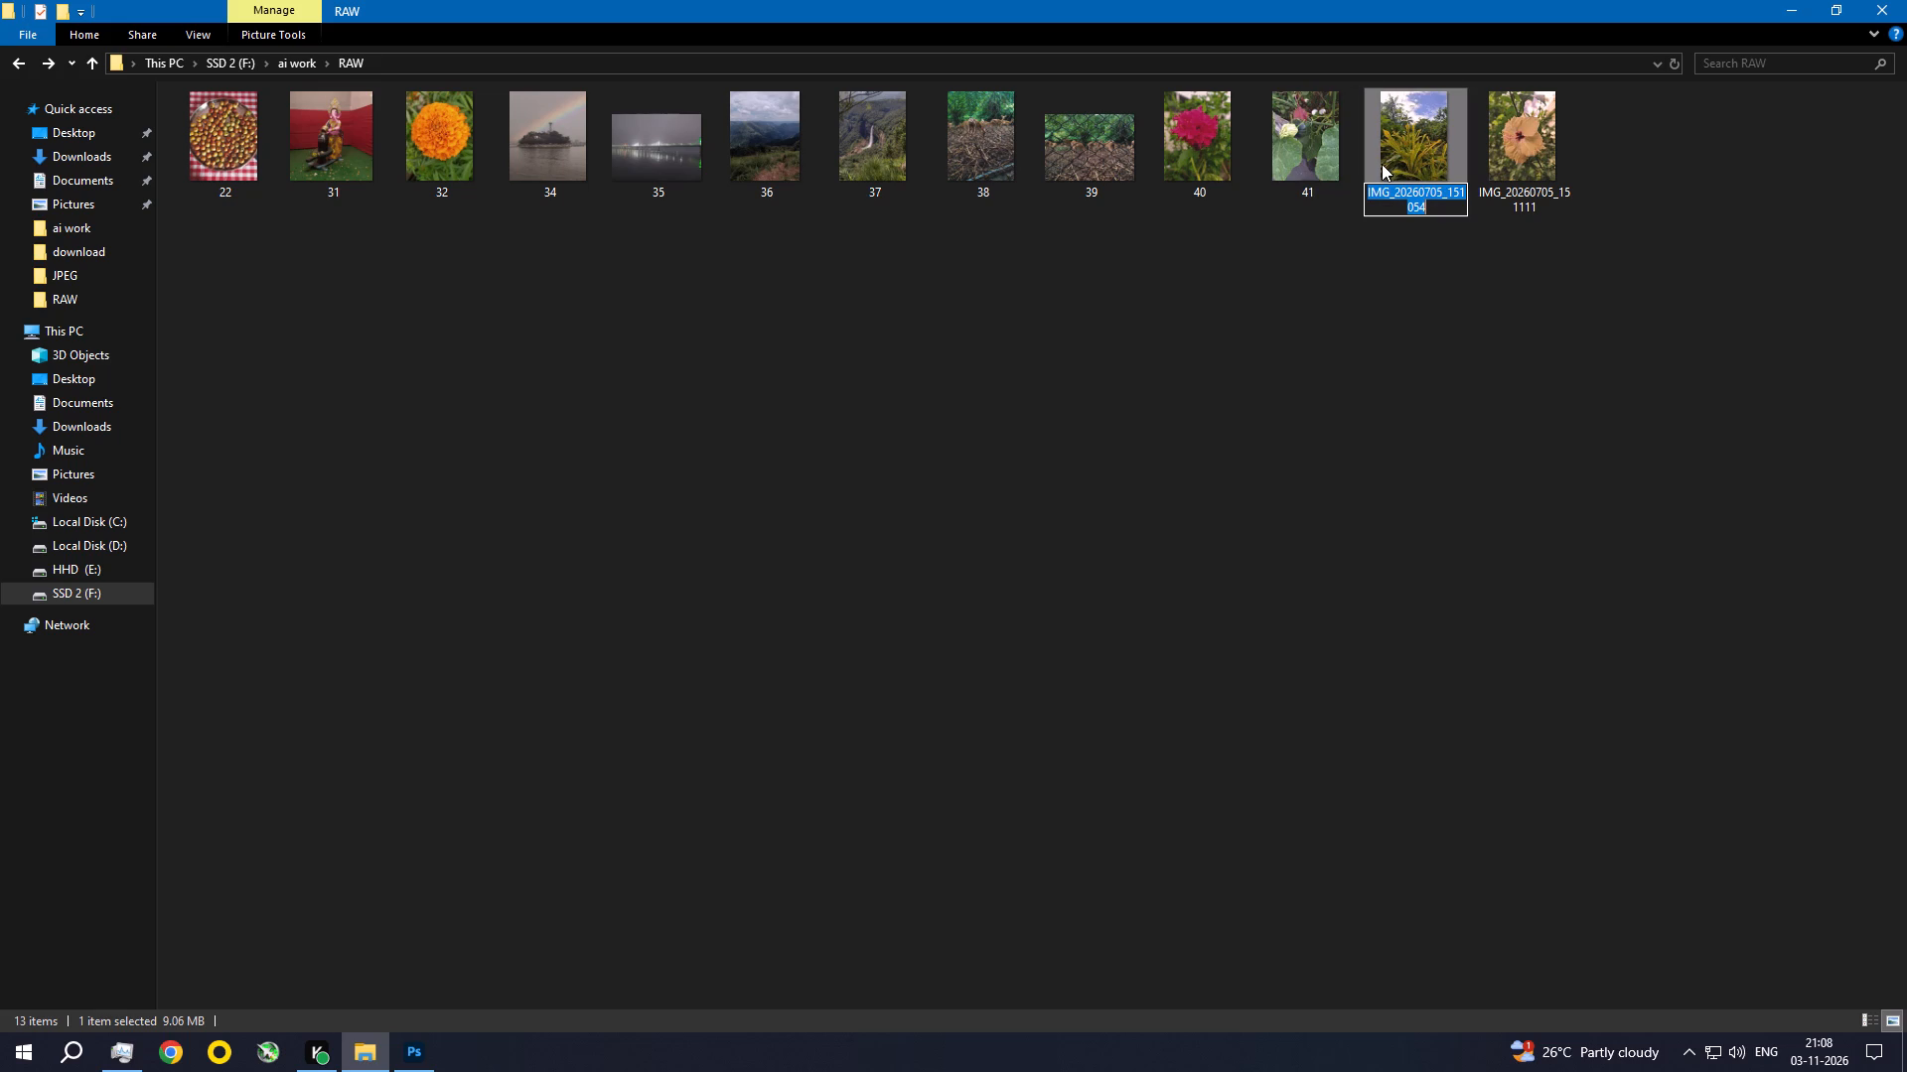
type("42")
key("Return")
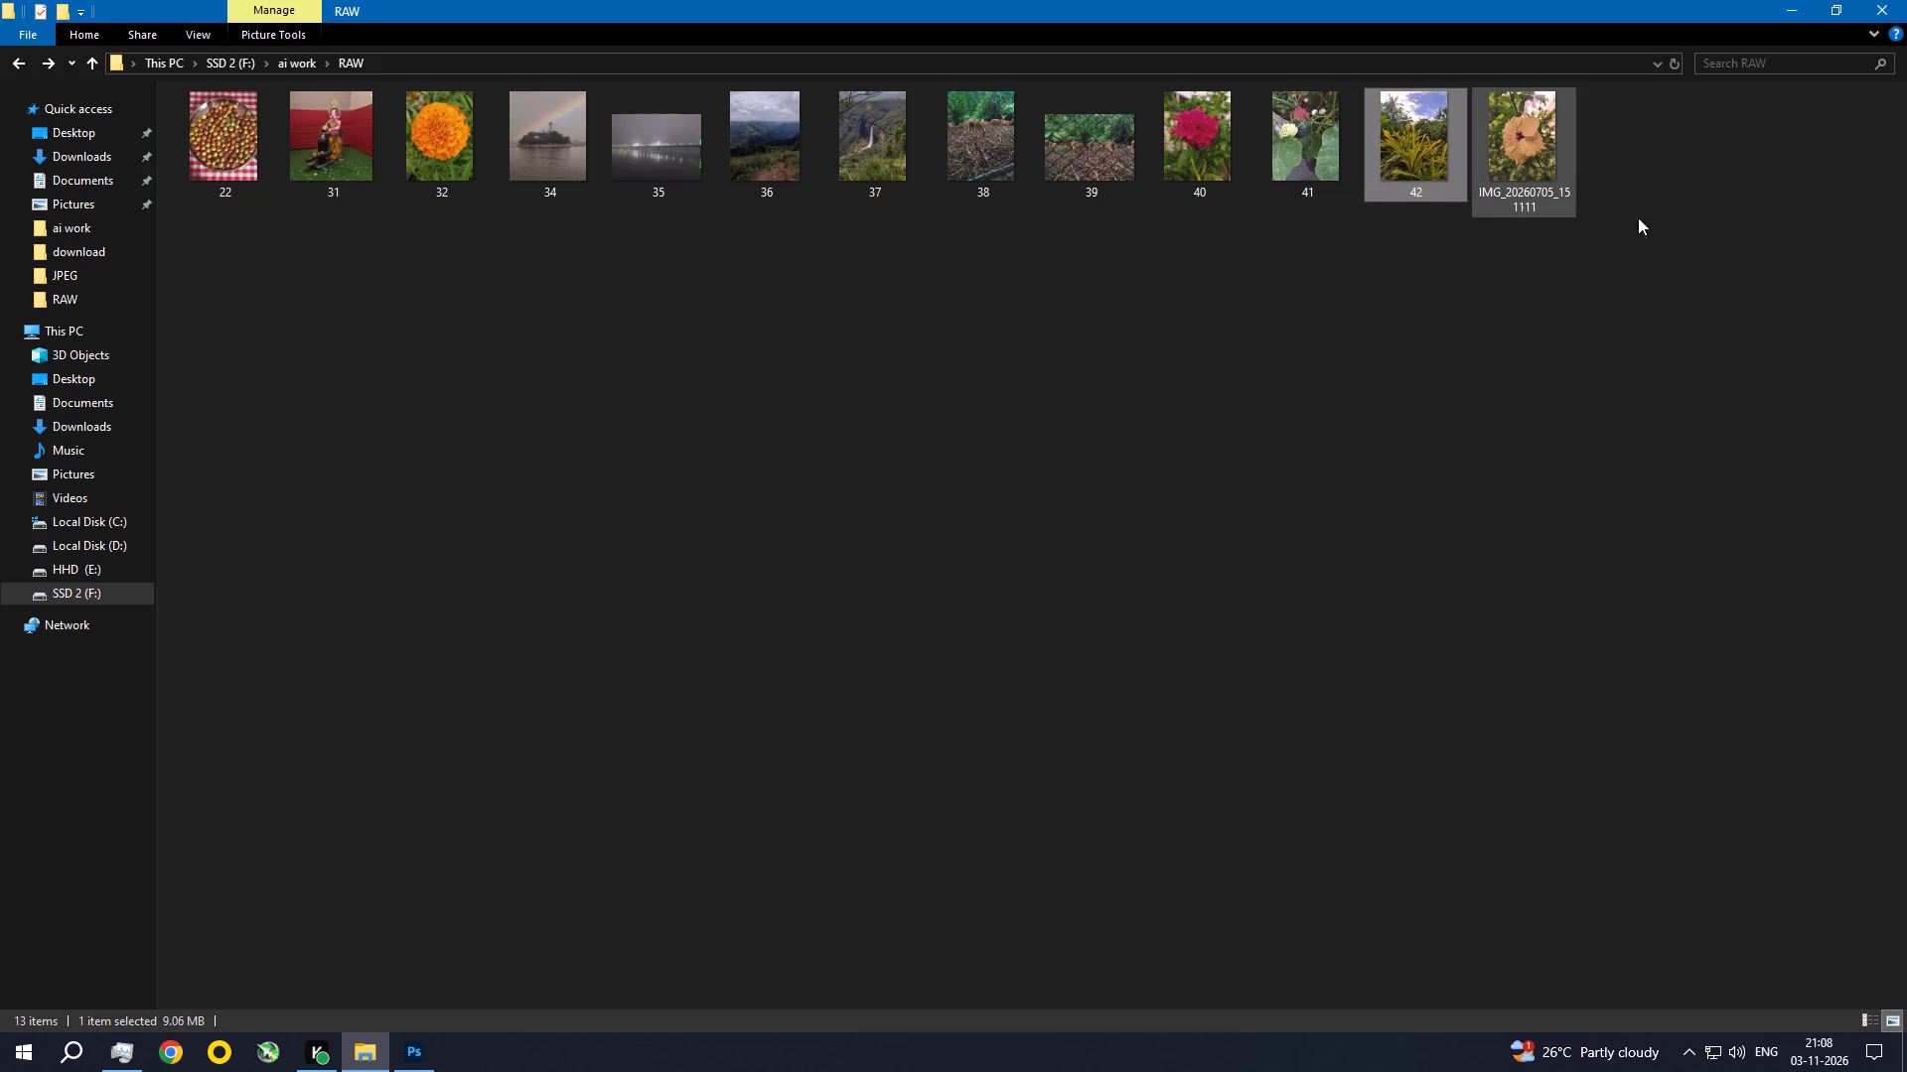
Rename the peach hibiscus photo IMG_20260705_151111 as 43.
left_click(1494, 186)
key("F2")
key("3")
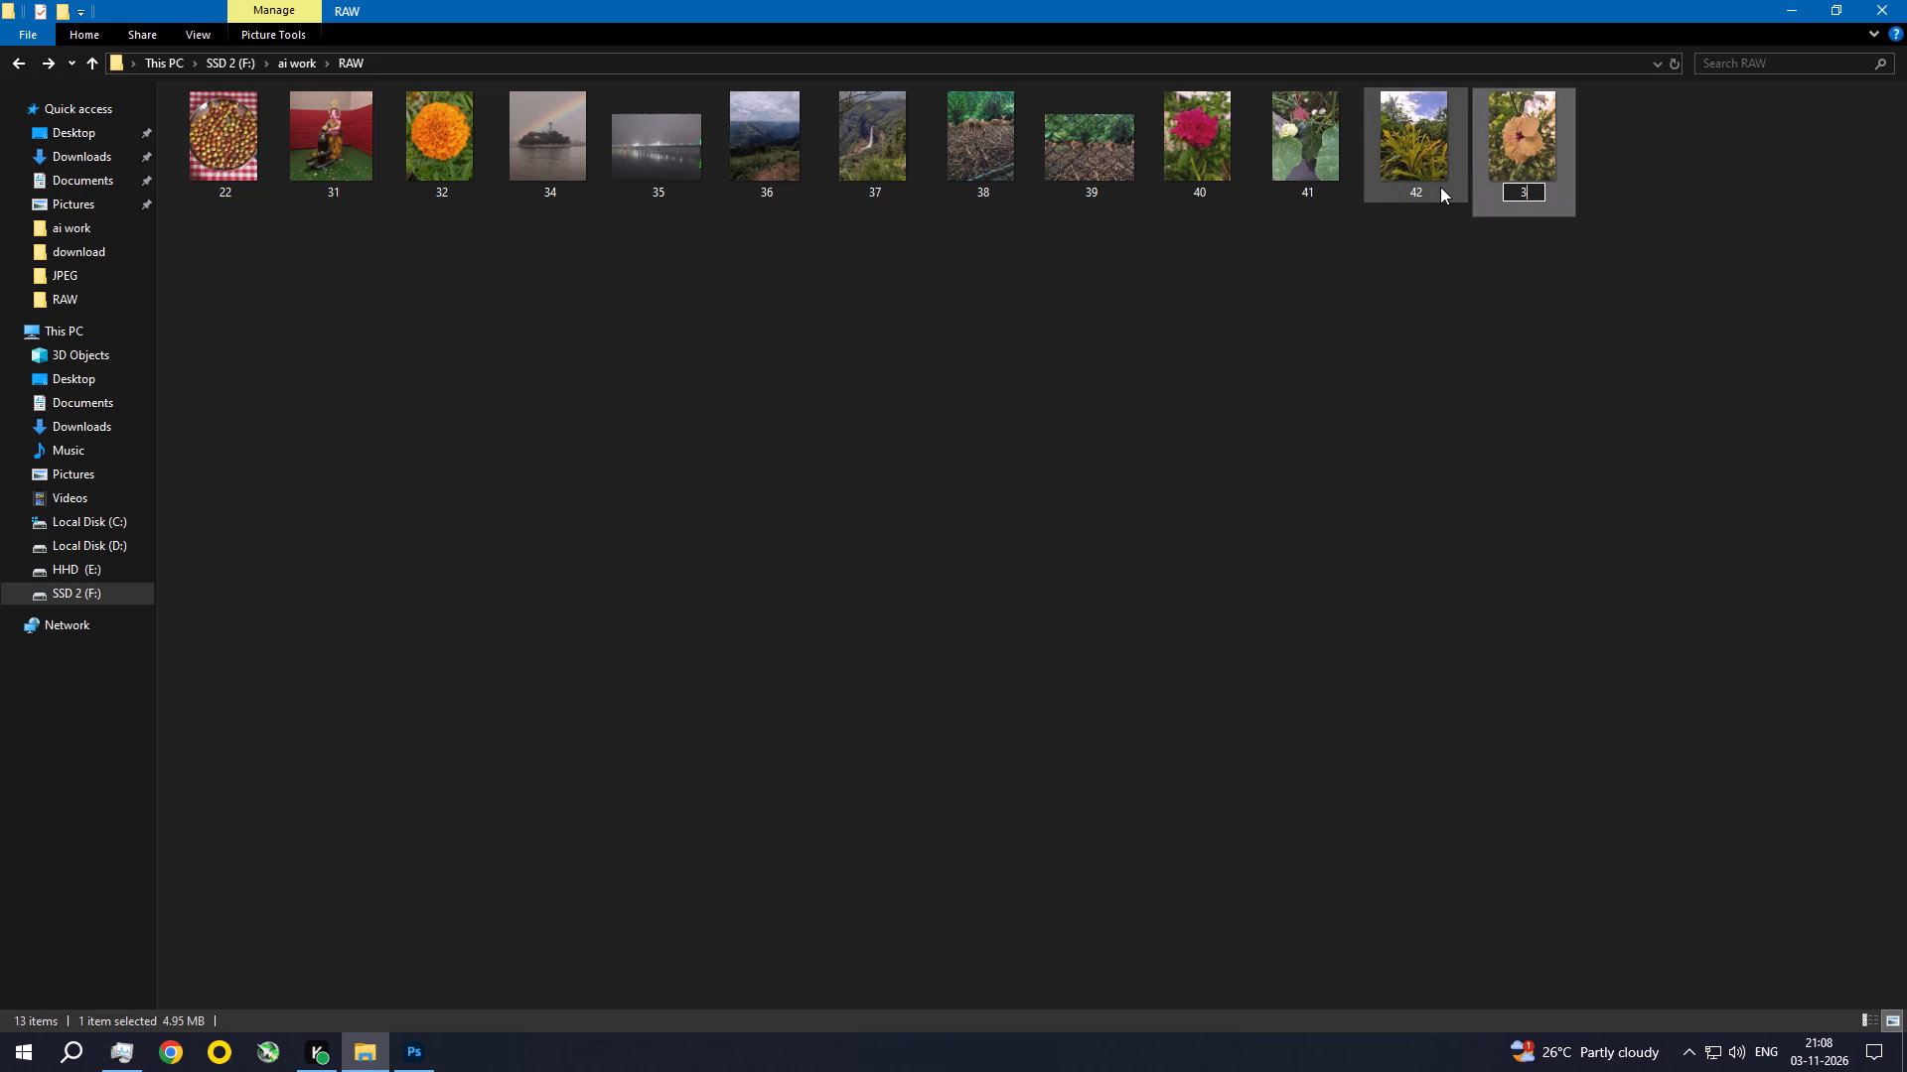
key("BackSpace")
key("2")
key("BackSpace")
type("43")
key("Return")
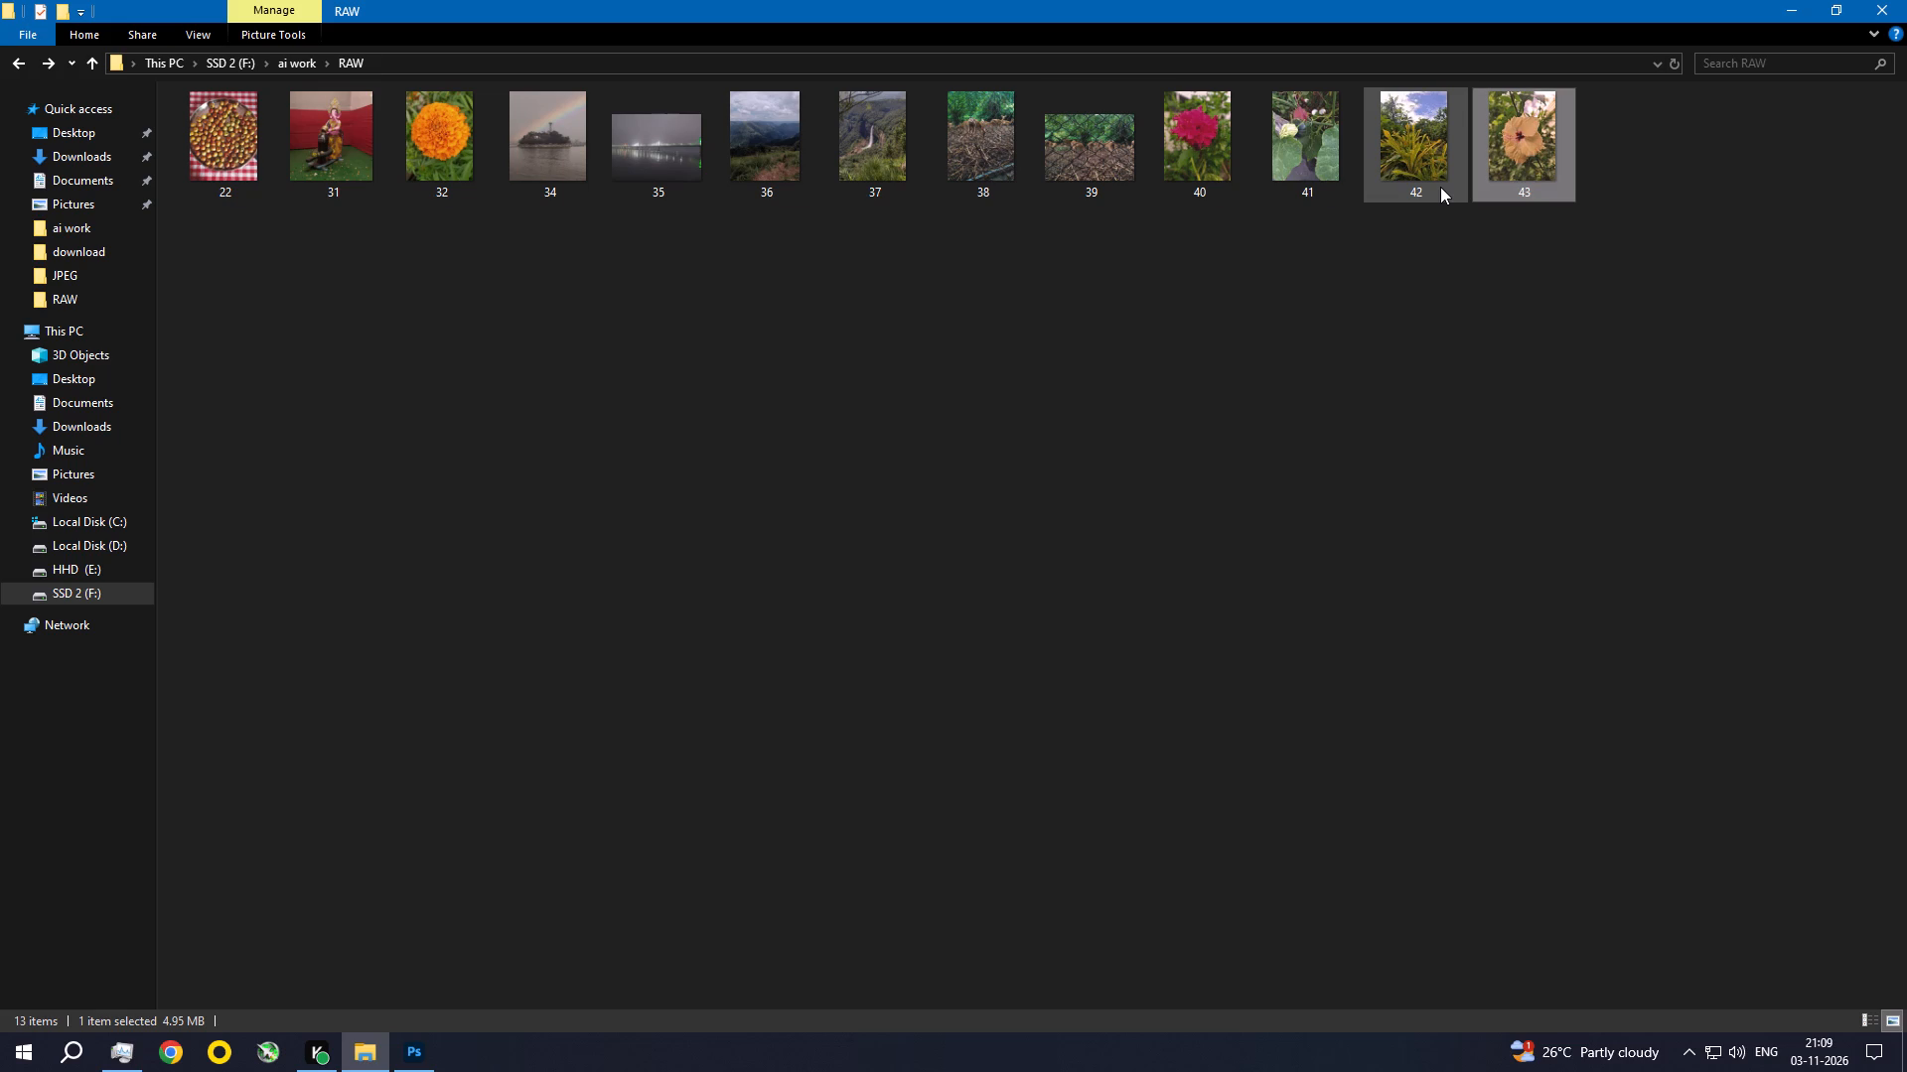
Move all photos from the RAW folder into the done folder, without replacing files that share a name.
key("ctrl+a")
key("ctrl+x")
key("BackSpace")
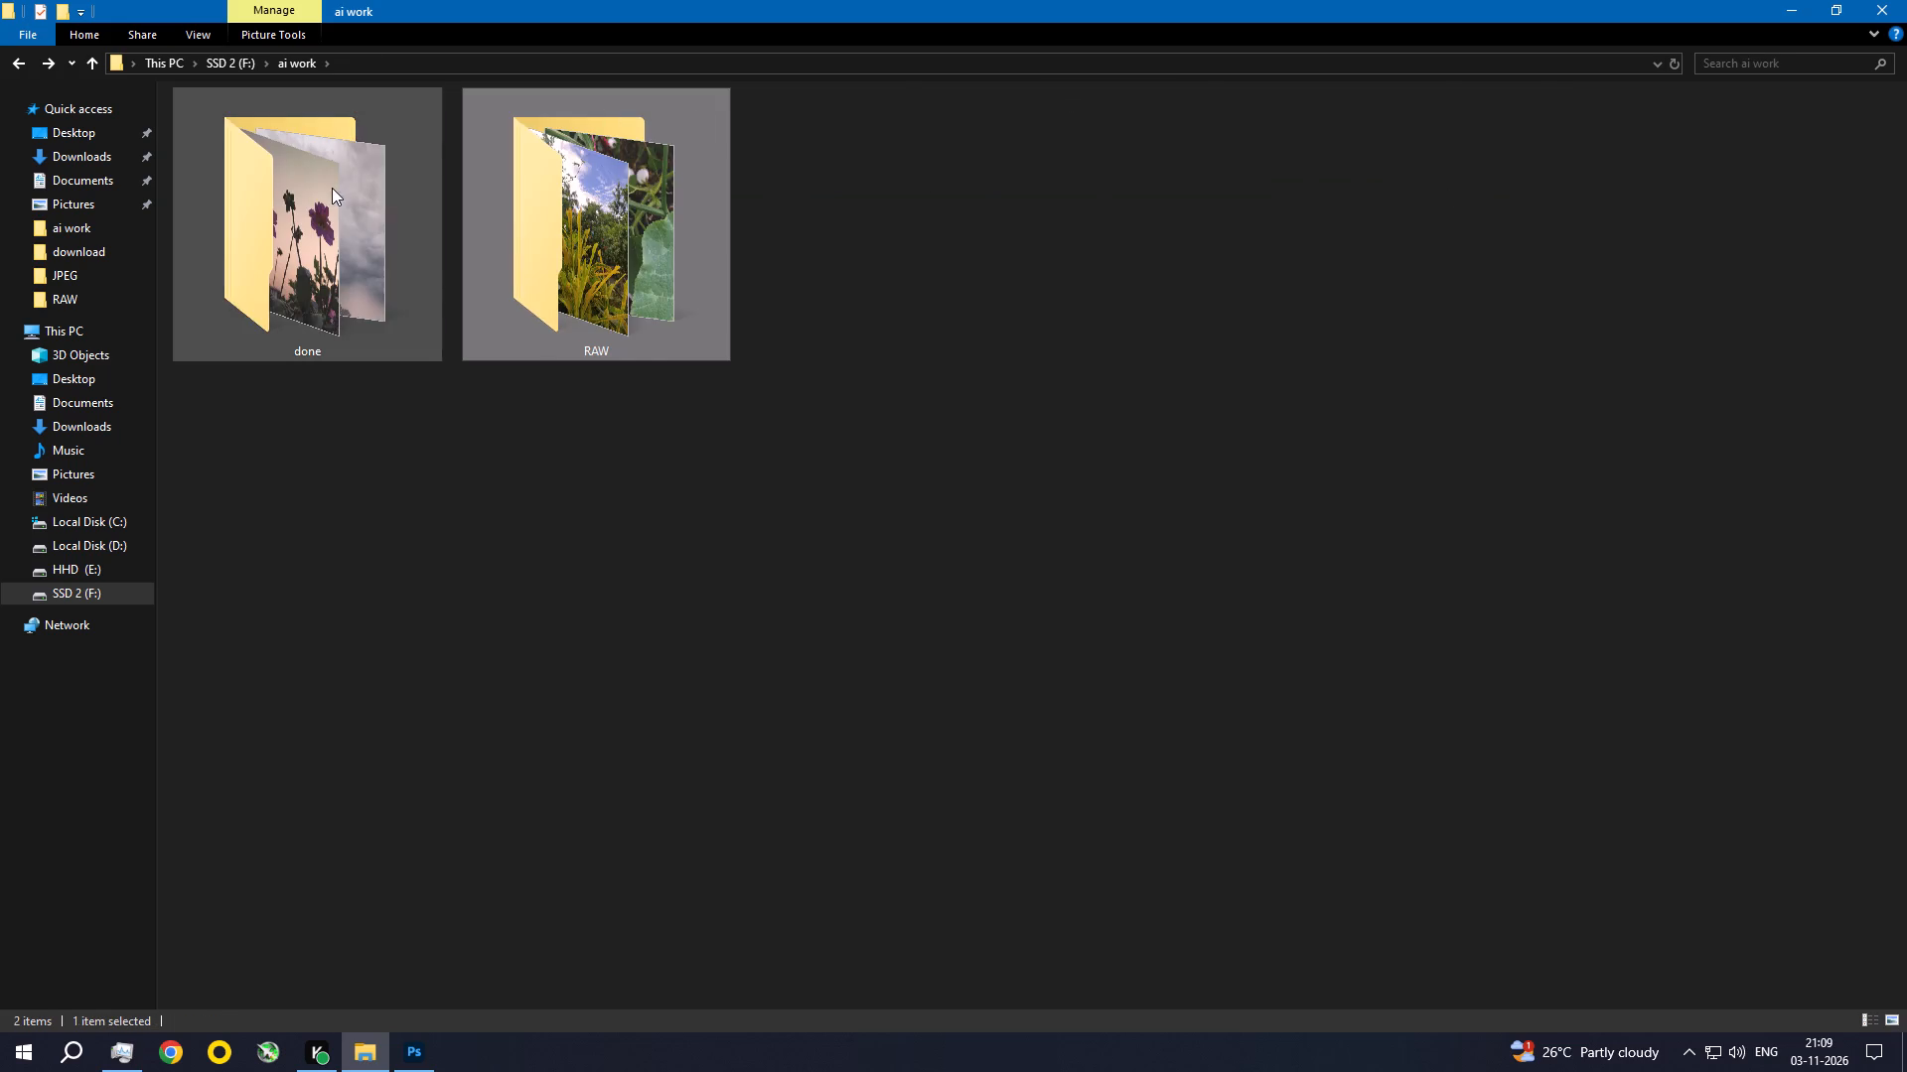
double_click(332, 188)
left_click(949, 713)
key("ctrl+v")
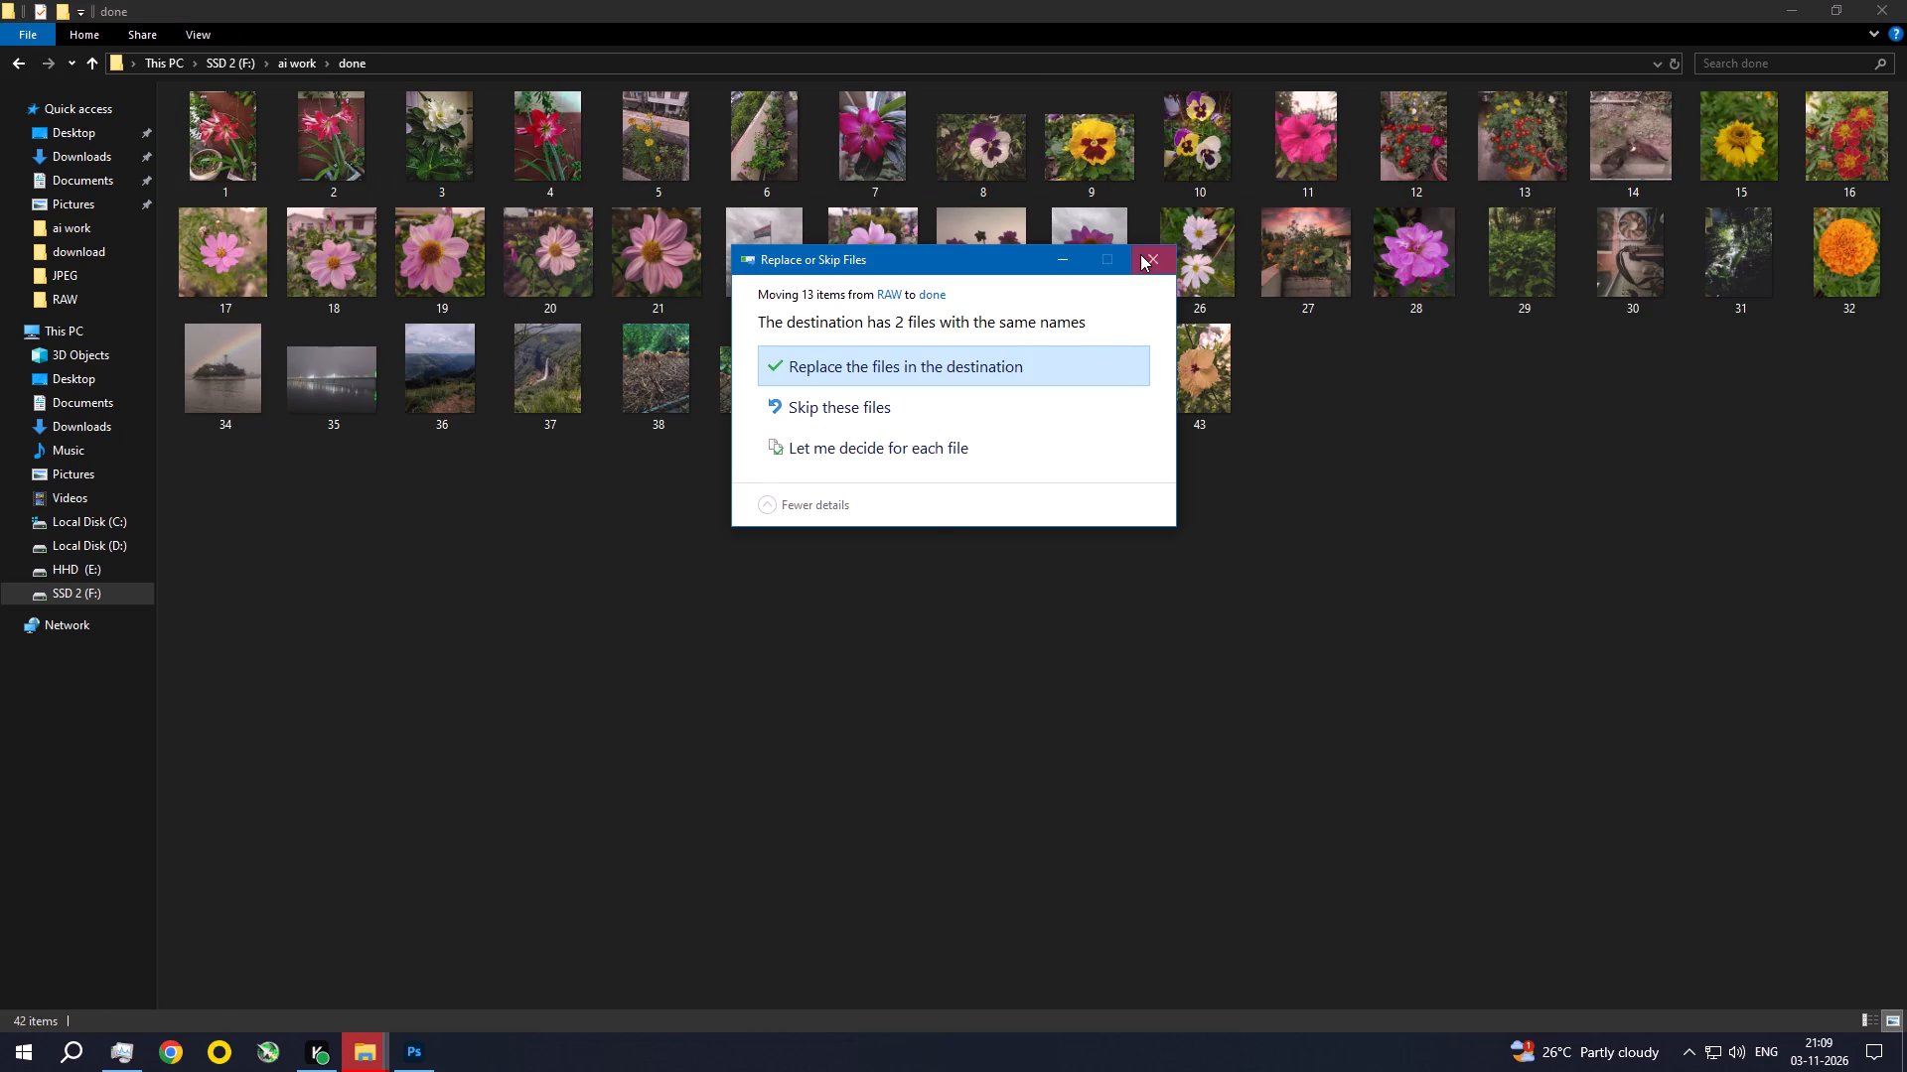
left_click(1140, 254)
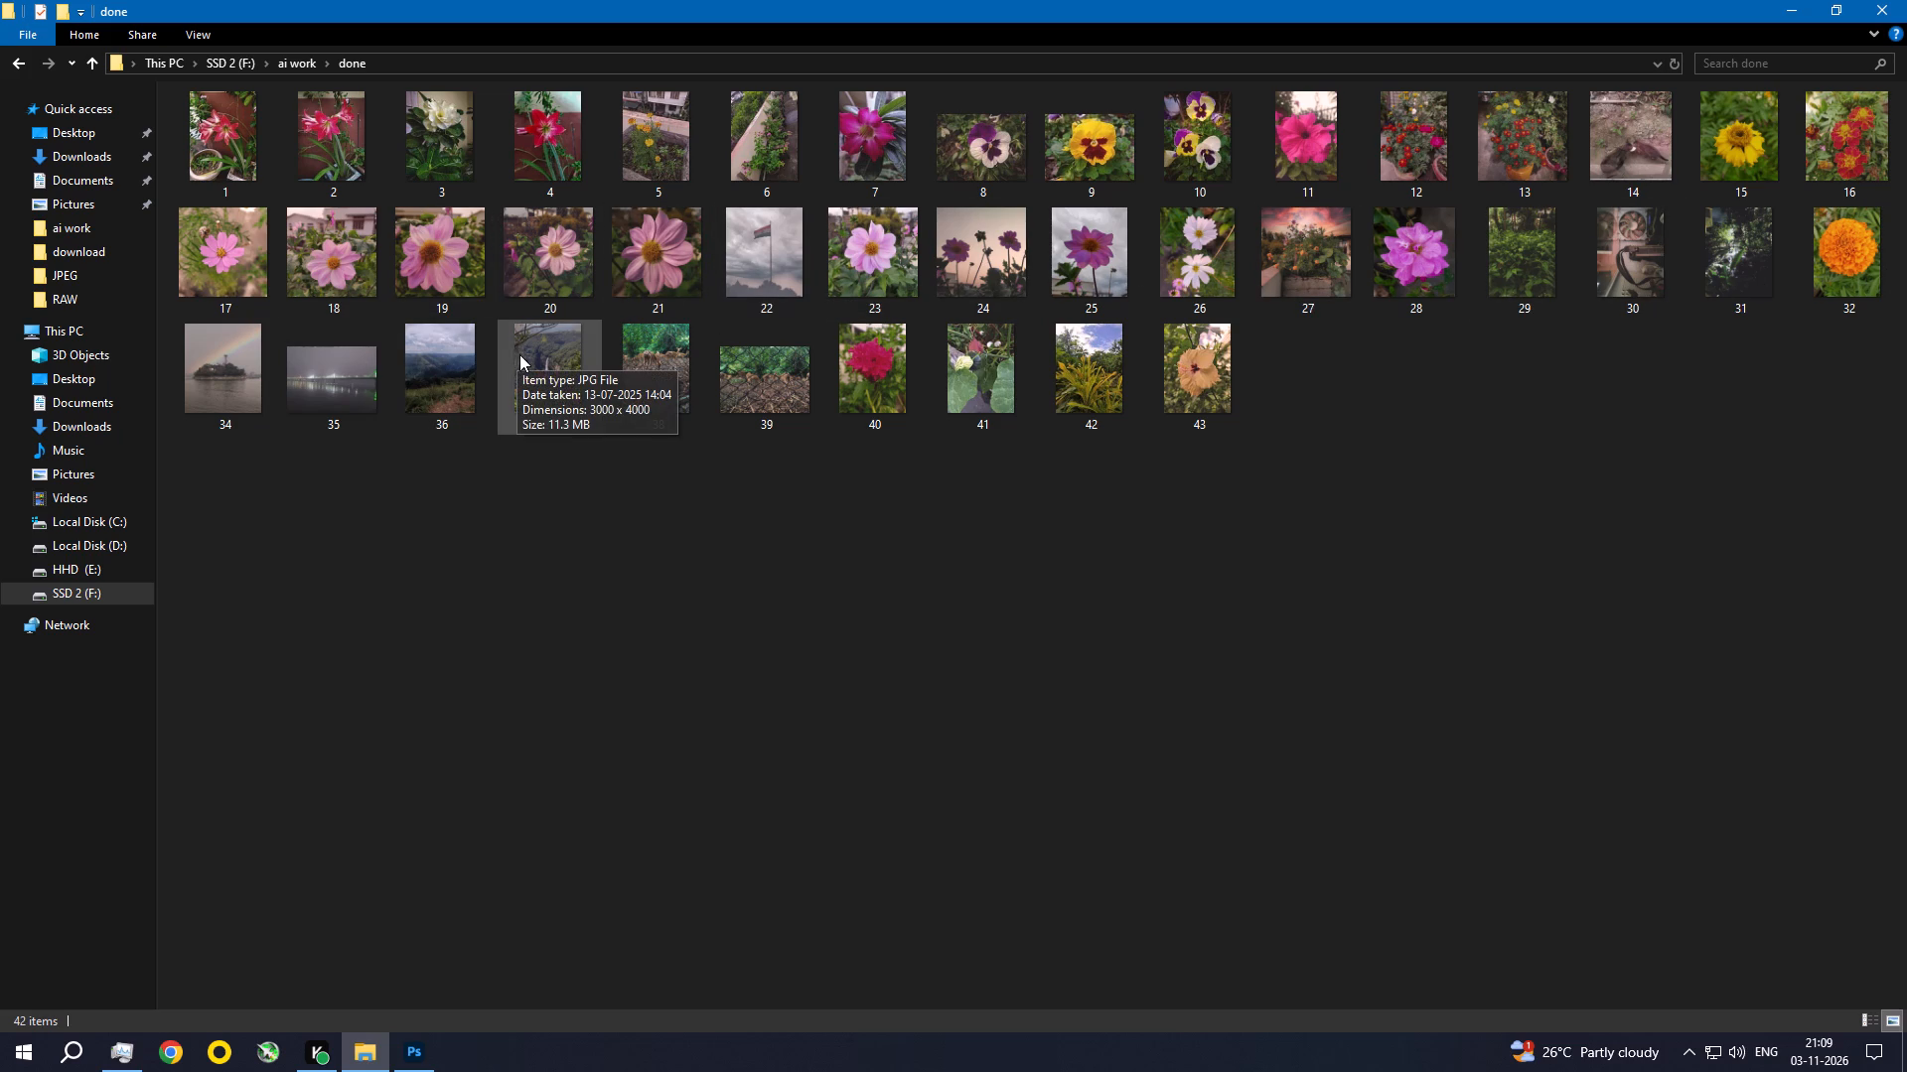
left_click(583, 547)
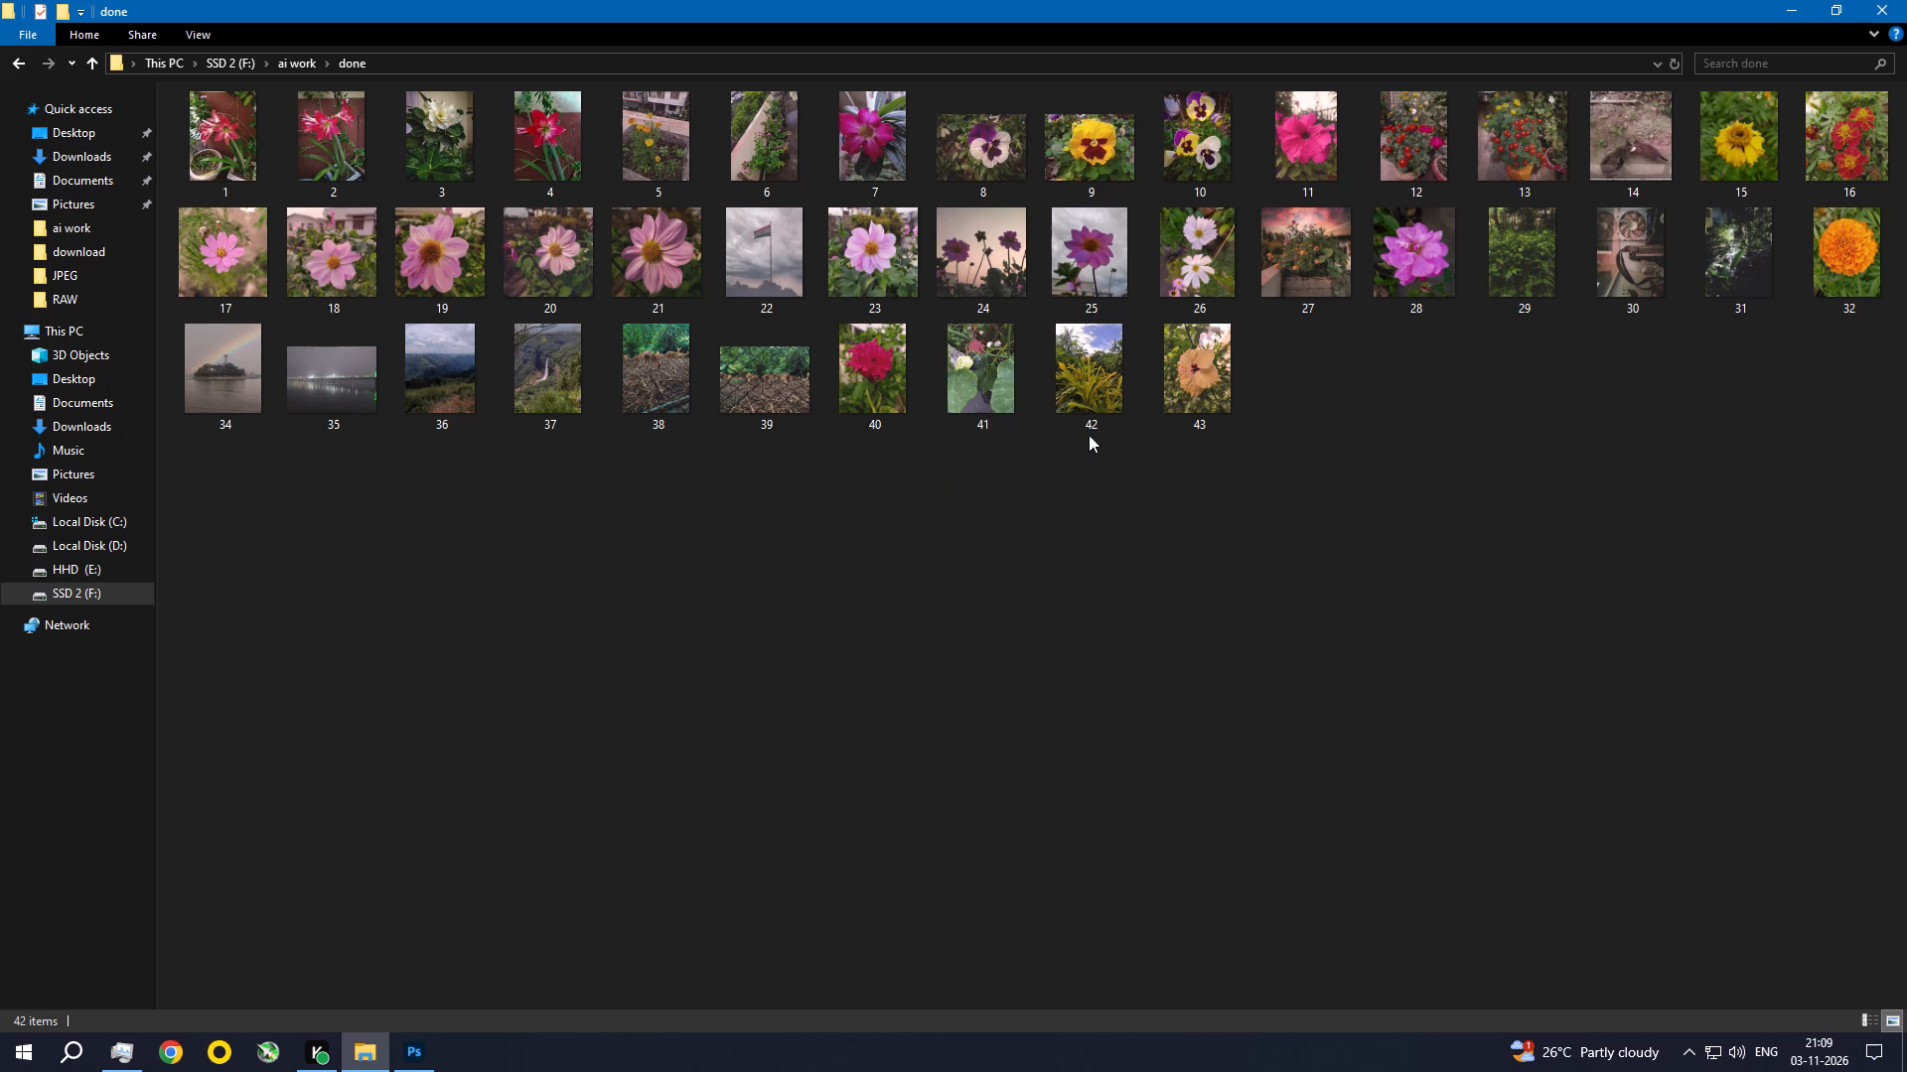
Rename photo 31 in the RAW folder, the figure against a red wall, as 33.
left_click(25, 65)
double_click(608, 221)
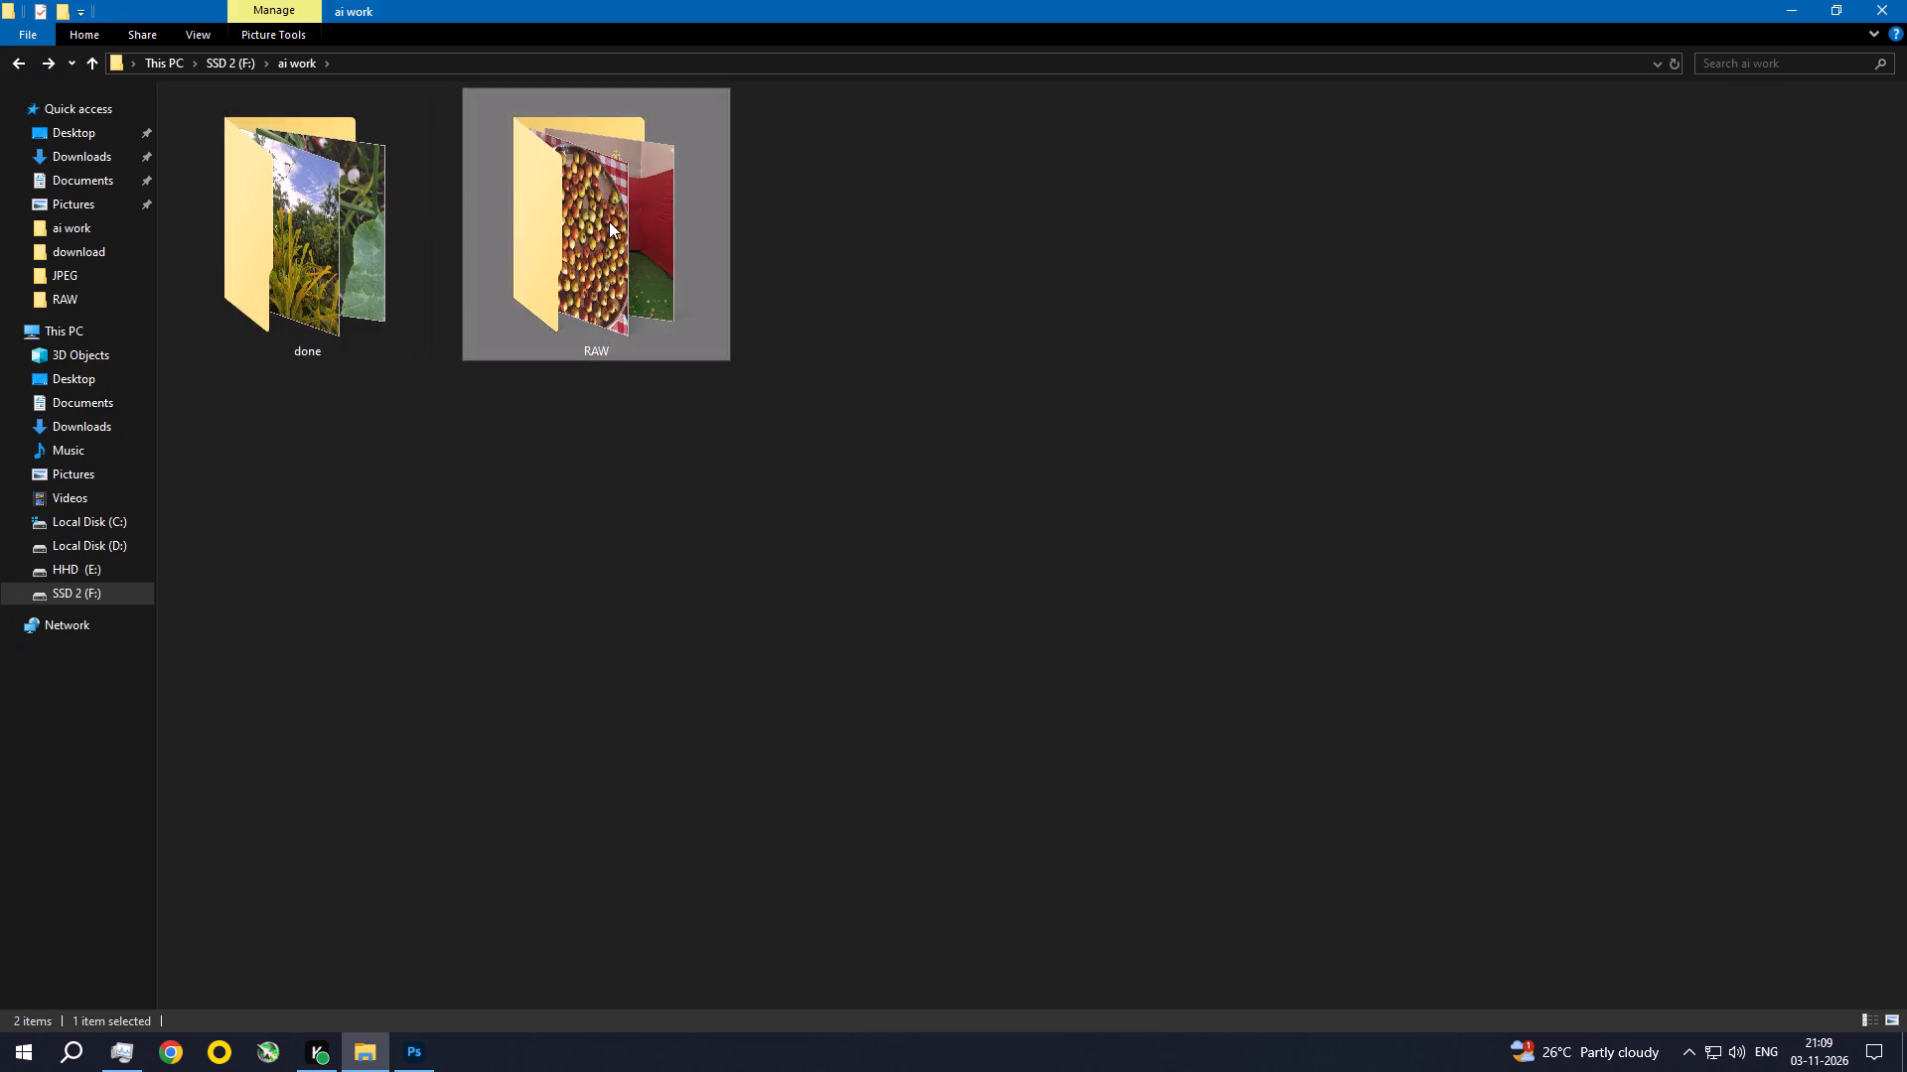
left_click(355, 157)
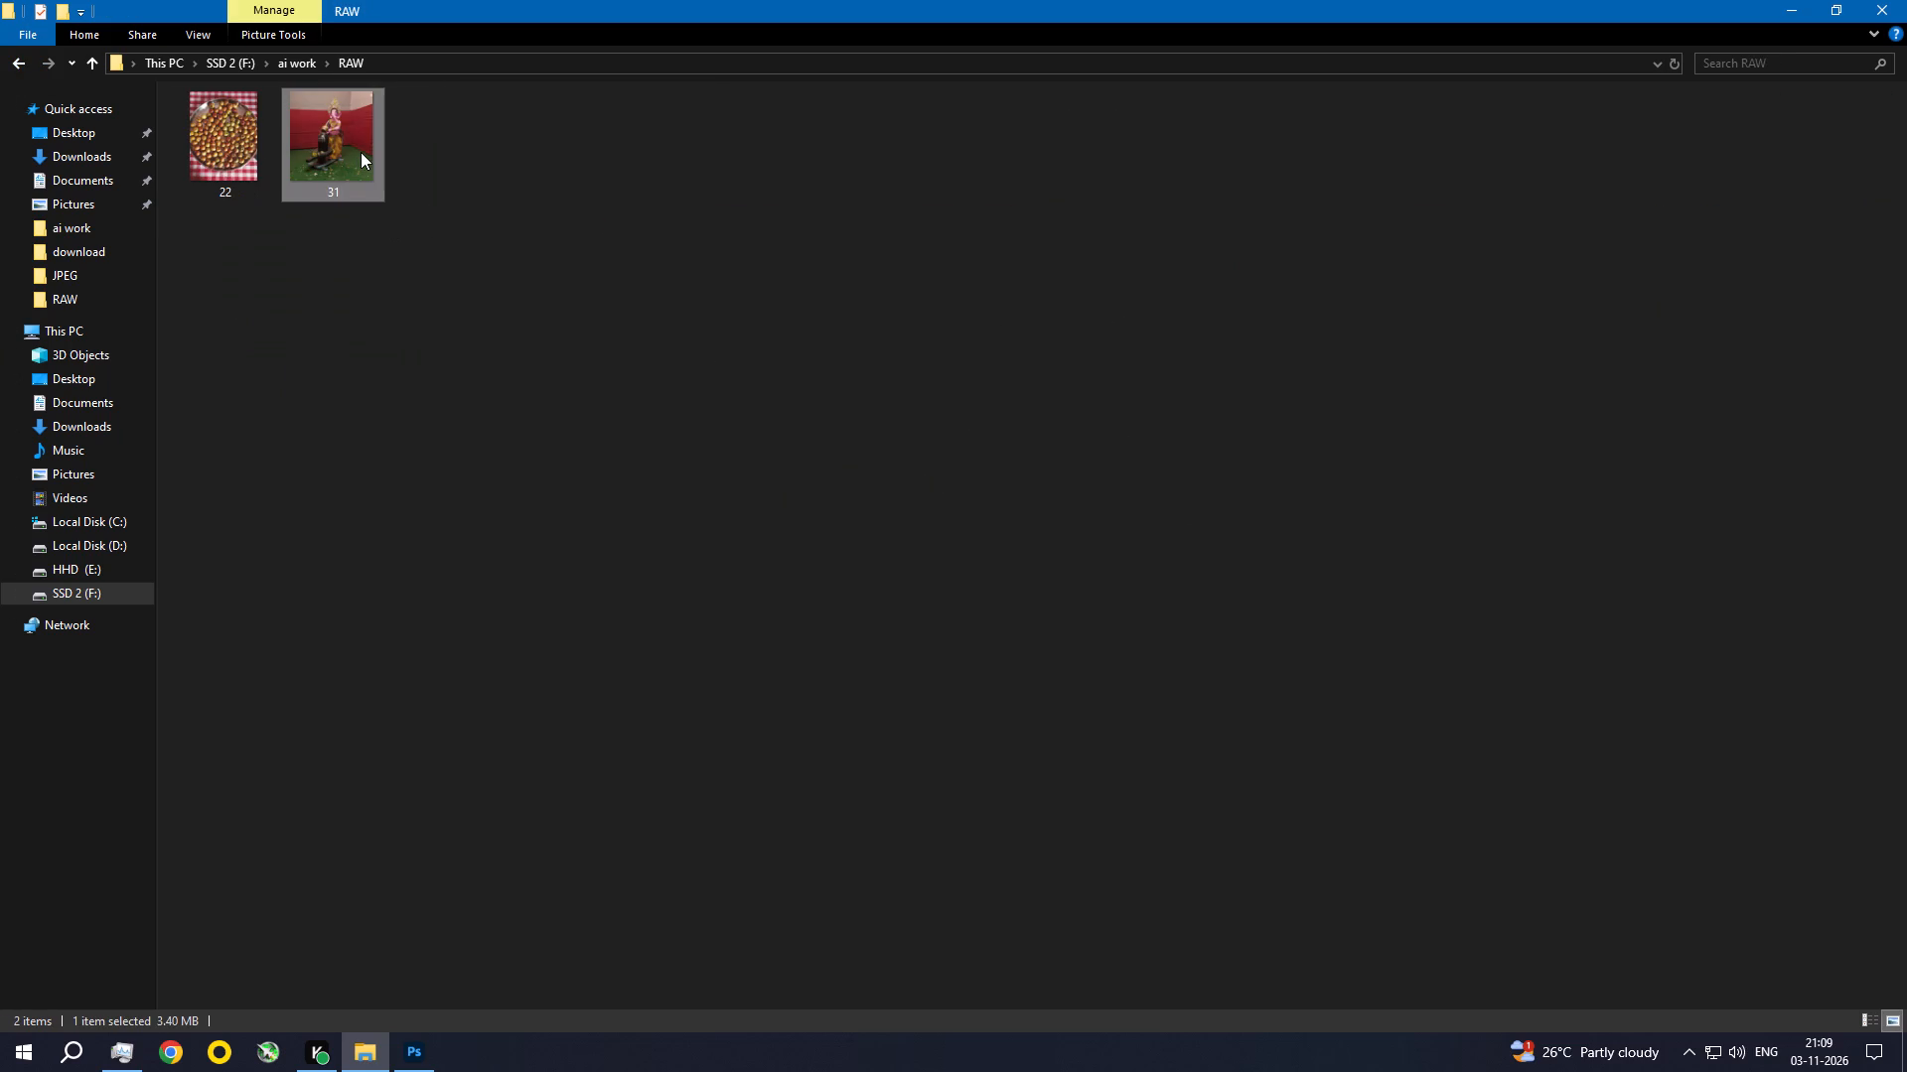
key("F2")
type("33")
key("Return")
Move photo 33 from the RAW folder into the done folder and refresh the file listing.
key("ctrl+x")
key("BackSpace")
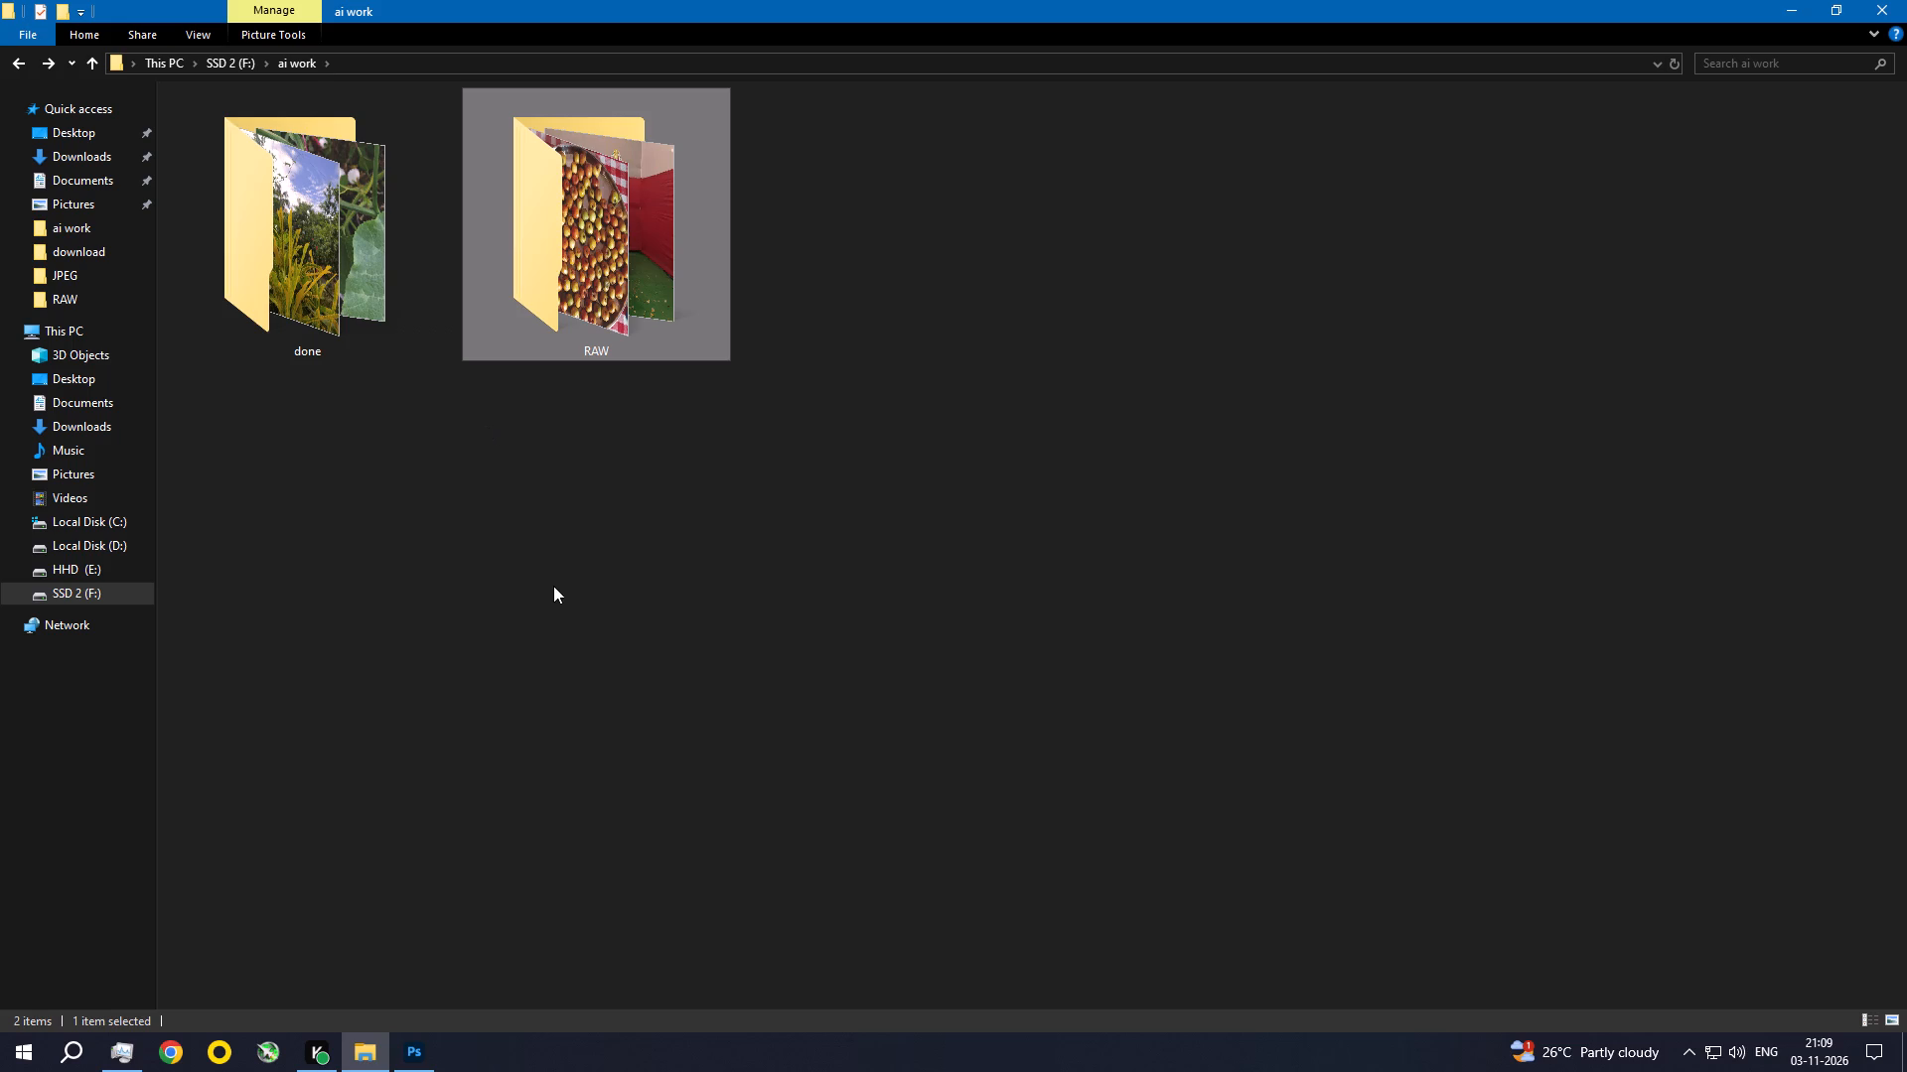
double_click(386, 289)
key("ctrl+v")
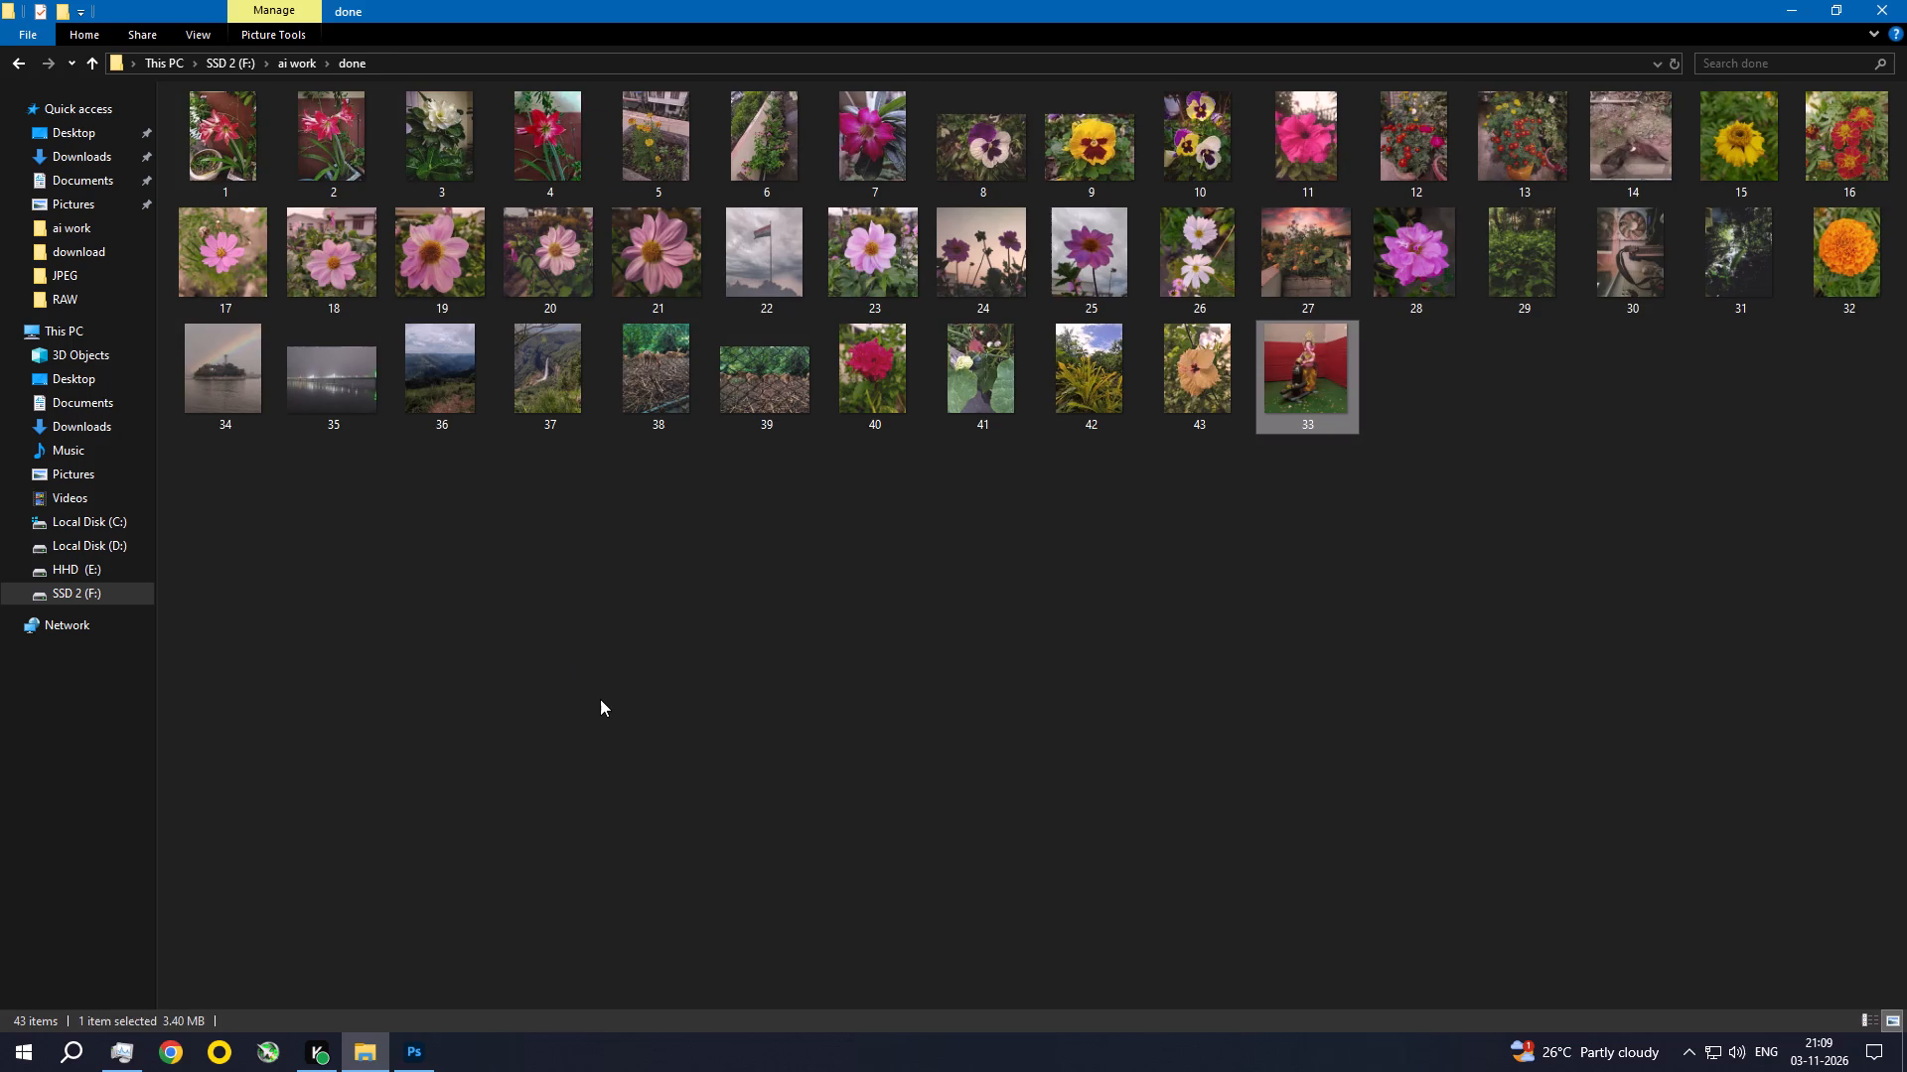
left_click(622, 594)
right_click(549, 549)
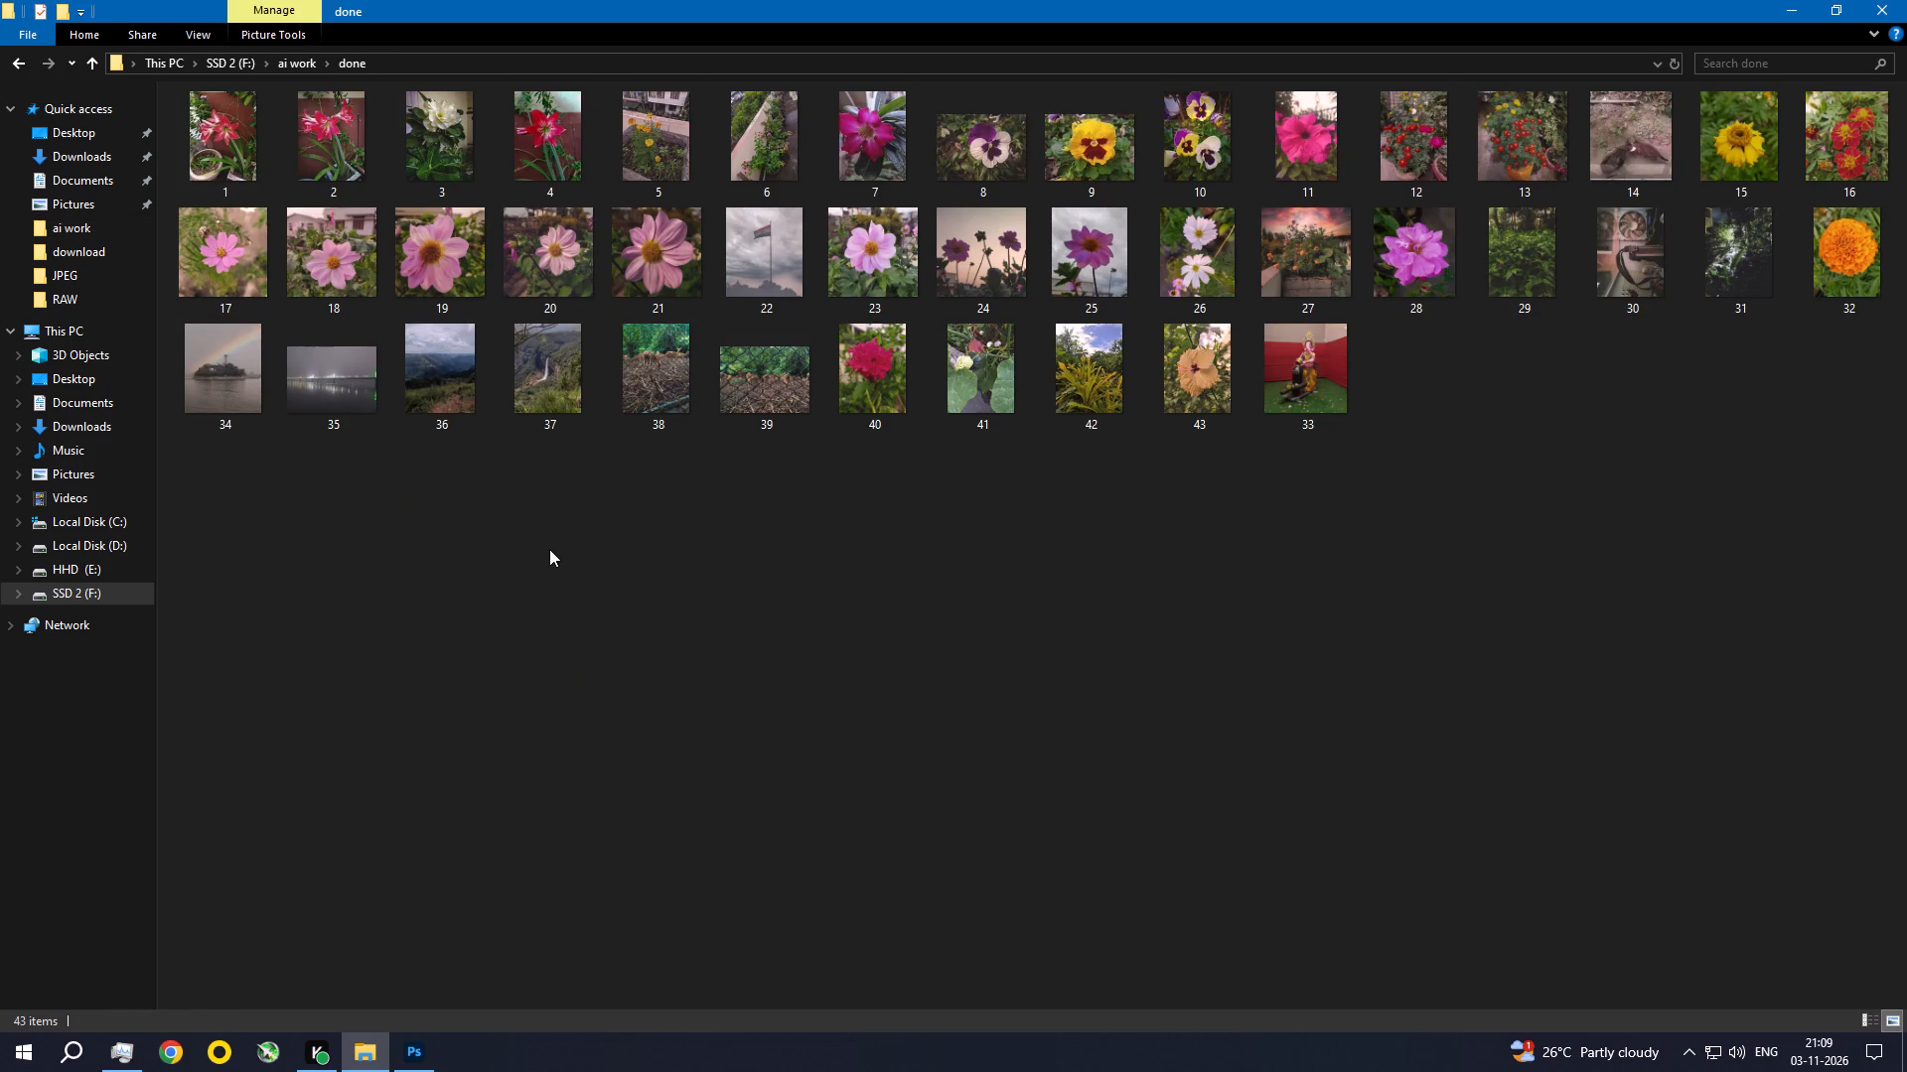
left_click(610, 640)
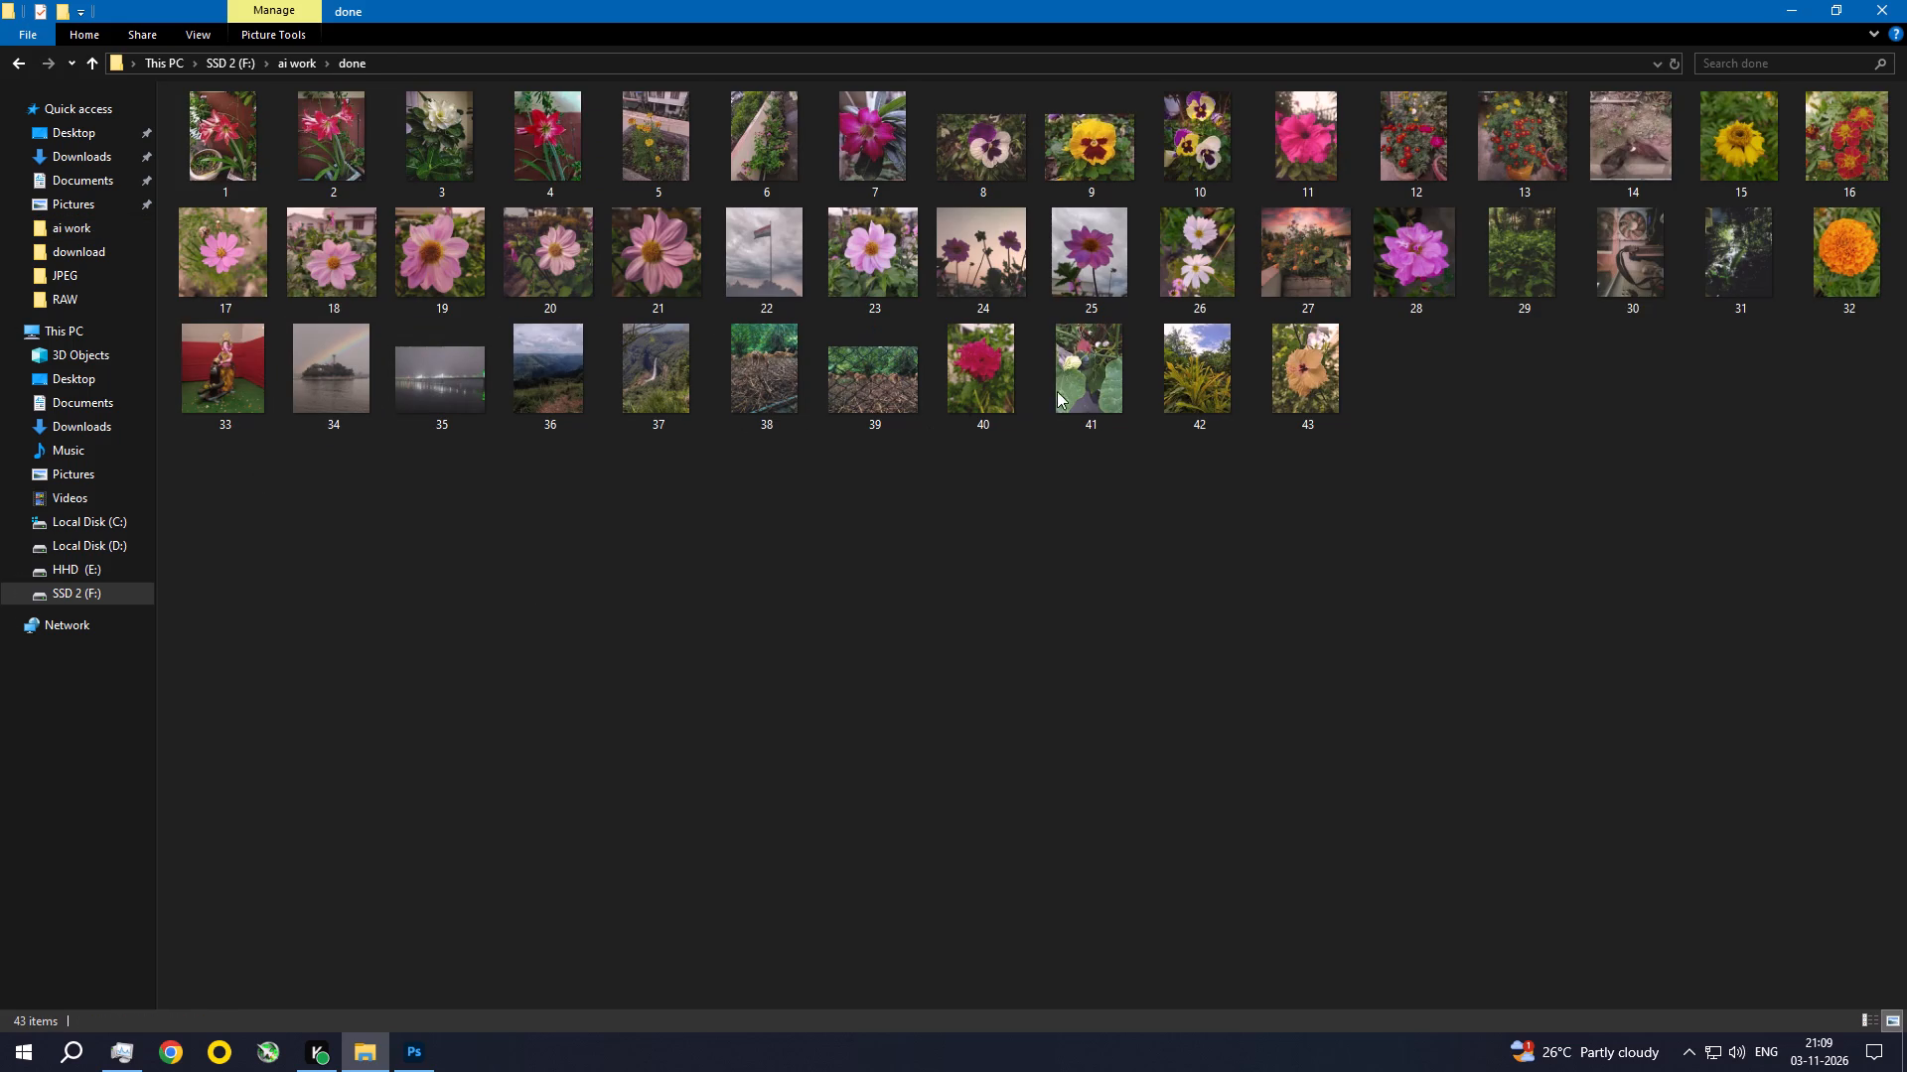
Rename the fruit tray photo 22 in the RAW folder as 44.
left_click(16, 64)
double_click(503, 234)
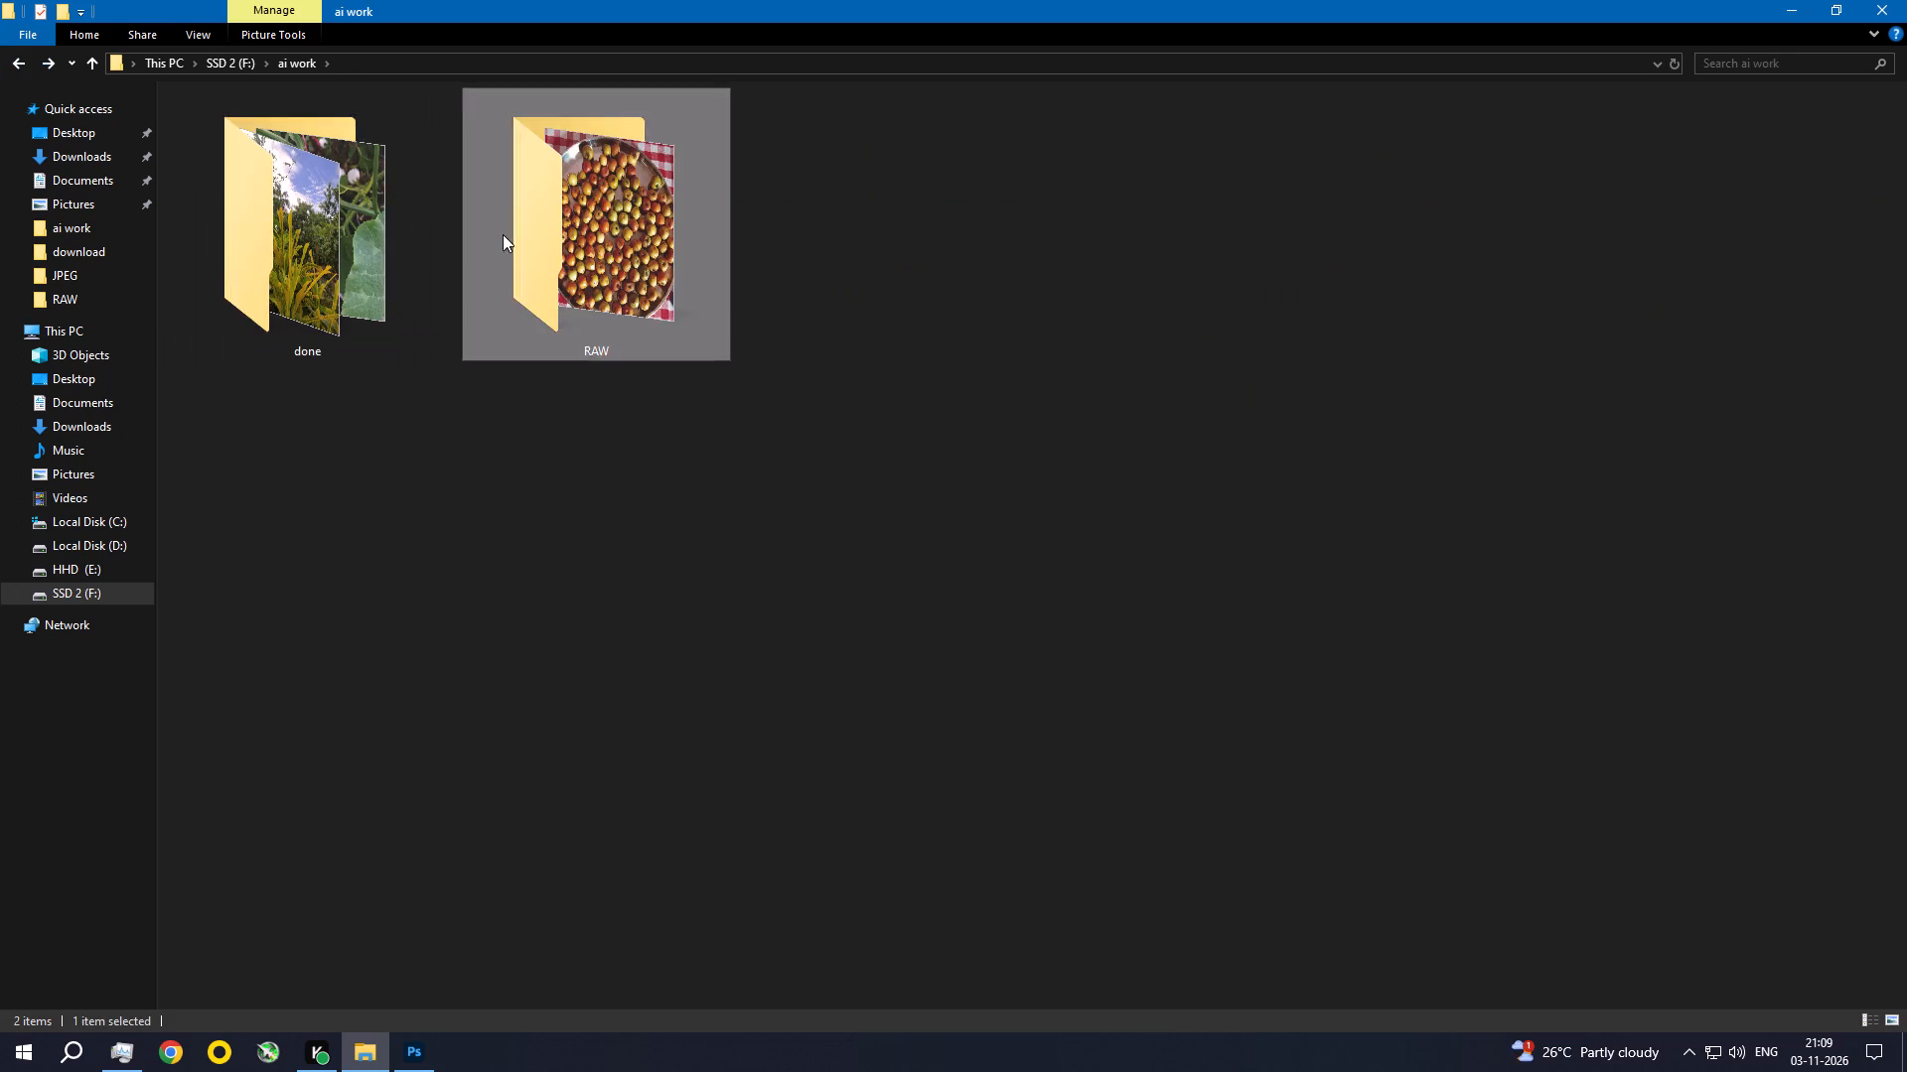
right_click(235, 169)
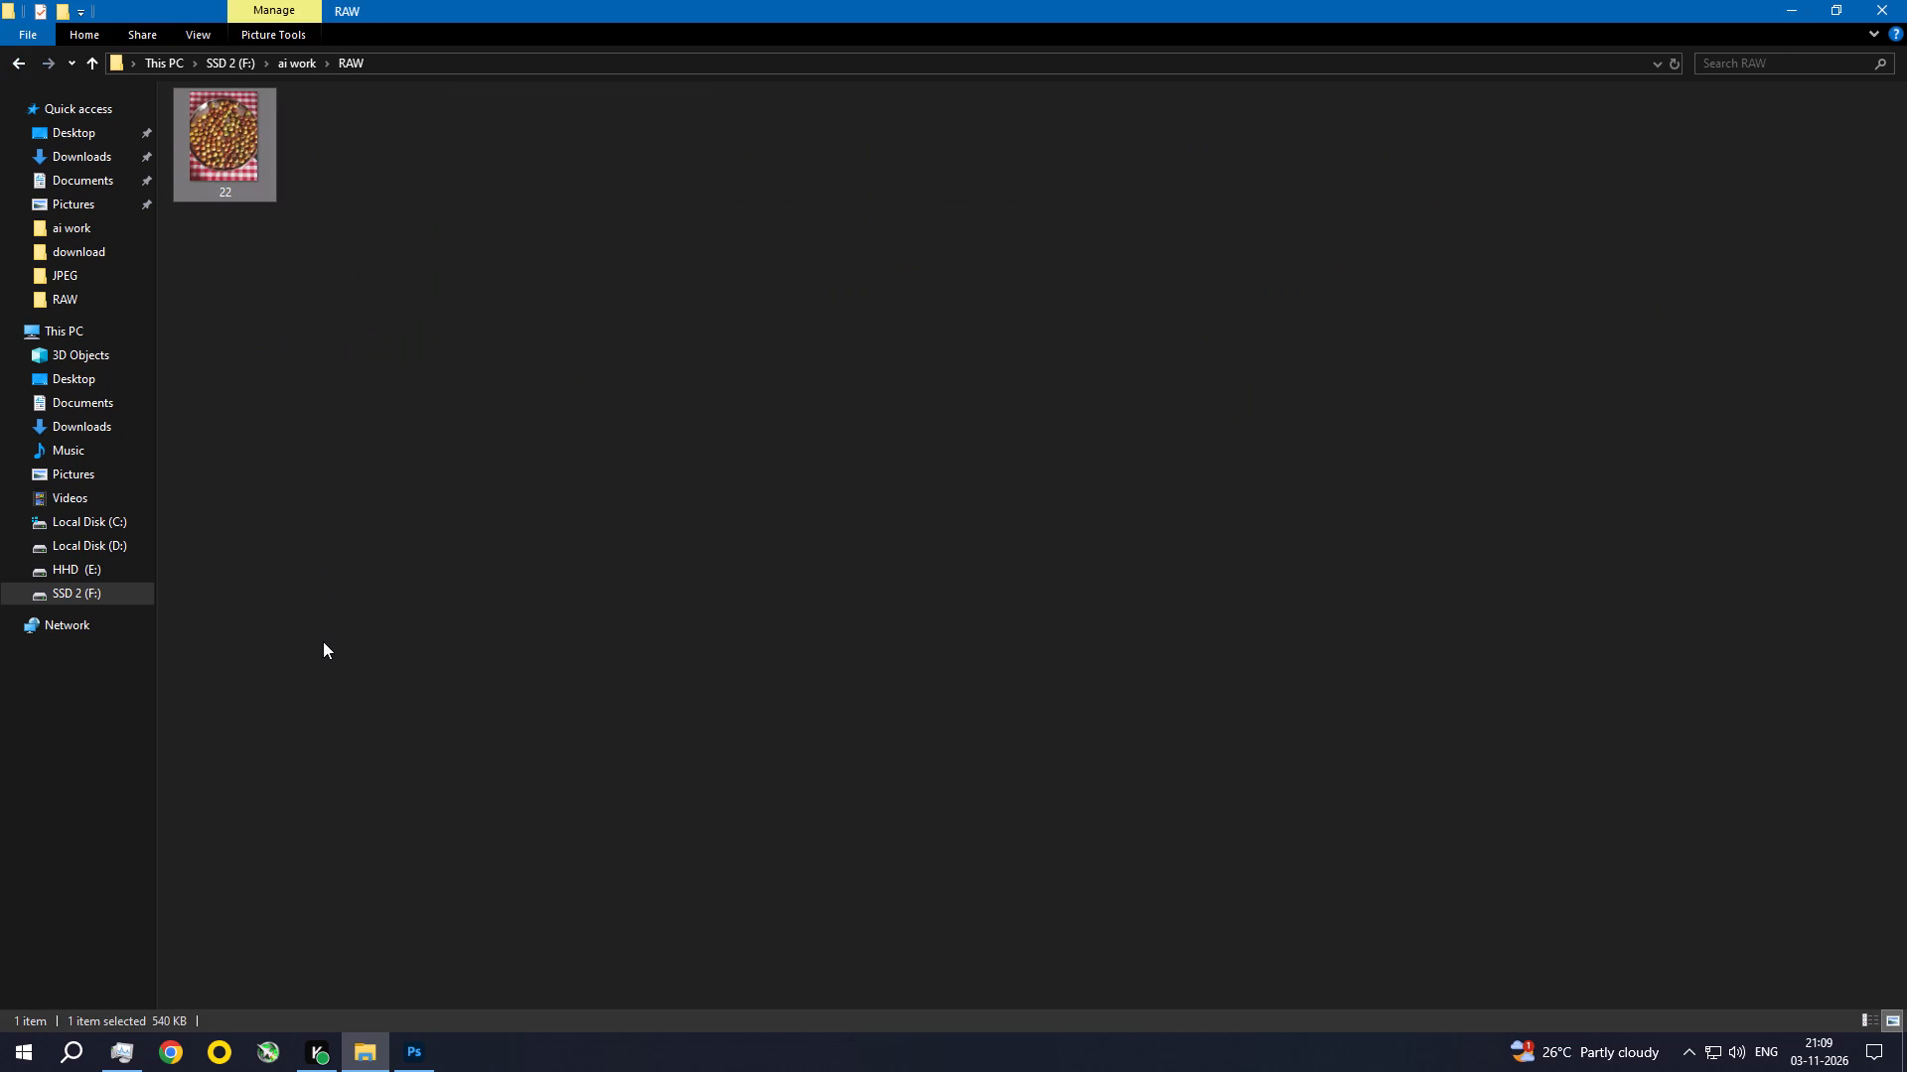
right_click(210, 169)
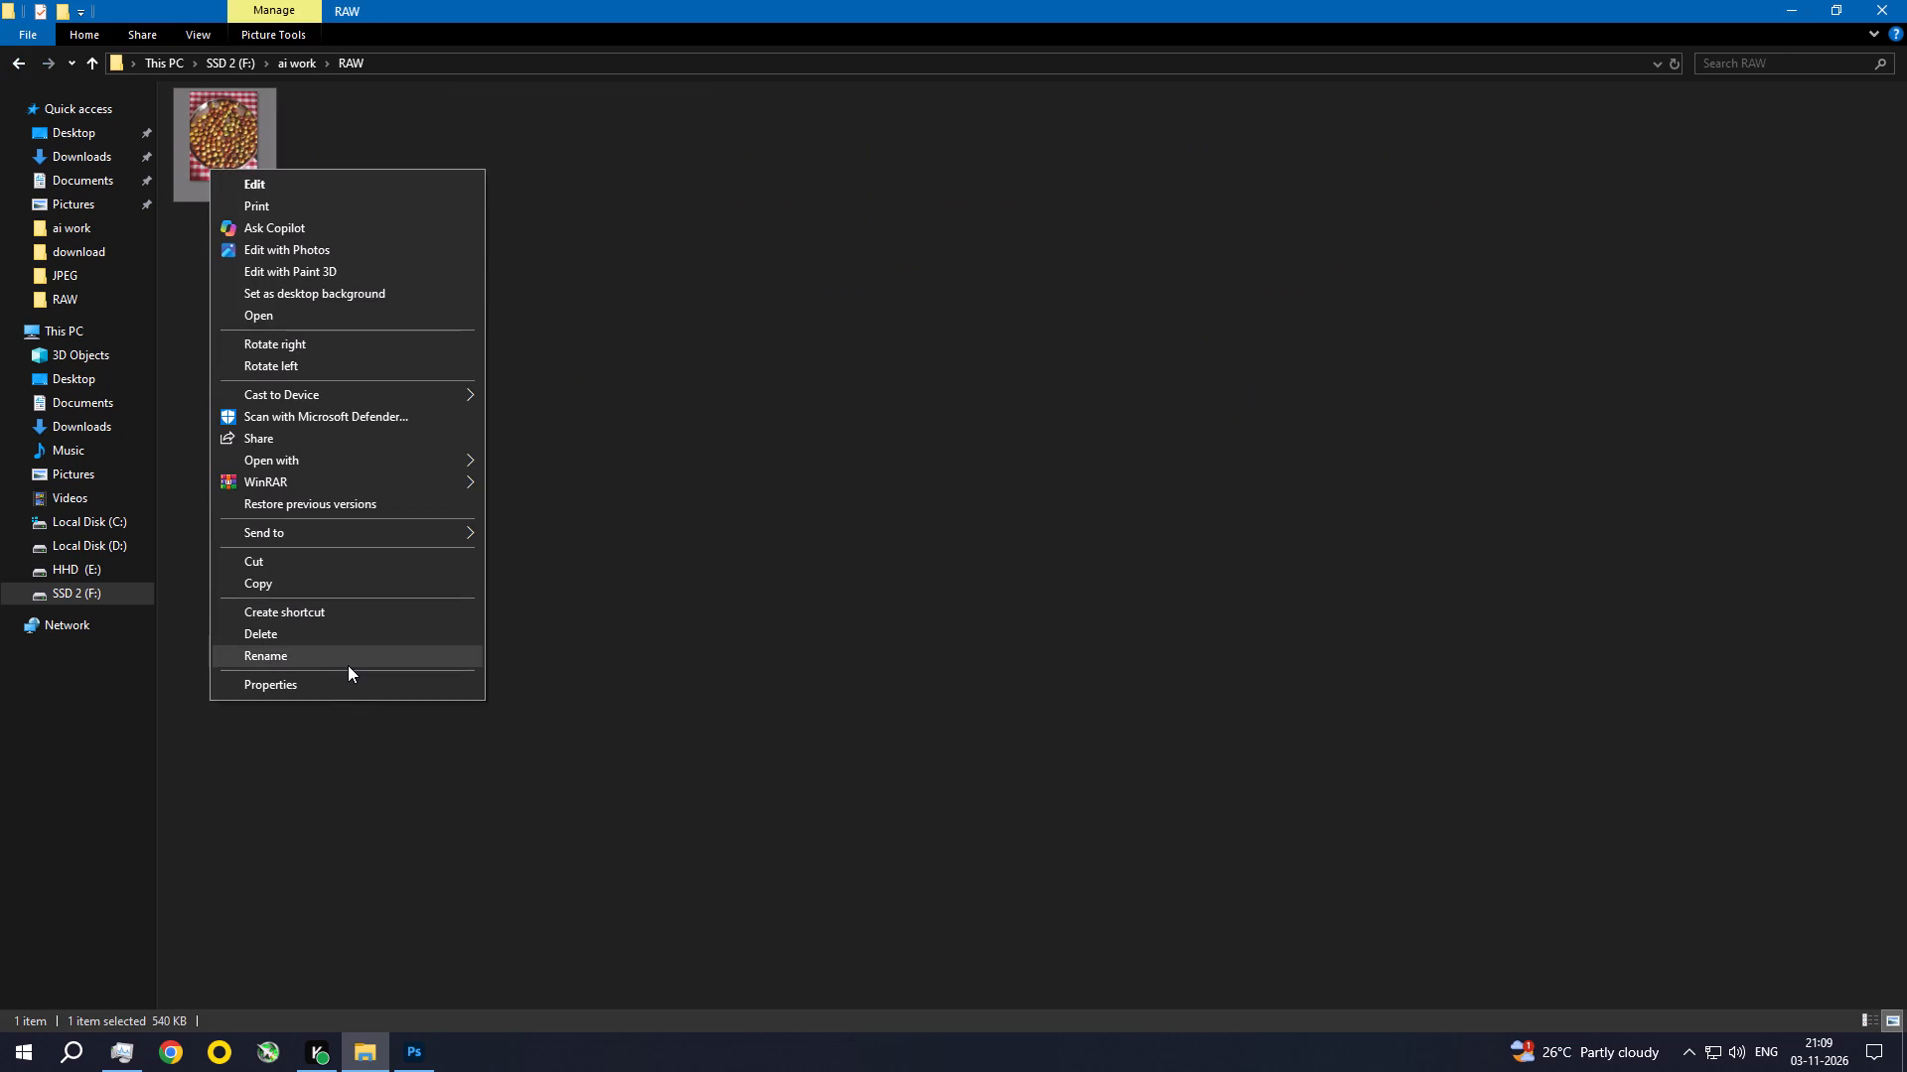
left_click(348, 665)
type("44")
key("Return")
key("Return")
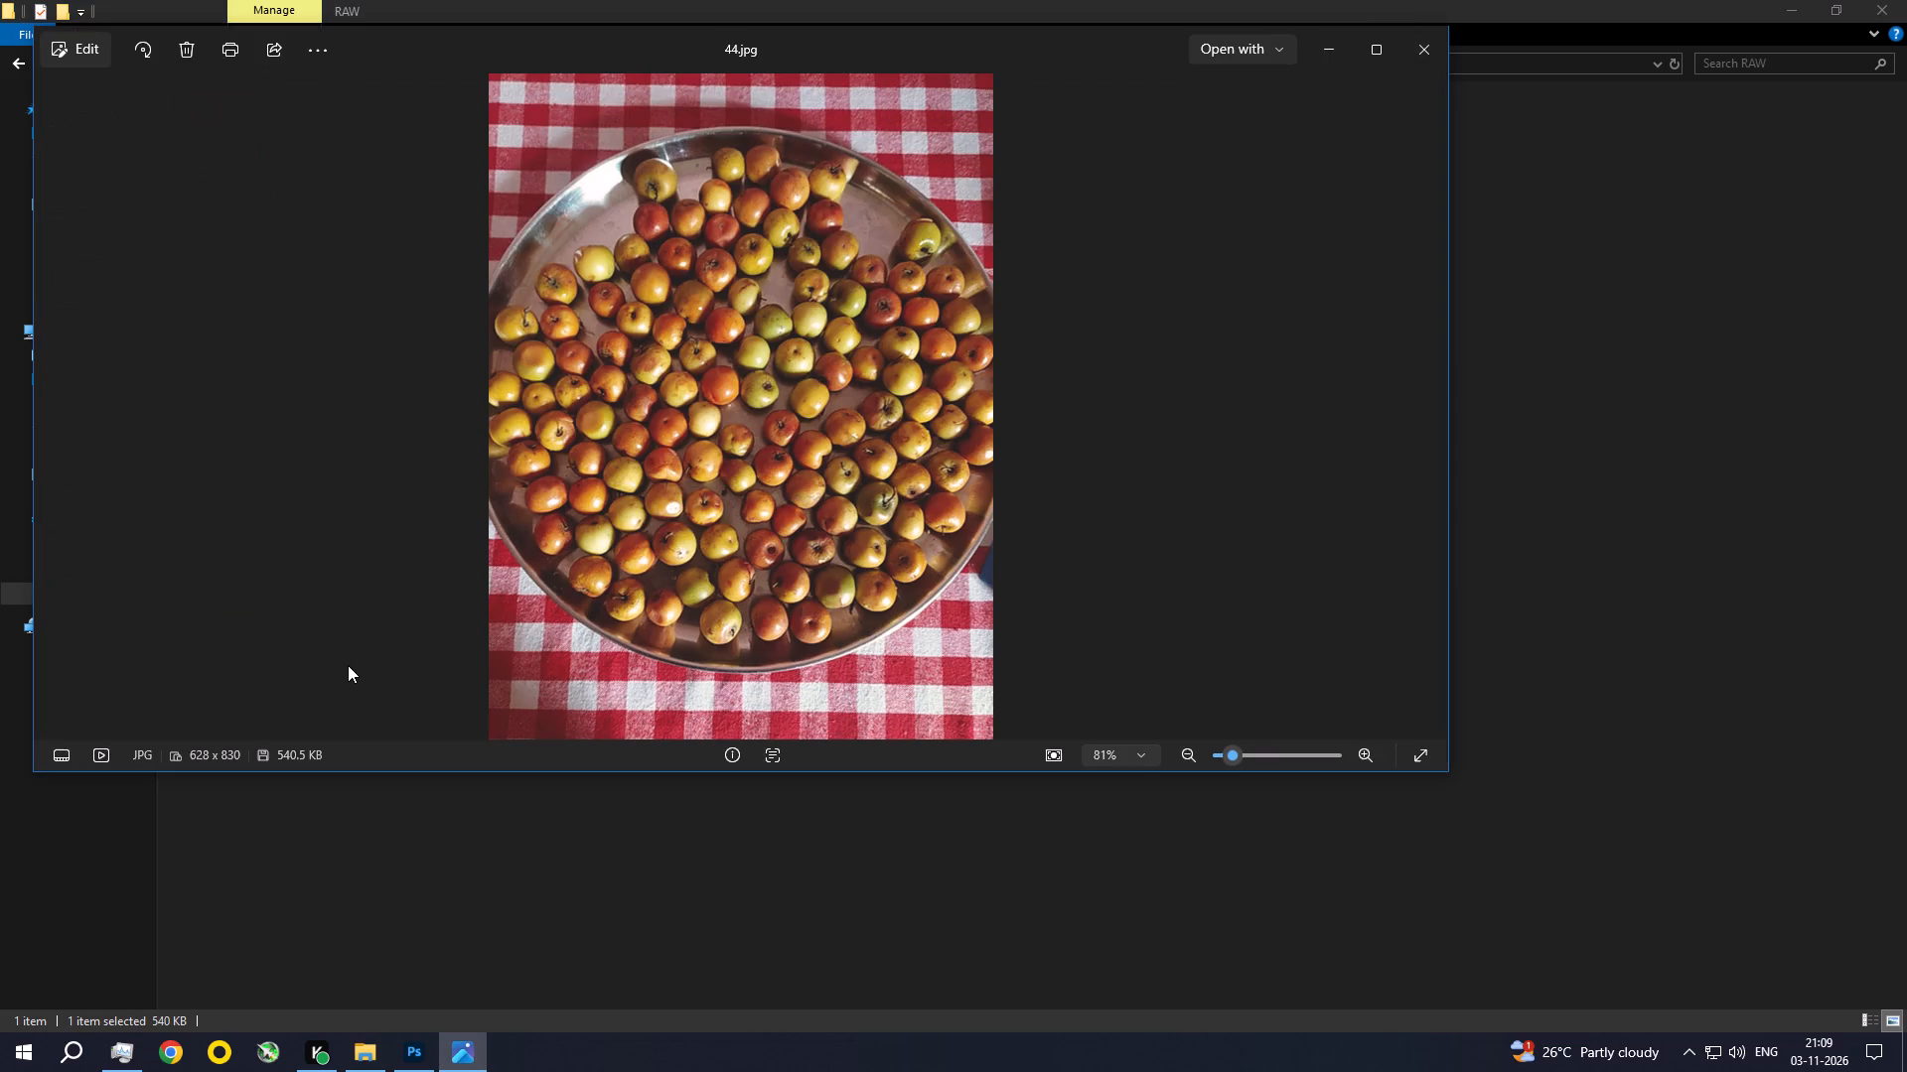
left_click(1426, 44)
Move photo 44 from the RAW folder into the done folder and refresh the file listing.
key("ctrl+x")
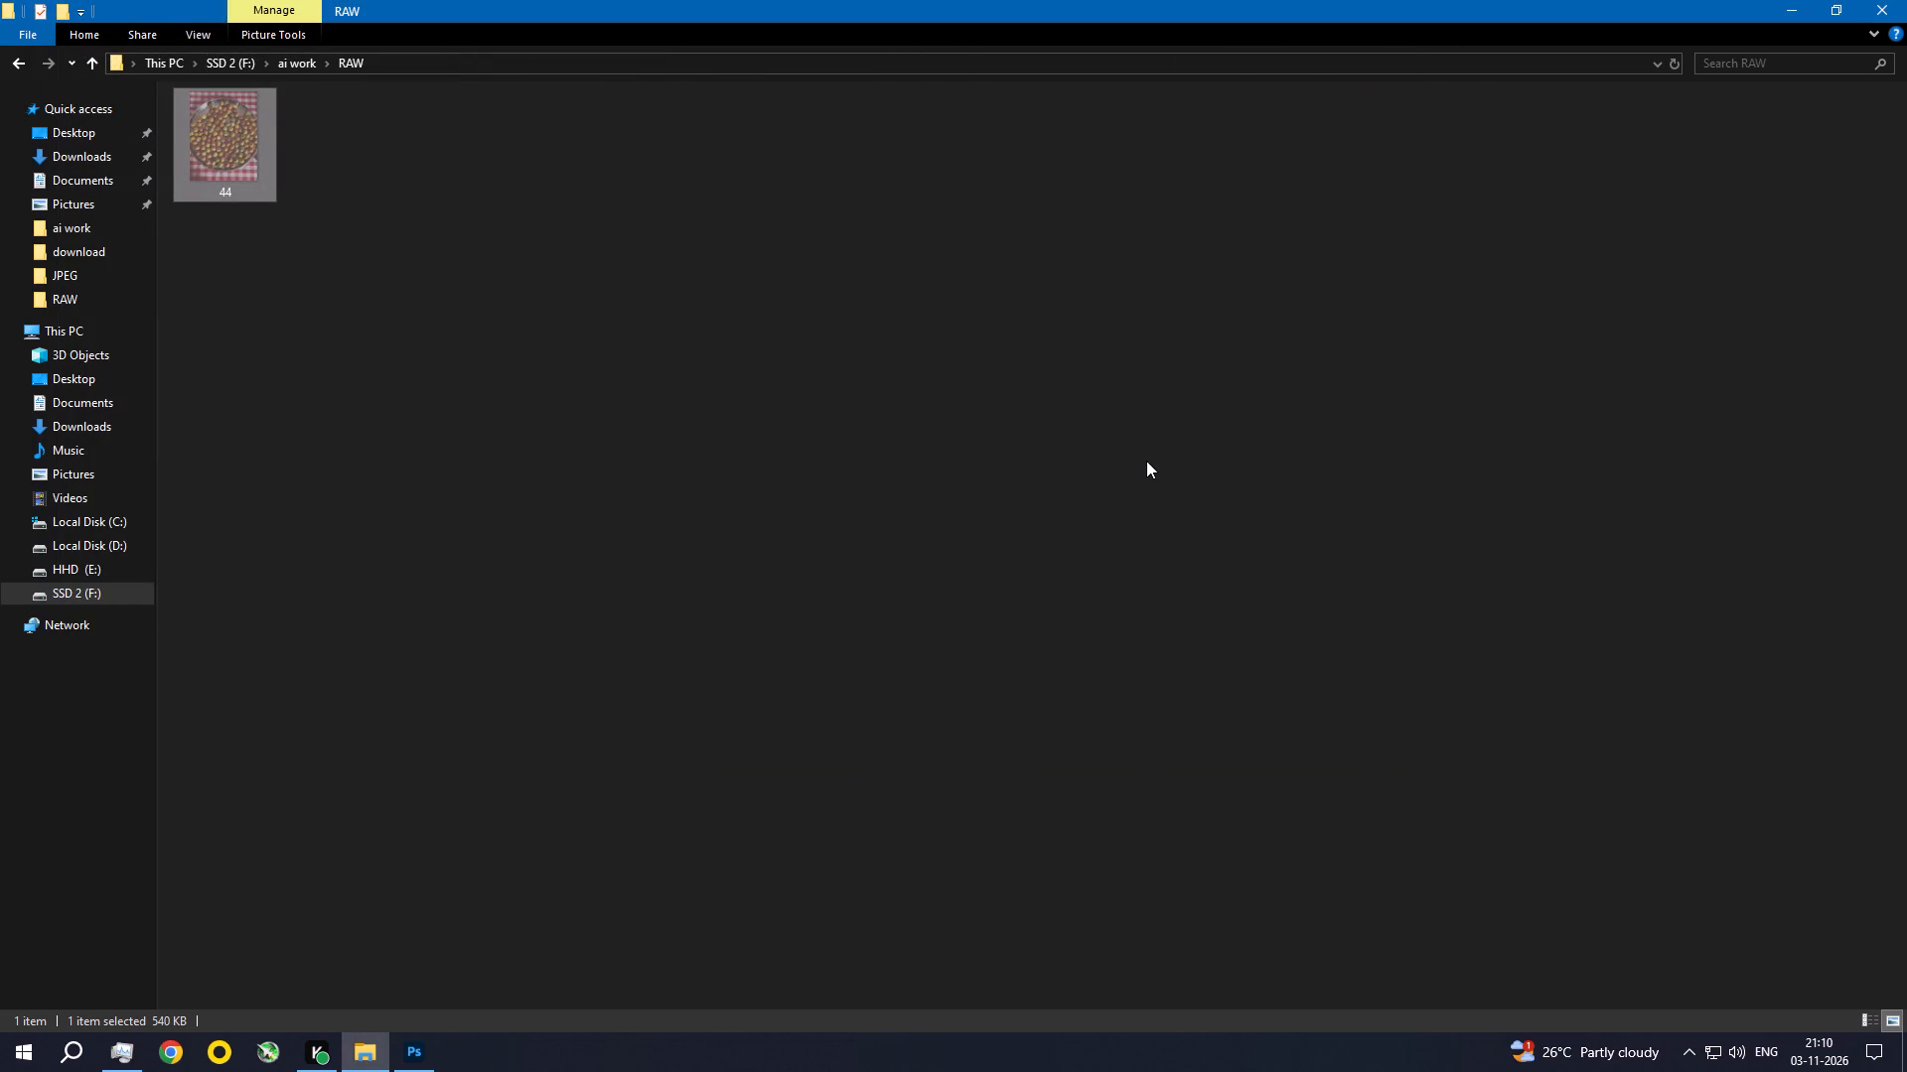
key("BackSpace")
double_click(266, 228)
left_click(820, 857)
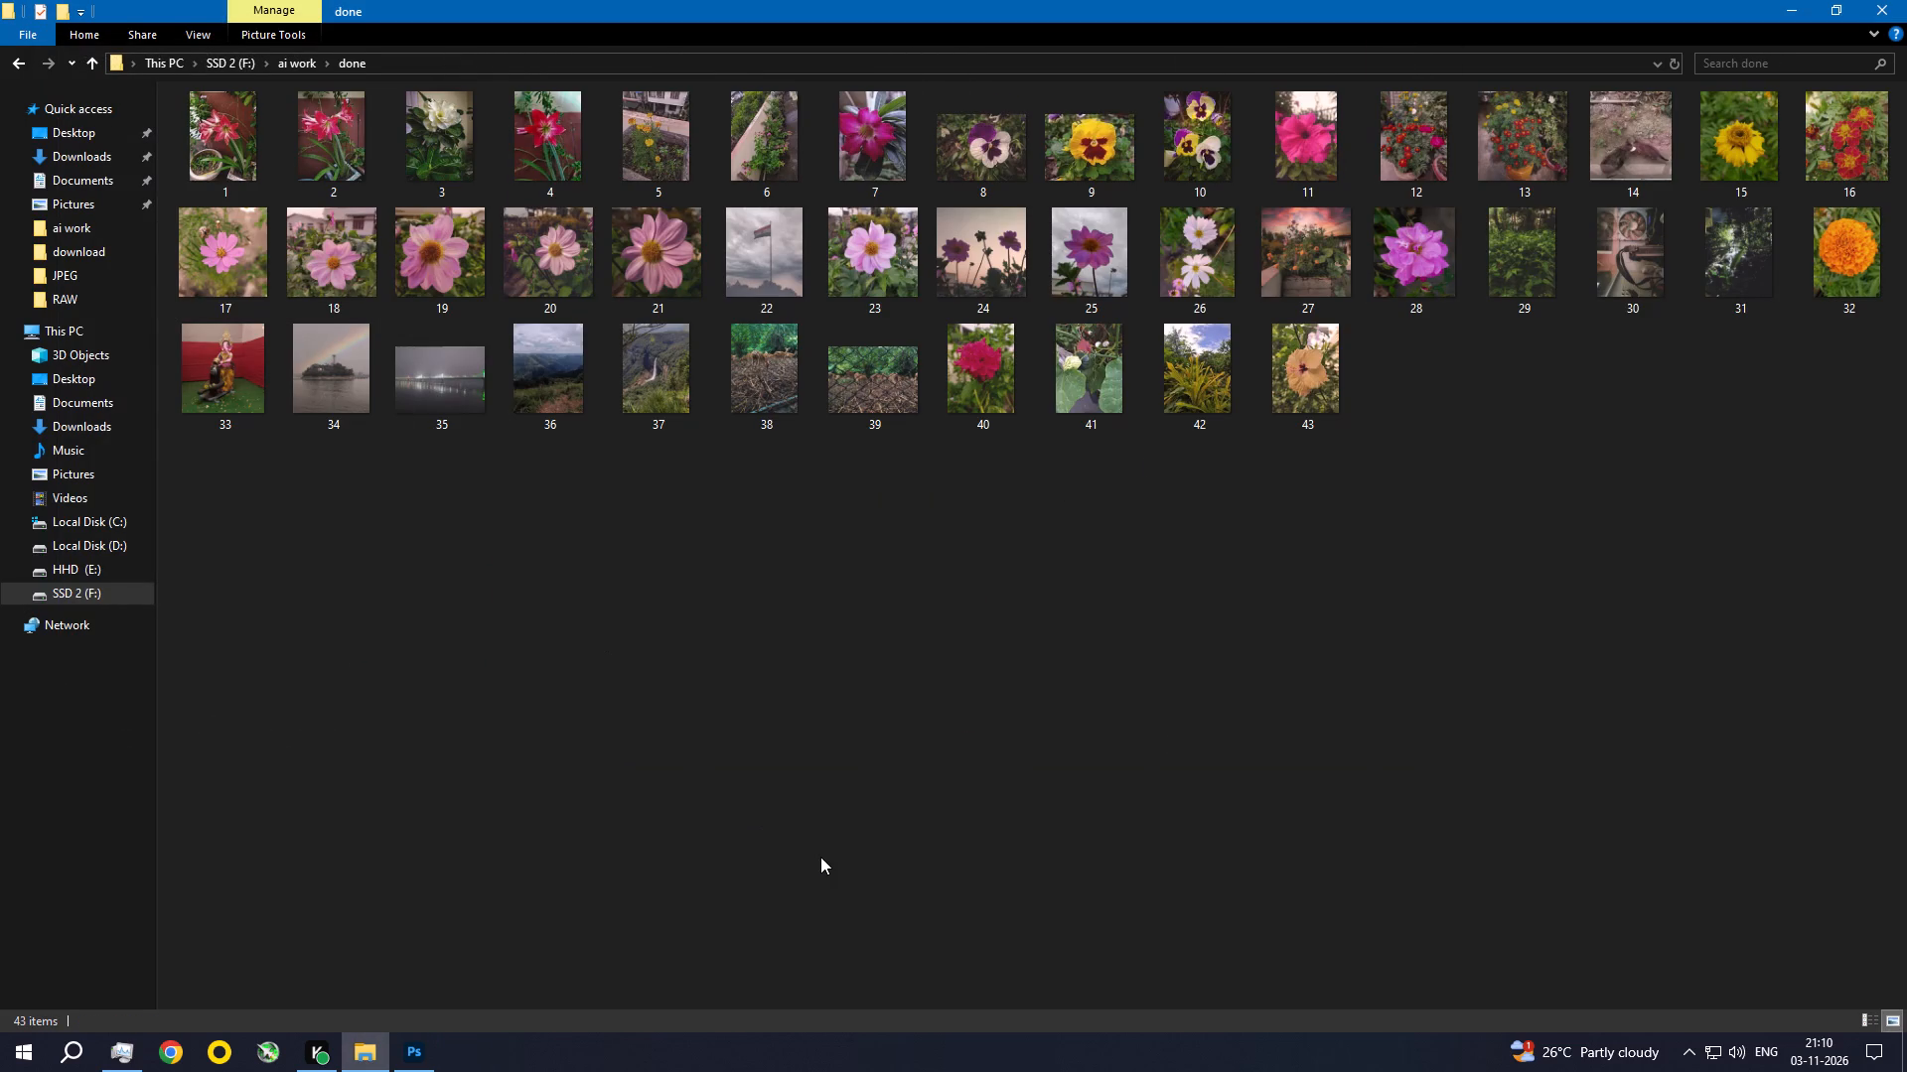
key("ctrl+v")
left_click(707, 778)
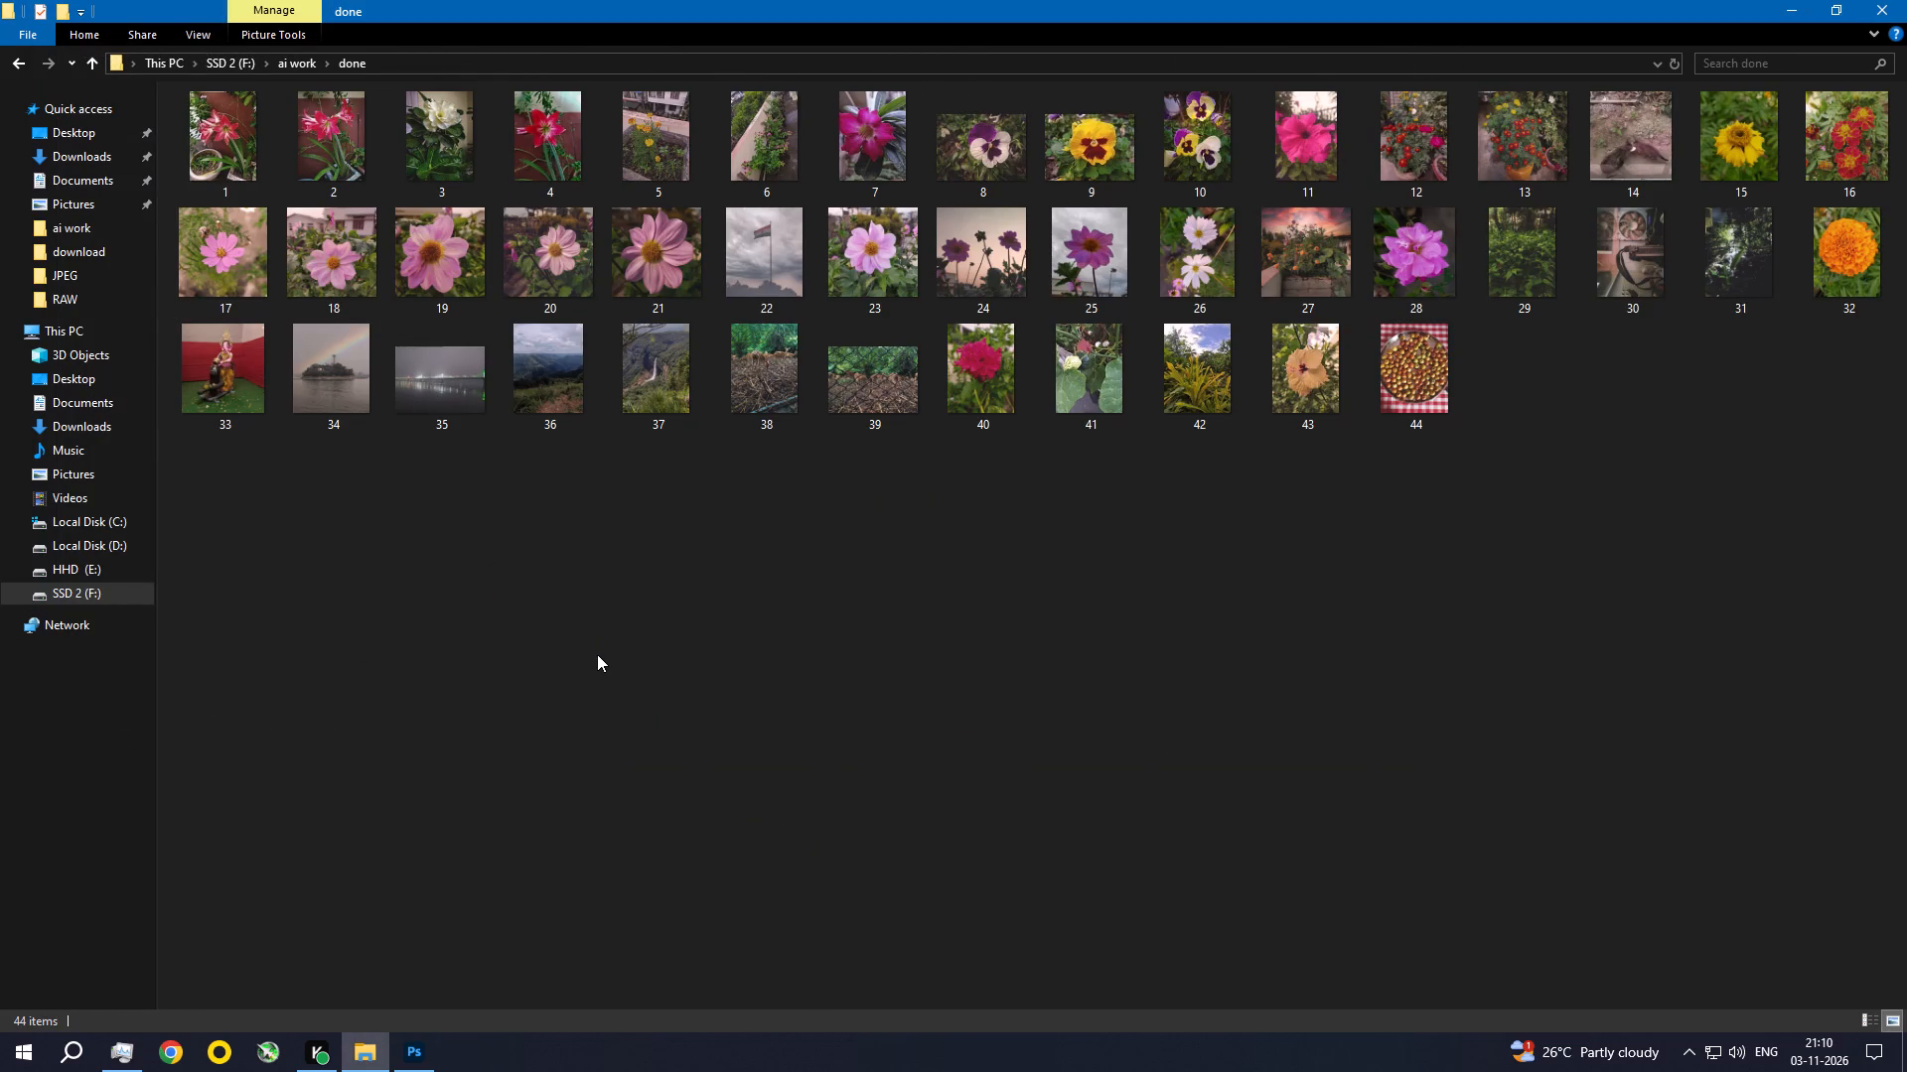
right_click(522, 556)
left_click(616, 645)
Delete the emptied RAW folder from the ai work folder.
key("BackSpace")
left_click(689, 305)
key("Delete")
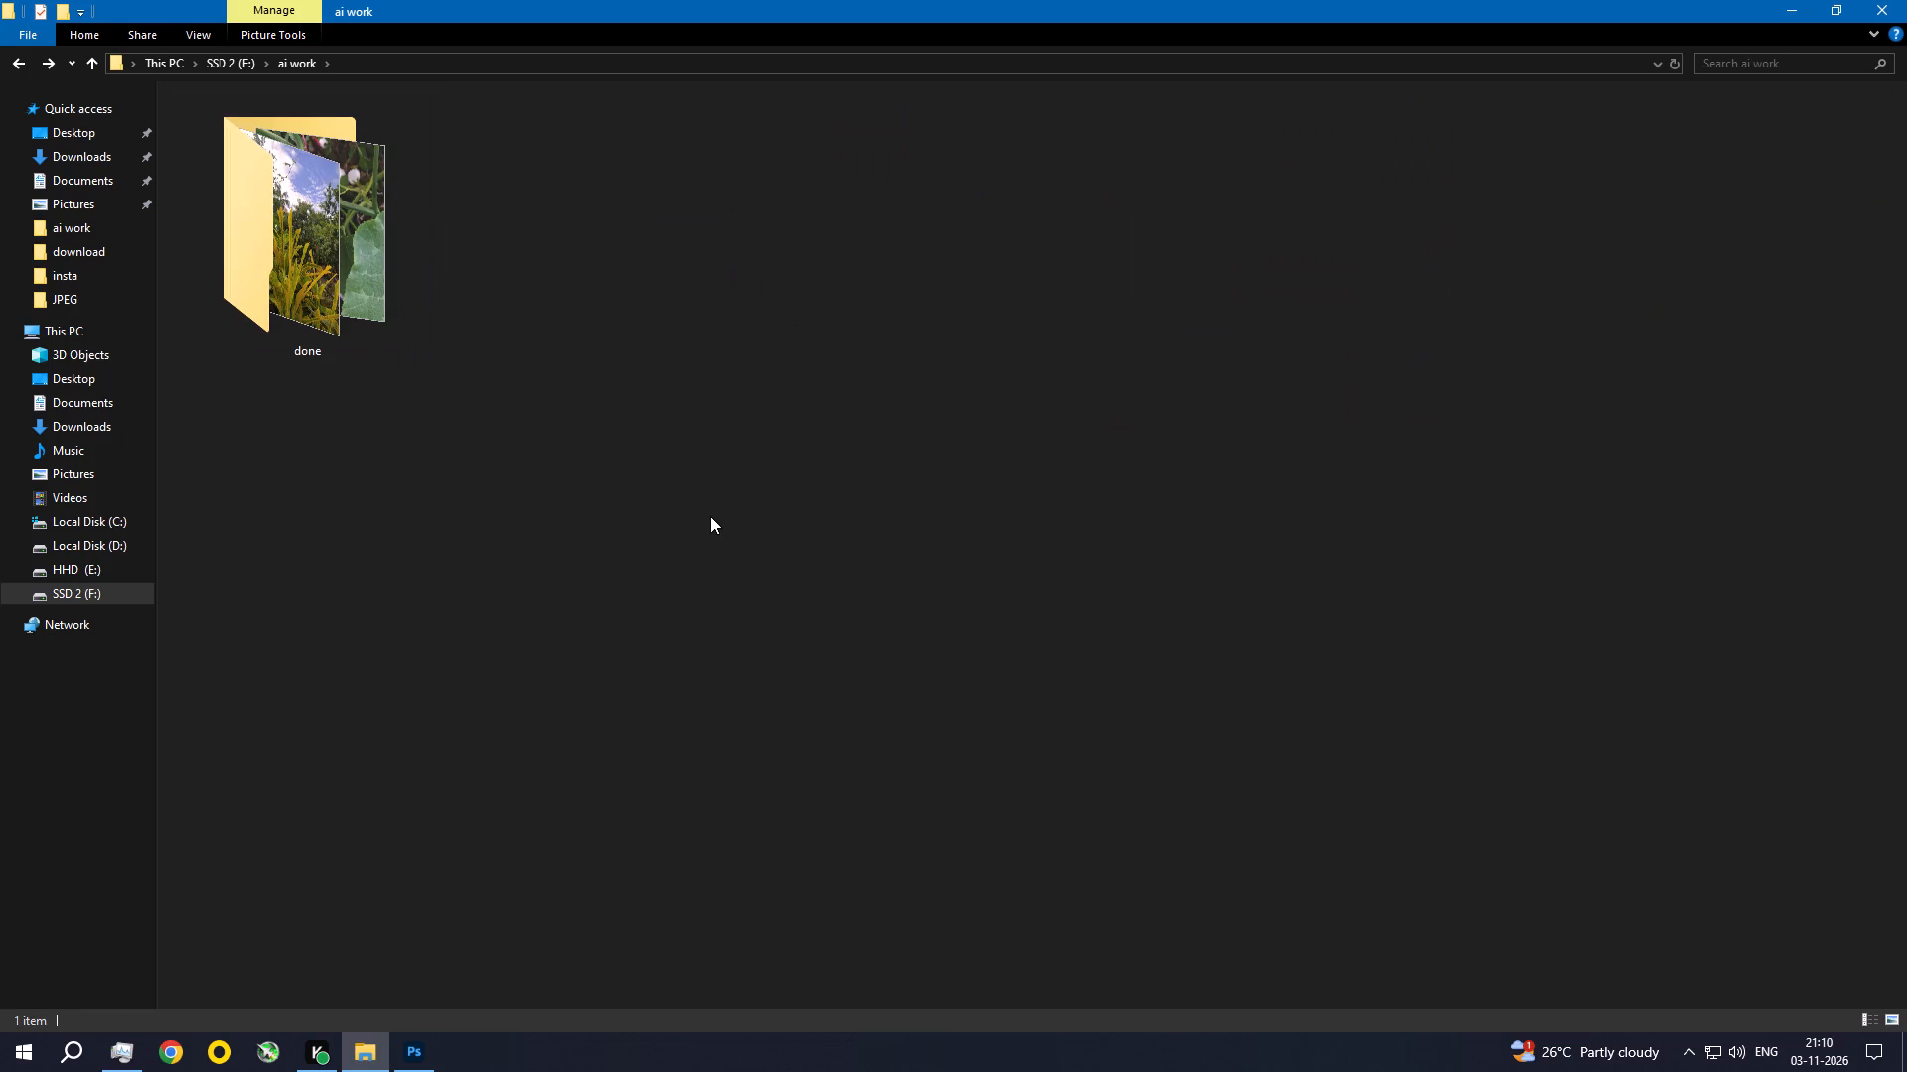